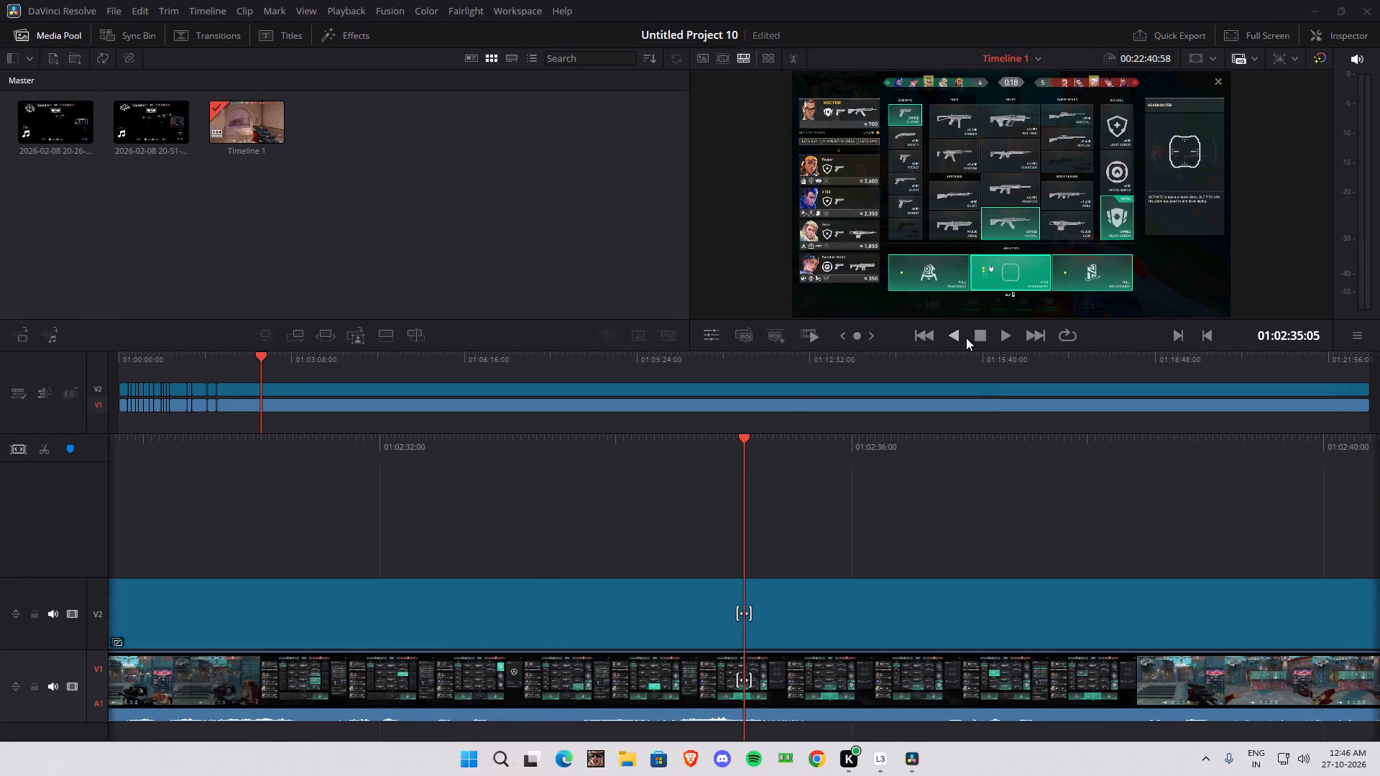
Play and skim the gameplay footage following the last existing cut near 01:01:46 to look for the stretch to remove.
left_click(1009, 339)
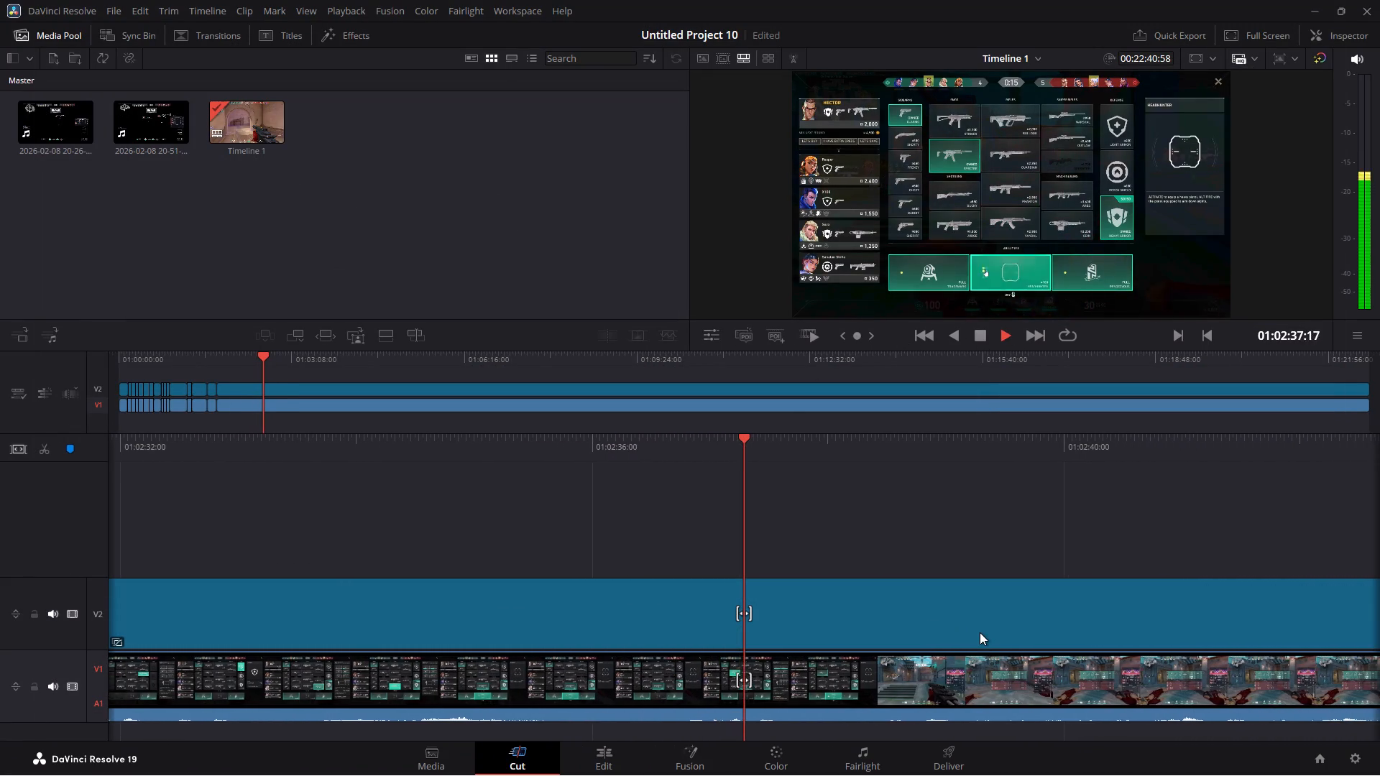
key("space")
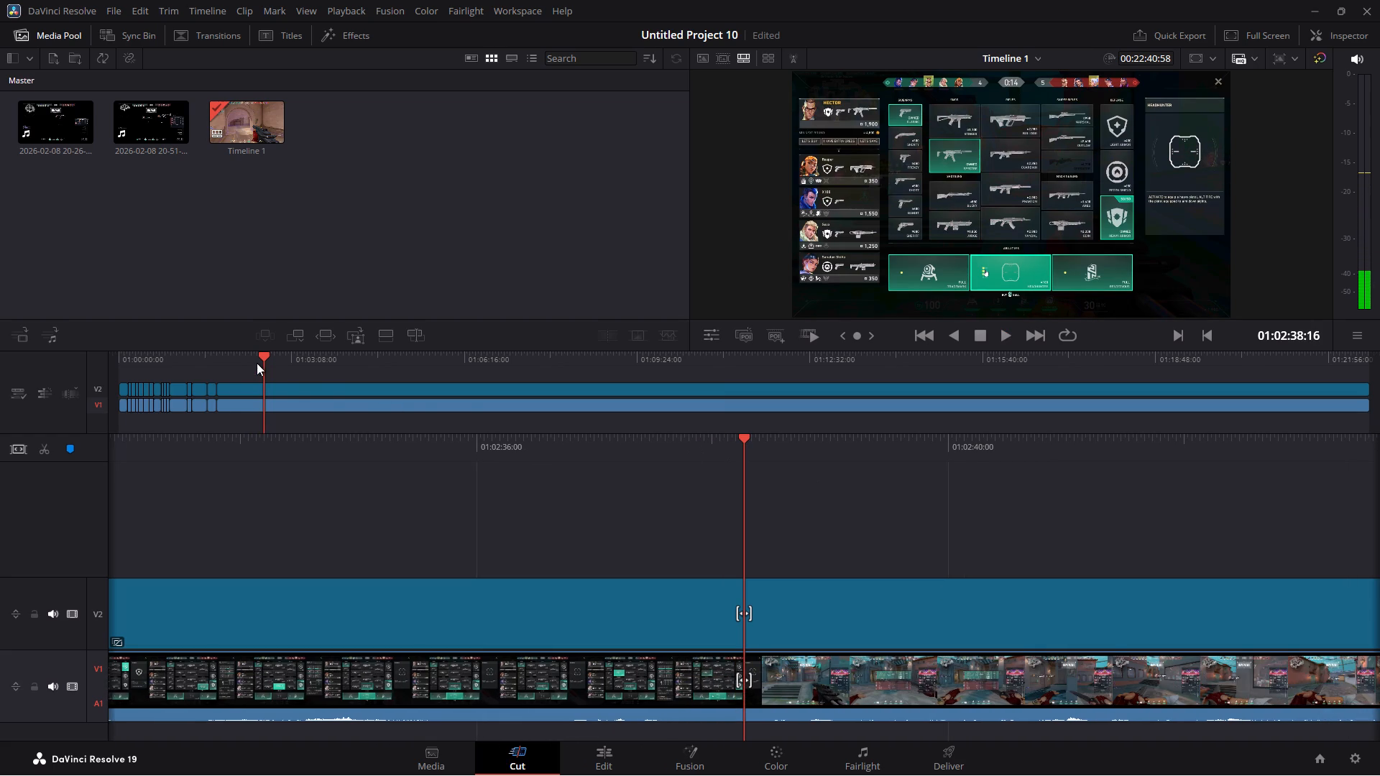
left_click_drag(256, 354, 219, 356)
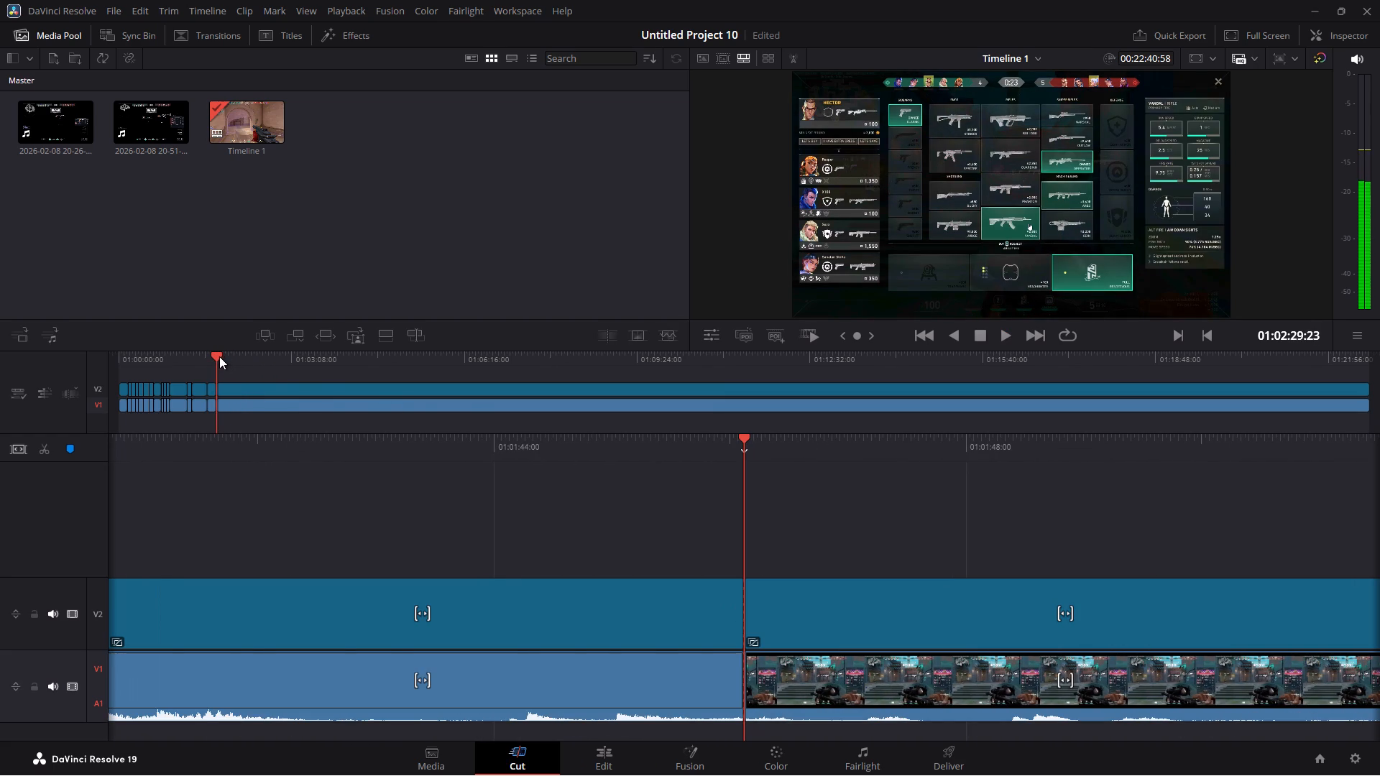
key("space")
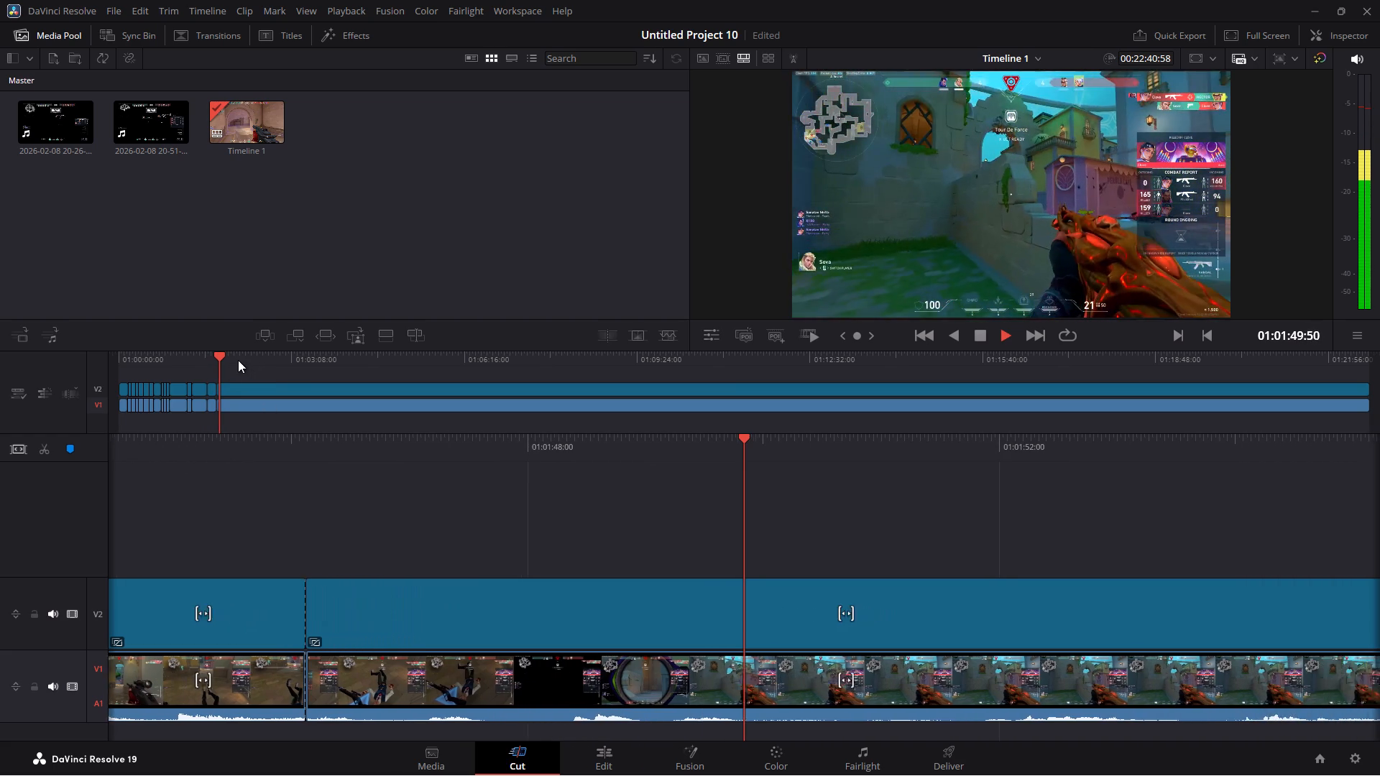
left_click(238, 360)
left_click(250, 356)
left_click(259, 358)
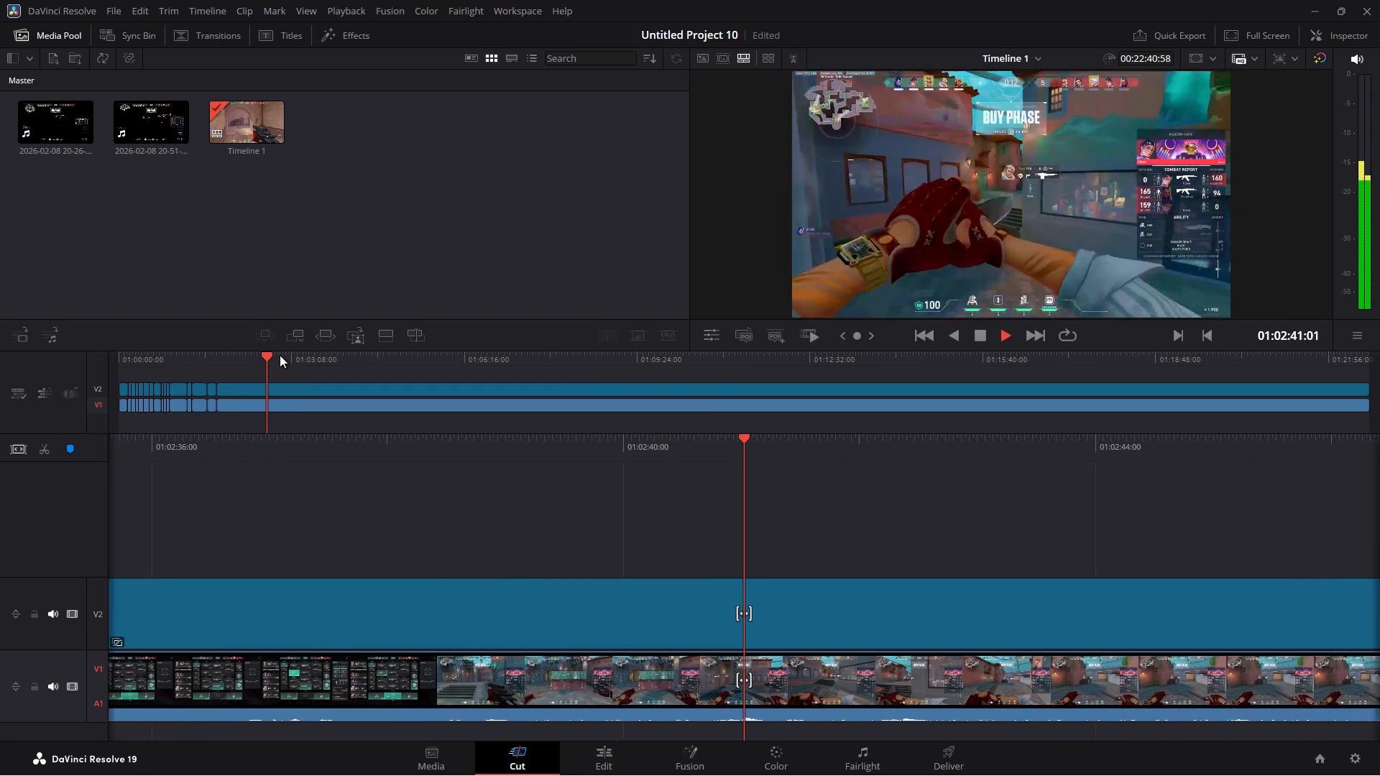
left_click(276, 356)
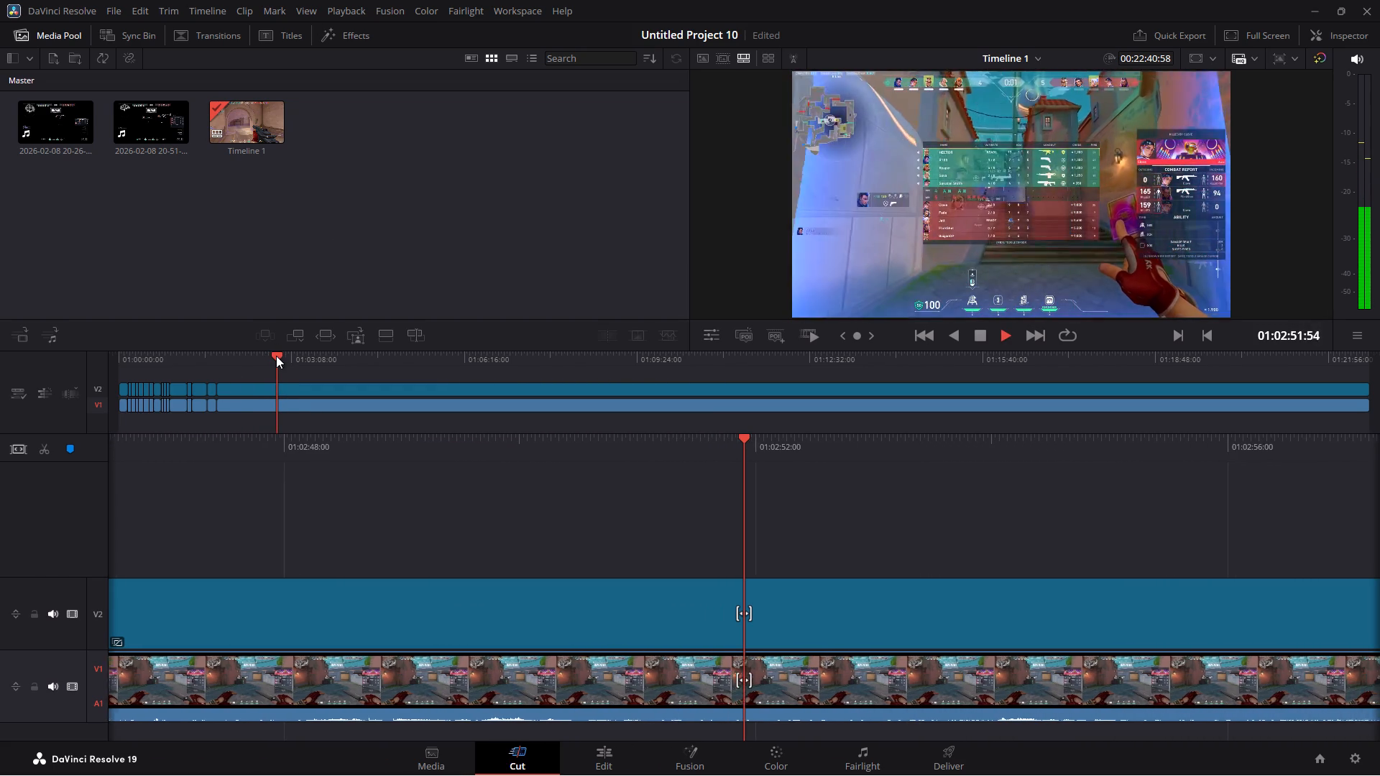
left_click(276, 356)
left_click(280, 356)
left_click(287, 358)
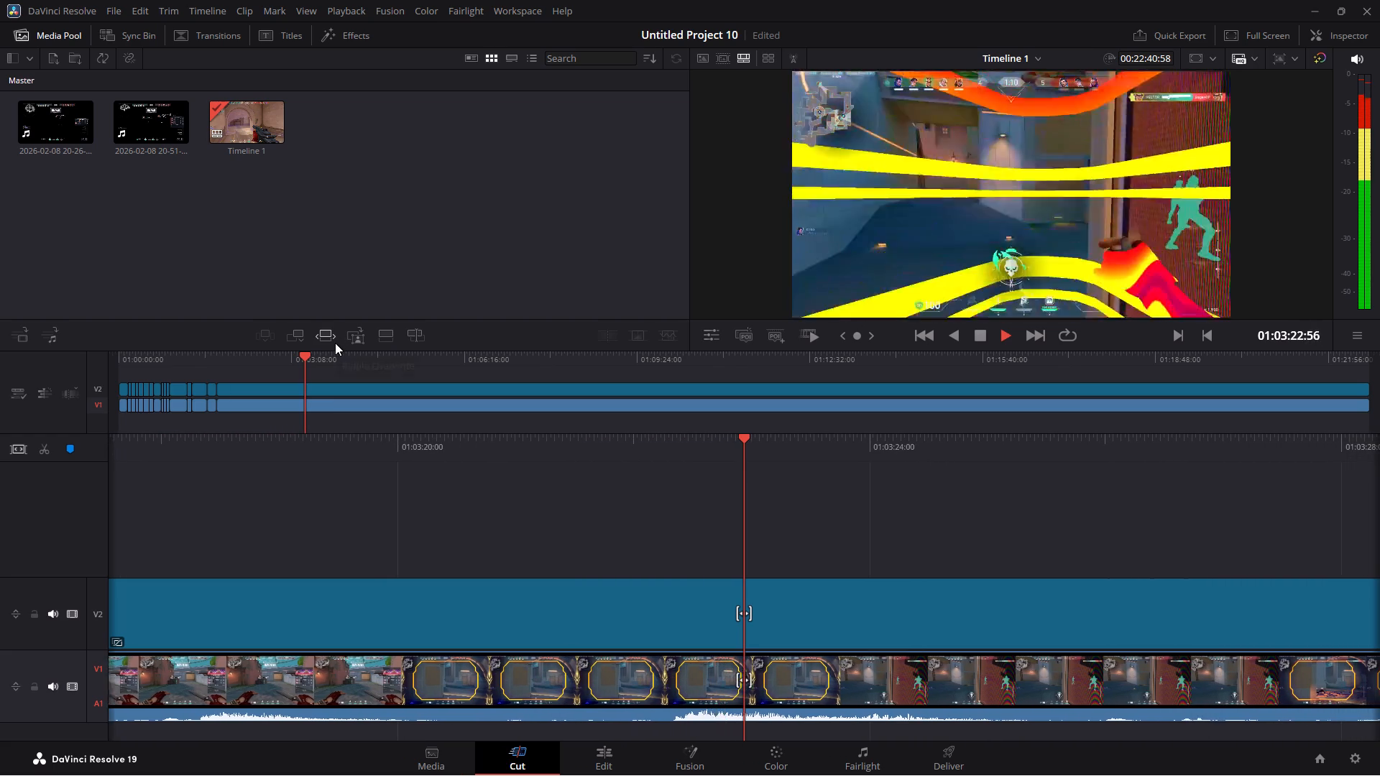
Split both tracks at 01:03:18:05 and ripple-delete the section between the last existing cut and that point.
key("space")
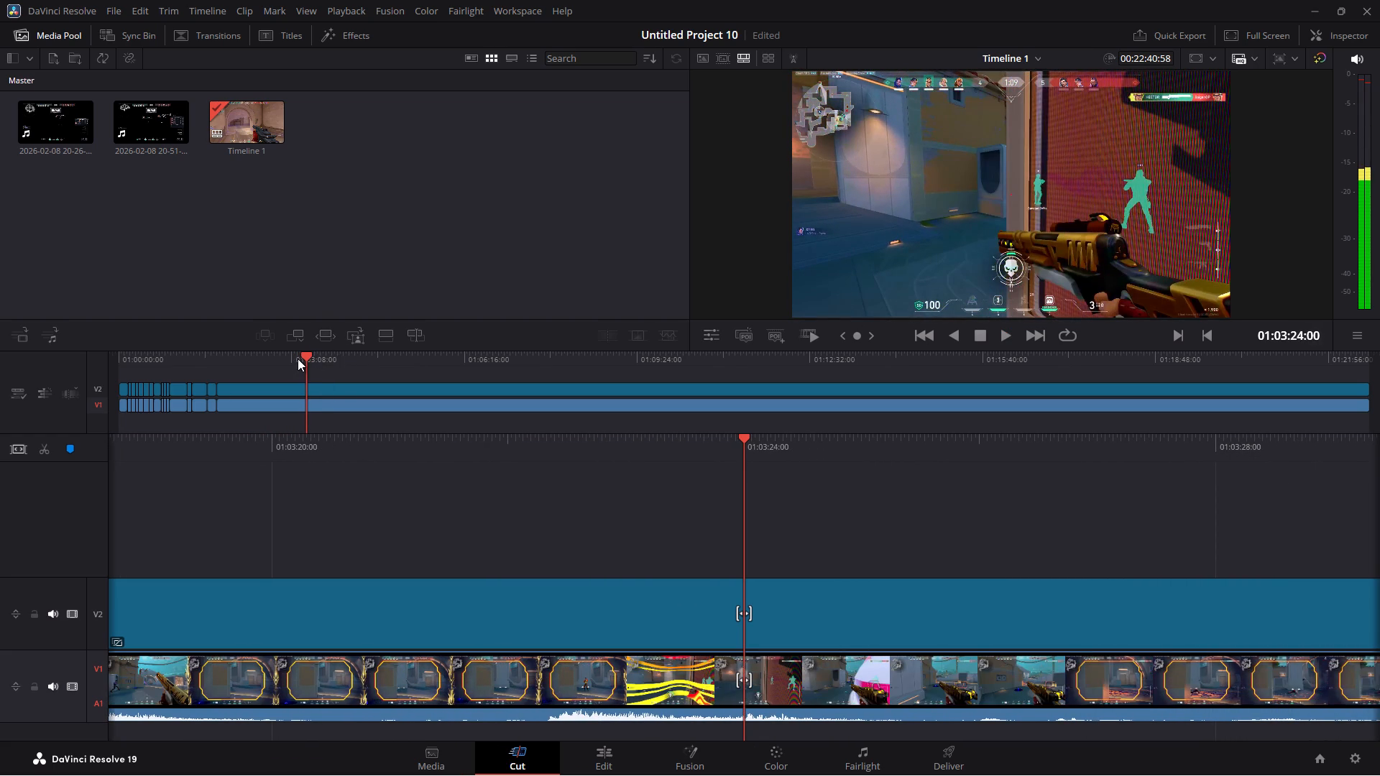
double_click(299, 358)
key("space")
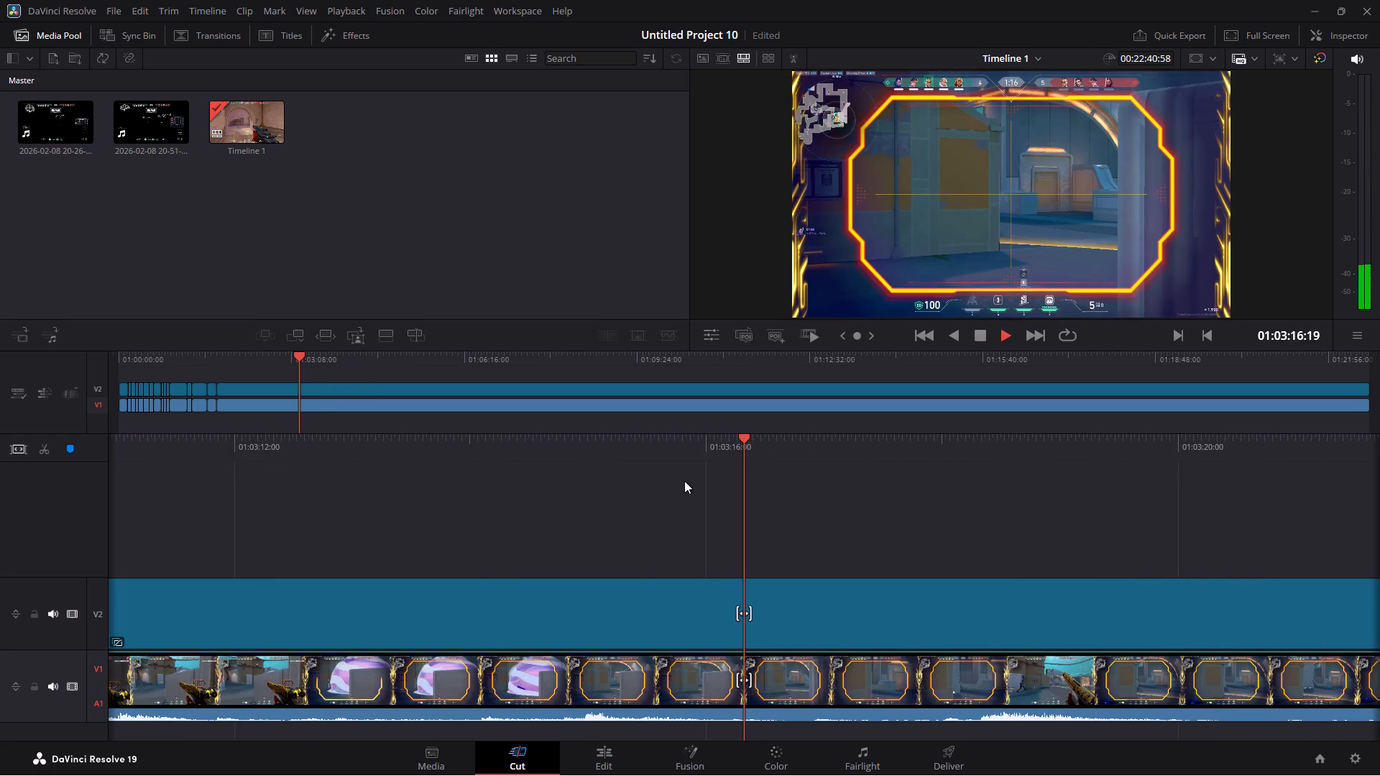
key("space")
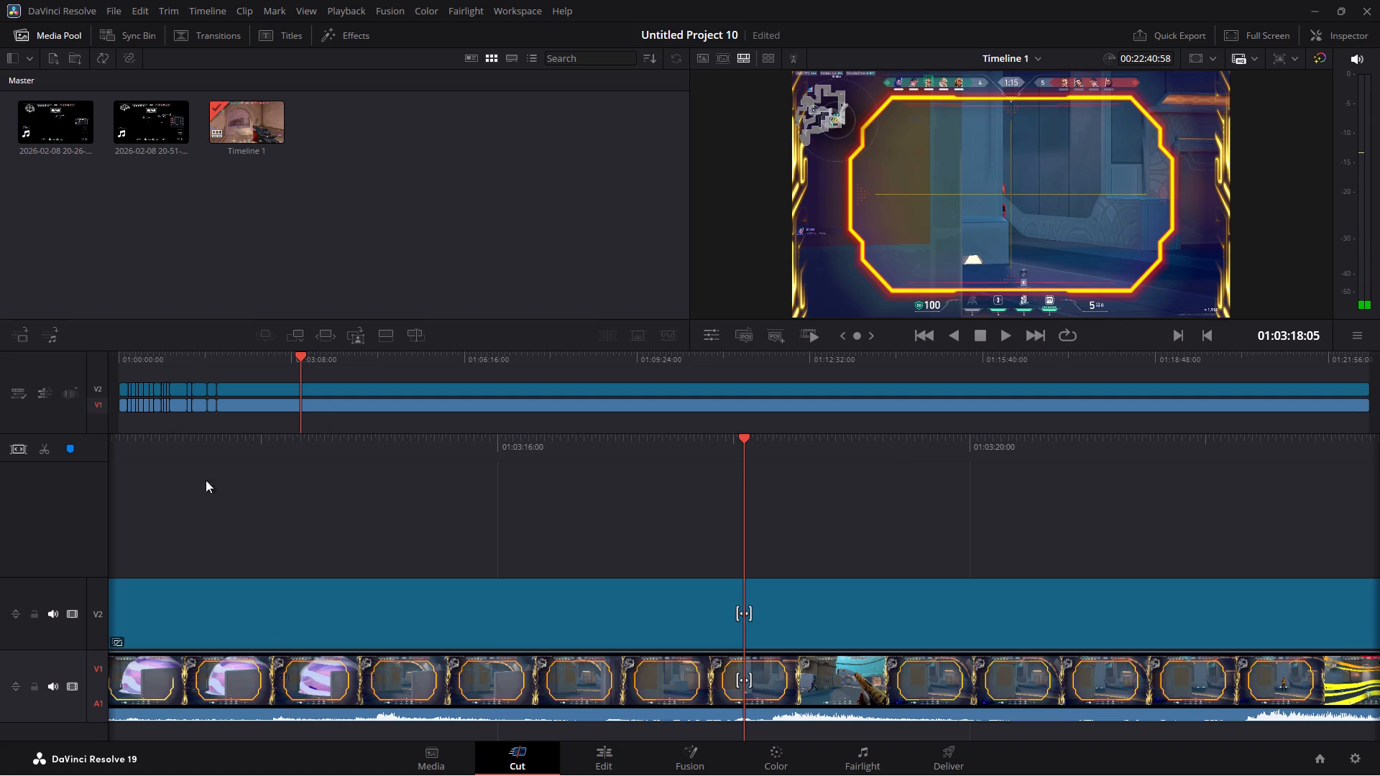
left_click(41, 453)
left_click_drag(257, 421, 259, 384)
key("BackSpace")
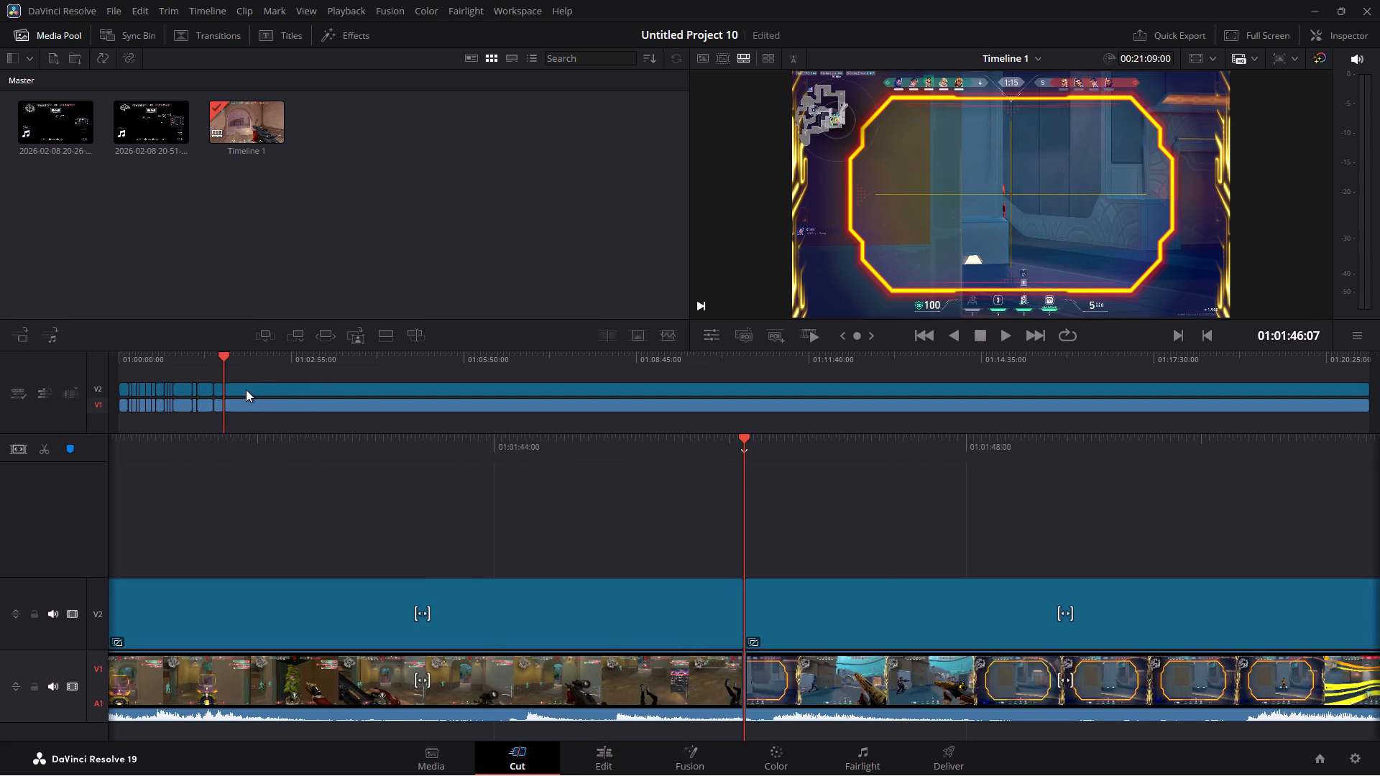
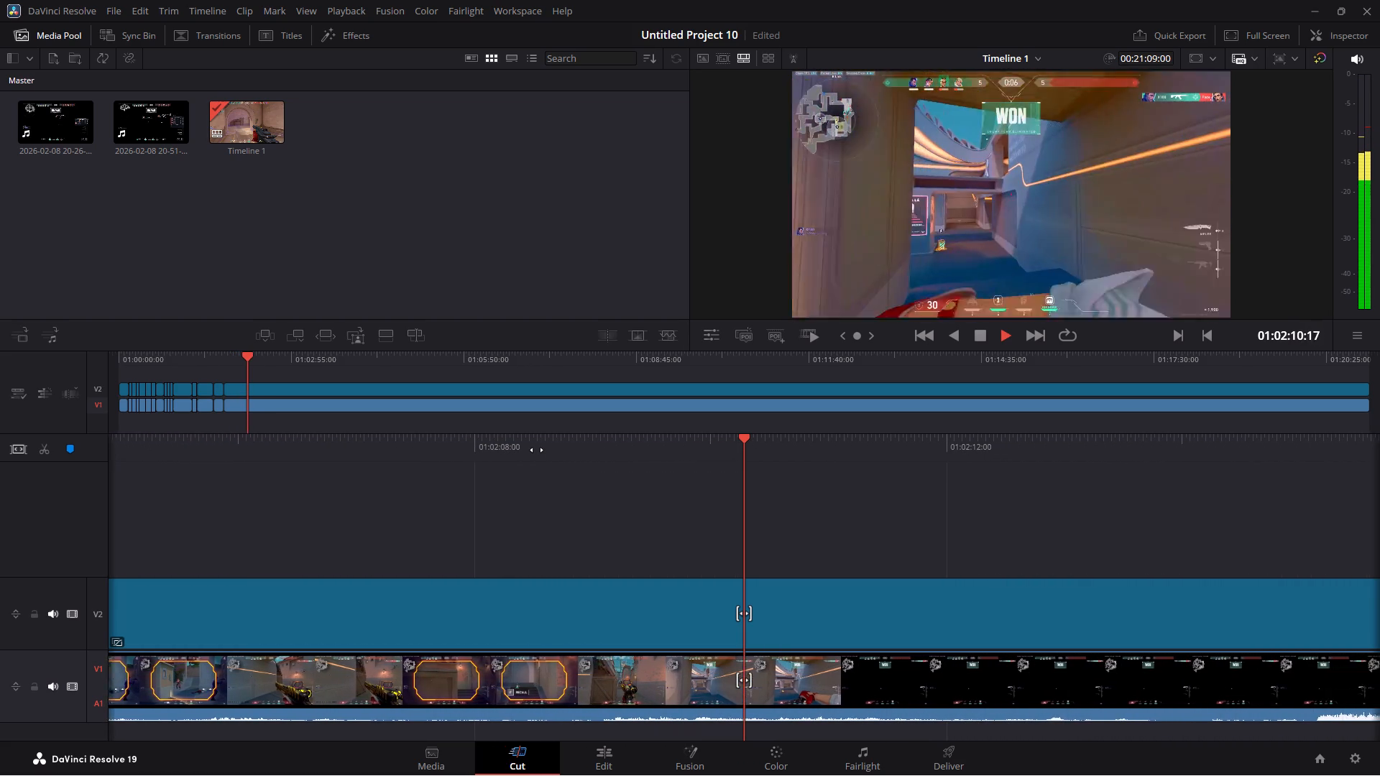
Split both tracks at 01:02:01:50, where the scoped view is on screen before the round is won.
key("space")
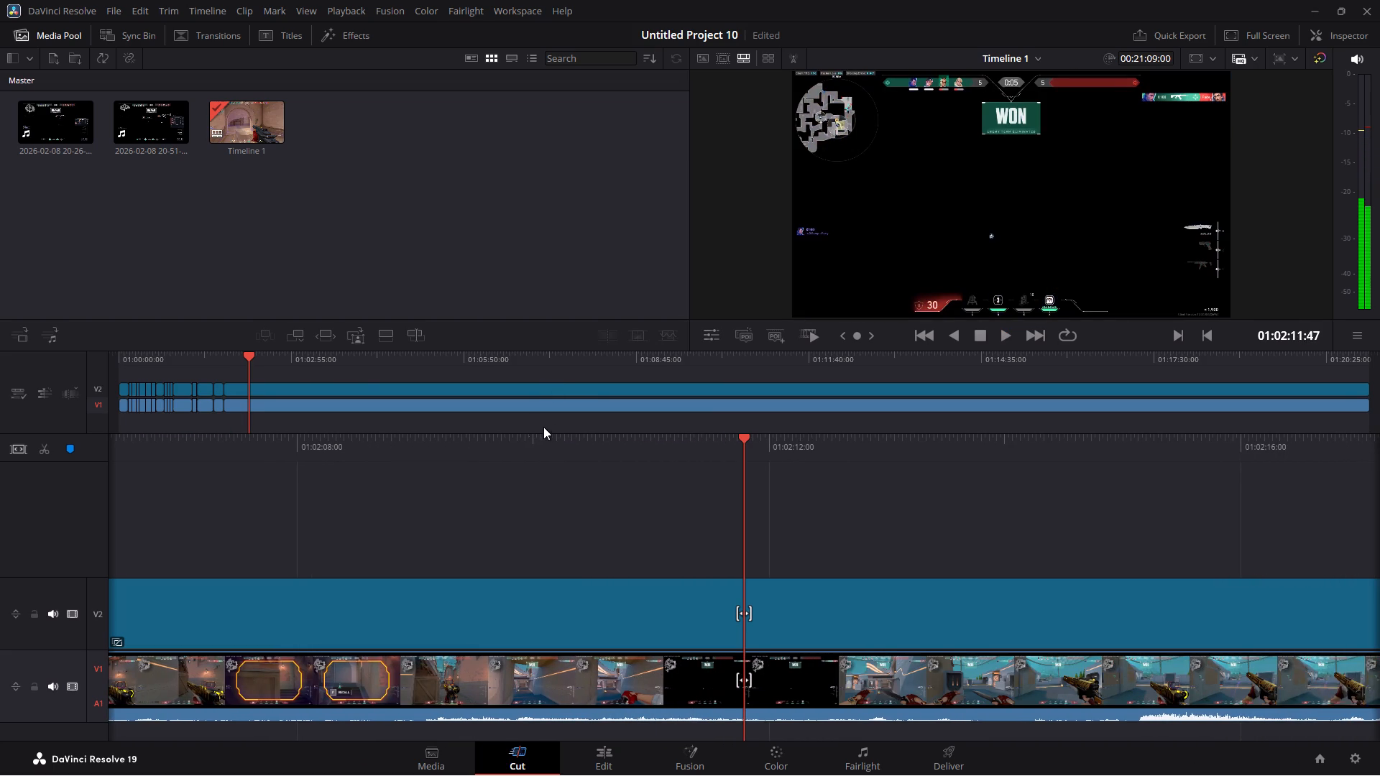
left_click_drag(703, 442, 1159, 447)
left_click_drag(640, 451, 1289, 458)
left_click_drag(608, 440, 690, 443)
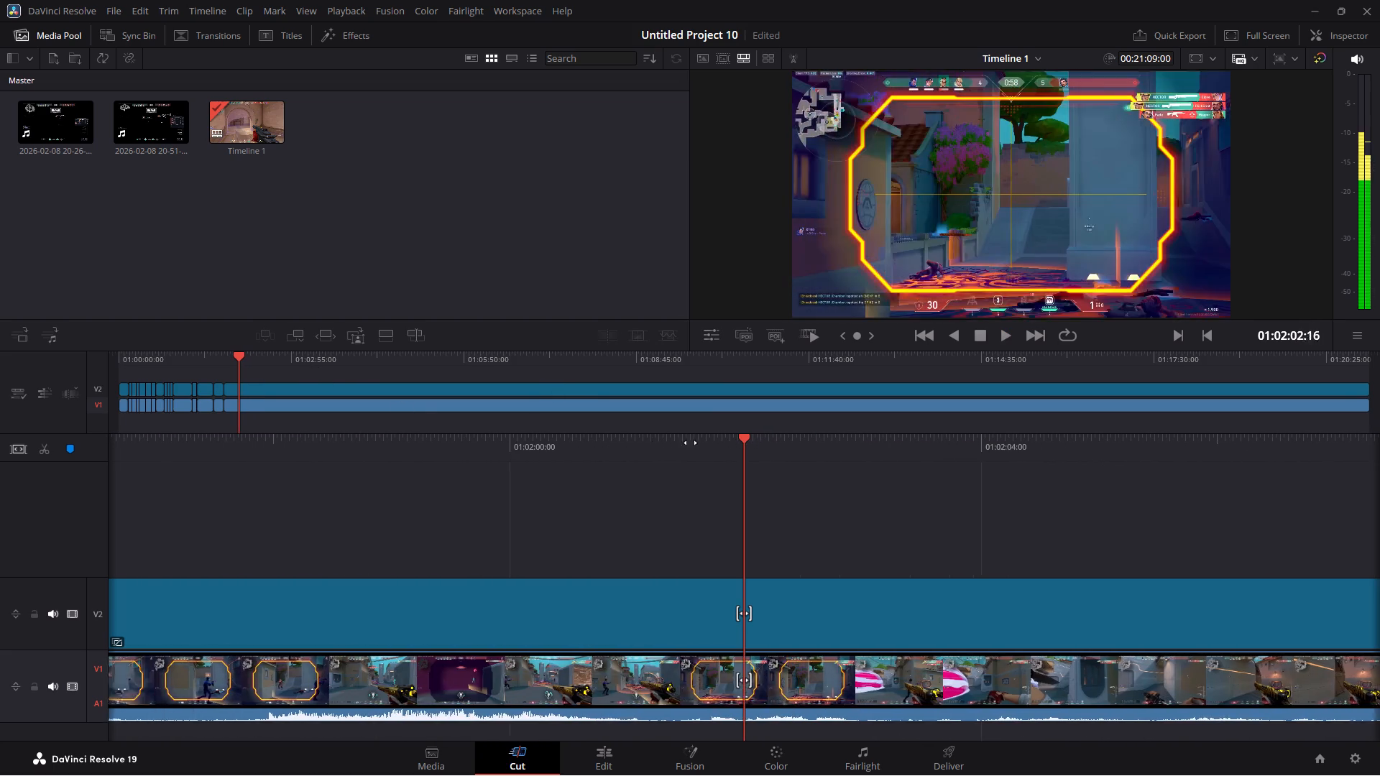
left_click_drag(690, 443, 716, 454)
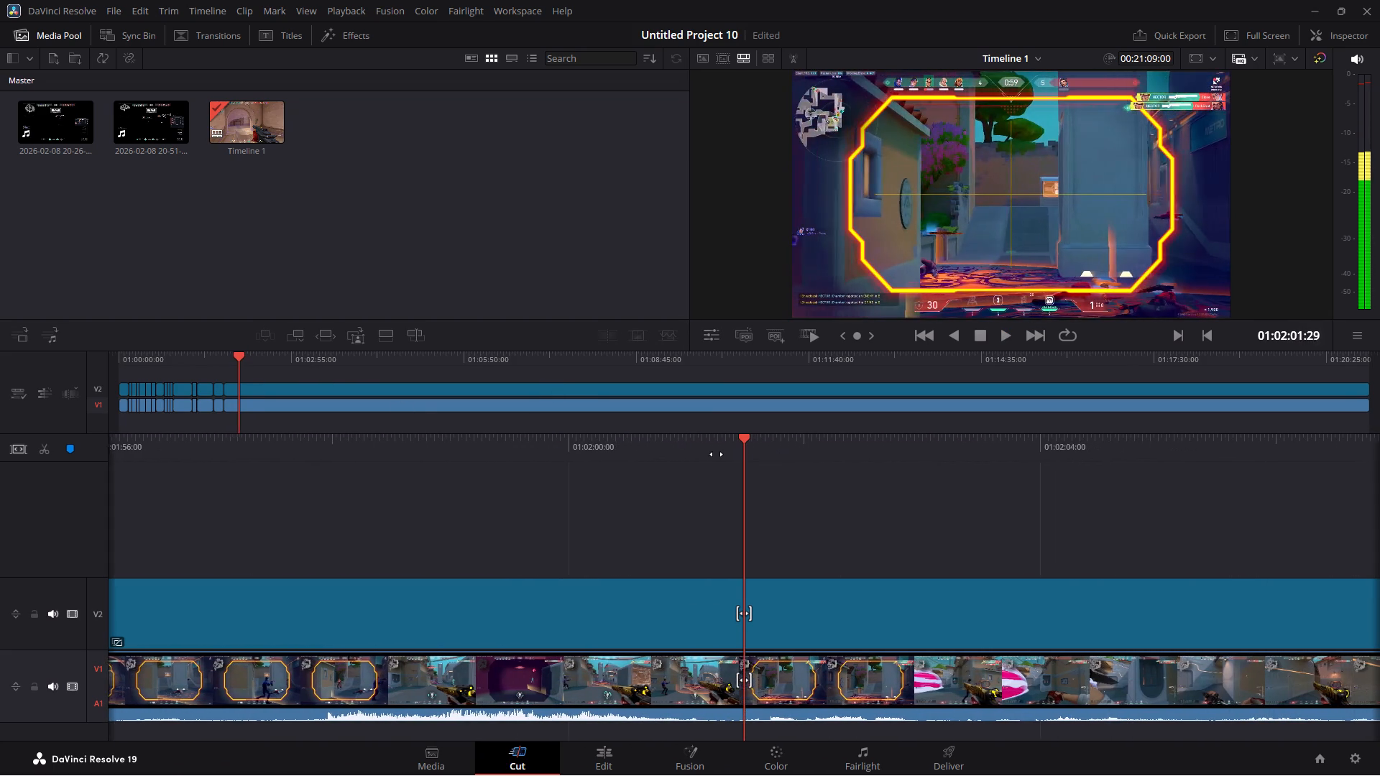
left_click_drag(716, 454, 676, 455)
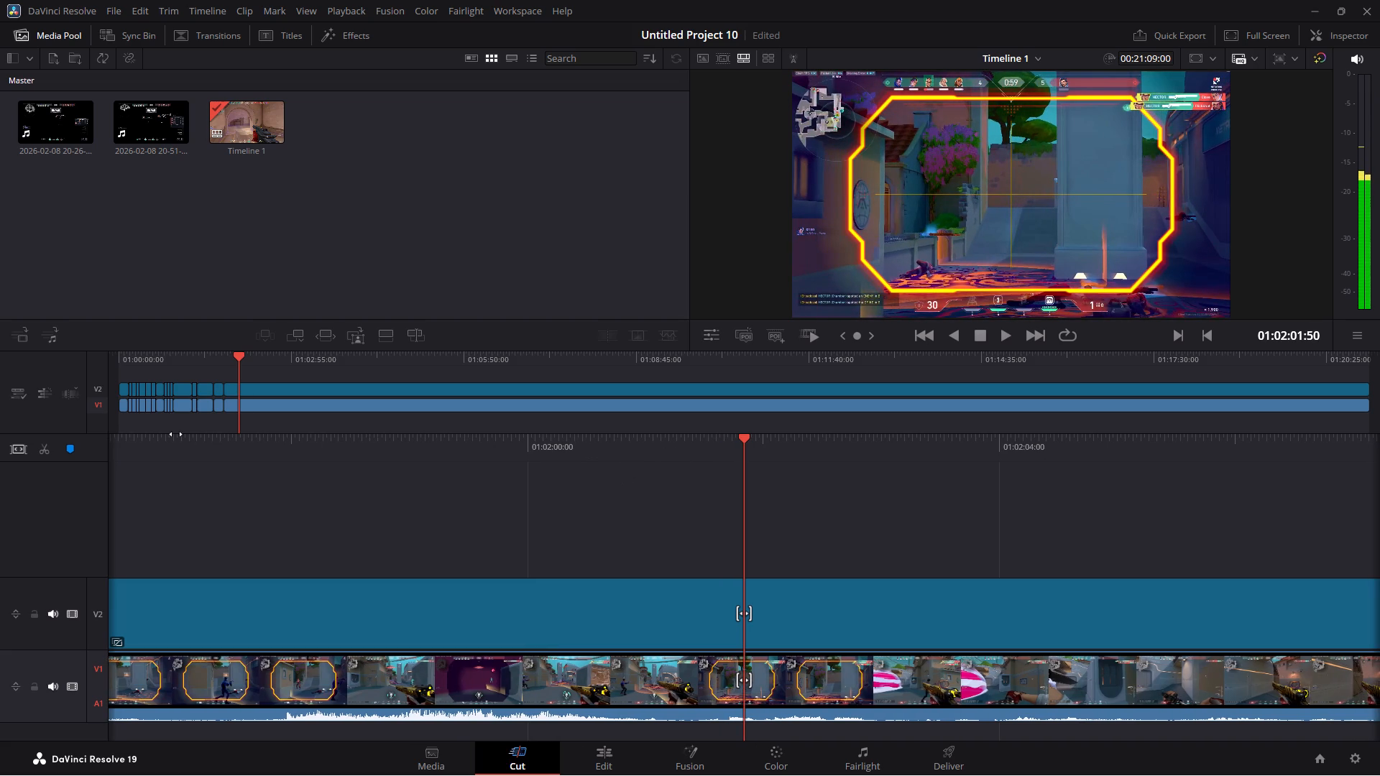
left_click(41, 451)
left_click(288, 471)
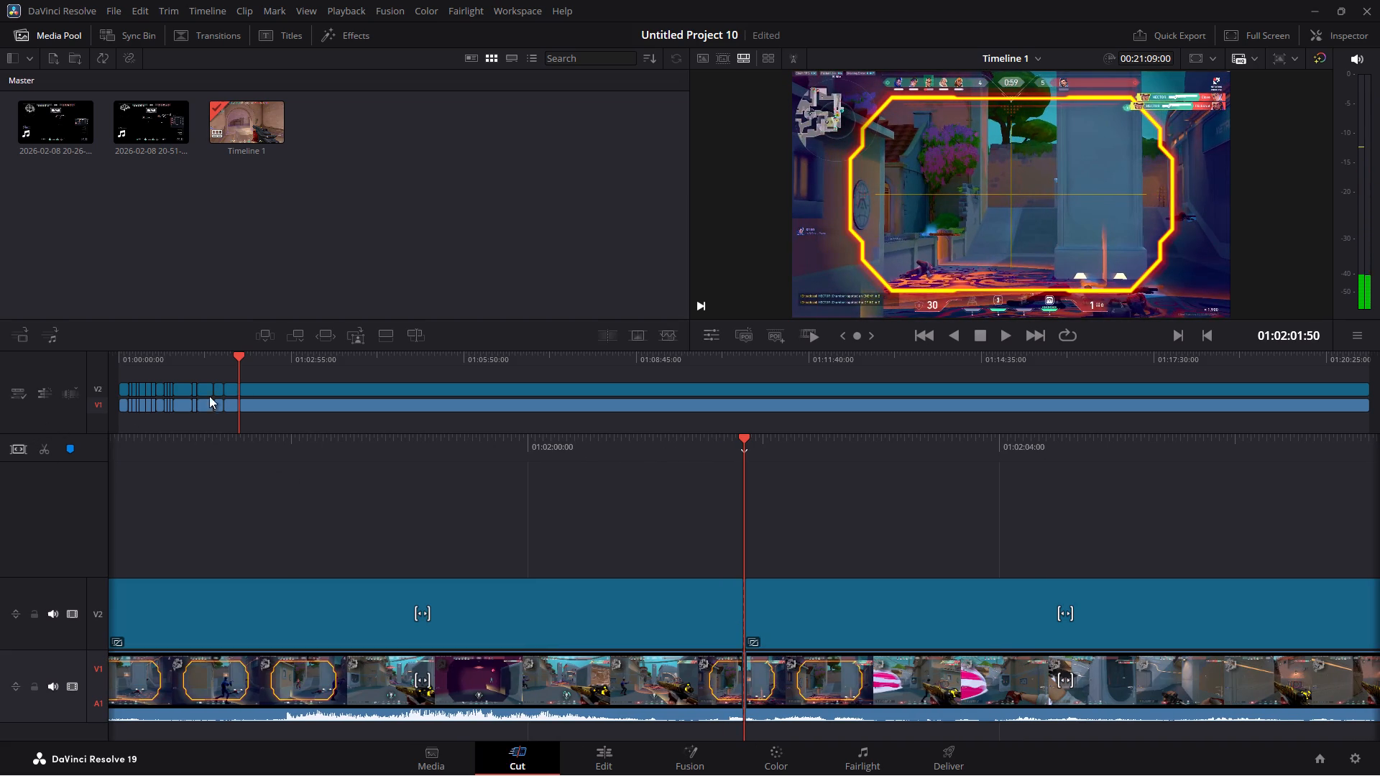
Play the section from 01:01:45 and skim the footage past the cut at 01:02:01:50 to find where the next action worth keeping begins.
left_click(222, 354)
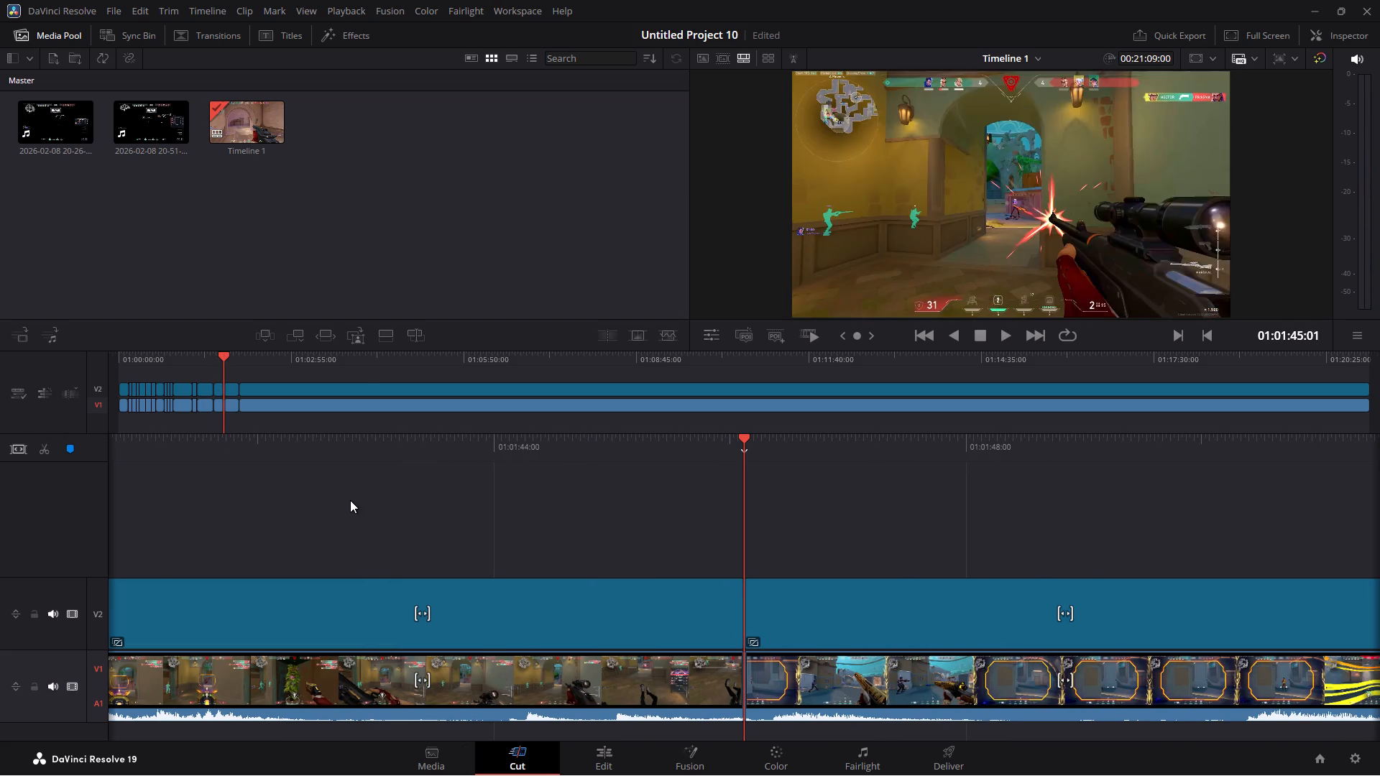
key("space")
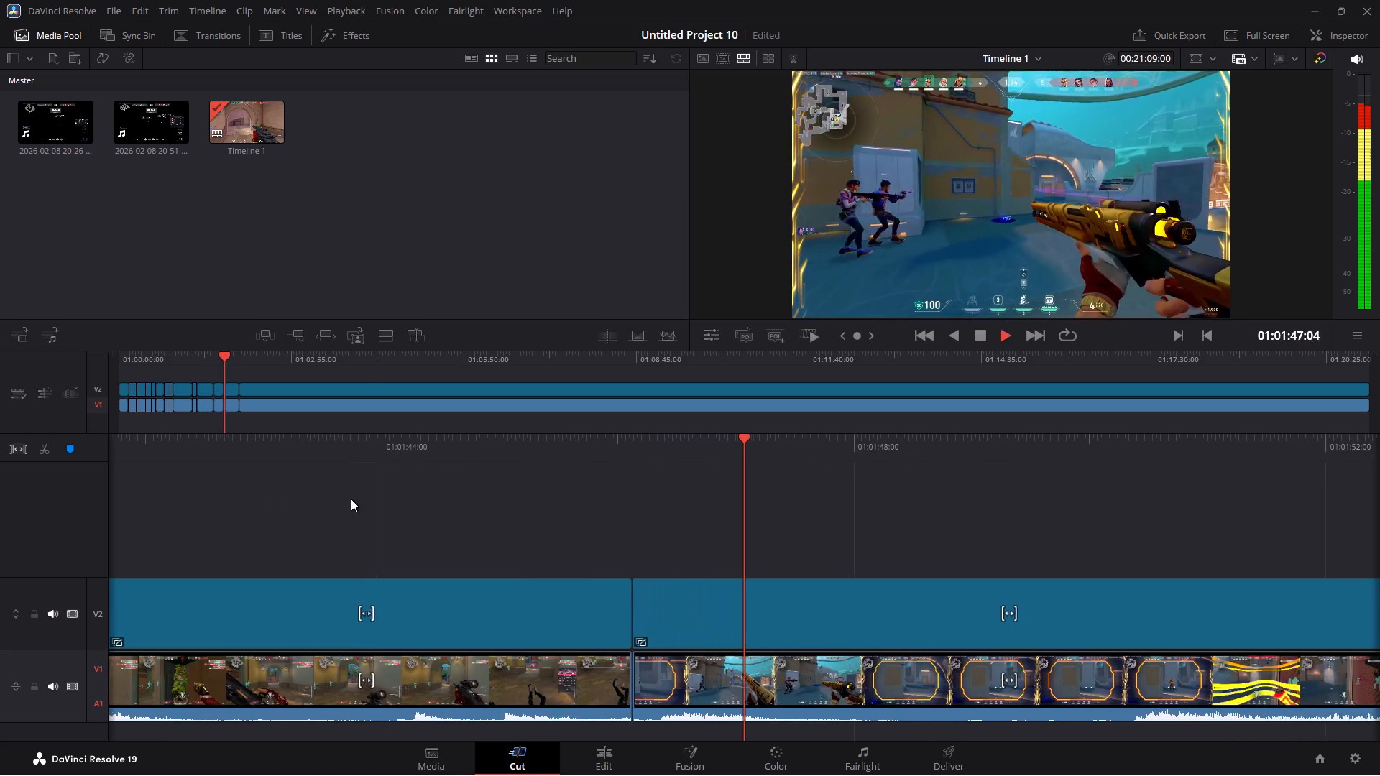
left_click_drag(351, 499, 604, 498)
left_click_drag(578, 448, 1008, 451)
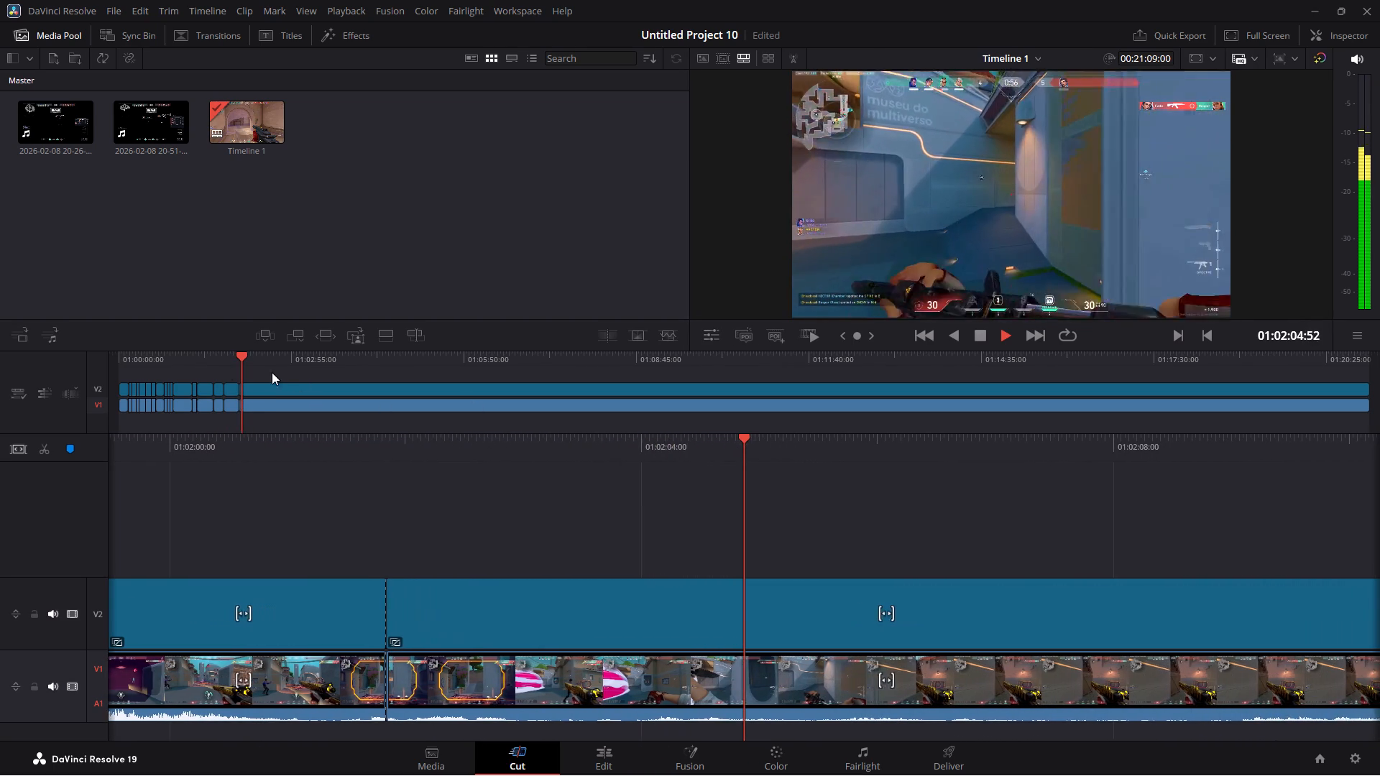
left_click(248, 355)
left_click(254, 356)
left_click(259, 354)
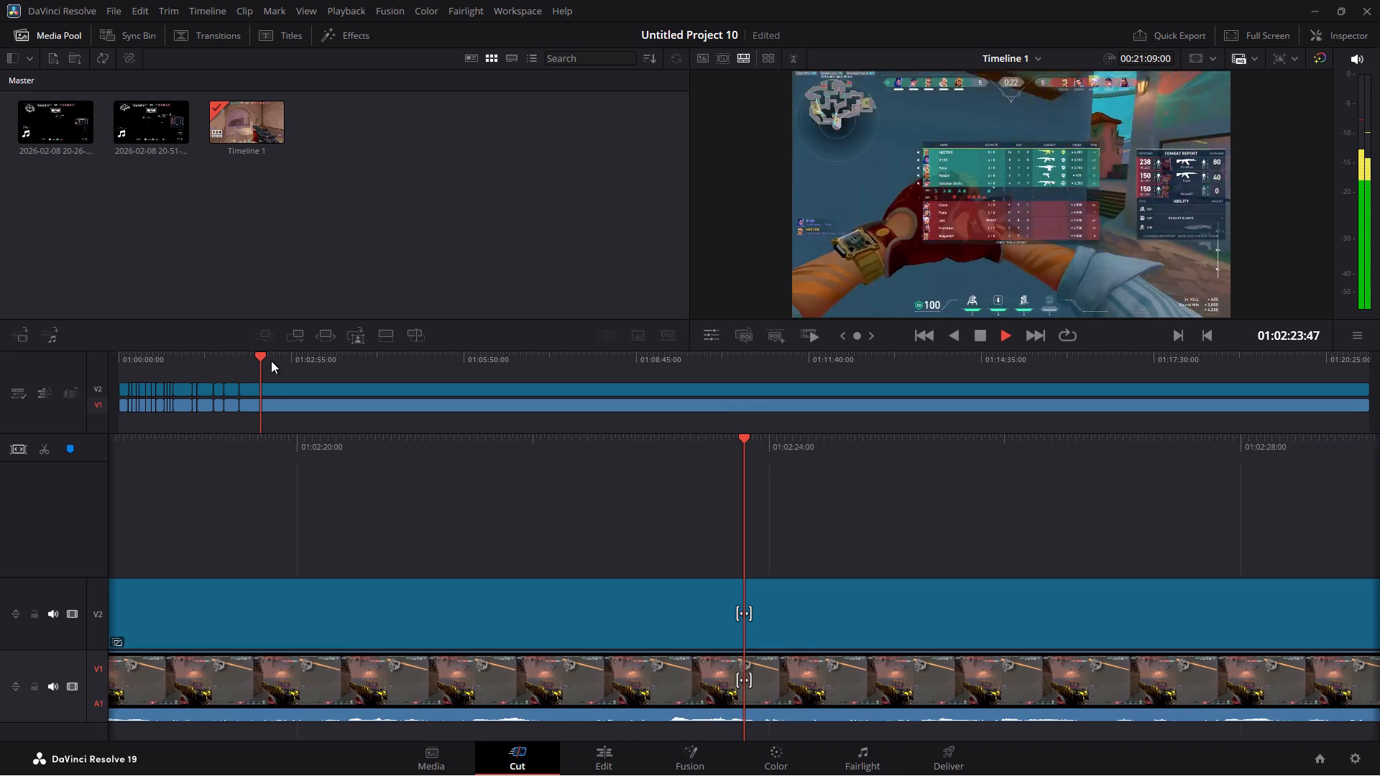
left_click(267, 356)
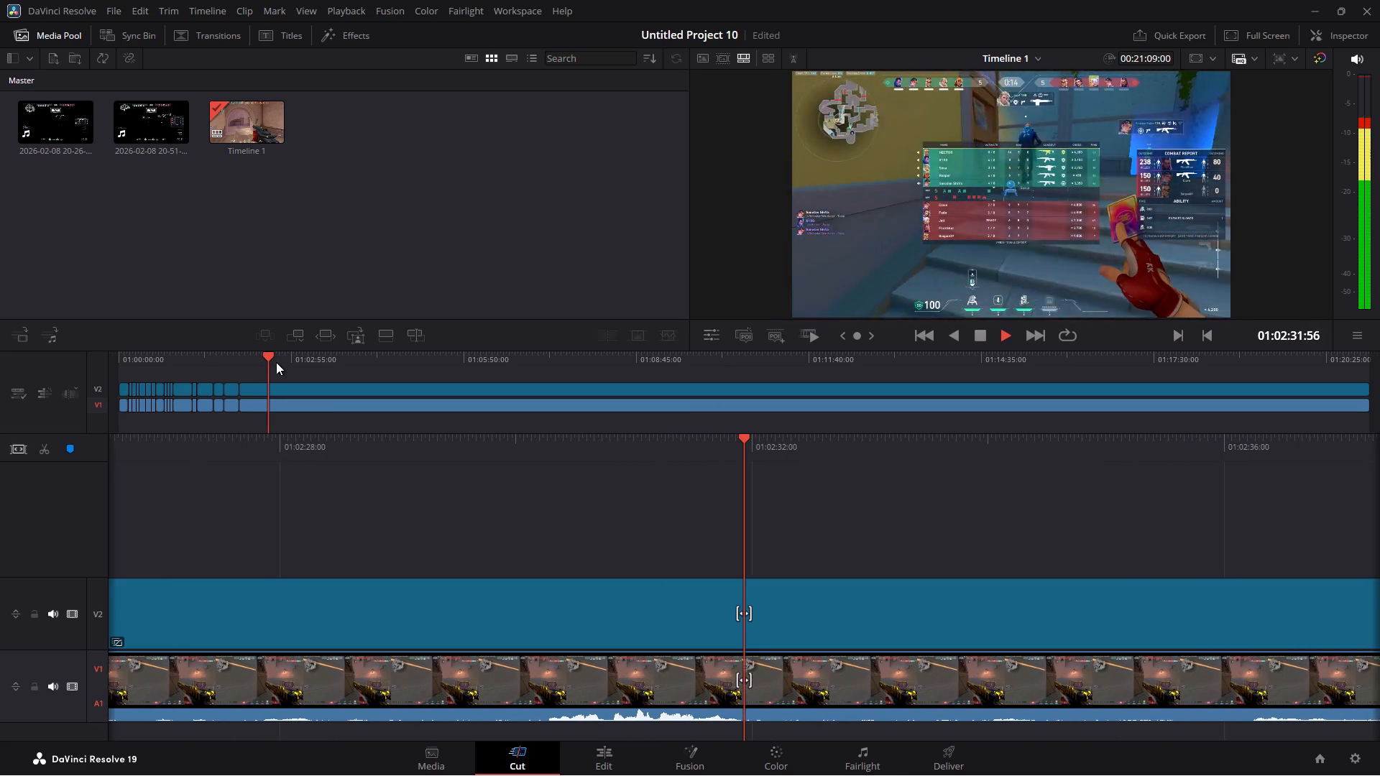
left_click(282, 357)
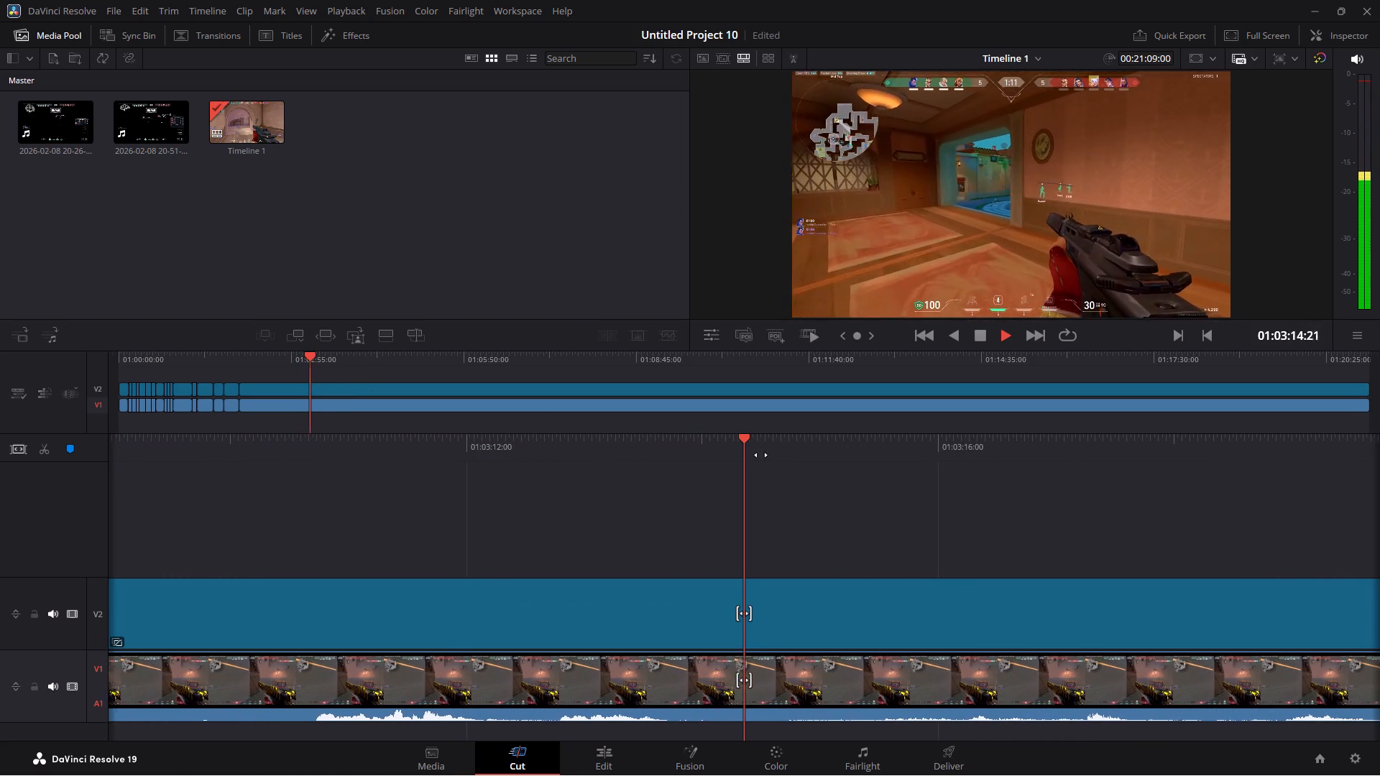
left_click_drag(906, 453, 796, 458)
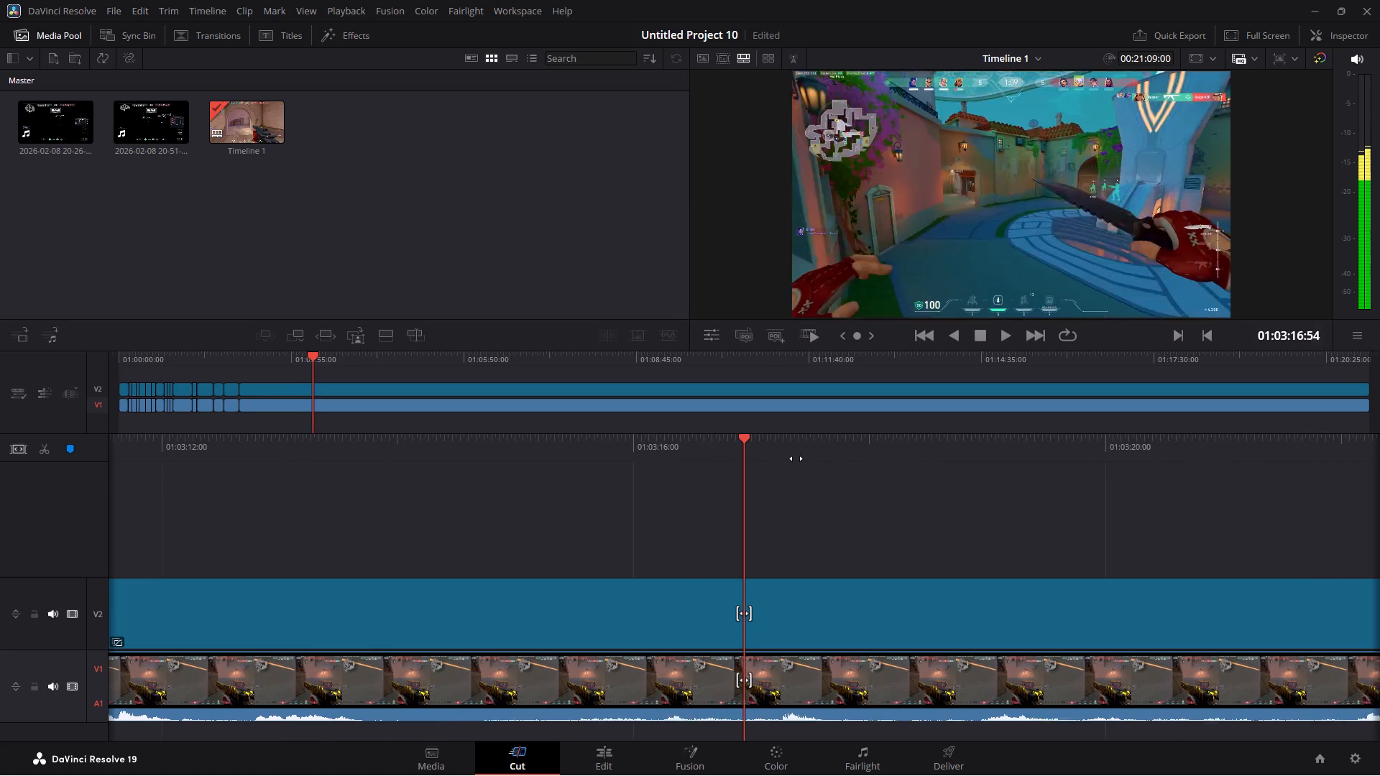
left_click_drag(796, 458, 374, 416)
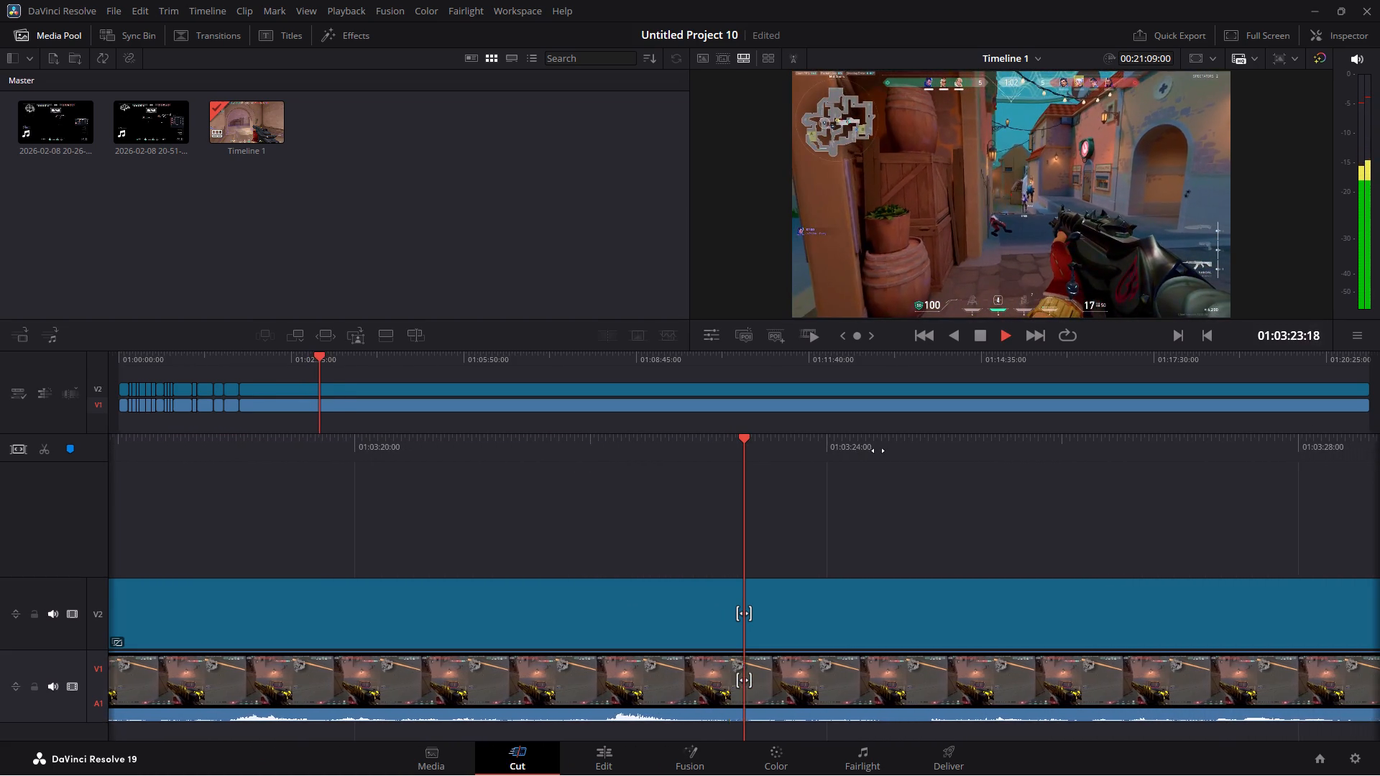
left_click_drag(878, 451, 214, 481)
left_click_drag(890, 446, 591, 471)
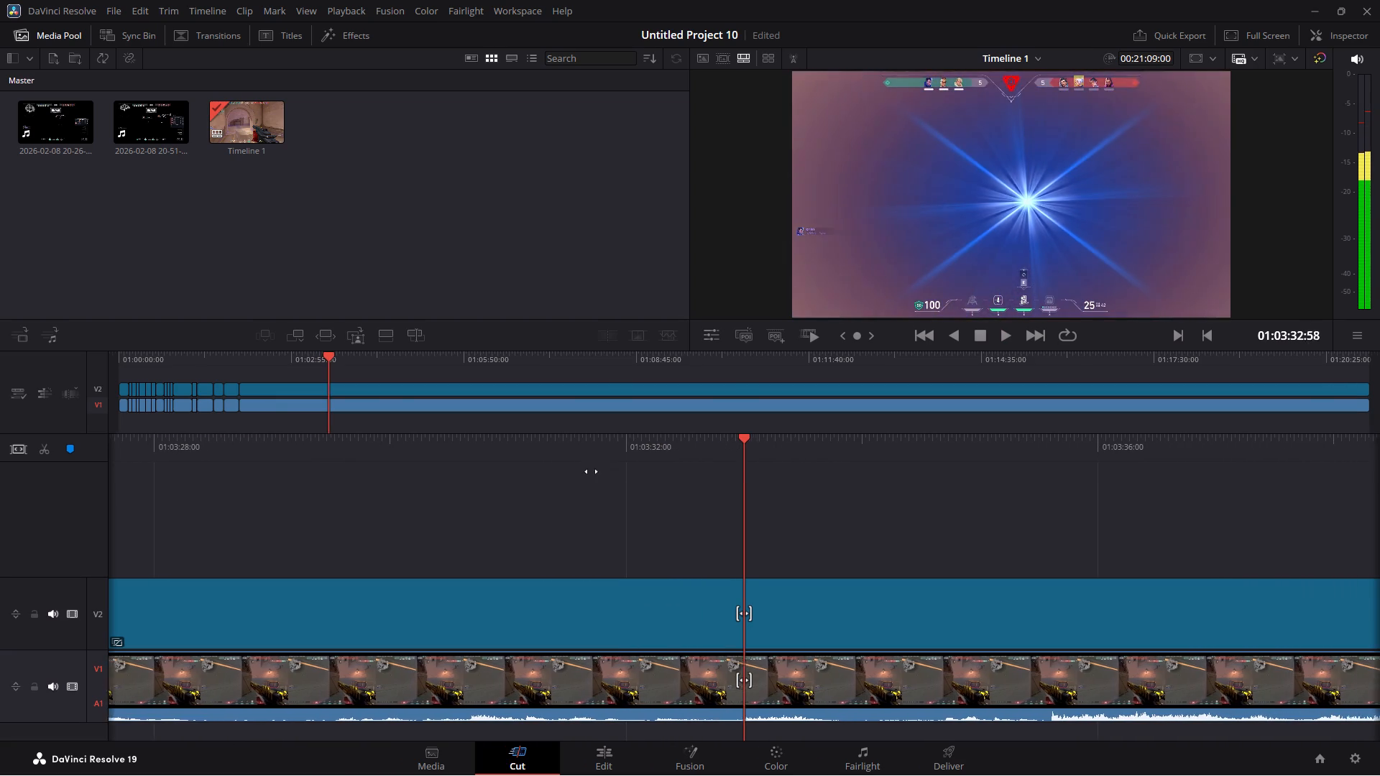
left_click_drag(591, 471, 282, 466)
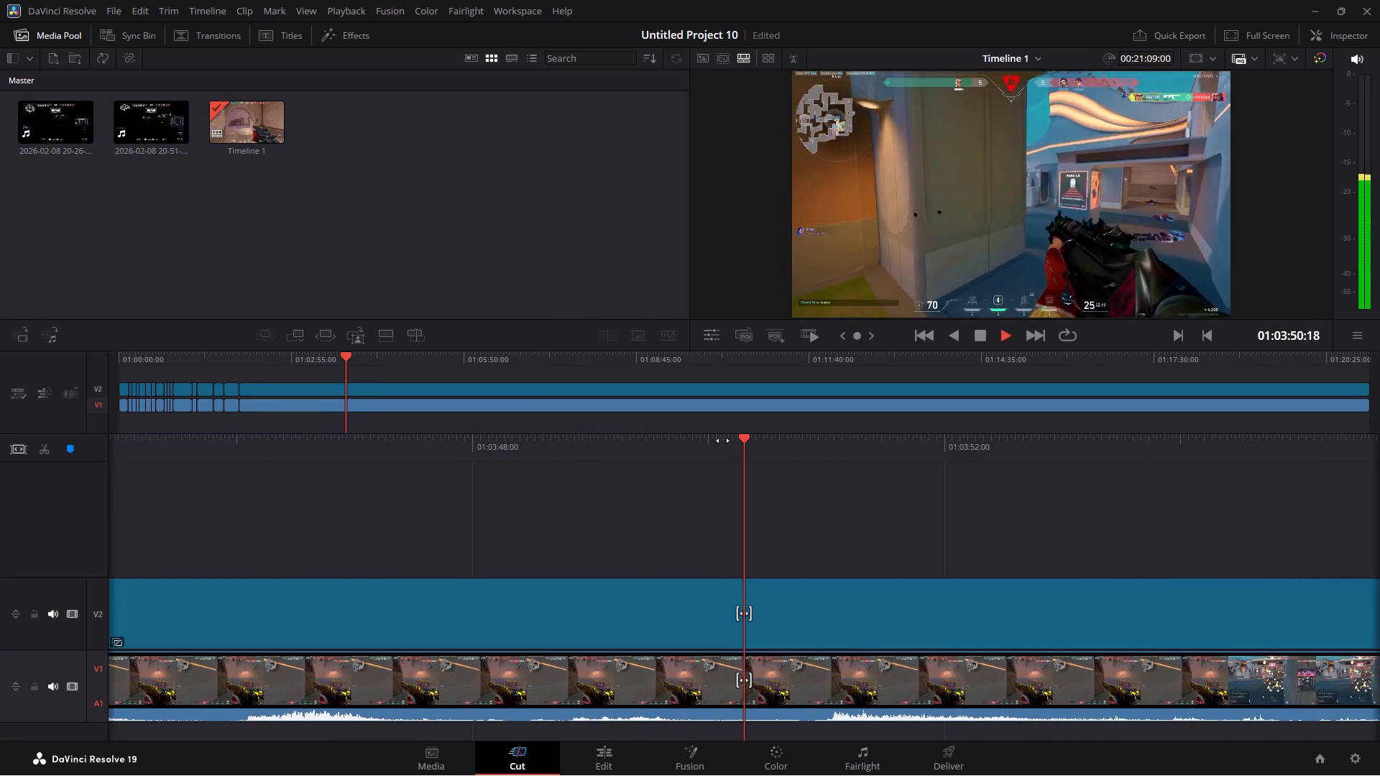
key("space")
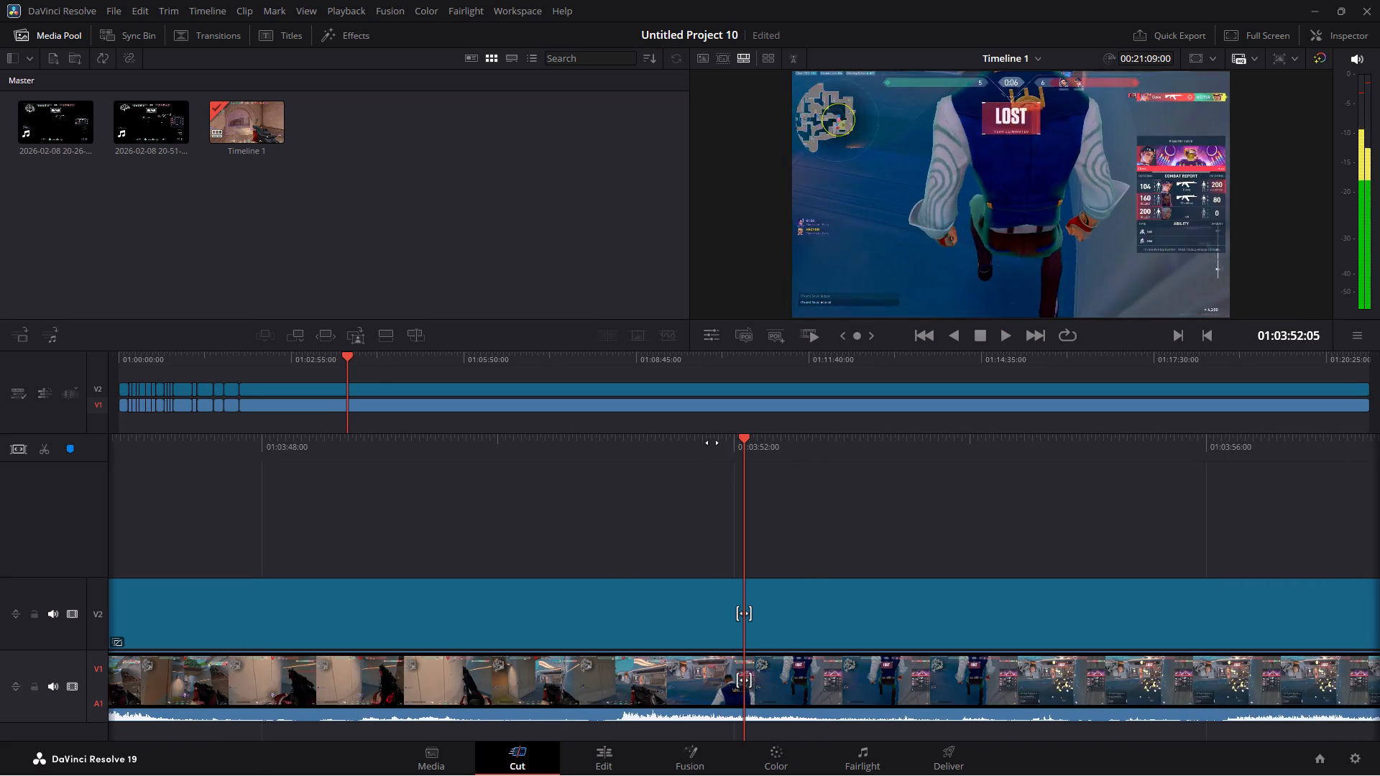
Split both tracks at 01:03:38:34 and ripple-delete the section between the cut at 01:02:01:50 and that point.
left_click_drag(712, 443, 1232, 470)
left_click_drag(650, 442, 1108, 440)
left_click_drag(682, 445, 1290, 430)
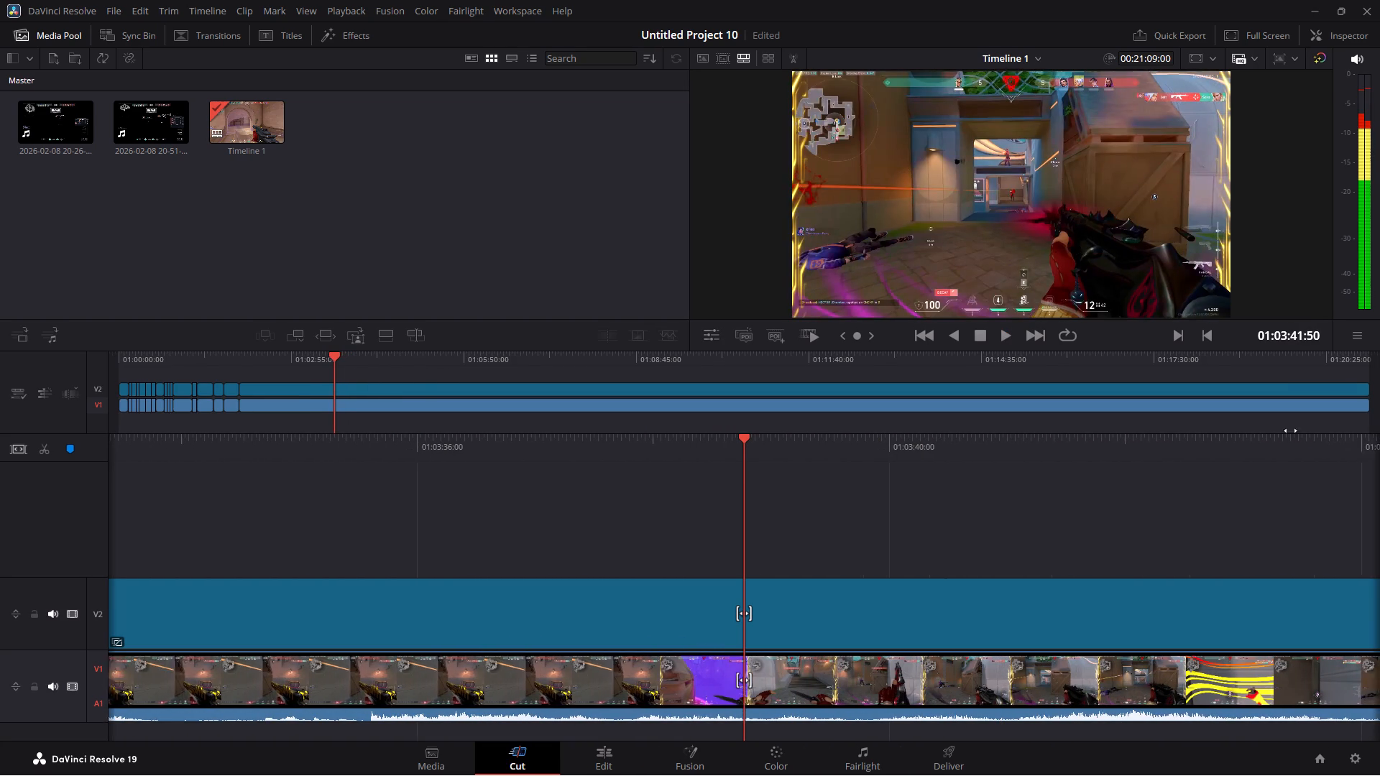
left_click_drag(1290, 430, 1294, 430)
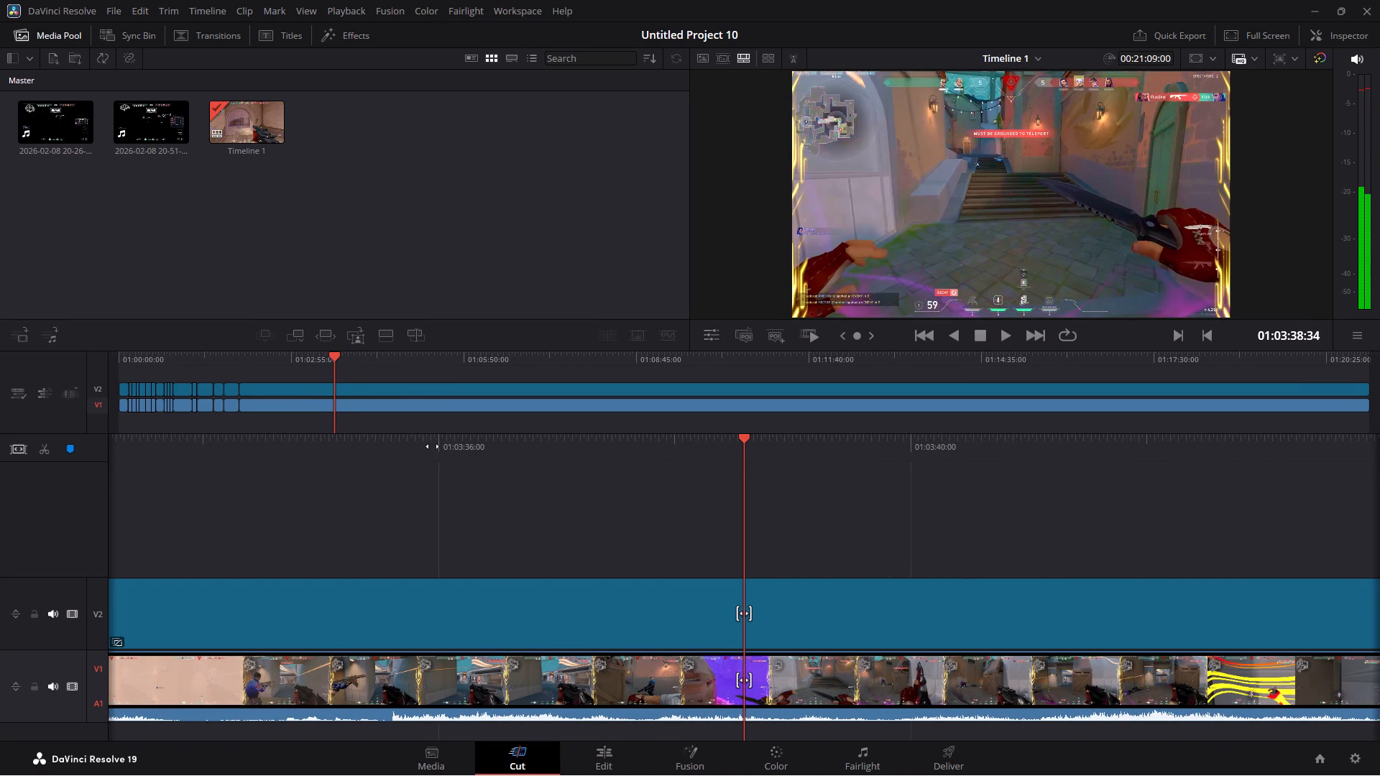
left_click(43, 446)
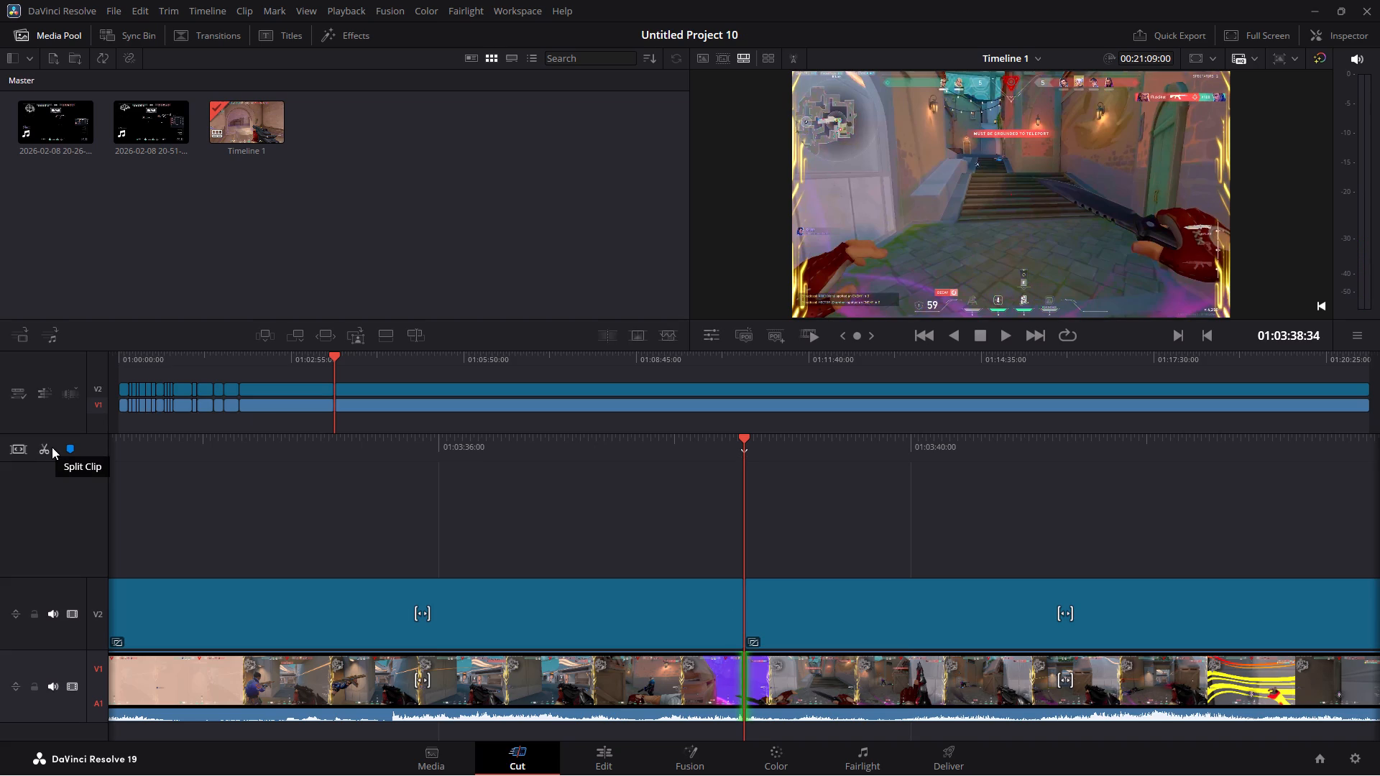
left_click_drag(289, 423, 300, 375)
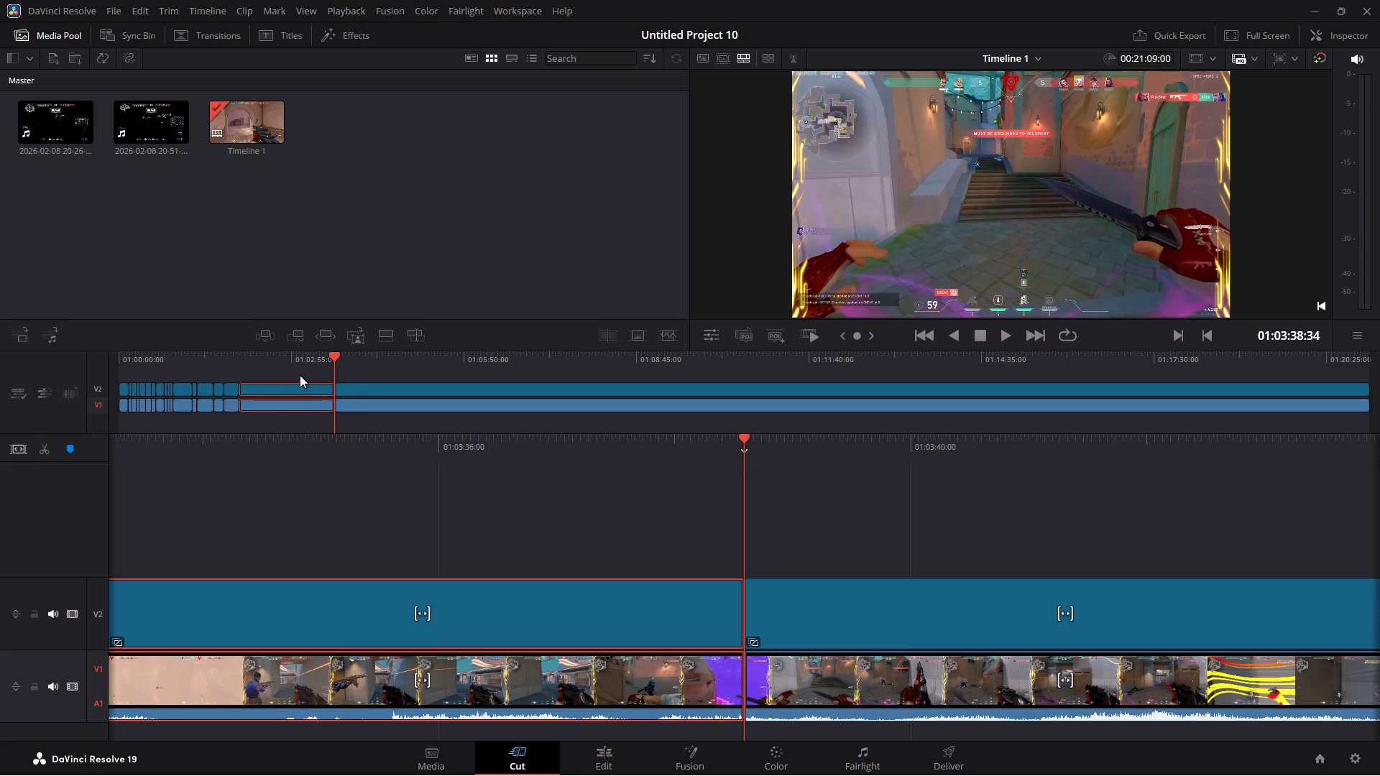
key("BackSpace")
Play the footage from the new join near 01:02:01 and split both tracks at 01:02:12:13.
left_click(239, 365)
key("space")
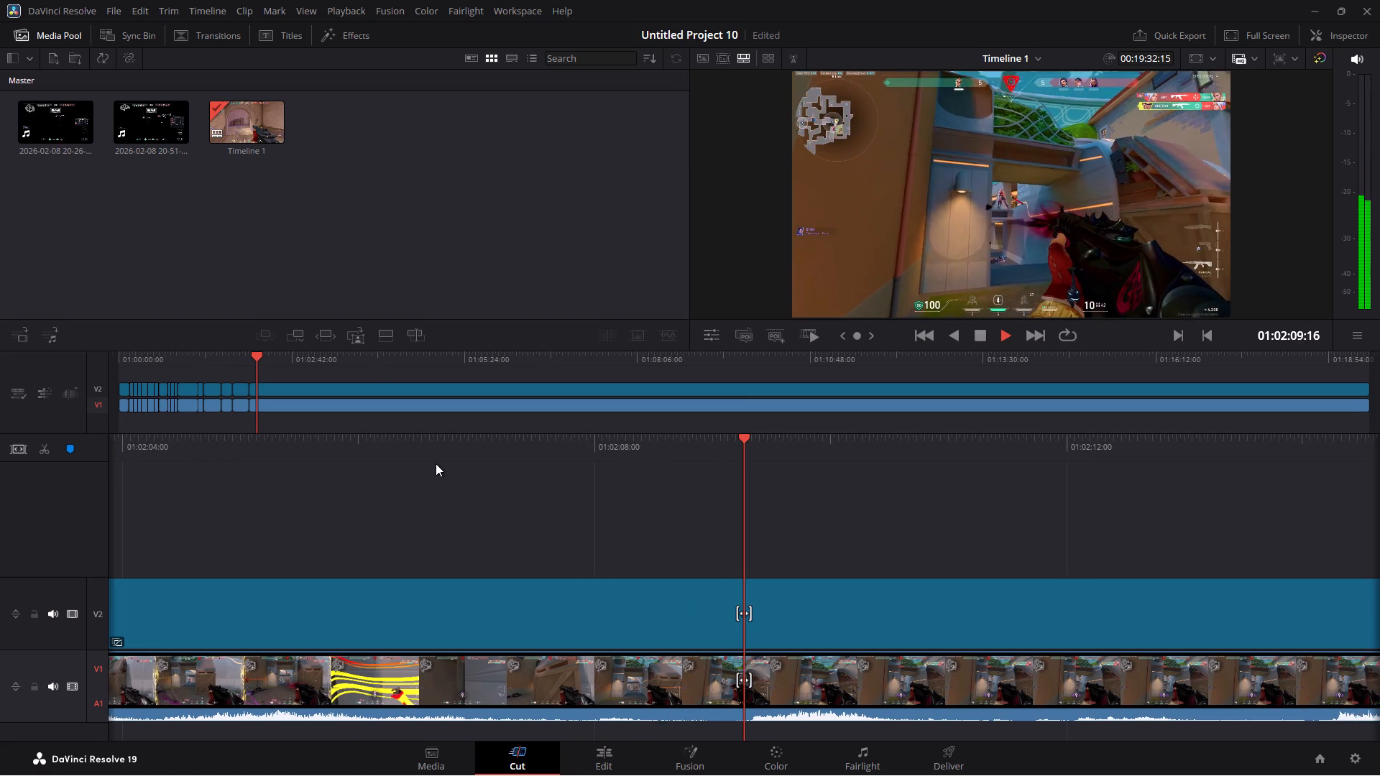
key("space")
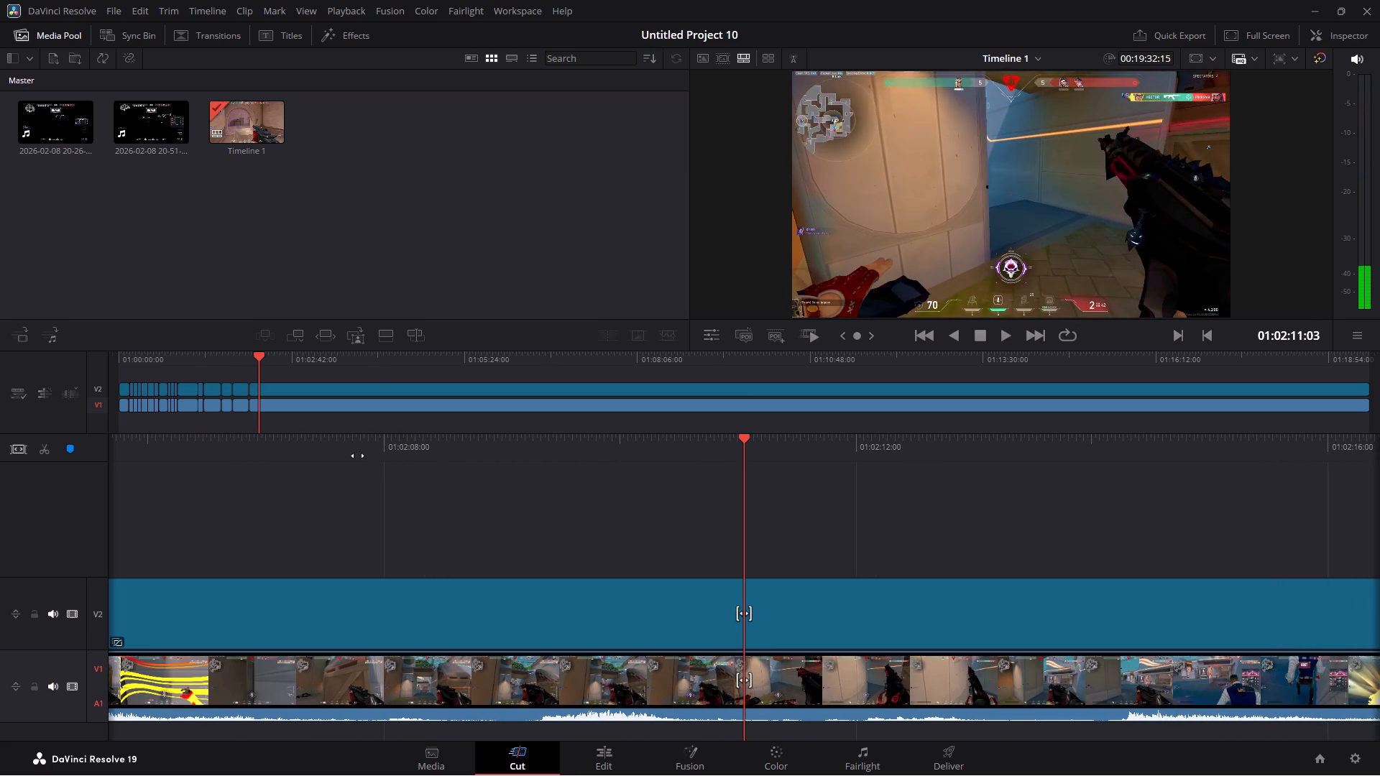
key("space")
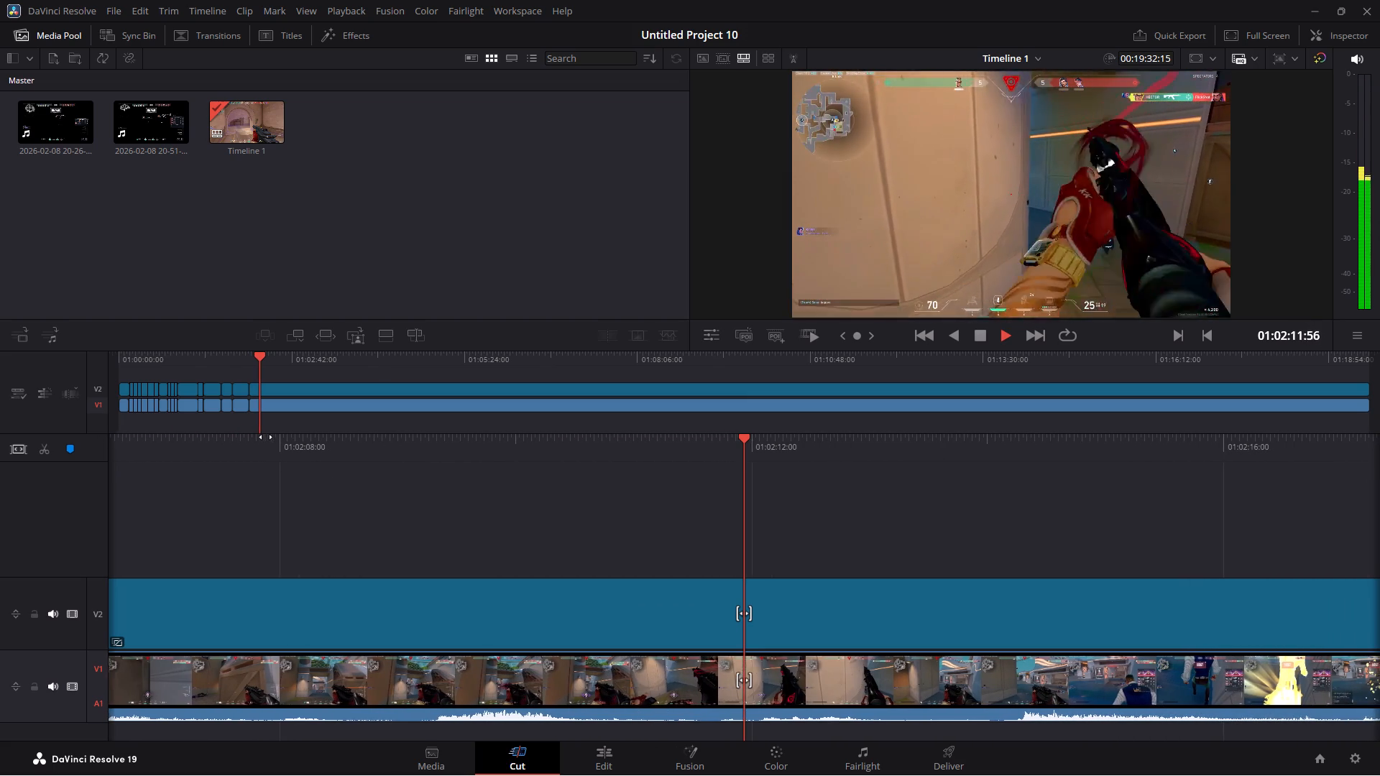
key("space")
left_click_drag(255, 444, 263, 443)
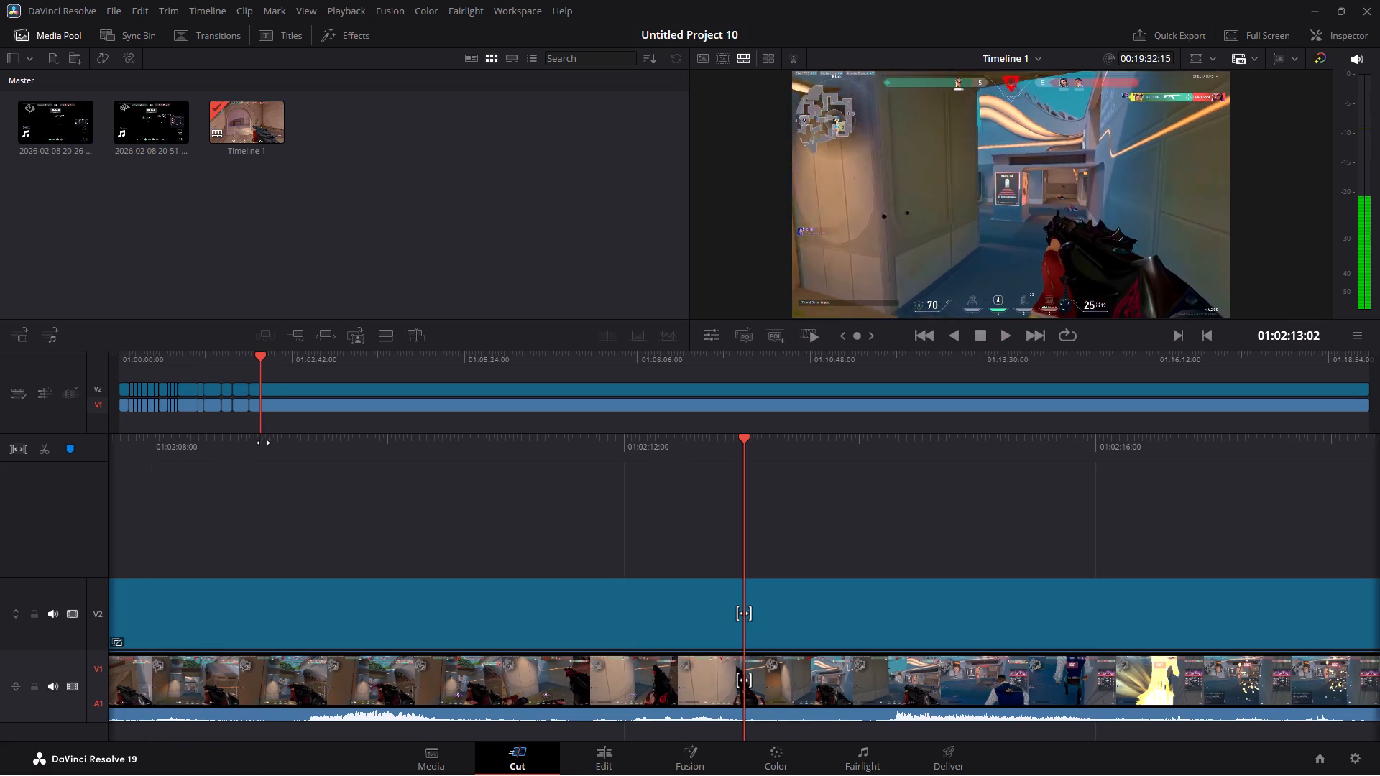
left_click_drag(263, 443, 354, 444)
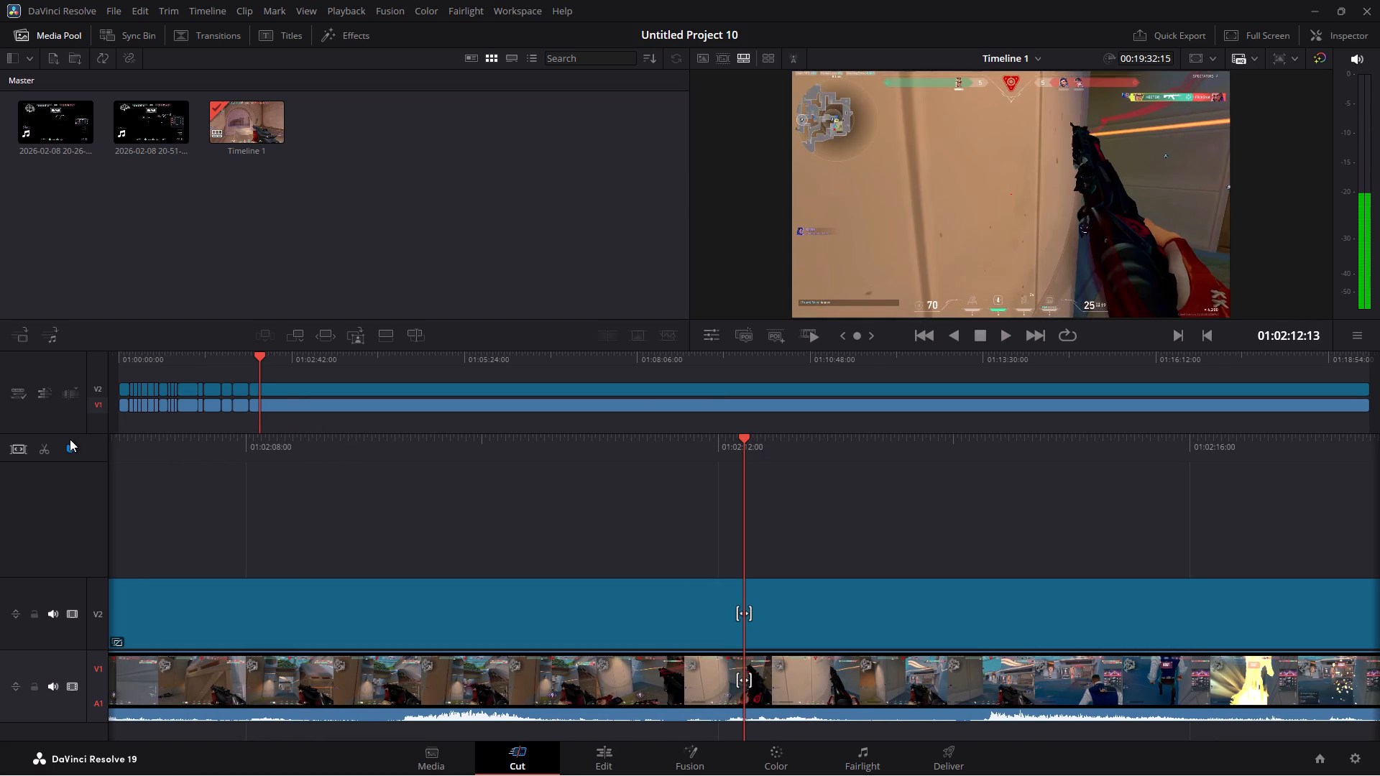
left_click(45, 450)
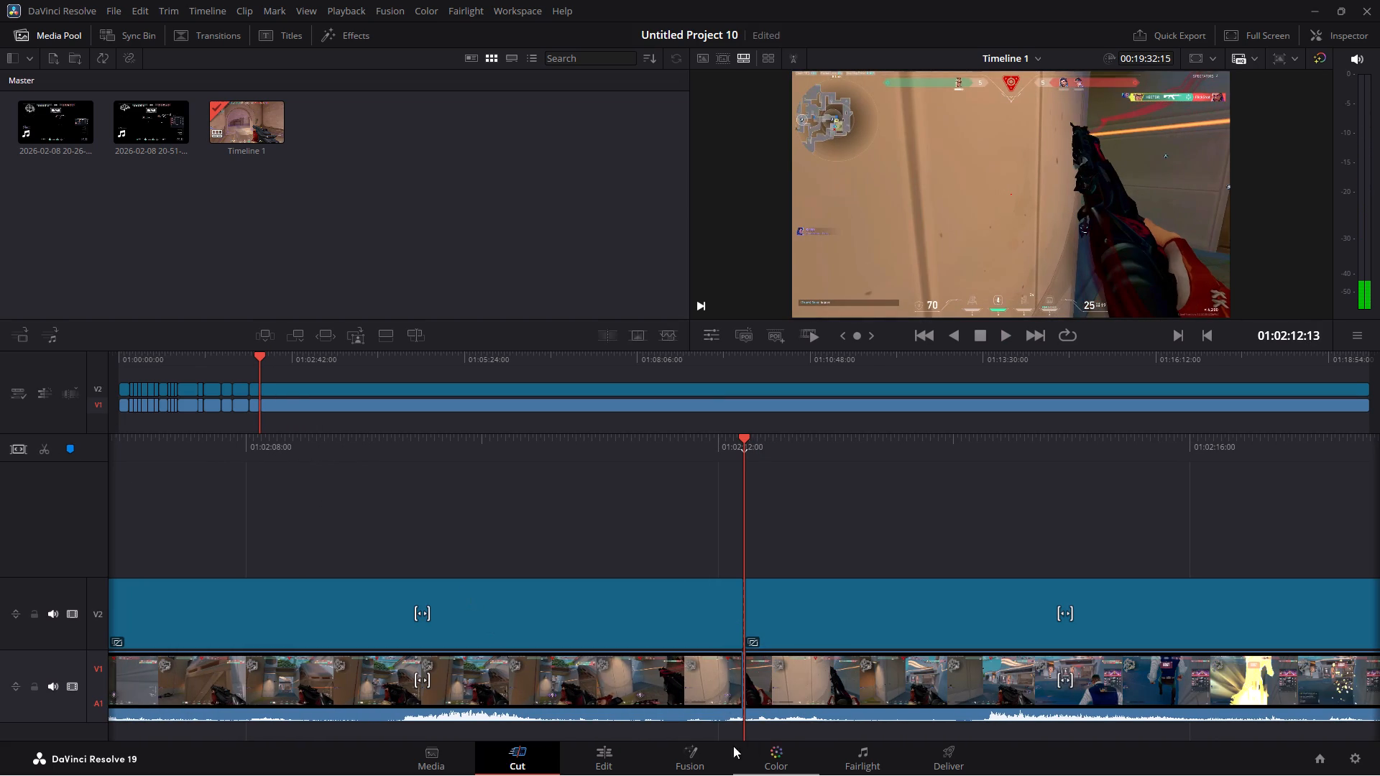
On the Edit page, review the clip between the cuts at 01:02:01:50 and 01:02:12:13 for action worth magnifying.
left_click(612, 759)
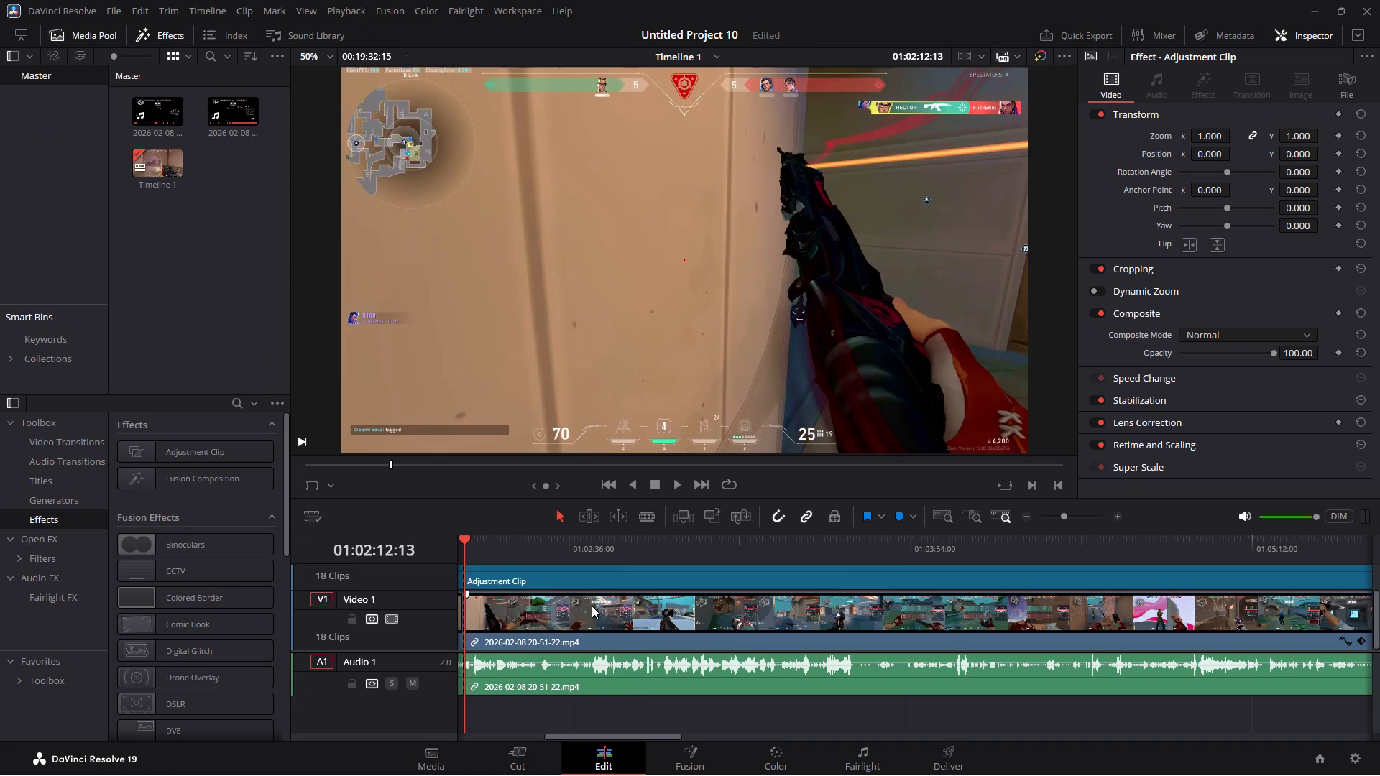
key("space")
key("space")
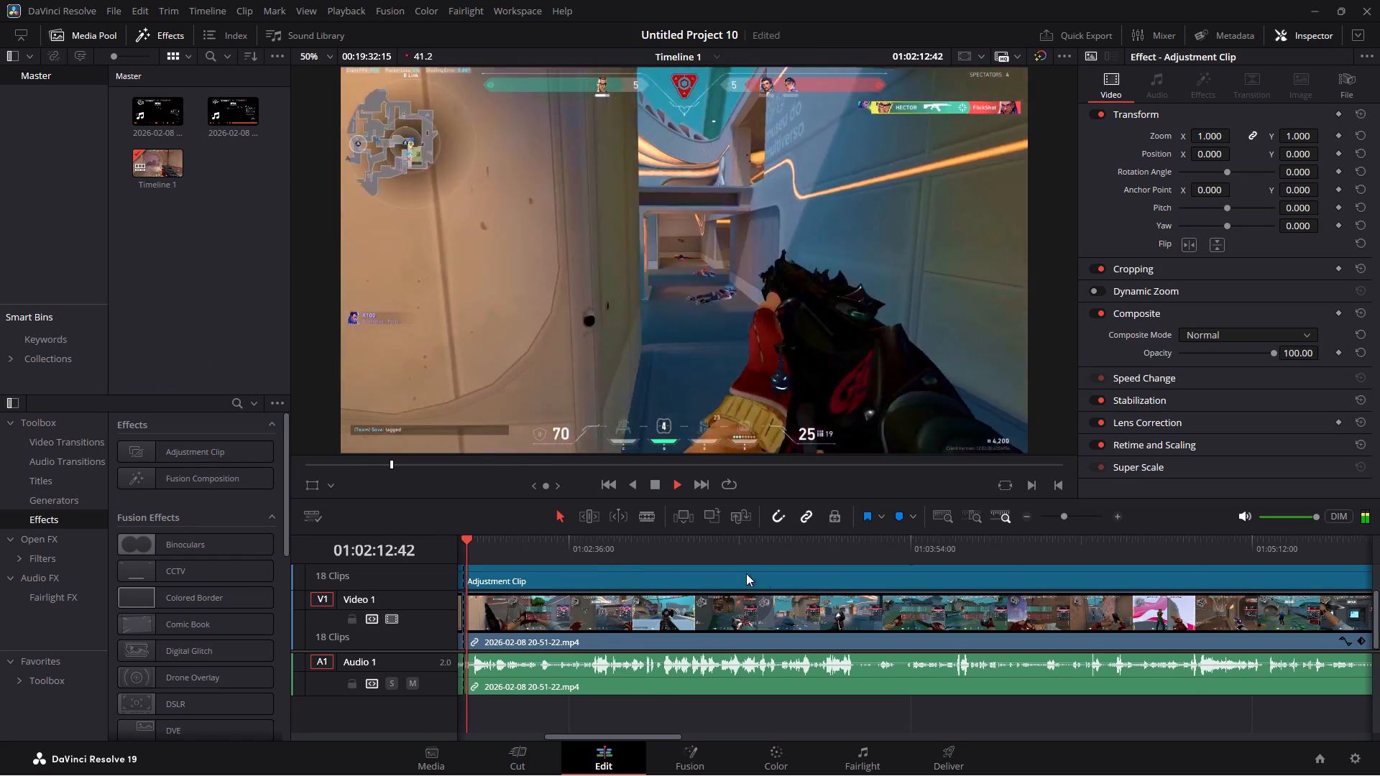
left_click_drag(615, 738, 603, 737)
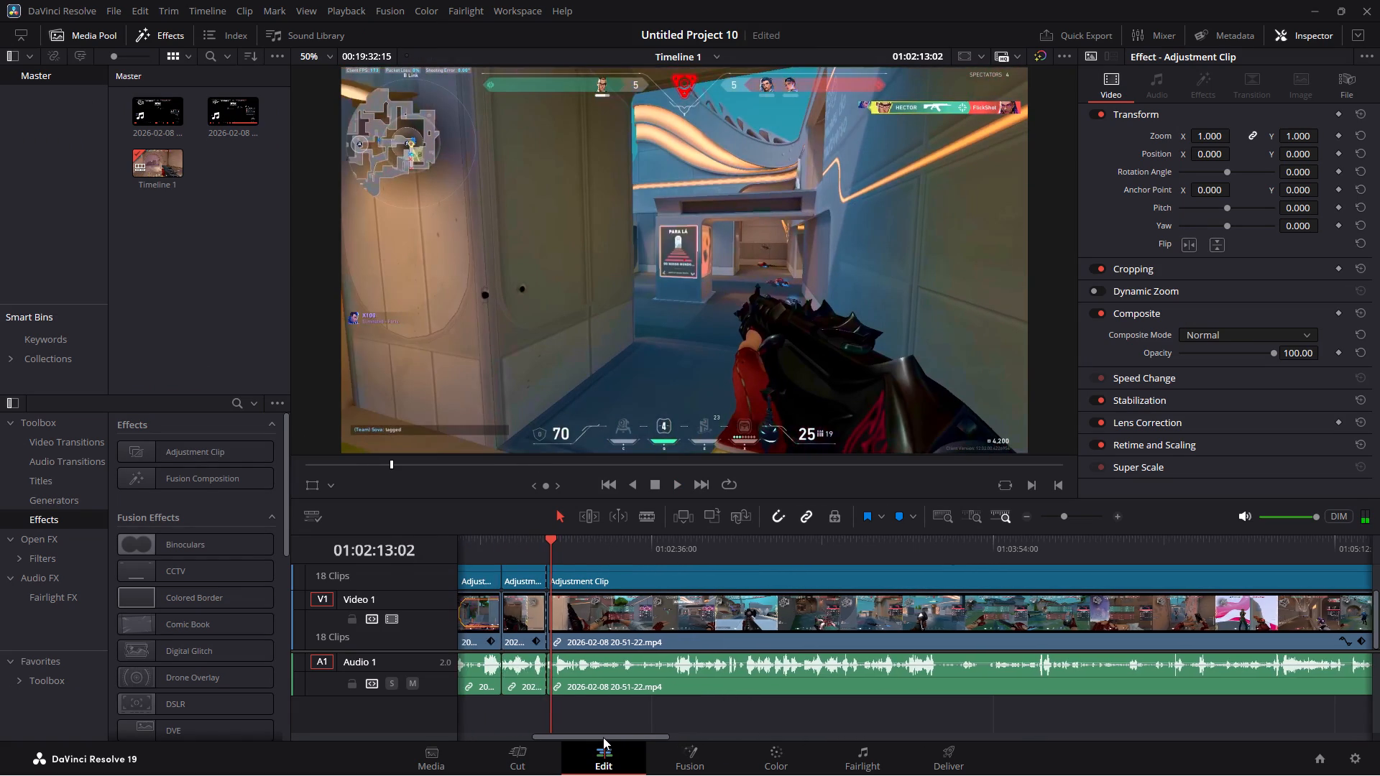
left_click_drag(603, 737, 585, 736)
left_click(643, 617)
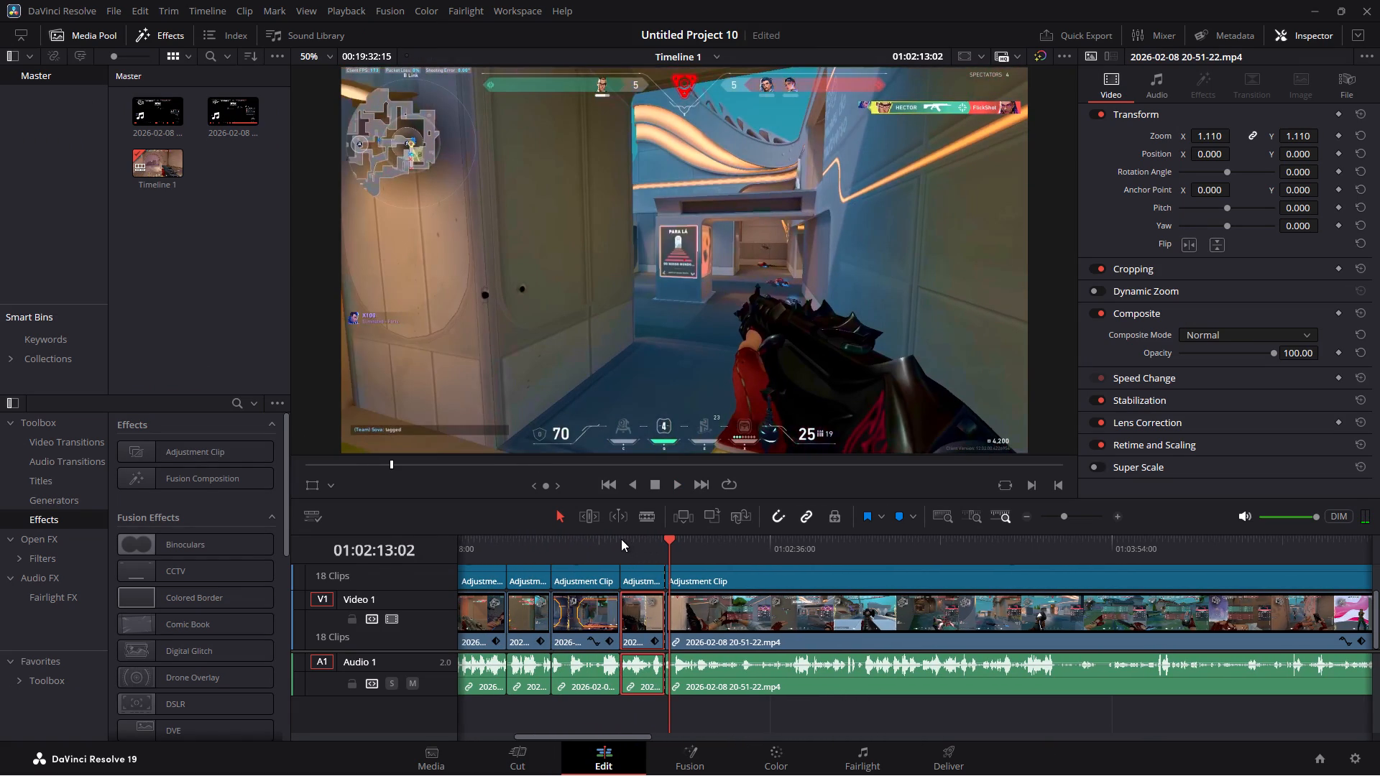
left_click(621, 539)
key("space")
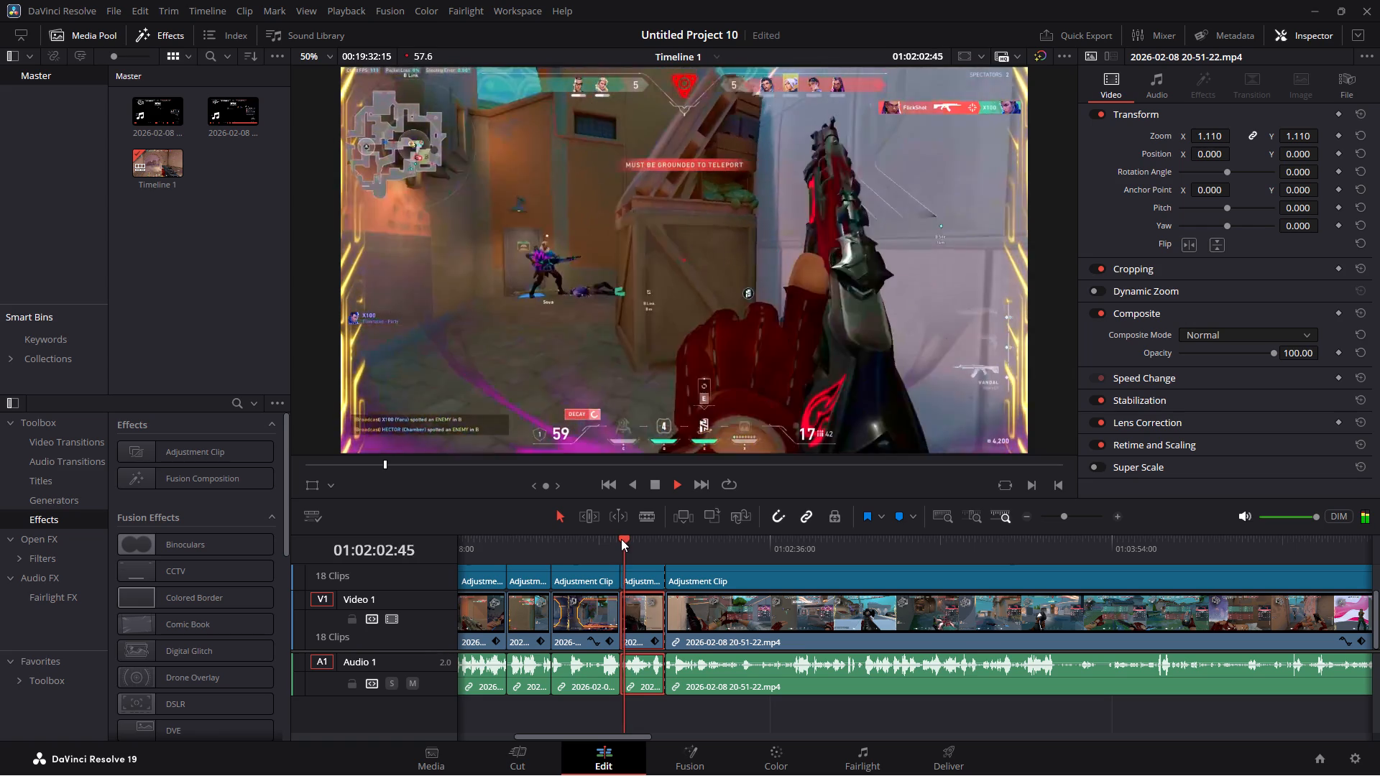
key("space")
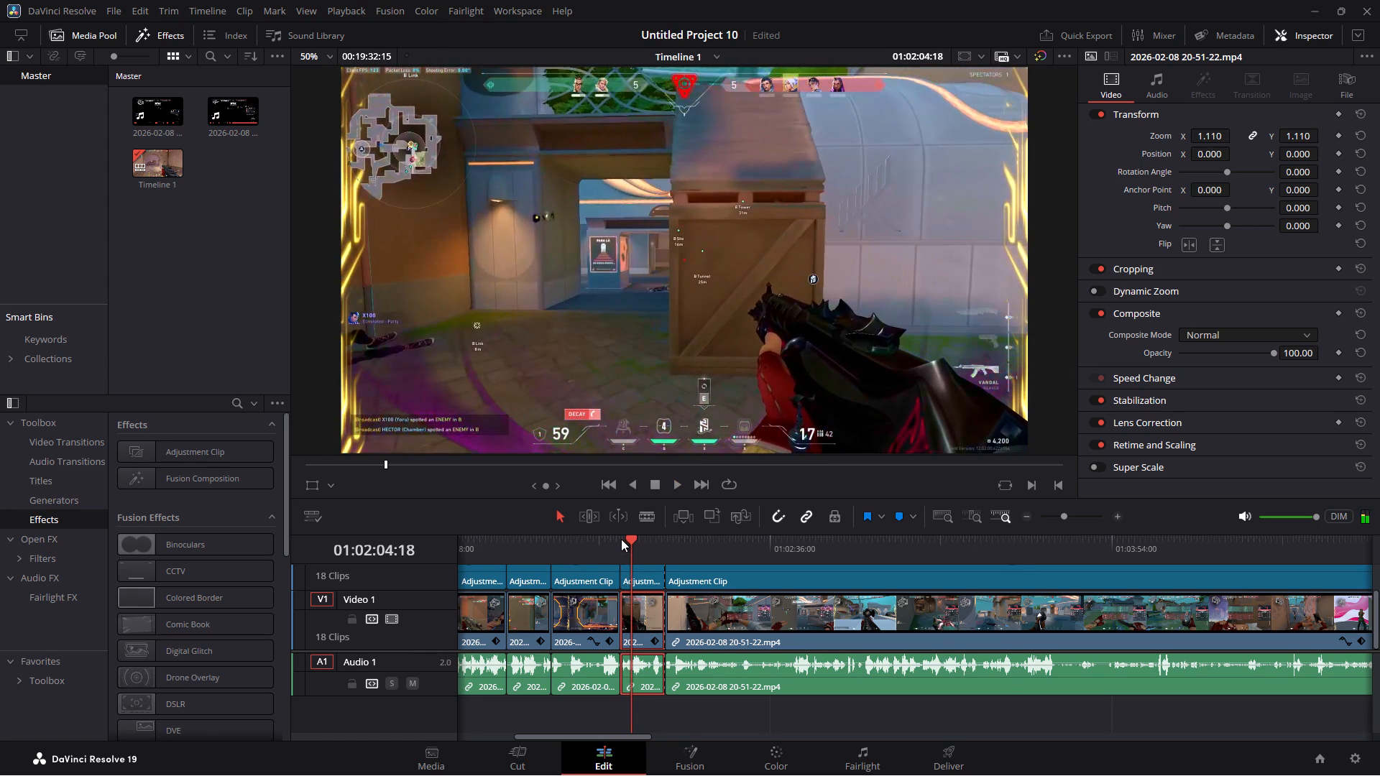
key("space")
key("space")
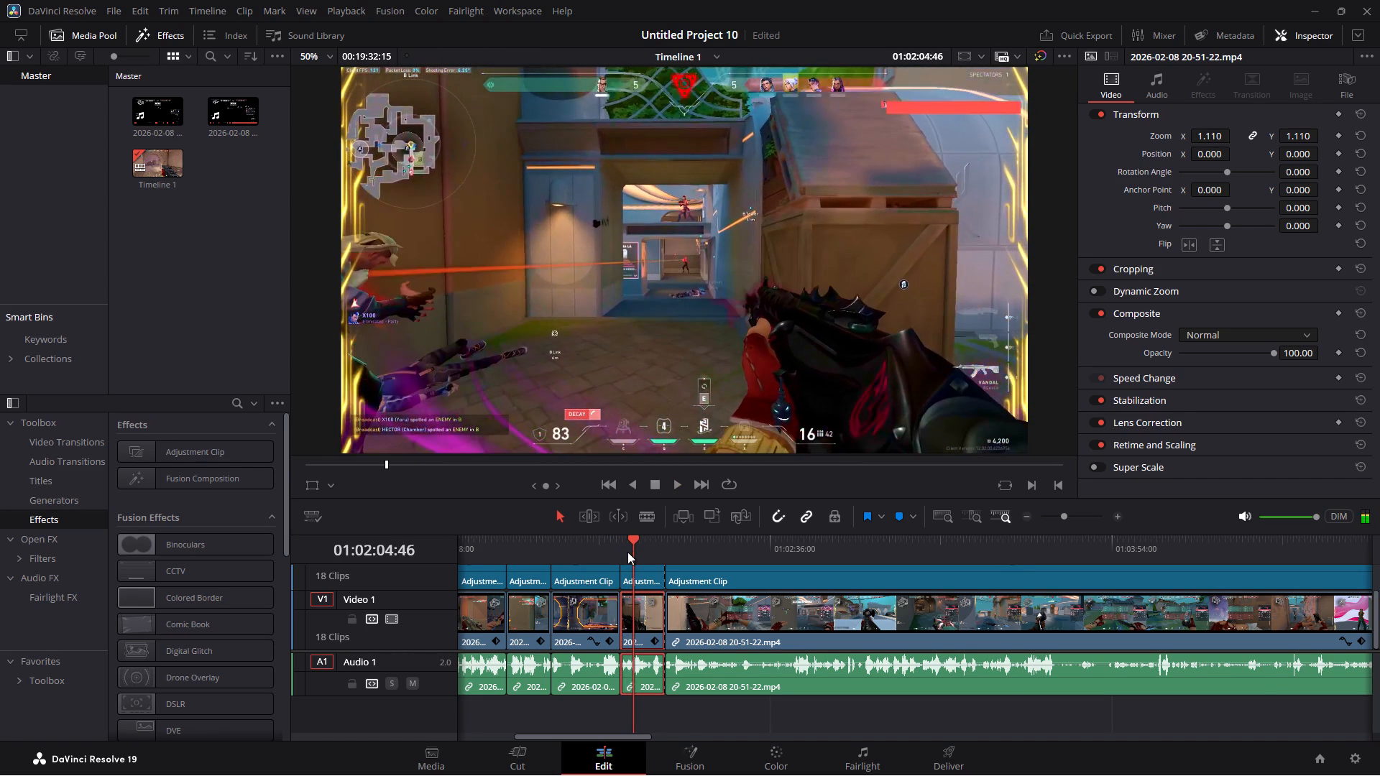
left_click_drag(651, 539, 655, 539)
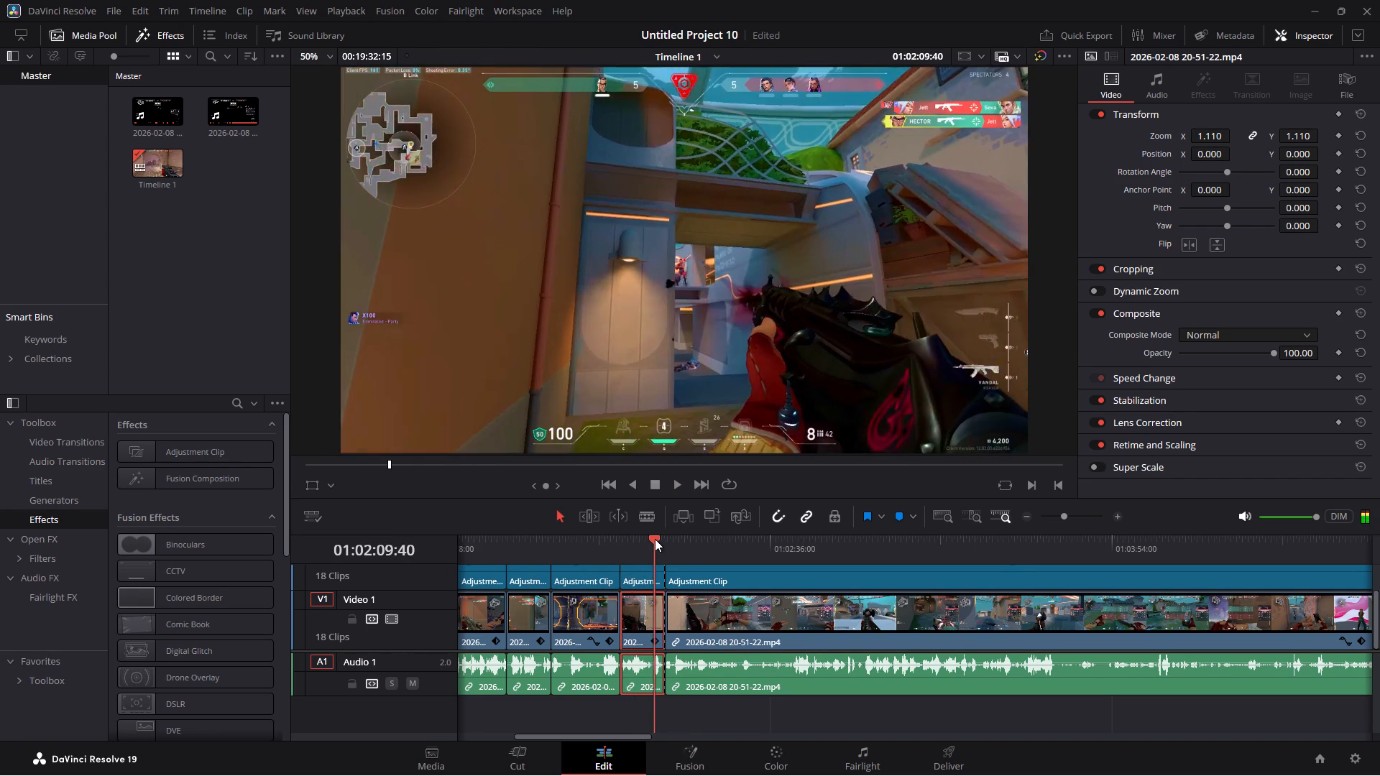
left_click_drag(655, 539, 635, 540)
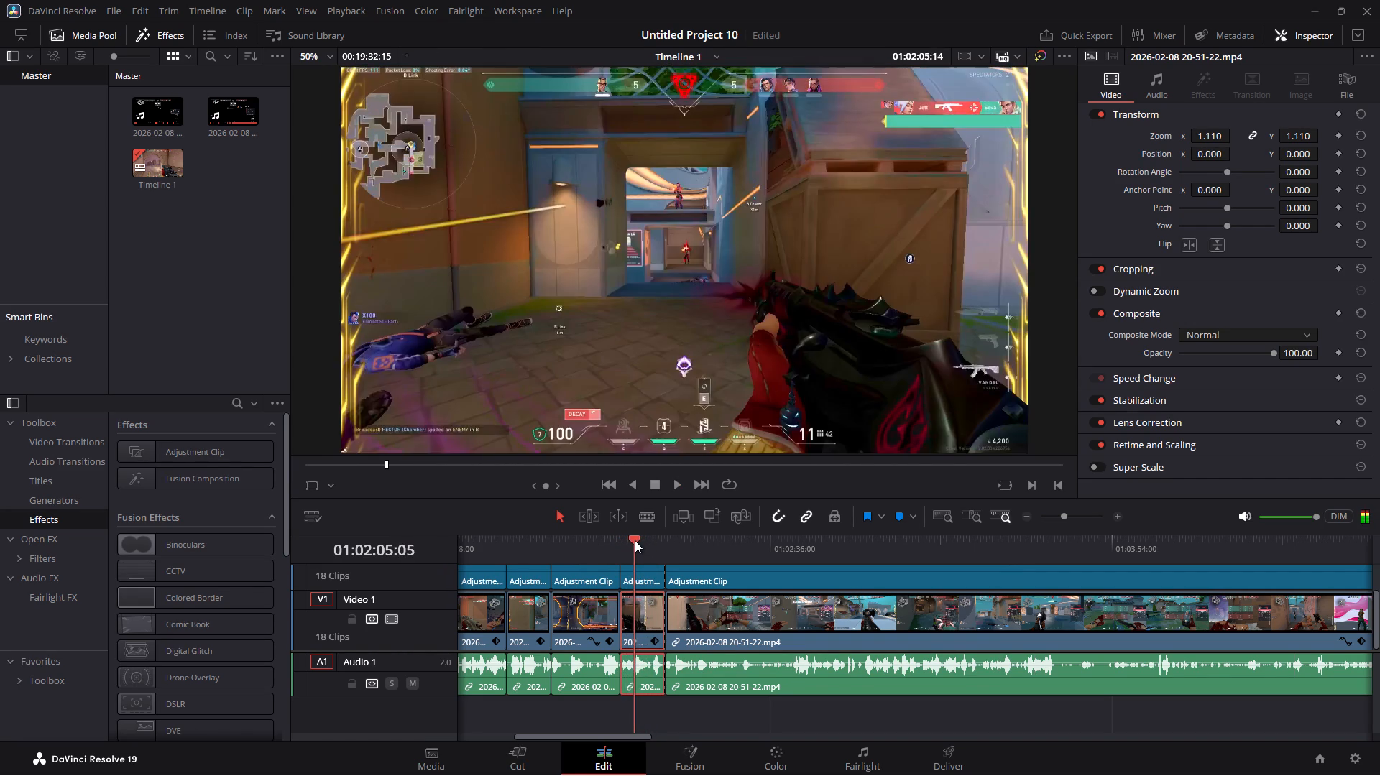
left_click_drag(635, 540, 627, 539)
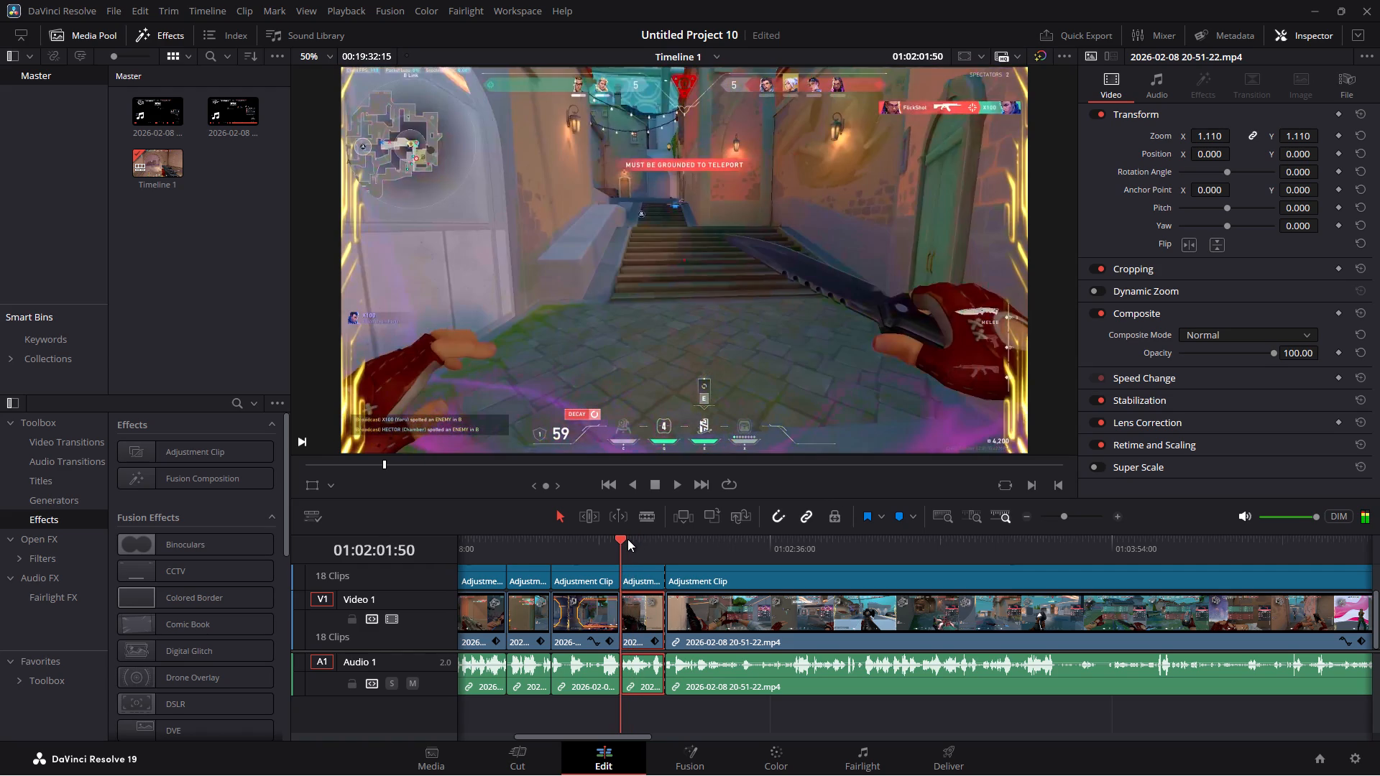
left_click_drag(627, 539, 630, 539)
Set the zoom of the video clip between 01:02:01:50 and 01:02:12:13 to 2.010.
left_click(642, 608)
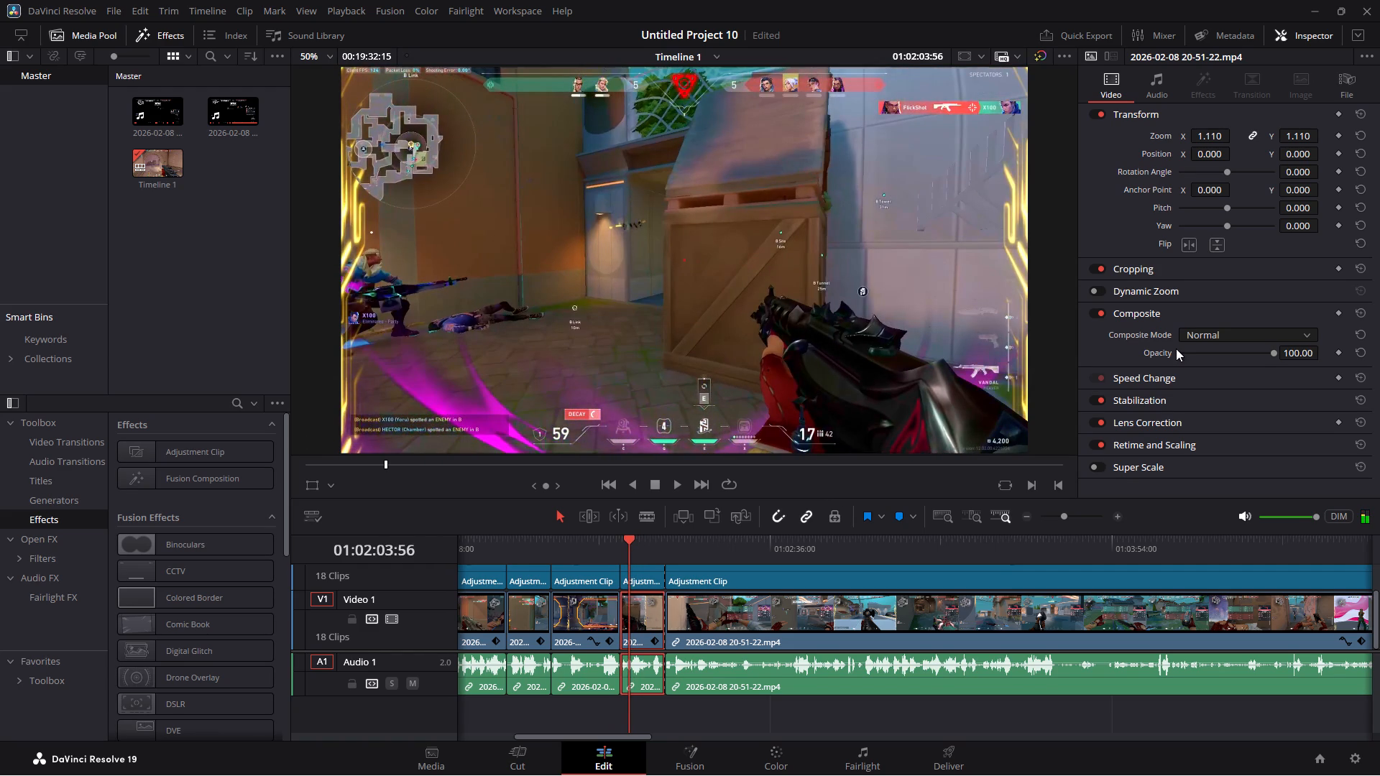
left_click_drag(1303, 138, 1322, 140)
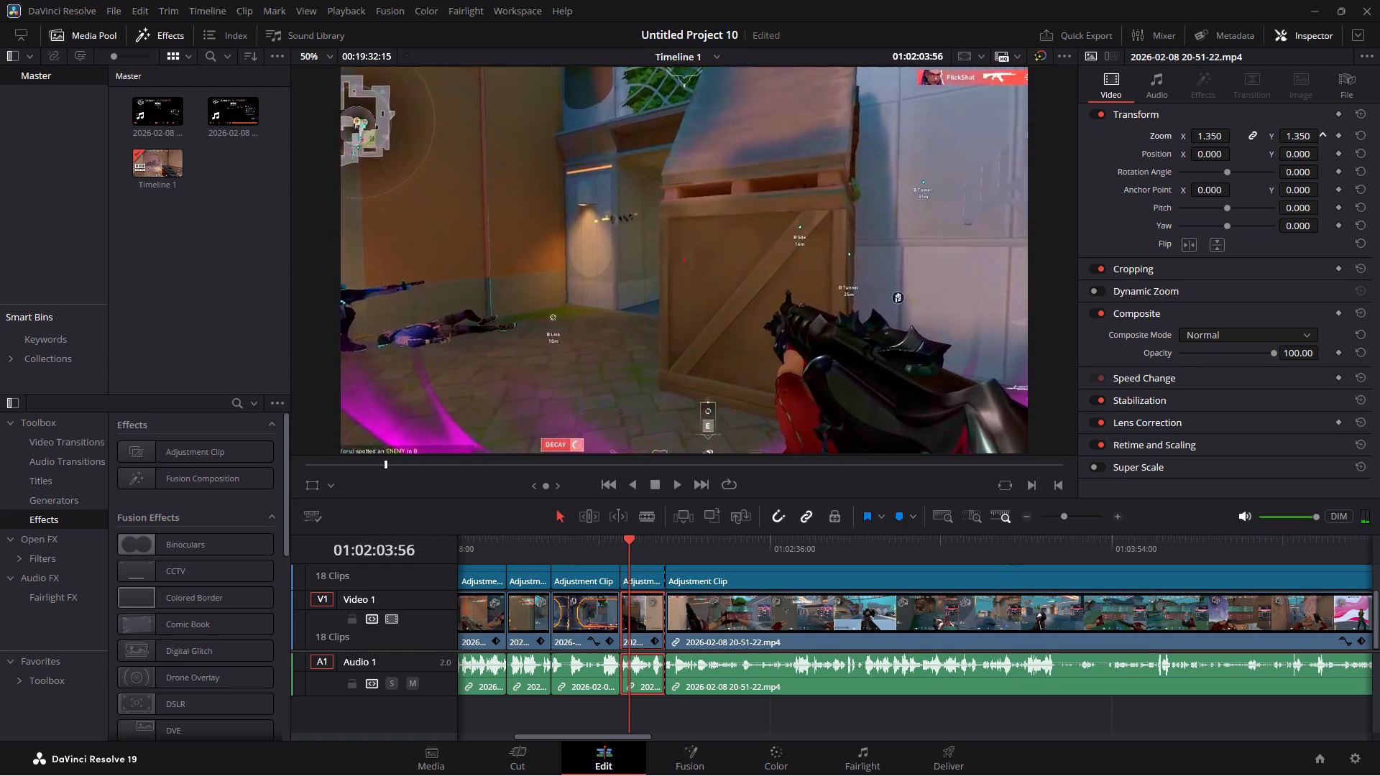
left_click_drag(1322, 140, 691, 387)
Play from 01:01:59:20 through the zoomed clip and split its video and linked audio near 01:02:08.
left_click(609, 545)
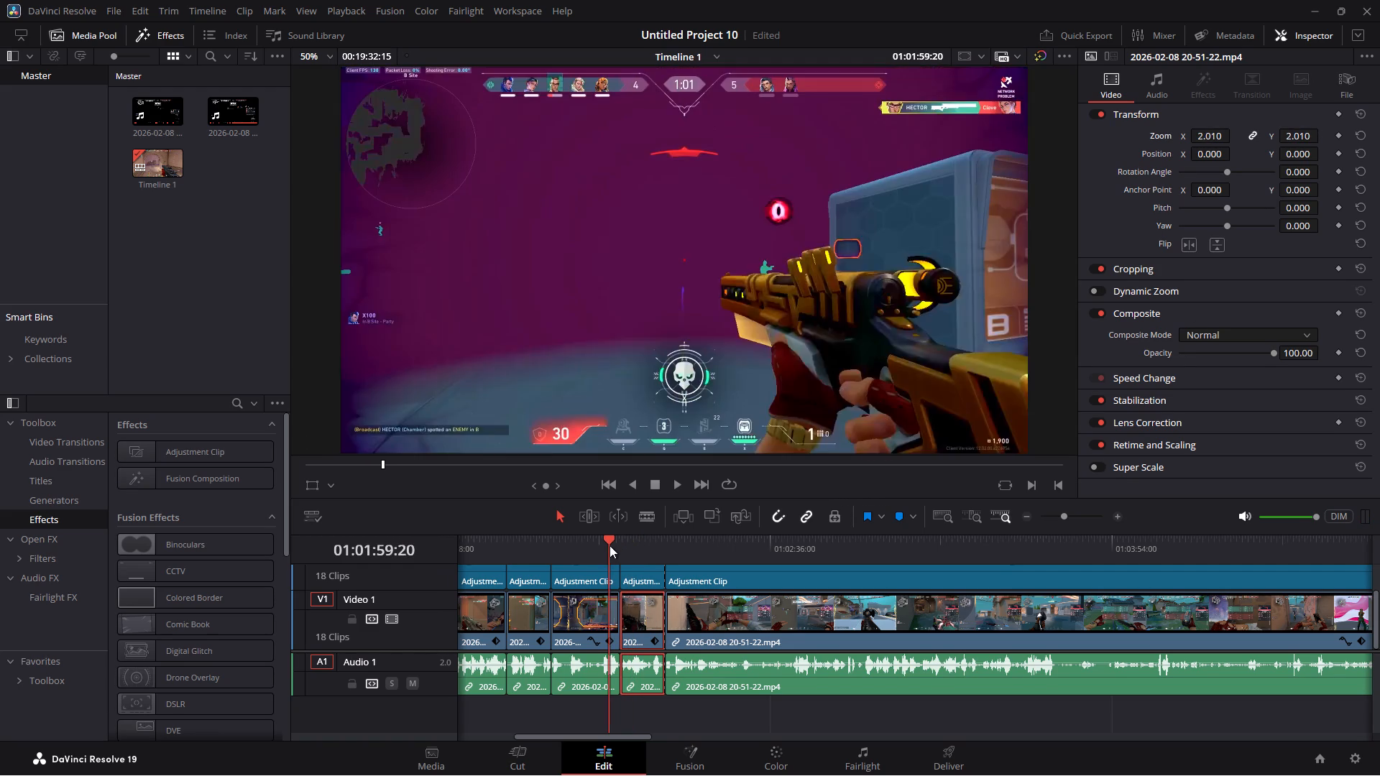
key("space")
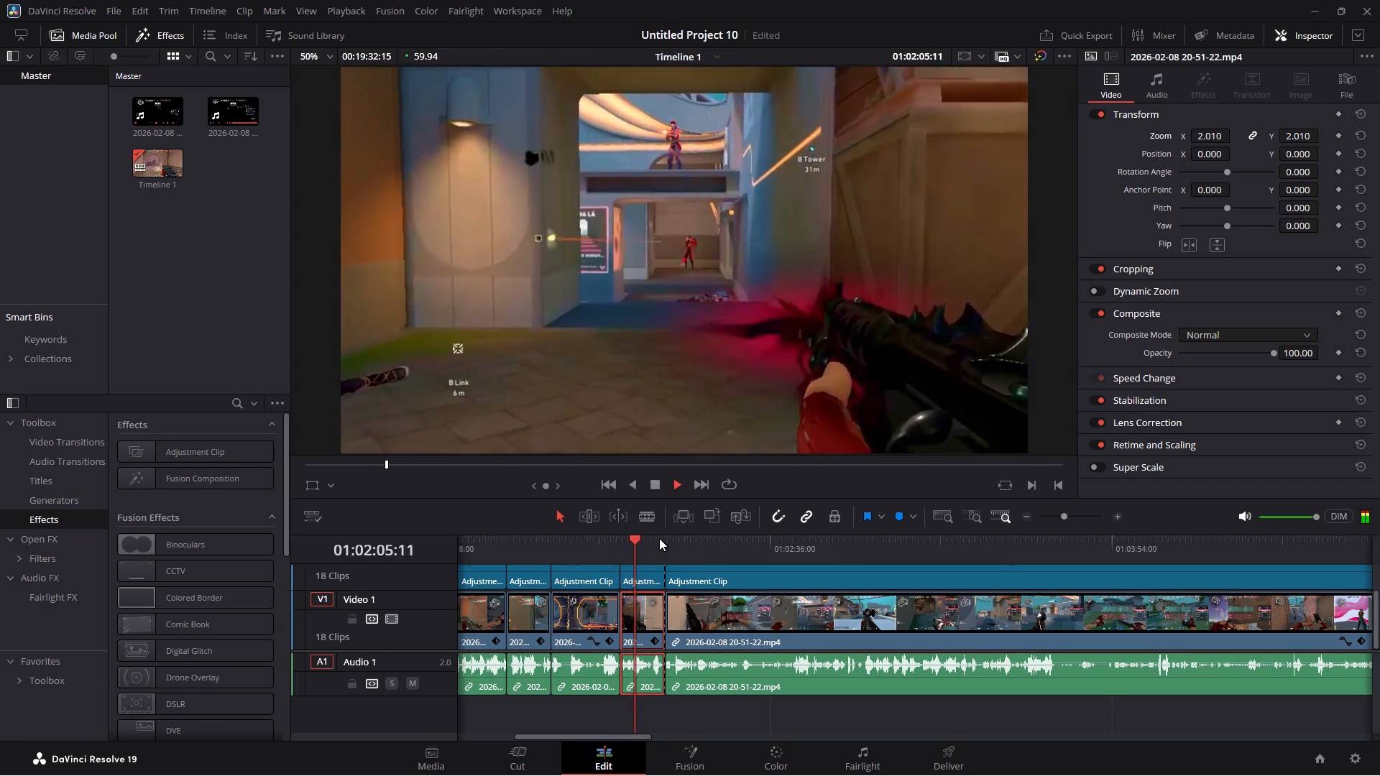
key("space")
key("space")
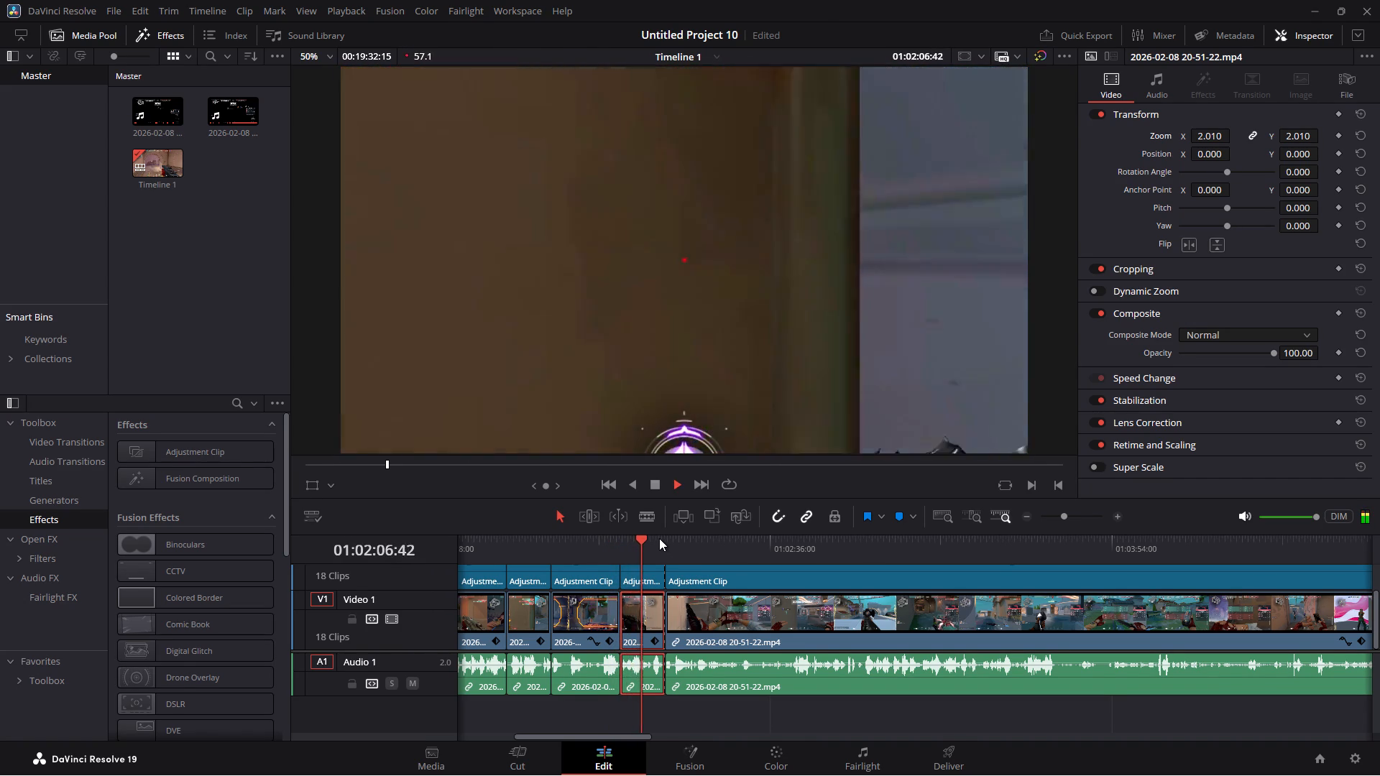
key("space")
key("space")
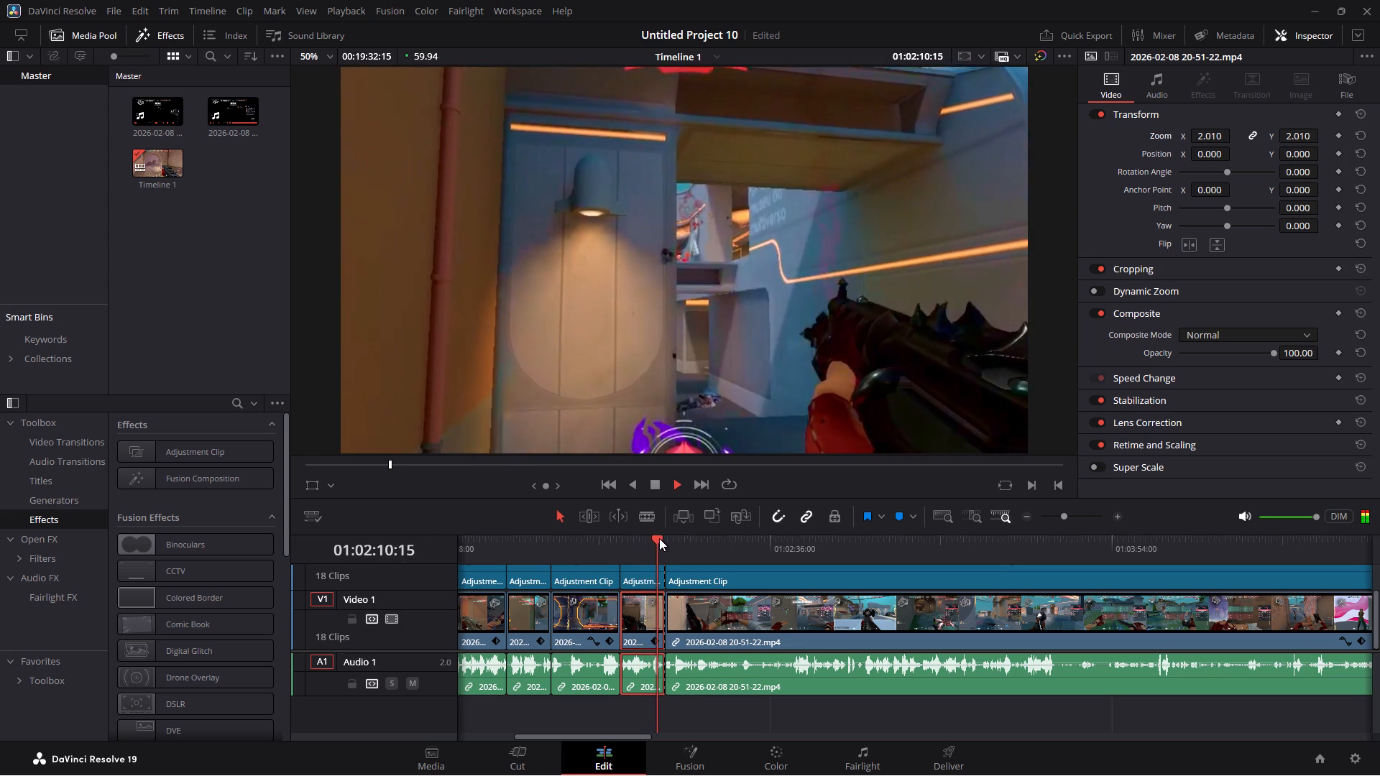
key("space")
left_click_drag(658, 538, 654, 538)
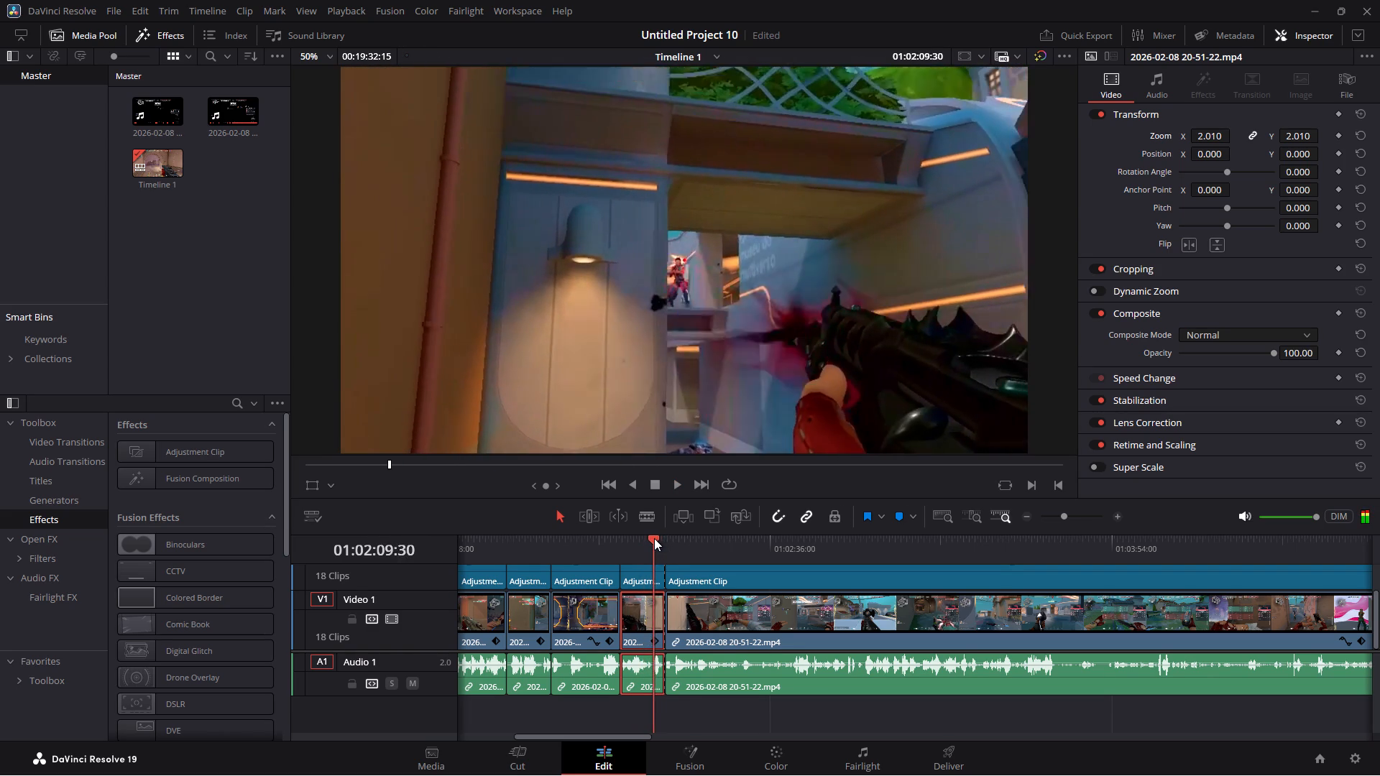
left_click_drag(654, 538, 648, 540)
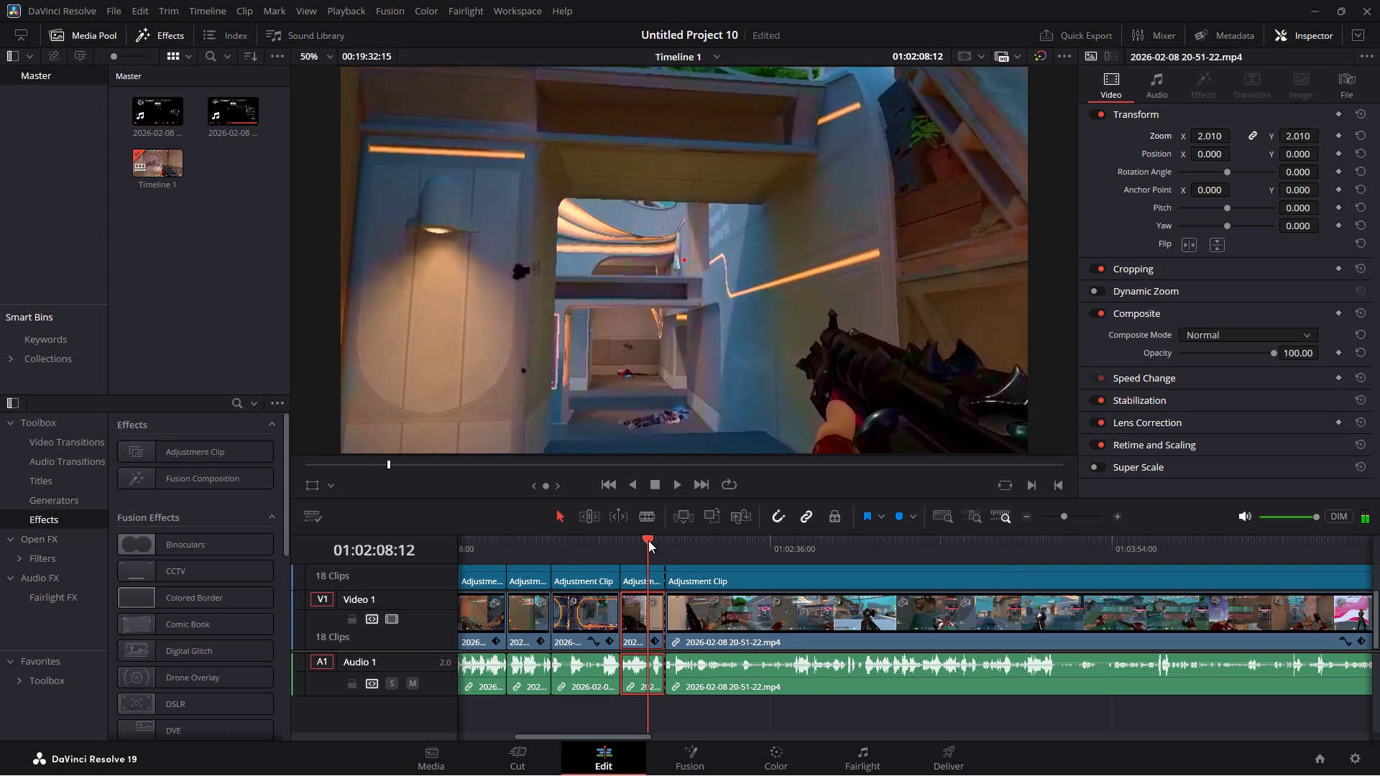
left_click_drag(648, 540, 648, 540)
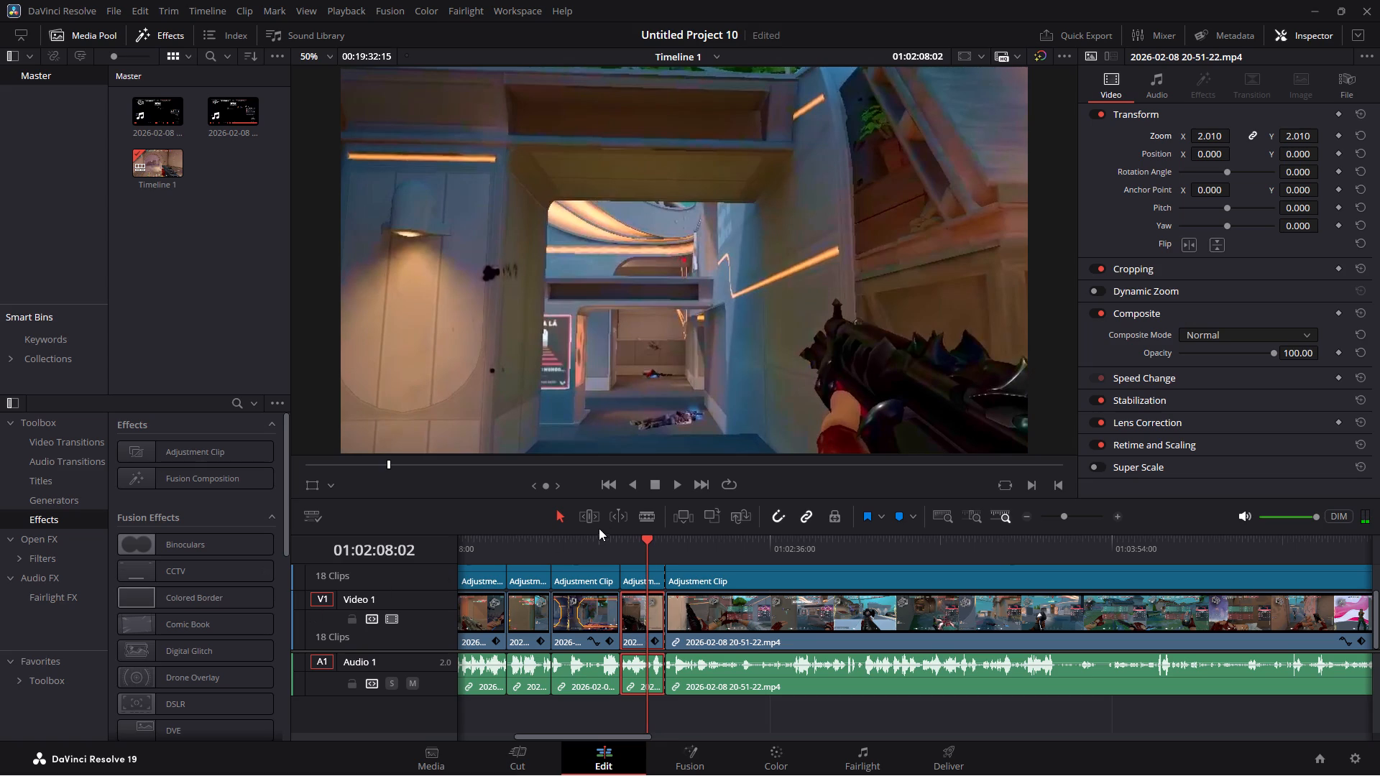
left_click(645, 518)
left_click(643, 614)
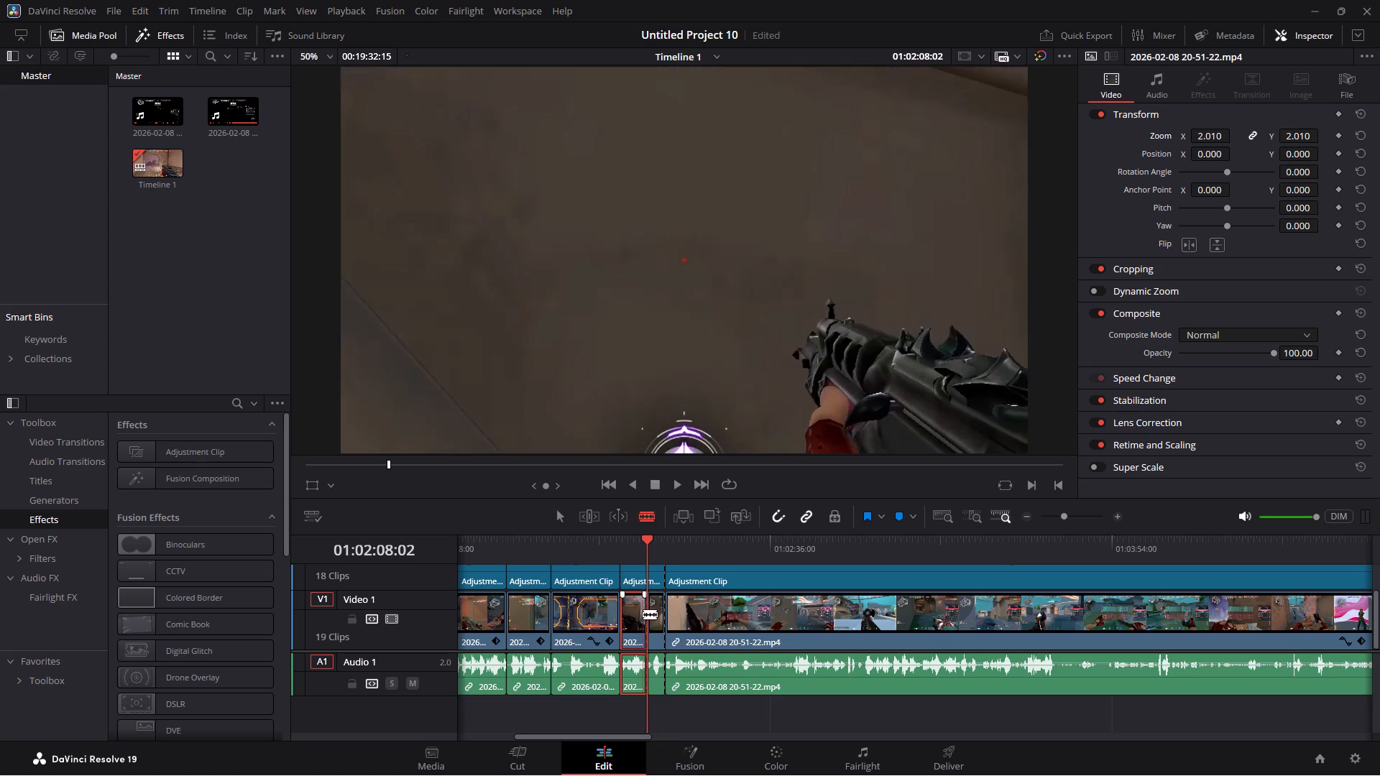
left_click(564, 522)
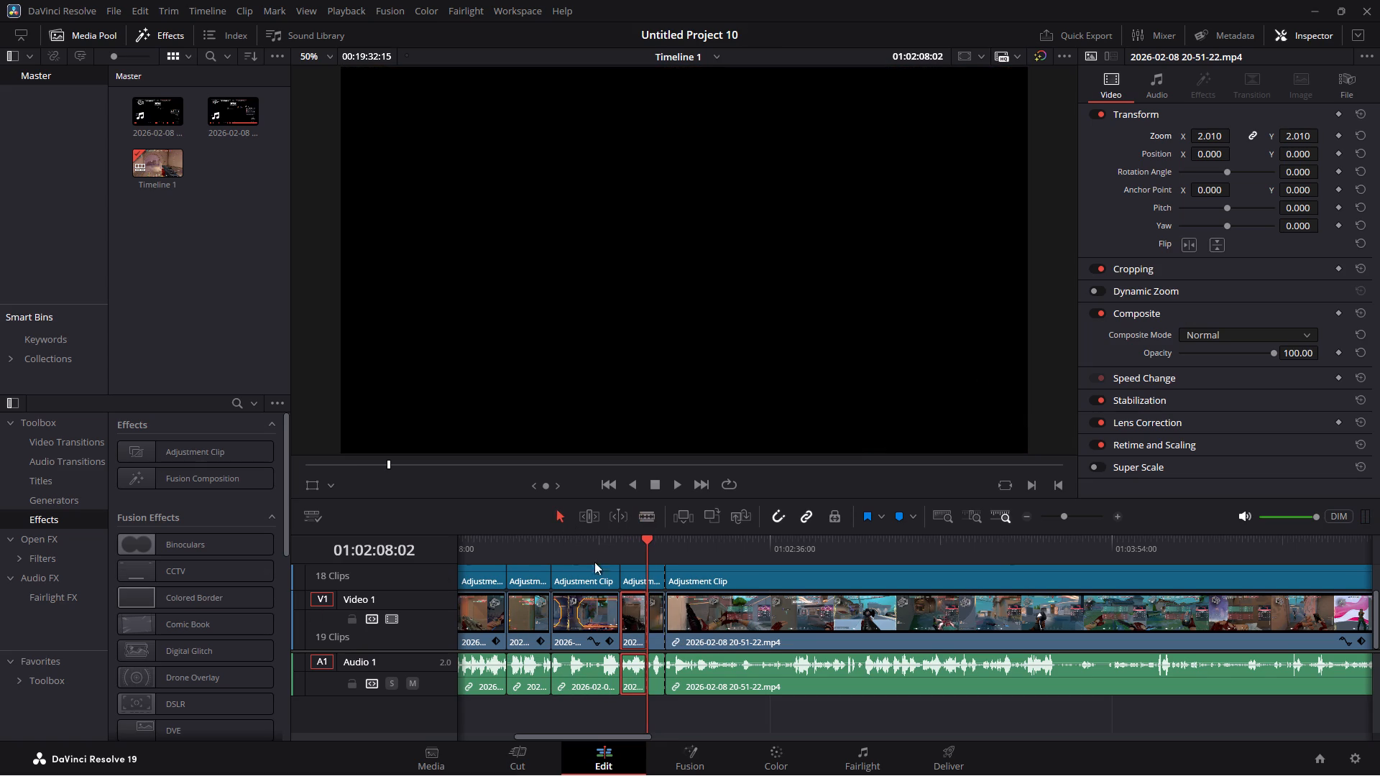
Set the zoom of the first part of the split clip, starting at 01:02:01:50, to 1.100.
left_click(628, 615)
left_click_drag(1308, 139, 1286, 147)
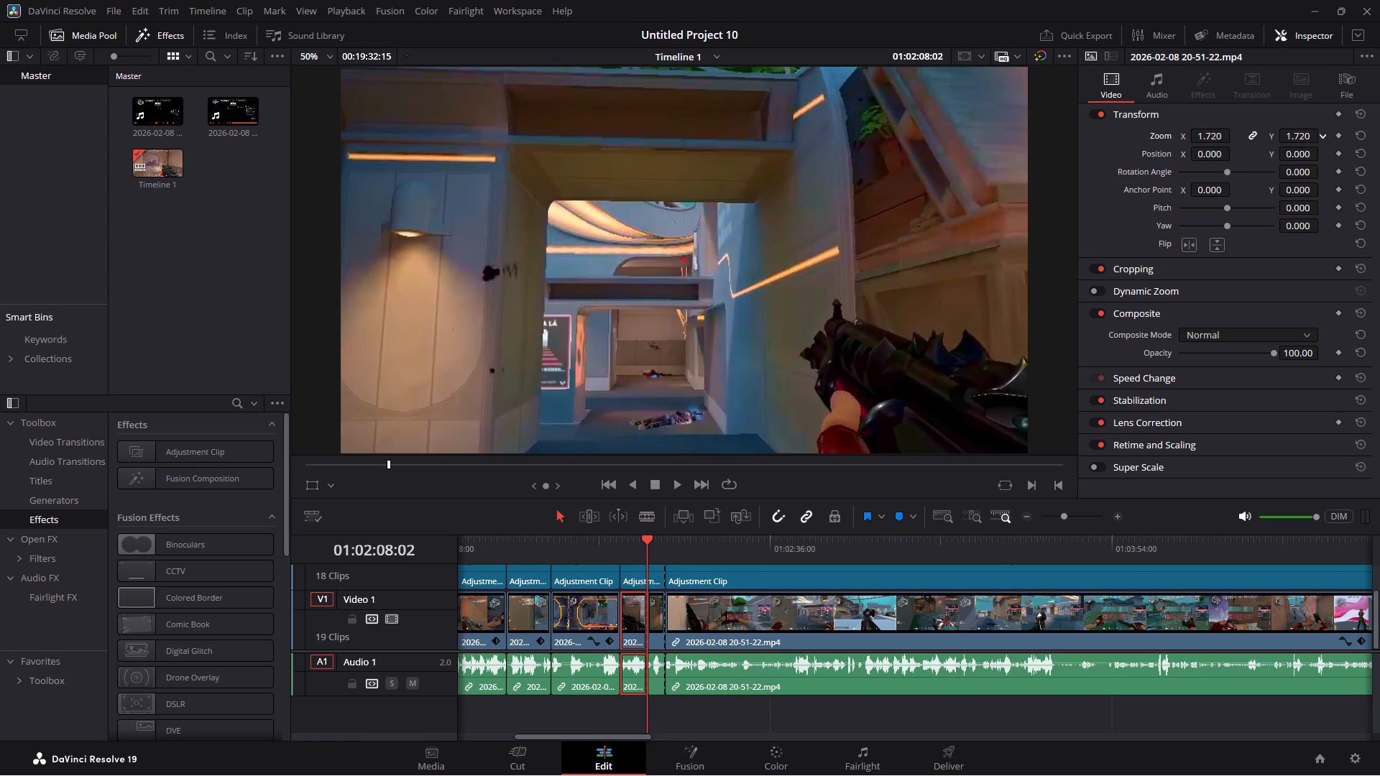
left_click_drag(1286, 147, 1230, 159)
left_click_drag(1230, 159, 1236, 159)
left_click_drag(1302, 137, 1309, 137)
Check the zoom change frame by frame past the split, and play from 01:02:01:50 on into the uncut footage.
key("Right")
key("Right")
key("Right")
key("Right")
key("Right")
key("Right")
key("Right")
key("Right")
key("Right")
key("Right")
key("Right")
key("Right")
key("Right")
key("Right")
key("Right")
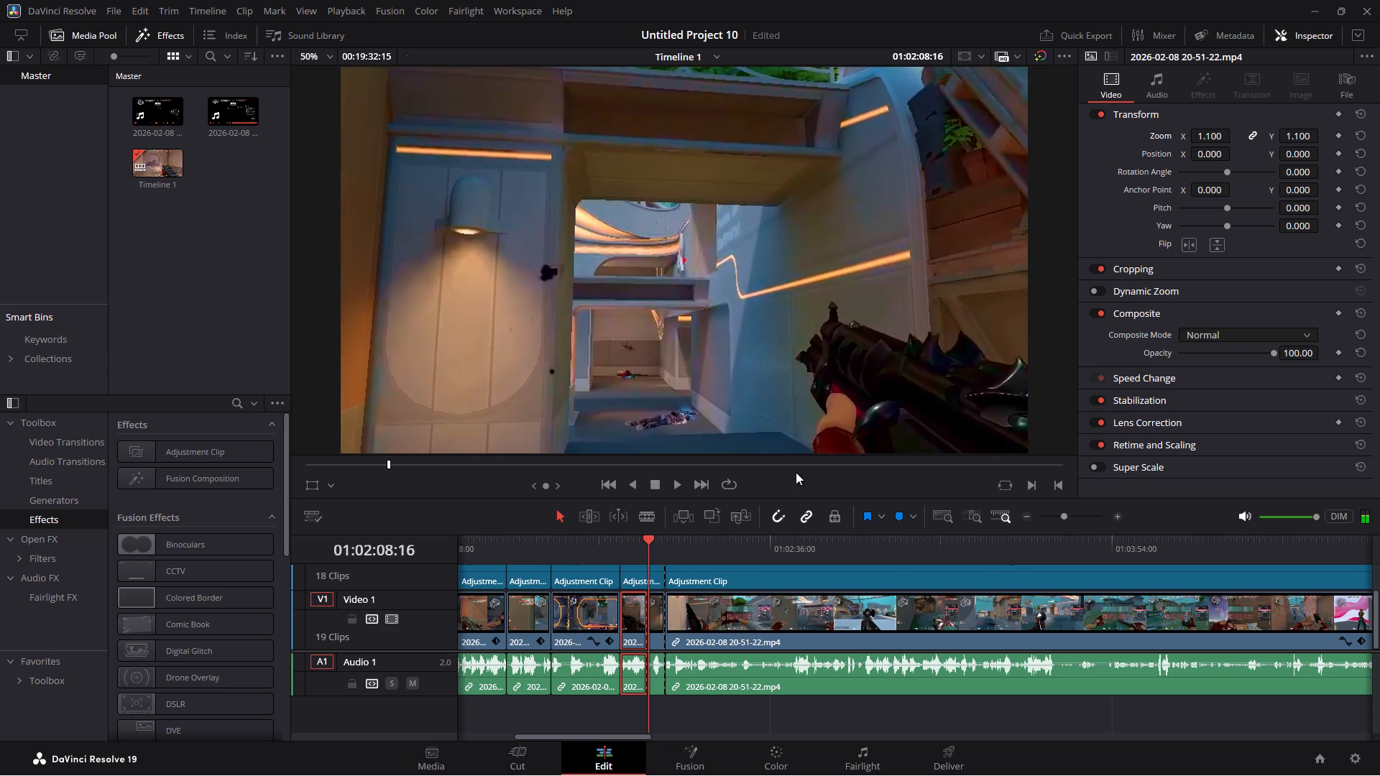
left_click(607, 542)
left_click(612, 534)
left_click(619, 540)
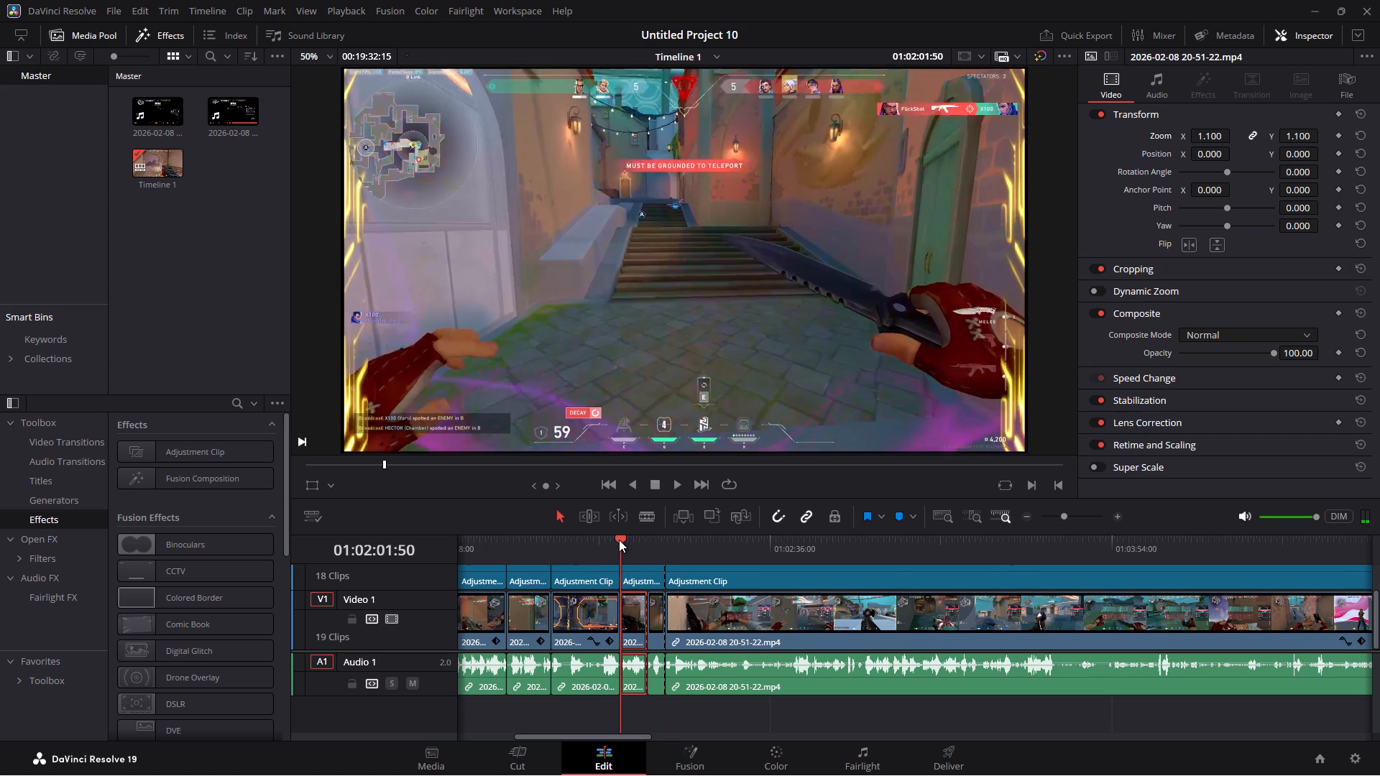
key("space")
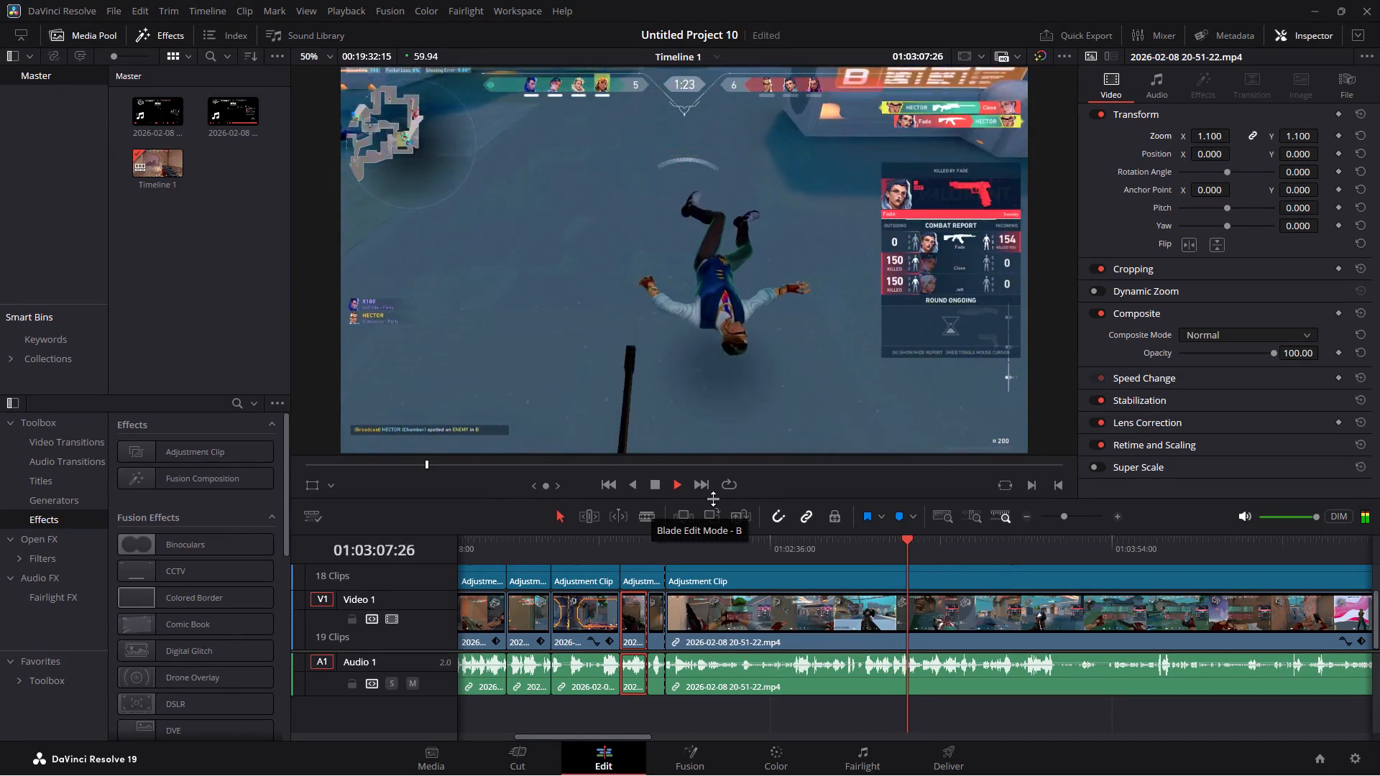
Replay the scoped sniper shot around 01:02:55 to 01:02:58 and split both tracks at 01:02:55:09 on the Cut page.
left_click(866, 545)
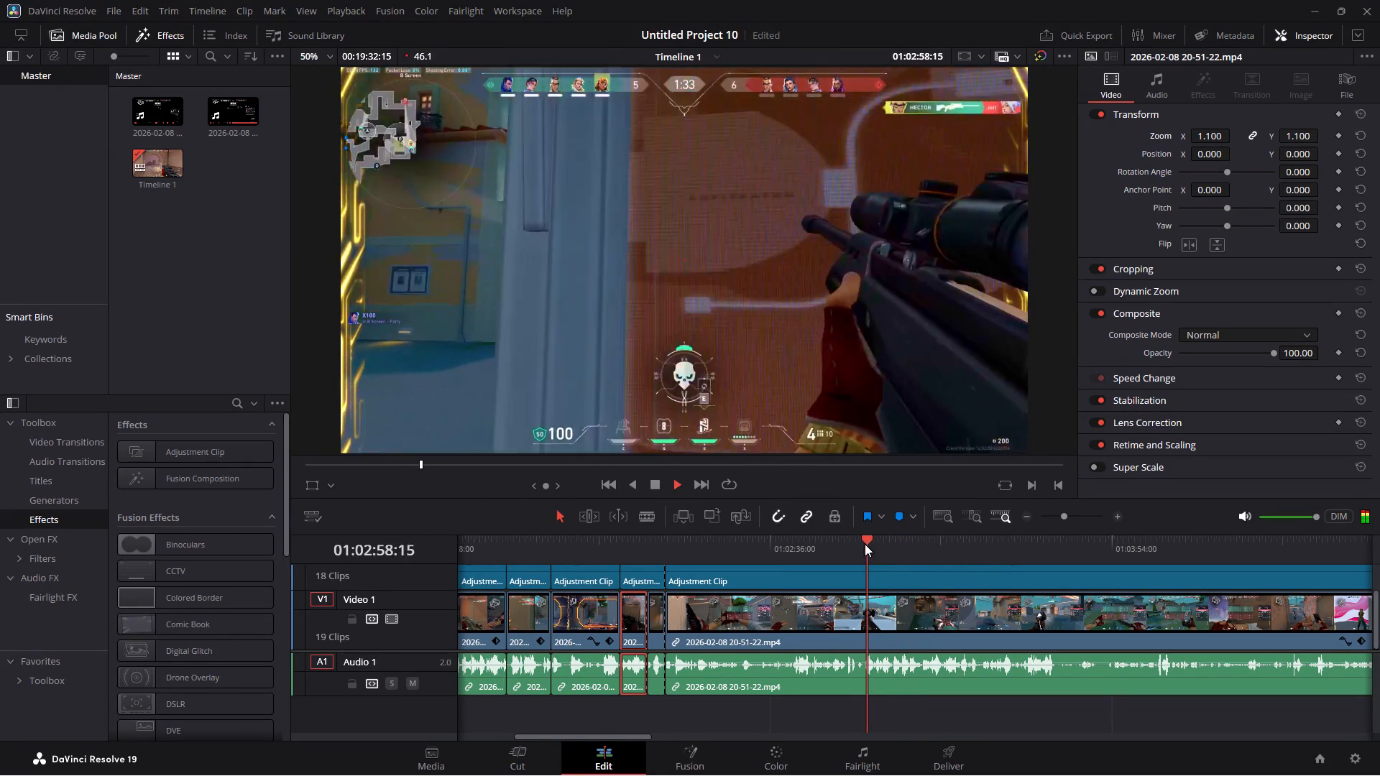
left_click(840, 548)
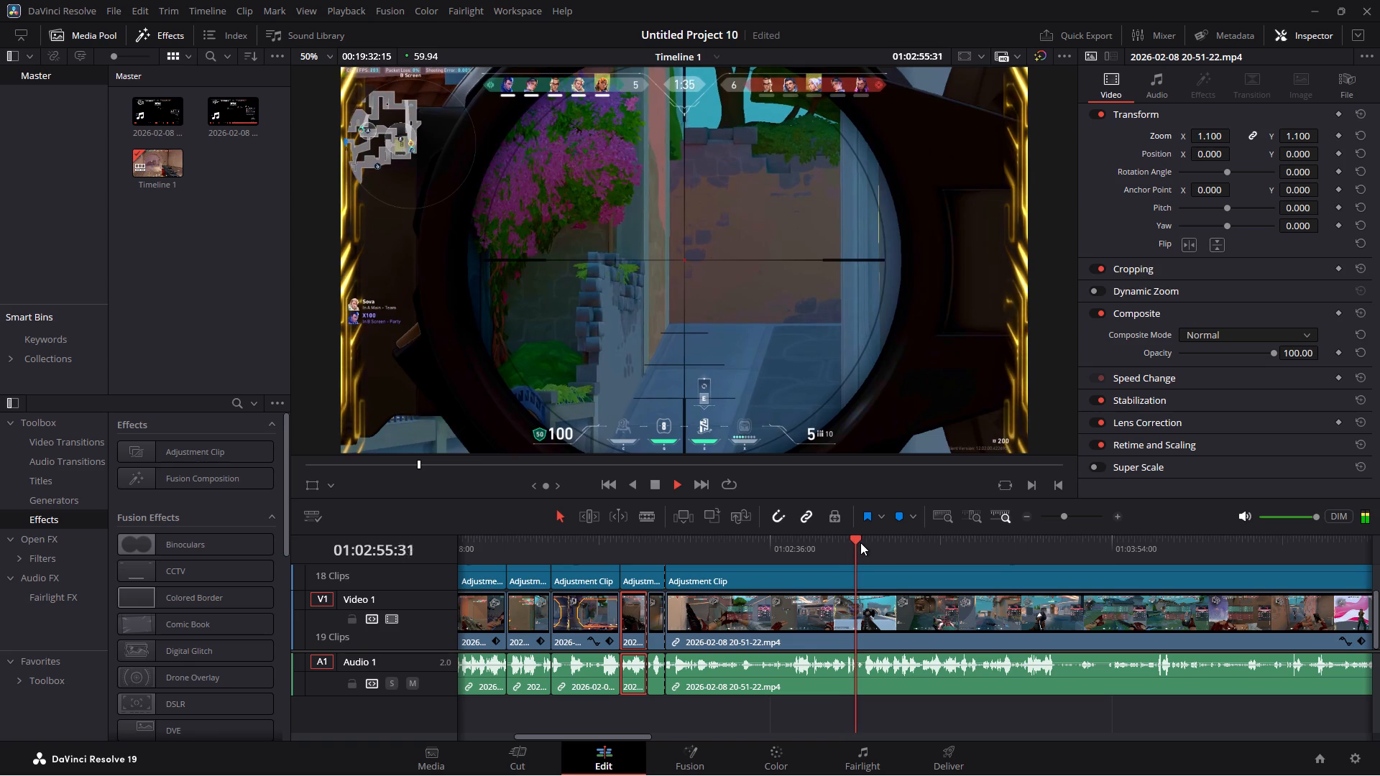
key("space")
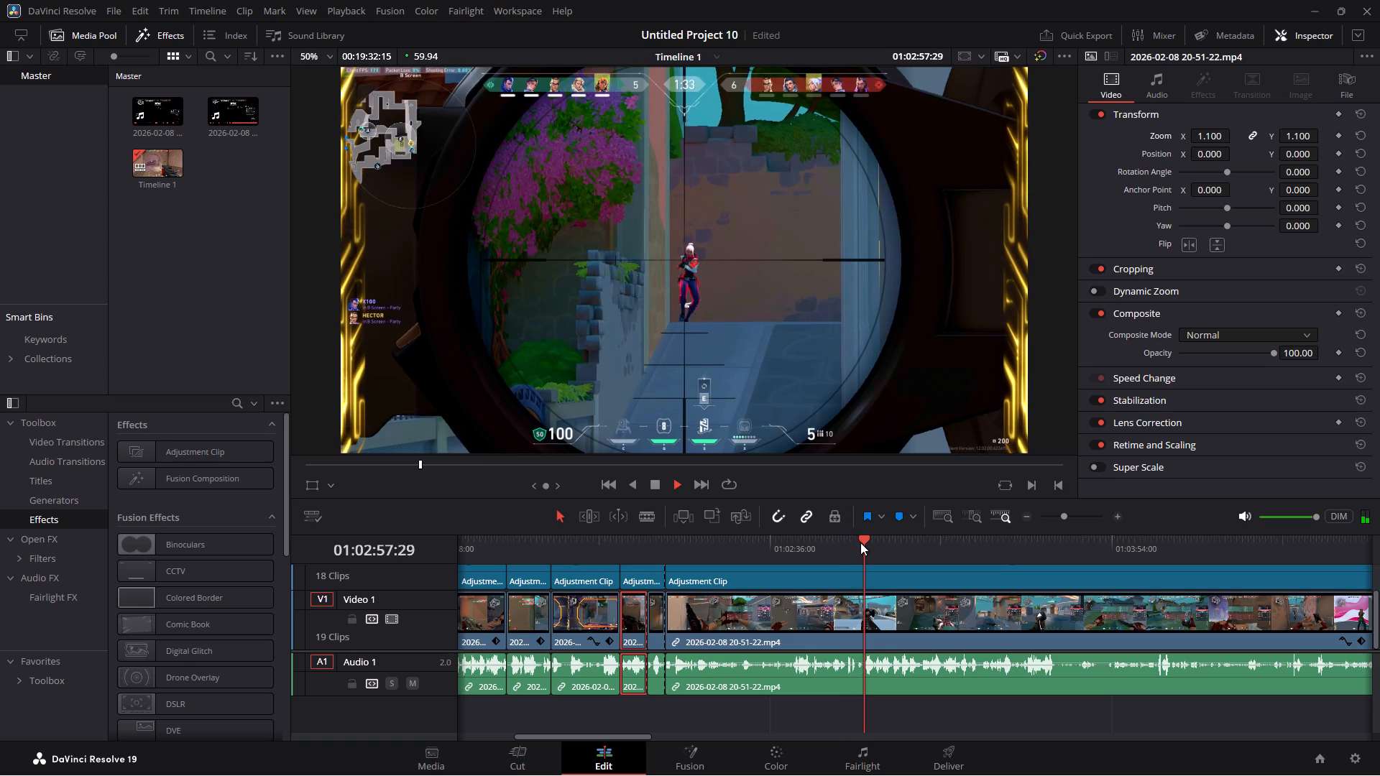
left_click(857, 542)
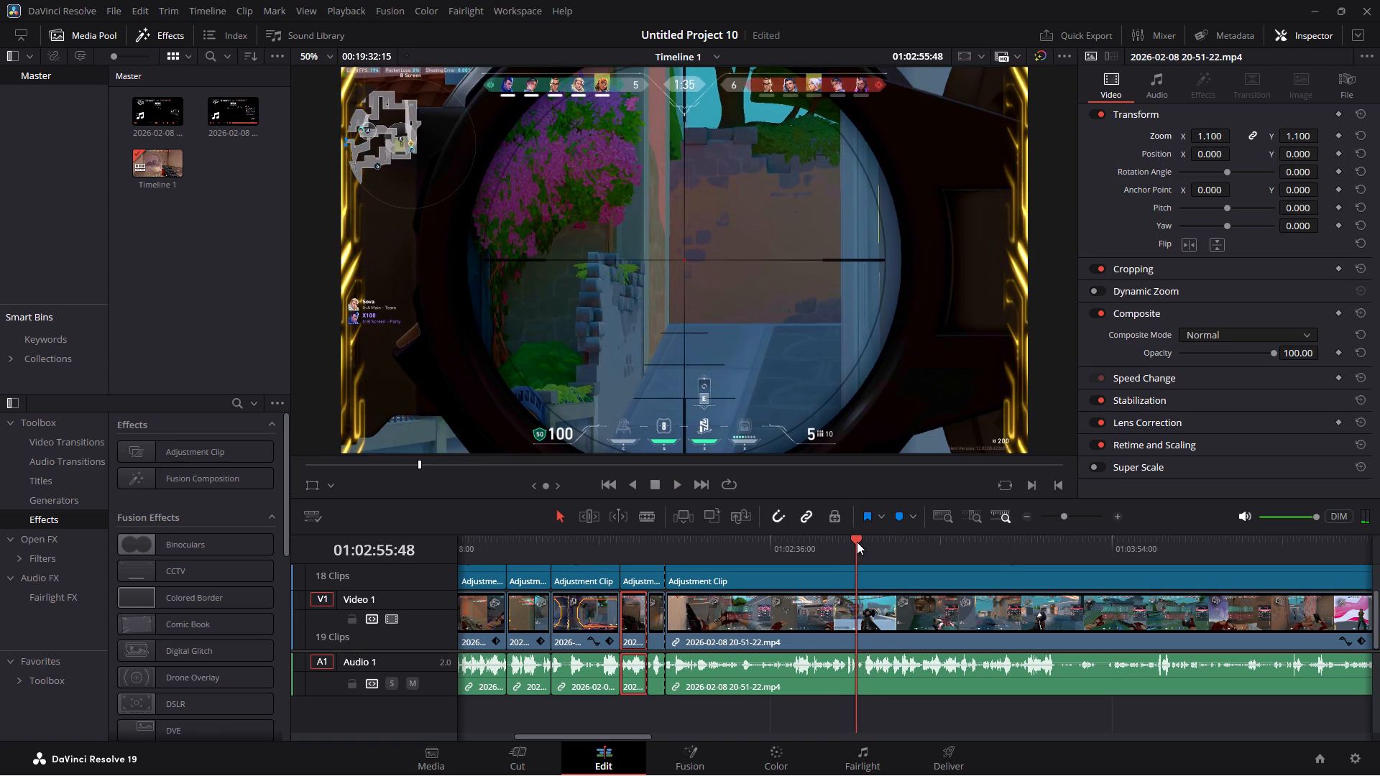
left_click(857, 542)
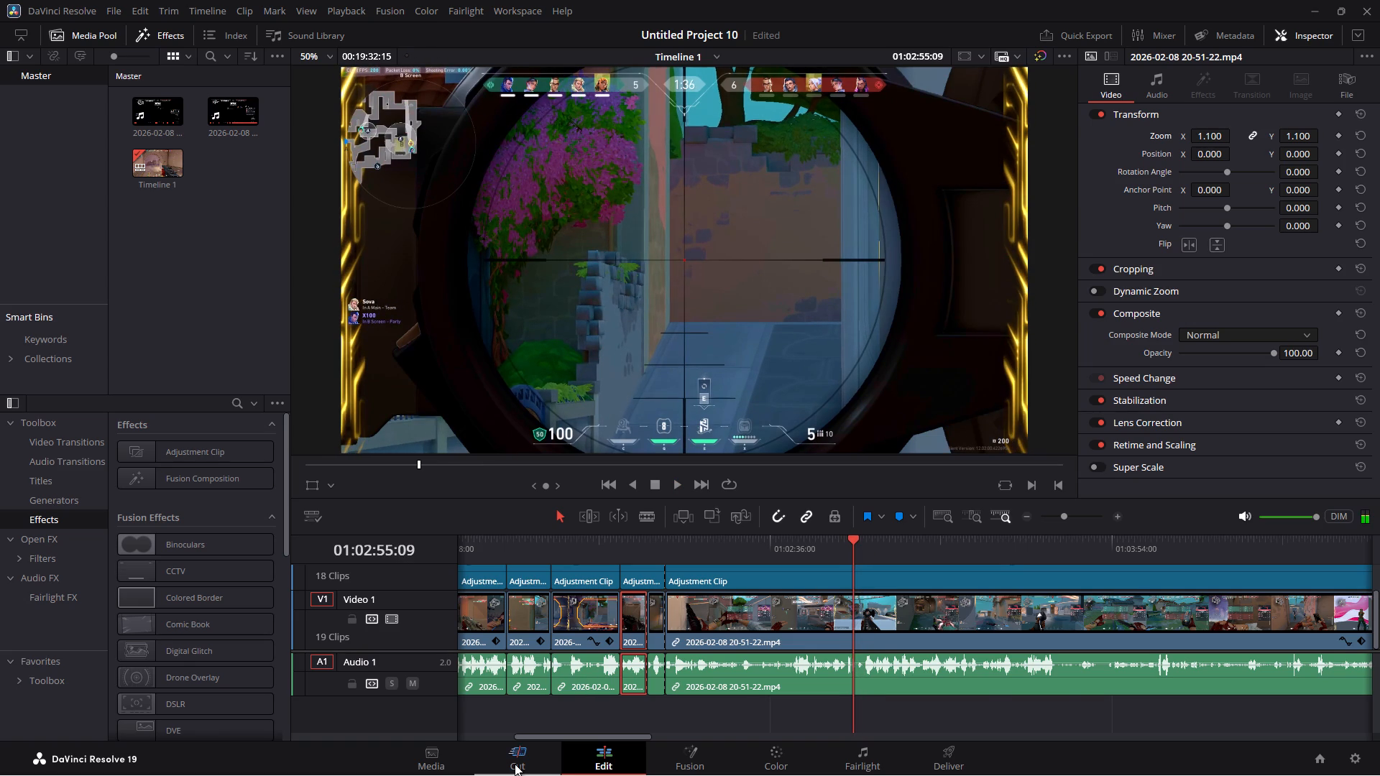
left_click(515, 764)
left_click(50, 451)
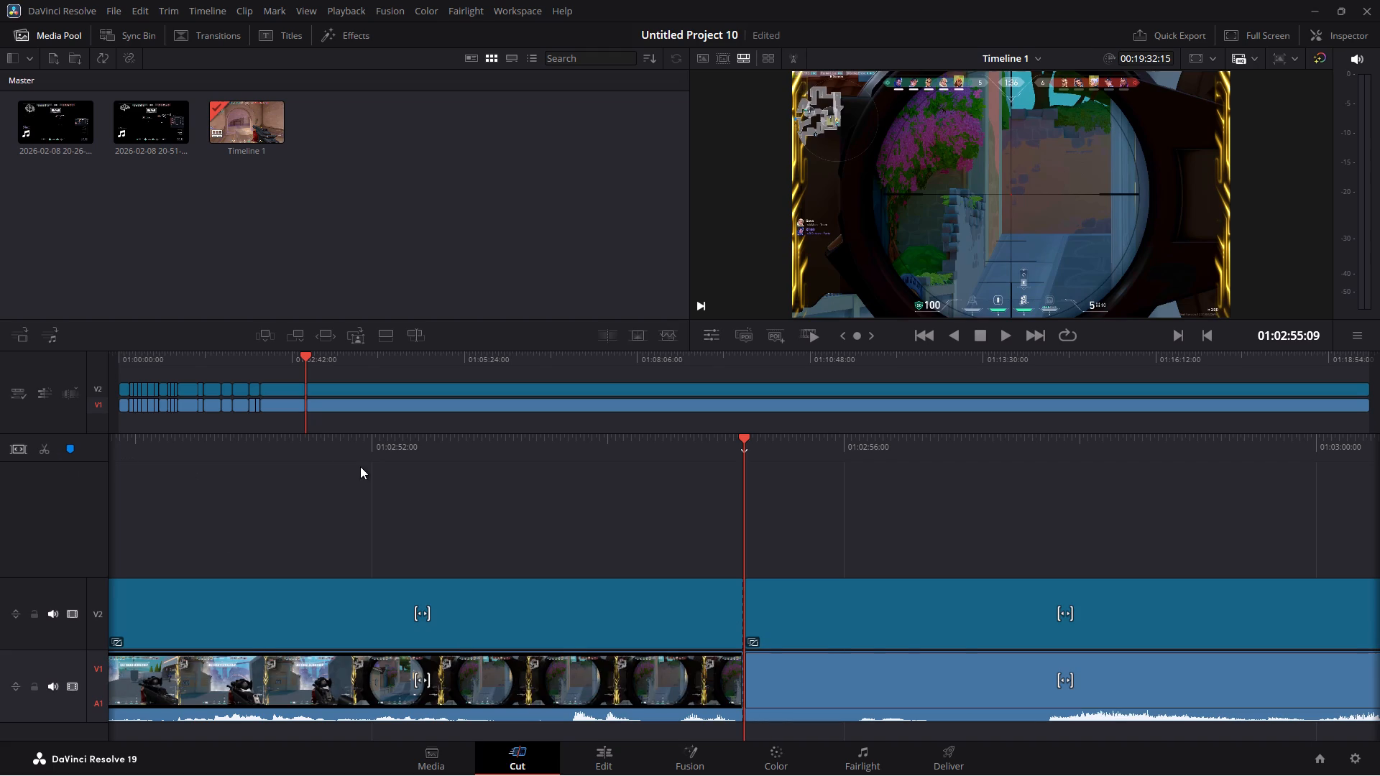
Ripple delete the unwanted footage between 01:02:12:13 and the split at 01:02:55:09 on both tracks.
left_click_drag(276, 416, 277, 372)
key("BackSpace")
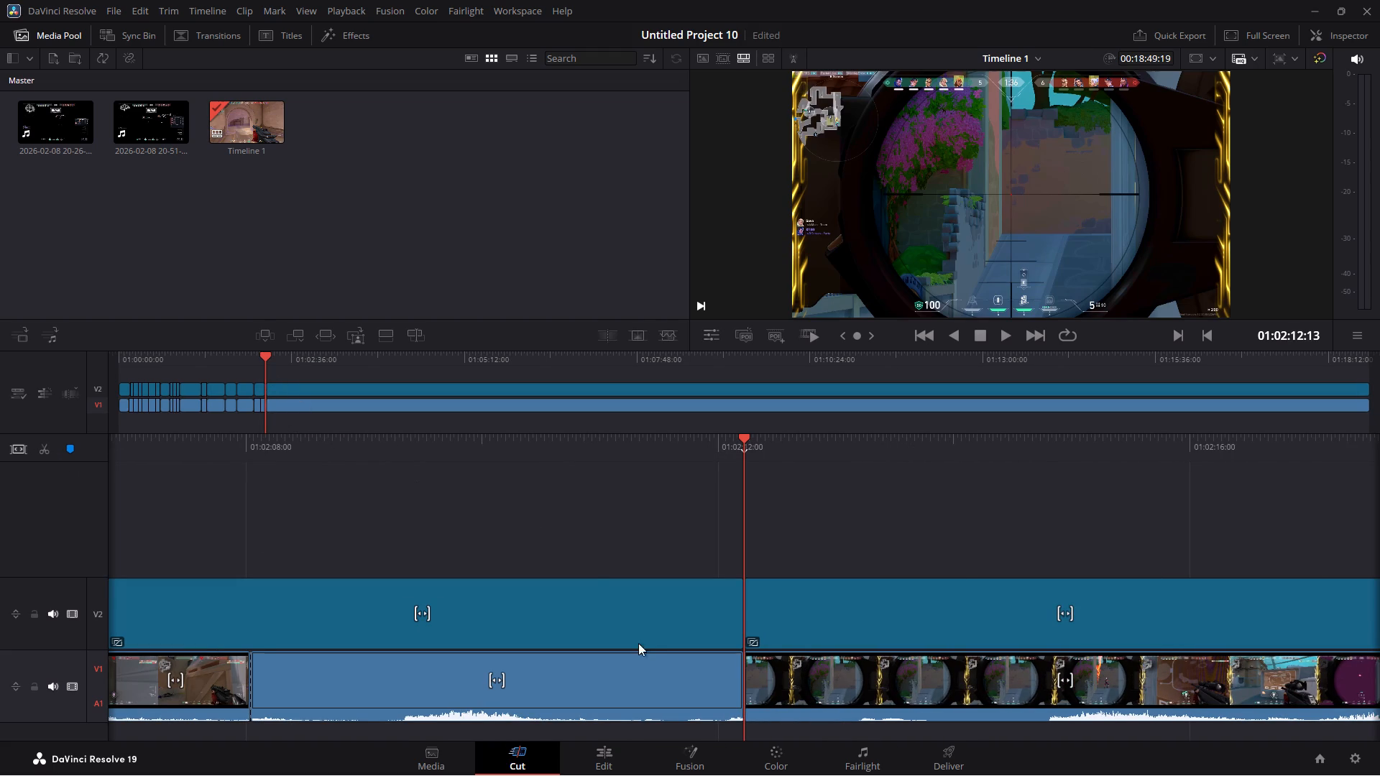
On the Edit page, play from 01:02:08:02 across the new cut and through the sniper shot to 01:02:17:22.
left_click(589, 762)
left_click(650, 542)
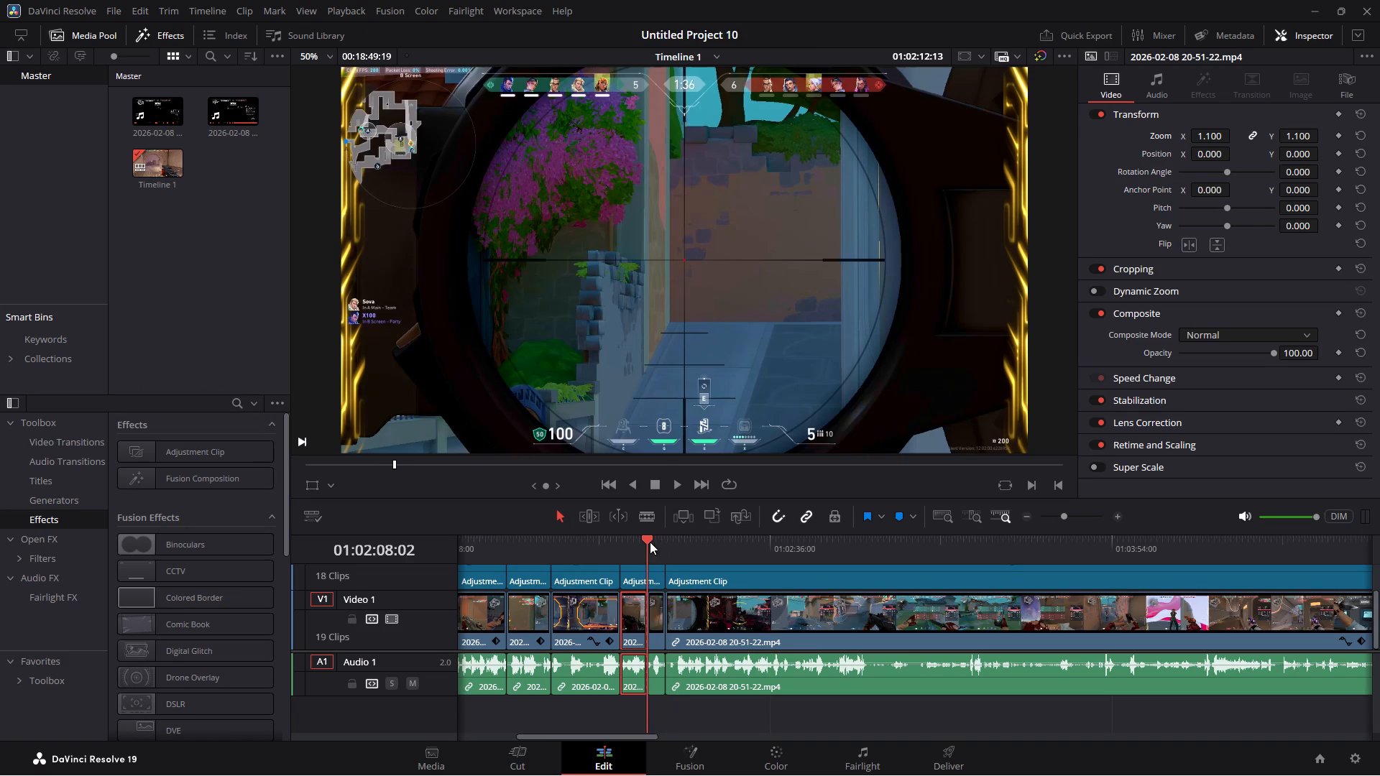
key("space")
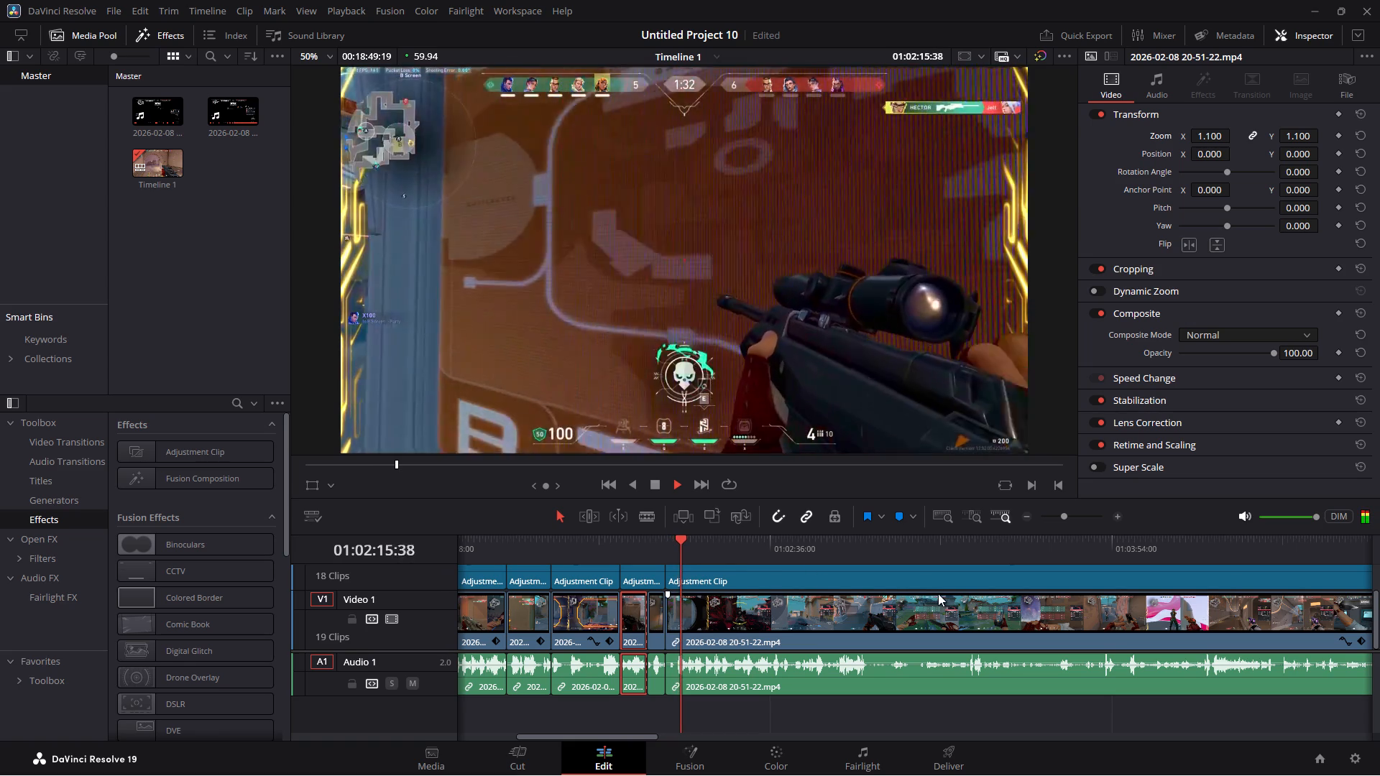
key("space")
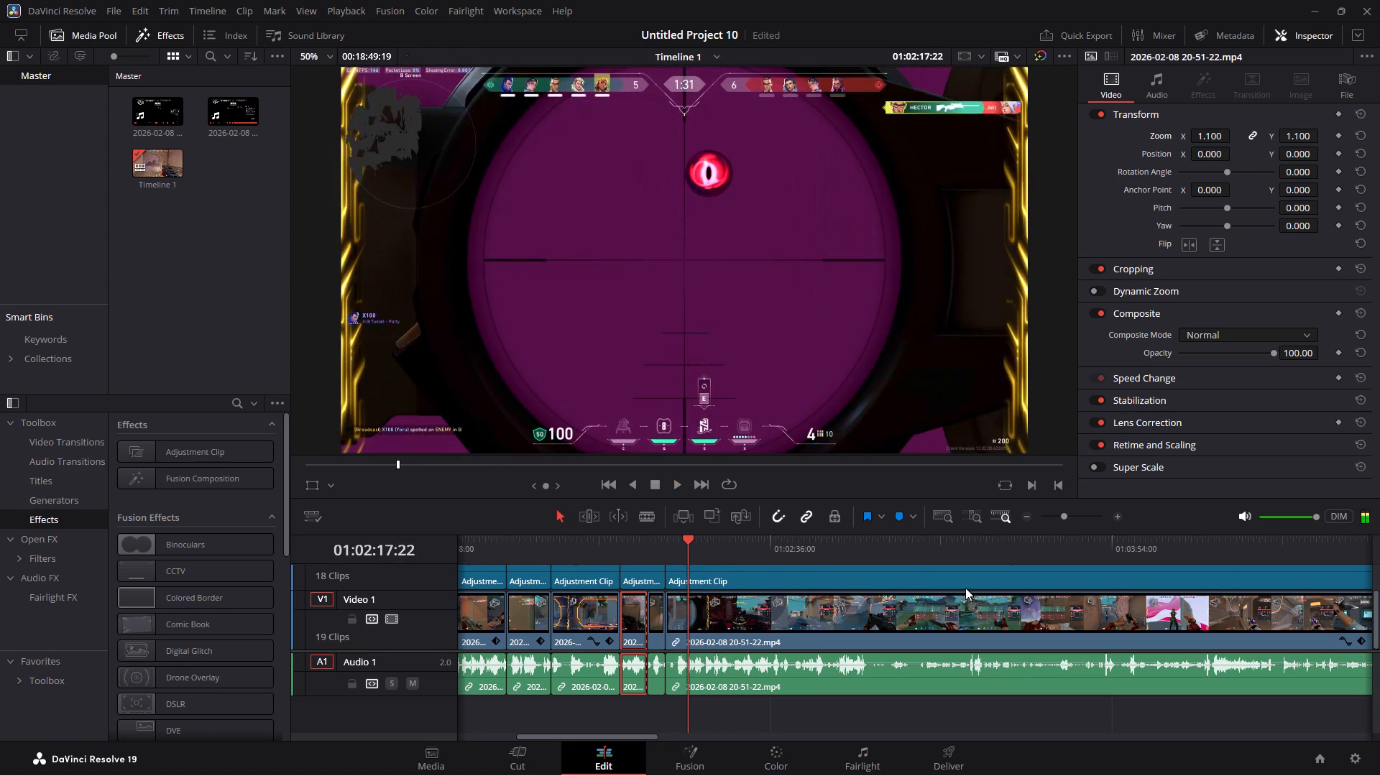
Step back frame by frame from 01:02:17:22 to the enemy's appearance in the scope around 01:02:14:33.
key("Left")
key("Left")
key("Left")
key("Left")
key("Left")
key("Left")
key("Left")
key("Left")
key("Left")
key("Left")
key("Left")
key("Left")
key("Left")
key("Left")
key("Left")
key("Left")
key("Left")
key("Left")
key("Left")
key("Left")
key("Left")
key("Left")
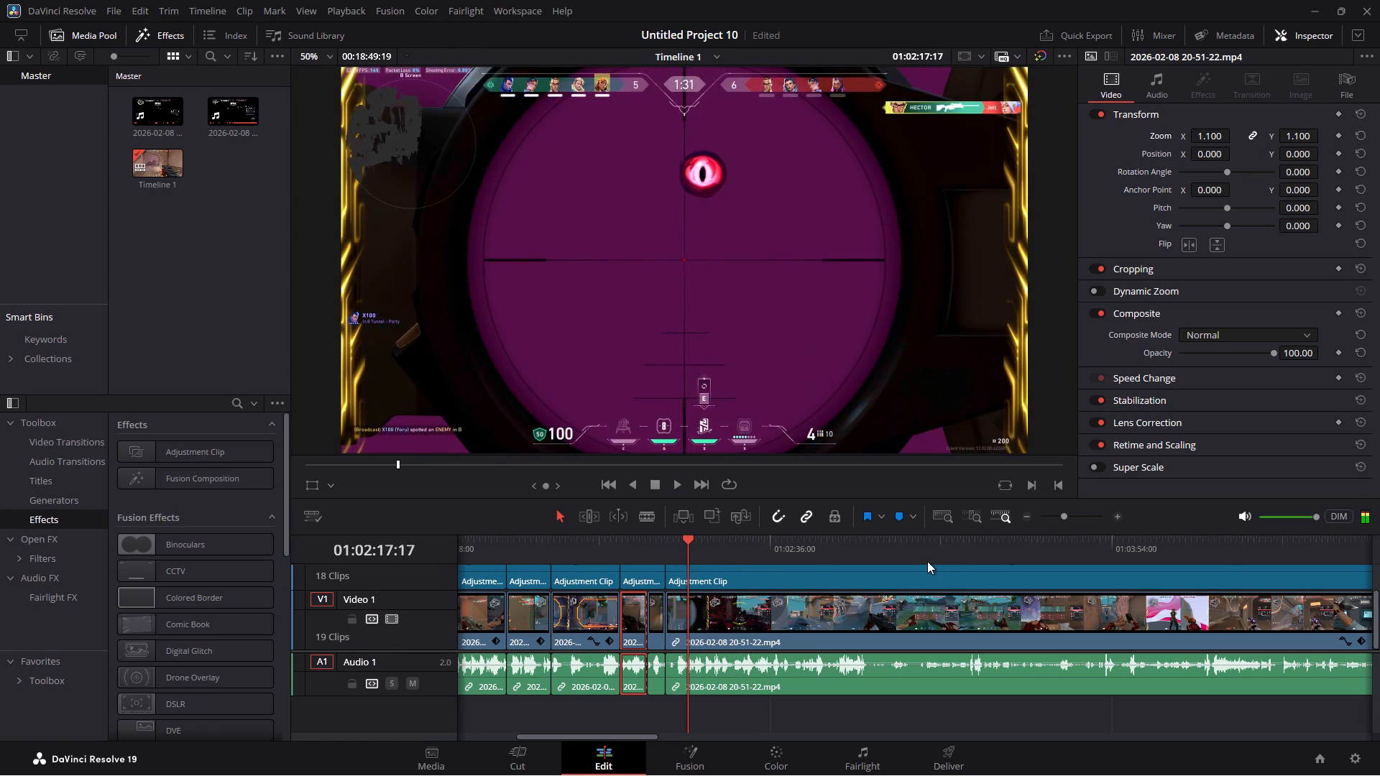
key("Left")
key("Left")
key("Left")
key("Left")
key("Left")
key("Left")
key("Left")
key("Left")
key("Left")
key("Left")
key("Left")
key("Left")
key("Left")
key("Left")
key("Left")
key("Left")
key("Left")
key("Left")
key("Left")
key("Left")
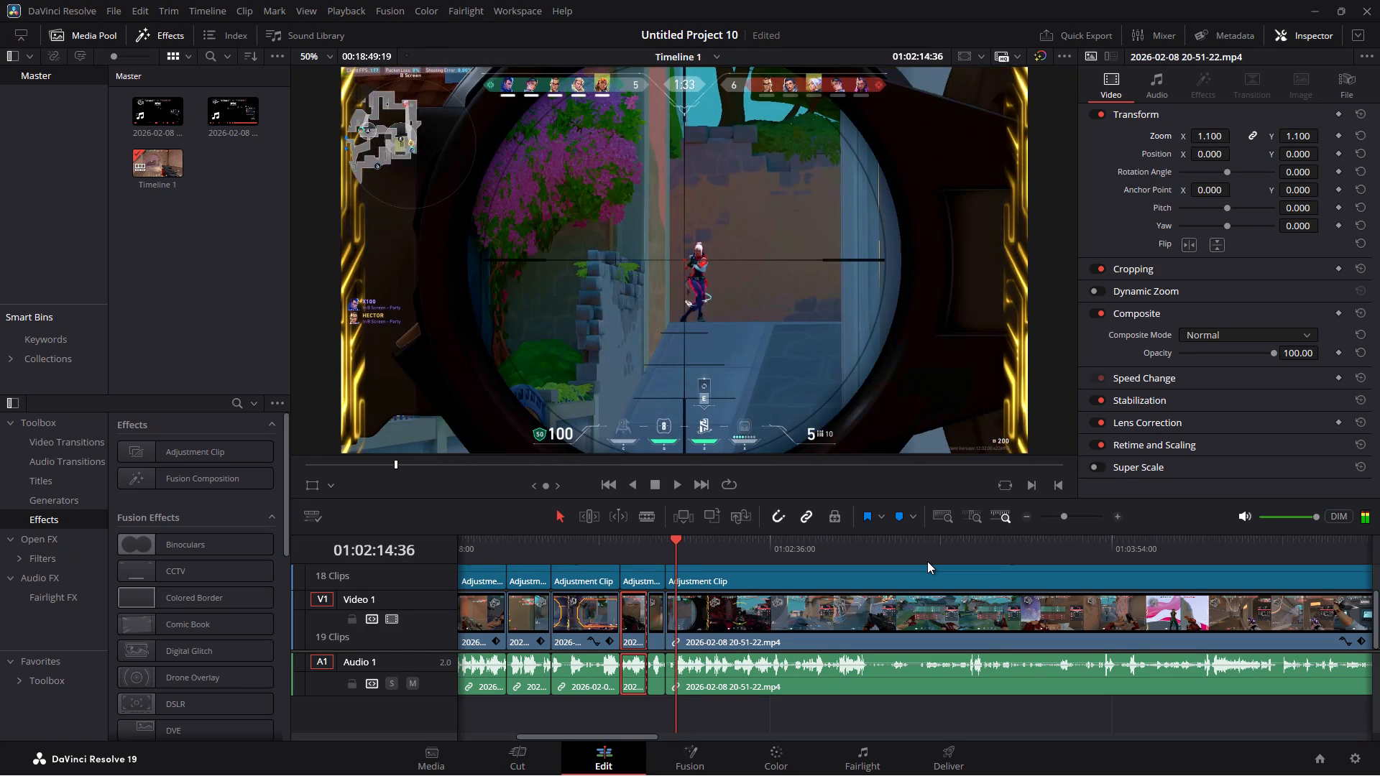
Examine the sniper shot frame by frame from 01:02:14:33 forward to 01:02:15:07.
key("Right")
key("Right")
key("Right")
key("Right")
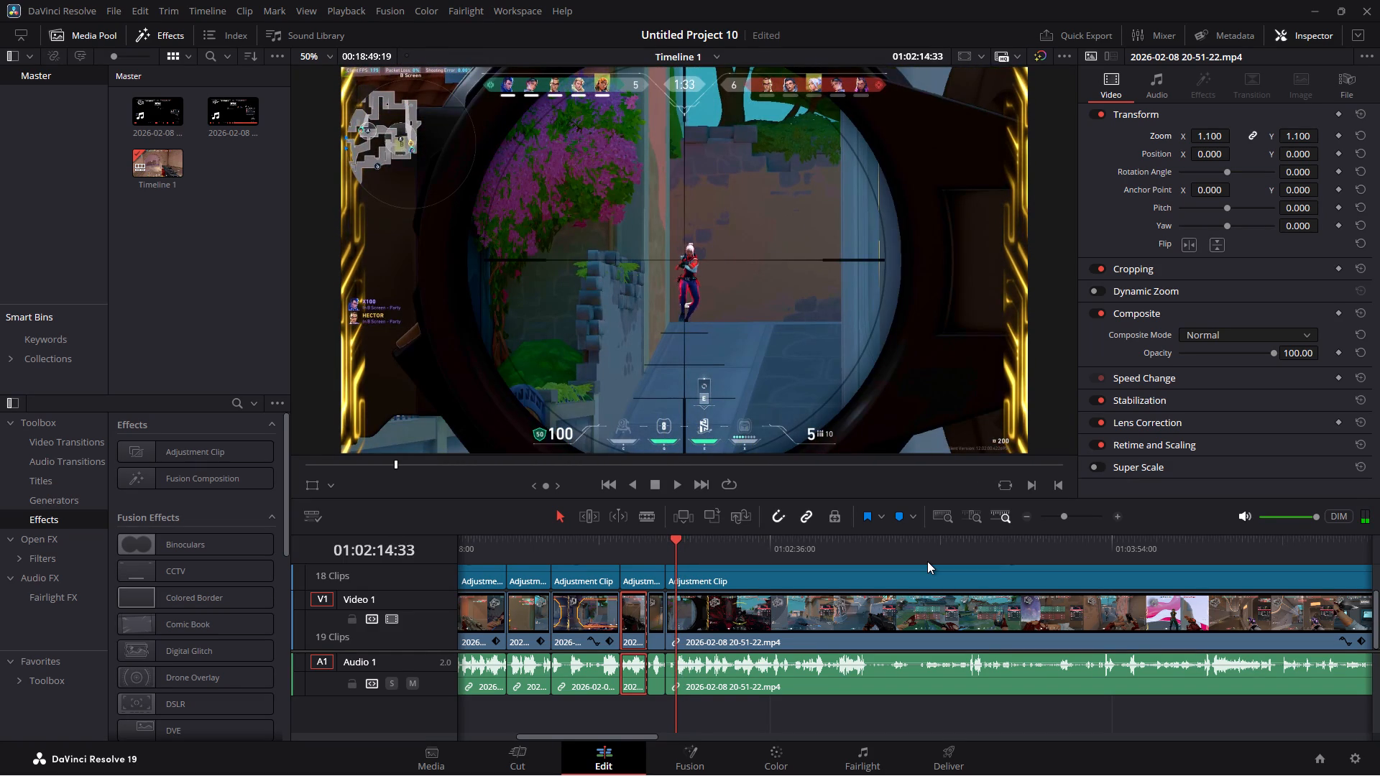
key("Right")
key("Right")
key("Right")
key("Right")
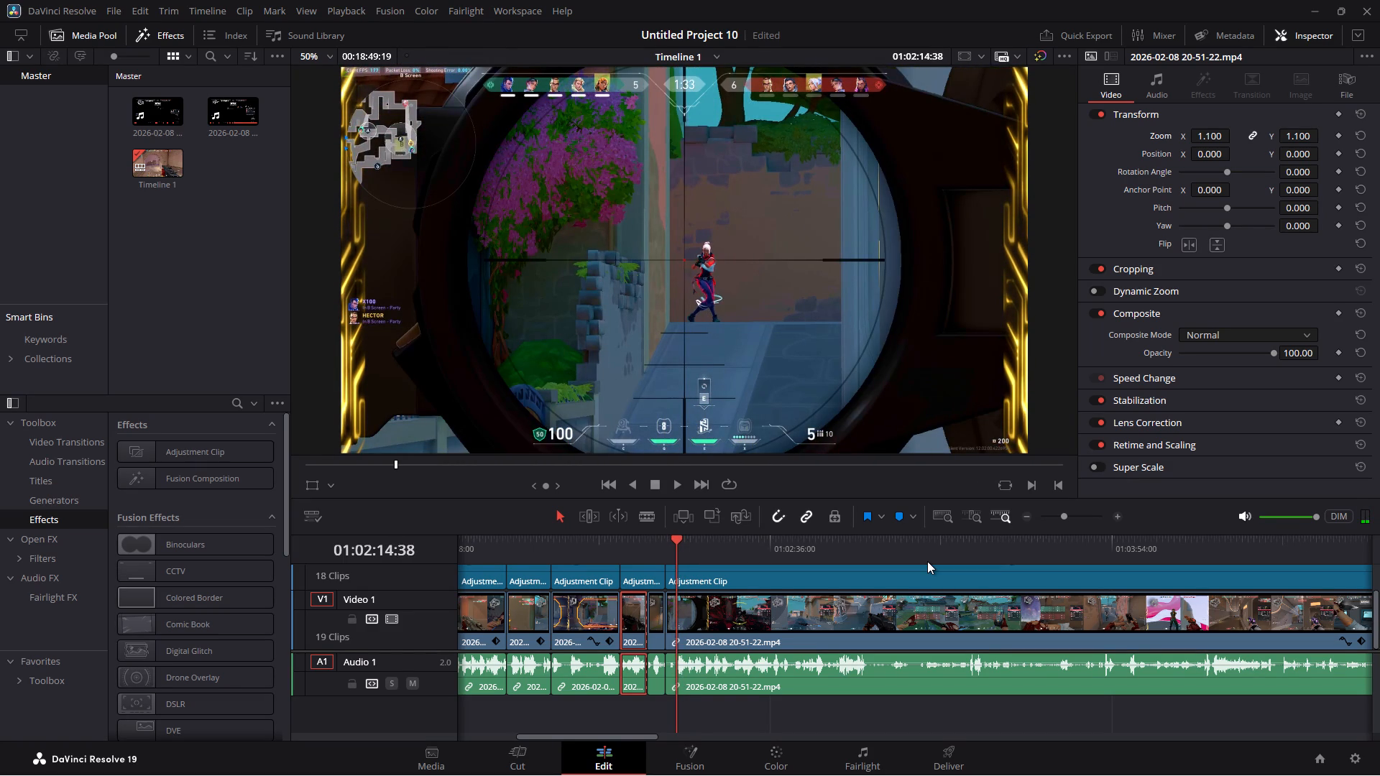
key("Right")
key("Right")
key("Right")
key("Right")
key("Right")
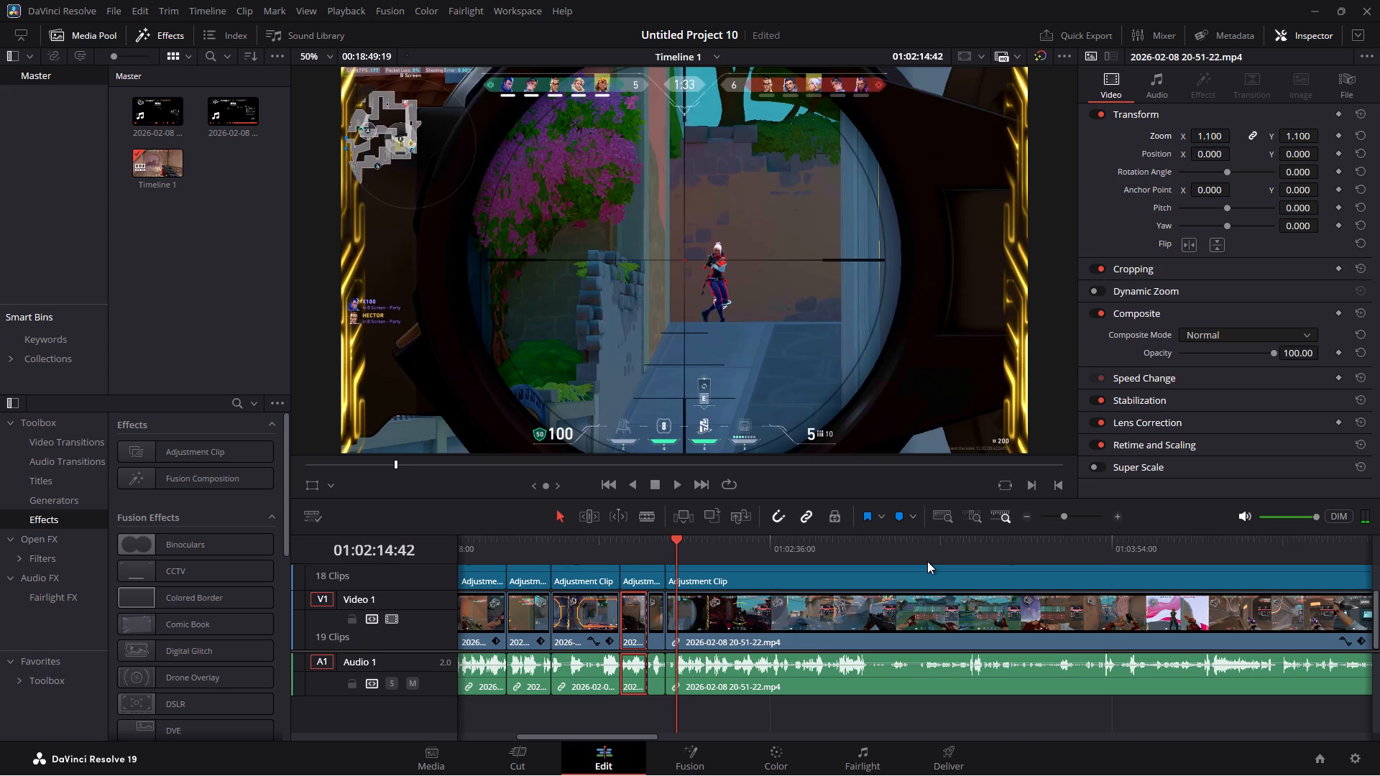
key("Right")
key("Right")
key("Right")
key("Right")
key("Right")
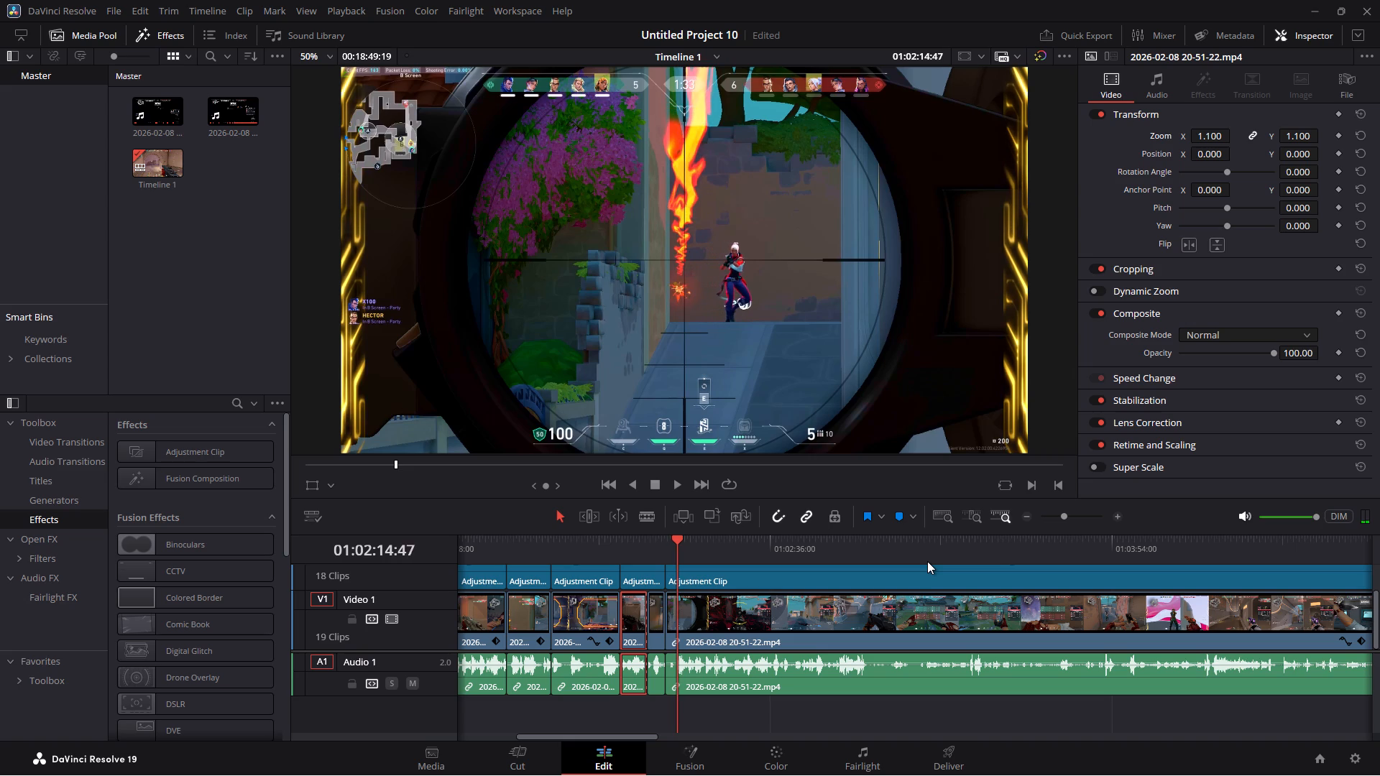
key("Right")
key("Right")
key("Right")
key("Right")
key("Right")
key("Right")
key("Right")
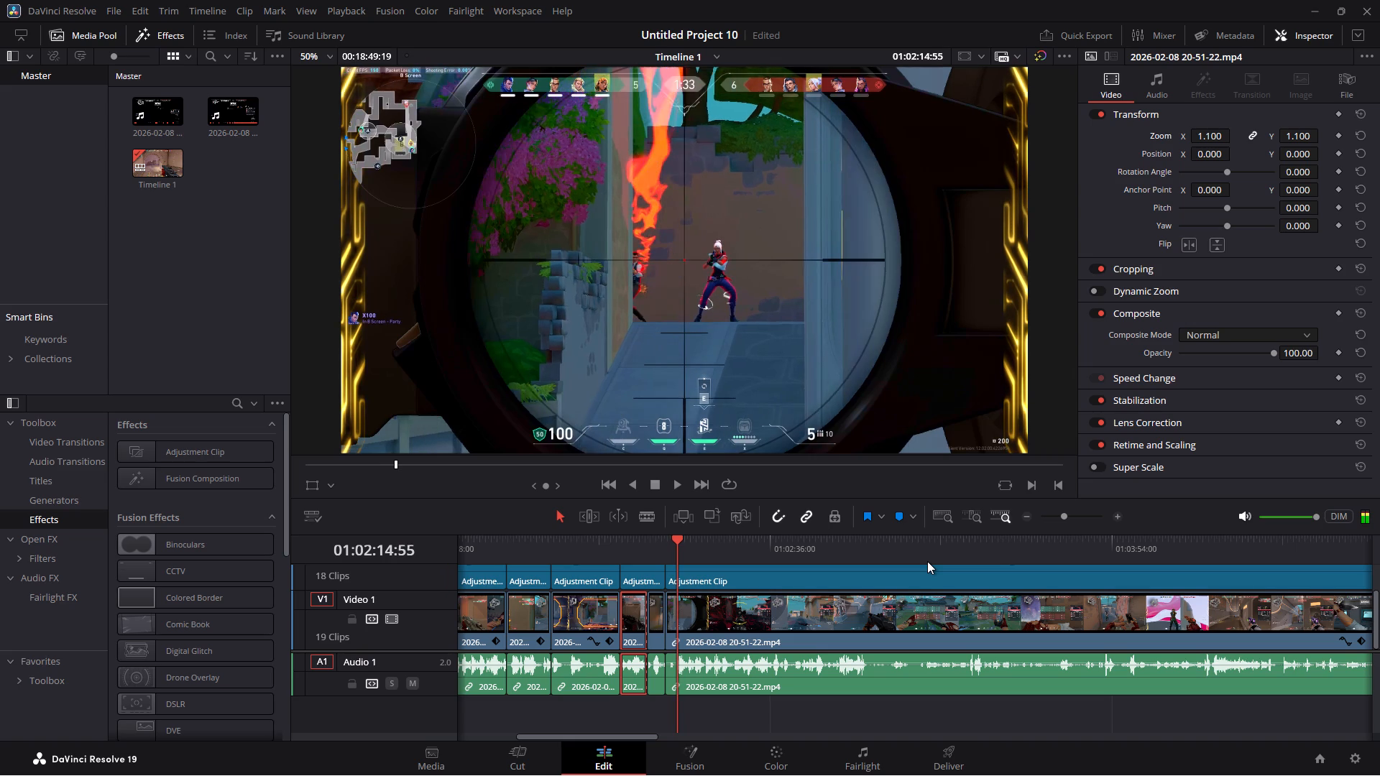
key("Right")
key("Right")
key("Right")
key("Right")
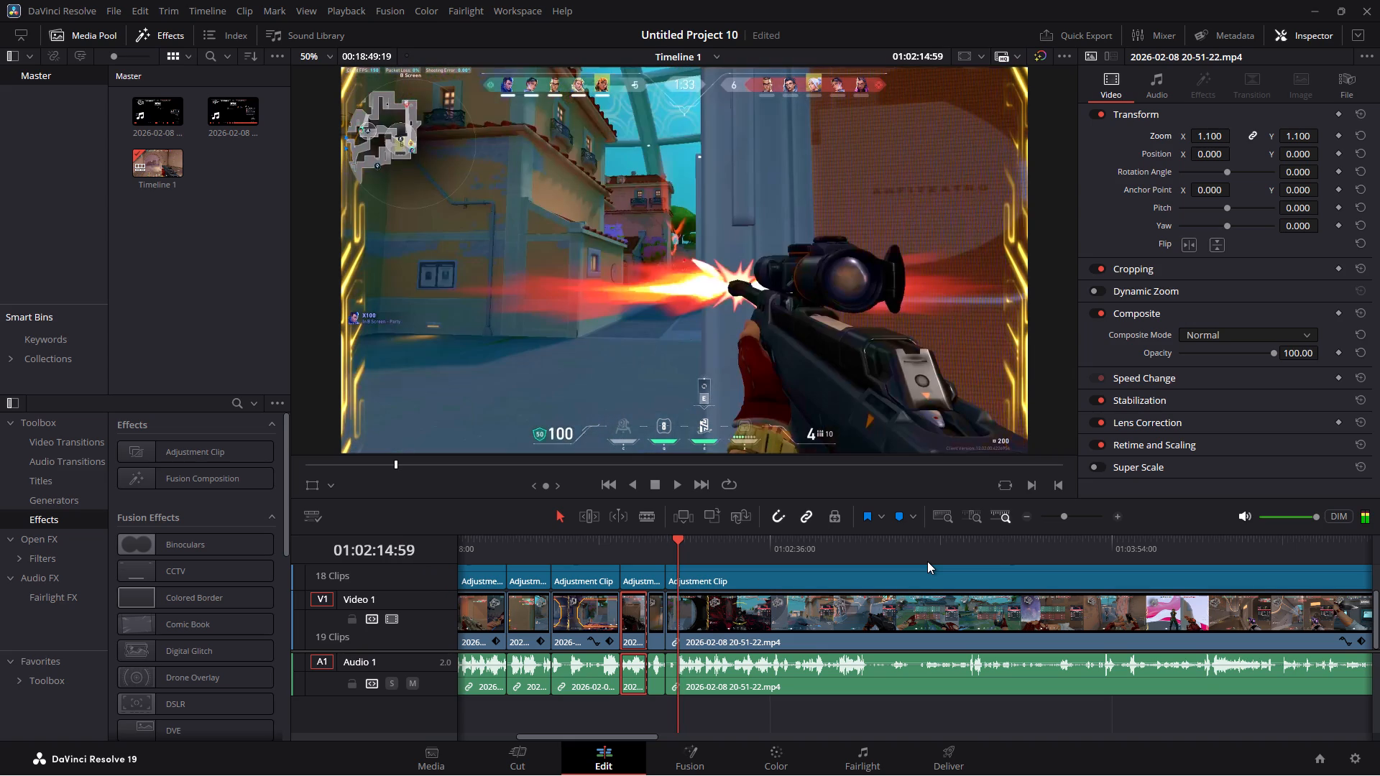
key("Right")
key("Right")
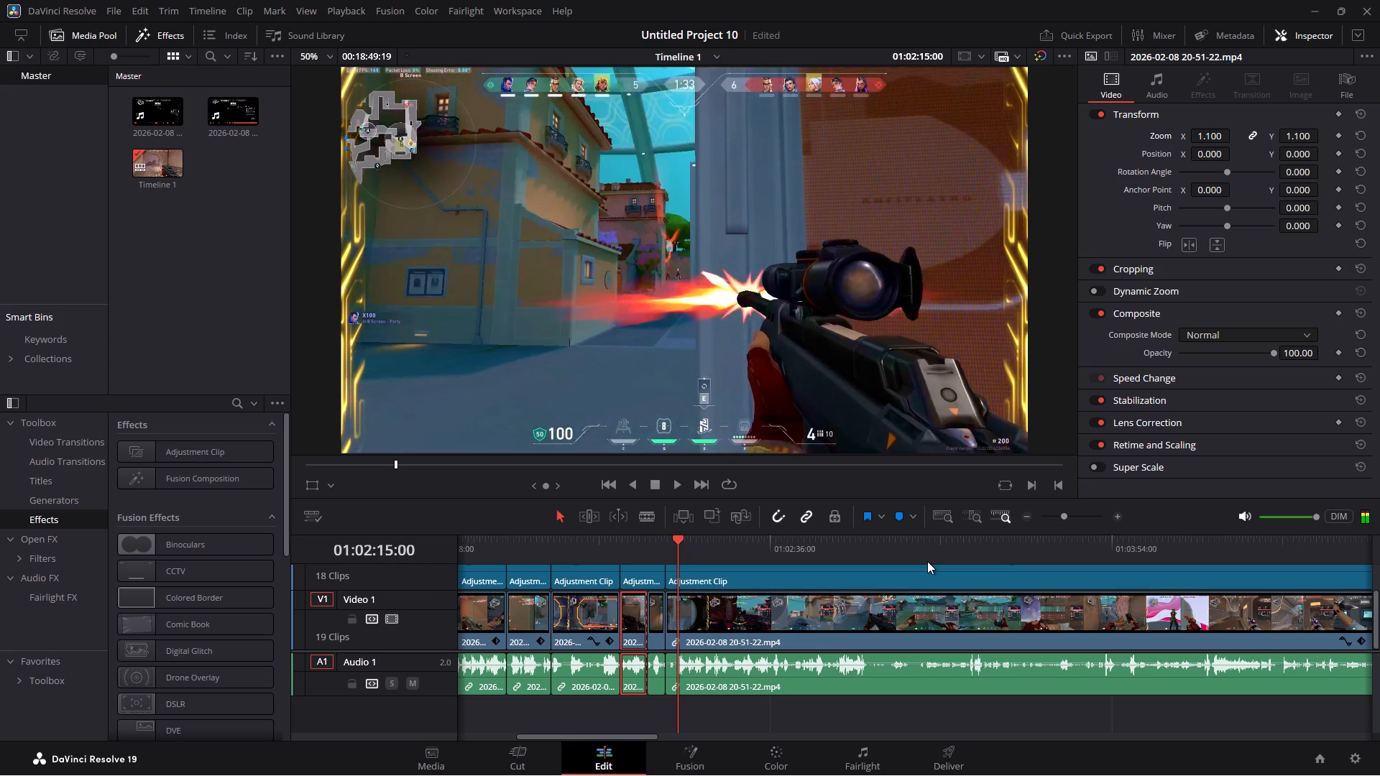
key("Right")
key("Right")
key("Right")
key("Right")
key("Right")
key("Right")
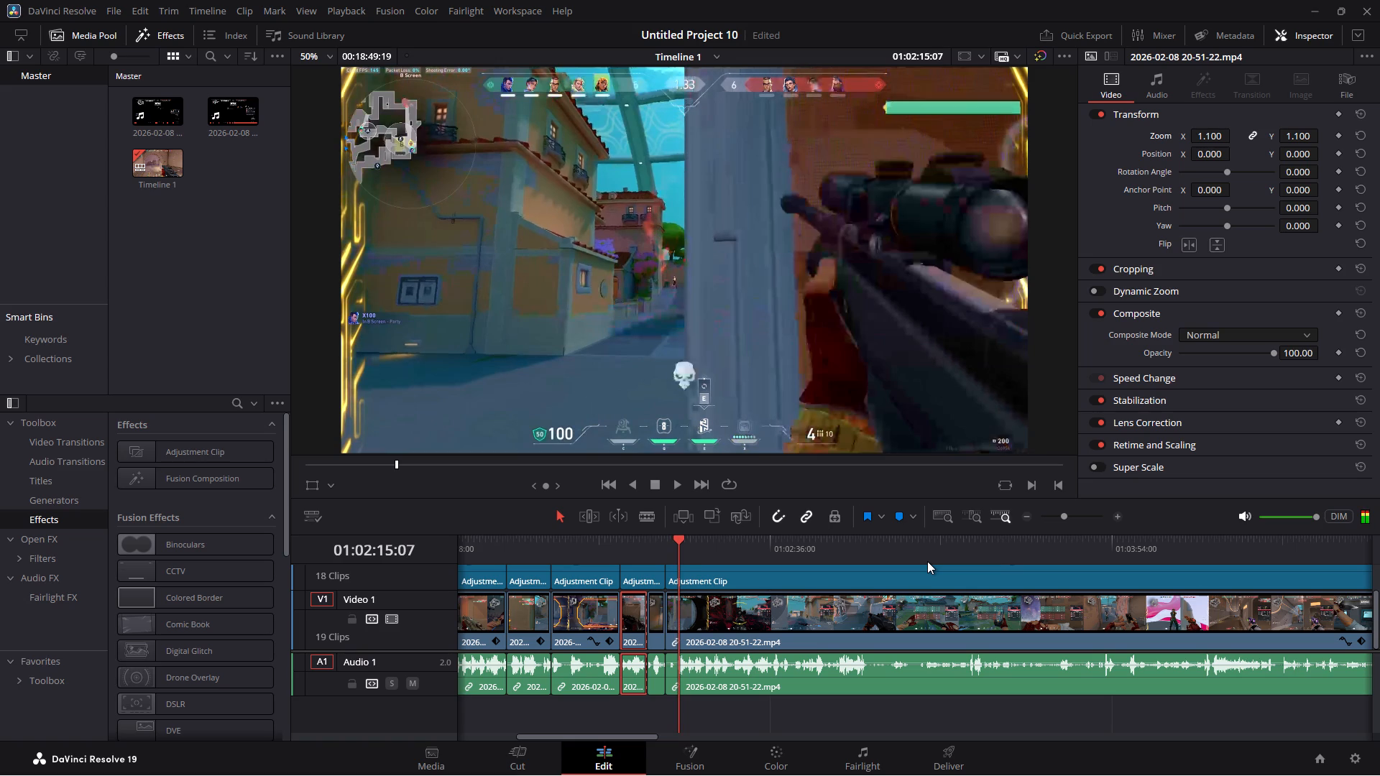
key("Left")
key("Left")
key("Left")
key("Left")
key("Left")
key("Left")
key("Left")
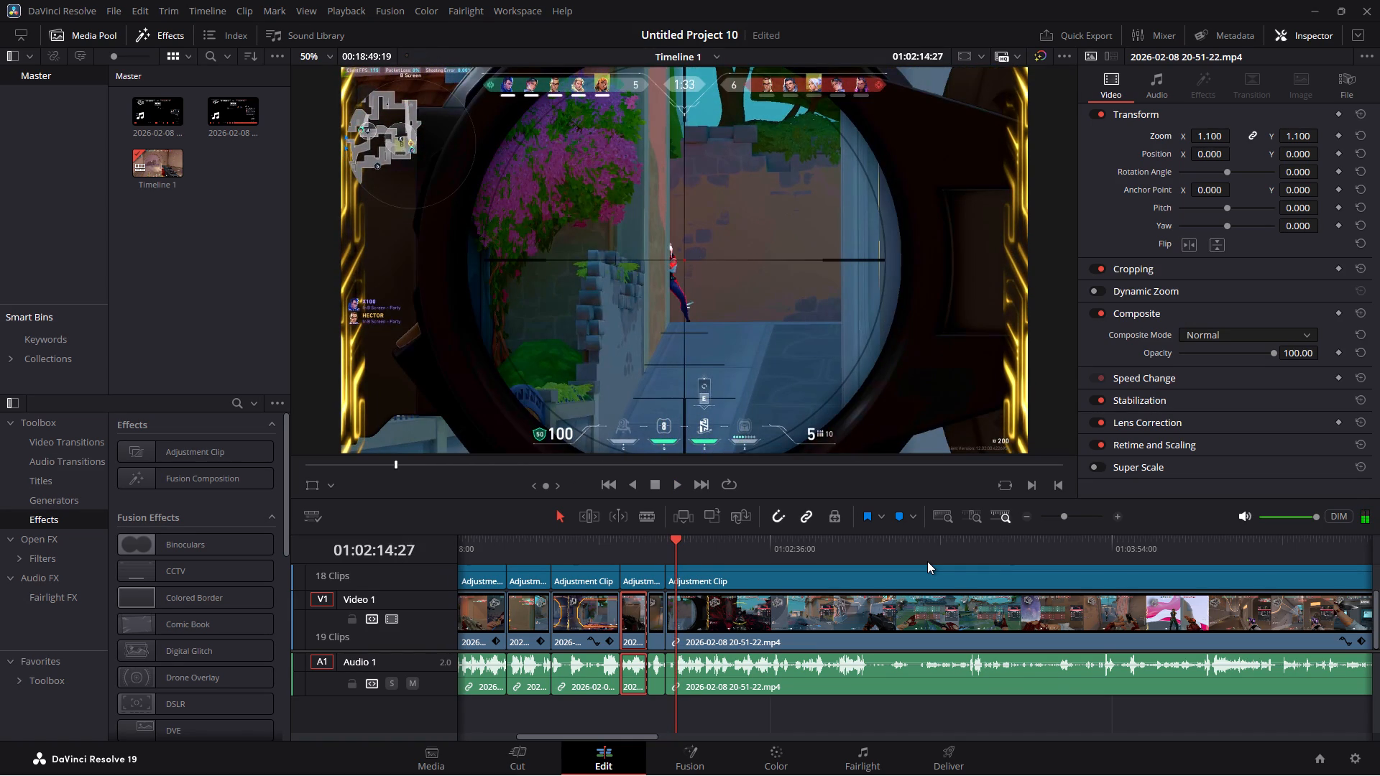
Examine the sniper shot frame by frame from 01:02:14:27 to the muzzle flash at 01:02:14:59.
key("Right")
key("Right")
key("Right")
key("Right")
key("Right")
key("Right")
key("Right")
key("Right")
key("Right")
key("Right")
key("Right")
key("Right")
key("Right")
key("Right")
key("Right")
key("Right")
key("Right")
key("Right")
key("Right")
key("Right")
key("Right")
key("Right")
key("Right")
key("Right")
key("Right")
key("Right")
key("Right")
key("Right")
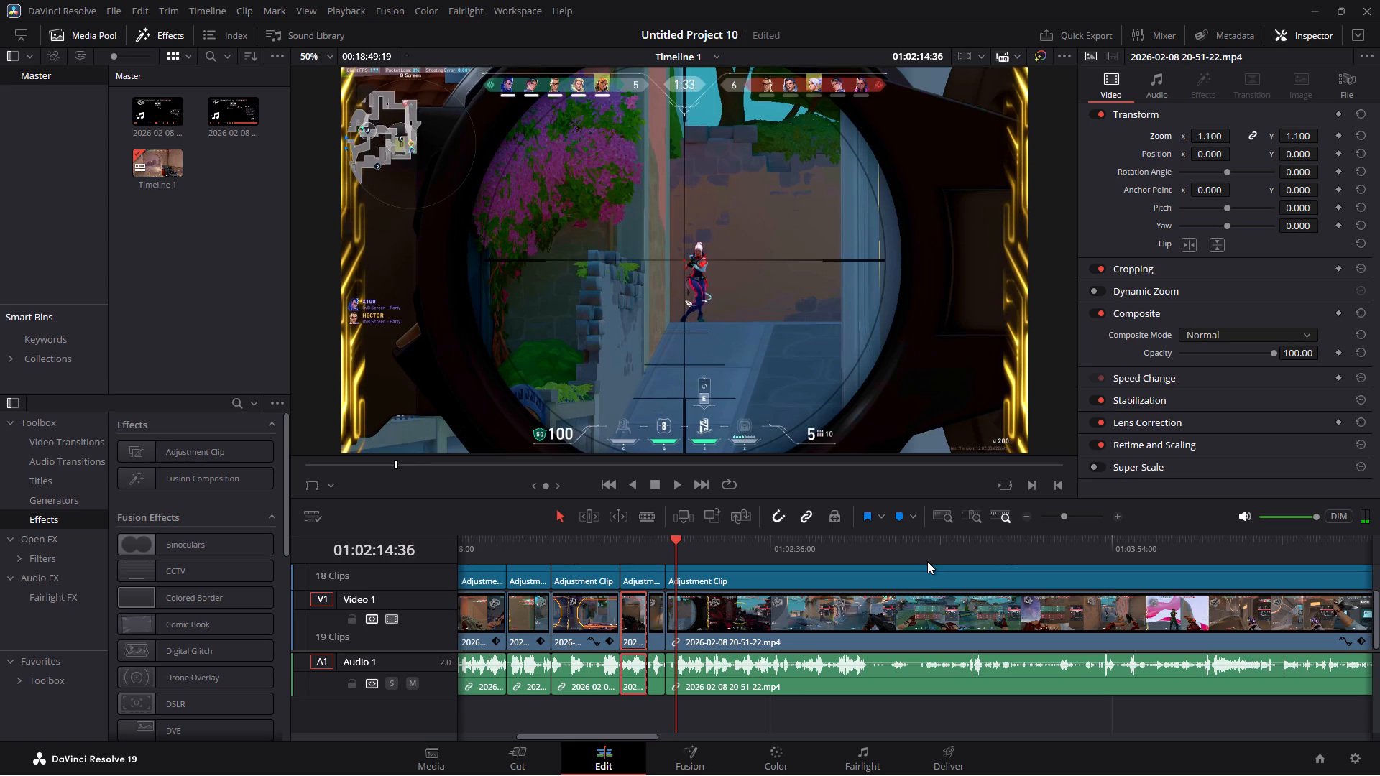
key("Right")
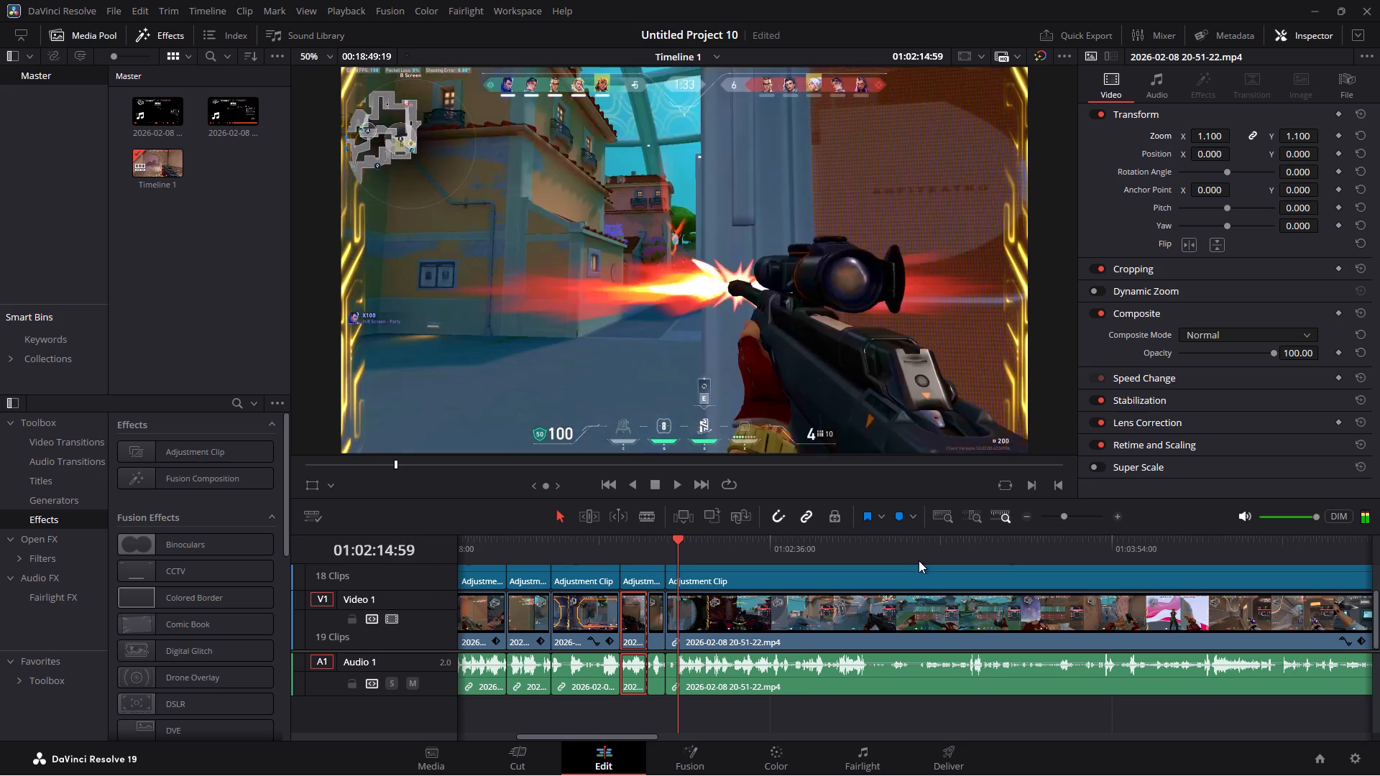
Advance through the footage after the shot, from 01:02:14:59 to the enemy in the scope at 01:02:20:53.
key("Right")
key("Right")
key("Right")
key("Right")
key("Right")
key("Right")
key("Right")
key("Right")
key("Right")
key("Right")
key("Right")
key("Right")
key("Right")
key("Right")
key("Right")
key("Right")
key("Right")
key("Right")
key("Right")
key("Right")
key("Right")
key("Right")
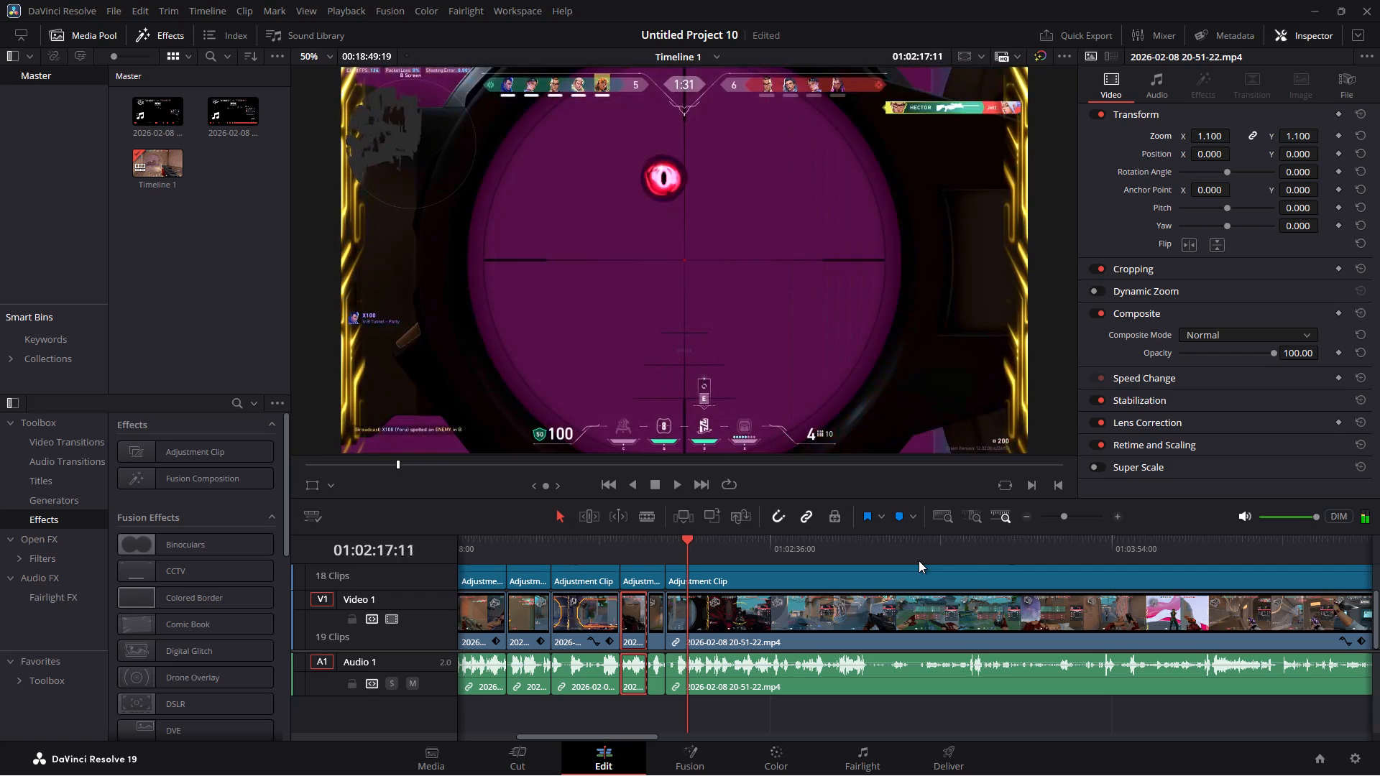
key("Right")
key("Right")
key("Right")
key("Right")
key("Right")
key("Right")
key("Right")
key("Right")
key("Right")
key("Right")
key("Right")
key("Right")
key("Right")
key("Right")
key("Right")
key("Right")
key("Right")
key("Right")
key("Right")
key("Right")
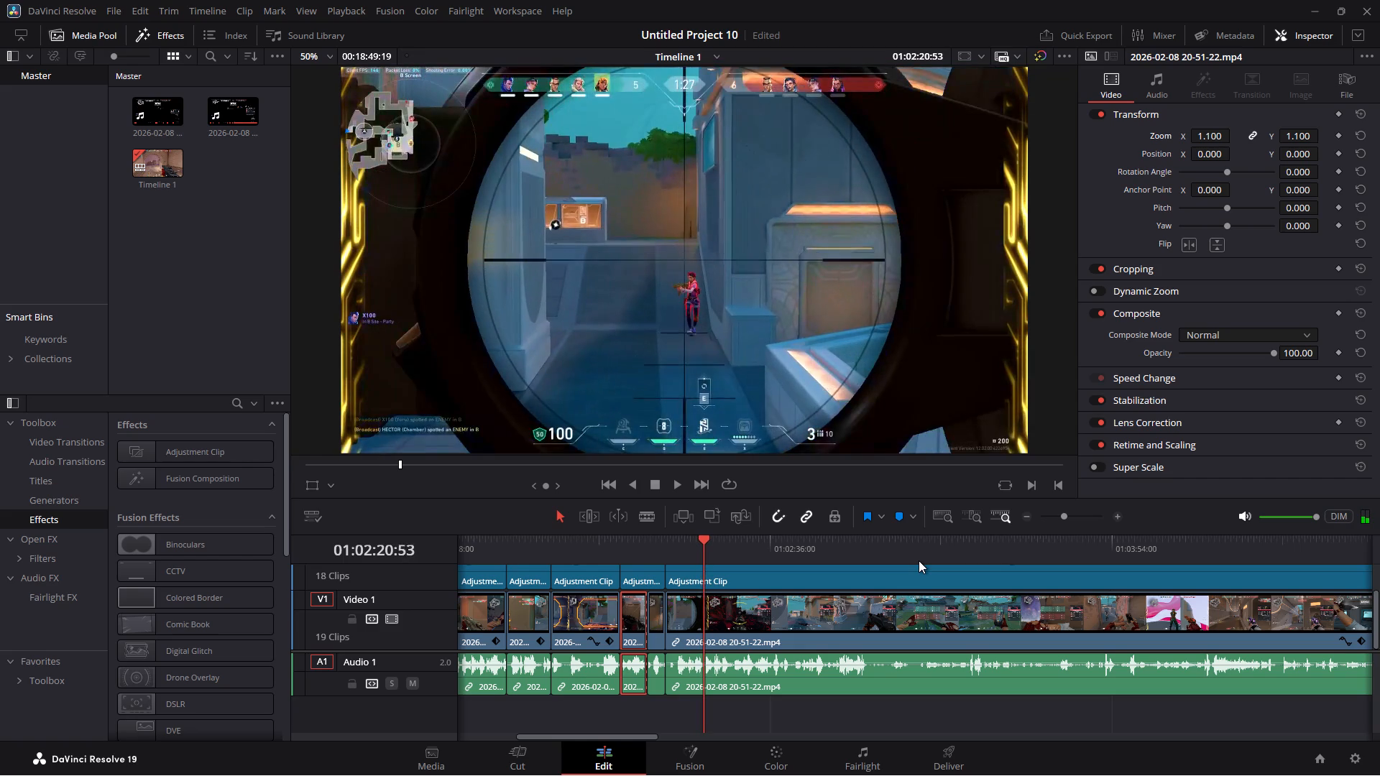
Examine the next sniper kill frame by frame from 01:02:20:53 to 01:02:21:21.
key("Right")
key("Right")
key("Right")
key("Right")
key("Right")
key("Right")
key("Right")
key("Right")
key("Right")
key("Right")
key("Right")
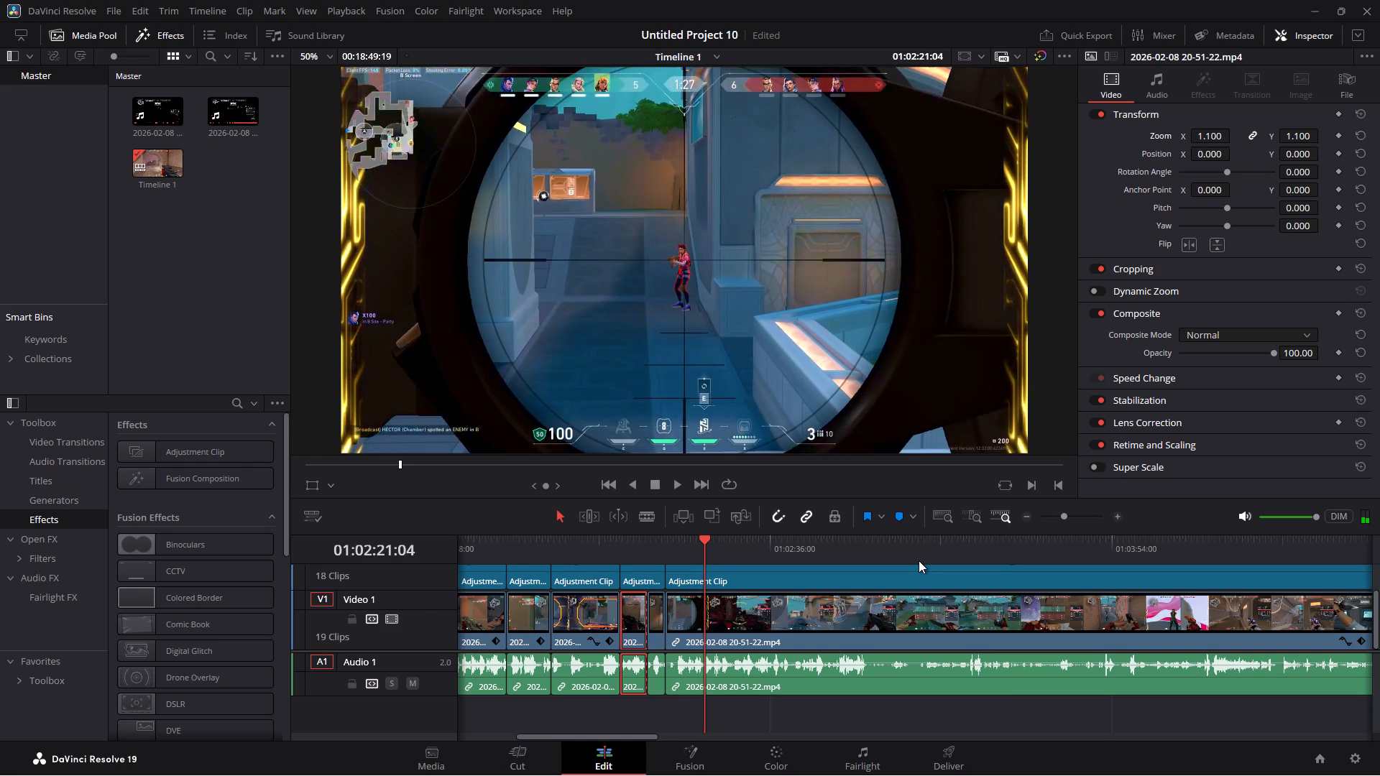
key("Right")
key("Right")
key("Right")
key("Right")
key("Right")
key("Right")
key("Right")
key("Right")
key("Right")
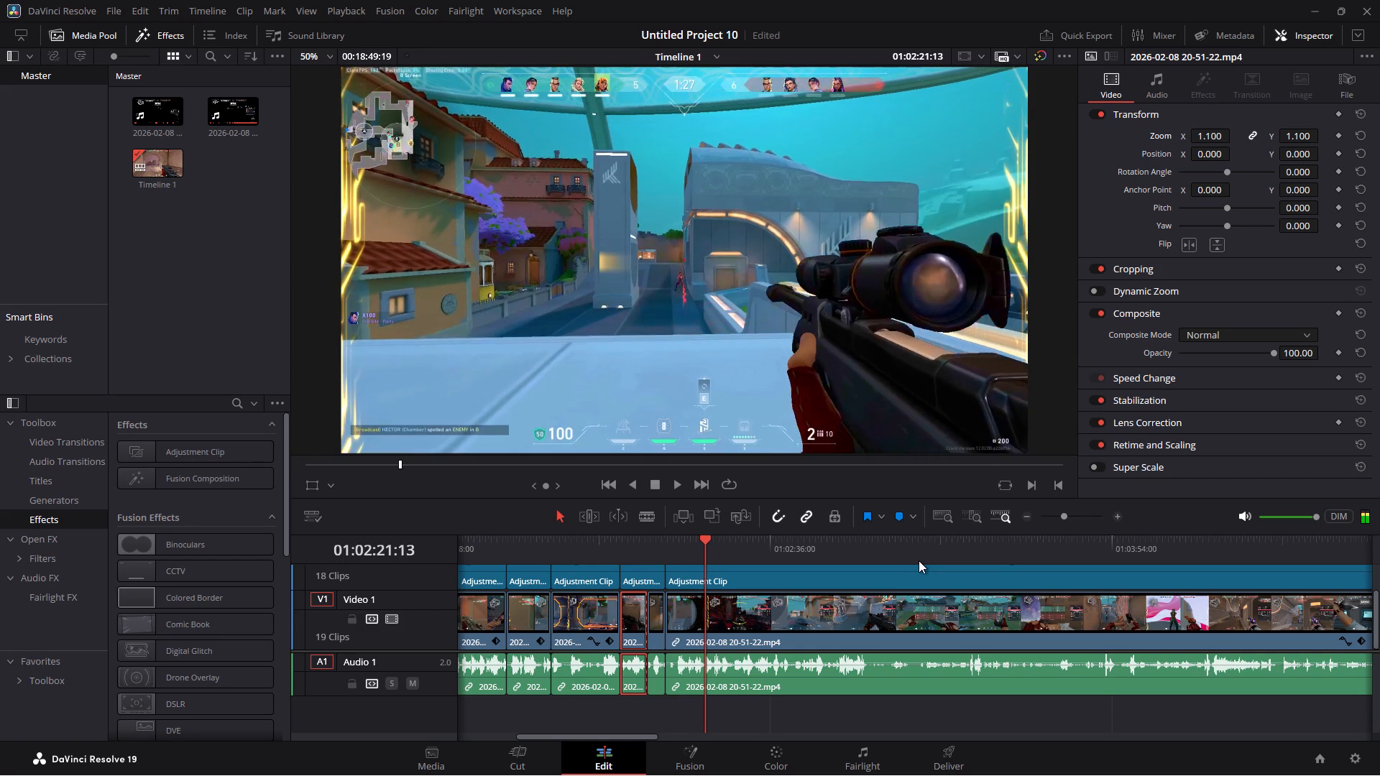
key("Right")
key("Right")
key("Right")
key("Right")
key("Right")
key("Right")
key("Right")
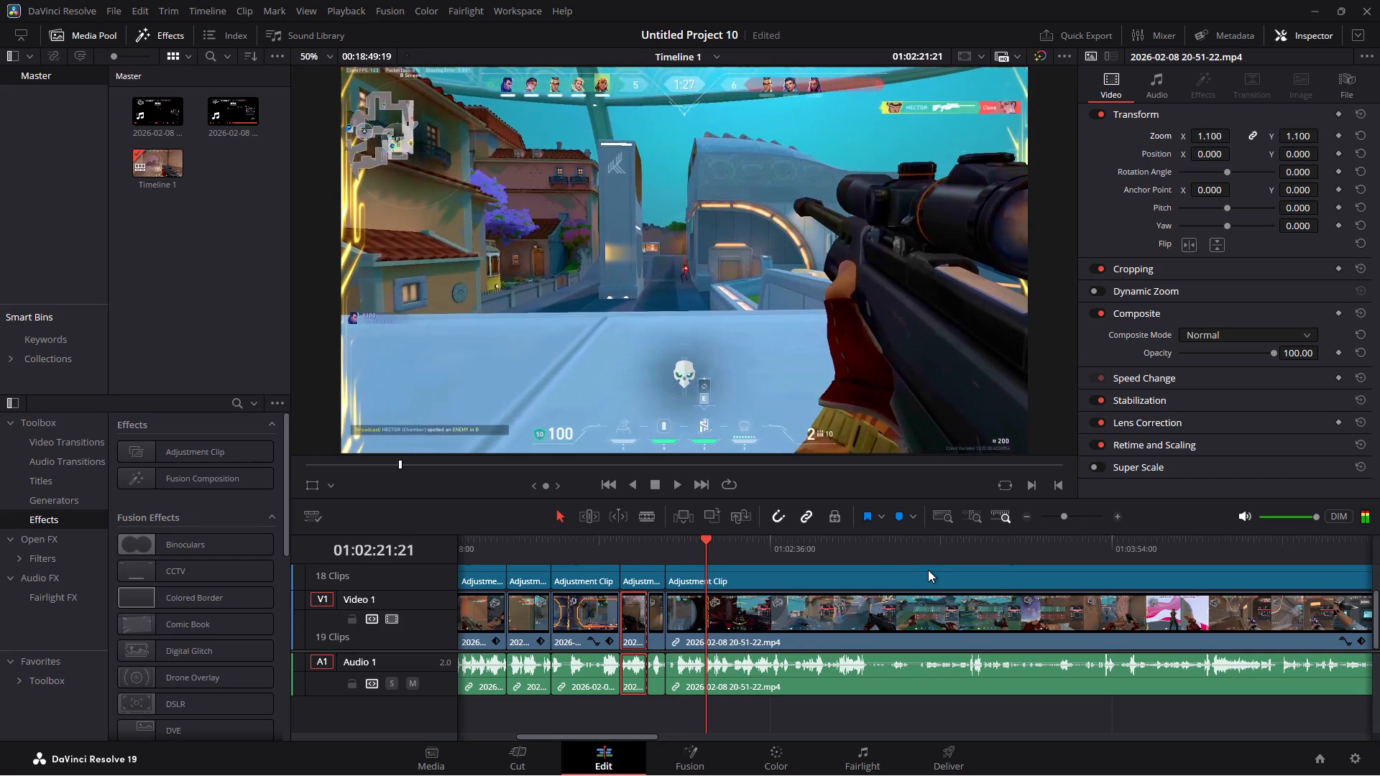
Replay the sniper kills up to the player's death and split the gameplay and adjustment clips at 01:02:23:47 on the Cut page.
left_click(668, 540)
key("space")
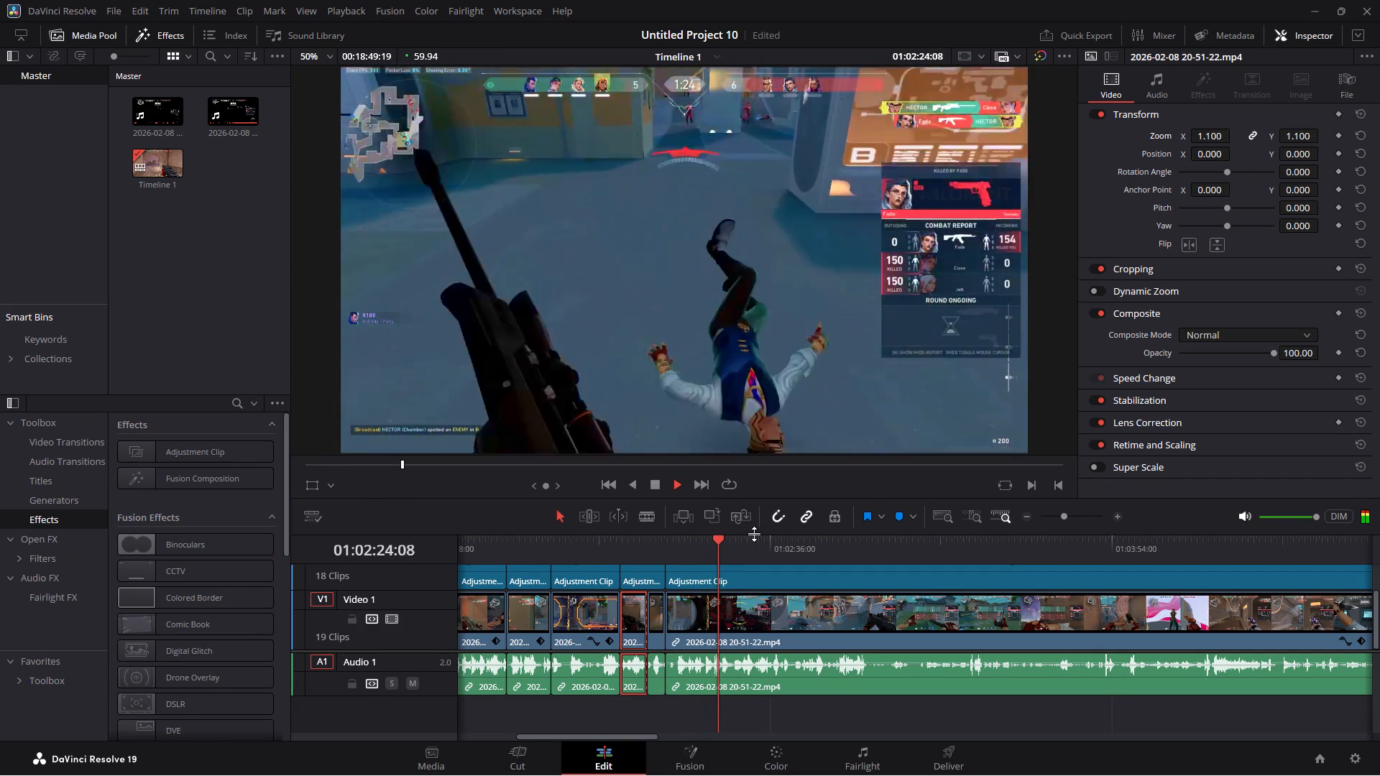
key("space")
left_click(719, 541)
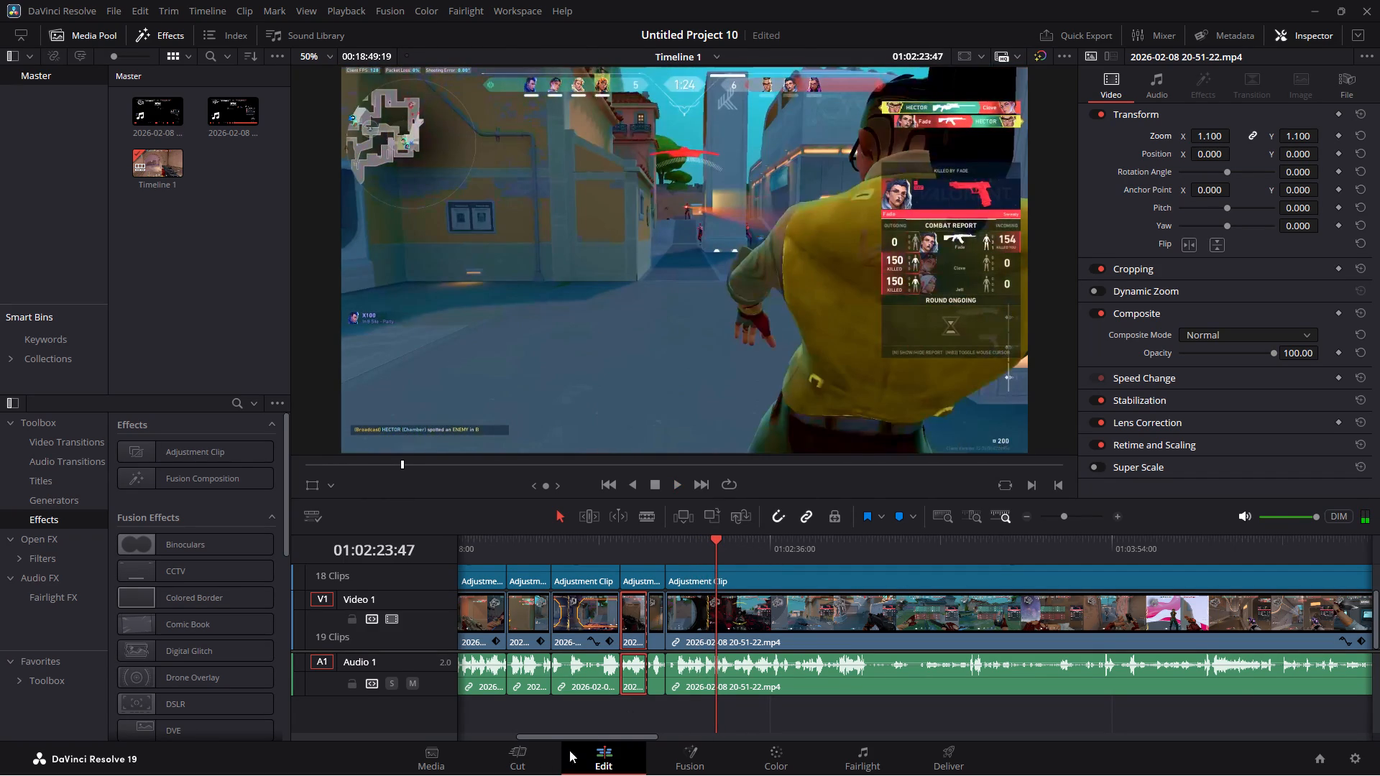
left_click(526, 759)
left_click(45, 457)
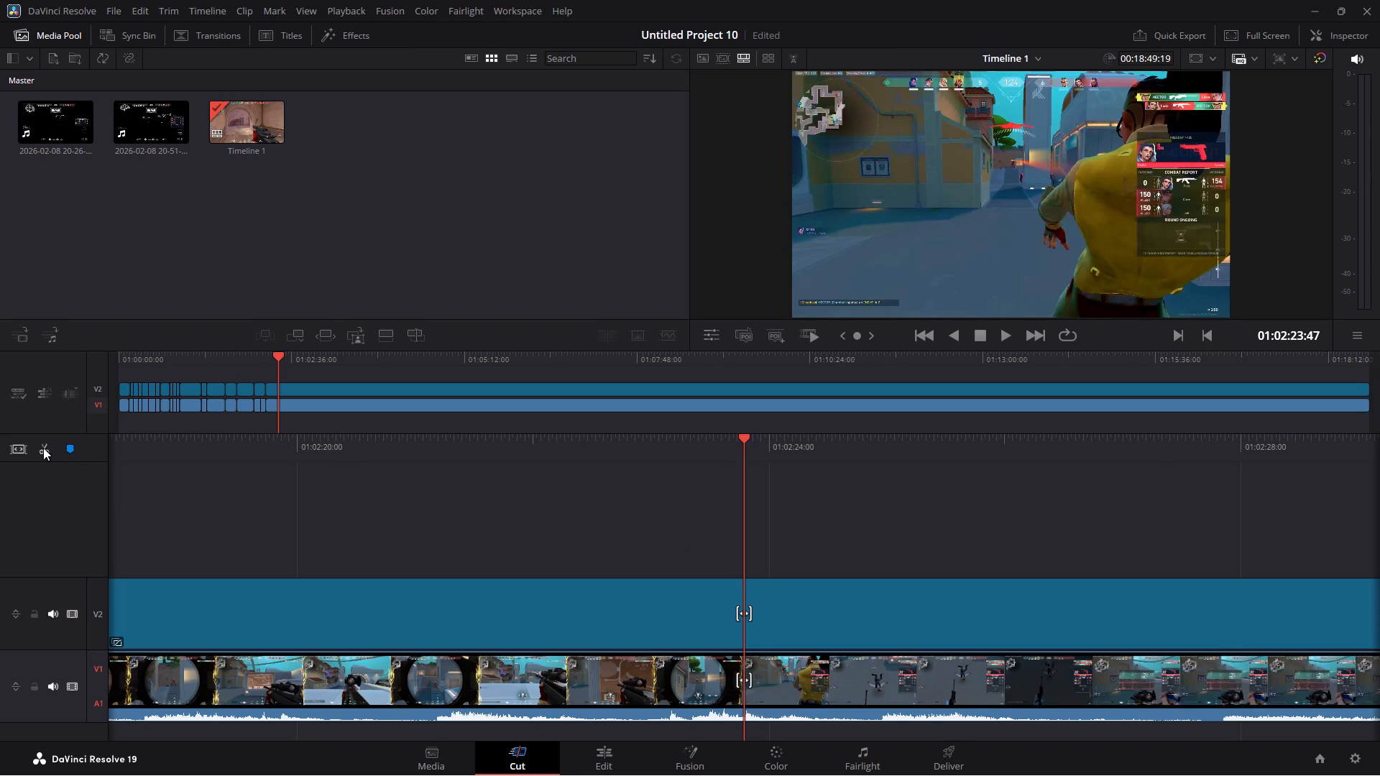
left_click(43, 448)
left_click(611, 755)
Skim the footage after the split from 01:02:23:47 through the end of the round to 01:03:28:08.
key("space")
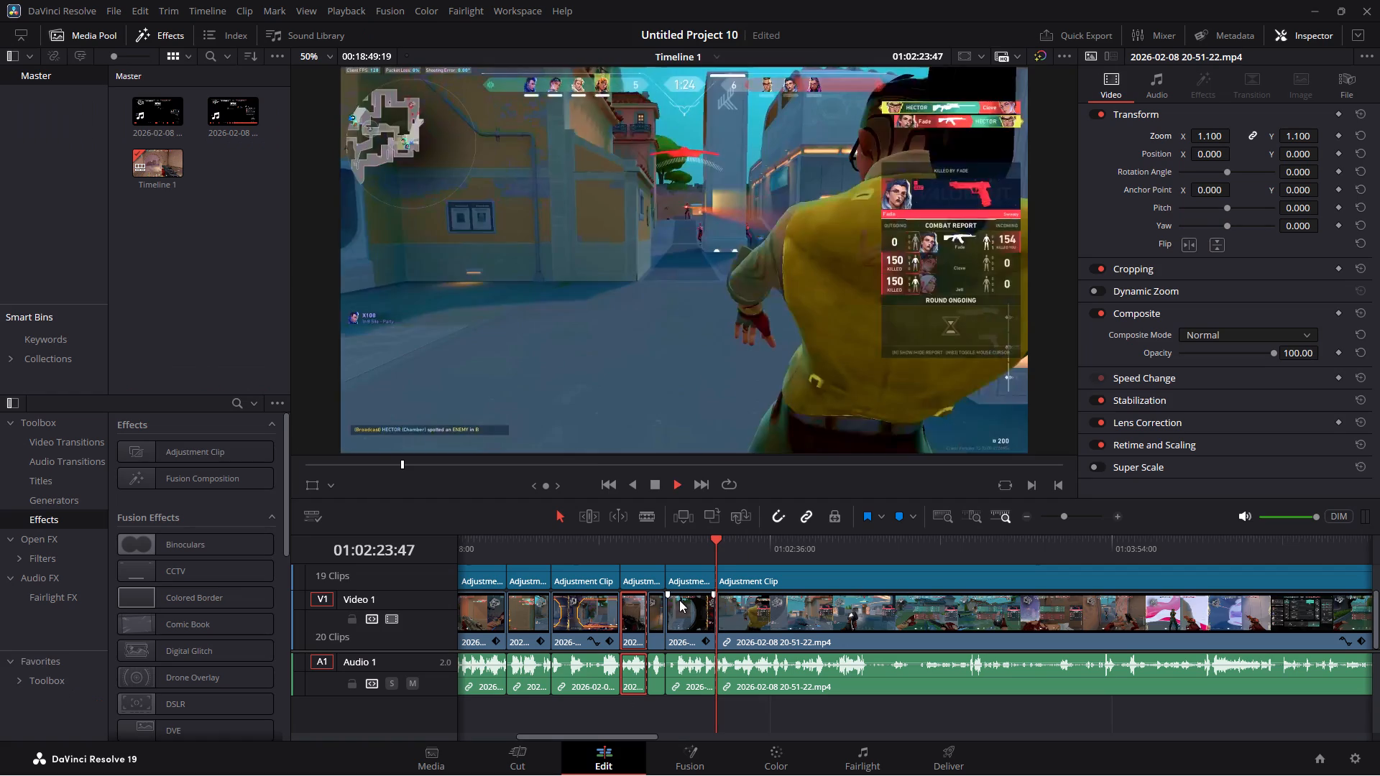
left_click(747, 540)
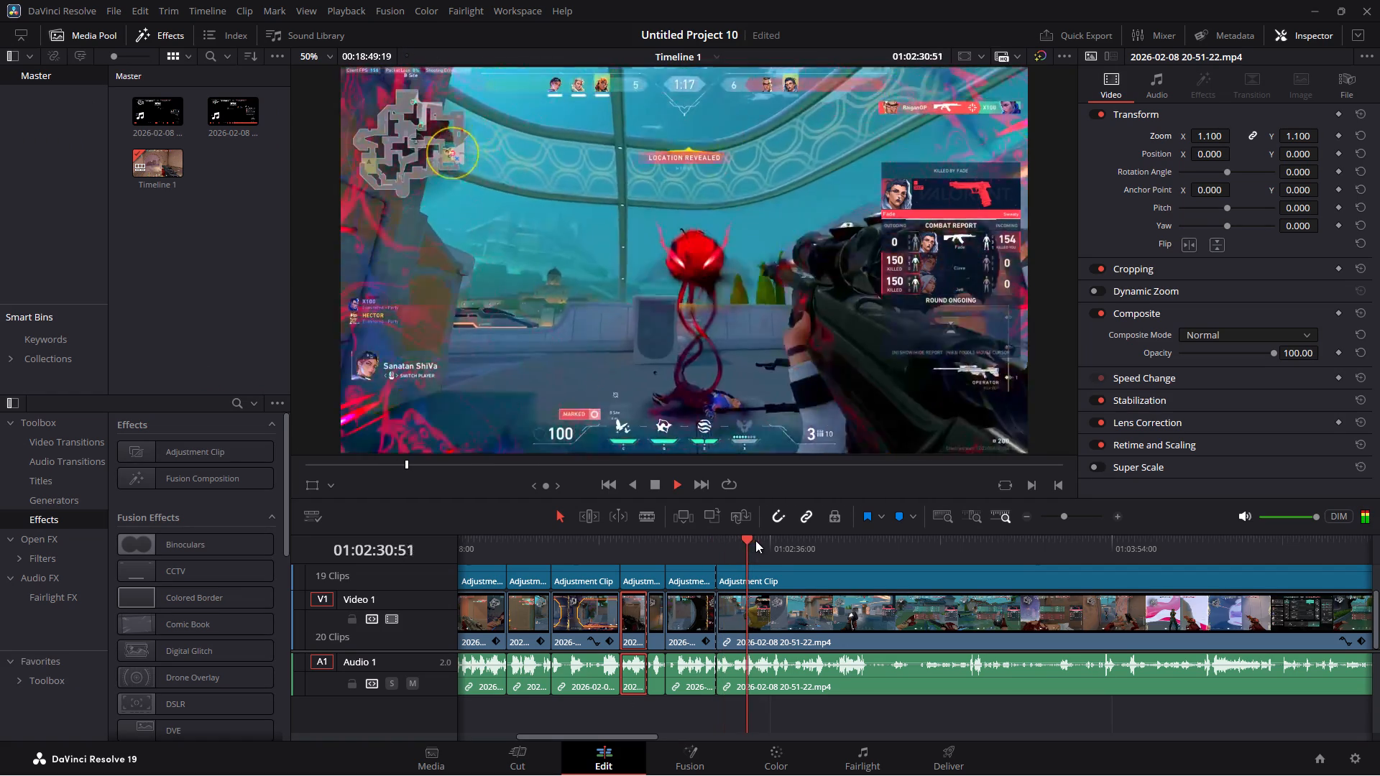
left_click(766, 542)
left_click(778, 542)
left_click(799, 543)
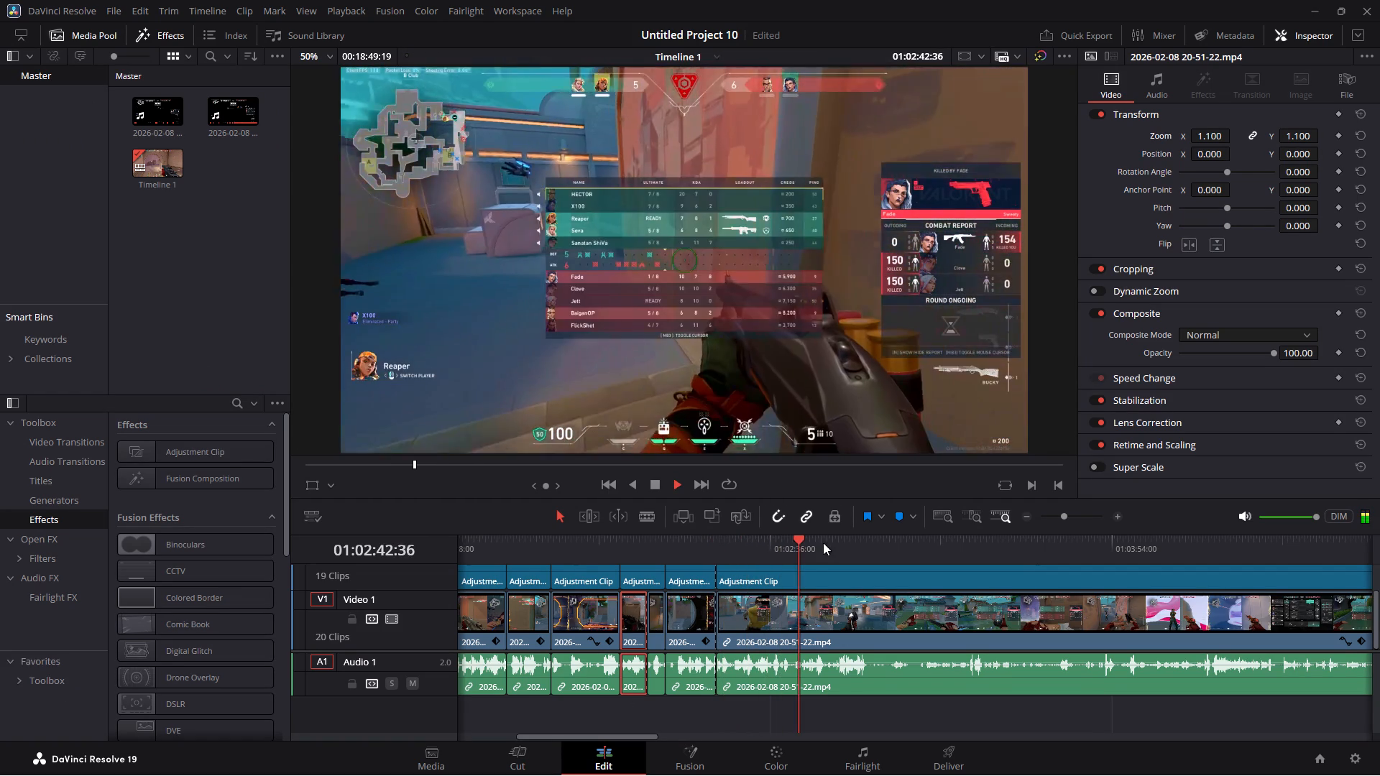
left_click(823, 542)
left_click(837, 542)
left_click(855, 540)
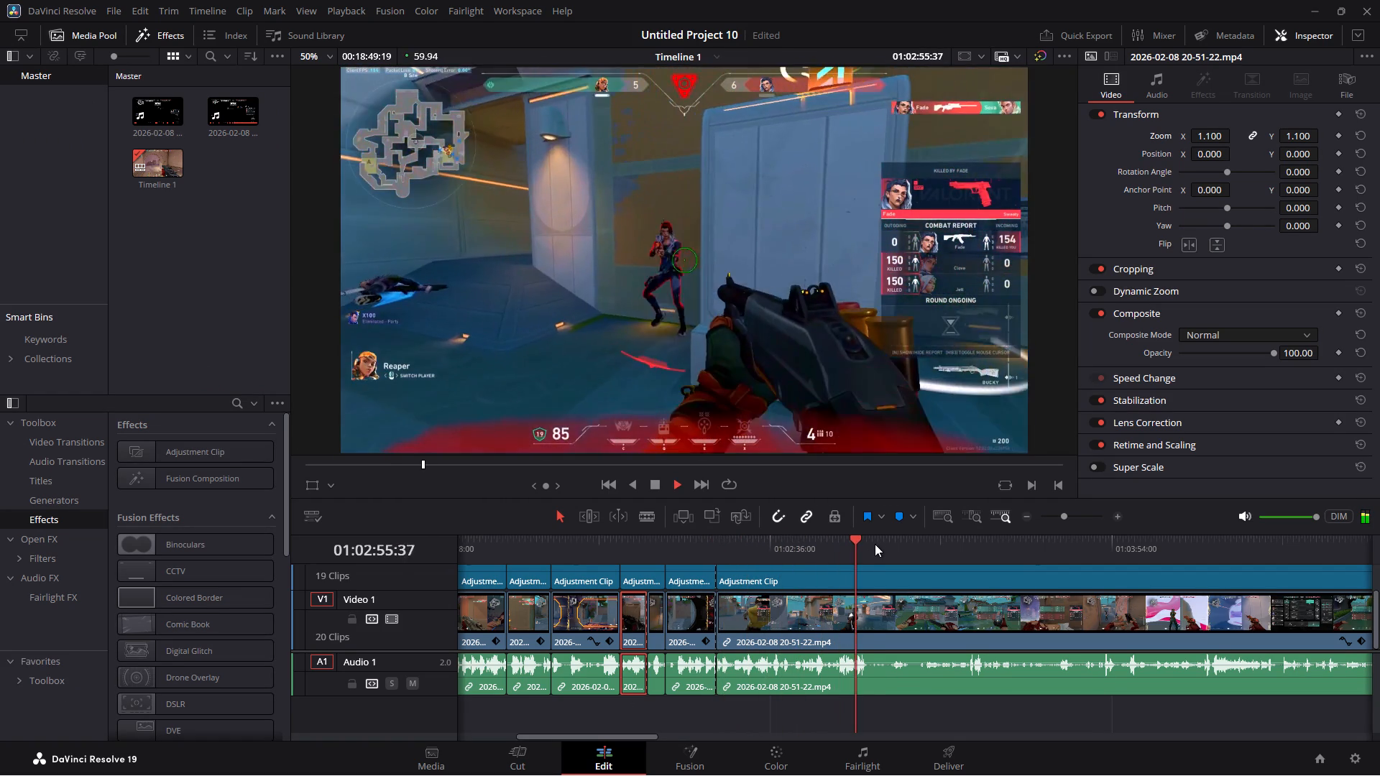
left_click(875, 544)
left_click(901, 545)
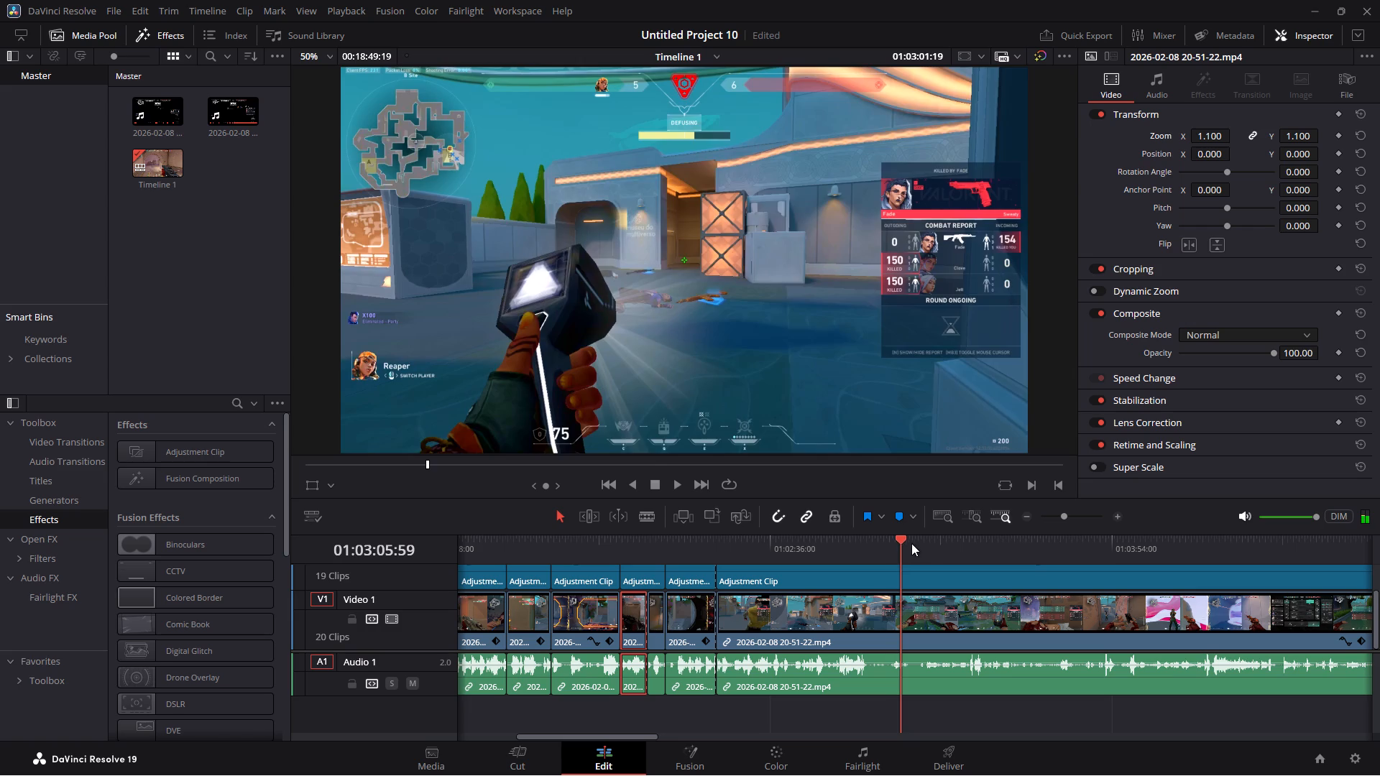
left_click(920, 542)
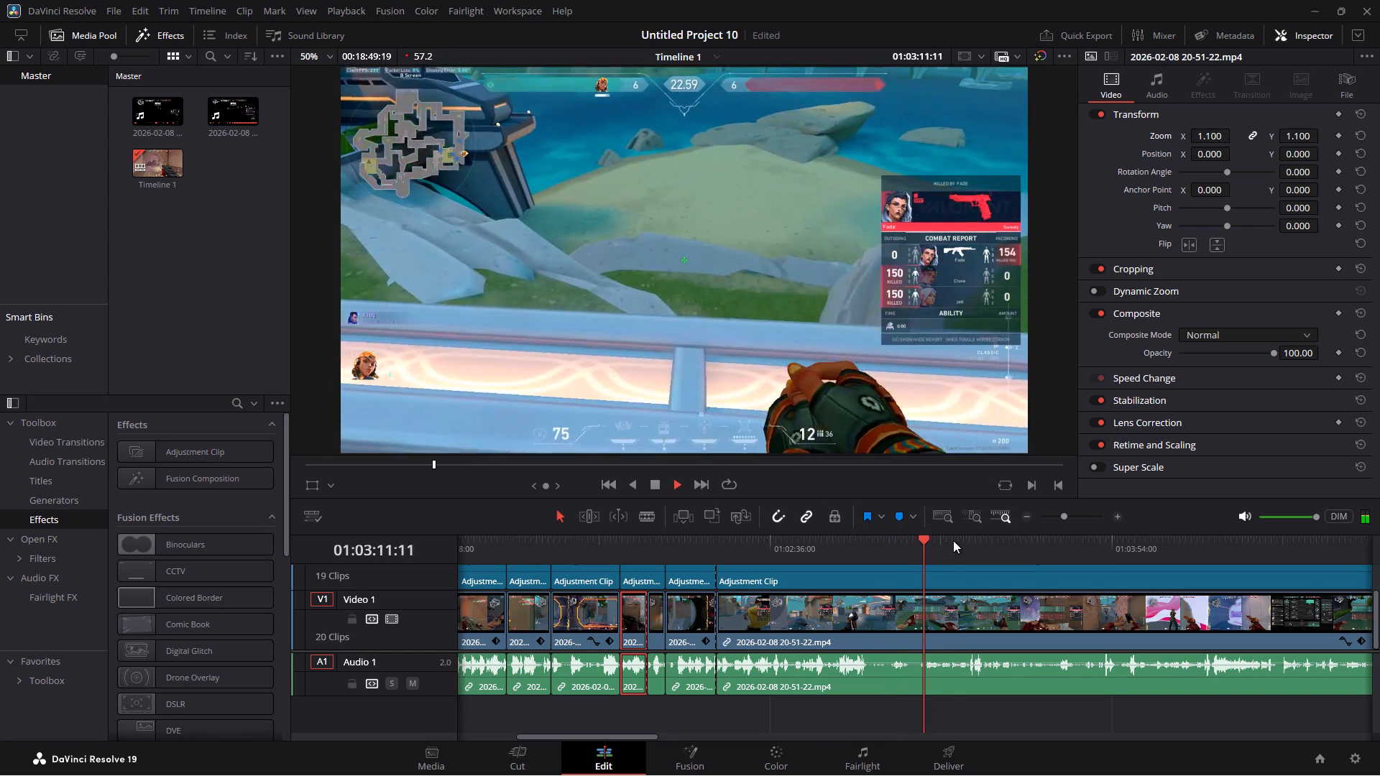
left_click(953, 540)
left_click(998, 536)
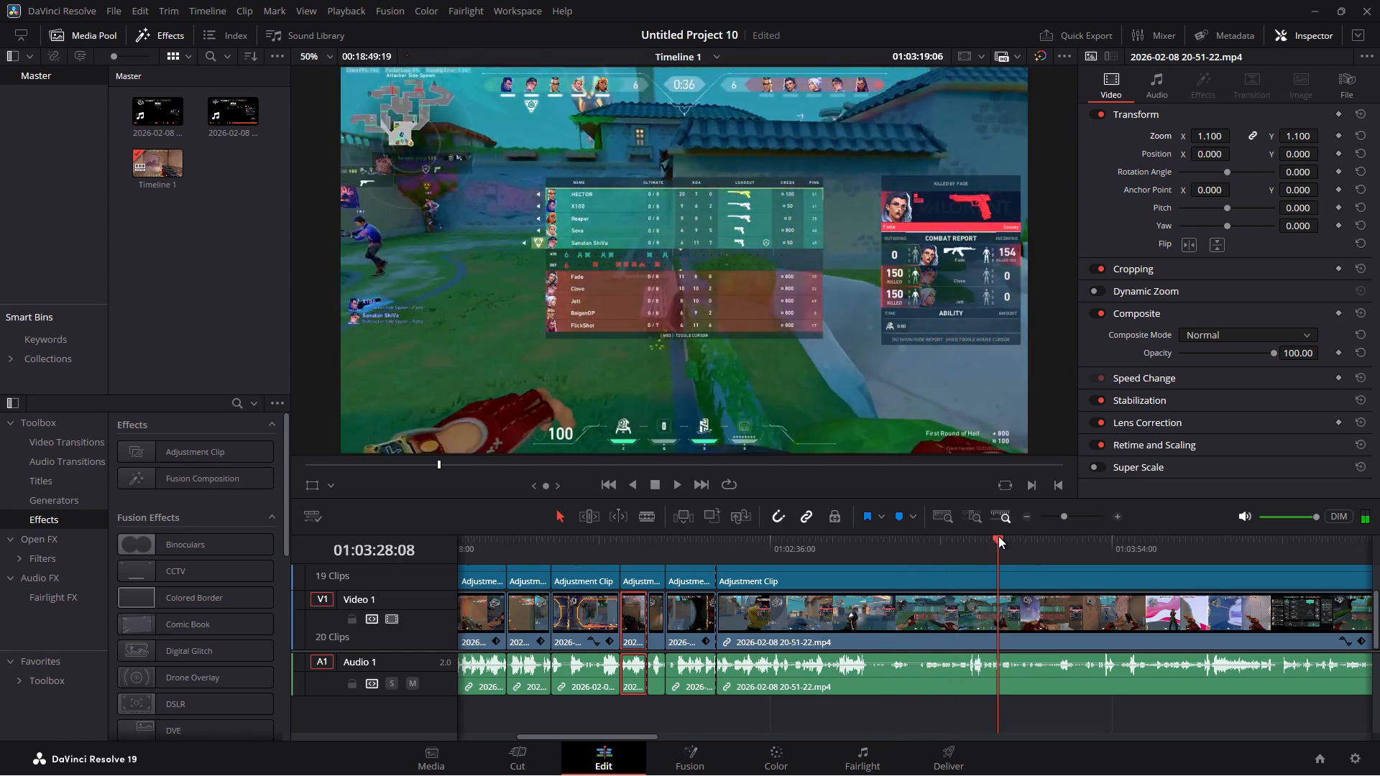
Skim the next round from 01:03:28:08 through the buy phase and fight to the player's death around 01:04:25:06.
left_click(1017, 537)
left_click(1029, 537)
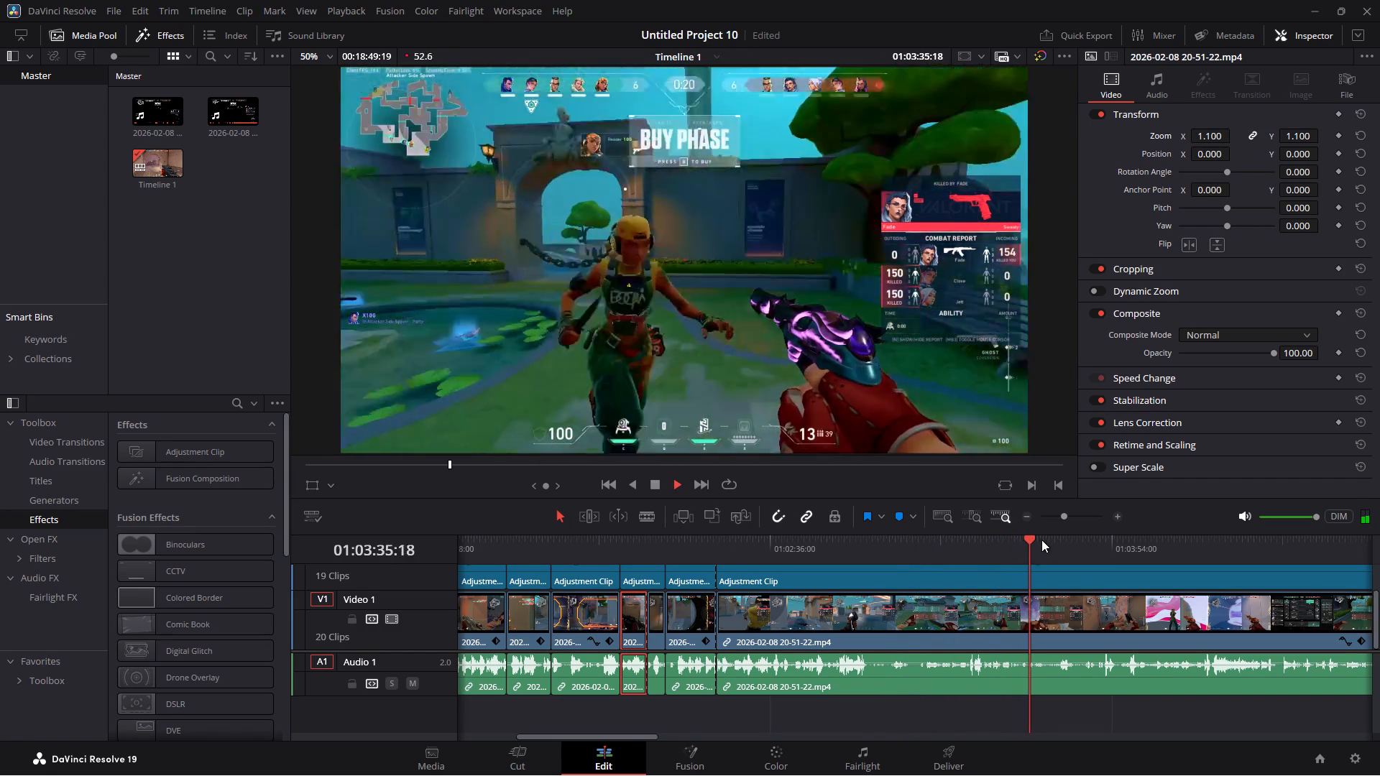
left_click(1041, 540)
left_click(1059, 543)
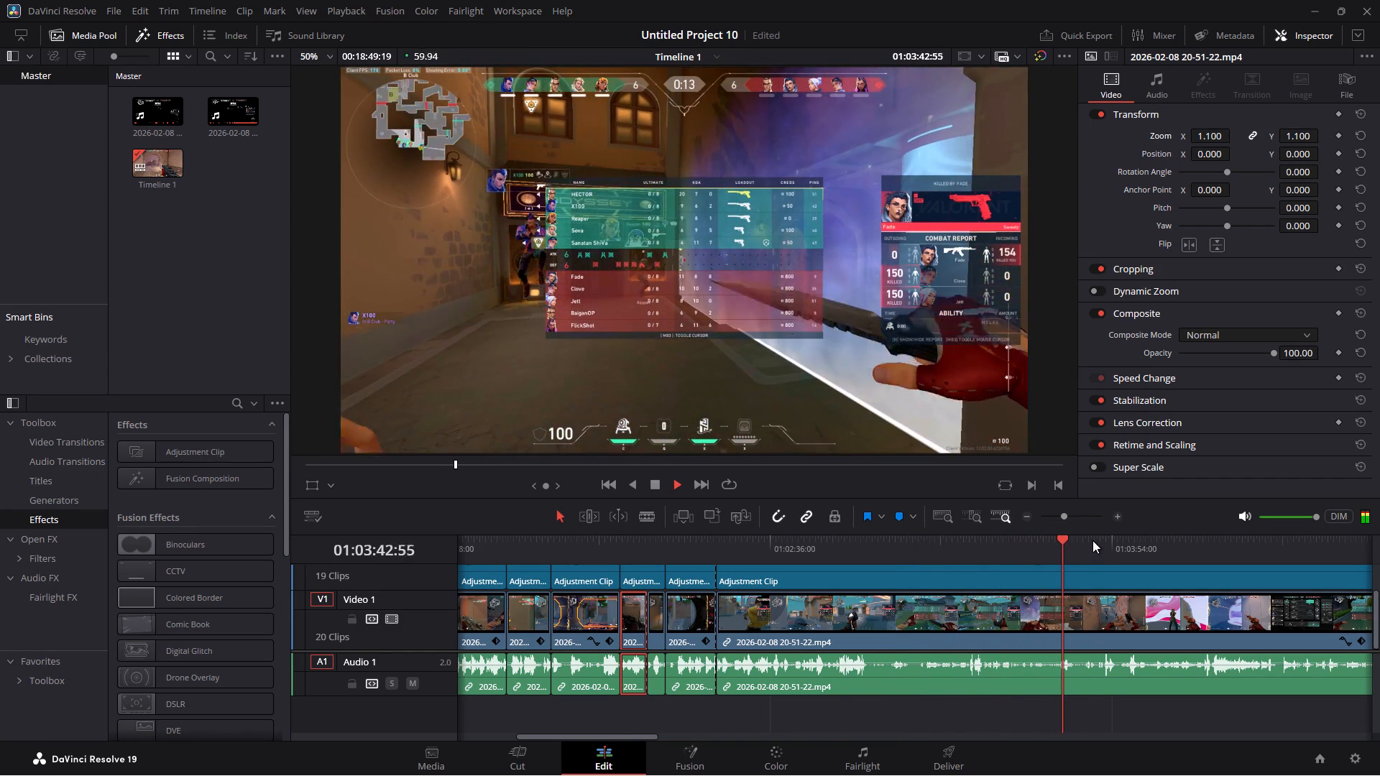
left_click(1092, 540)
left_click(1117, 540)
left_click(1133, 541)
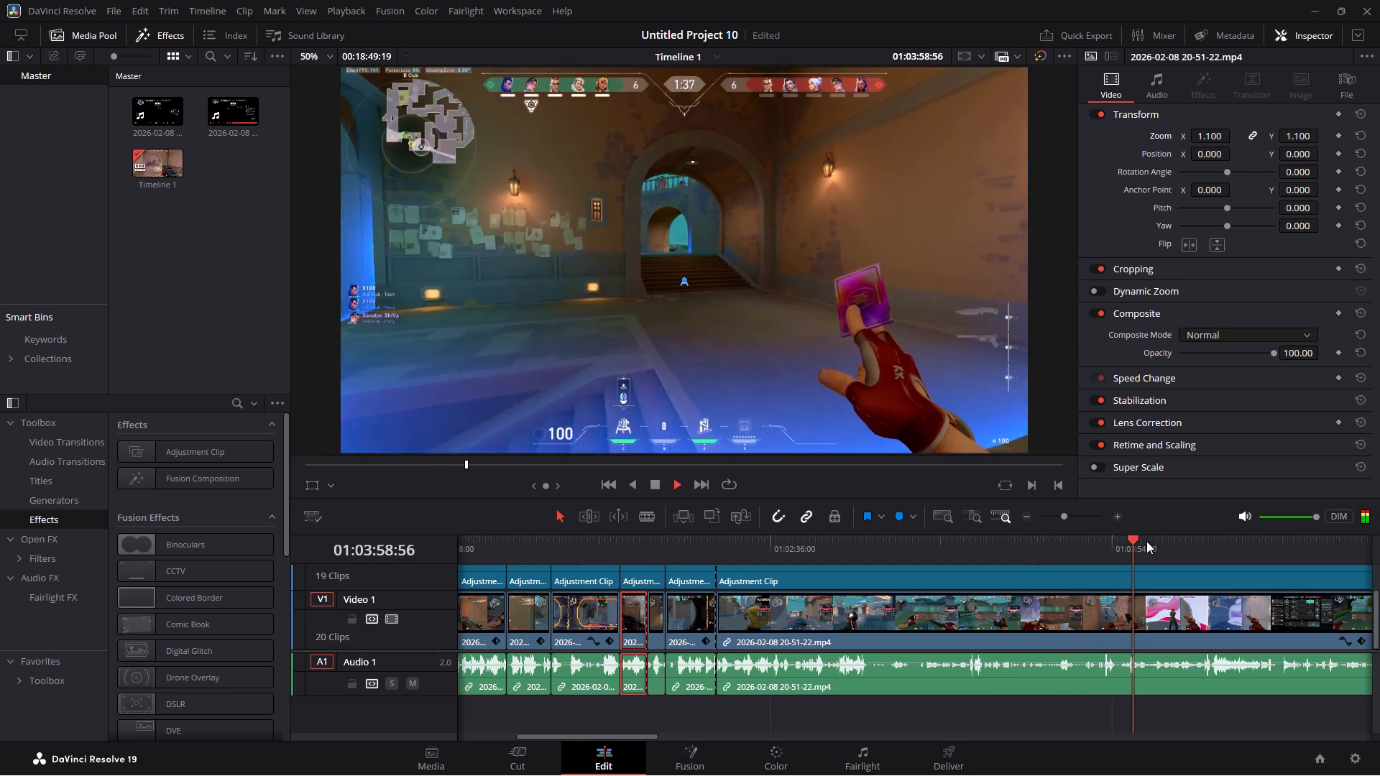
left_click(1149, 540)
left_click(1161, 540)
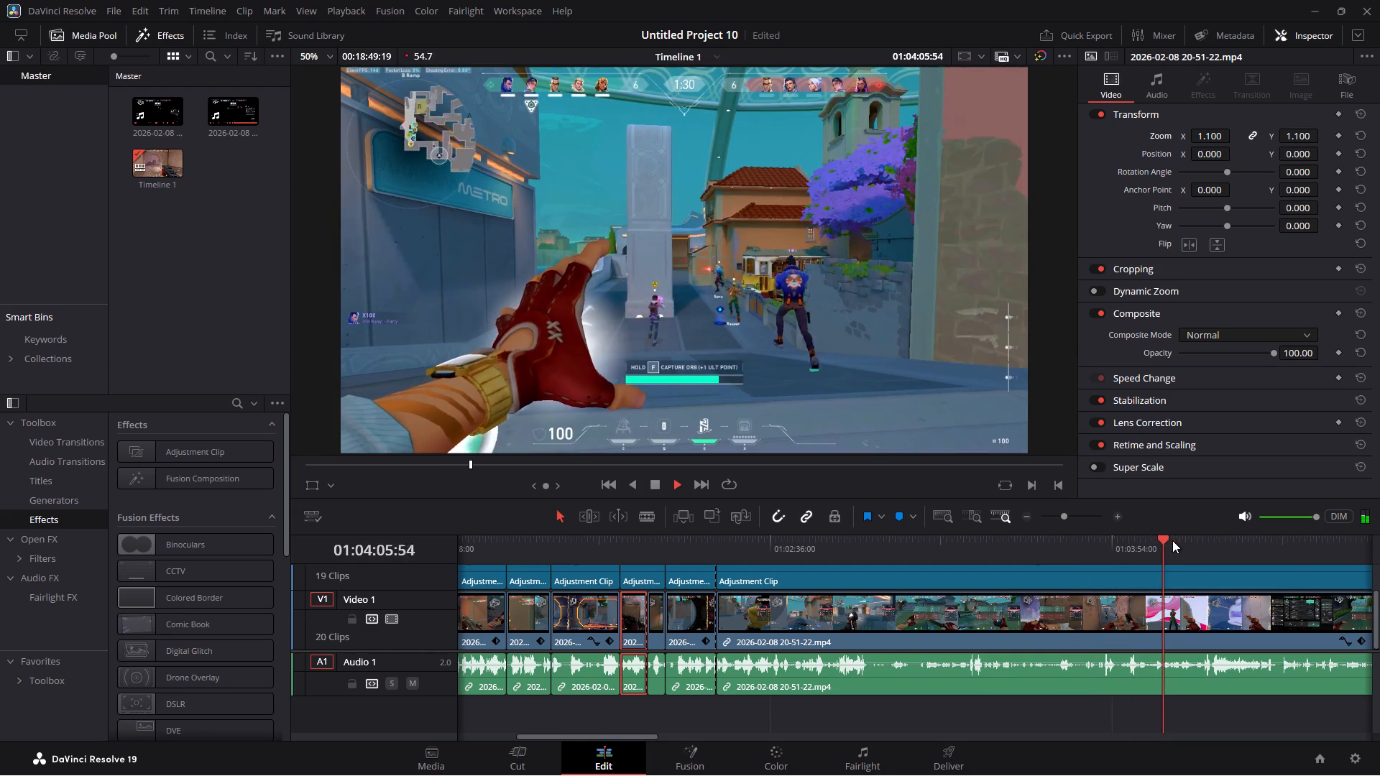
left_click(1176, 540)
left_click(1190, 542)
left_click(1205, 540)
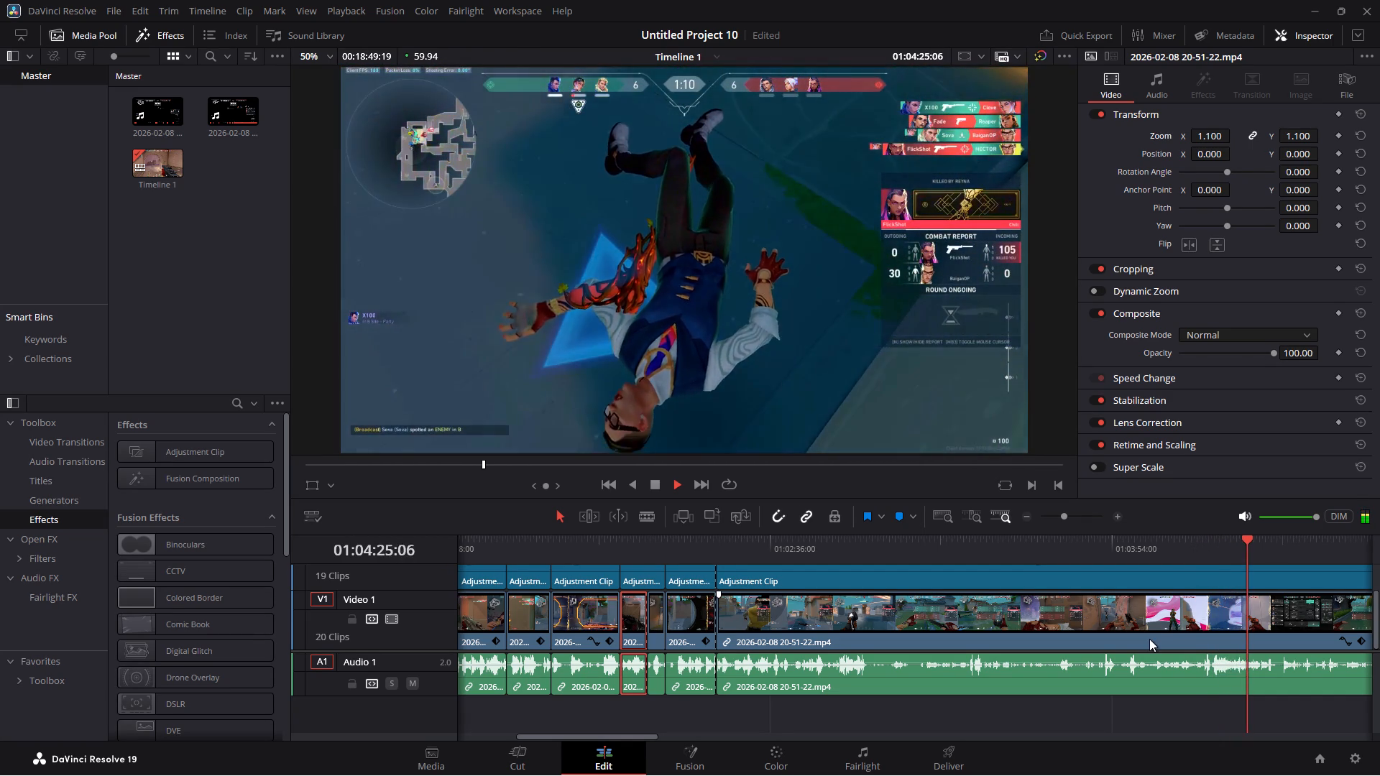
Split Timeline 1 at 01:04:25:44 on the Cut page and ripple-delete the section between 01:02:23:47 and that point.
key("space")
left_click(522, 765)
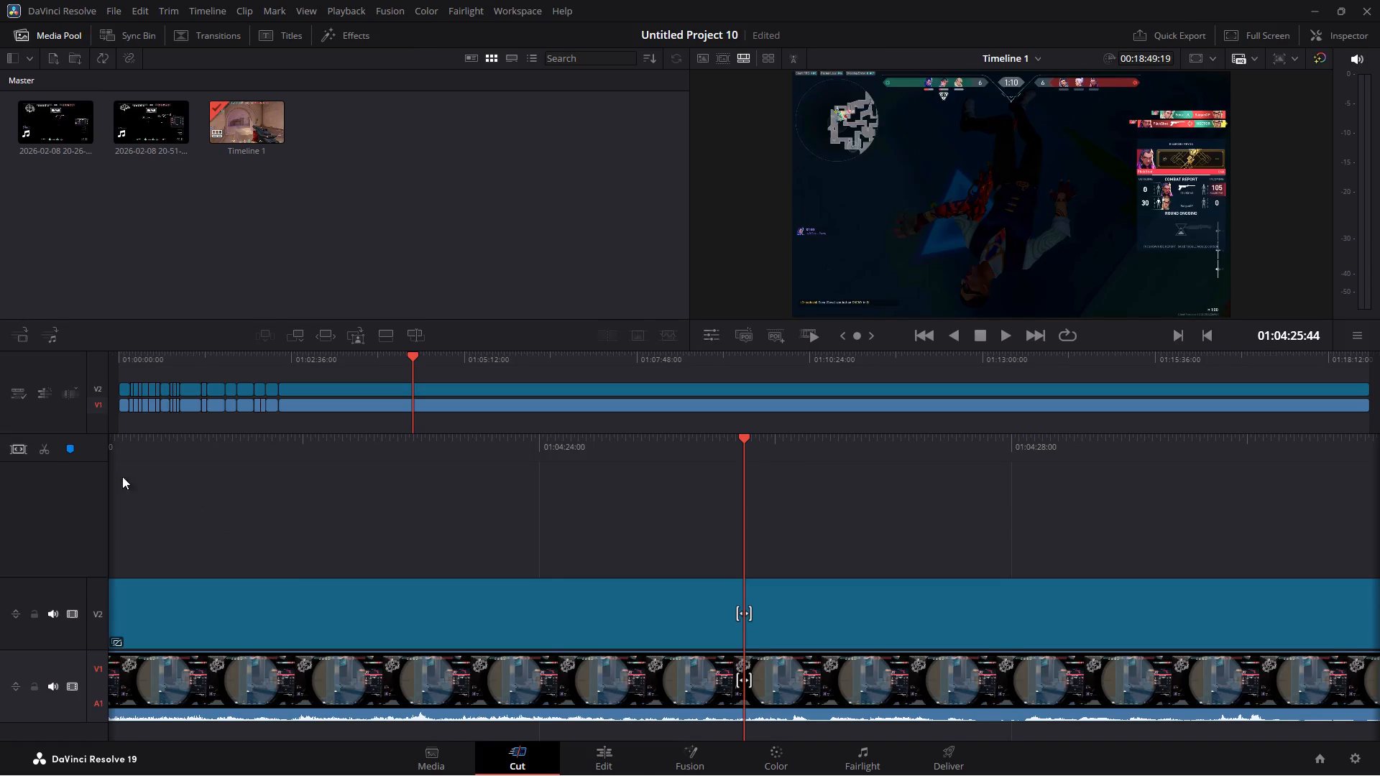
left_click(39, 451)
left_click_drag(371, 423, 377, 371)
key("BackSpace")
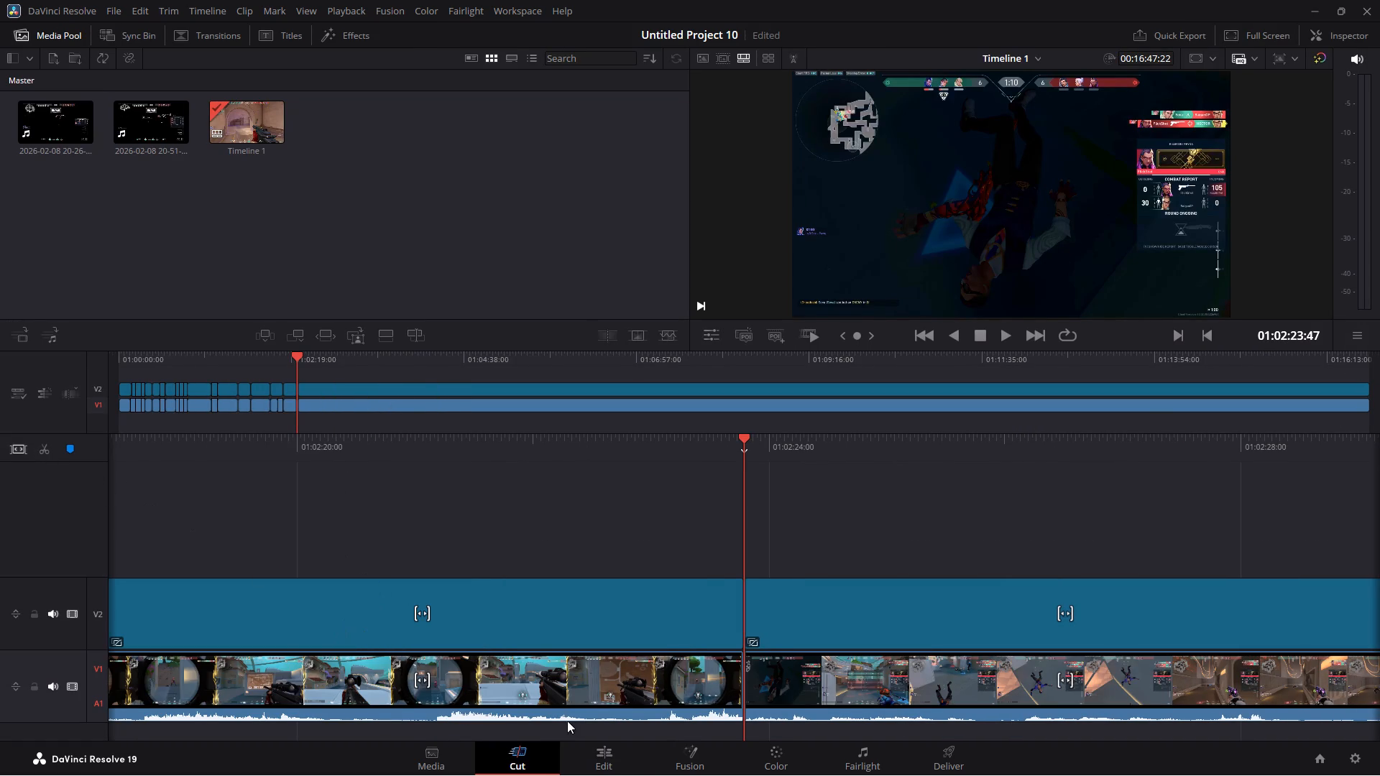
Skim the footage on the Edit page from 01:02:23:47 through the buy phase to the pistol fight around 01:03:32:11.
left_click(605, 762)
key("space")
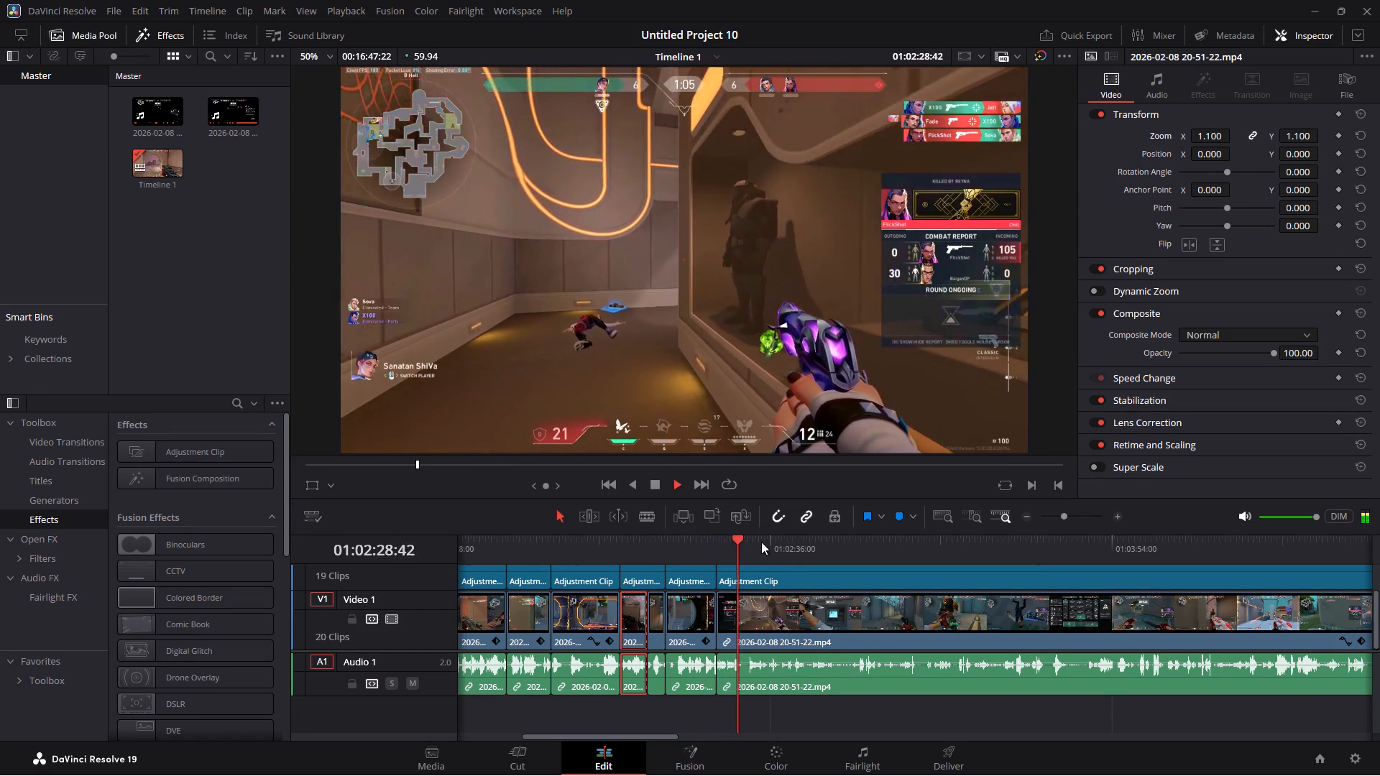
left_click(761, 542)
left_click(778, 539)
left_click(808, 540)
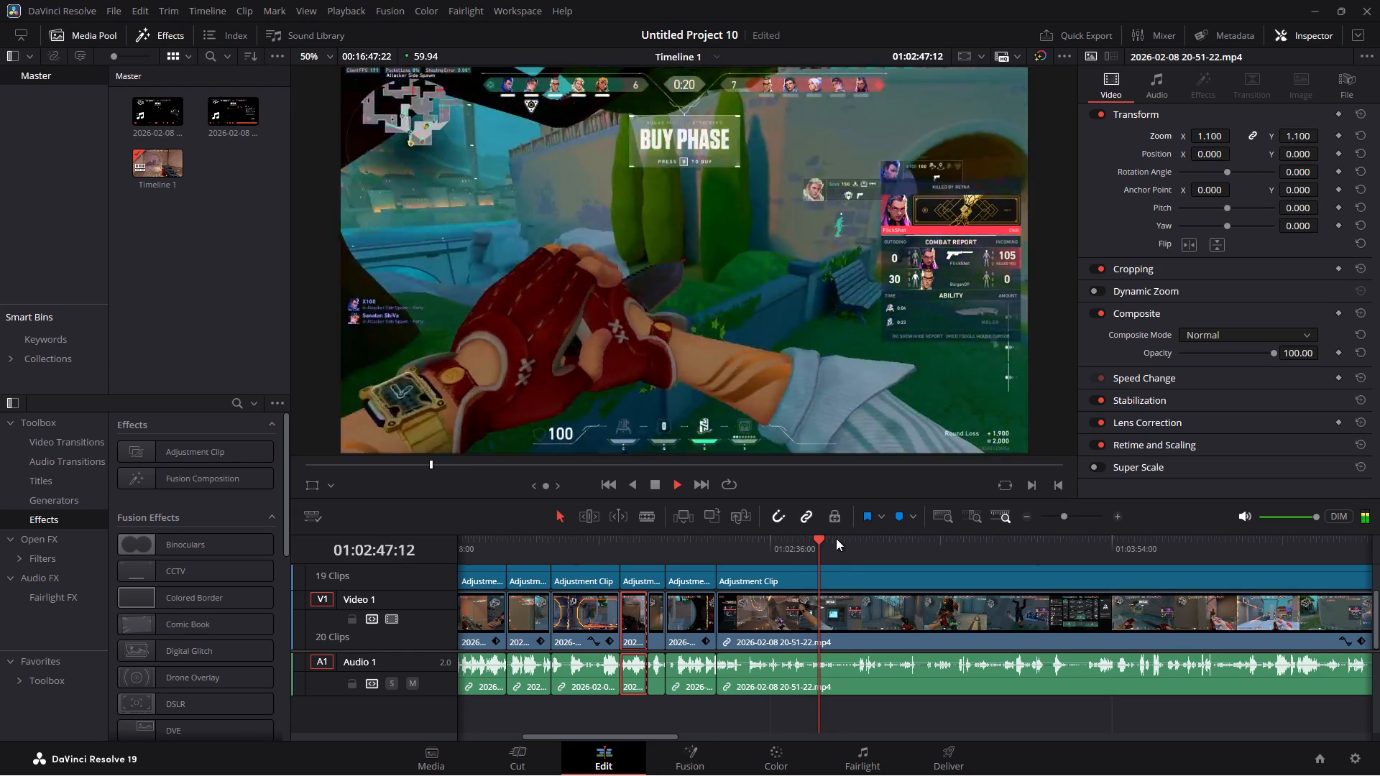
left_click(837, 540)
left_click(864, 540)
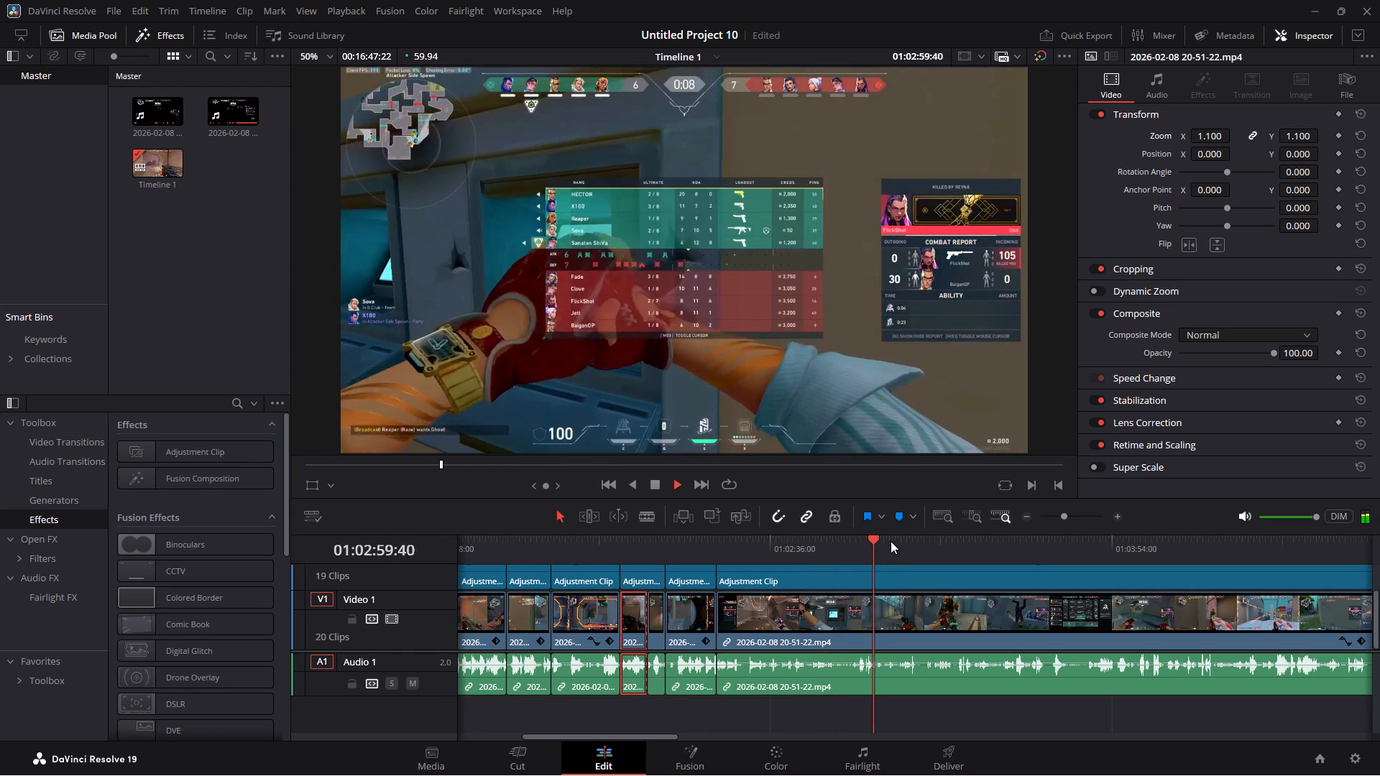
left_click(891, 541)
left_click(906, 539)
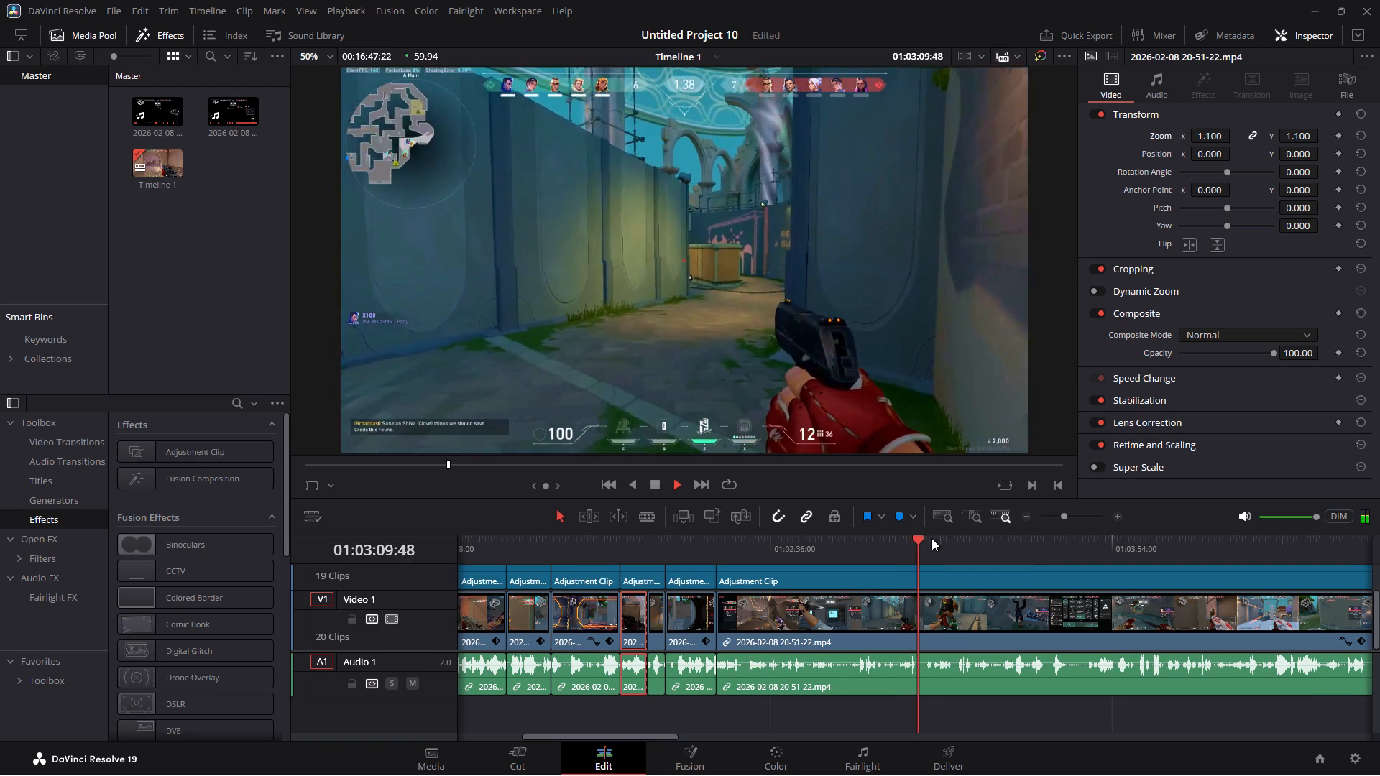
left_click(932, 537)
left_click(950, 537)
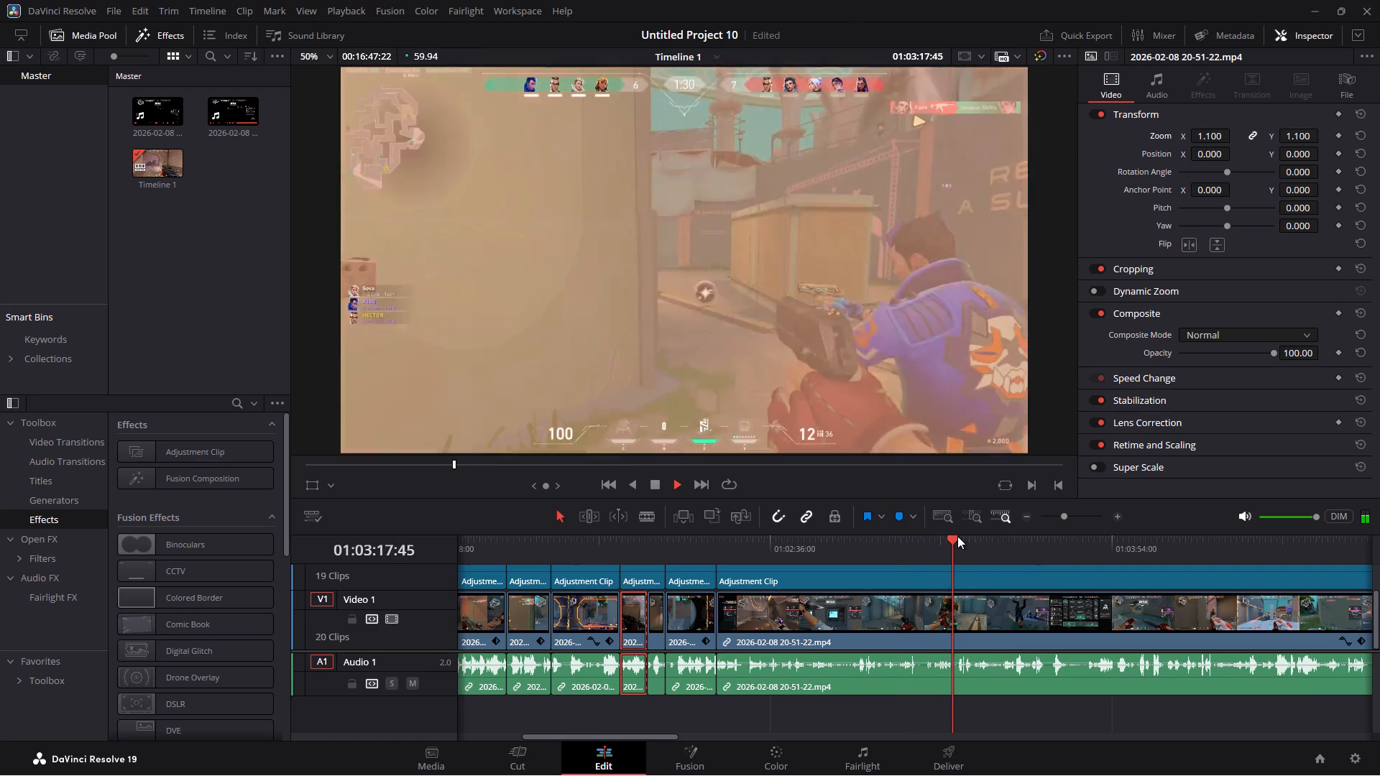
left_click(962, 537)
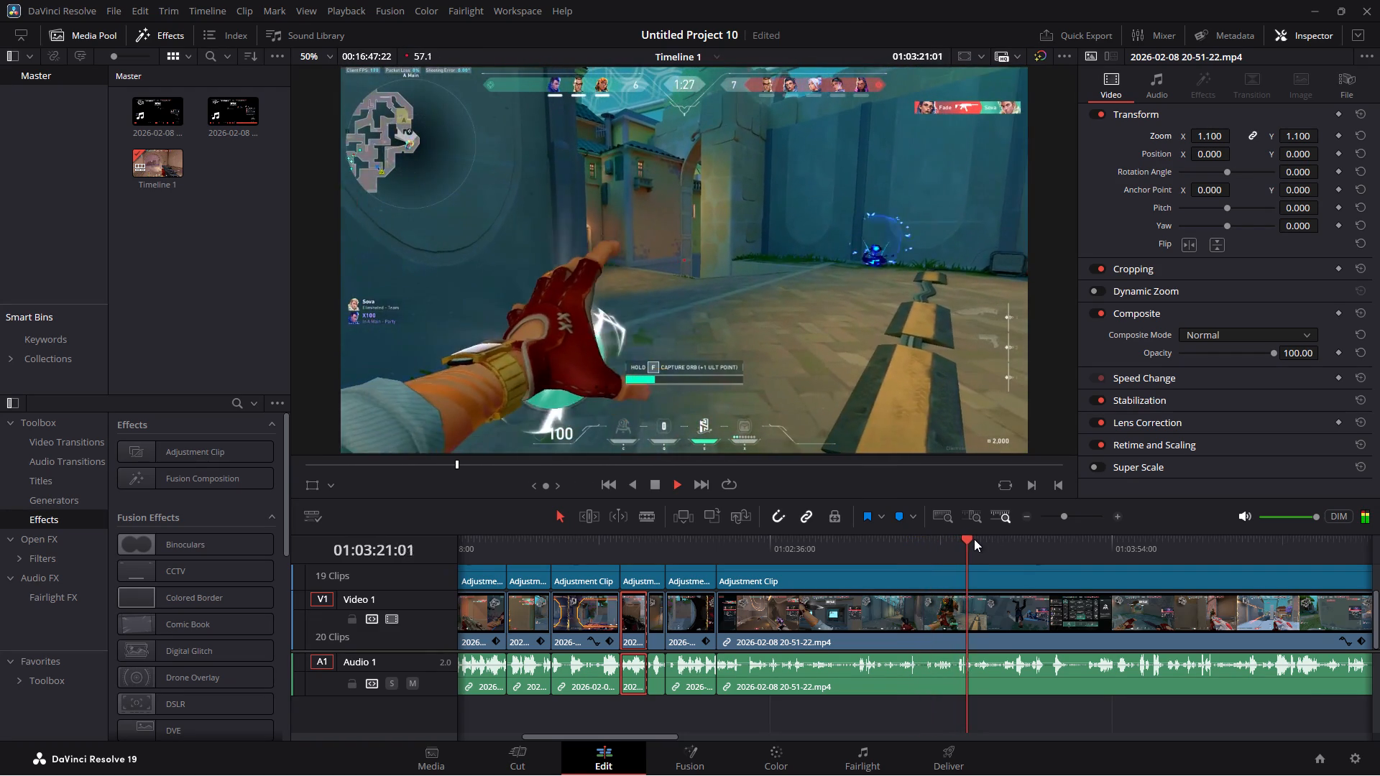
left_click(974, 539)
left_click(994, 541)
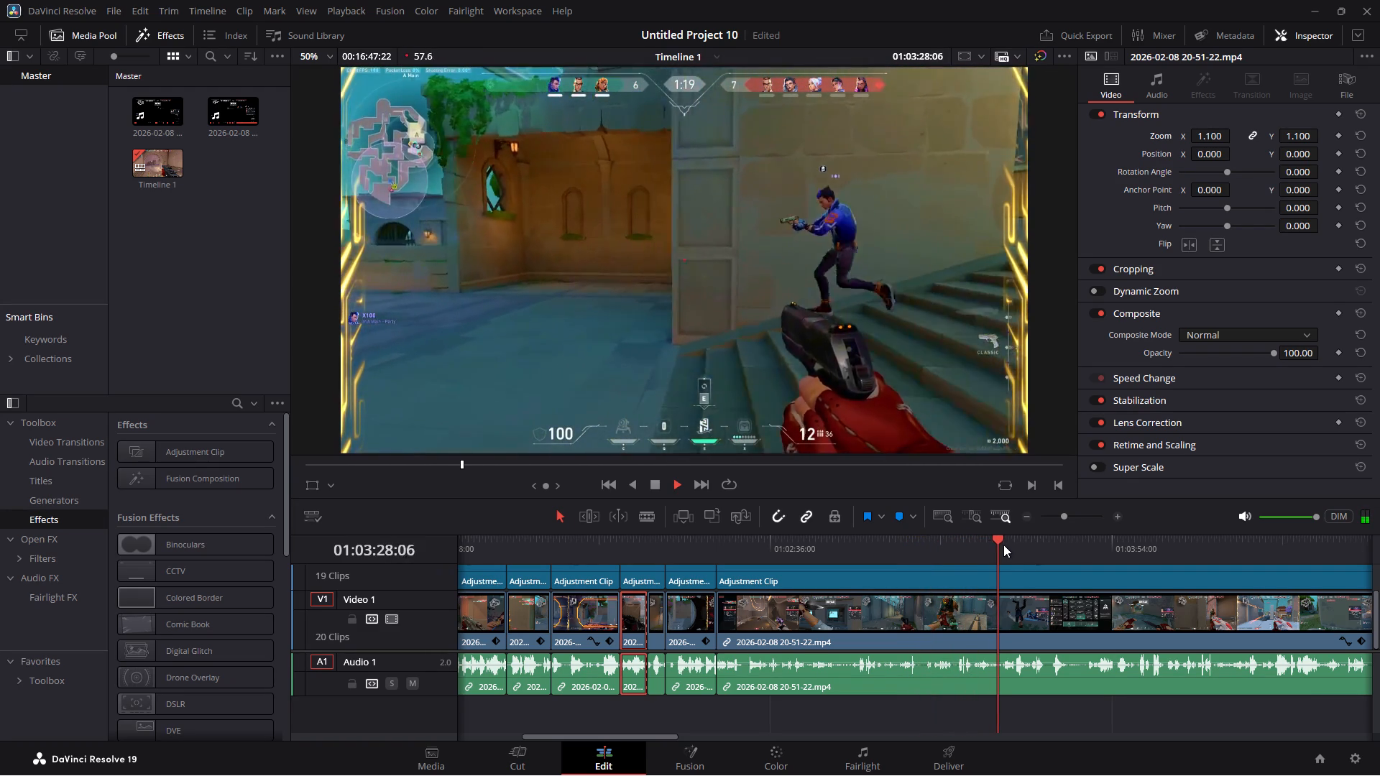
left_click(1010, 548)
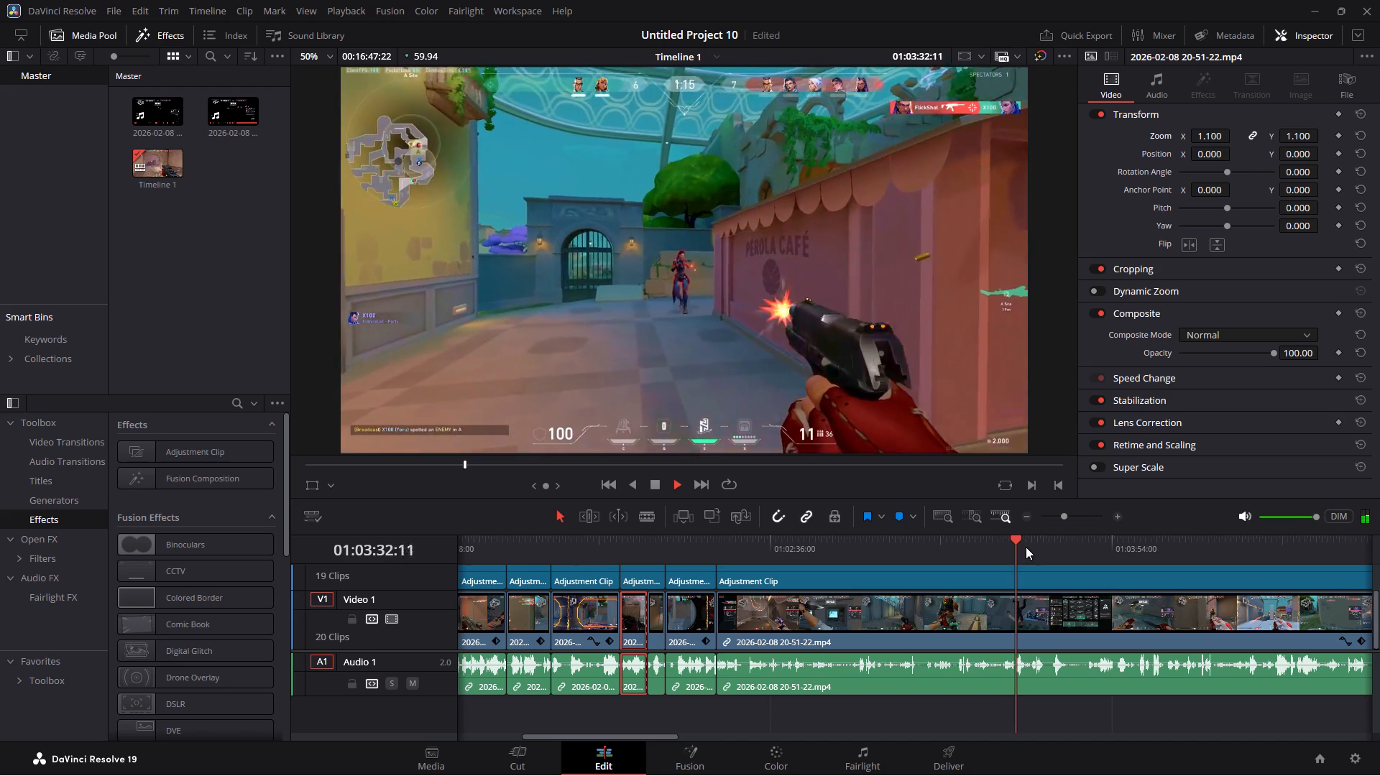
Split Timeline 1 at 01:03:31:06 on the Cut page and ripple-delete the section between 01:02:23:47 and that point.
key("space")
left_click(1011, 541)
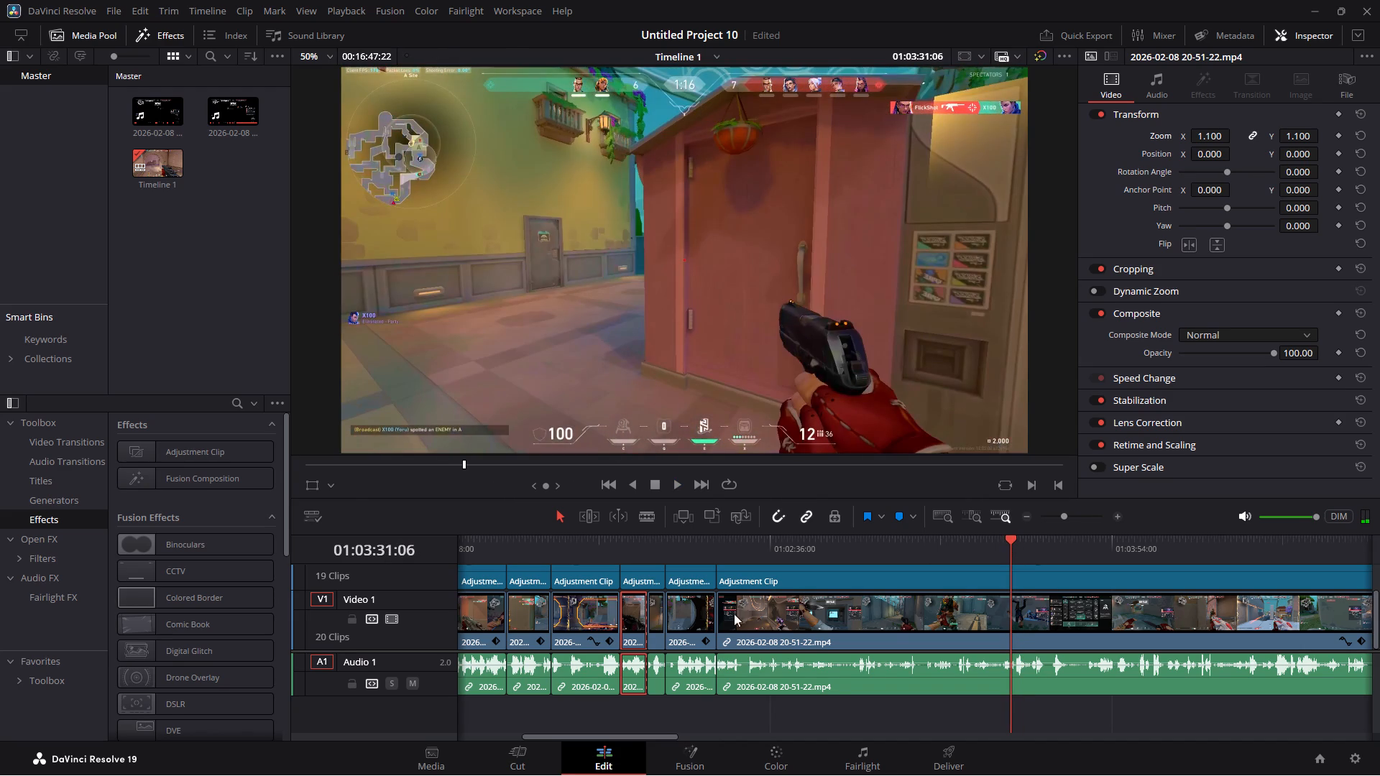
left_click(543, 768)
left_click(44, 448)
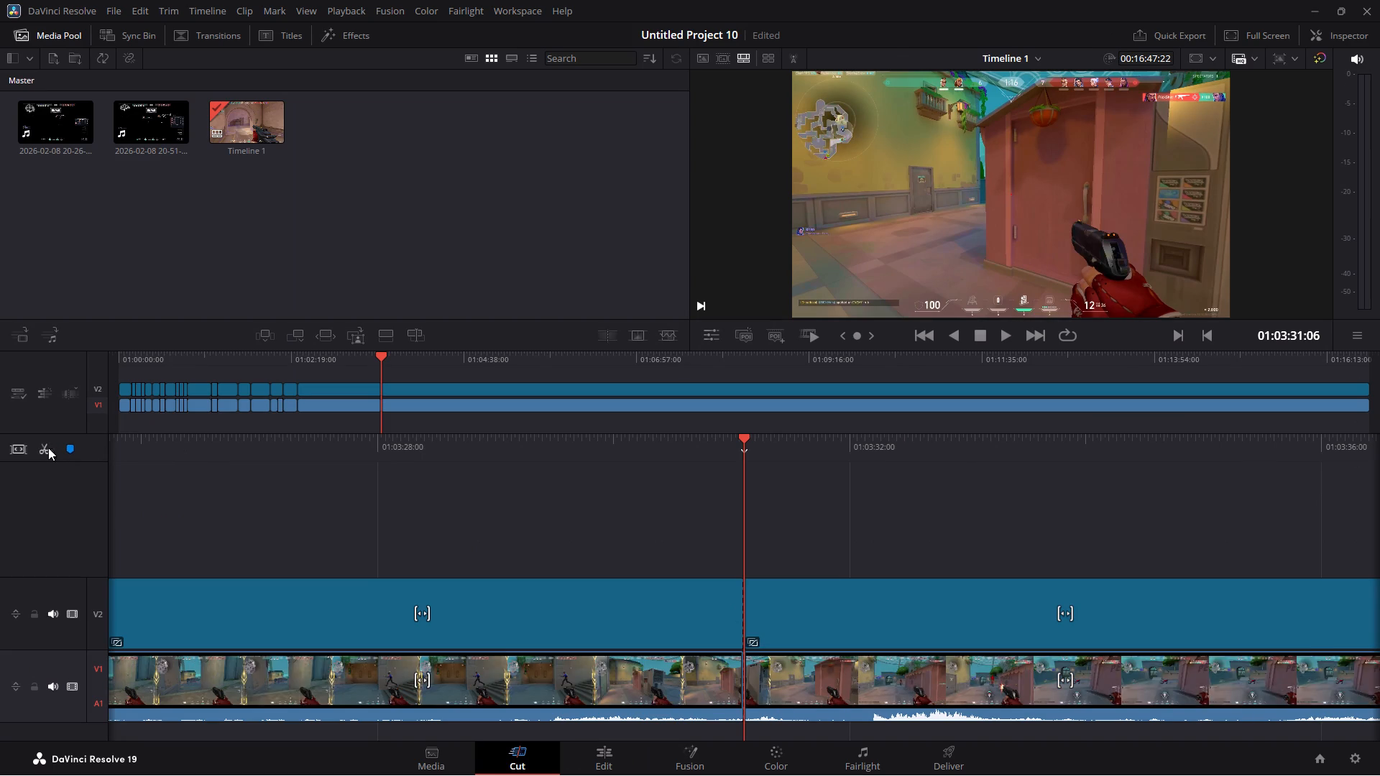
left_click_drag(355, 437, 342, 379)
left_click_drag(345, 415, 348, 372)
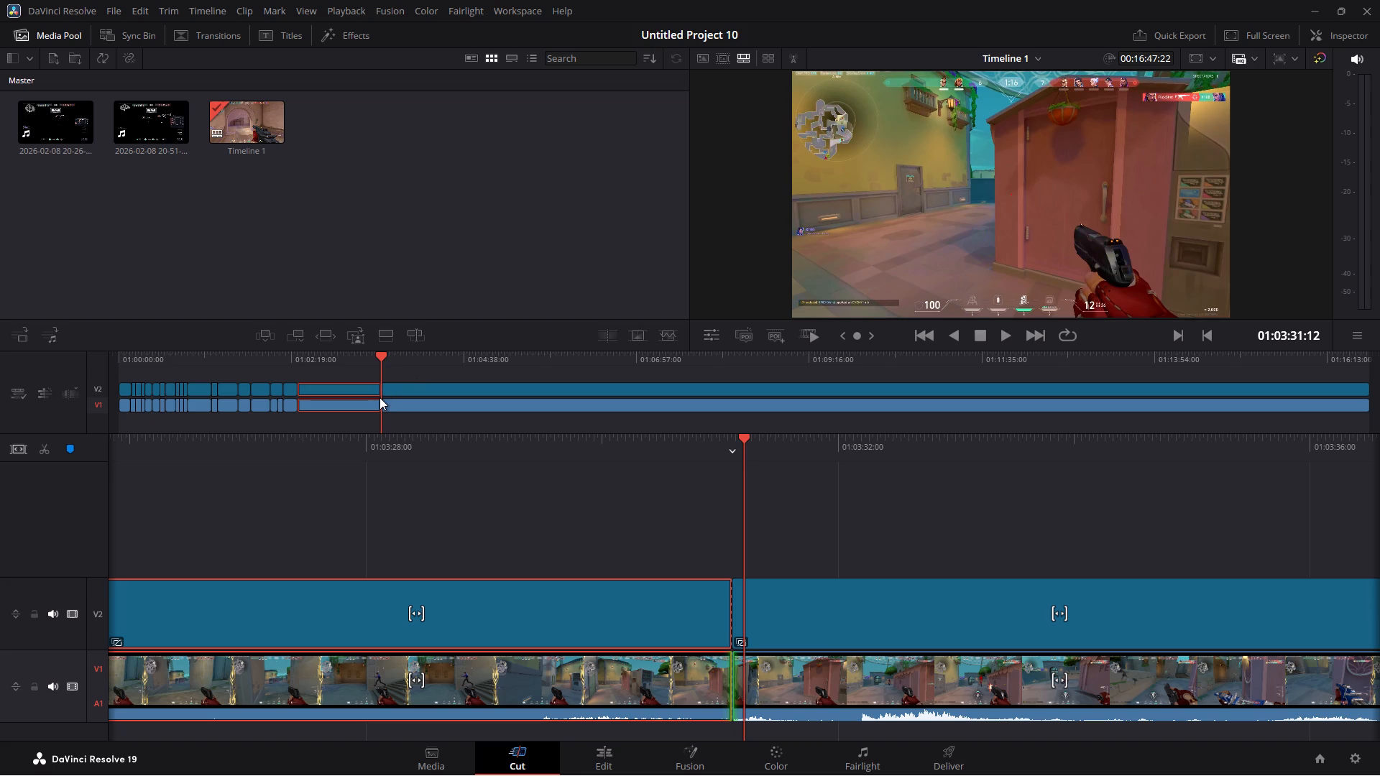
key("BackSpace")
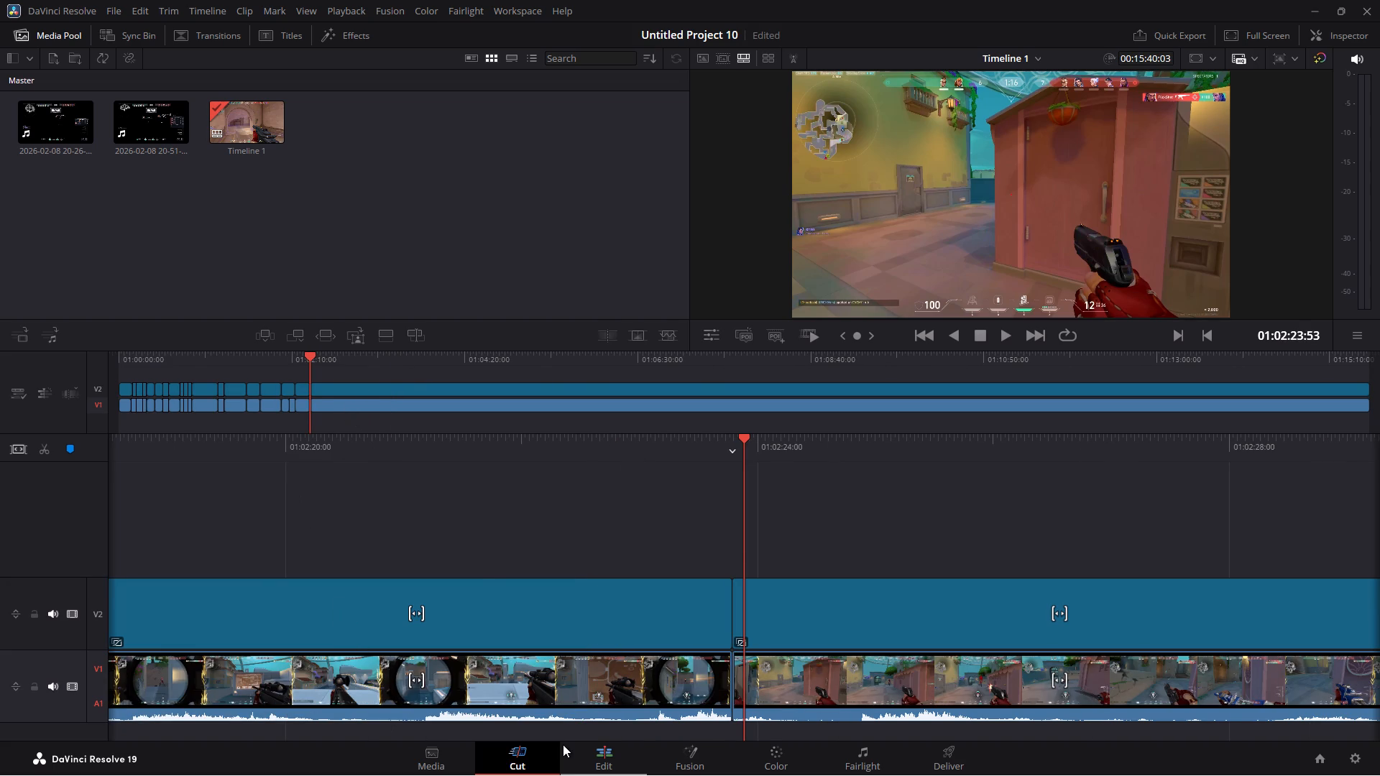
Play across the new join at 01:02:23:47 on the Edit page and review the pistol fight up to the player's death.
left_click(580, 755)
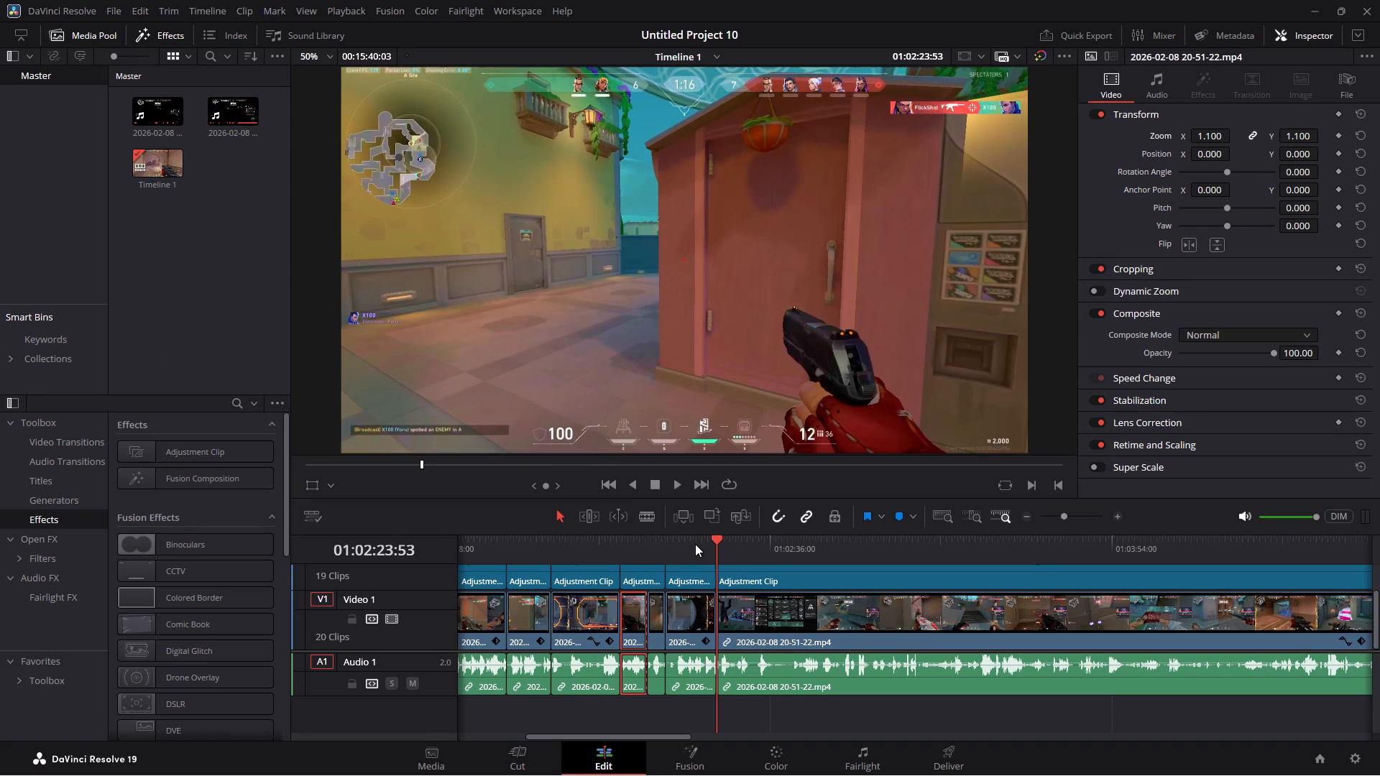
left_click(703, 537)
key("space")
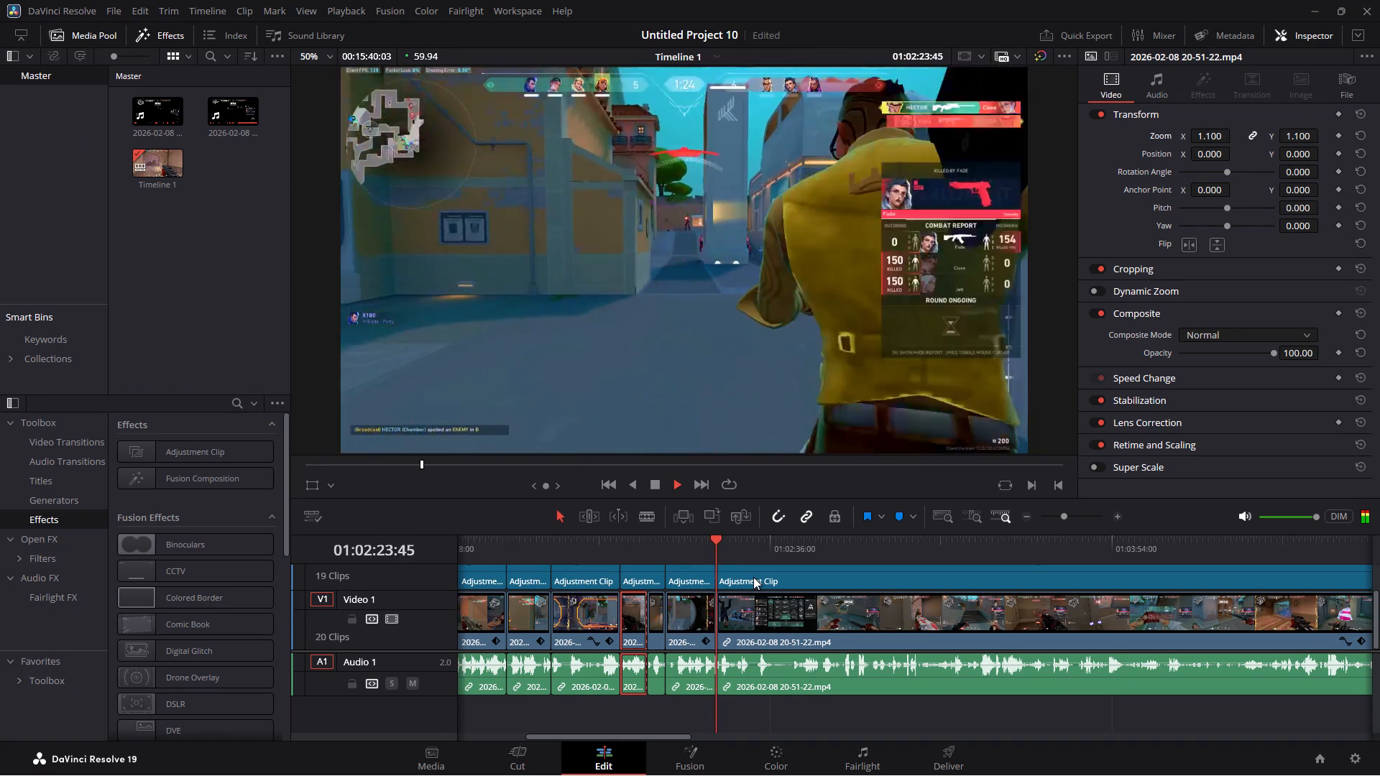
key("space")
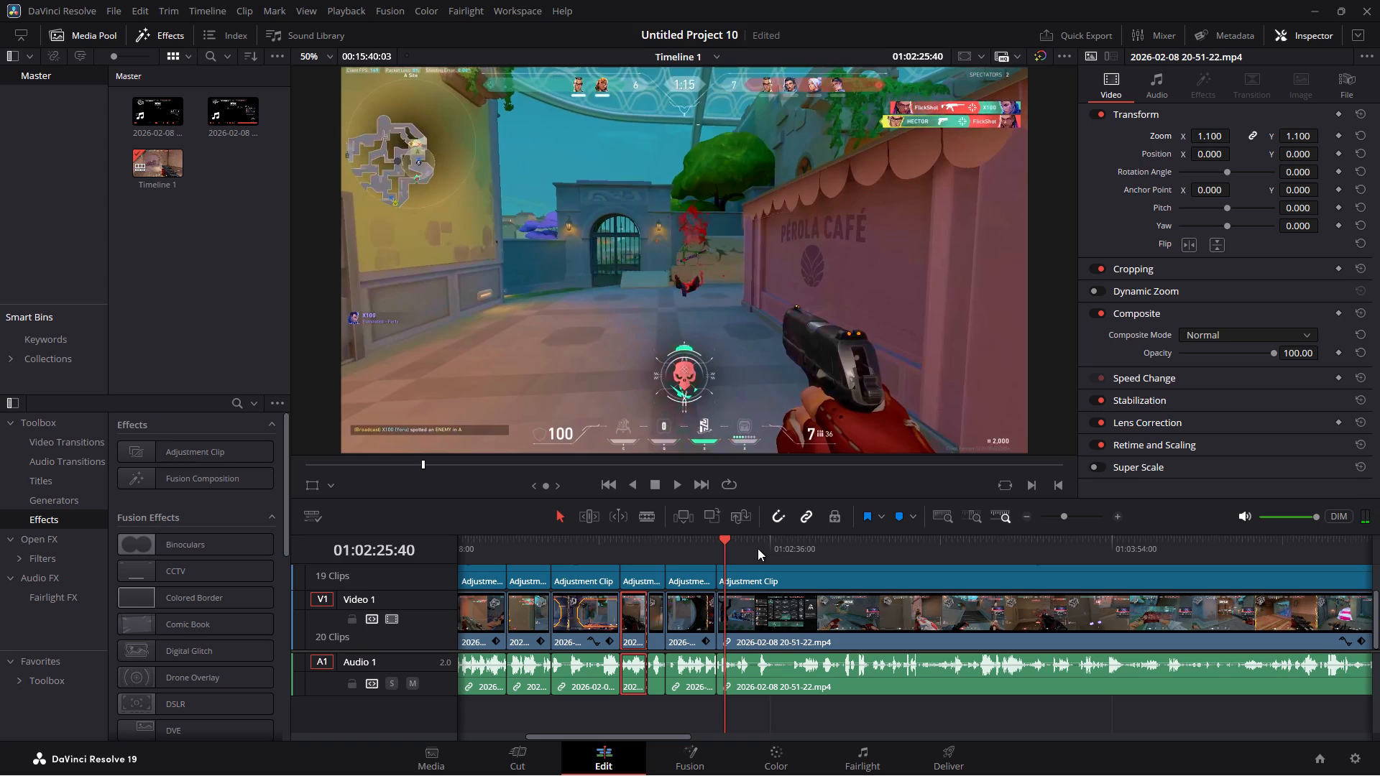
left_click(713, 537)
key("space")
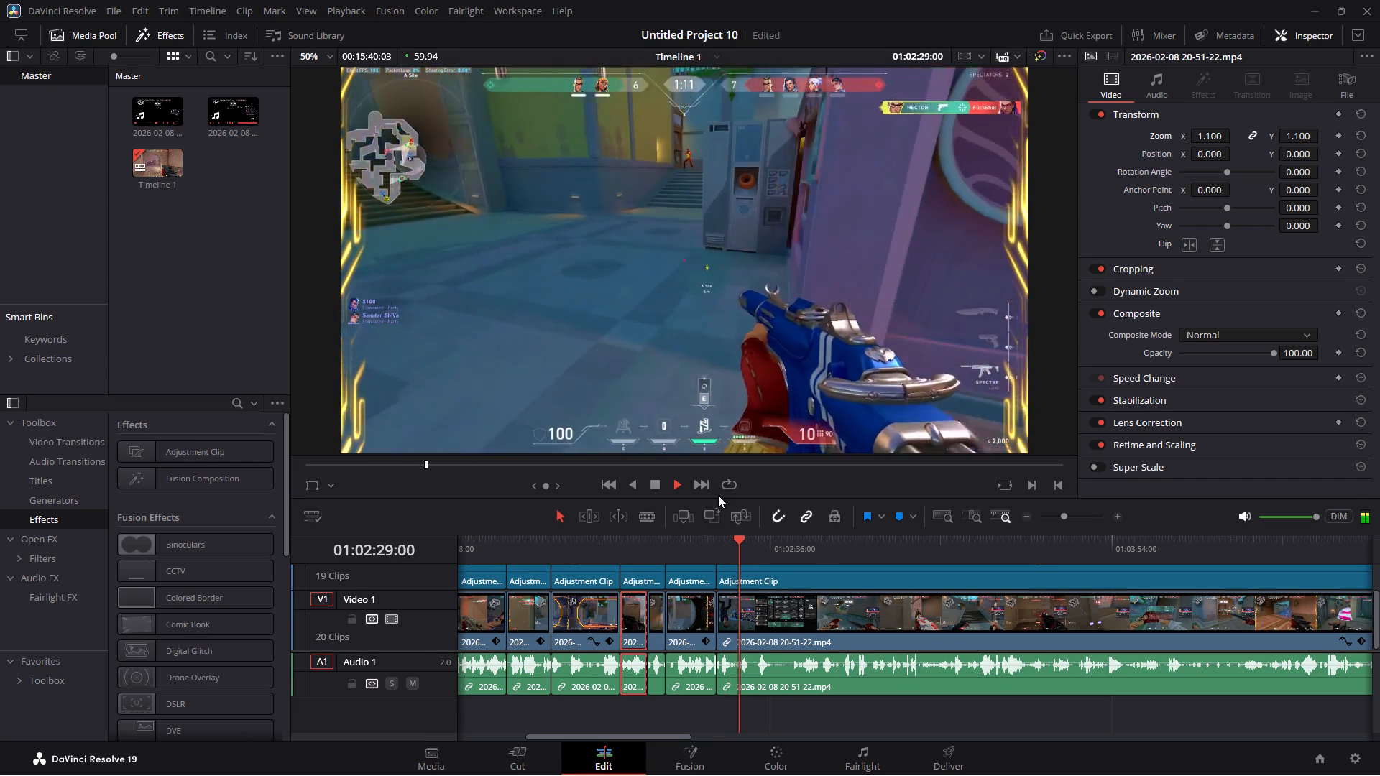
key("space")
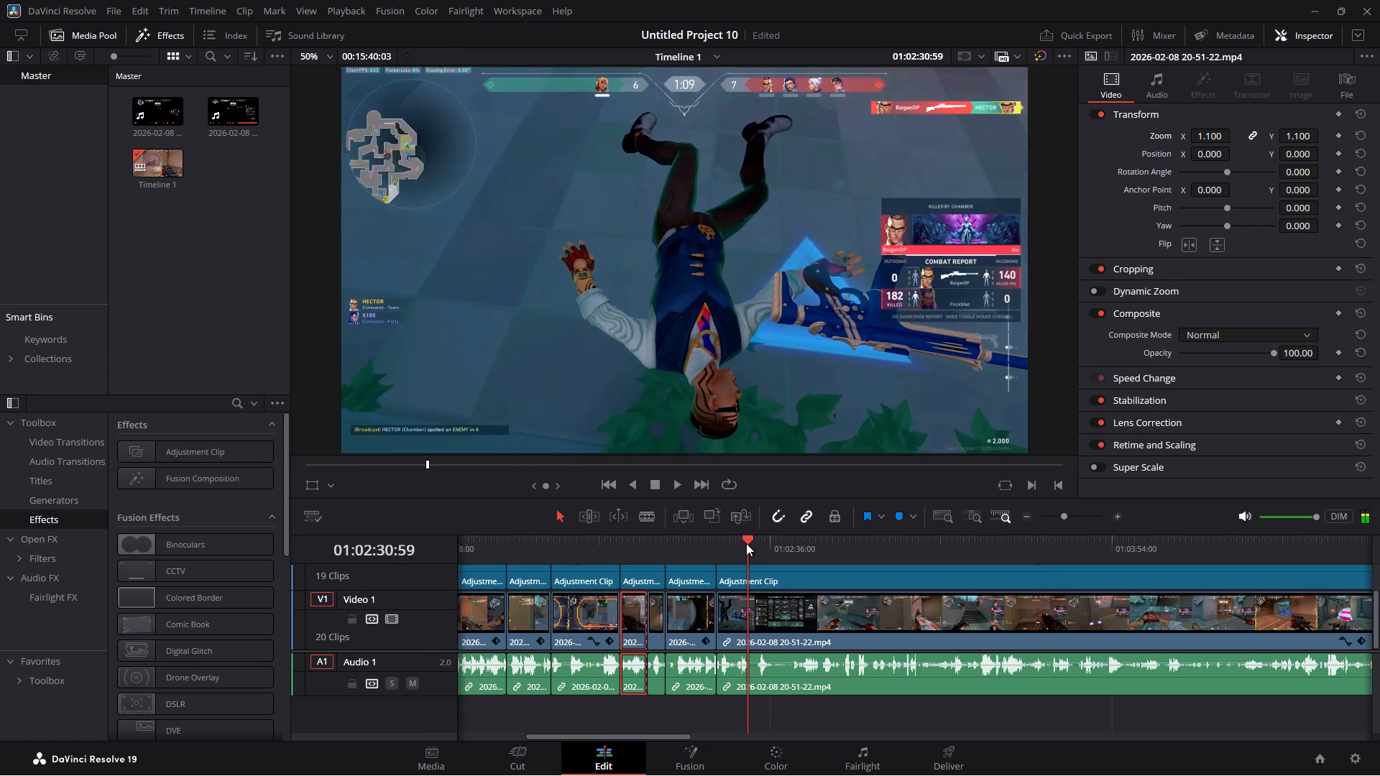
Find the weapon pickup after the pistol kills and split the gameplay and adjustment clips at 01:02:27:33 on the Cut page.
left_click_drag(744, 540, 732, 537)
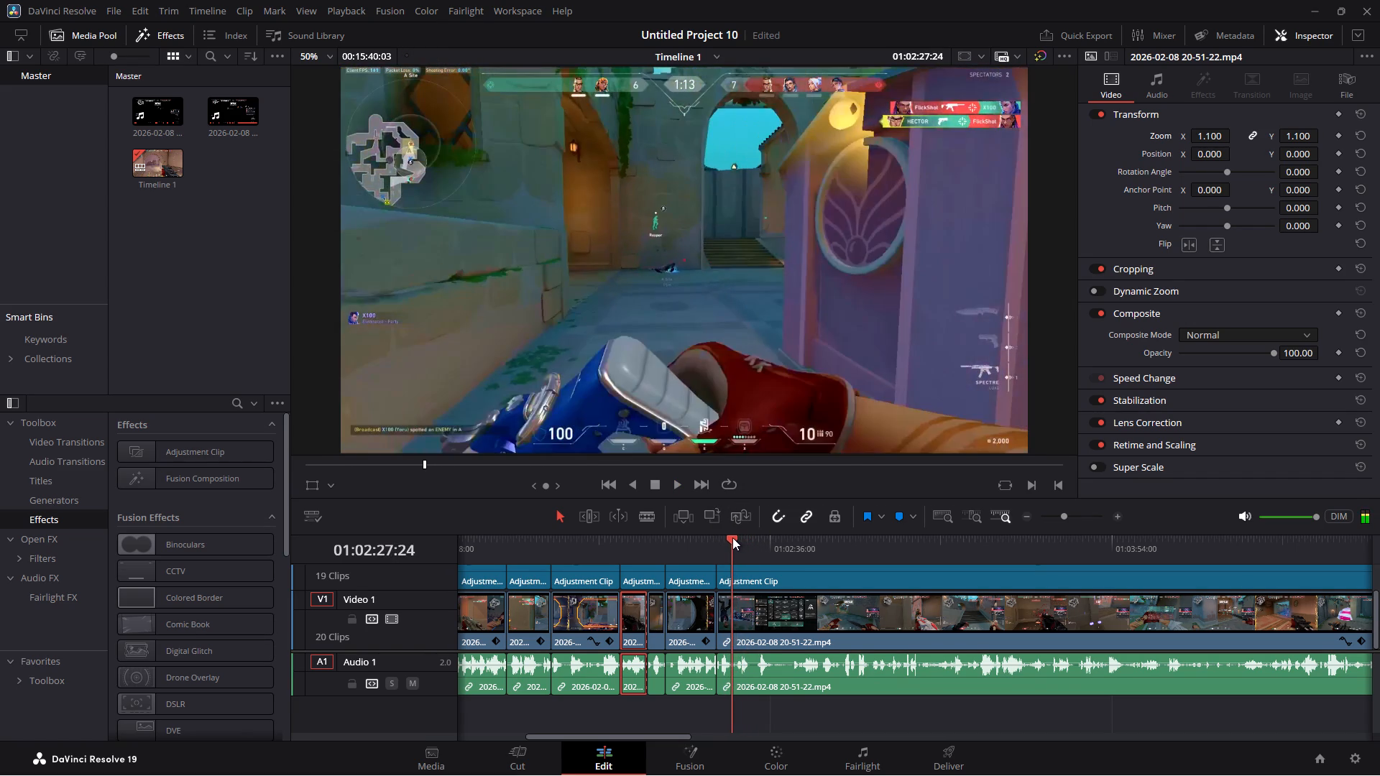
left_click_drag(732, 537, 732, 538)
left_click(729, 539)
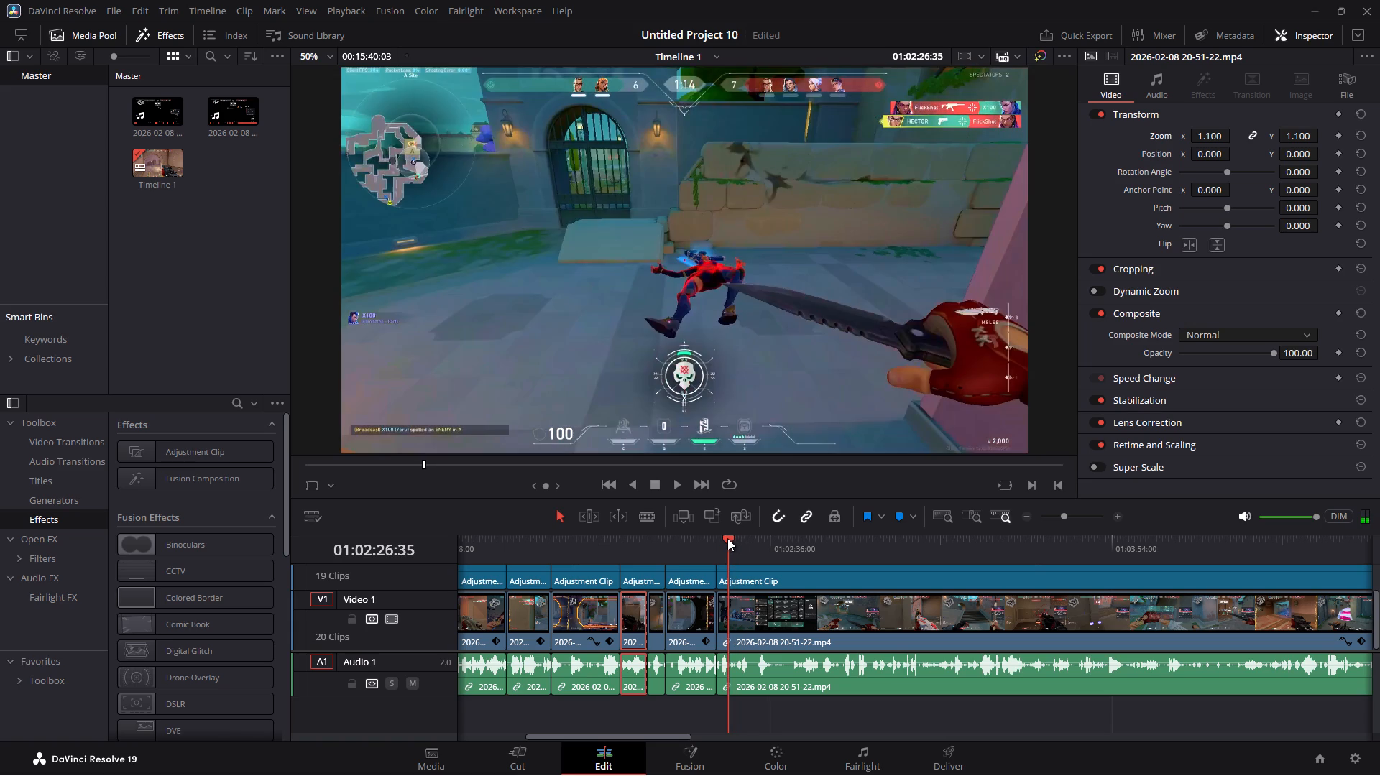
key("space")
key("space")
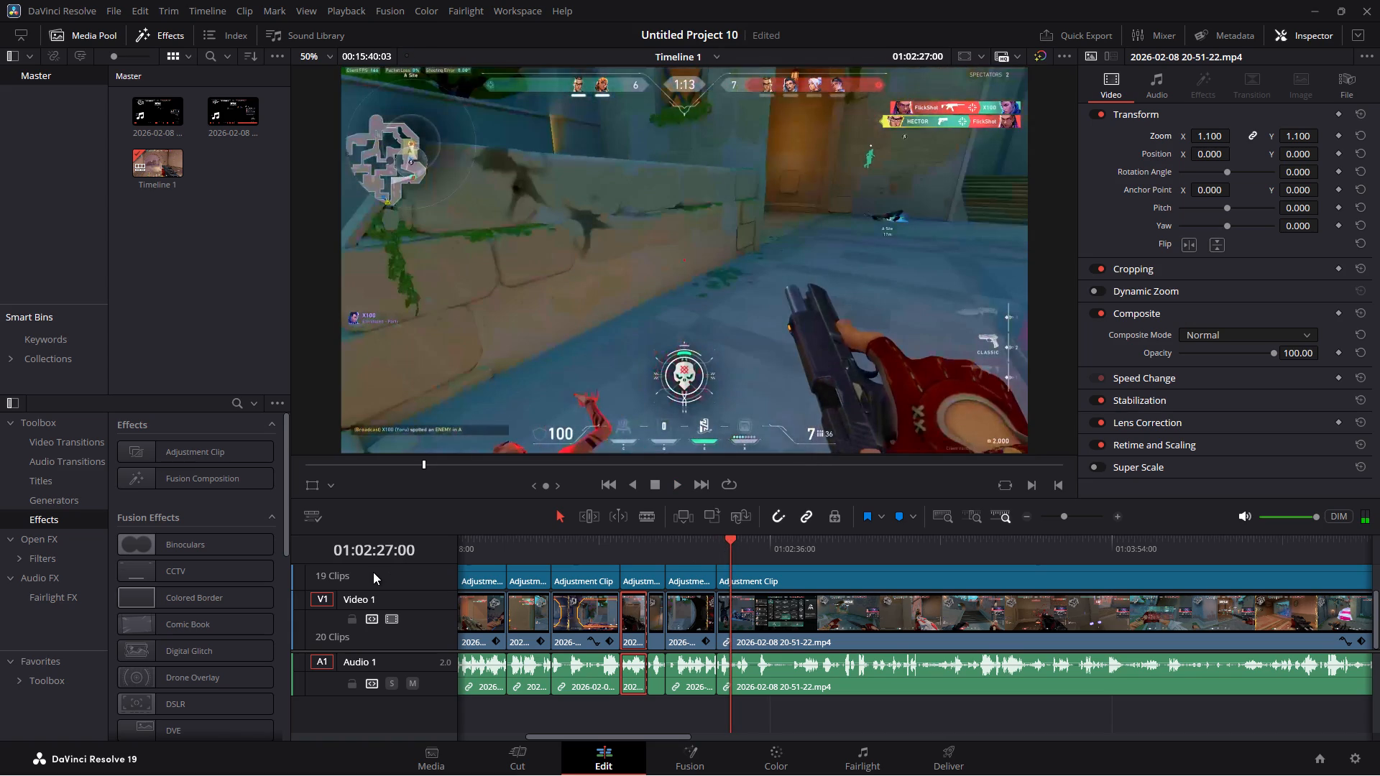
key("space")
key("space")
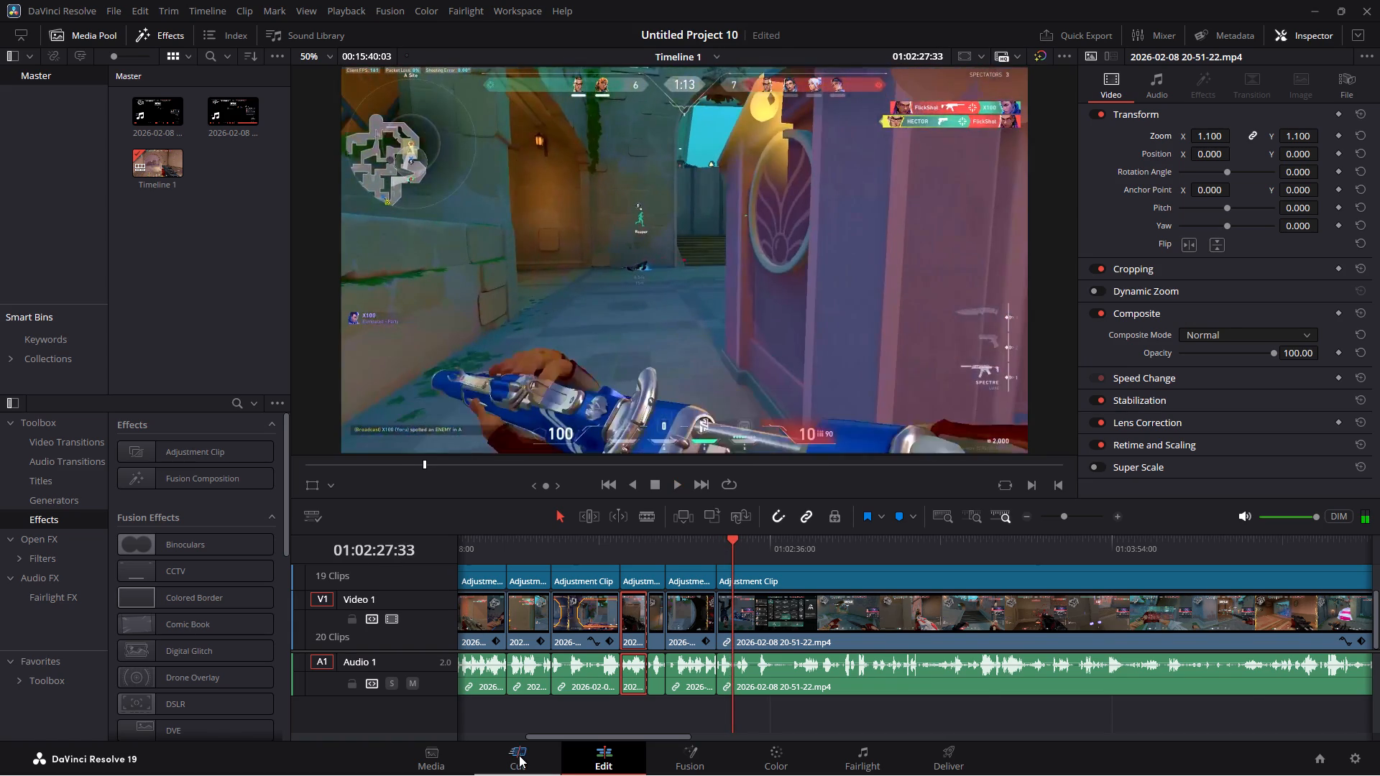
left_click(519, 755)
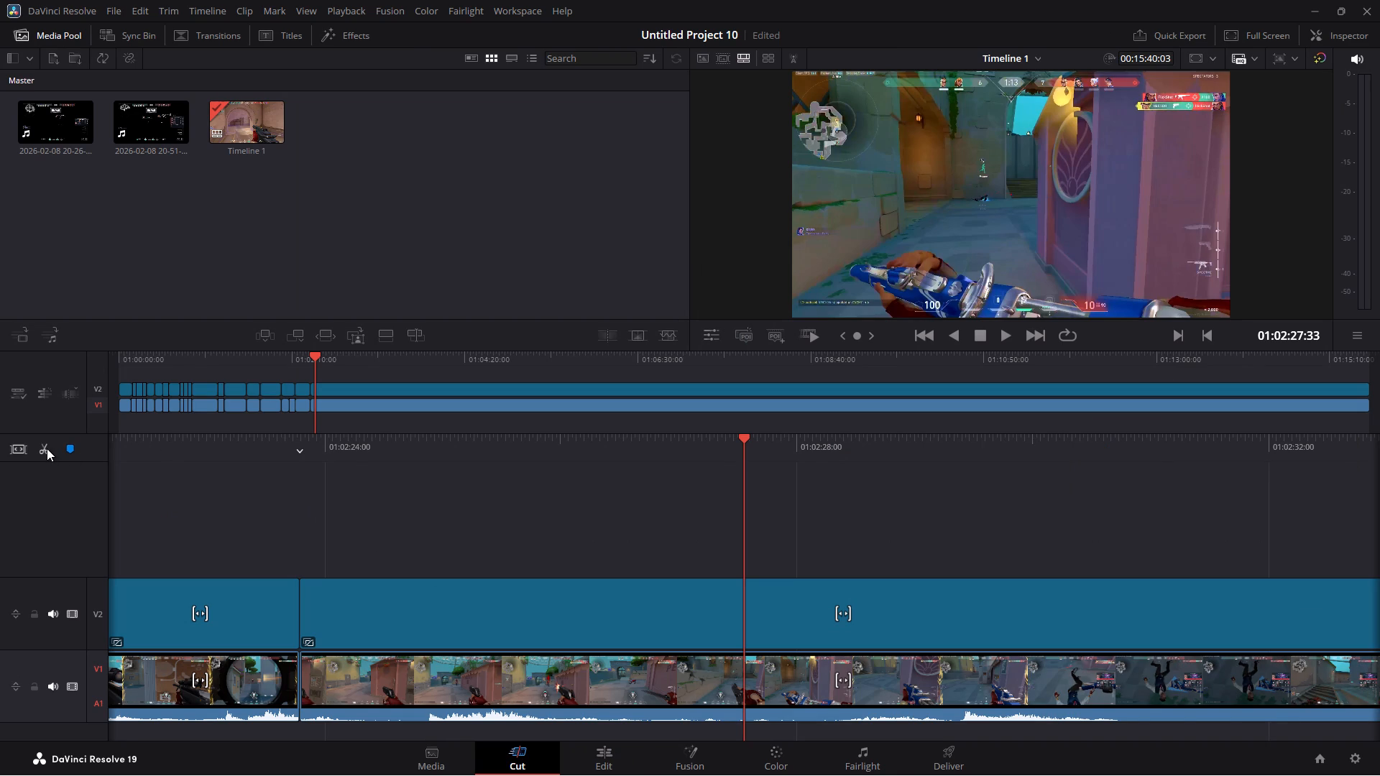
left_click(47, 448)
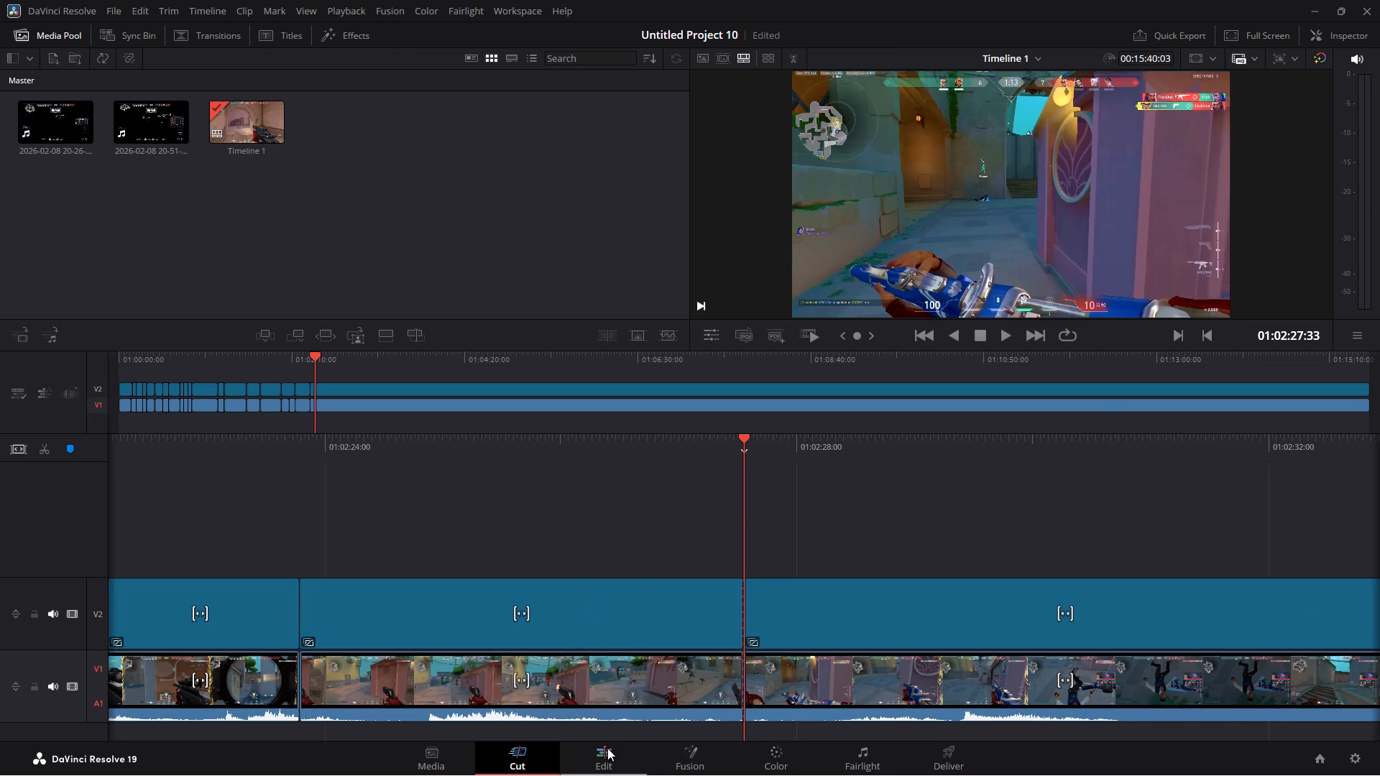
Skim the footage on the Edit page from 01:02:27:33 through the next round to the player's death around 01:03:20:40.
left_click(610, 752)
key("space")
left_click(750, 544)
left_click(778, 542)
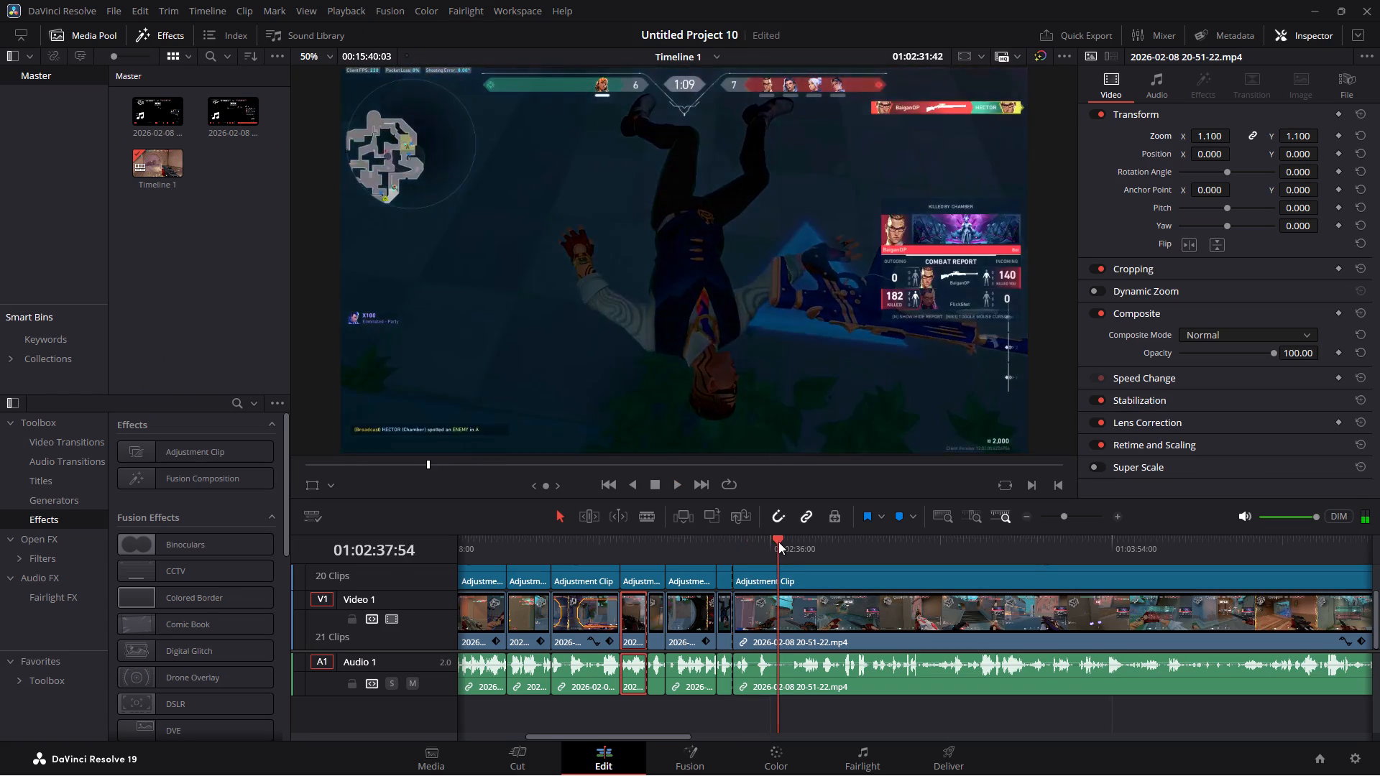
left_click(791, 541)
left_click(814, 537)
left_click(878, 537)
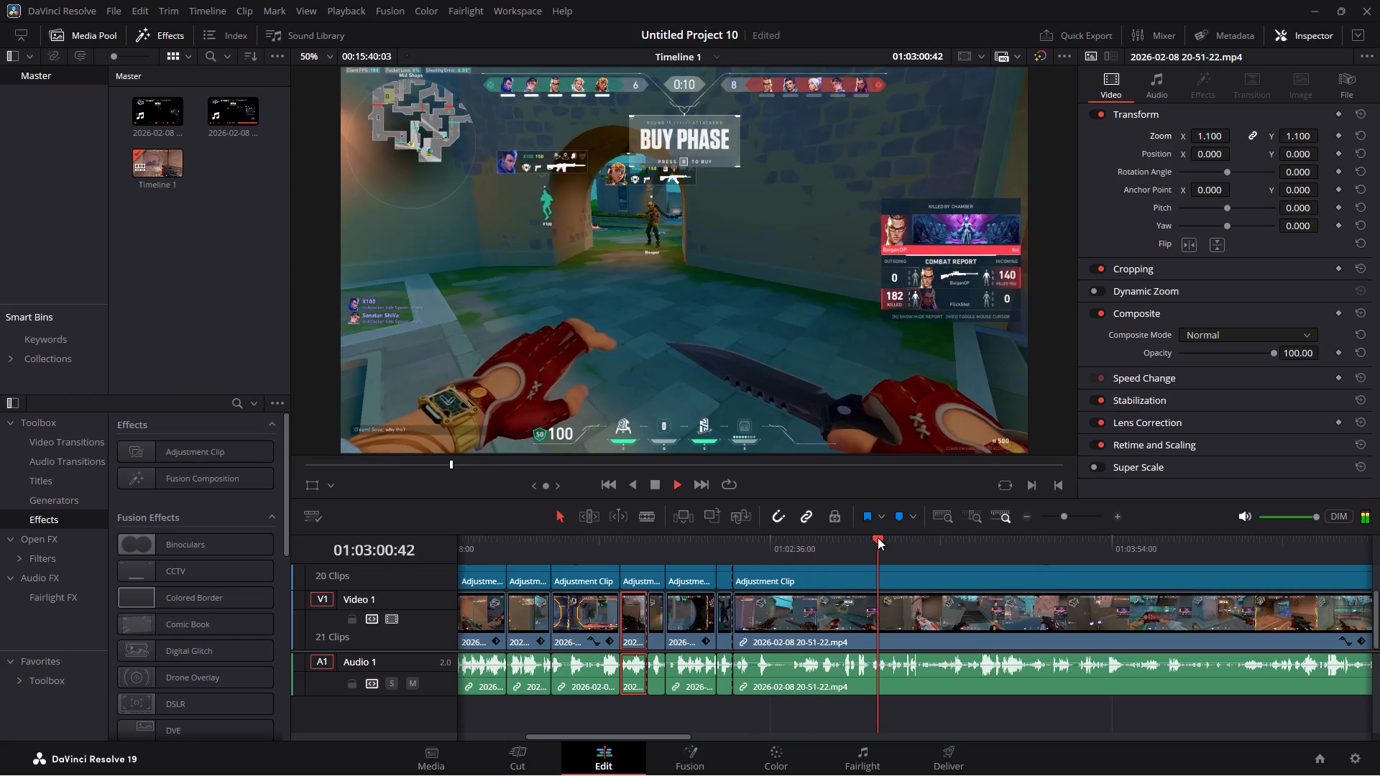
left_click(905, 543)
left_click(929, 537)
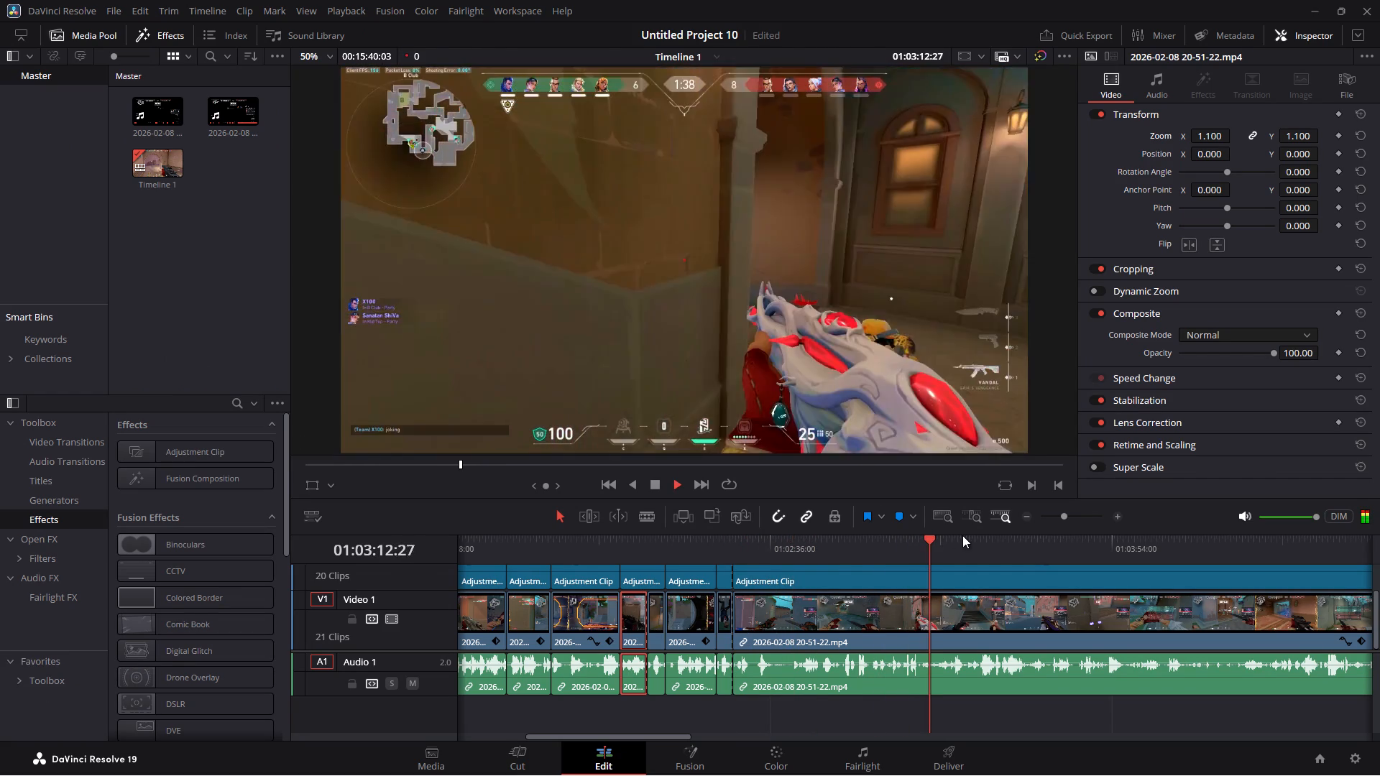
left_click(939, 537)
left_click(959, 537)
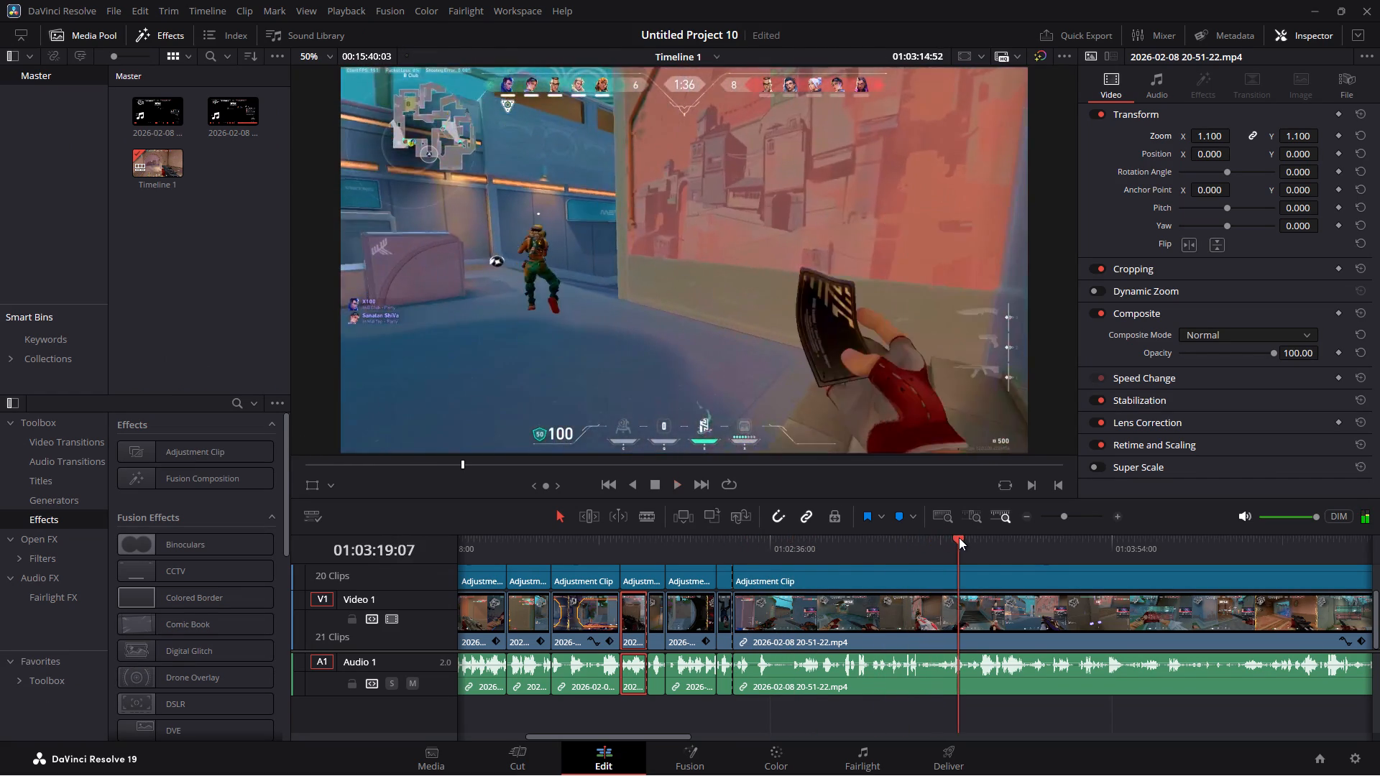
left_click(935, 537)
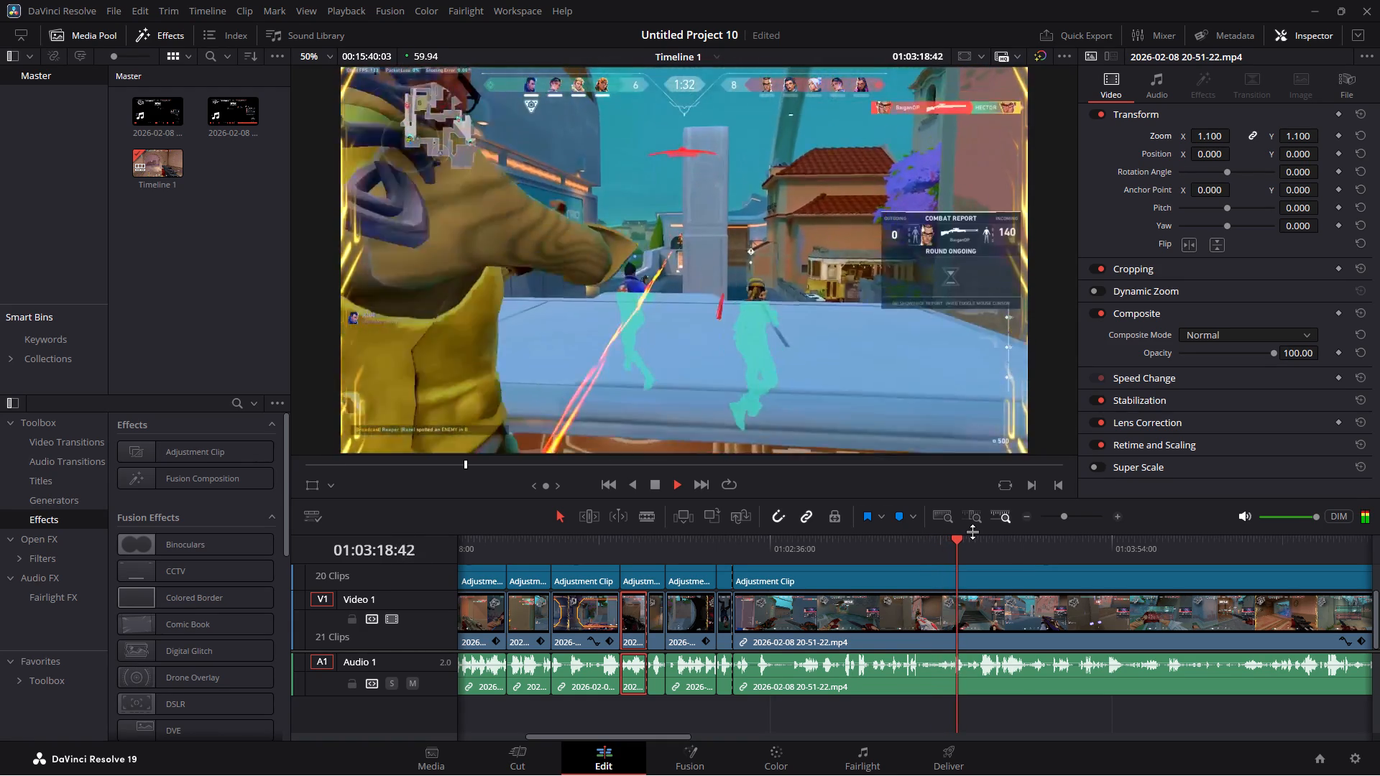
left_click(983, 541)
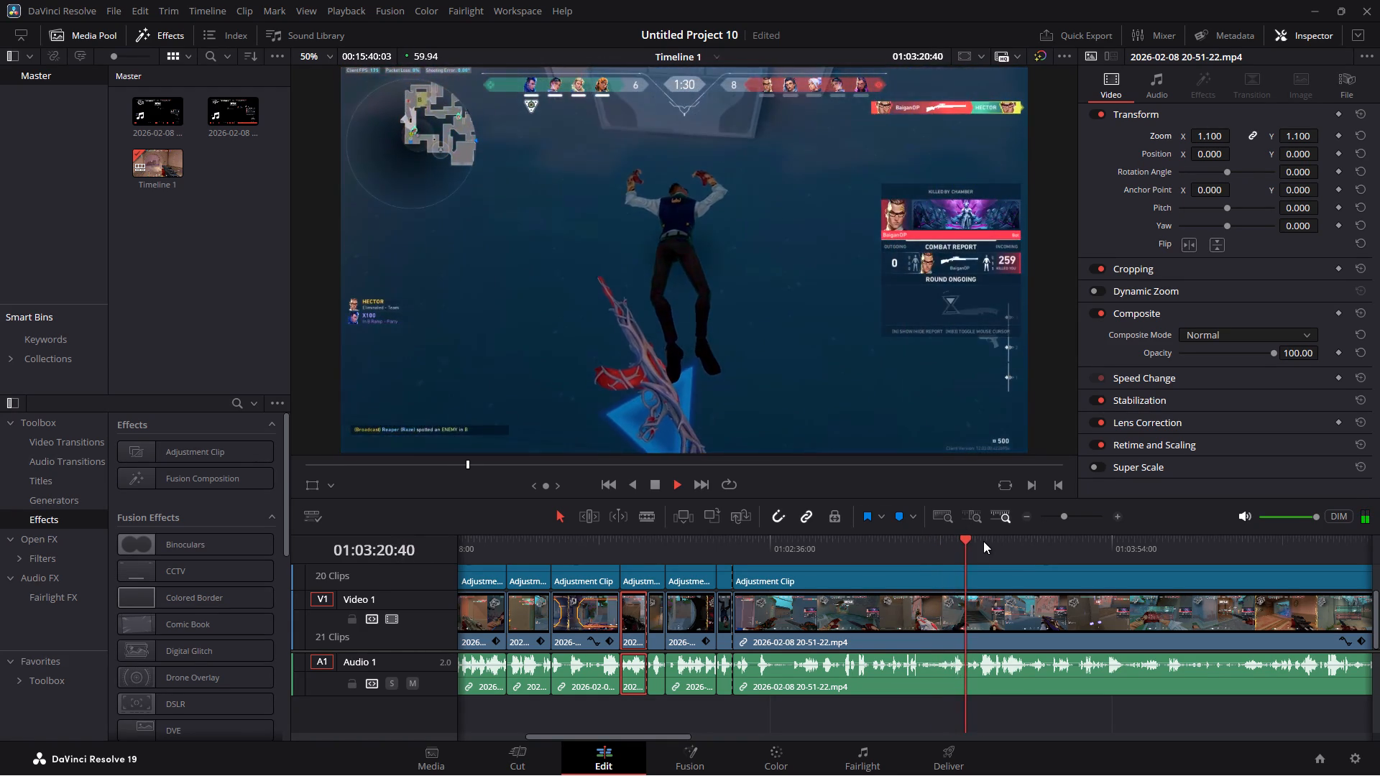
Skim the footage after the player's death through the end of the round to the buy phase around 01:04:25:59.
left_click(1029, 542)
left_click(1067, 542)
left_click(1123, 538)
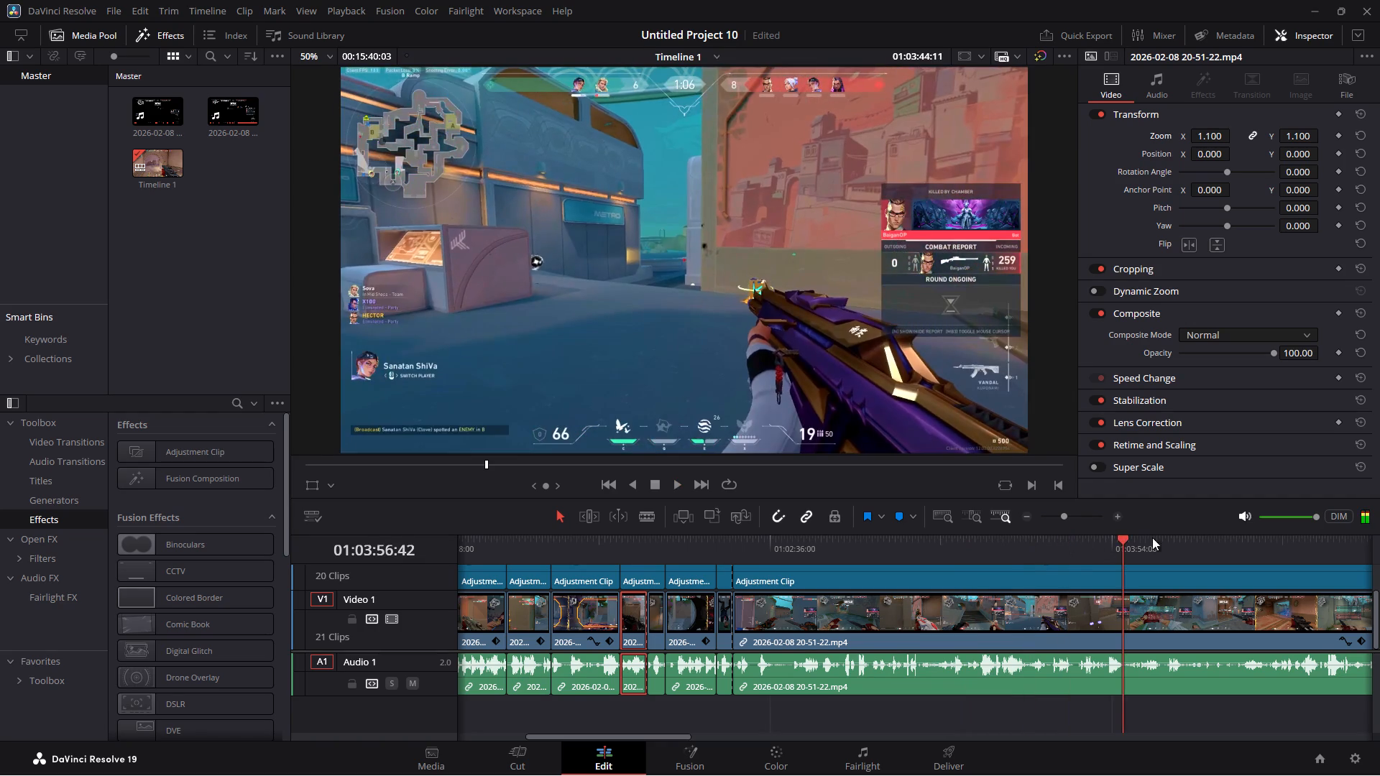
left_click(1165, 537)
left_click(1215, 539)
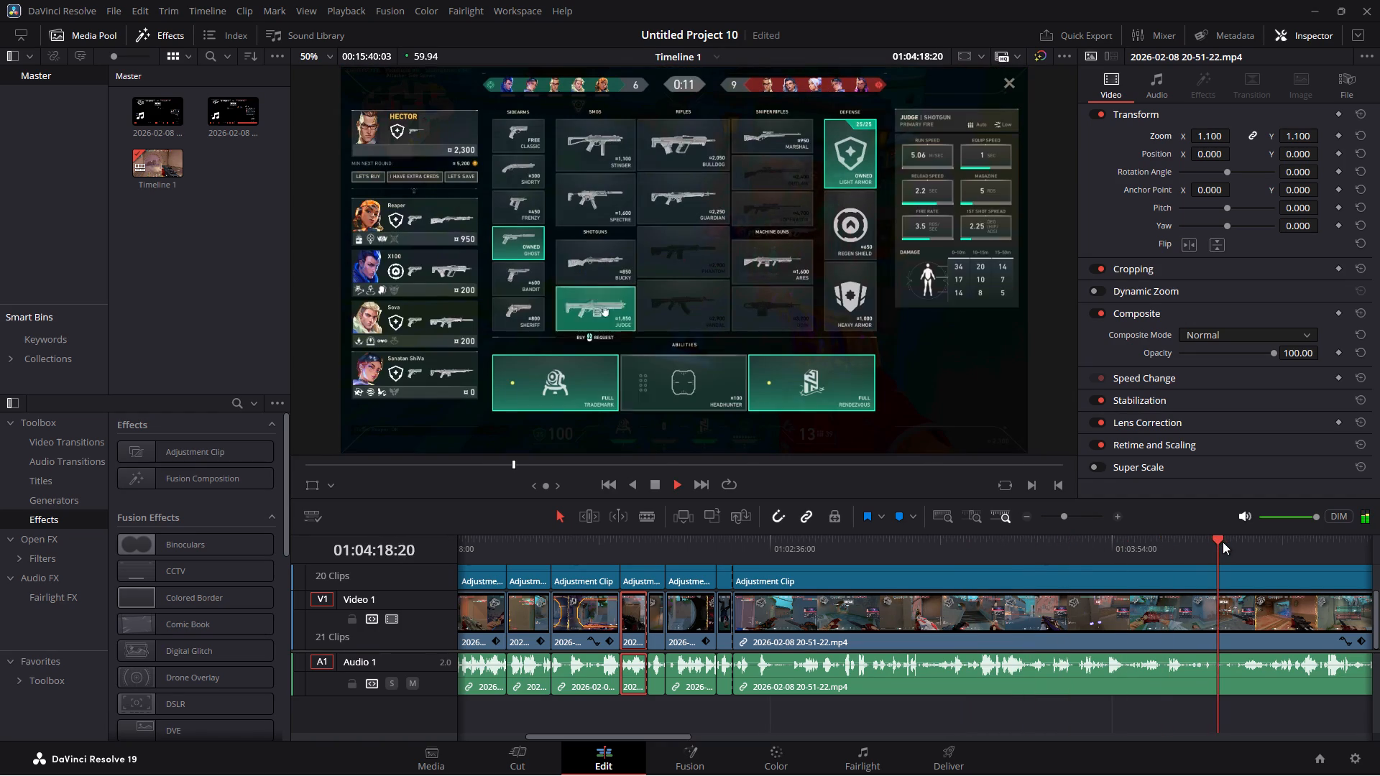
left_click(1248, 545)
key("space")
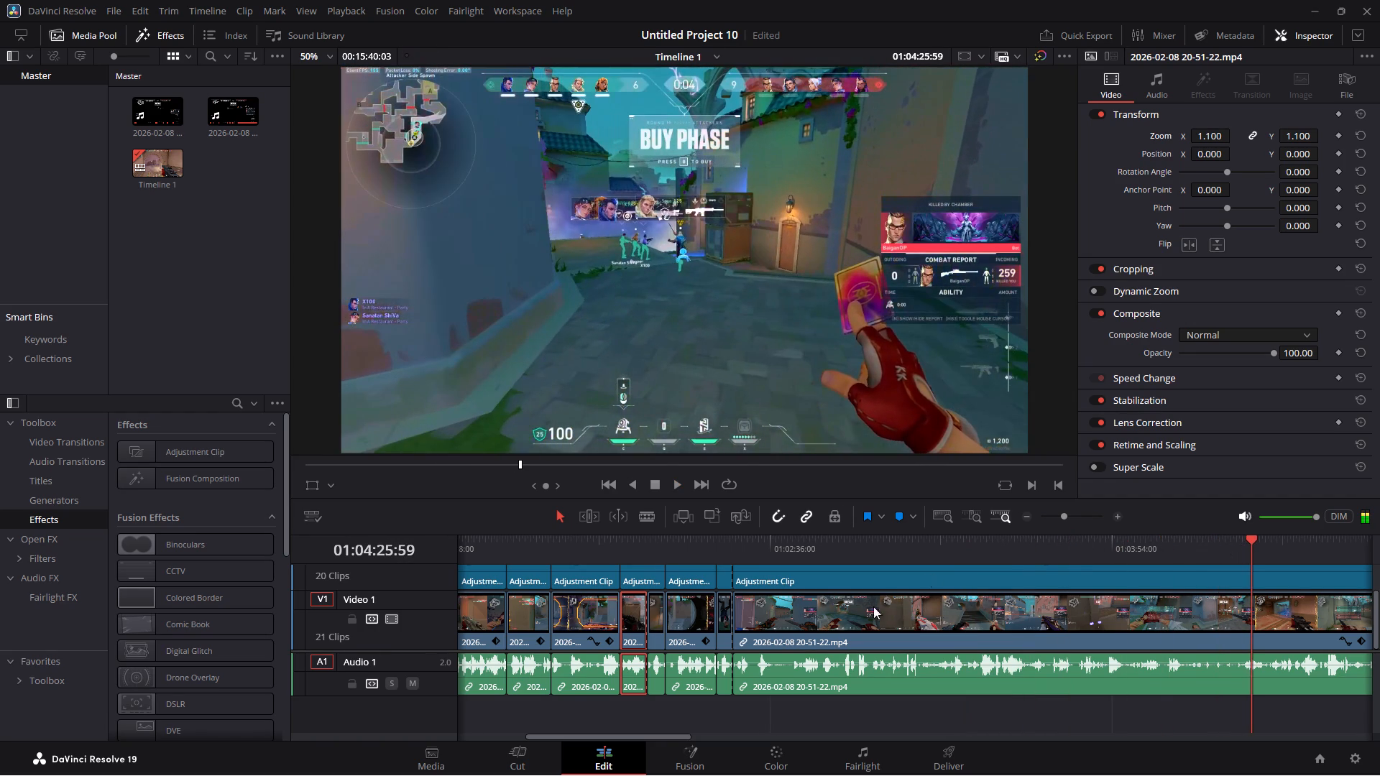
Examine the following round from the buy phase around 01:04:26 to its end near 01:05:10 for action worth keeping.
left_click_drag(677, 734, 772, 725)
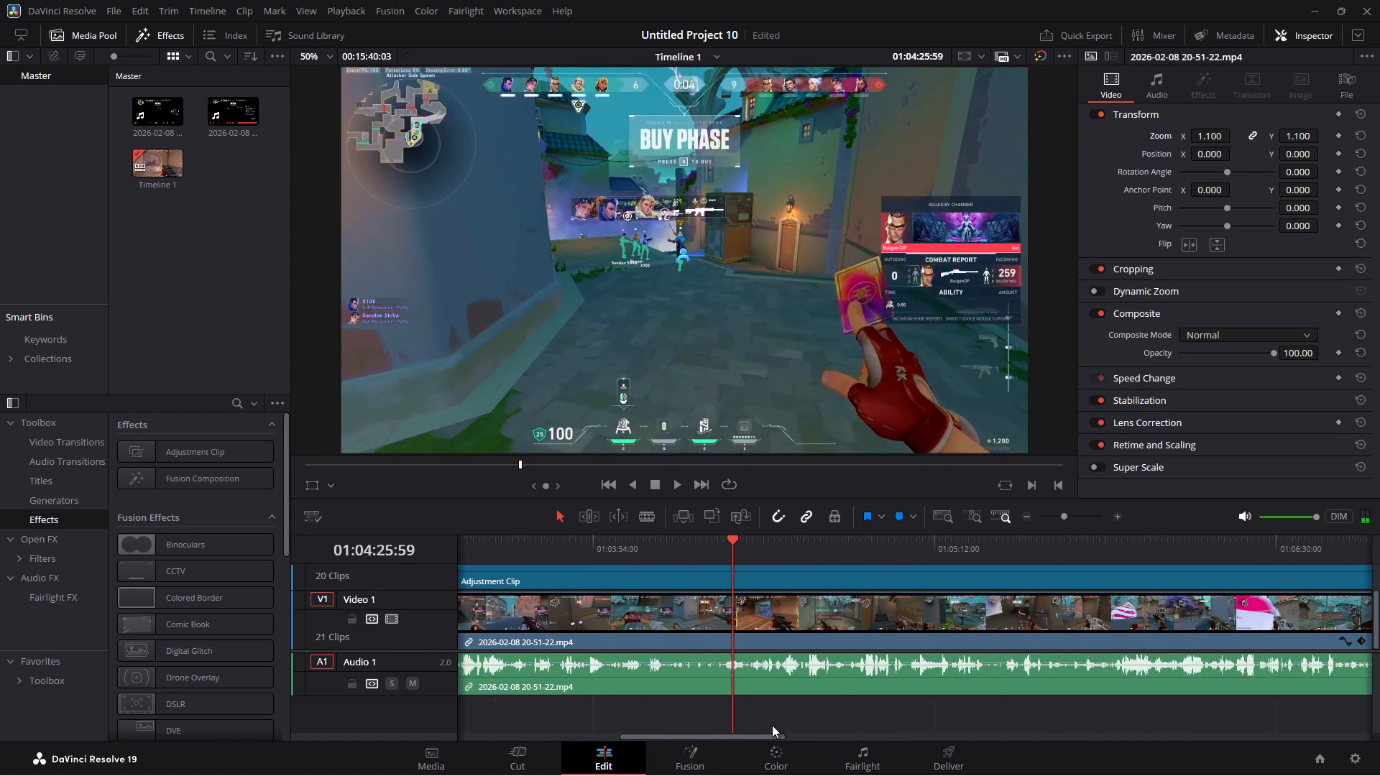
left_click_drag(772, 725, 787, 721)
left_click(662, 540)
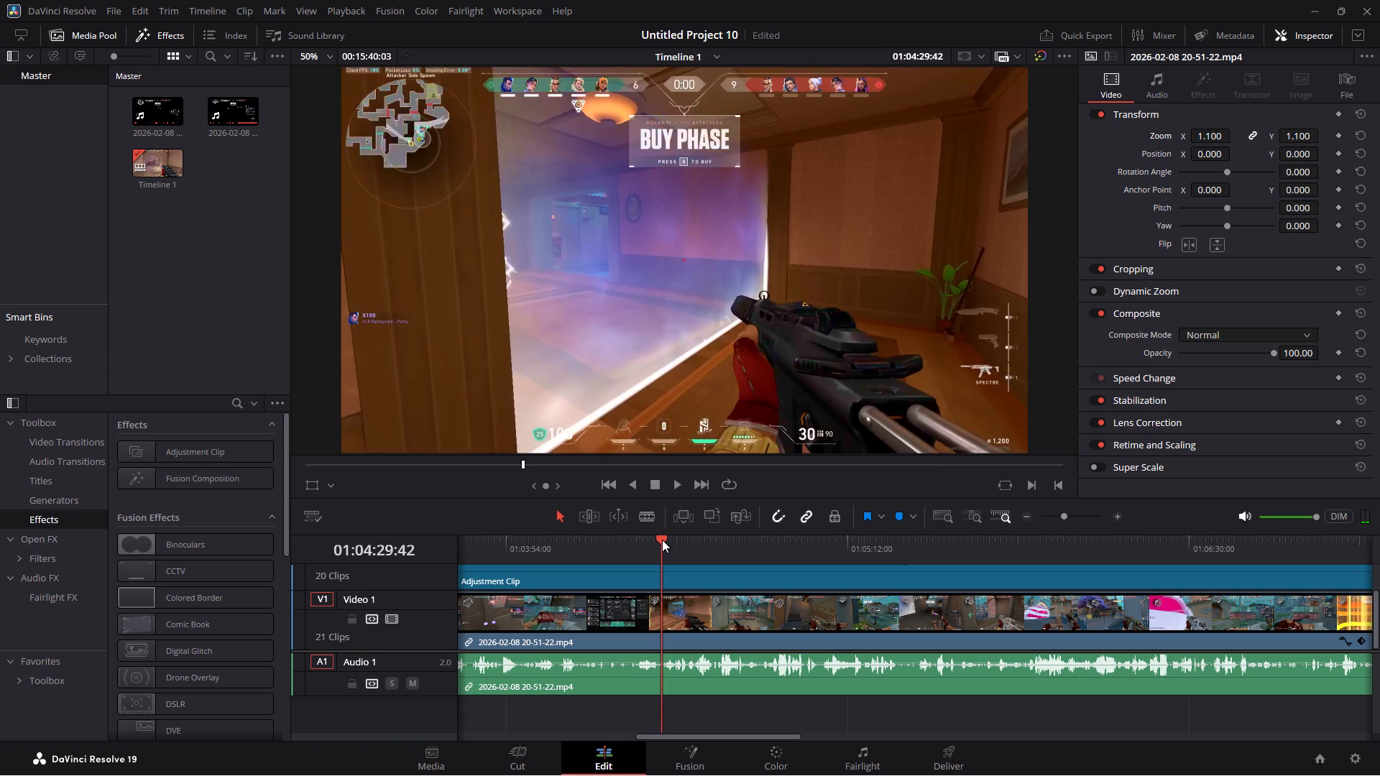
left_click(644, 538)
left_click(671, 537)
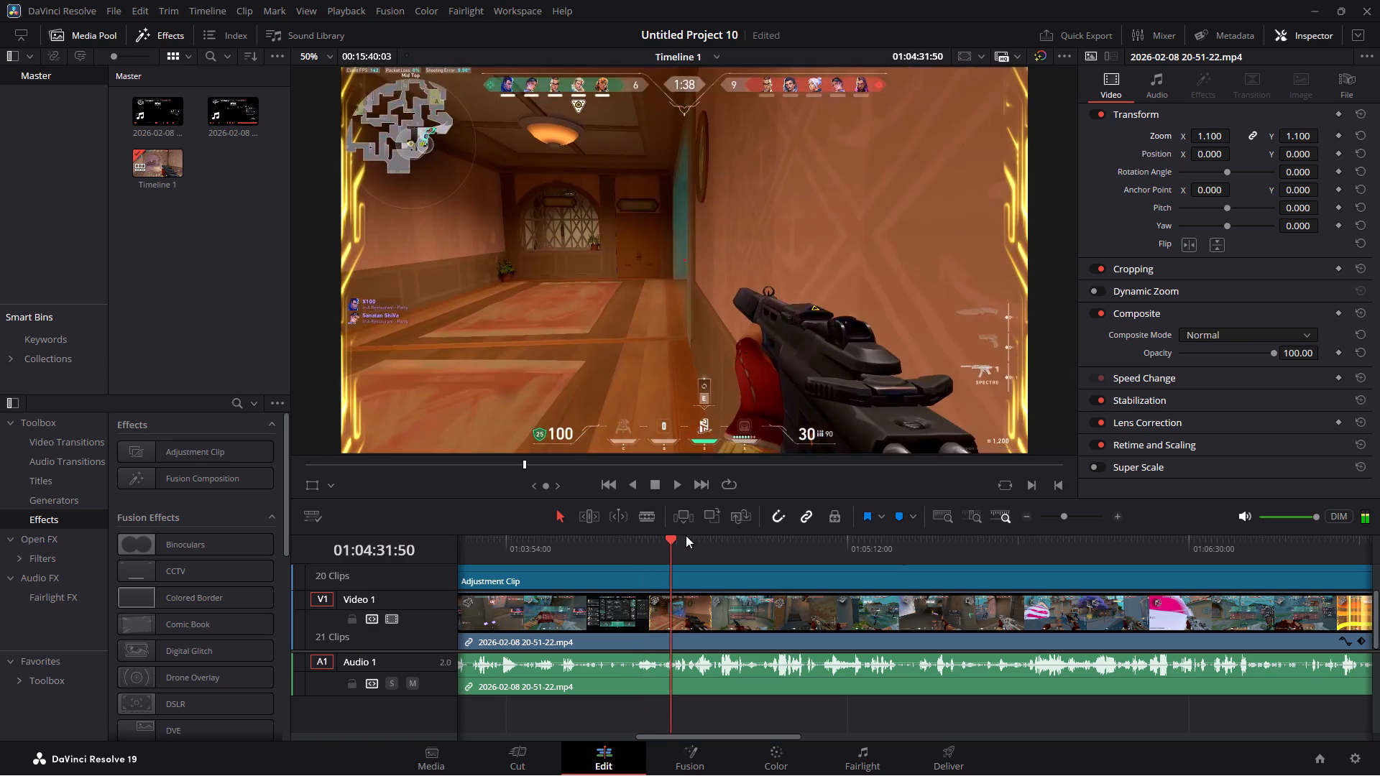
left_click(686, 535)
left_click(696, 535)
left_click(717, 535)
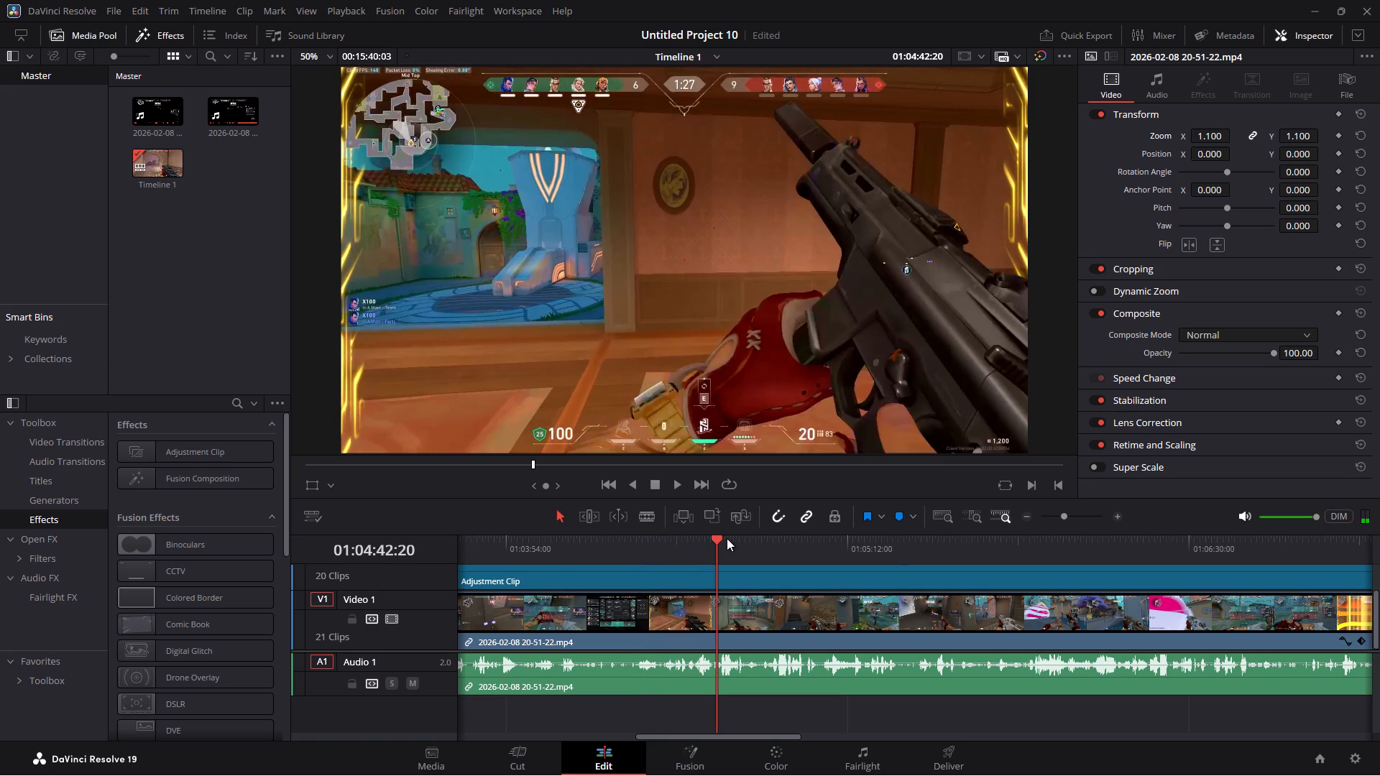
left_click(727, 538)
left_click(744, 540)
key("space")
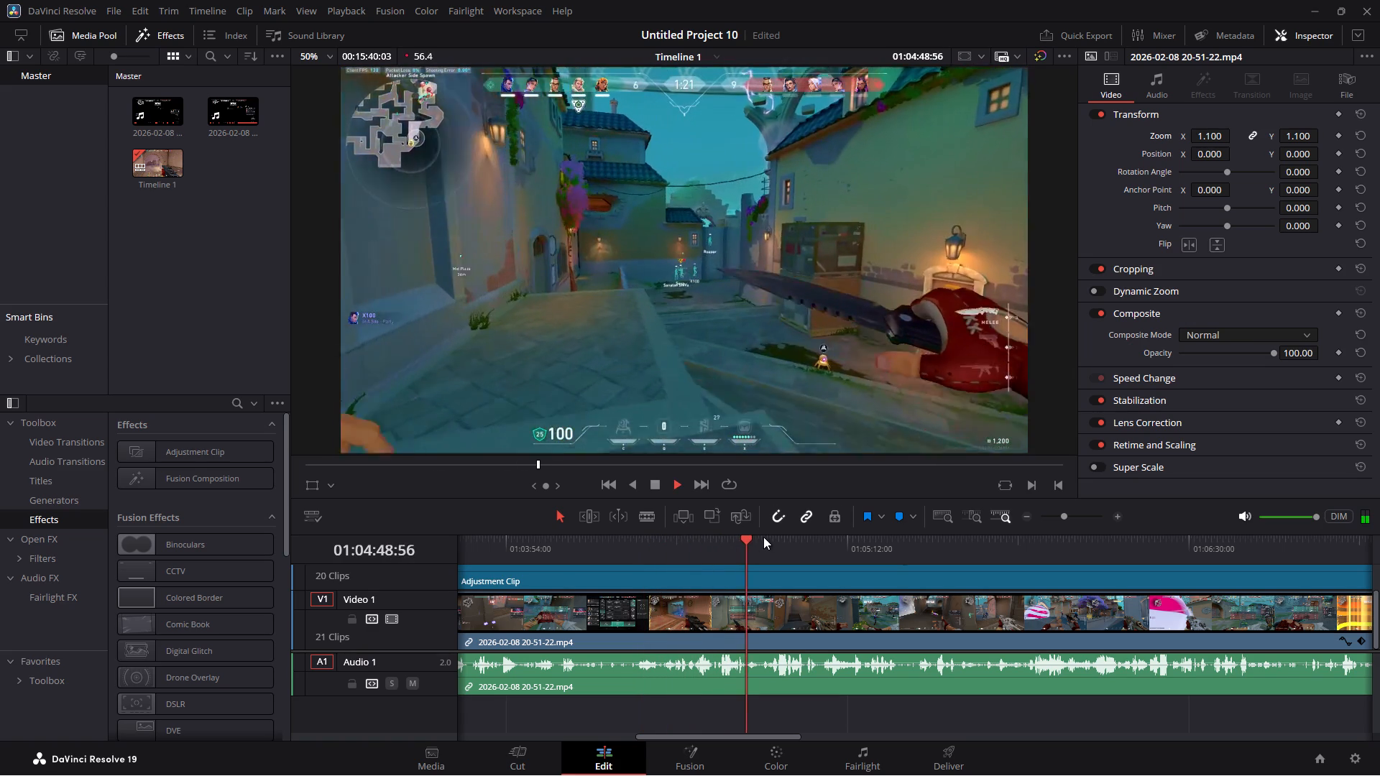
left_click(763, 537)
left_click(783, 540)
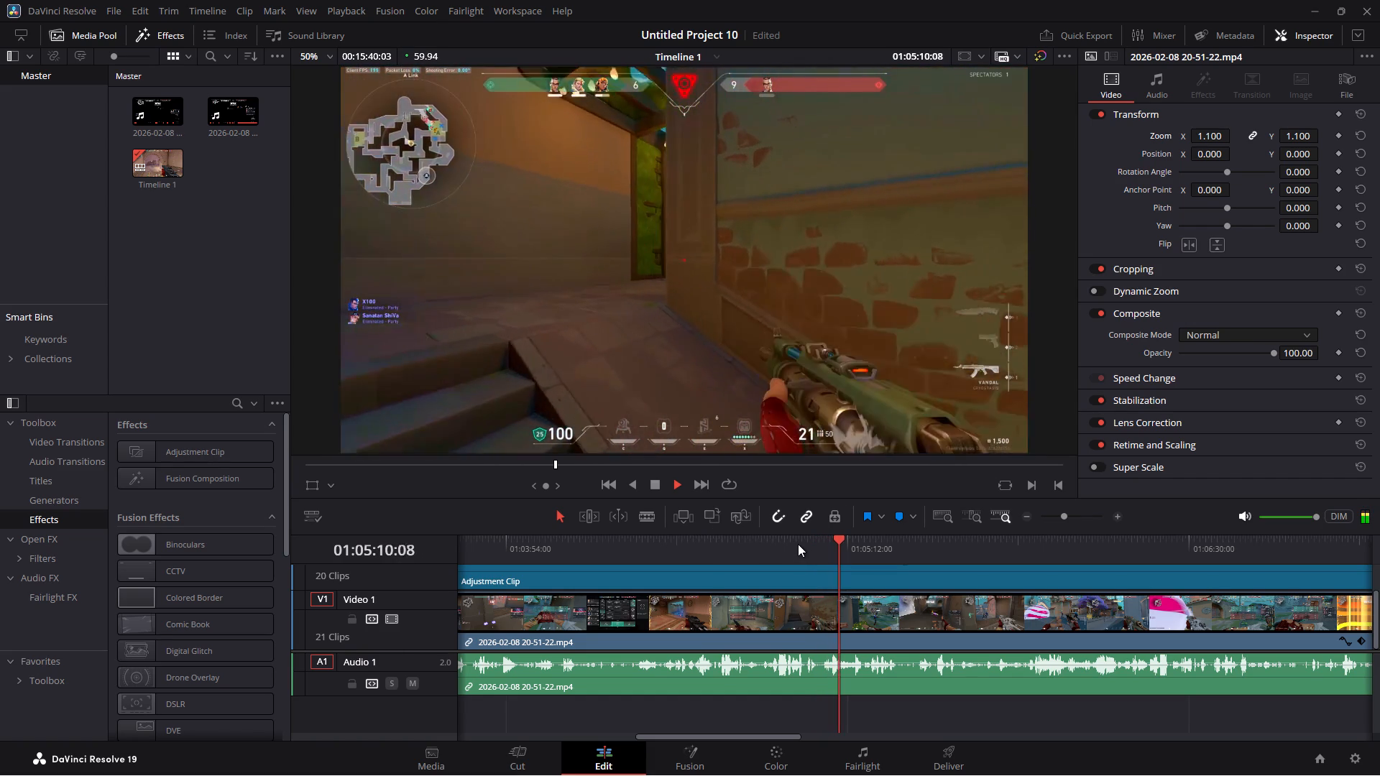
Skim from 01:05:22:04 through the next buy phase and review that round's fight until about 01:06:38:46.
left_click(891, 537)
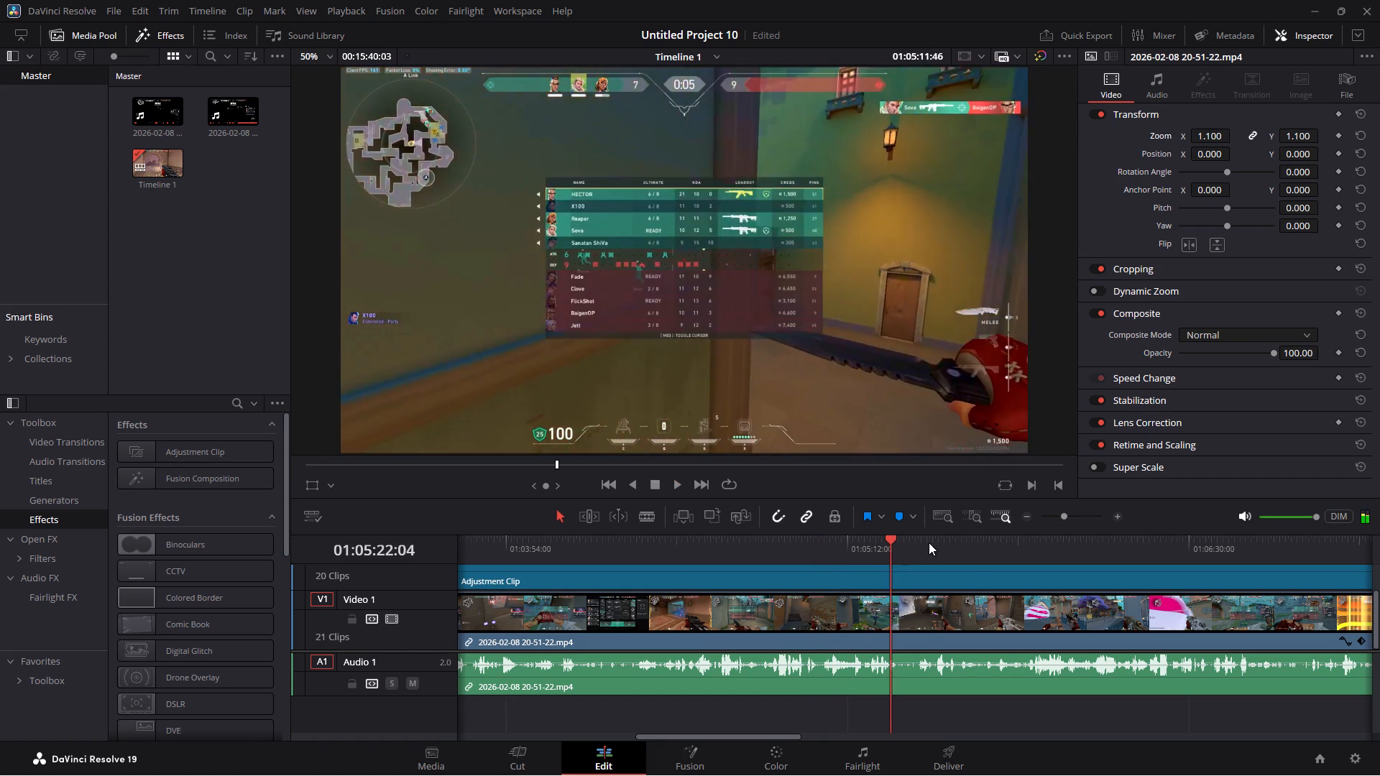
left_click(929, 540)
left_click(950, 540)
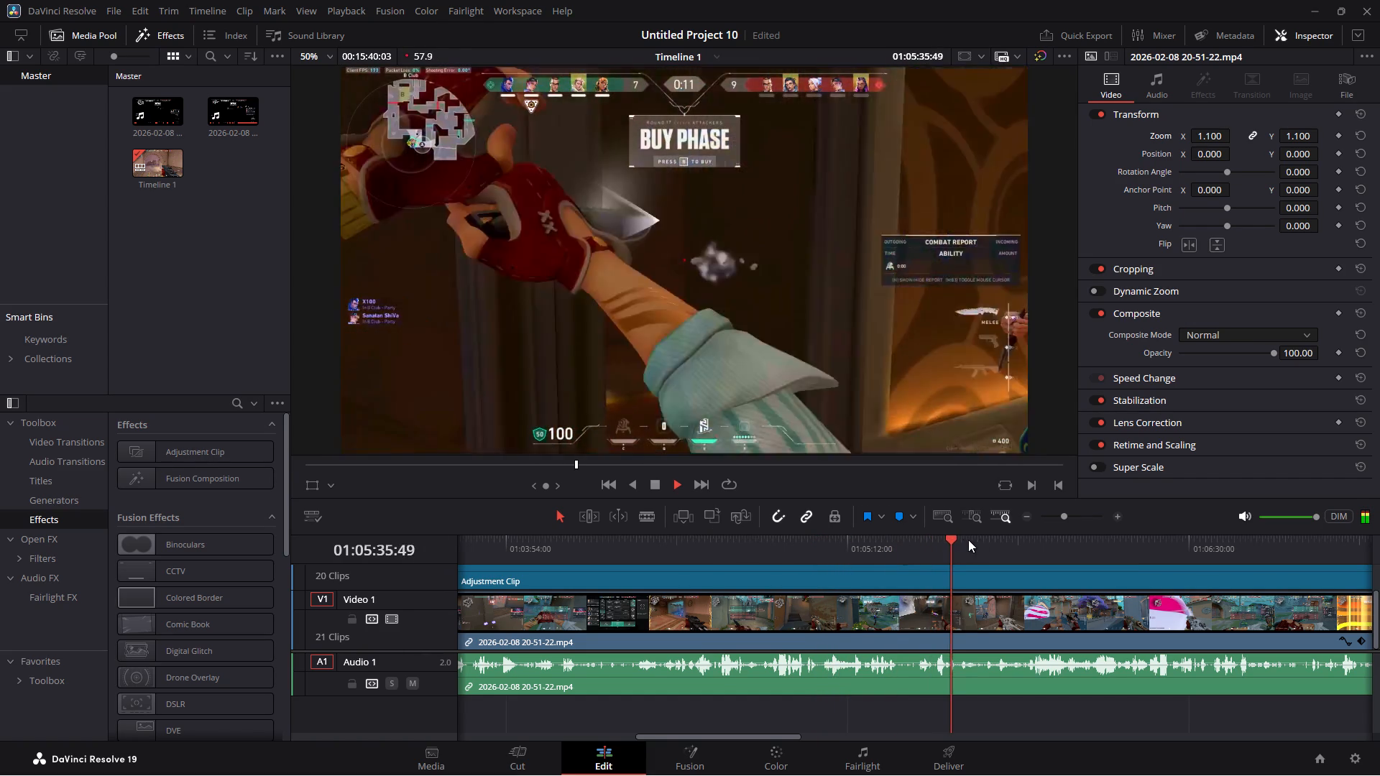
left_click(979, 539)
left_click(1003, 537)
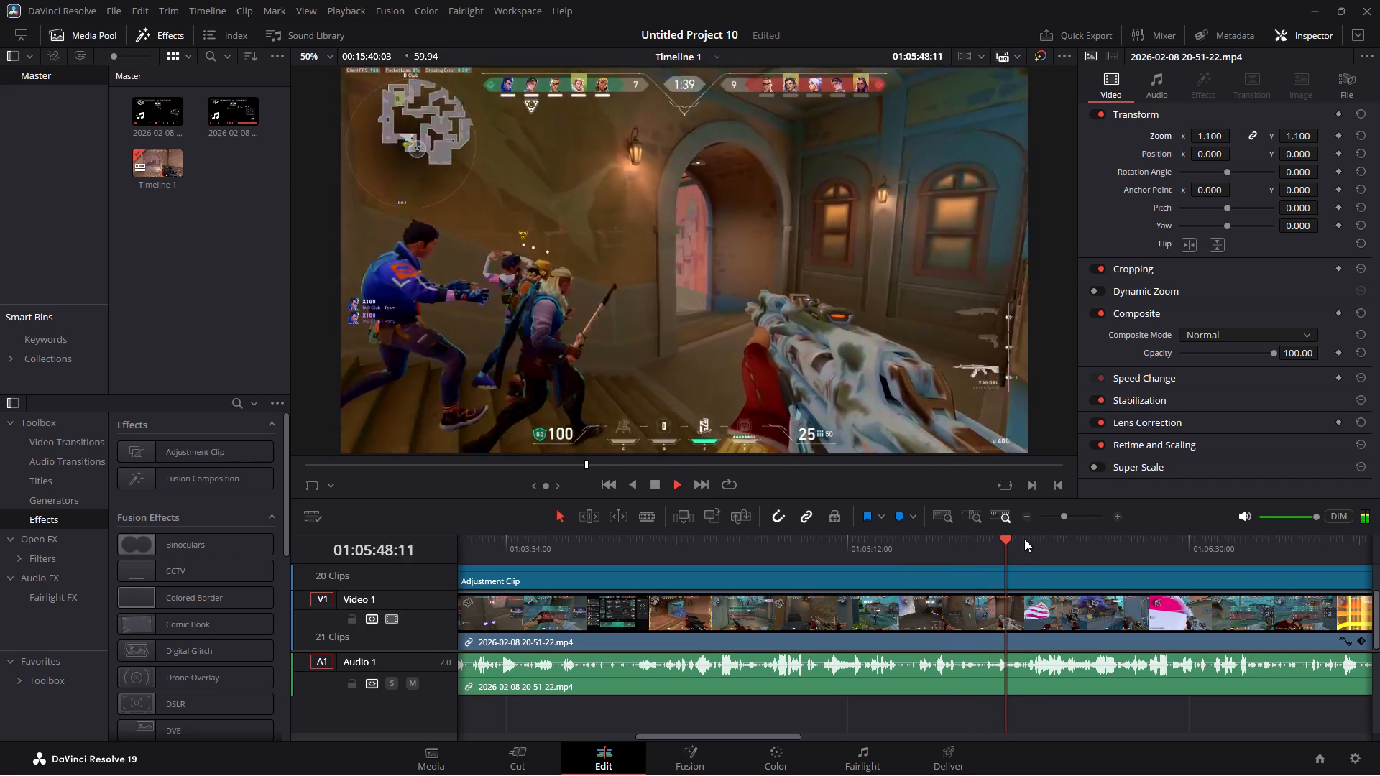
left_click(1024, 539)
left_click(1026, 538)
left_click(1039, 538)
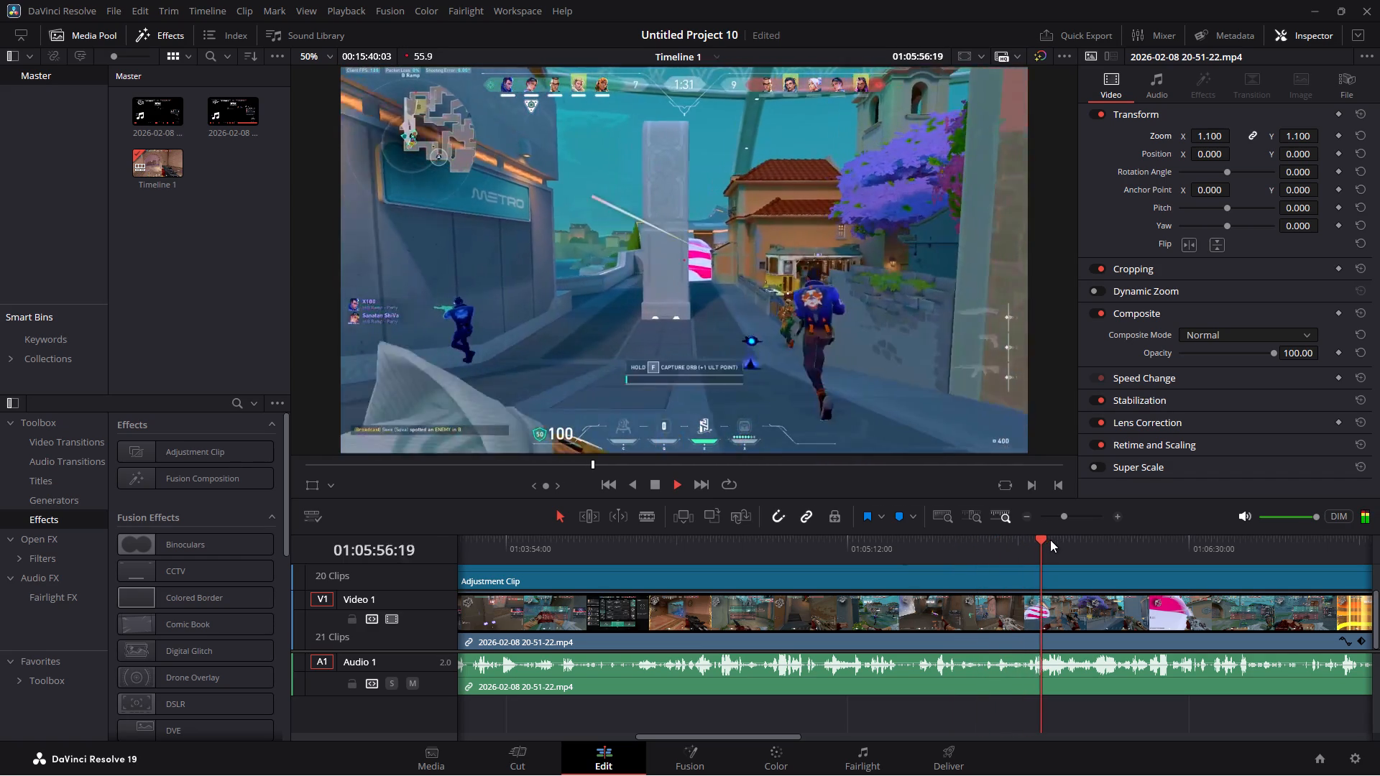
left_click(1052, 540)
left_click(1061, 540)
left_click(1069, 540)
left_click(1087, 542)
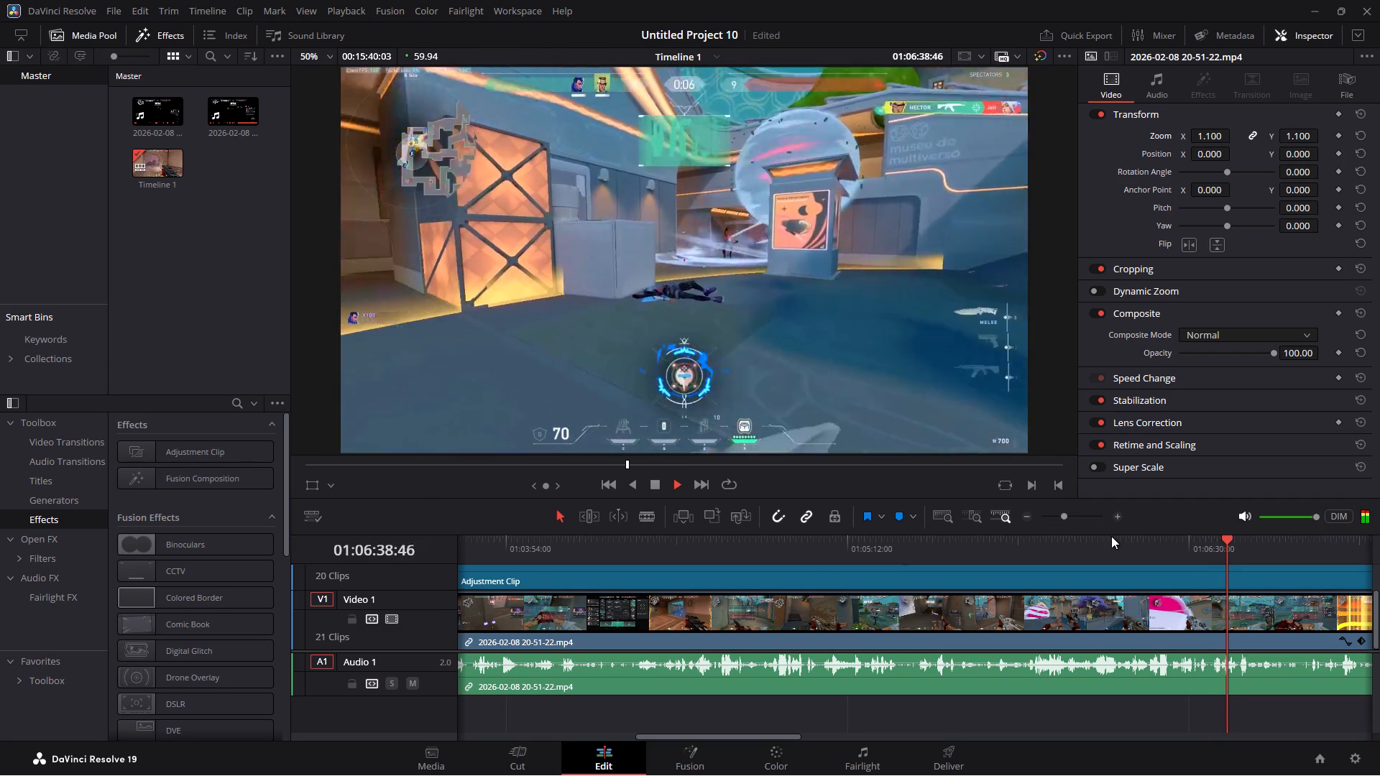
Find the start of the fight beside the dome smokes and split the gameplay and adjustment clips at 01:06:07:42 on the Cut page.
left_click(1063, 542)
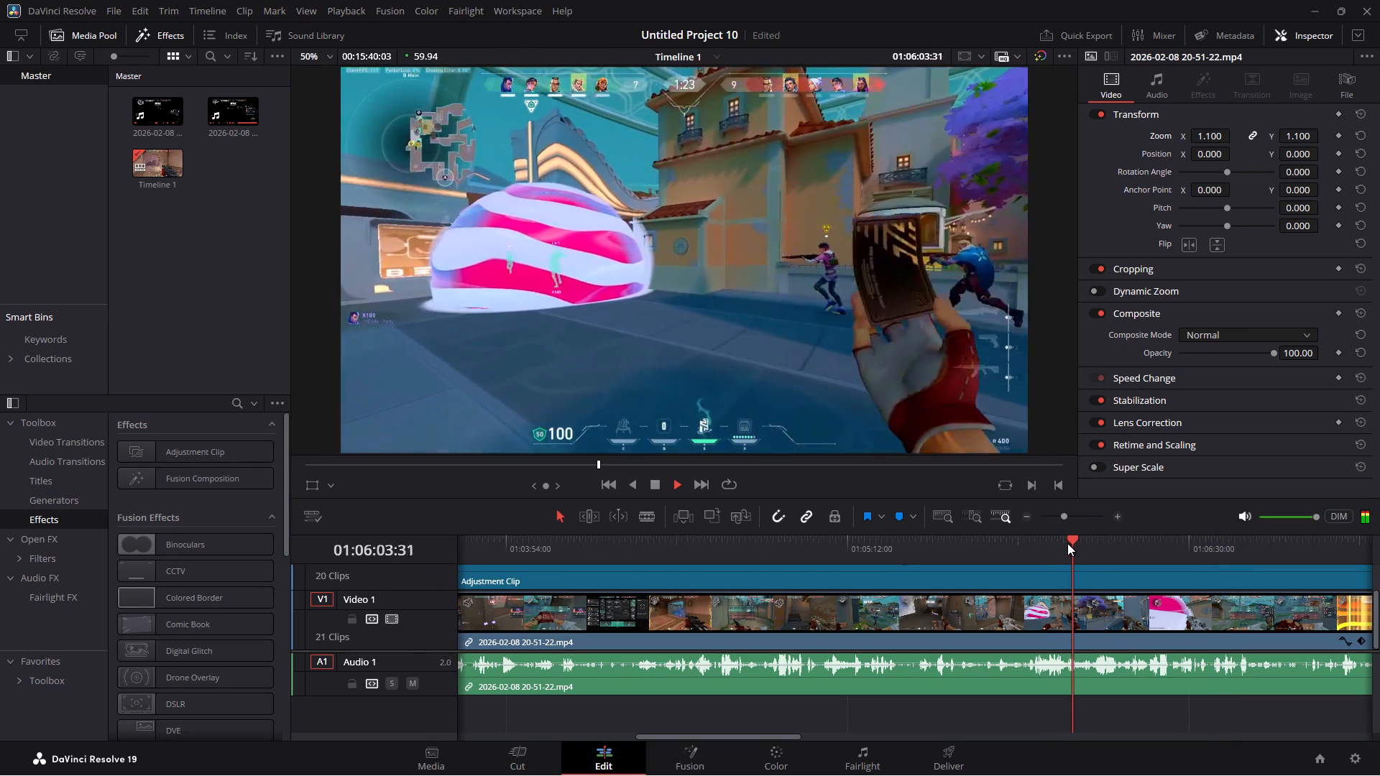
left_click(1092, 540)
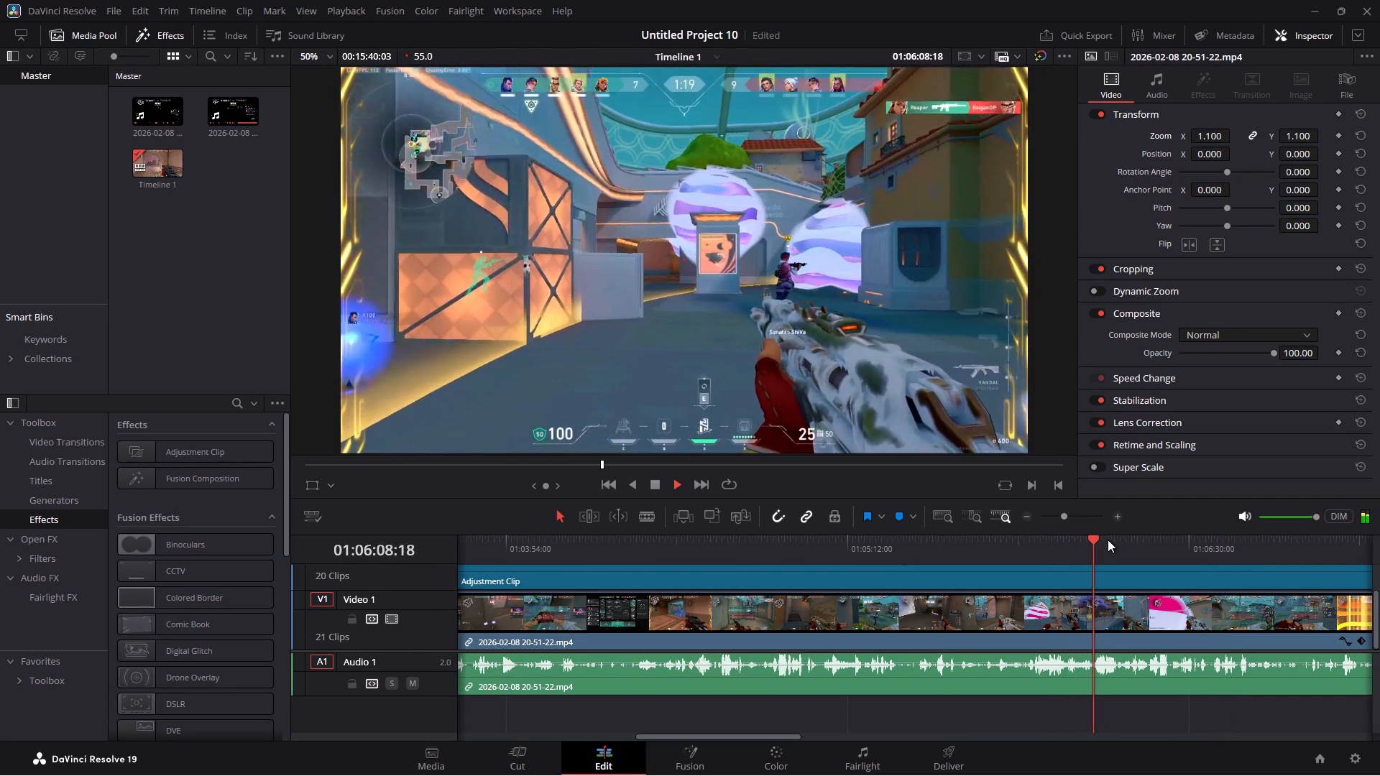
key("space")
left_click(1092, 537)
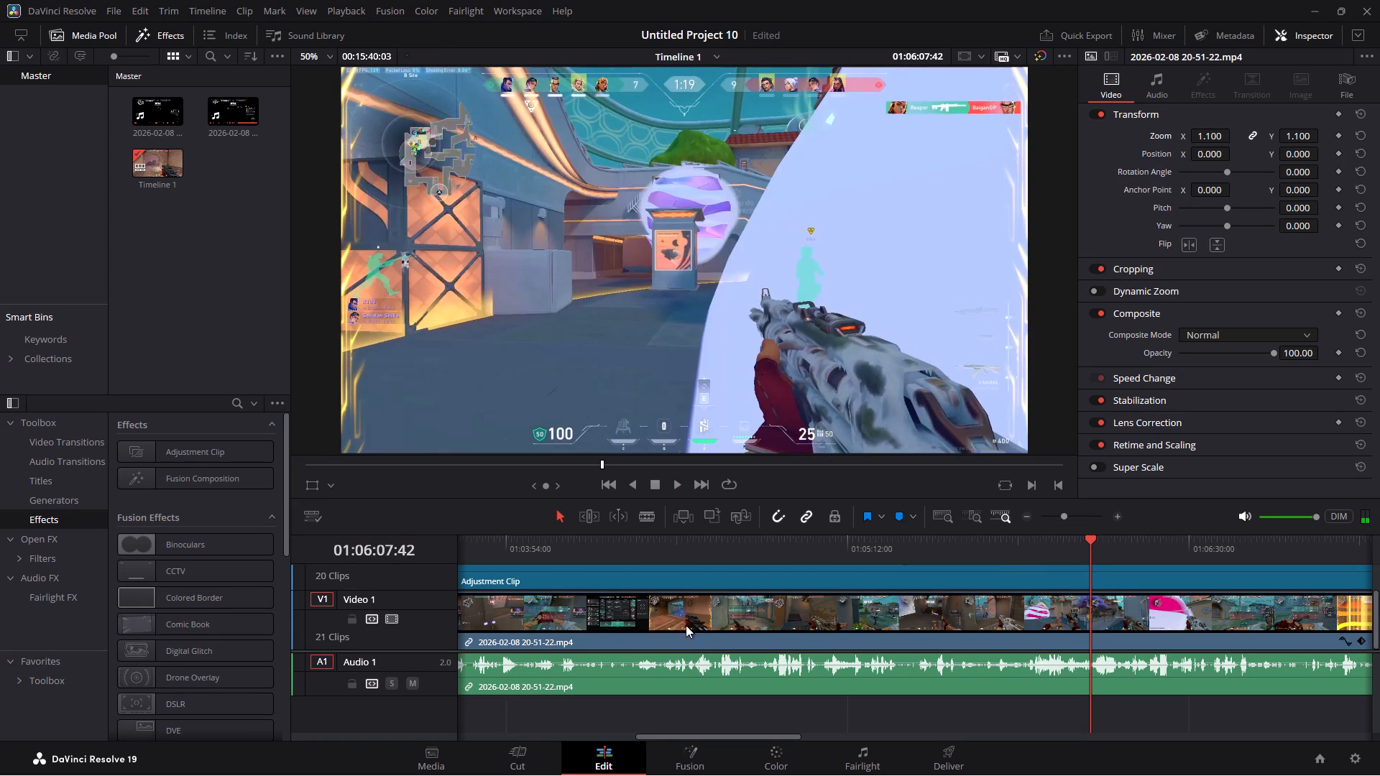
left_click(517, 755)
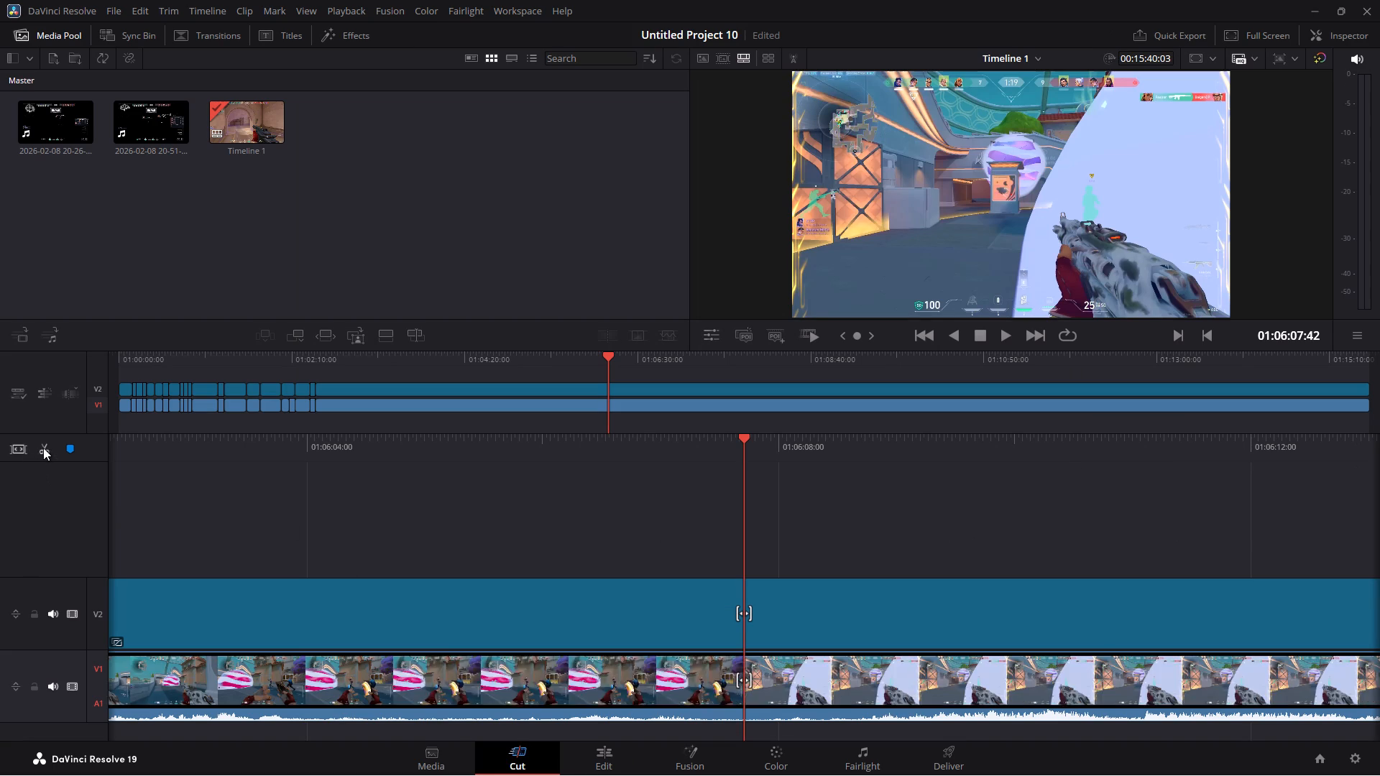
left_click(43, 448)
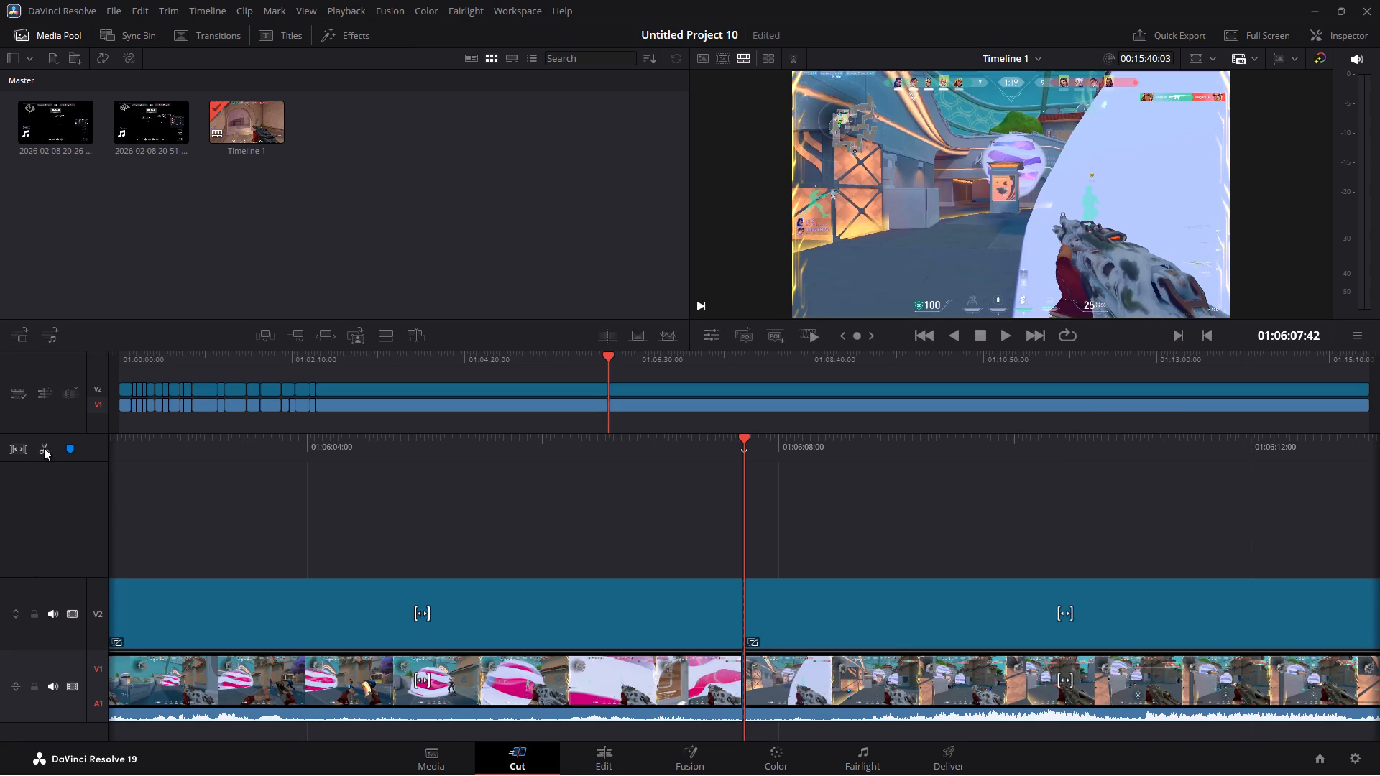
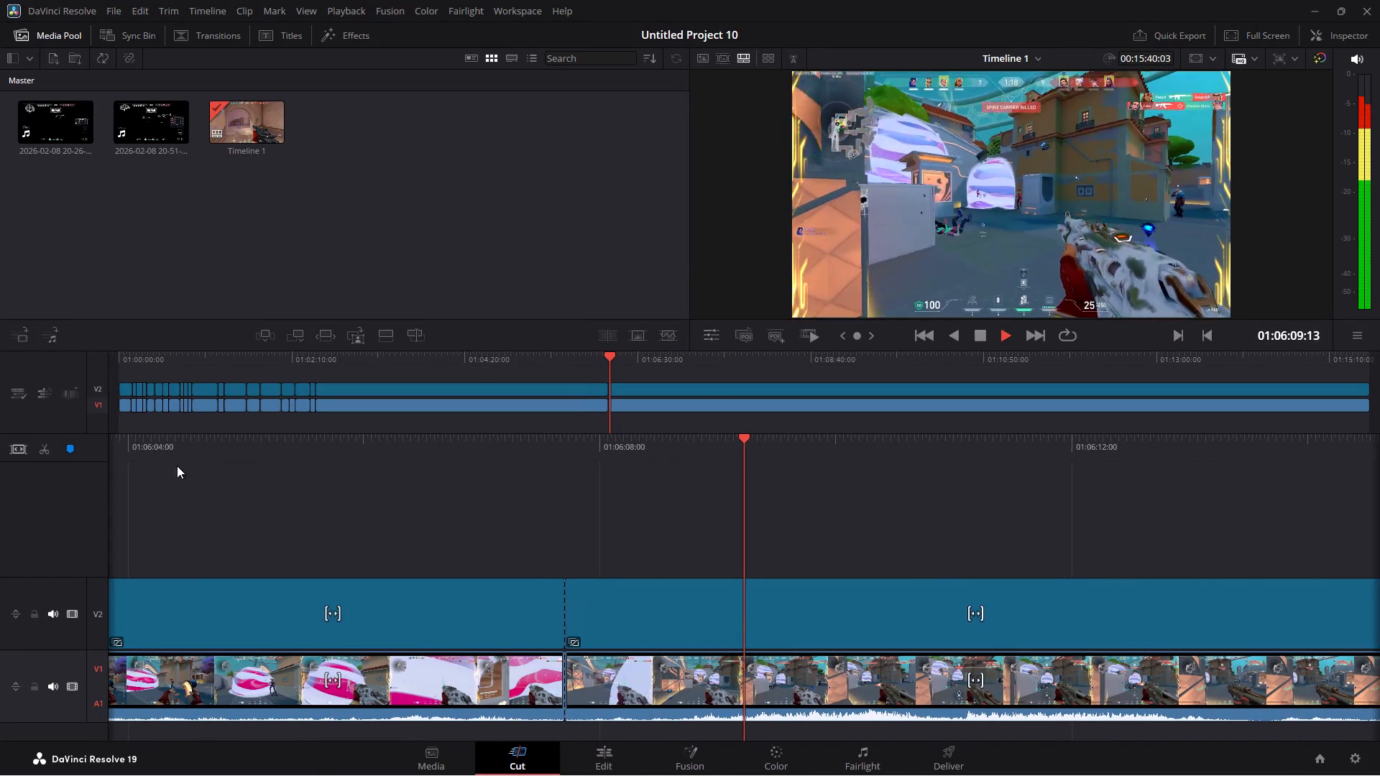
Ripple-delete the long gameplay and adjustment section between the previous cut and the split at 01:06:07:42.
key("space")
left_click_drag(461, 426, 471, 380)
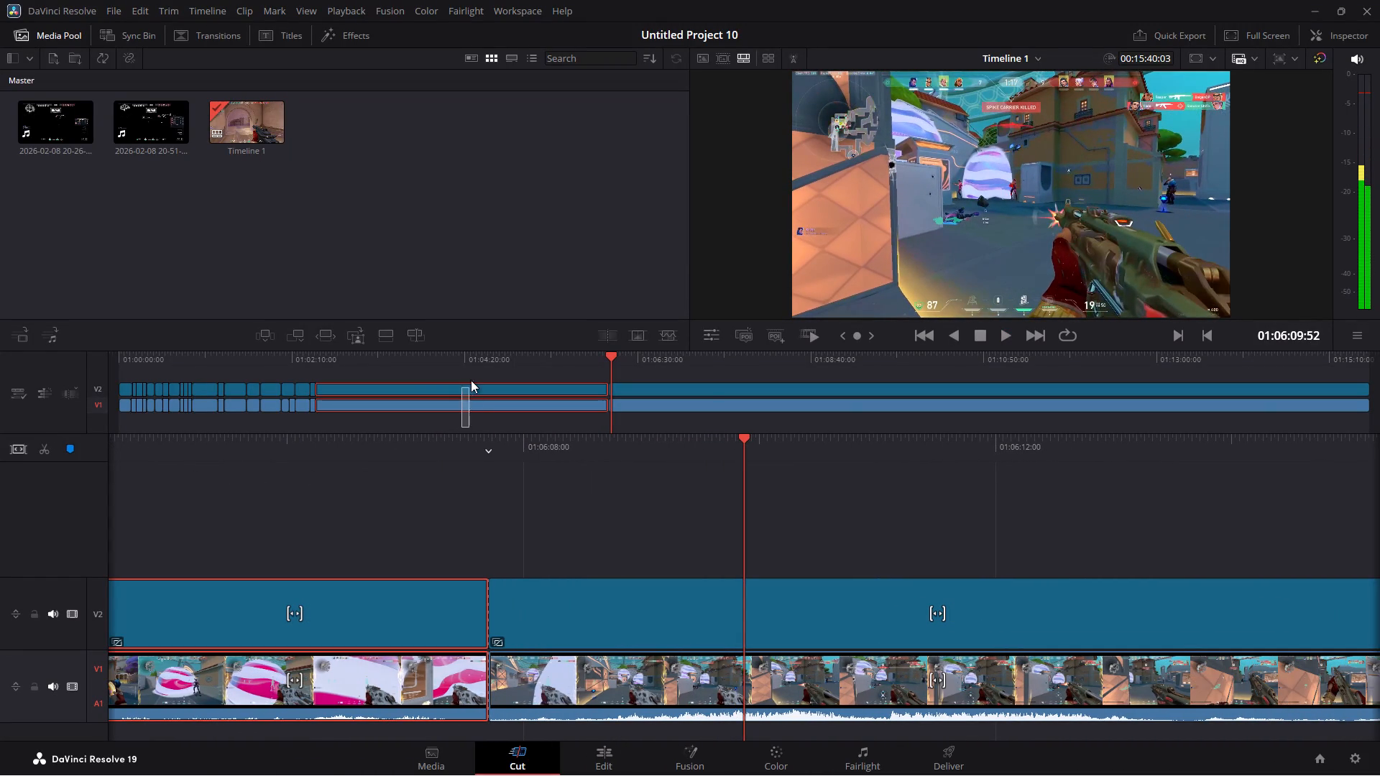
left_click_drag(471, 380, 477, 367)
key("BackSpace")
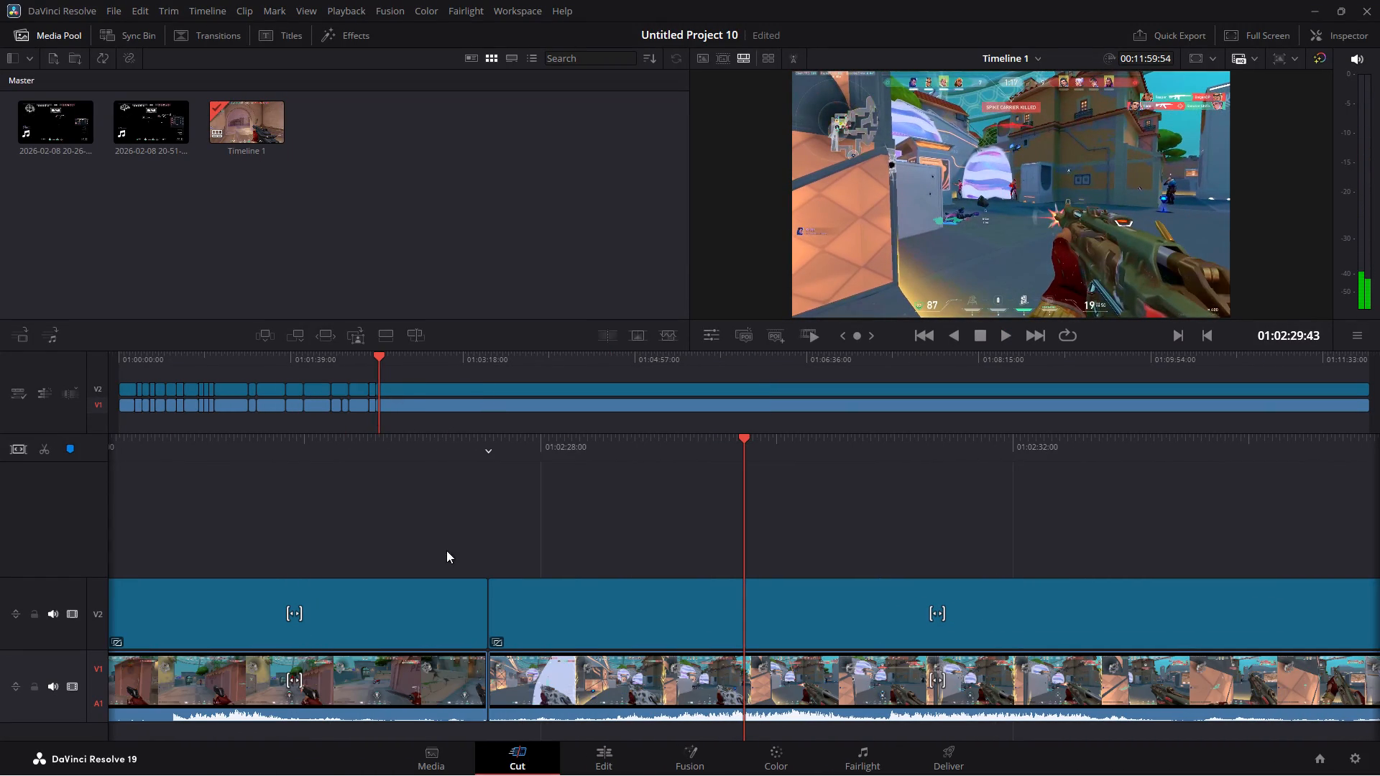
Review the kept fight on the Edit page and split both clips at 01:02:35:36 on the Cut page, once the shooting is over.
left_click(591, 753)
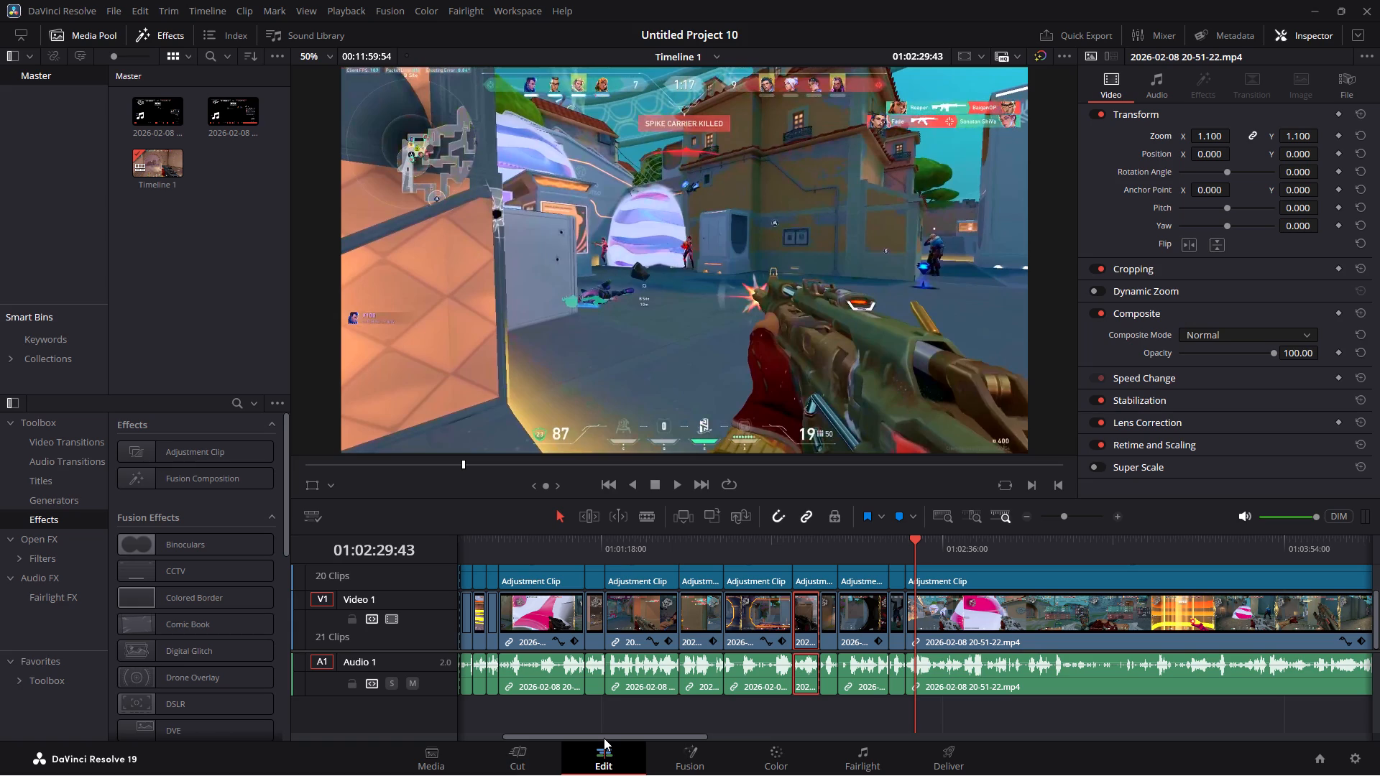
key("space")
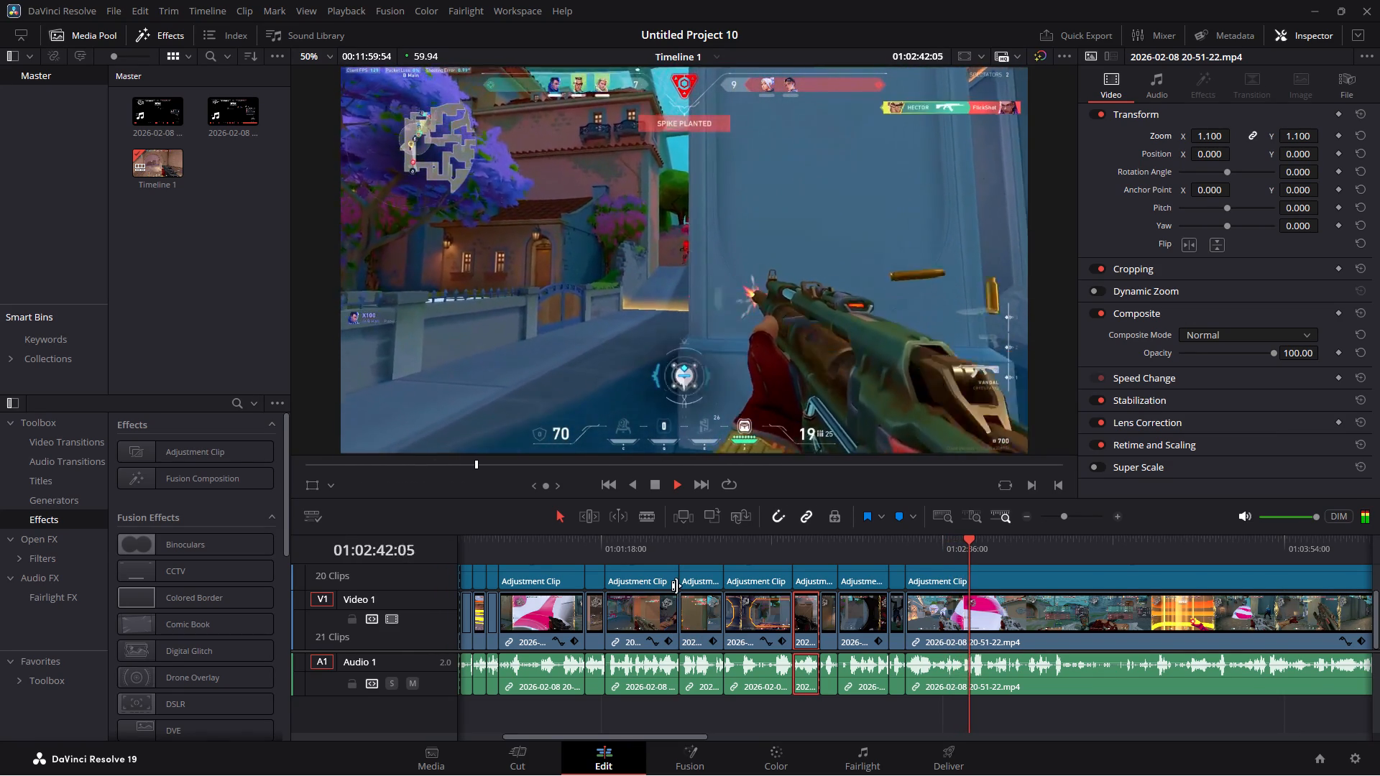
key("space")
left_click_drag(959, 544, 956, 544)
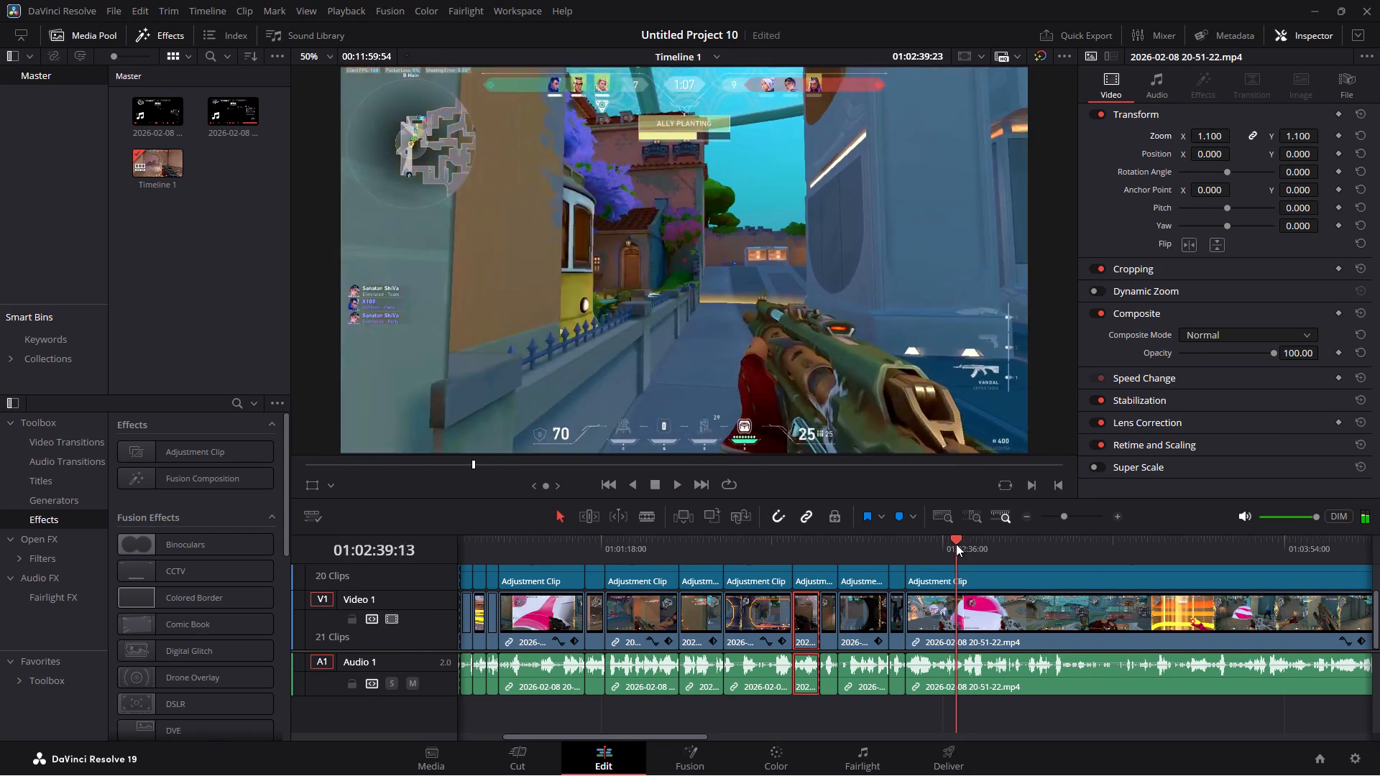
left_click_drag(956, 544, 945, 546)
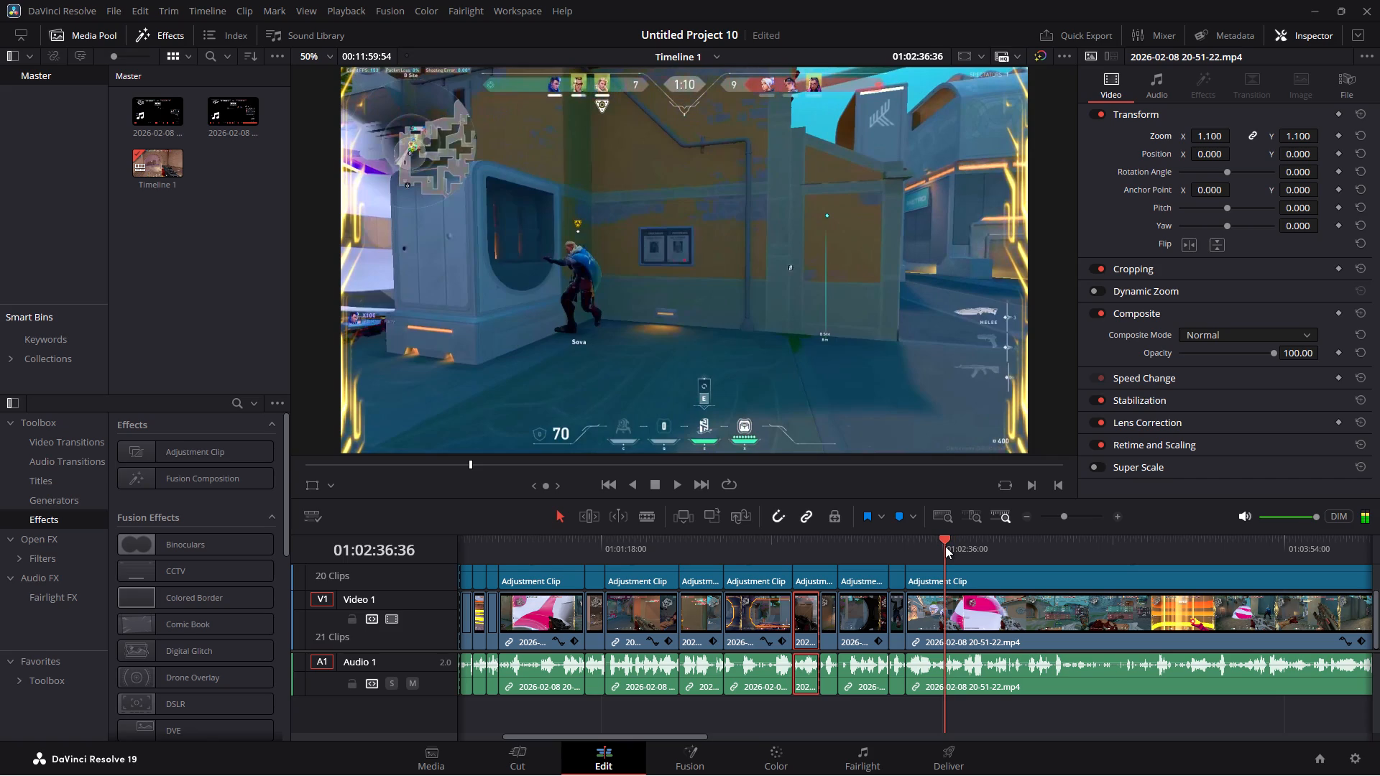
left_click_drag(945, 546, 941, 546)
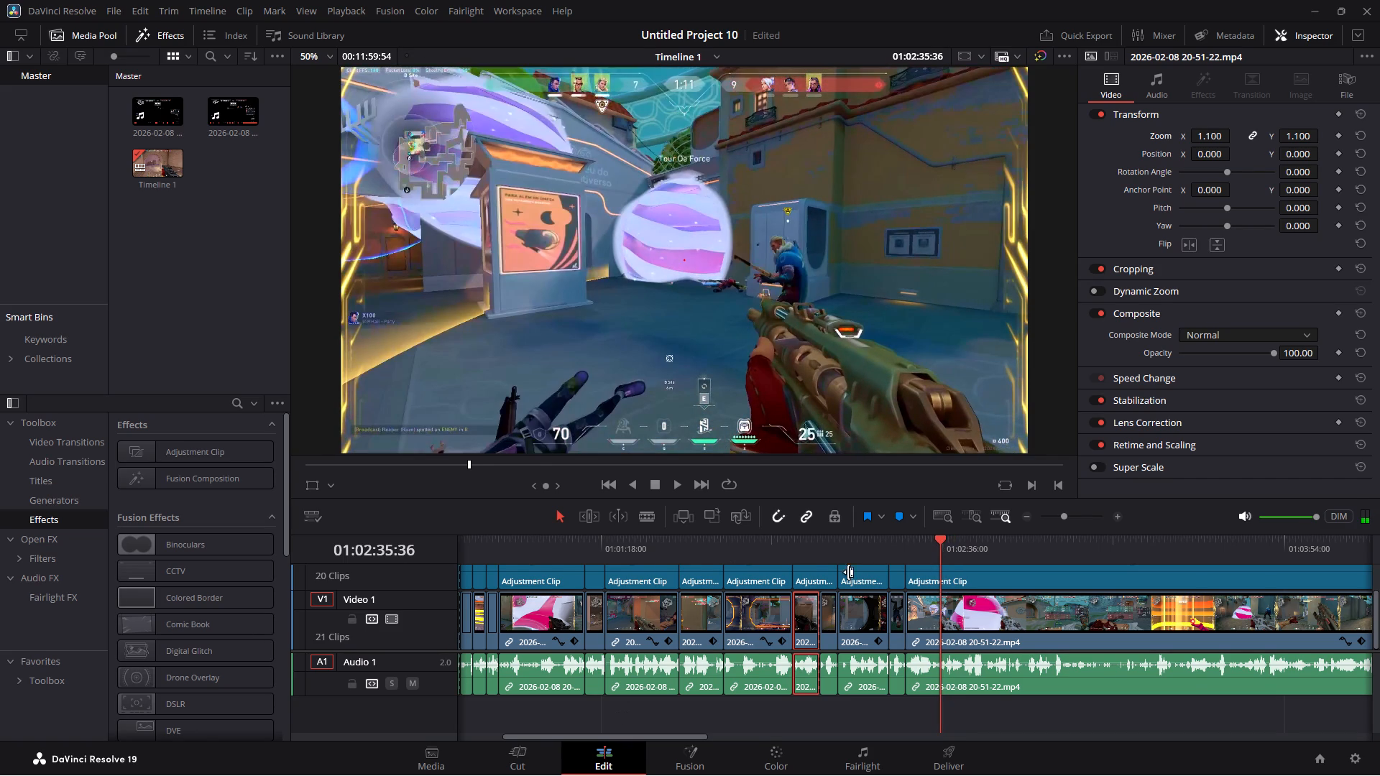
left_click(533, 754)
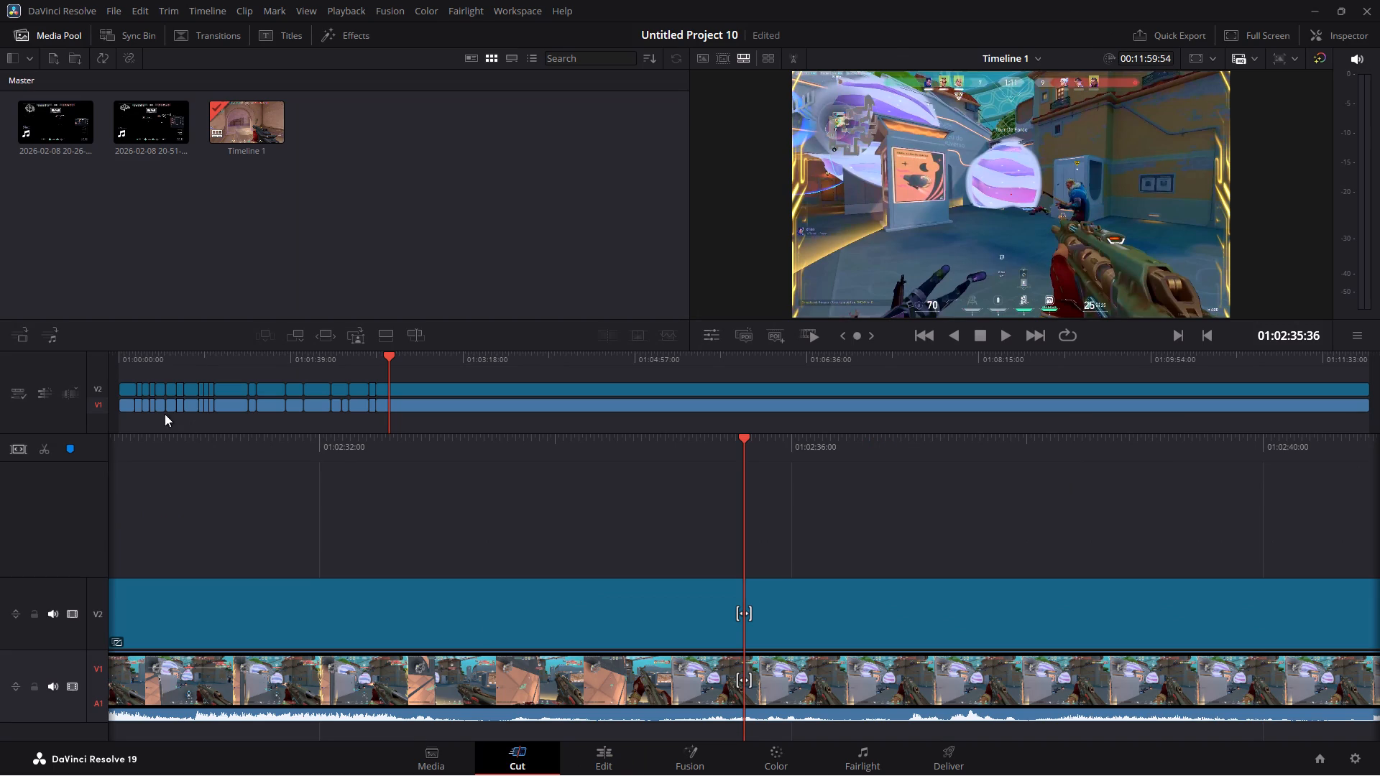
left_click(44, 450)
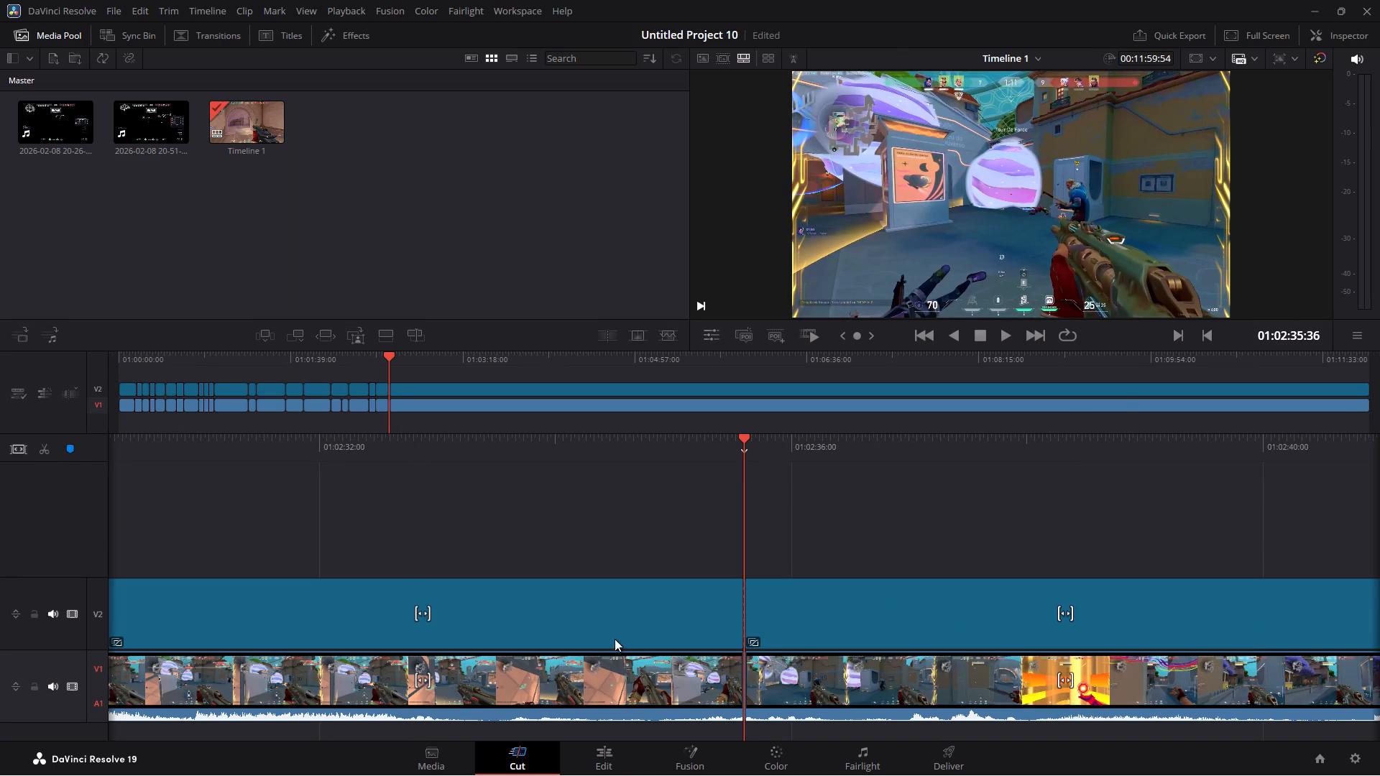
Find the moment before the shots beside the blue pillar and split the gameplay and adjustment clips at 01:02:40:52.
left_click(625, 753)
key("space")
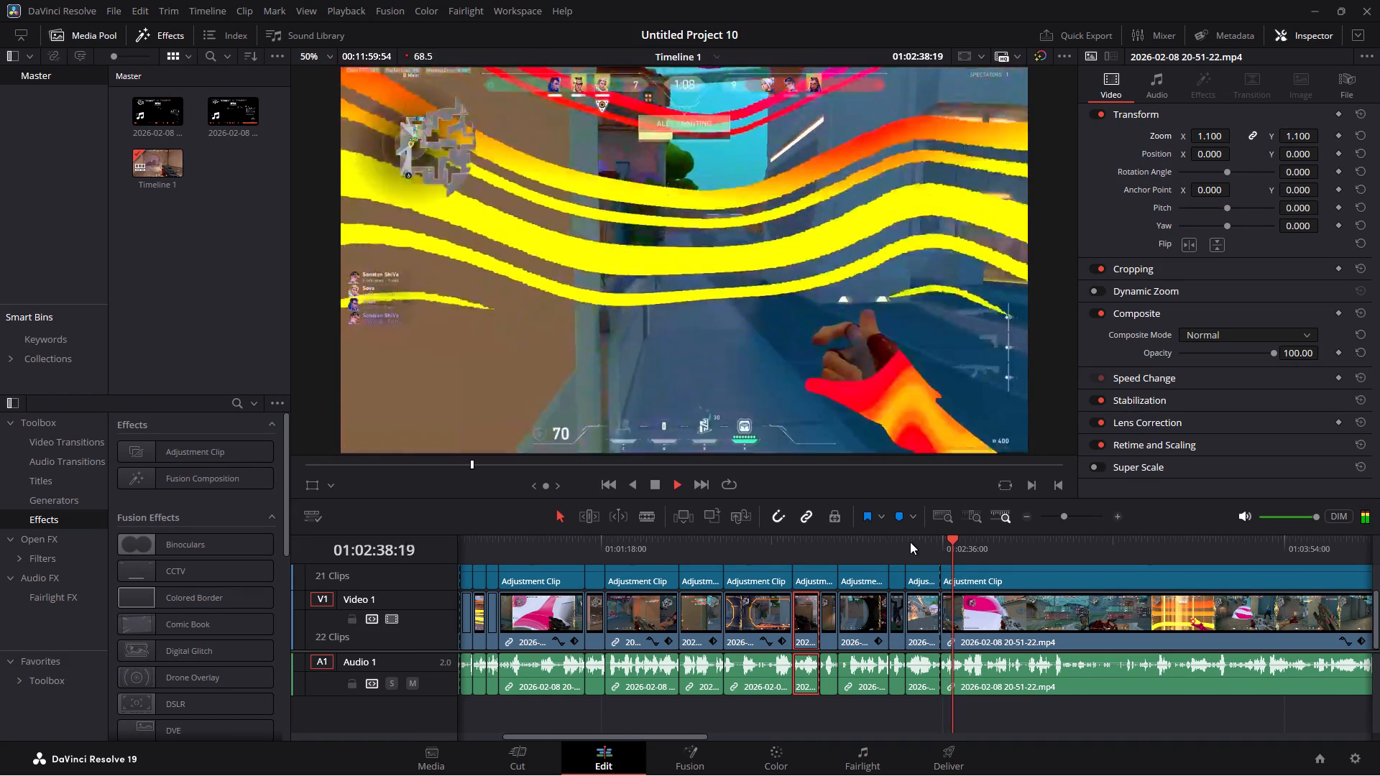
key("space")
key("space")
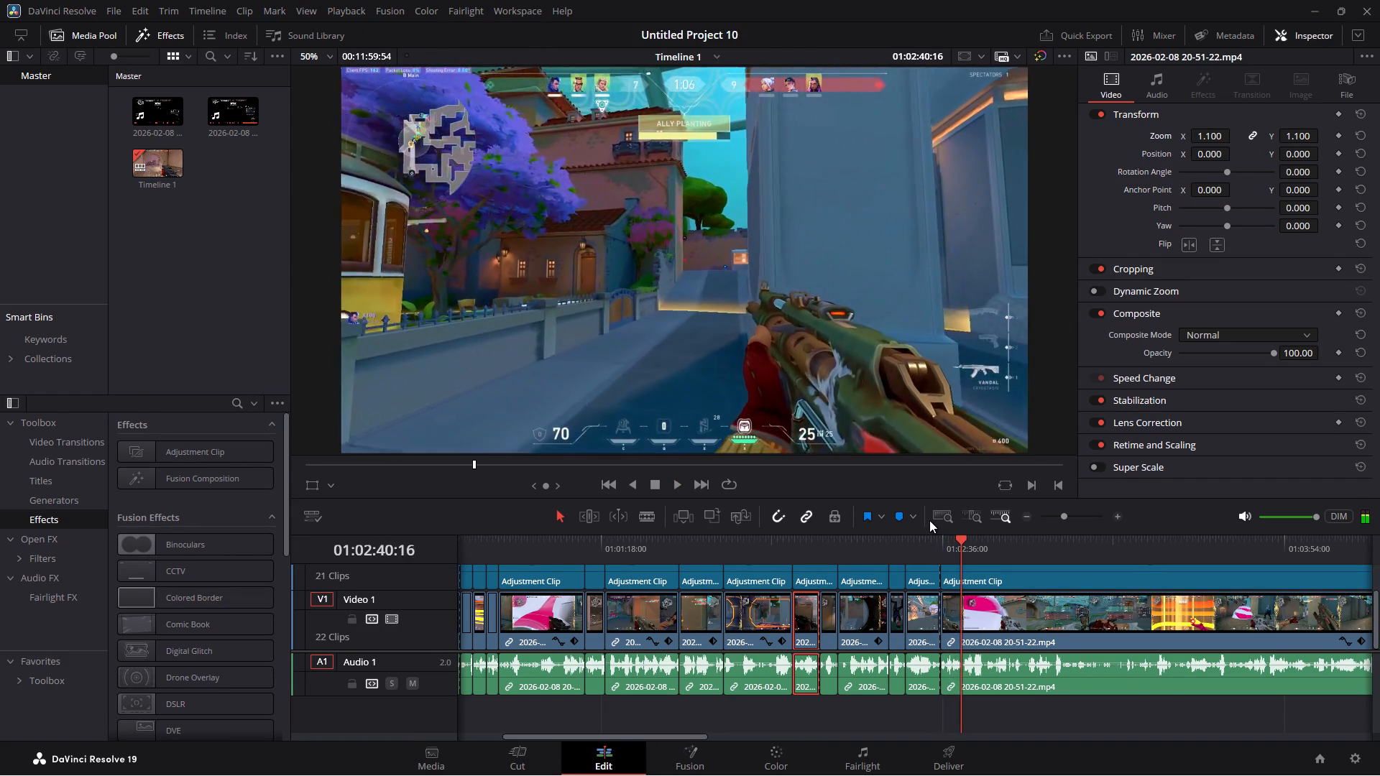
key("space")
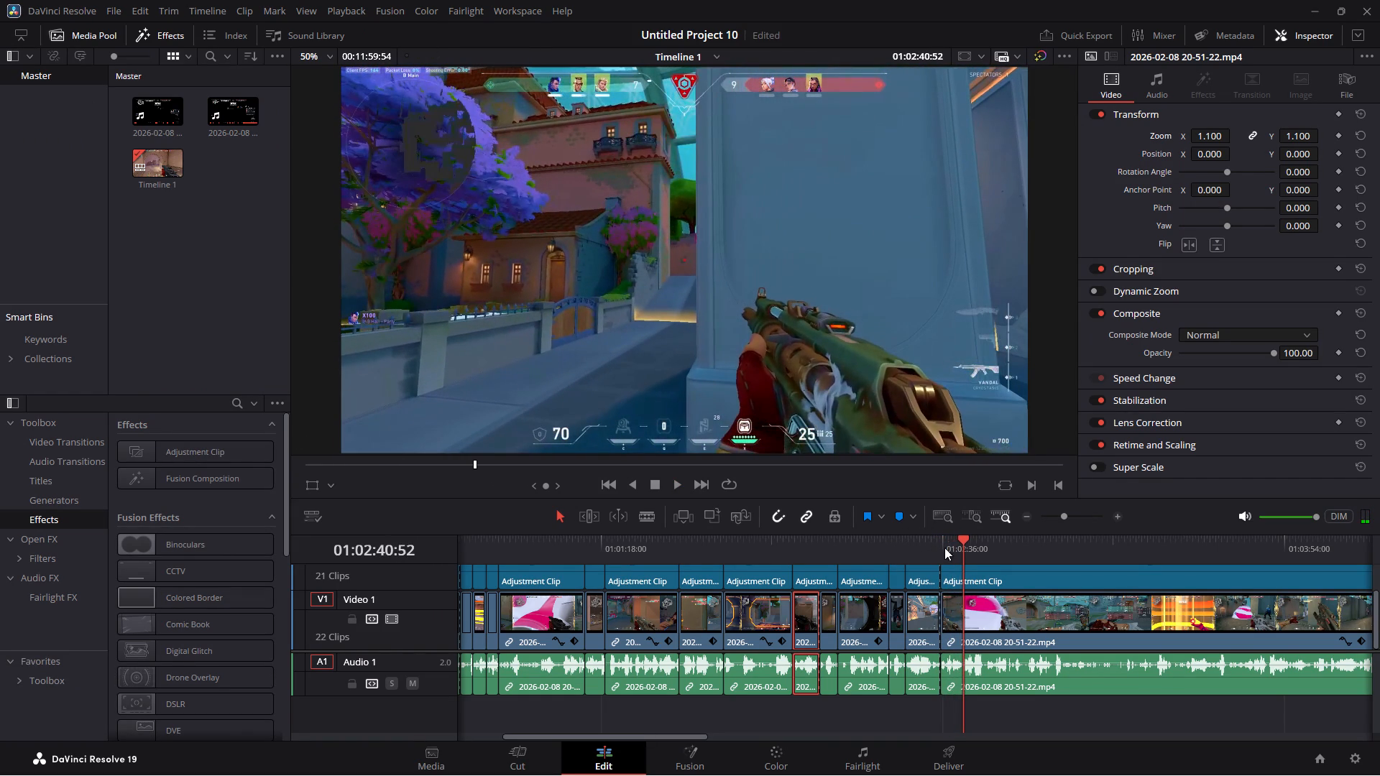
left_click(522, 761)
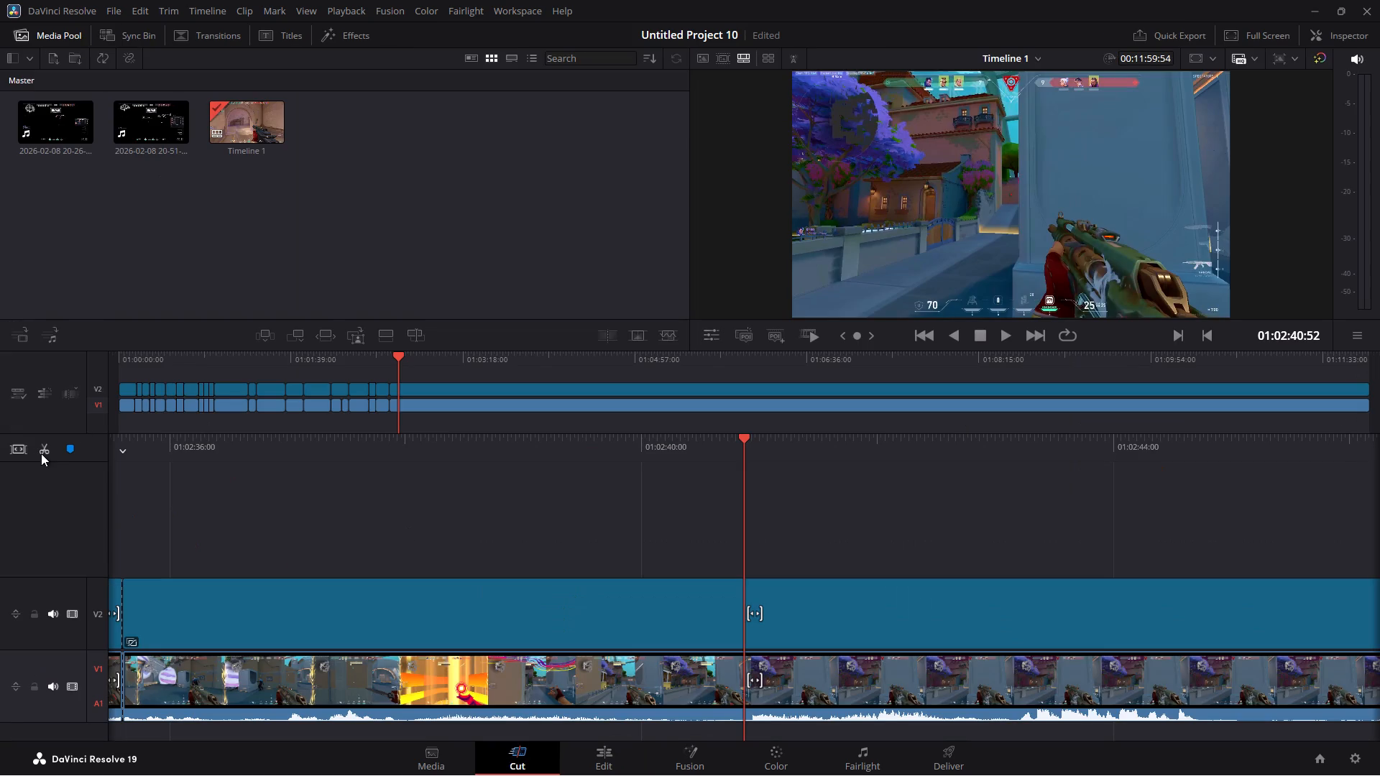
left_click(41, 453)
Ripple-delete the gameplay and adjustment section between the splits at 01:02:35:36 and 01:02:40:52.
left_click_drag(387, 421, 390, 407)
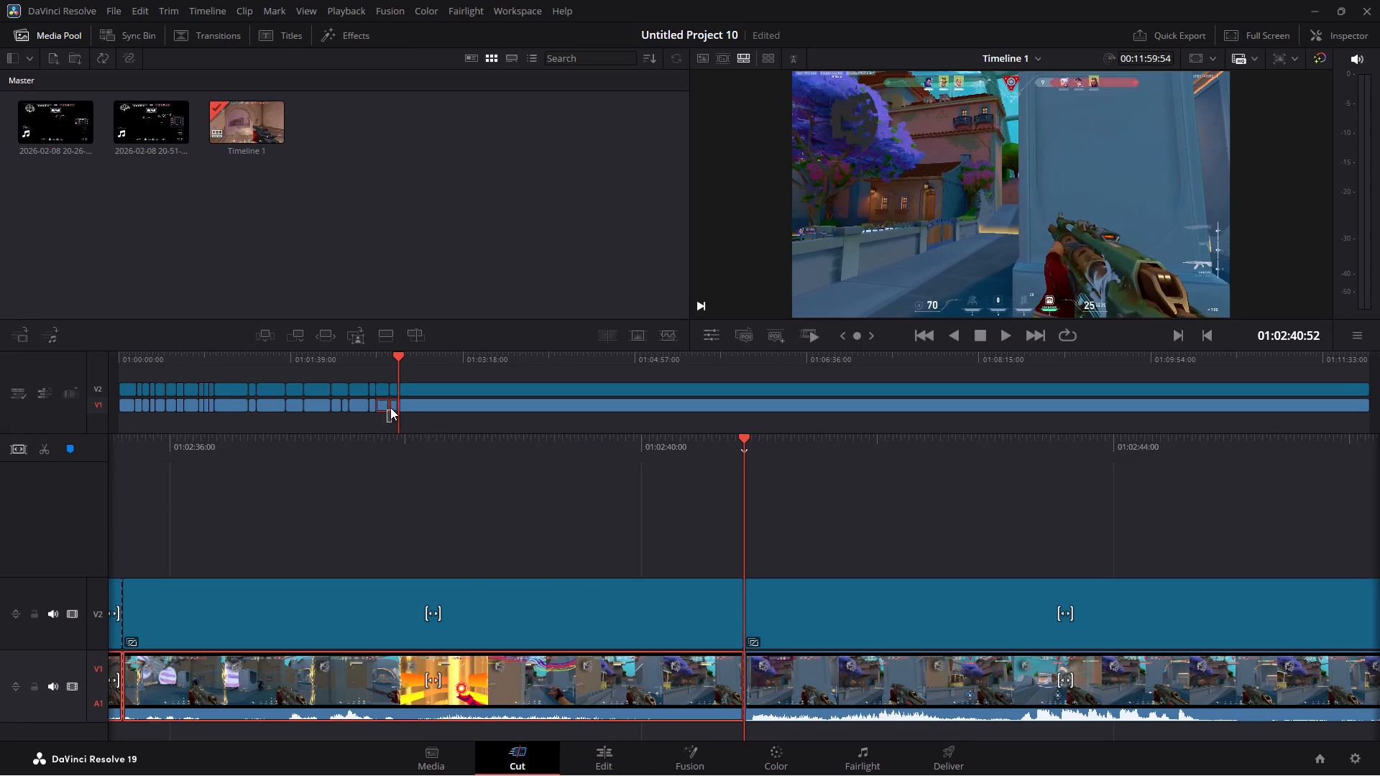
left_click_drag(390, 407, 397, 409)
left_click(392, 419)
left_click(392, 416)
left_click(401, 369)
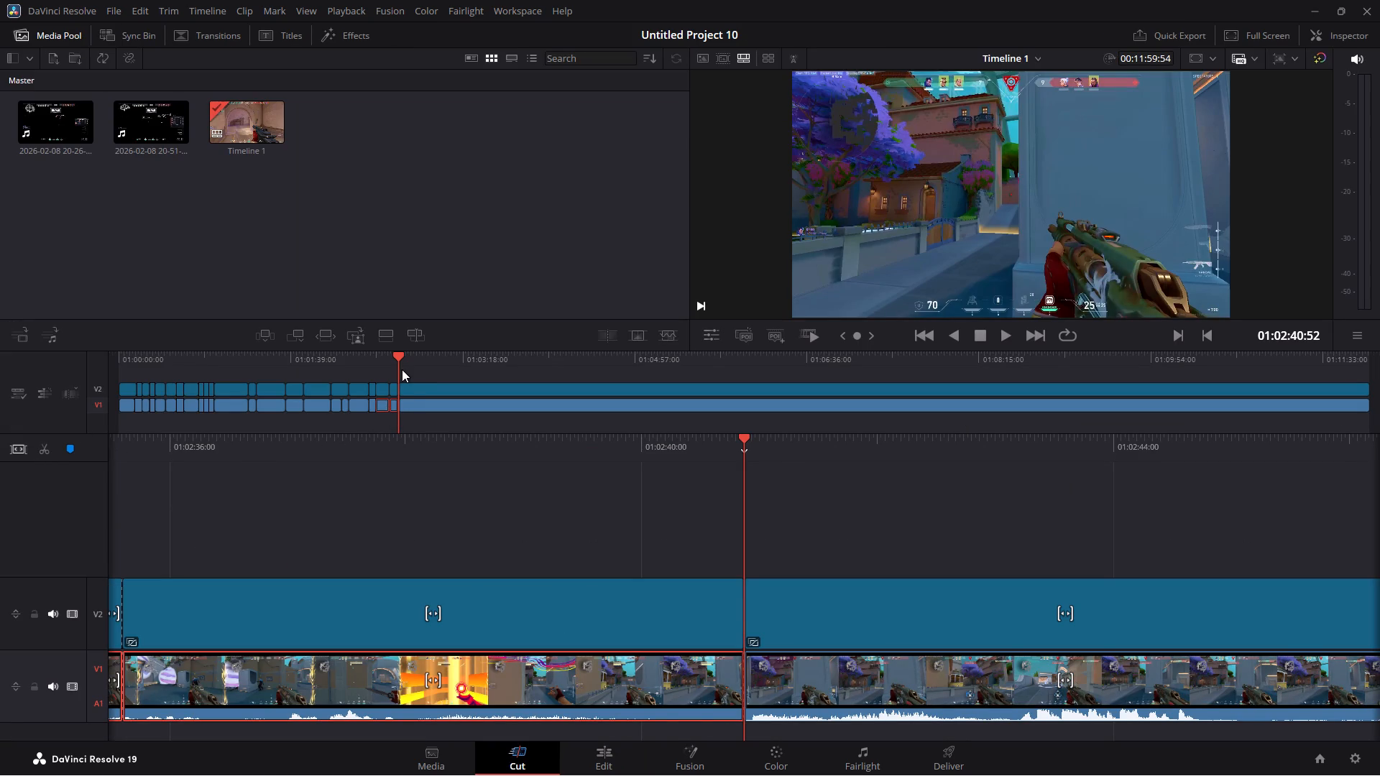
left_click(408, 378)
left_click_drag(392, 412, 394, 387)
left_click_drag(392, 372, 395, 391)
left_click(392, 412)
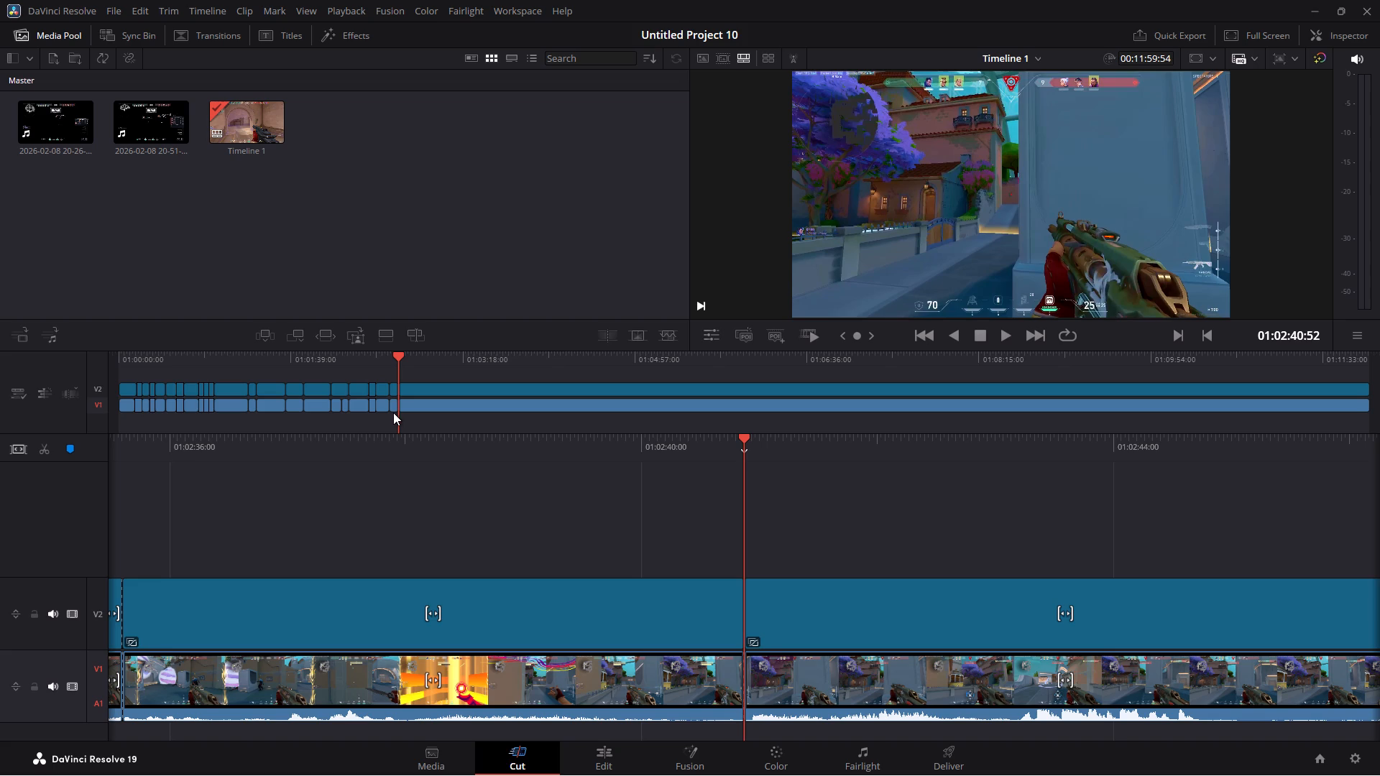
key("space")
key("space")
left_click_drag(394, 415, 390, 395)
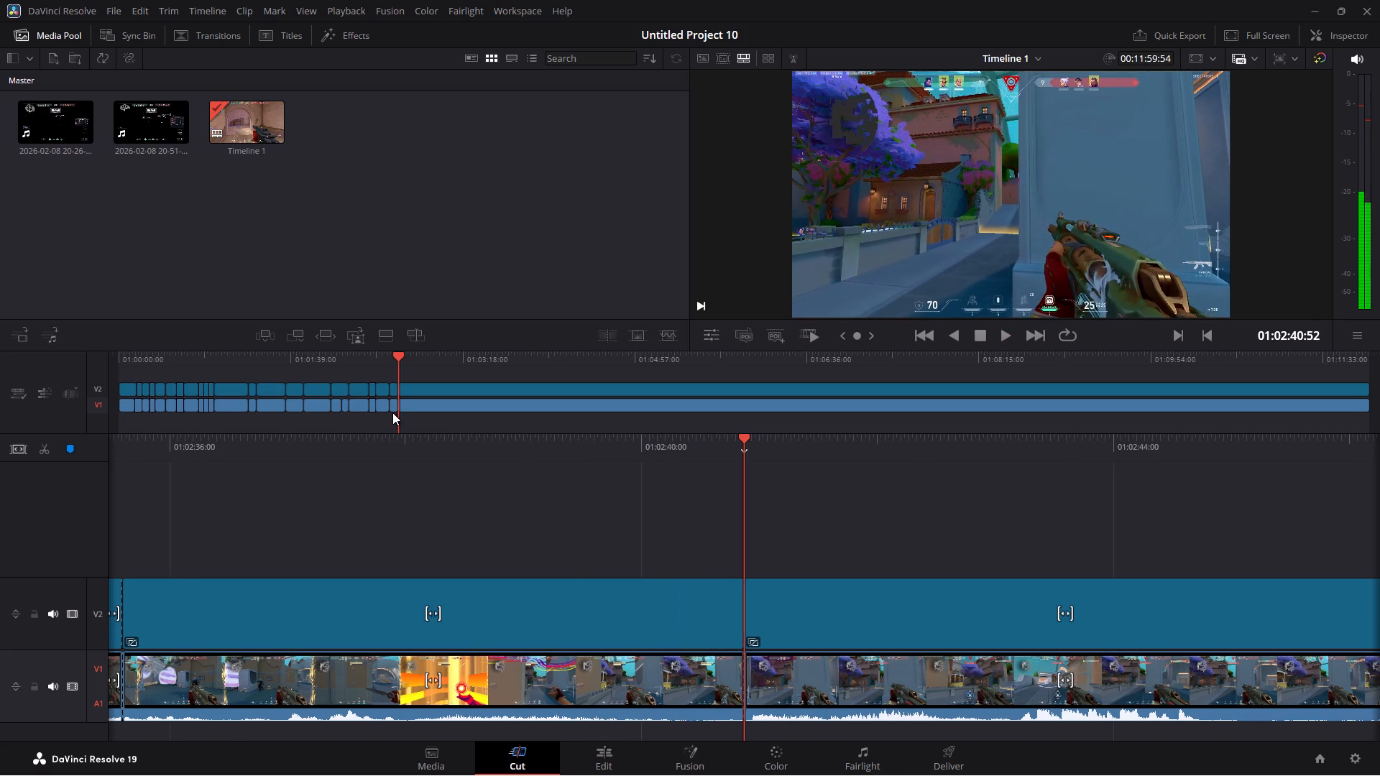
left_click_drag(392, 412, 395, 393)
key("space")
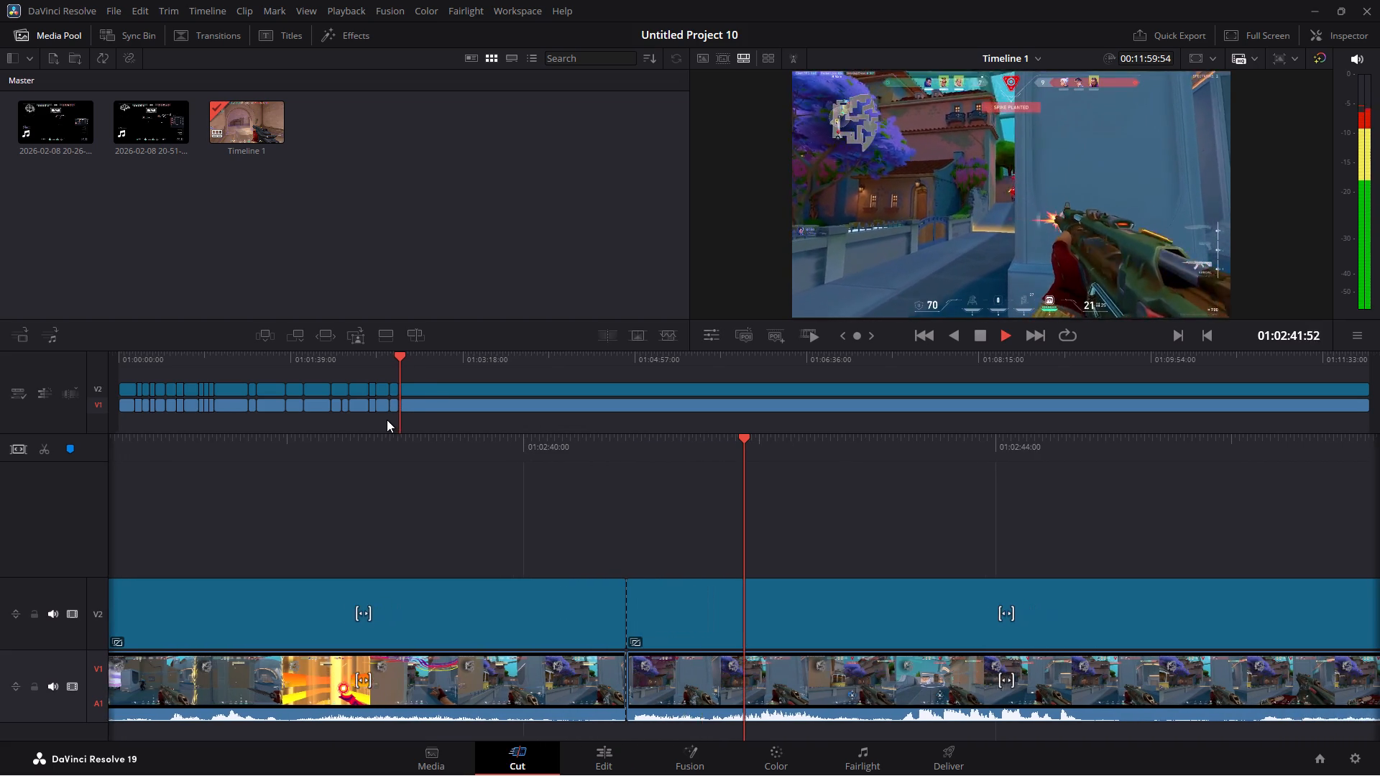
key("space")
left_click_drag(395, 415, 396, 384)
key("BackSpace")
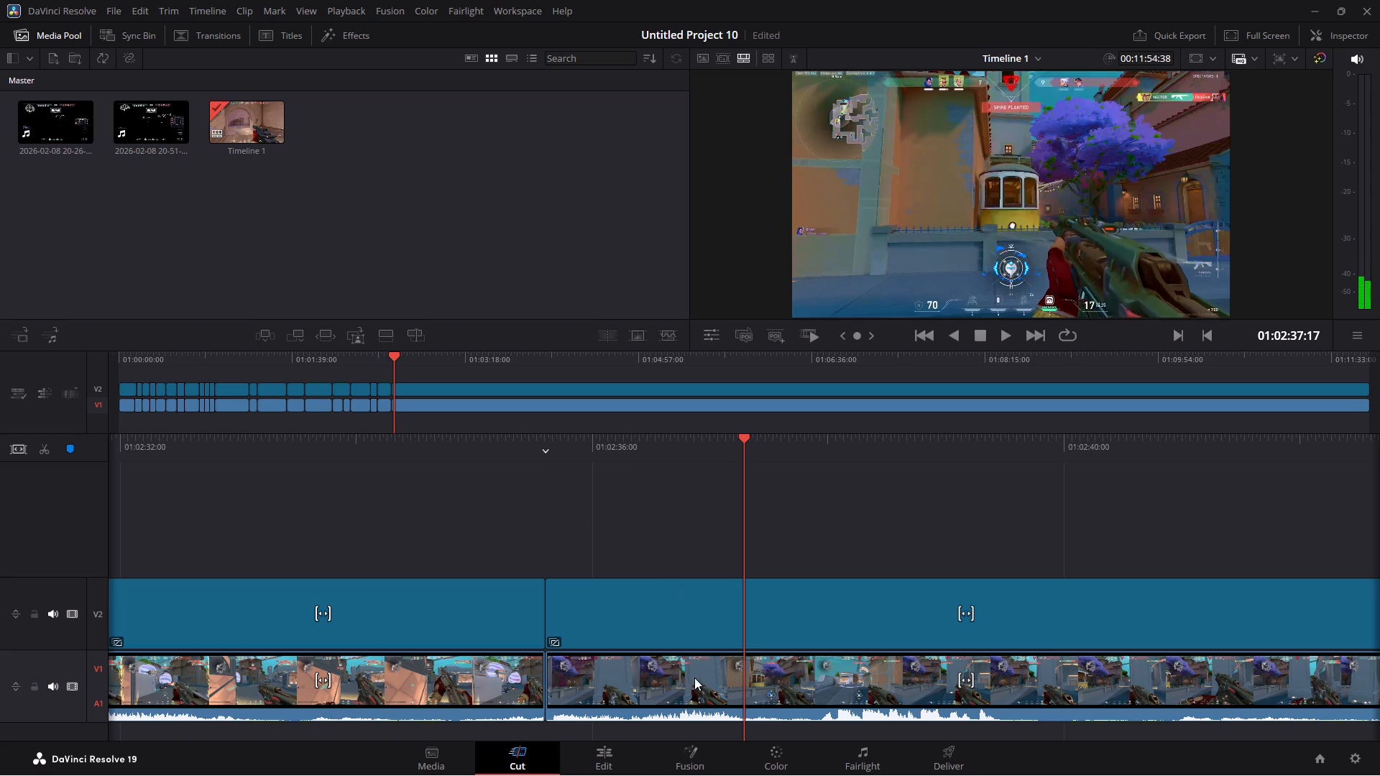
Play back the footage on the Edit page across the new join near 01:02:35 to check the transition into the pillar fight.
left_click(623, 751)
left_click(929, 535)
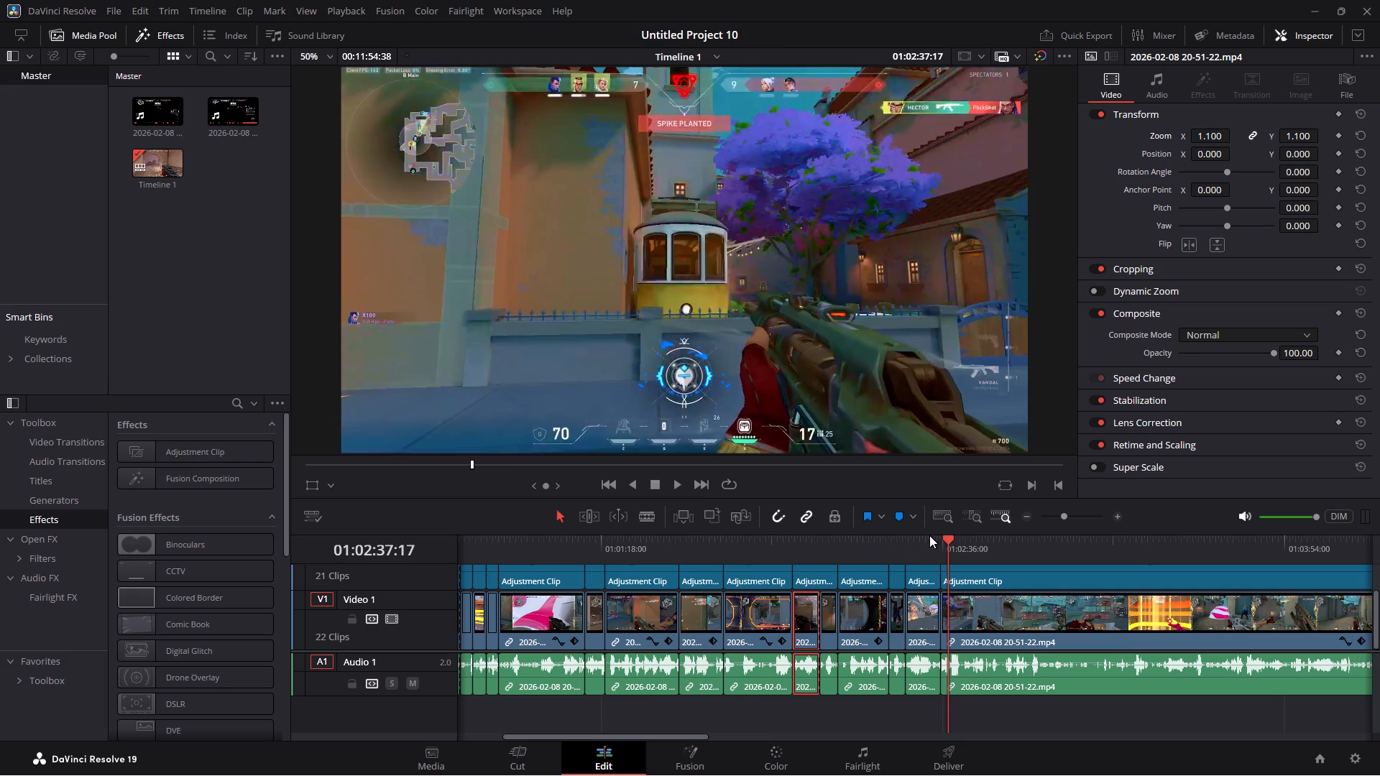
double_click(929, 535)
key("space")
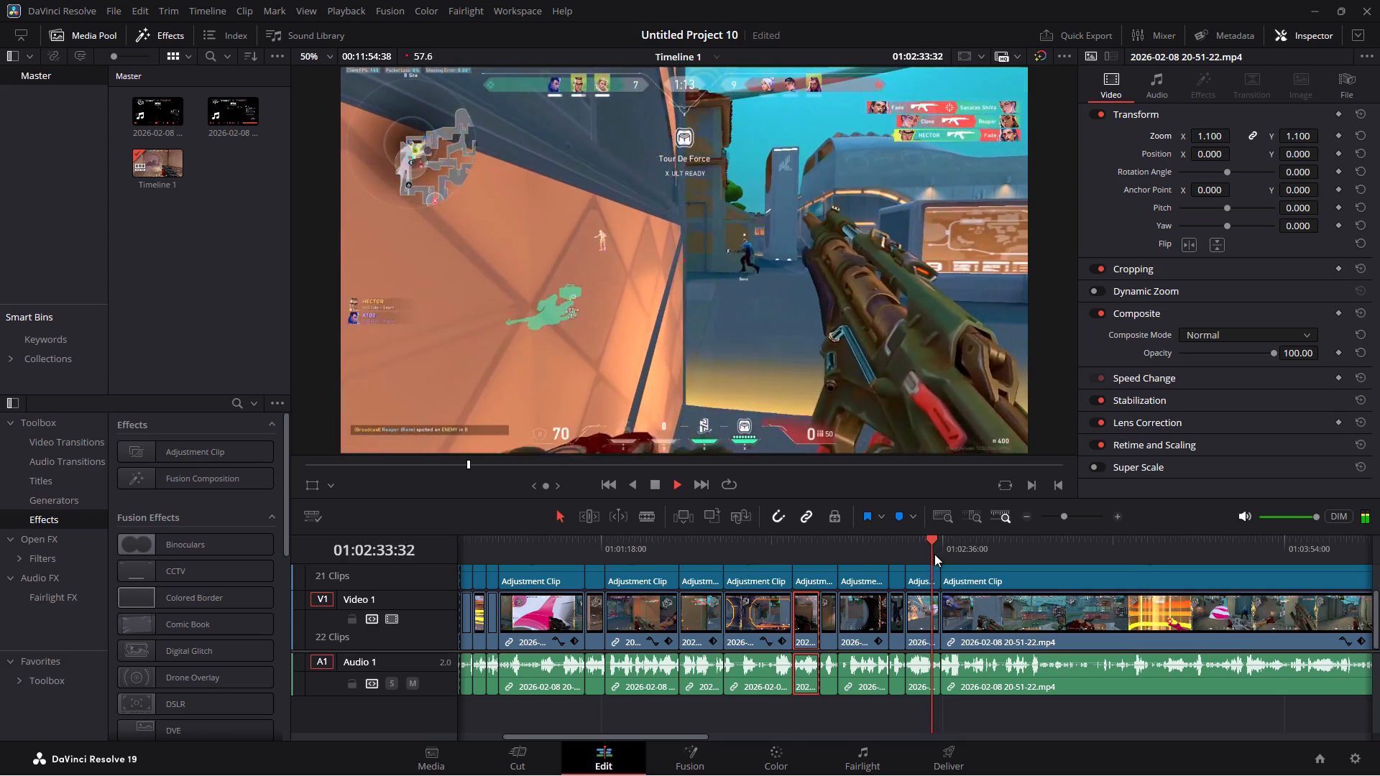
left_click(906, 533)
left_click(901, 538)
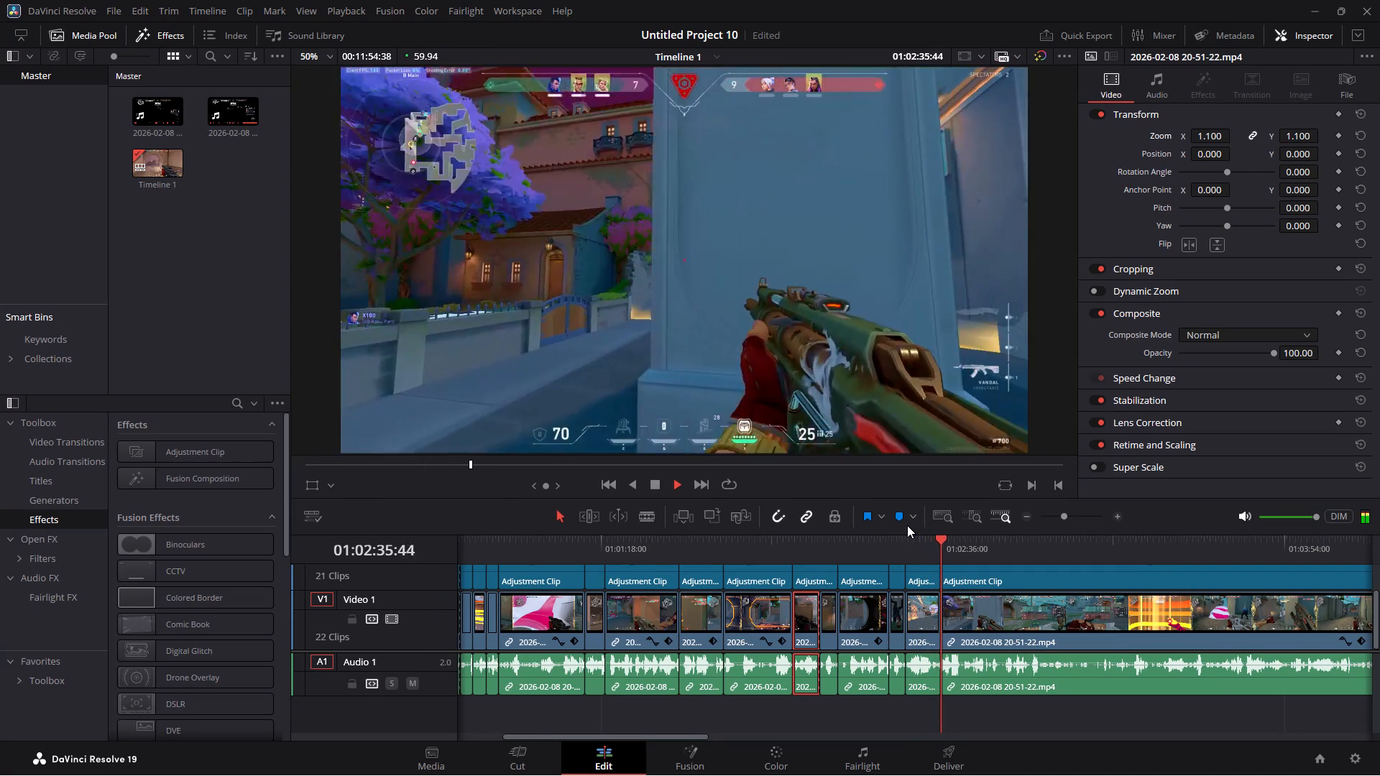
key("space")
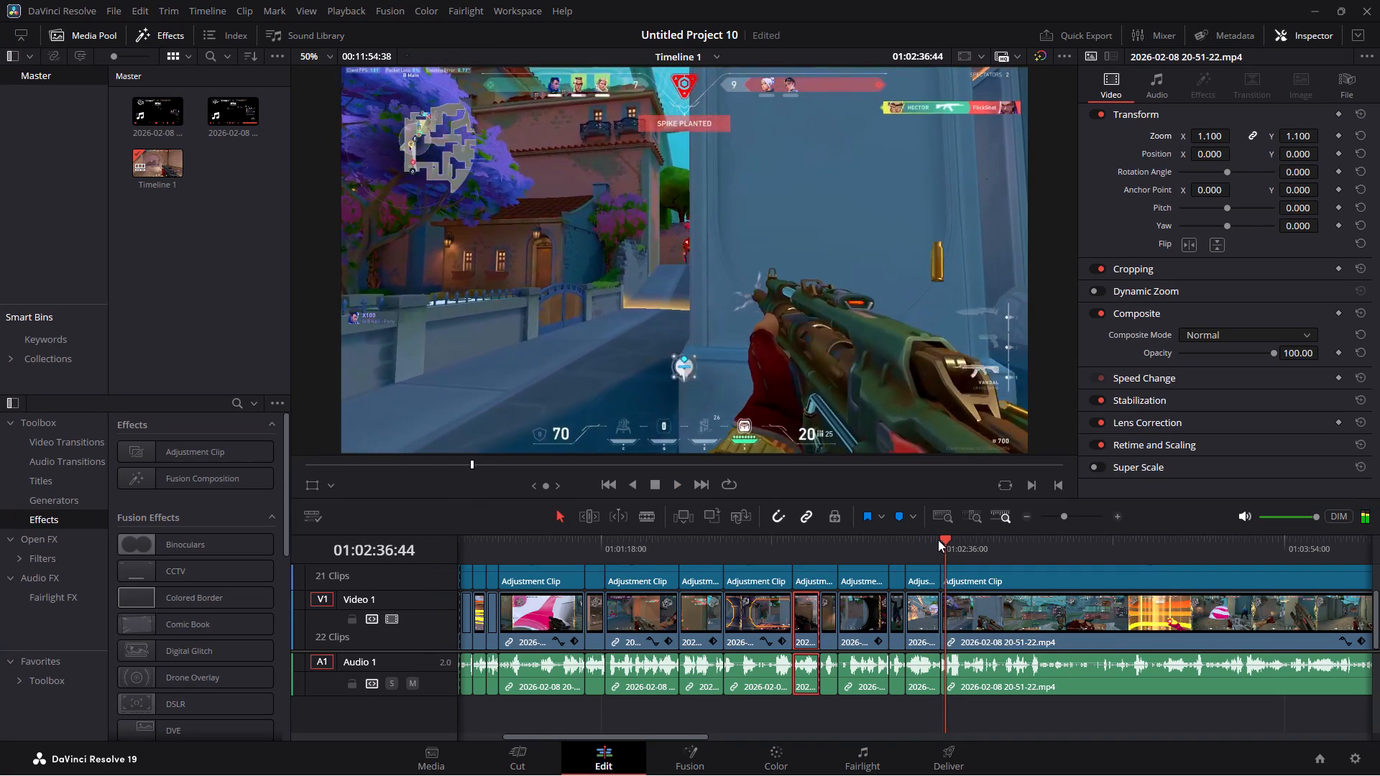
double_click(934, 538)
left_click(928, 536)
key("space")
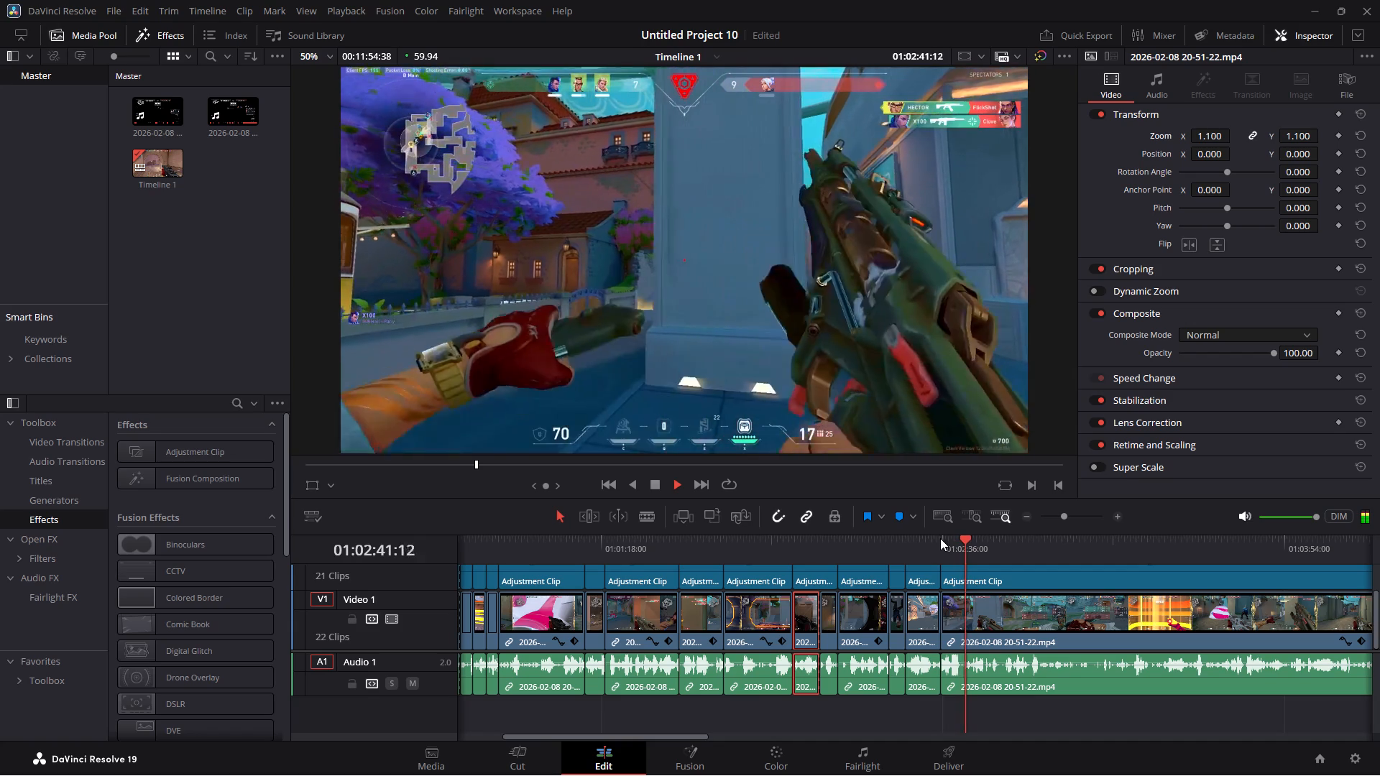
Find the end of the pillar kill and split the gameplay and adjustment clips at 01:02:38:12 on the Cut page.
left_click(941, 540)
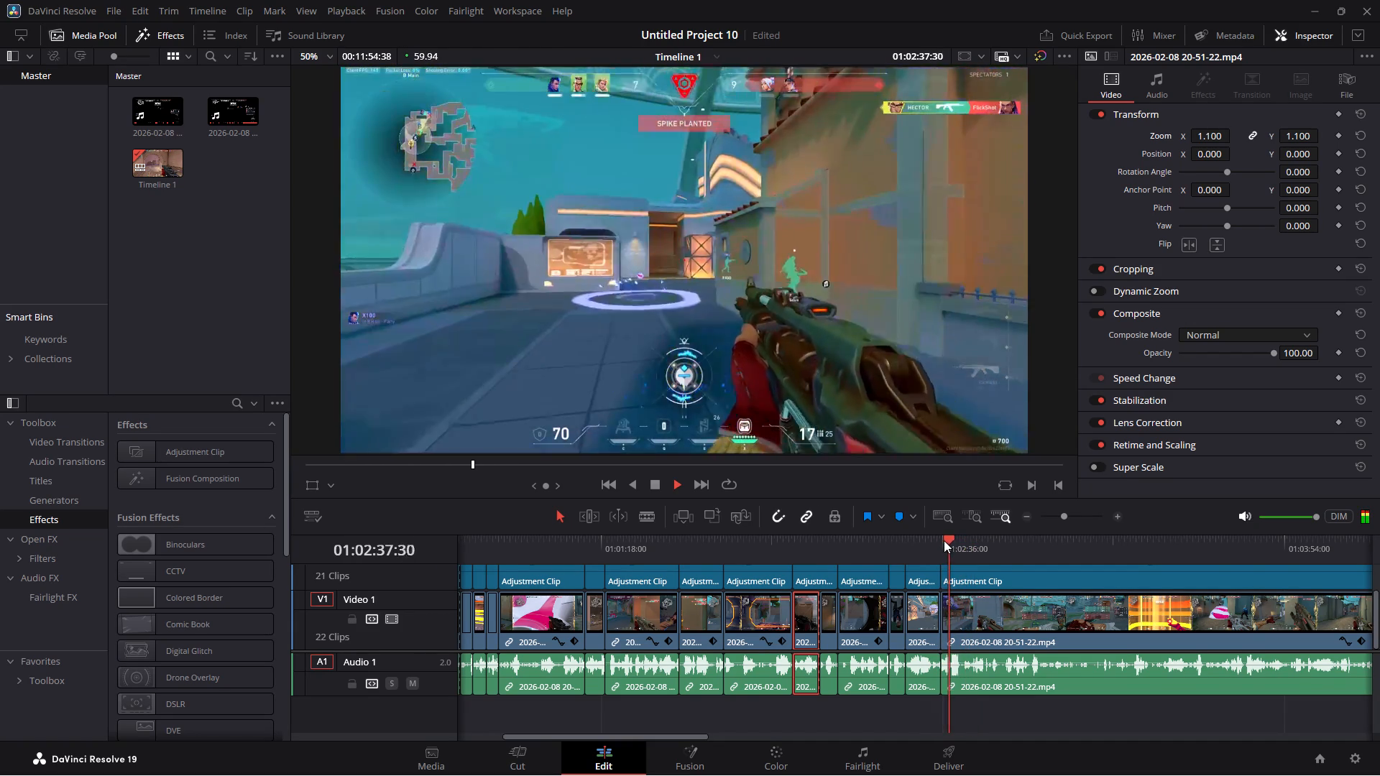
key("space")
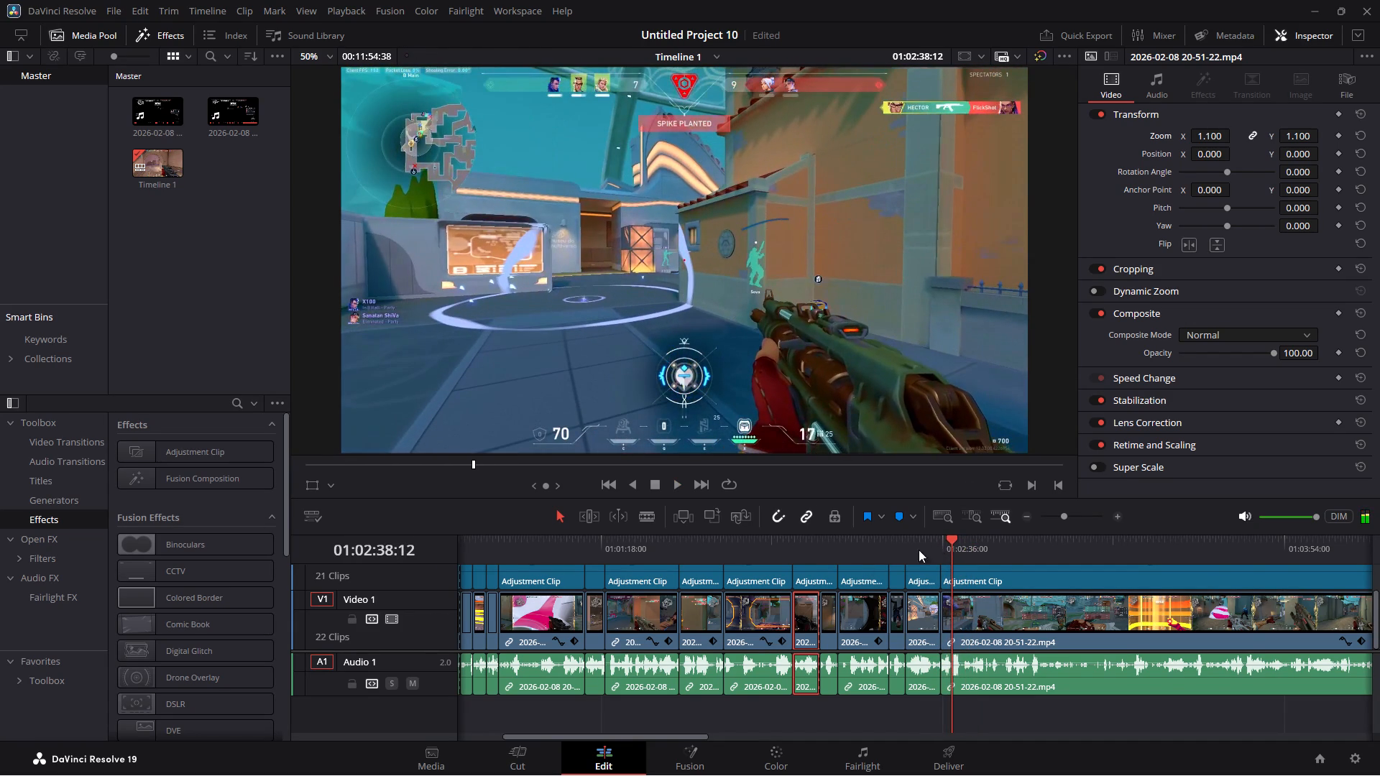
left_click(513, 753)
left_click(44, 448)
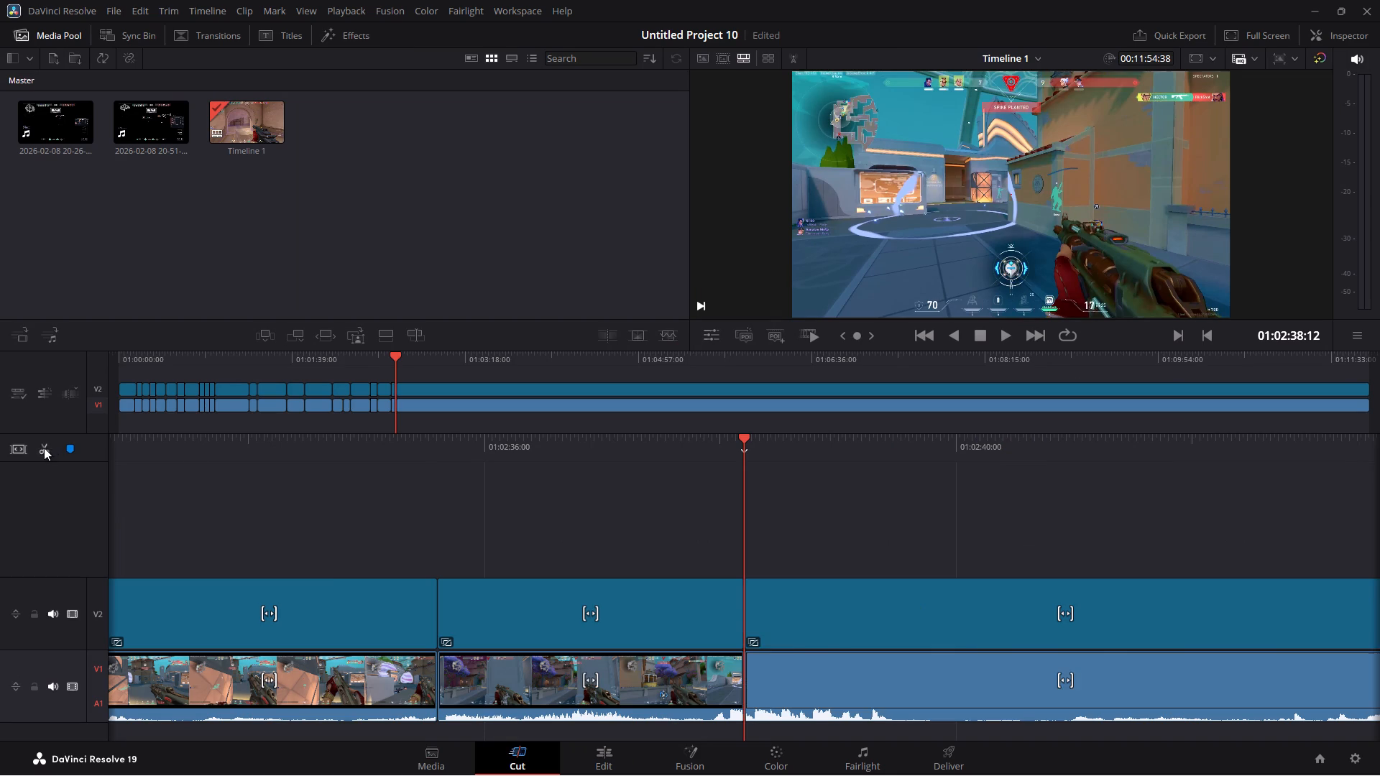
Split both clips inside the pink smoke at 01:02:49:34 and ripple-delete the section back to the cut at 01:02:38:12.
key("space")
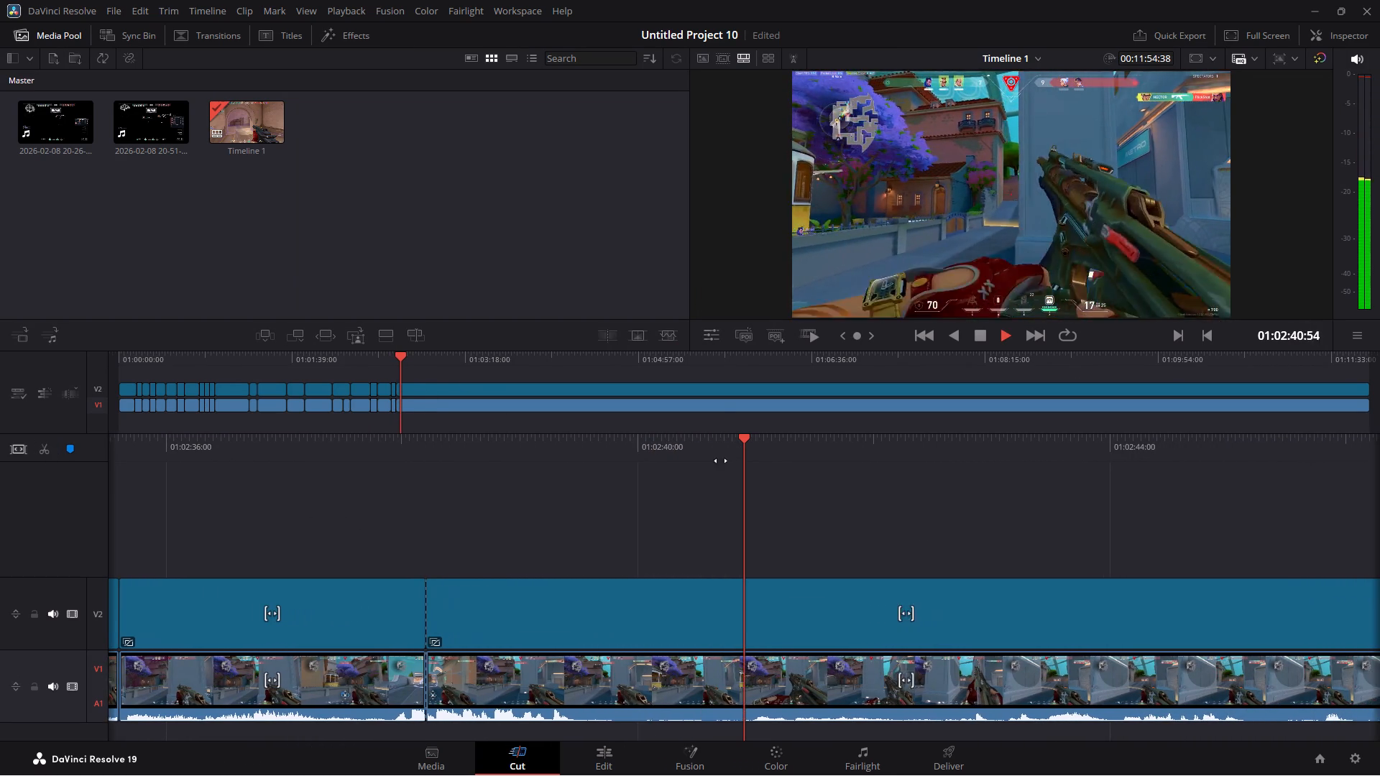
left_click_drag(940, 441, 423, 473)
left_click_drag(1090, 449, 400, 450)
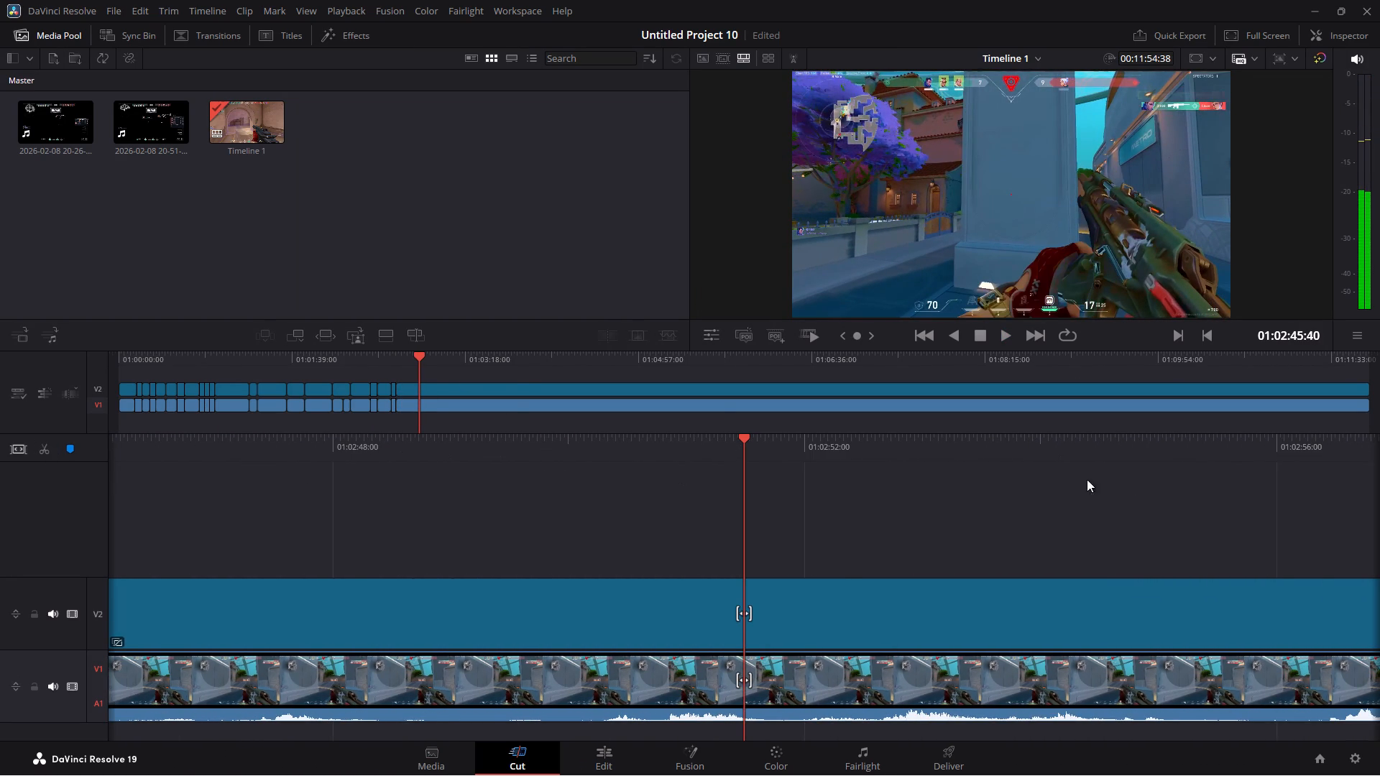
key("space")
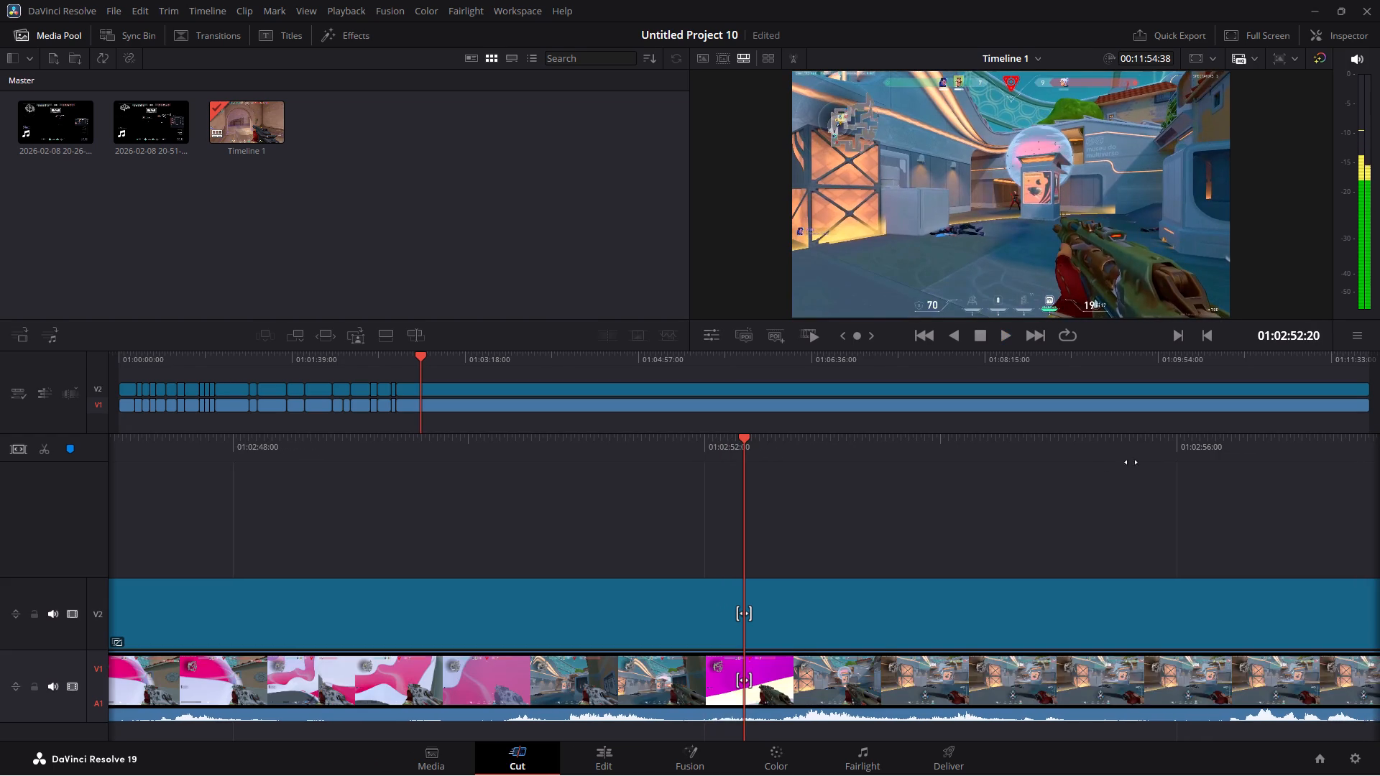
left_click_drag(1041, 453, 1300, 428)
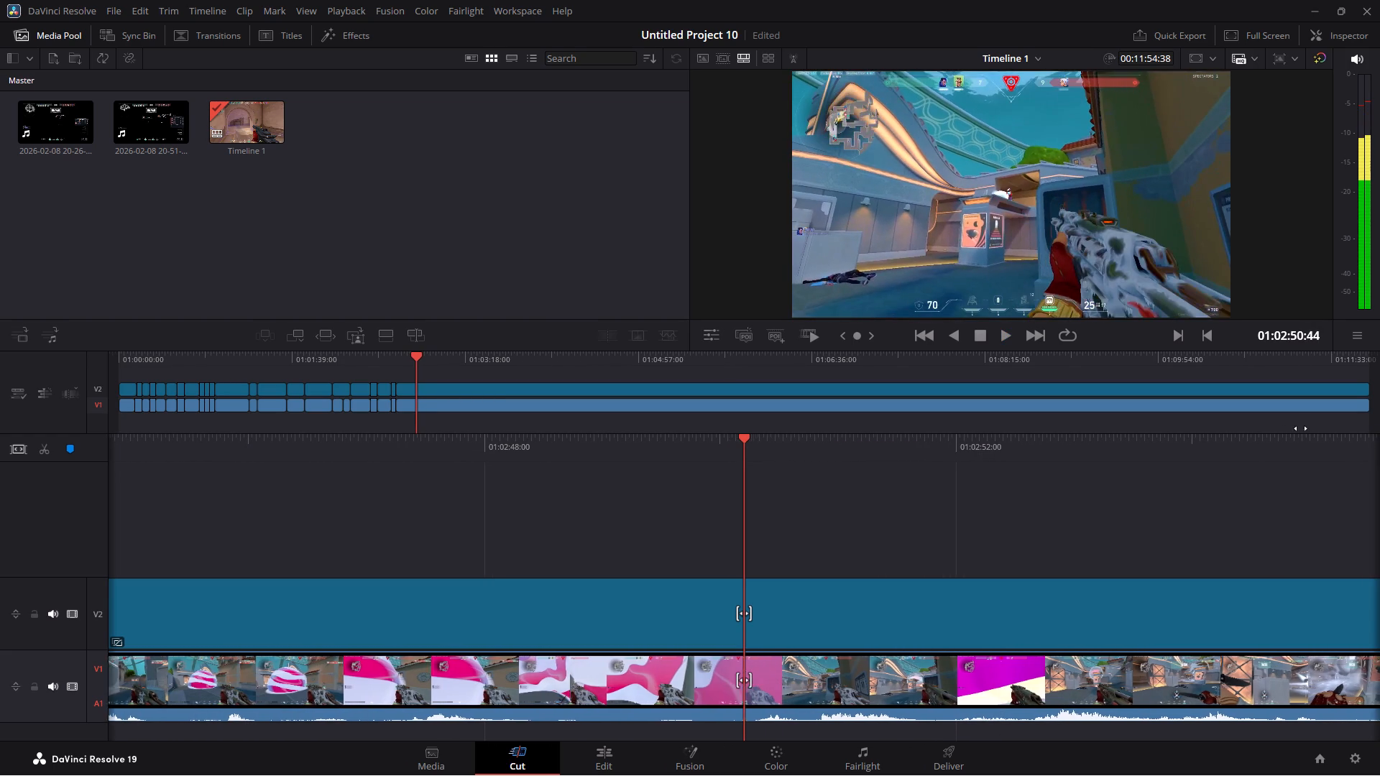
left_click_drag(1300, 428, 1320, 423)
left_click_drag(975, 463, 1035, 453)
left_click_drag(962, 434, 962, 434)
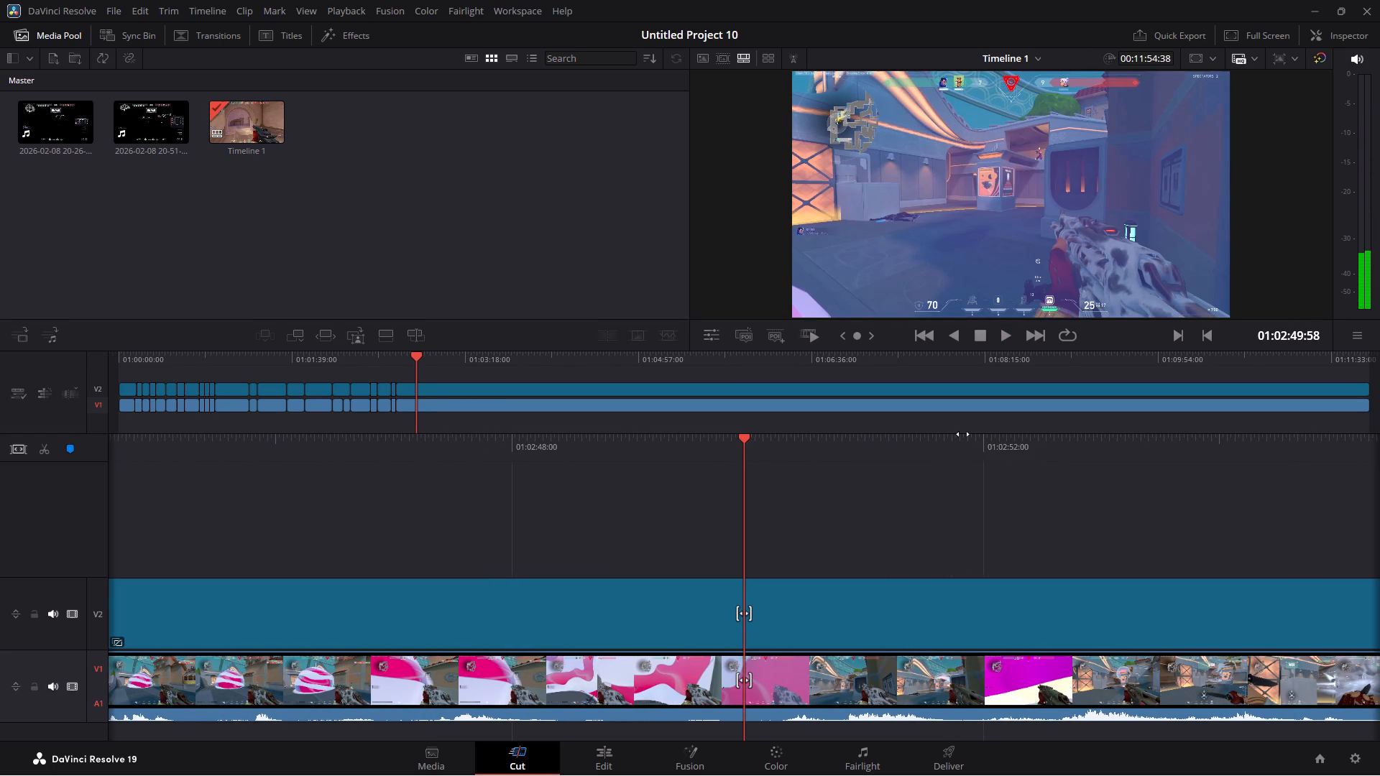
left_click_drag(962, 434, 975, 434)
left_click_drag(972, 440, 1006, 438)
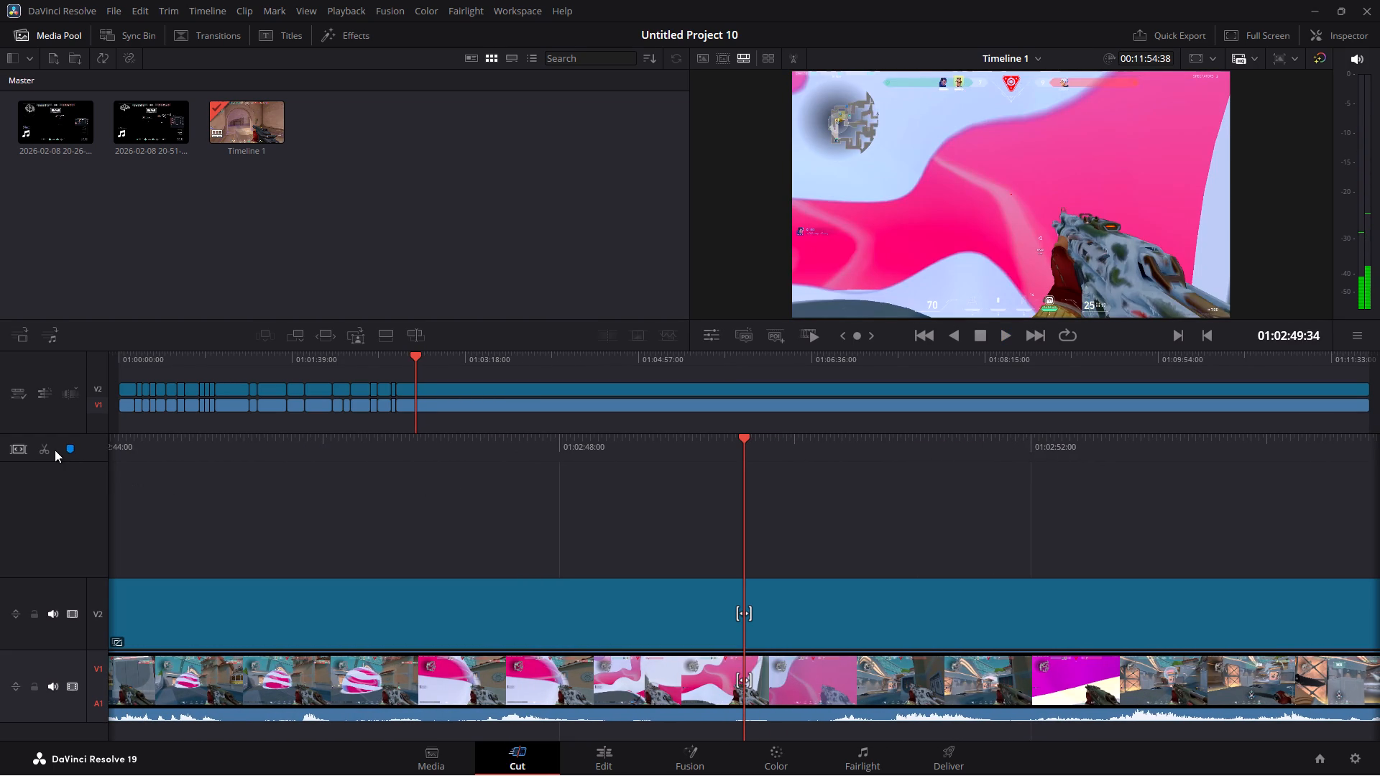
left_click(50, 450)
left_click_drag(402, 425, 403, 380)
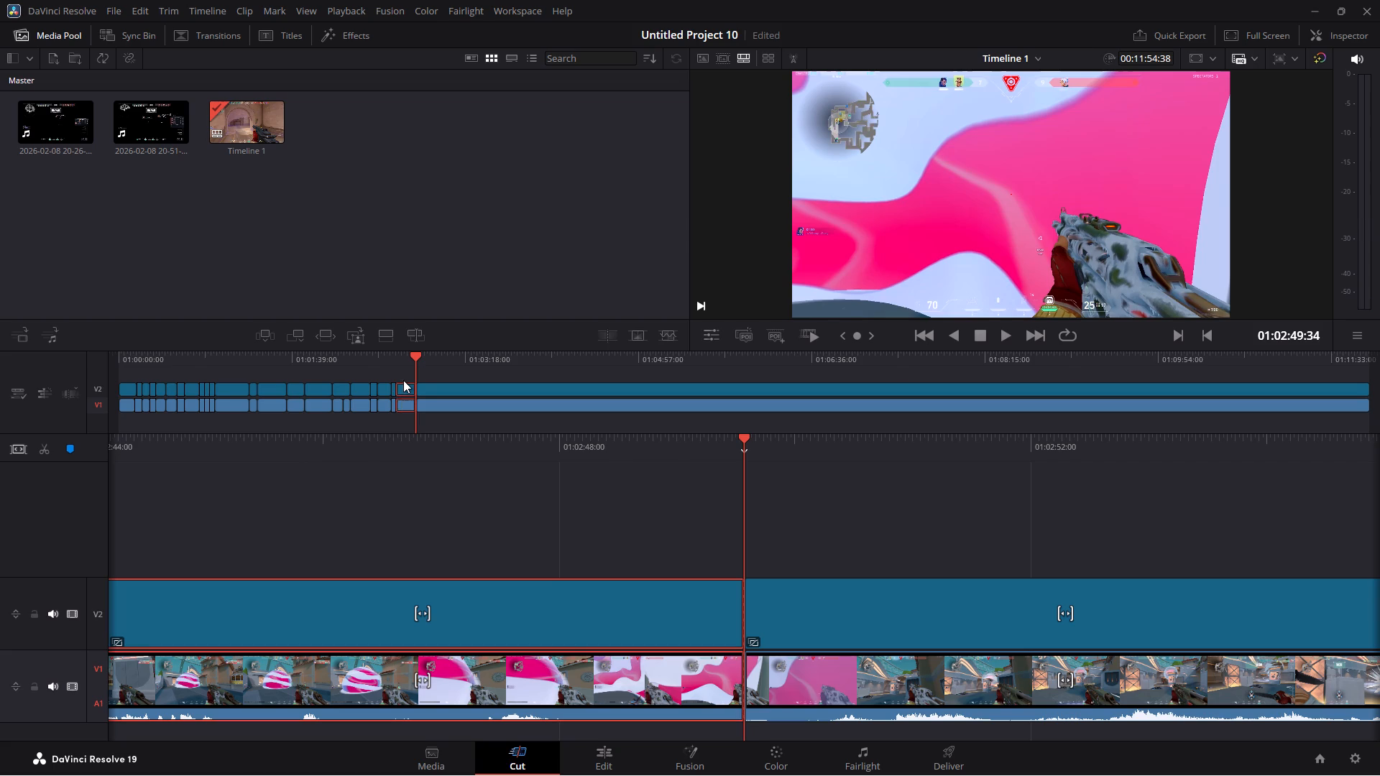
key("BackSpace")
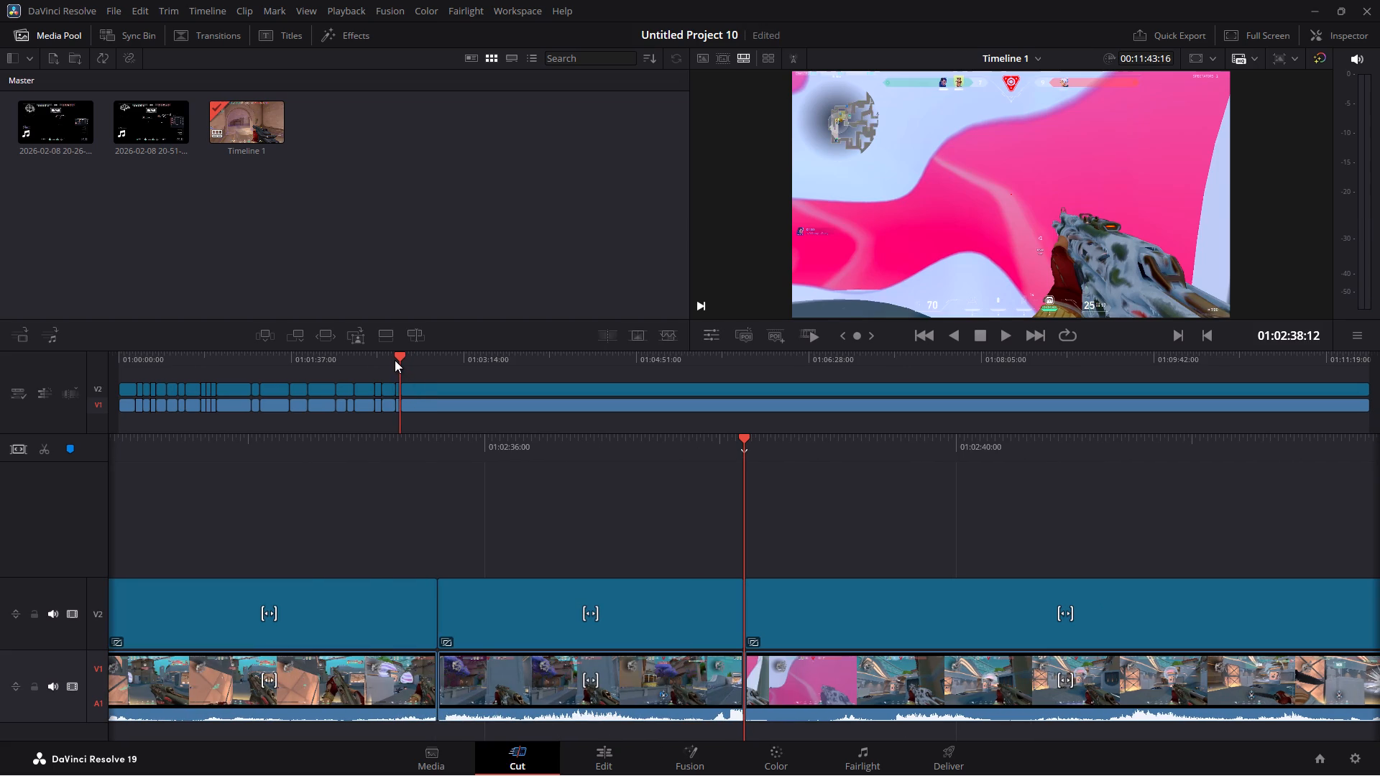
Play back the footage on the Edit page across the new join at 01:02:38:12 and on past the round win.
left_click(395, 360)
left_click(395, 356)
left_click(396, 356)
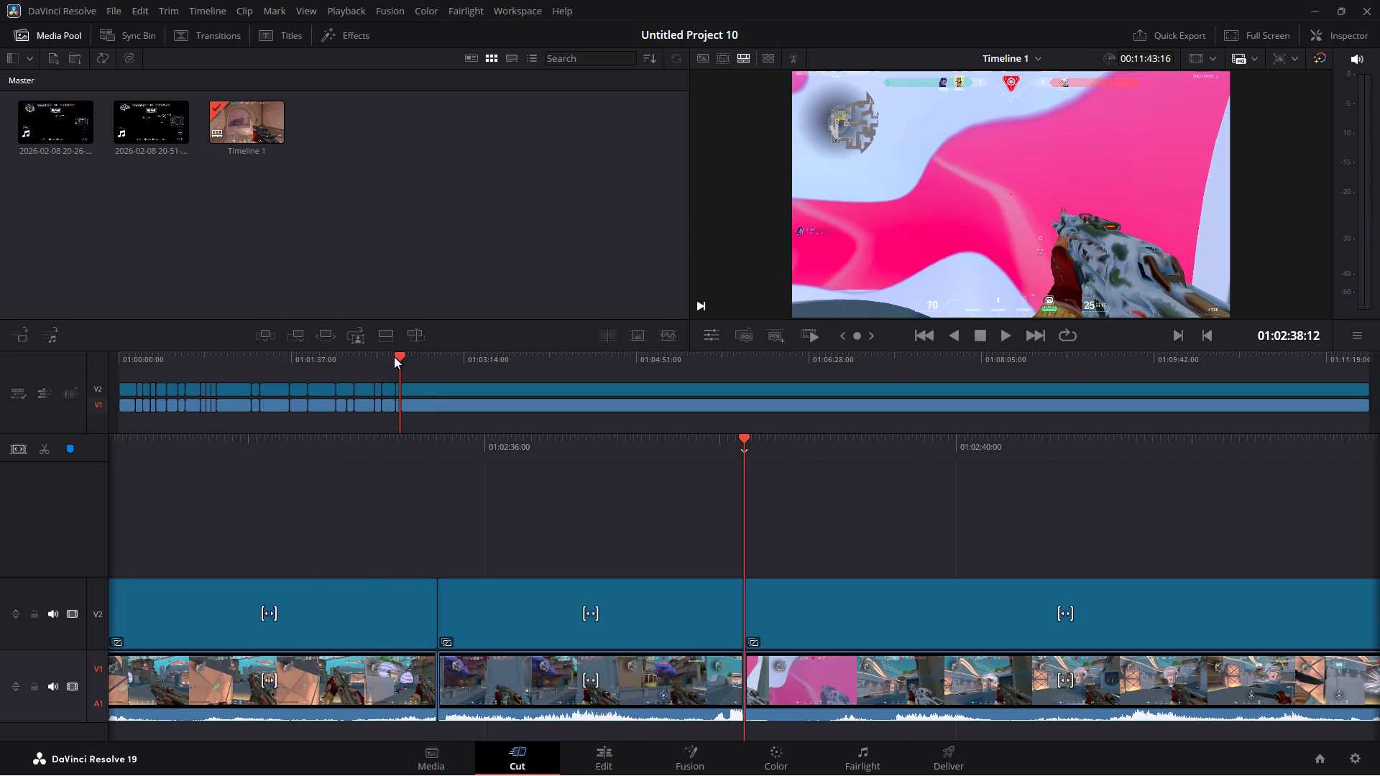
left_click(392, 355)
left_click(609, 754)
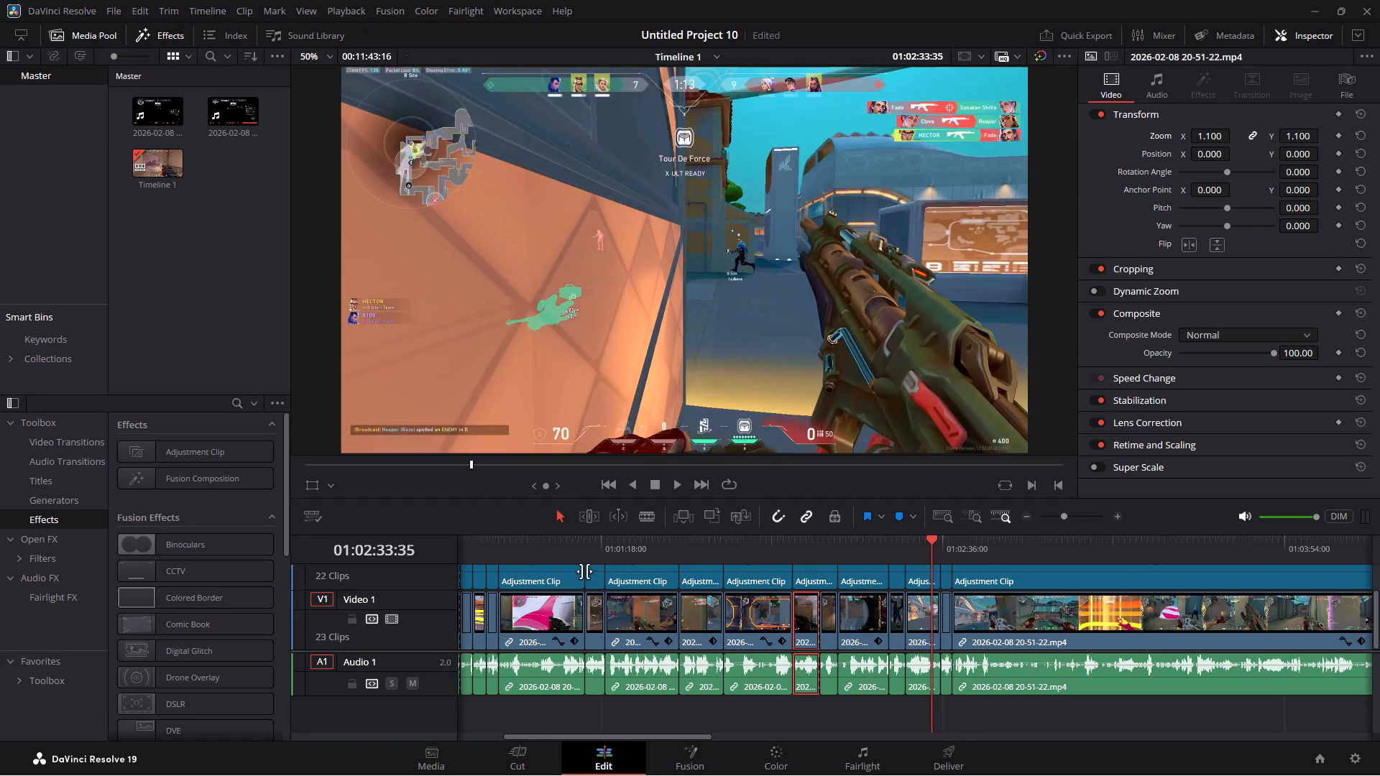
key("space")
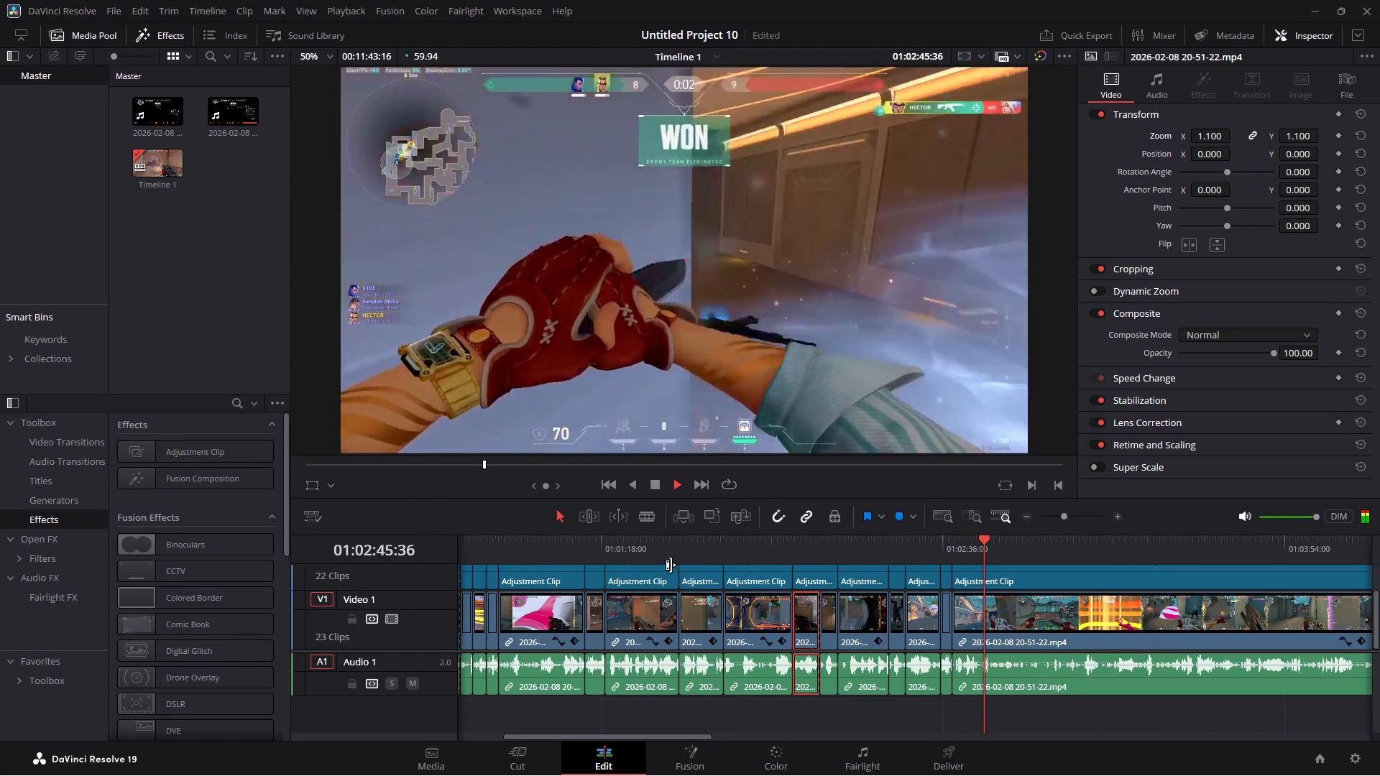
key("space")
Find the end of the round-winning moment and split the gameplay and adjustment clips at 01:02:42:43 on the Cut page.
left_click_drag(1016, 540, 1024, 540)
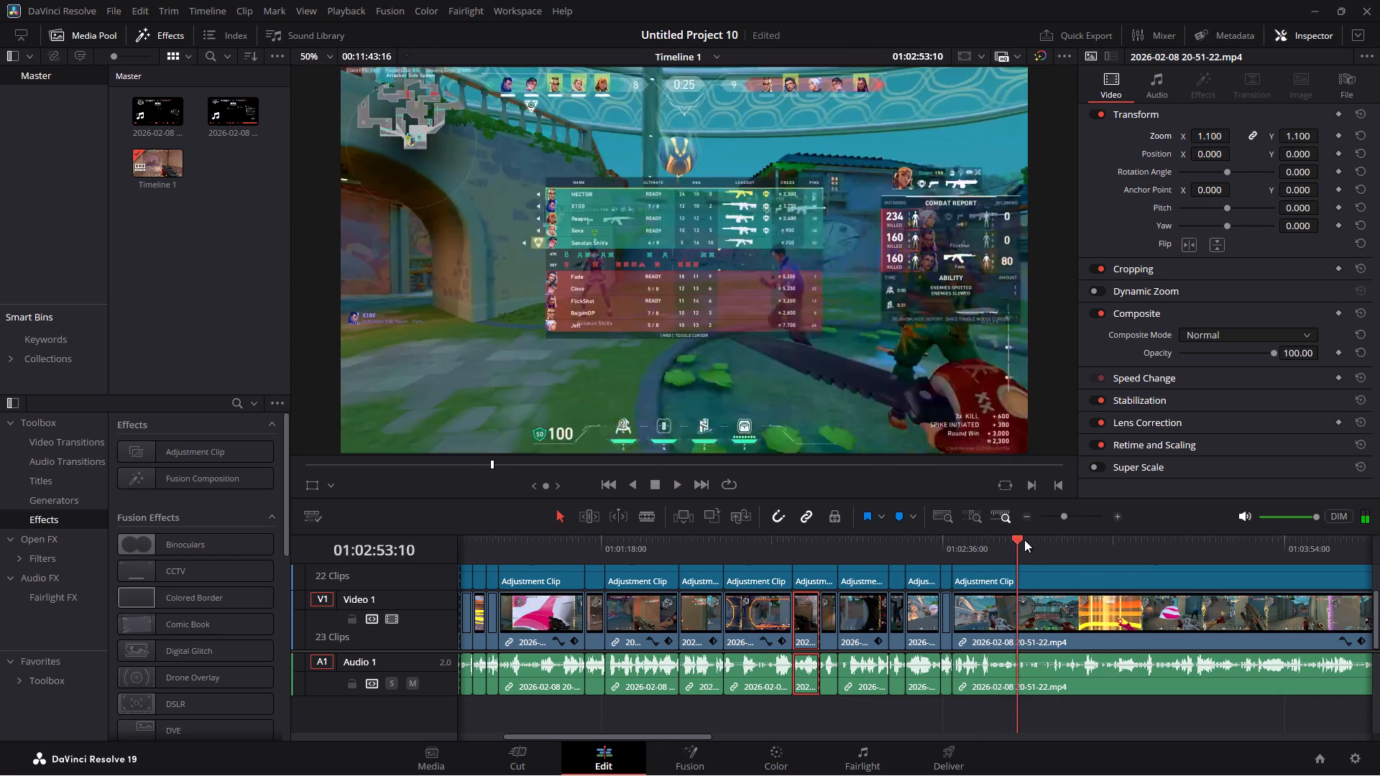
left_click_drag(1024, 540, 974, 545)
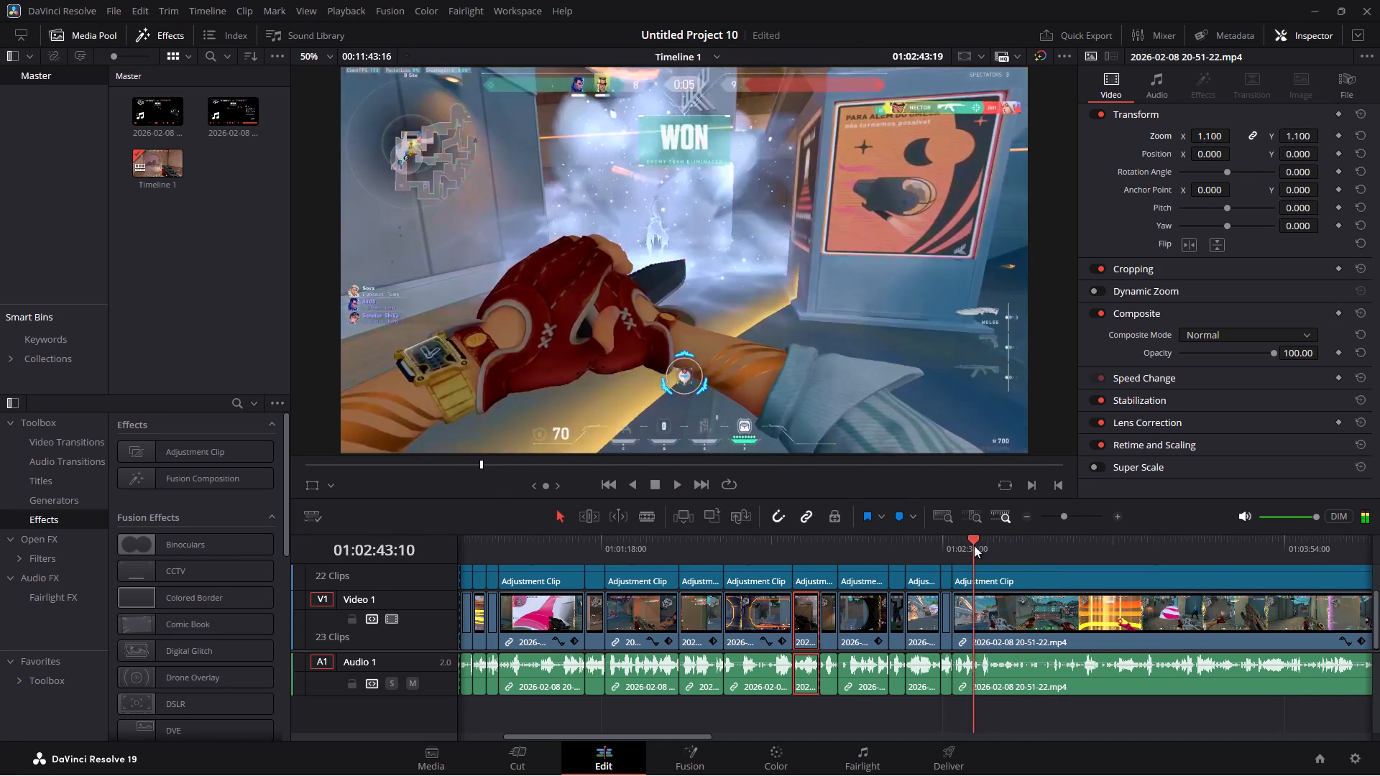
left_click_drag(974, 545, 970, 547)
key("space")
key("space")
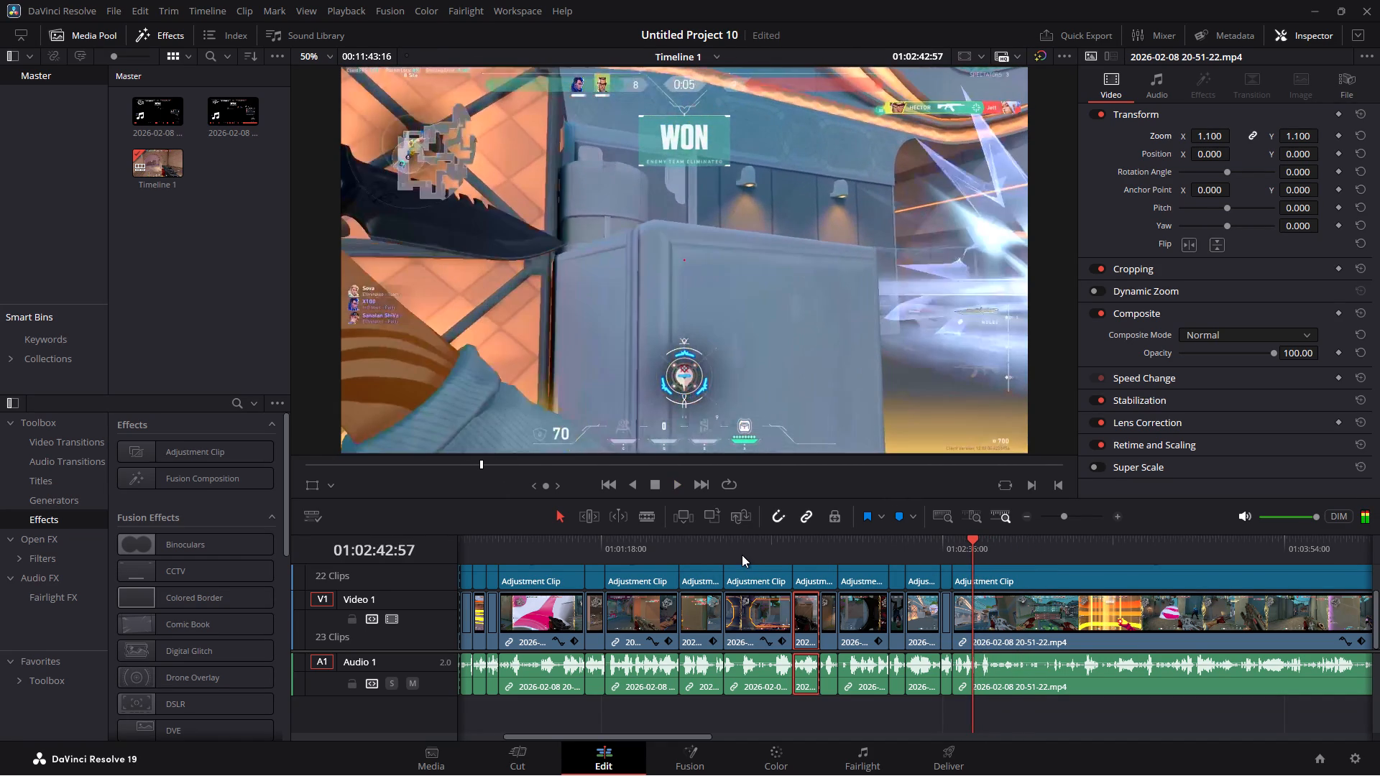
left_click(963, 539)
key("space")
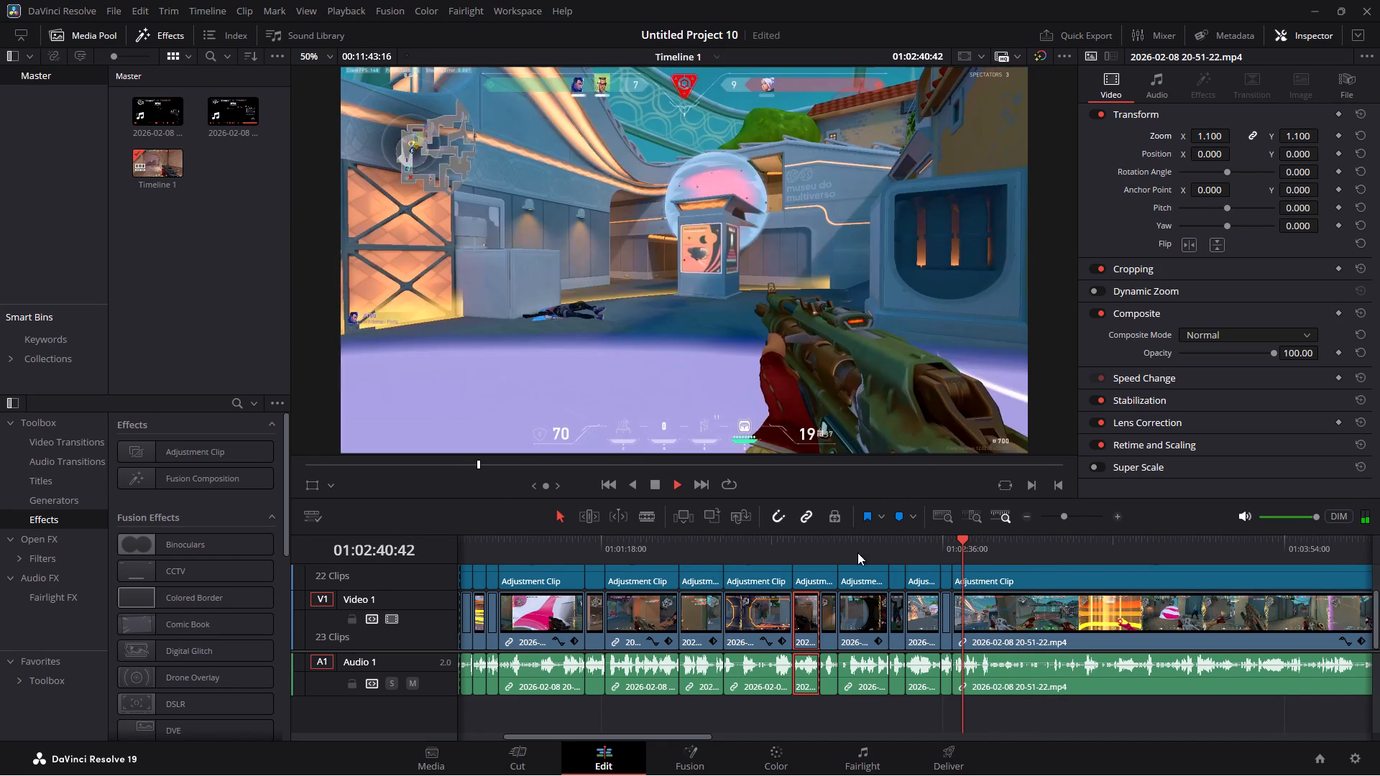
key("space")
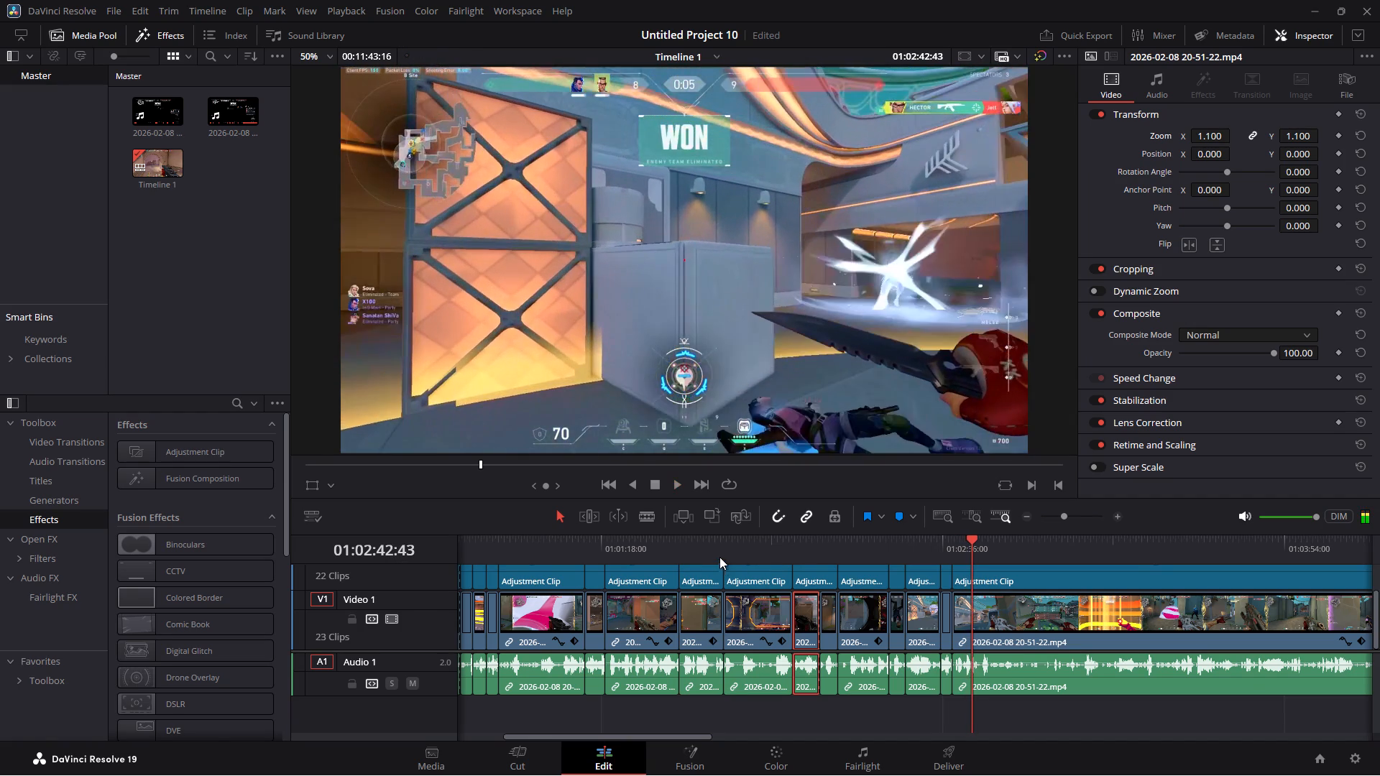
left_click(518, 747)
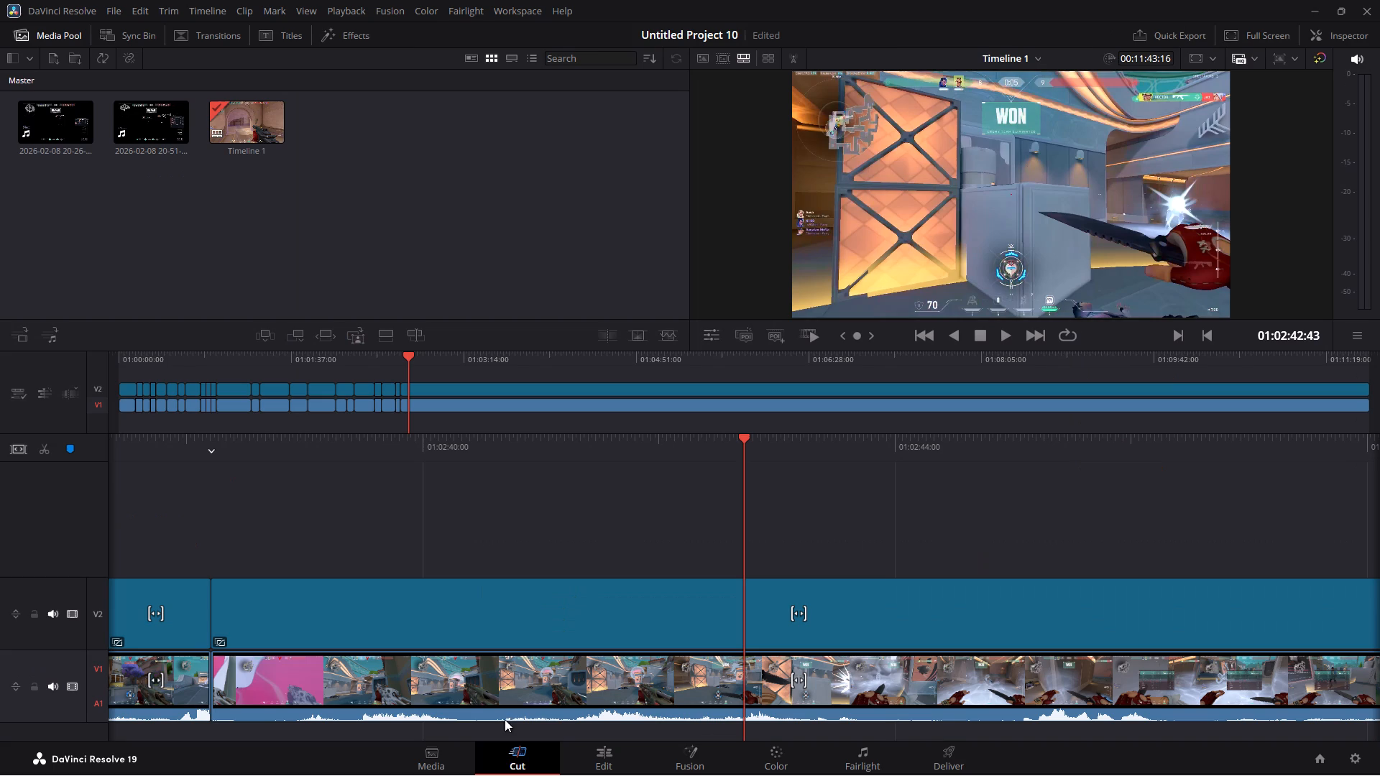
left_click(45, 442)
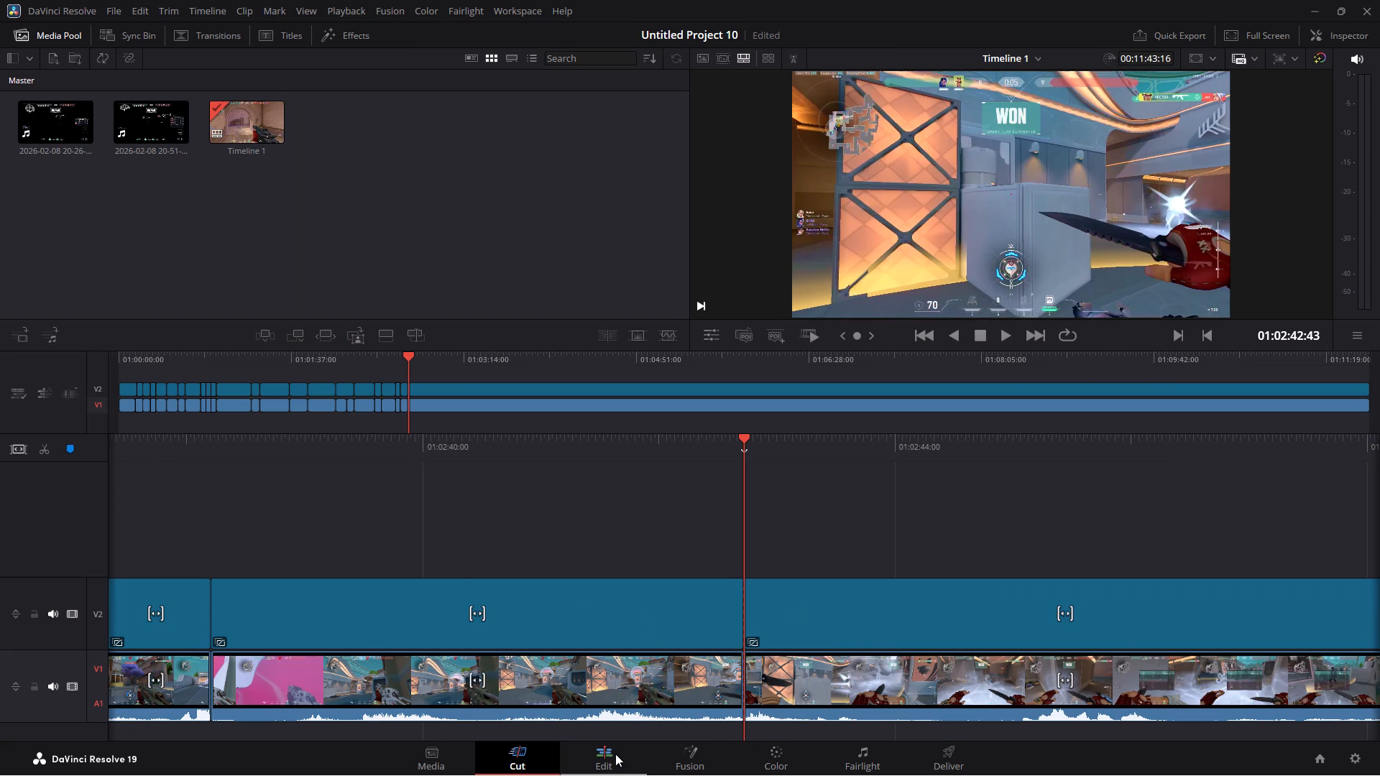
On the Edit page, skim past the buy phase after the 01:02:42:43 split and watch the following round to about 01:04:08.
left_click(615, 754)
key("space")
left_click(987, 538)
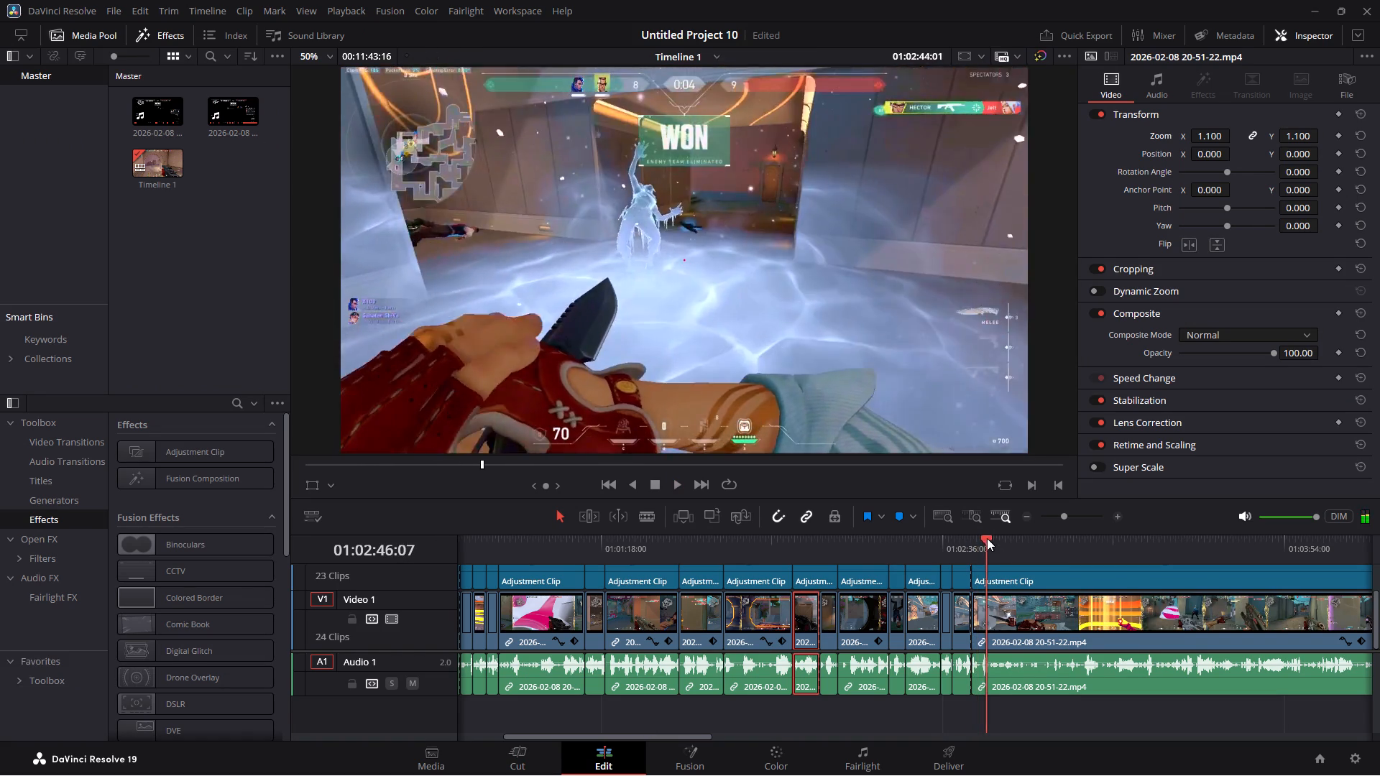
left_click(998, 540)
left_click(1013, 540)
left_click(1023, 541)
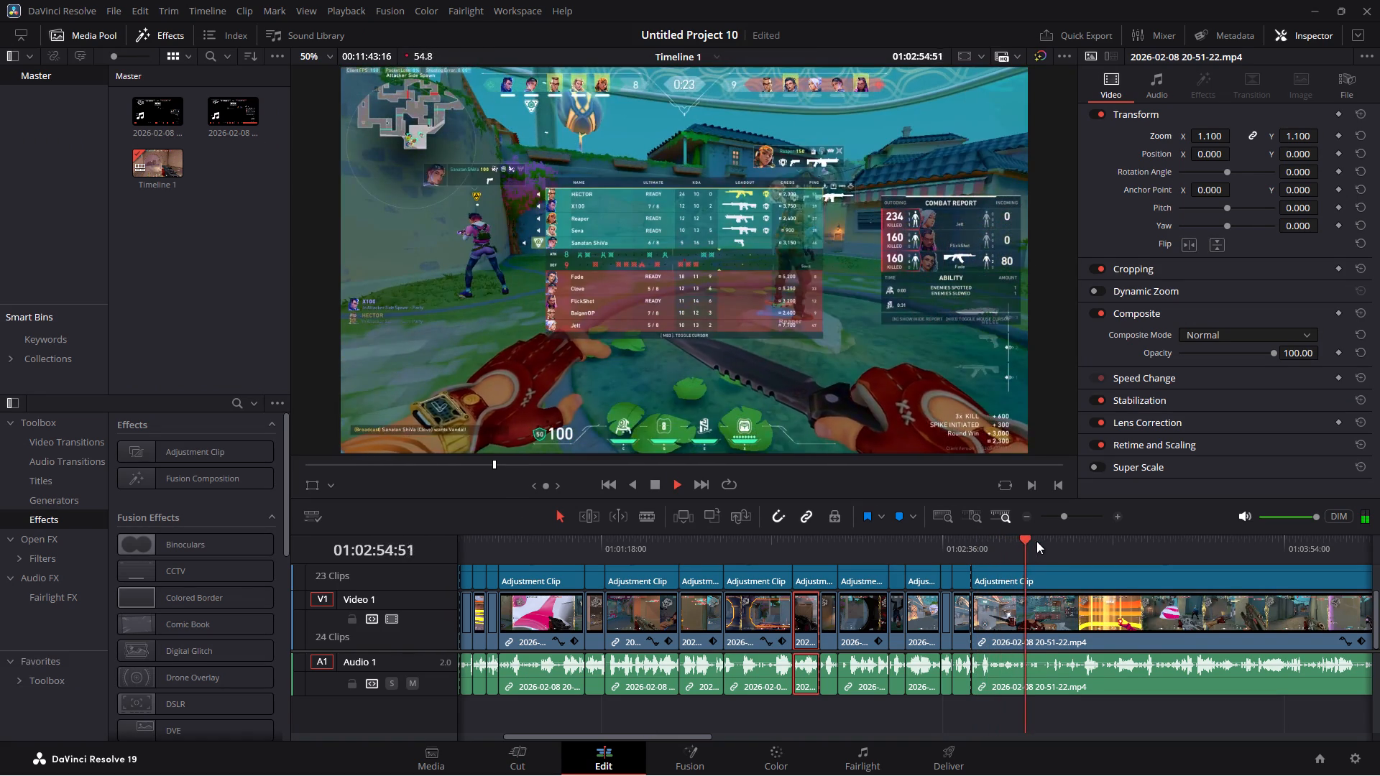
left_click(1039, 541)
left_click(1059, 541)
left_click(1098, 540)
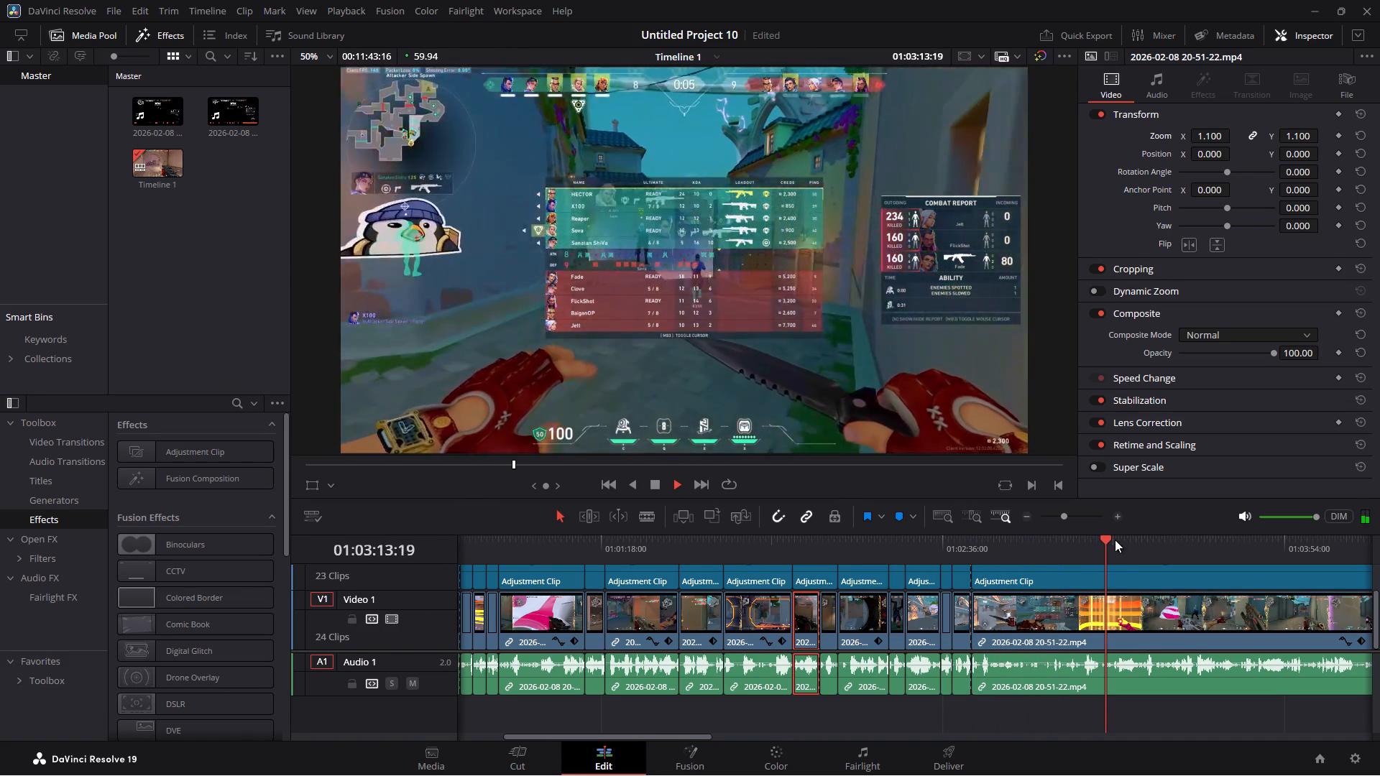
left_click(1121, 536)
left_click(1132, 538)
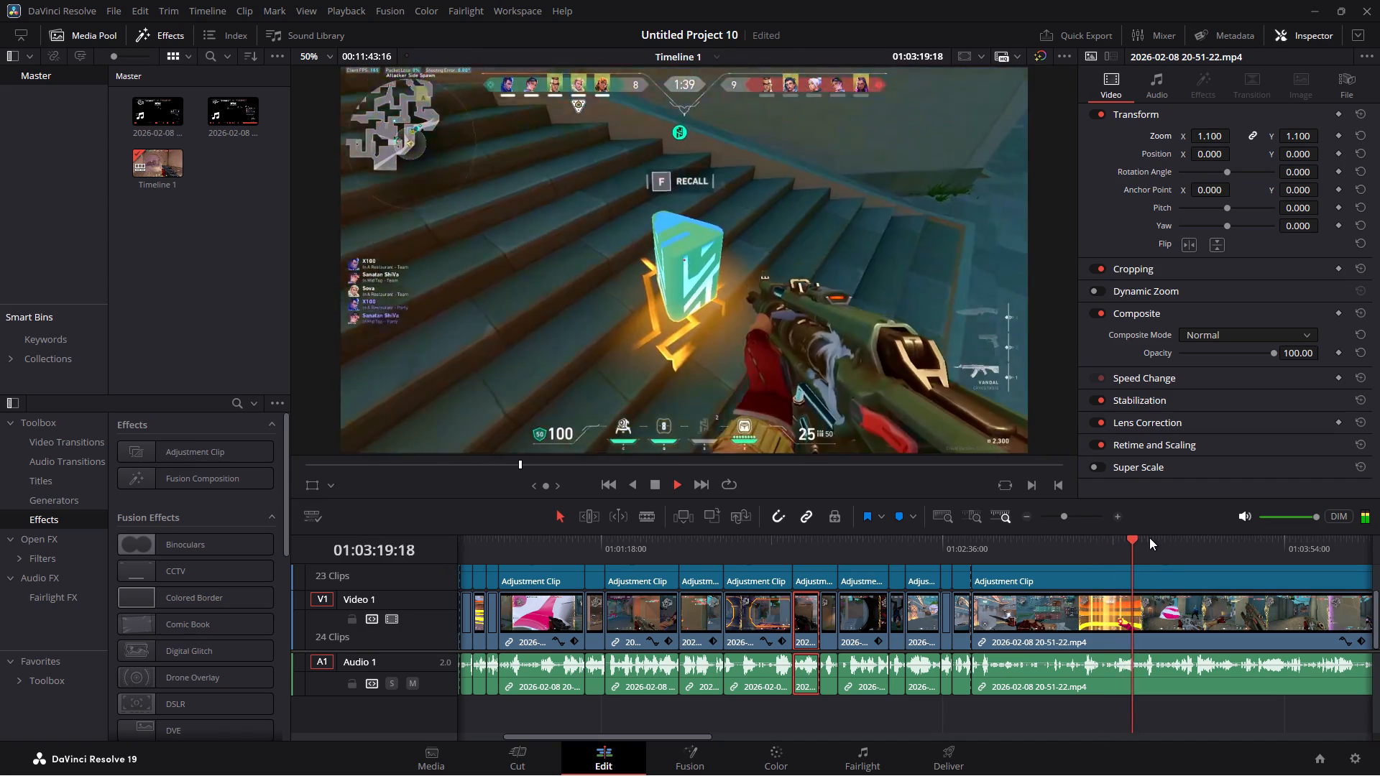
left_click(1149, 537)
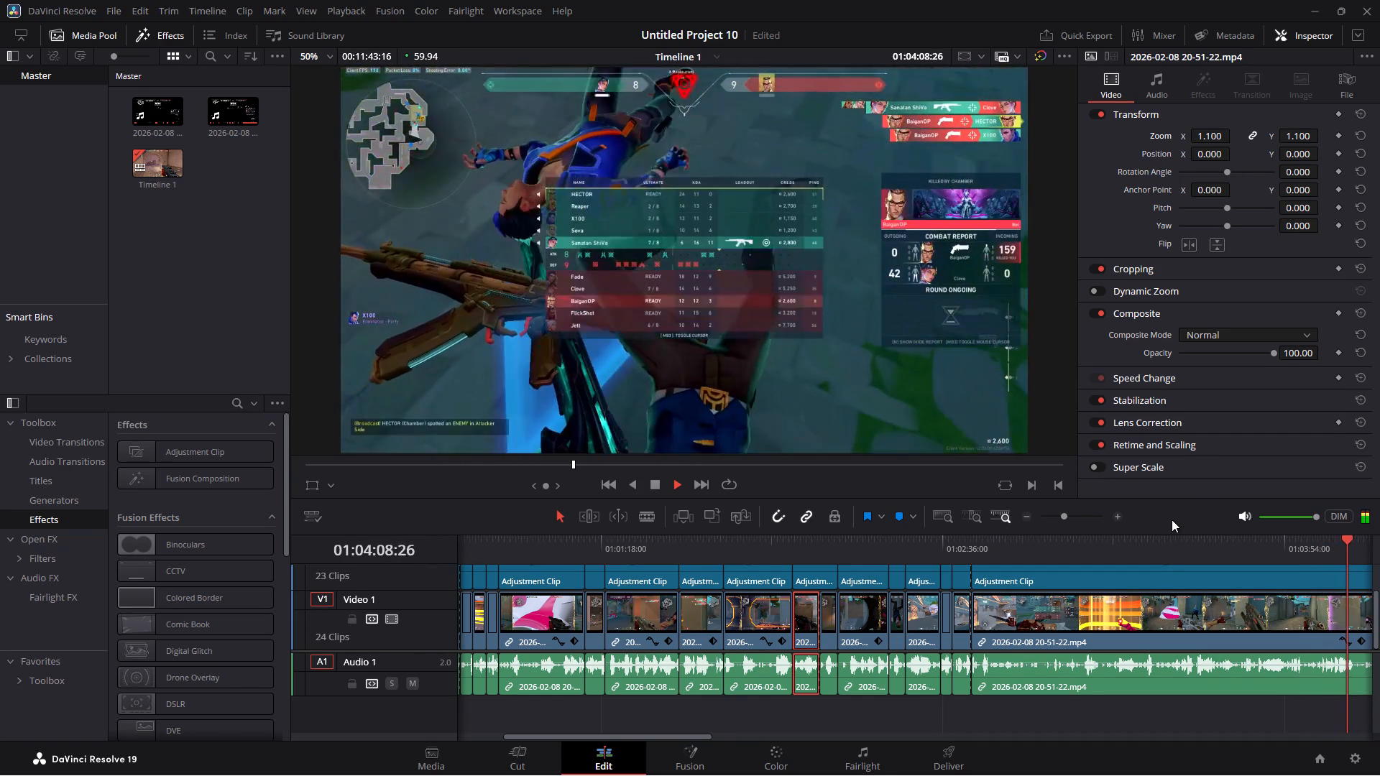
Skim the footage from about 01:04:10 through the next round and review the spike-site fight around 01:05:51 for usable action.
left_click_drag(676, 737, 677, 737)
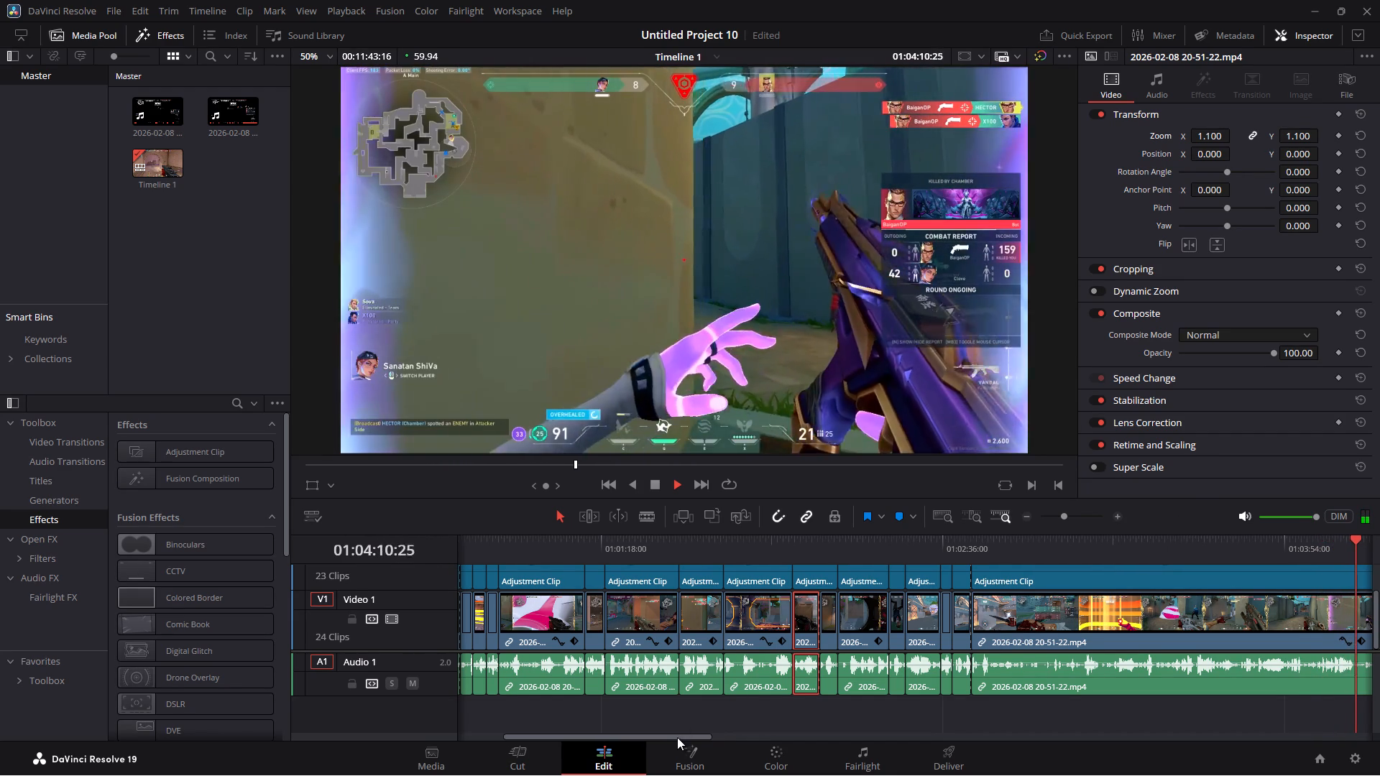
left_click_drag(677, 737, 829, 727)
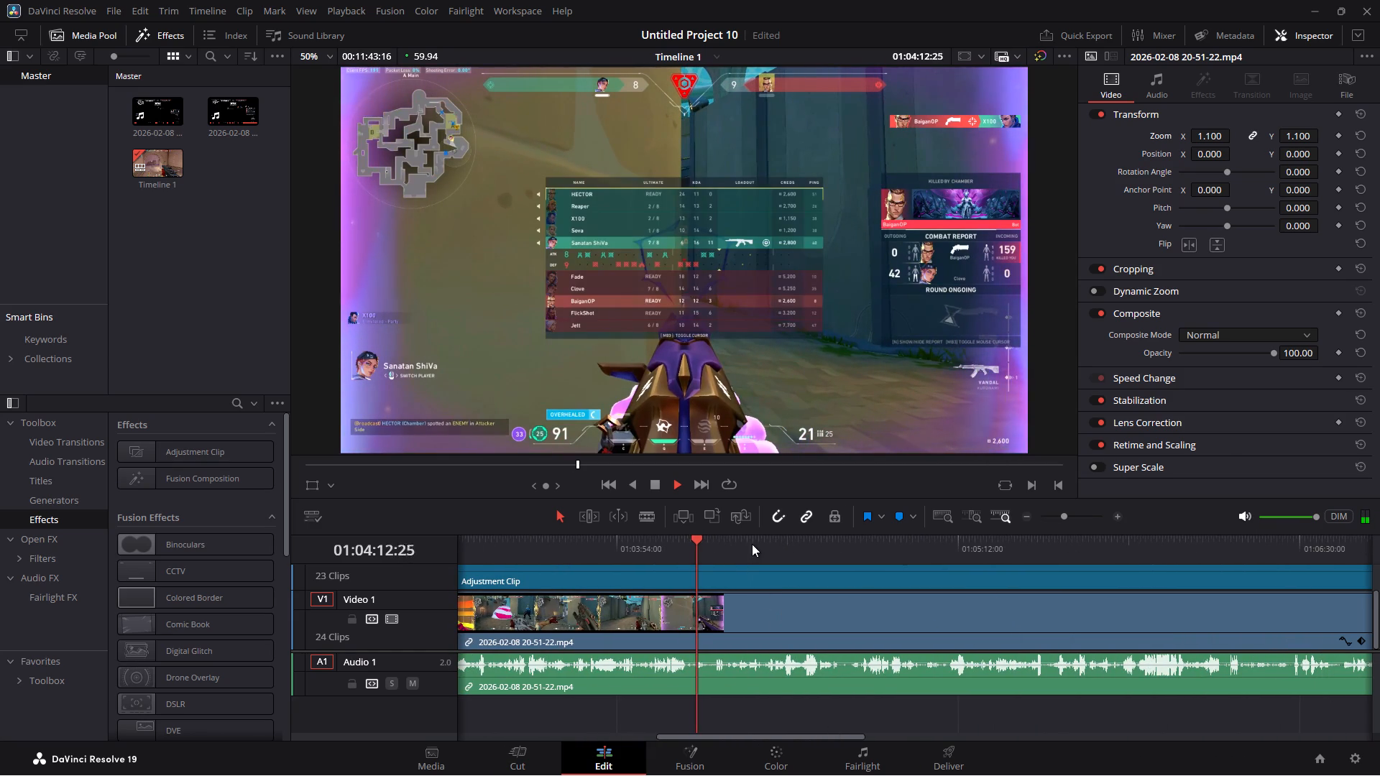
left_click(742, 540)
left_click(791, 537)
left_click(813, 537)
left_click(860, 548)
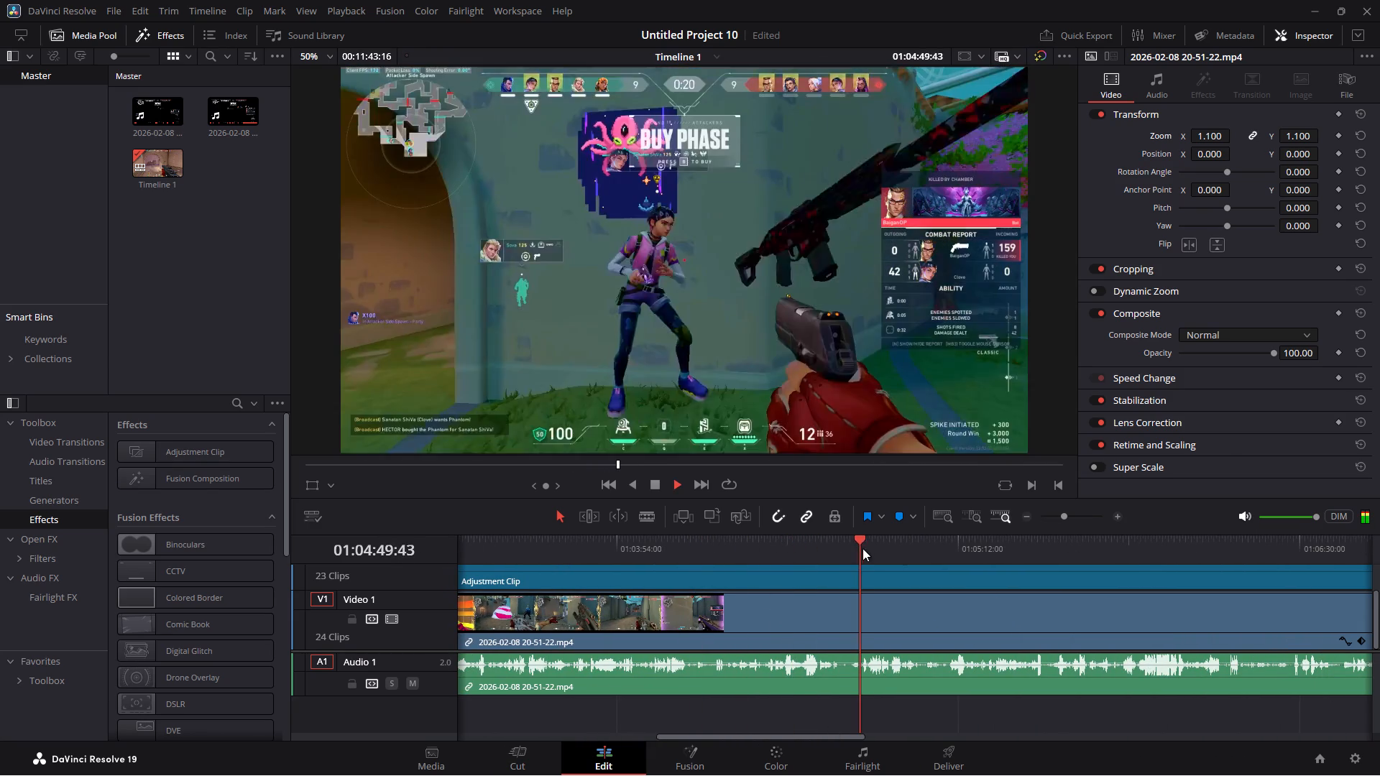
left_click(891, 543)
left_click(924, 546)
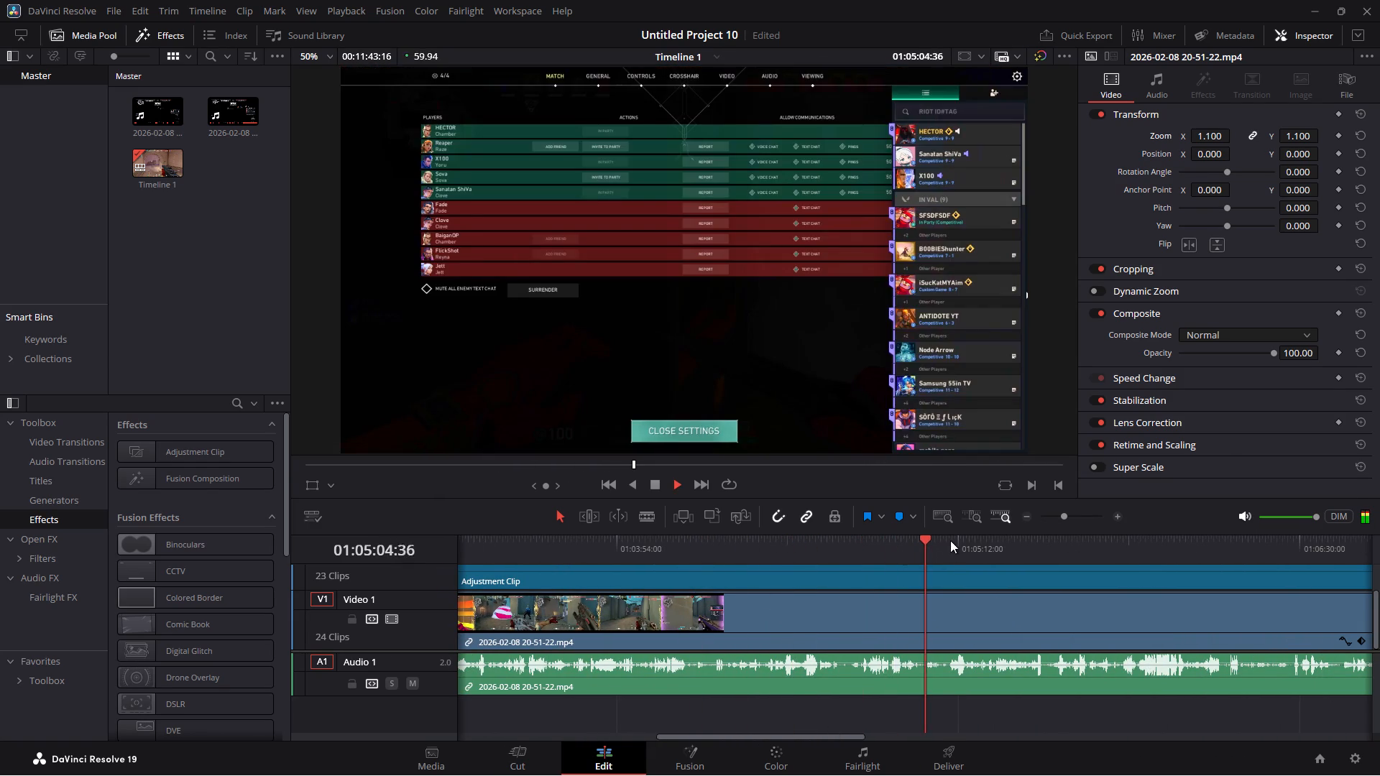
left_click(951, 540)
left_click(990, 539)
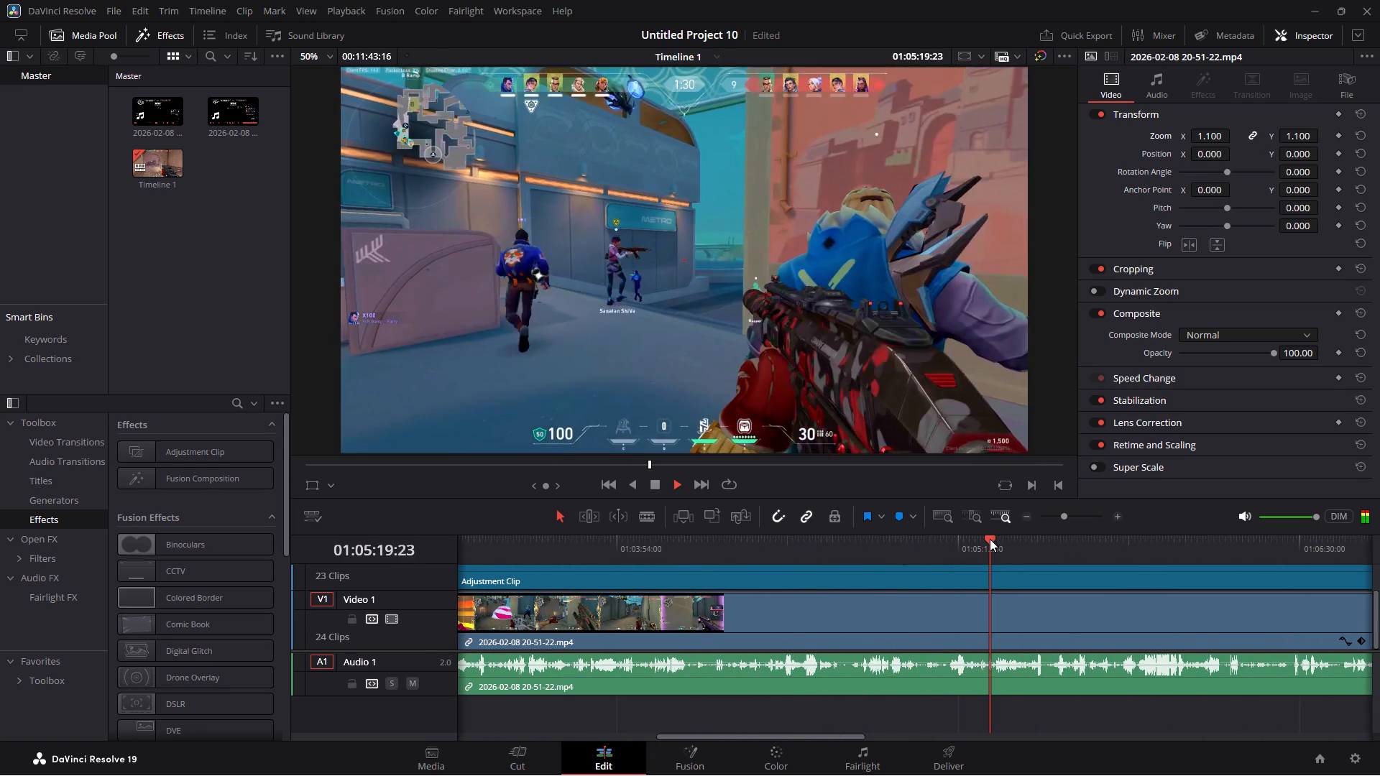
left_click(1031, 539)
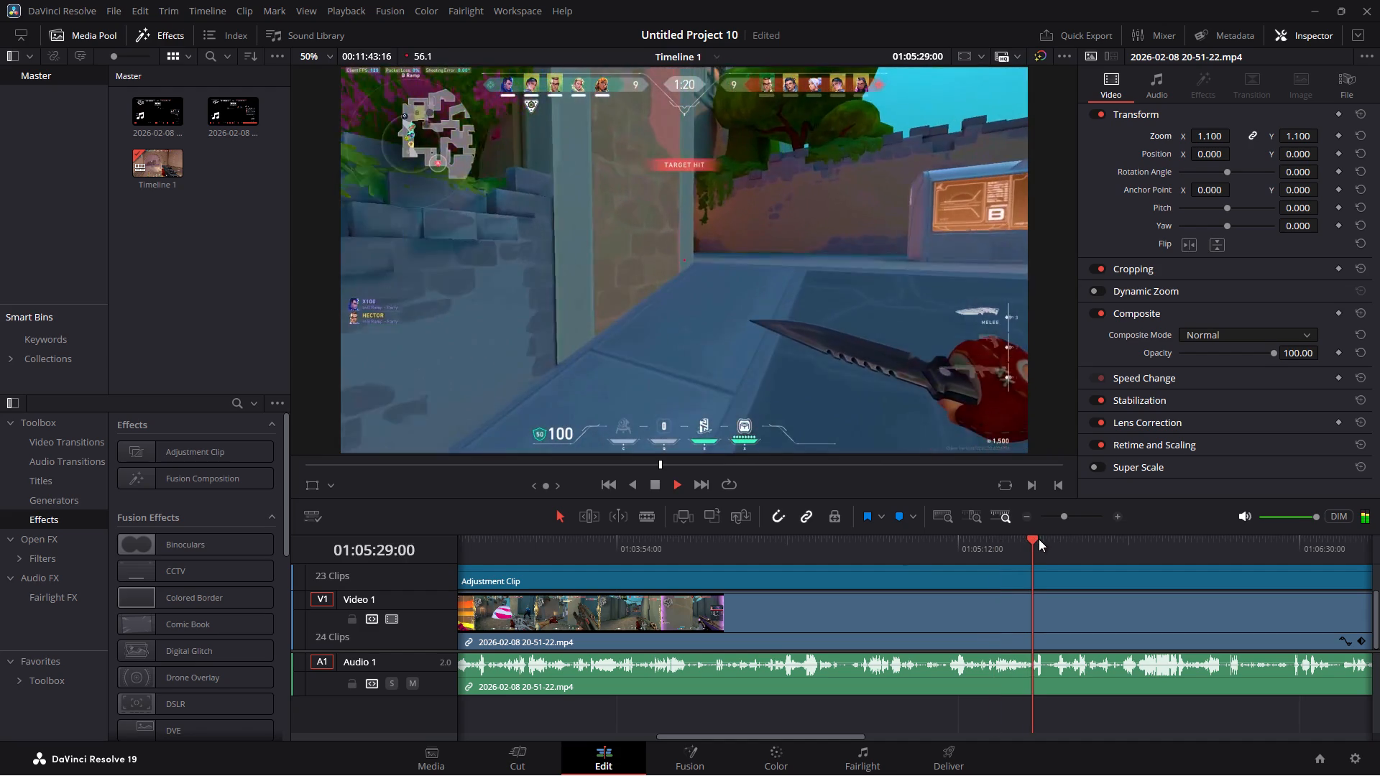
left_click(1049, 540)
left_click(1061, 540)
left_click(1076, 542)
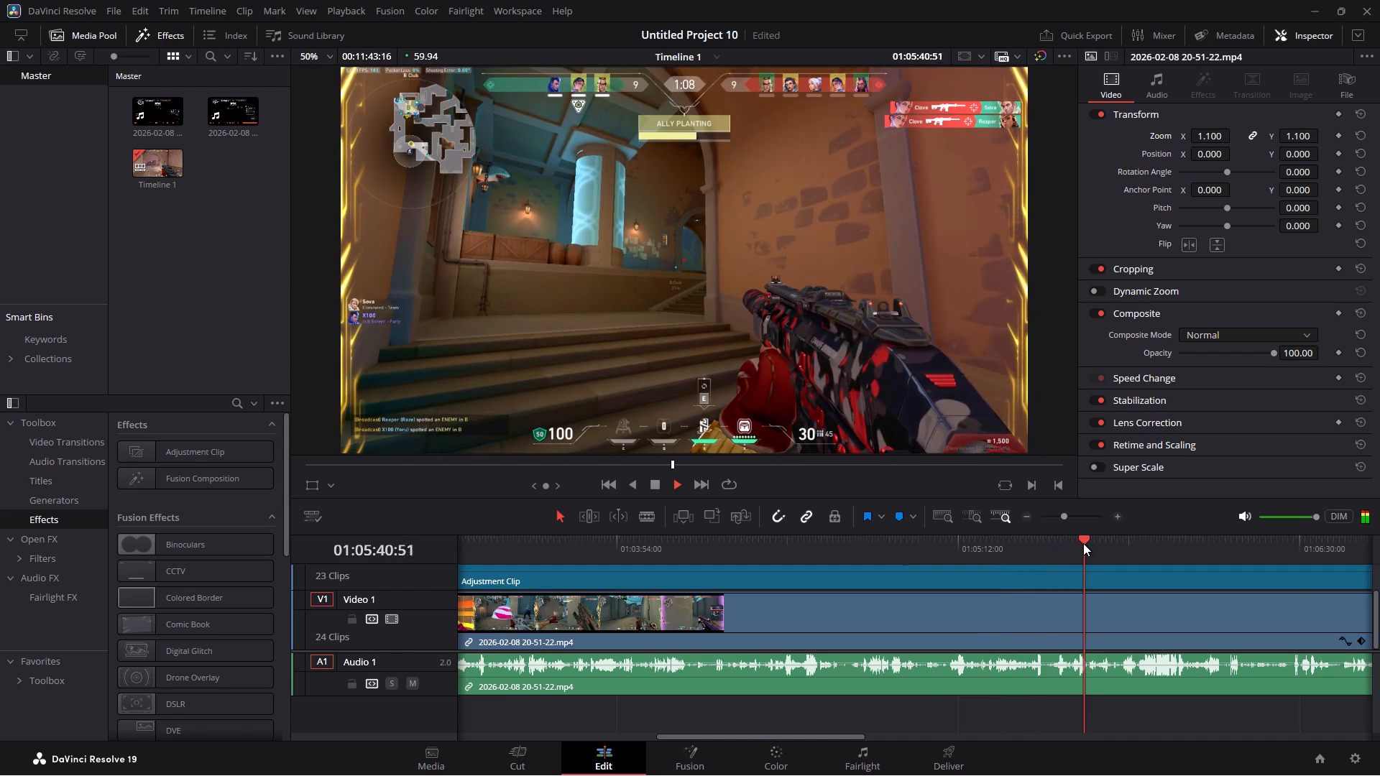
left_click(1091, 544)
left_click(1111, 543)
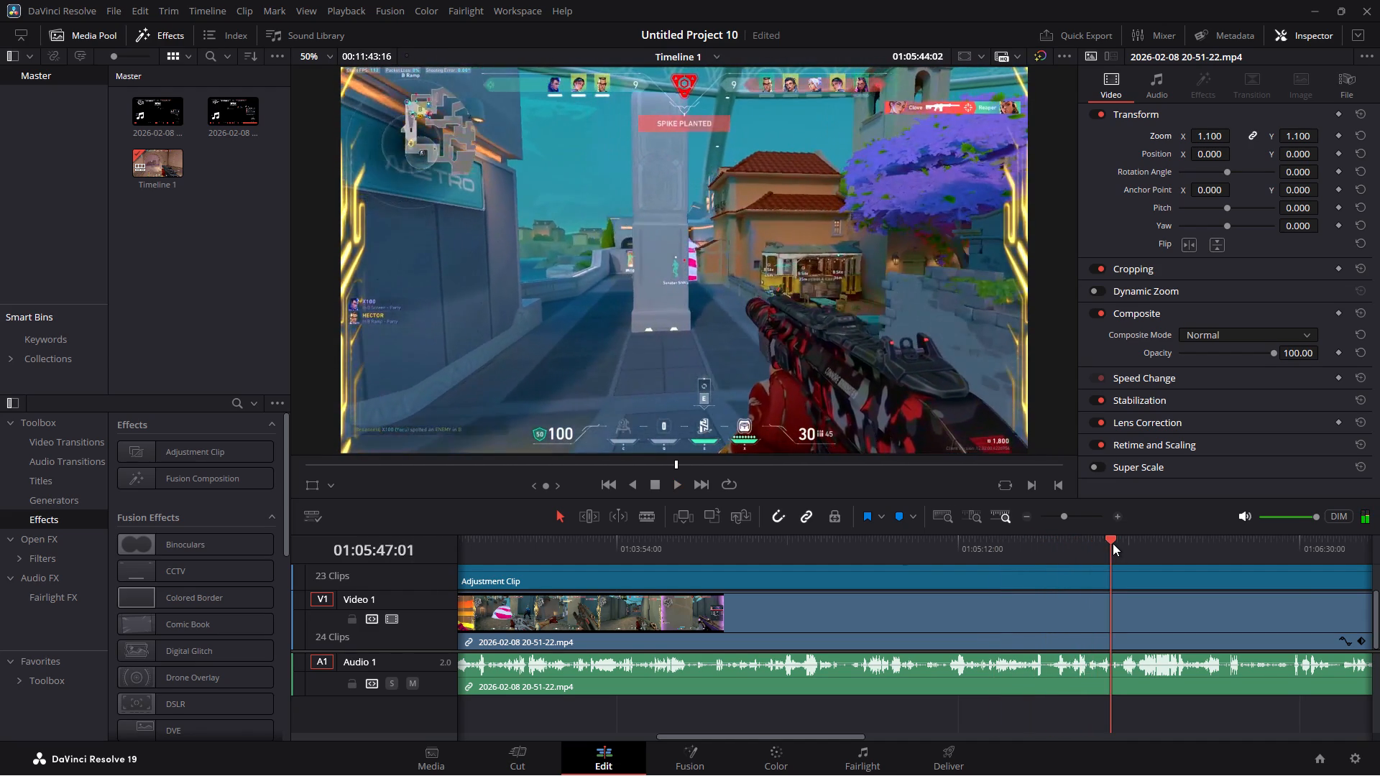
left_click(1126, 543)
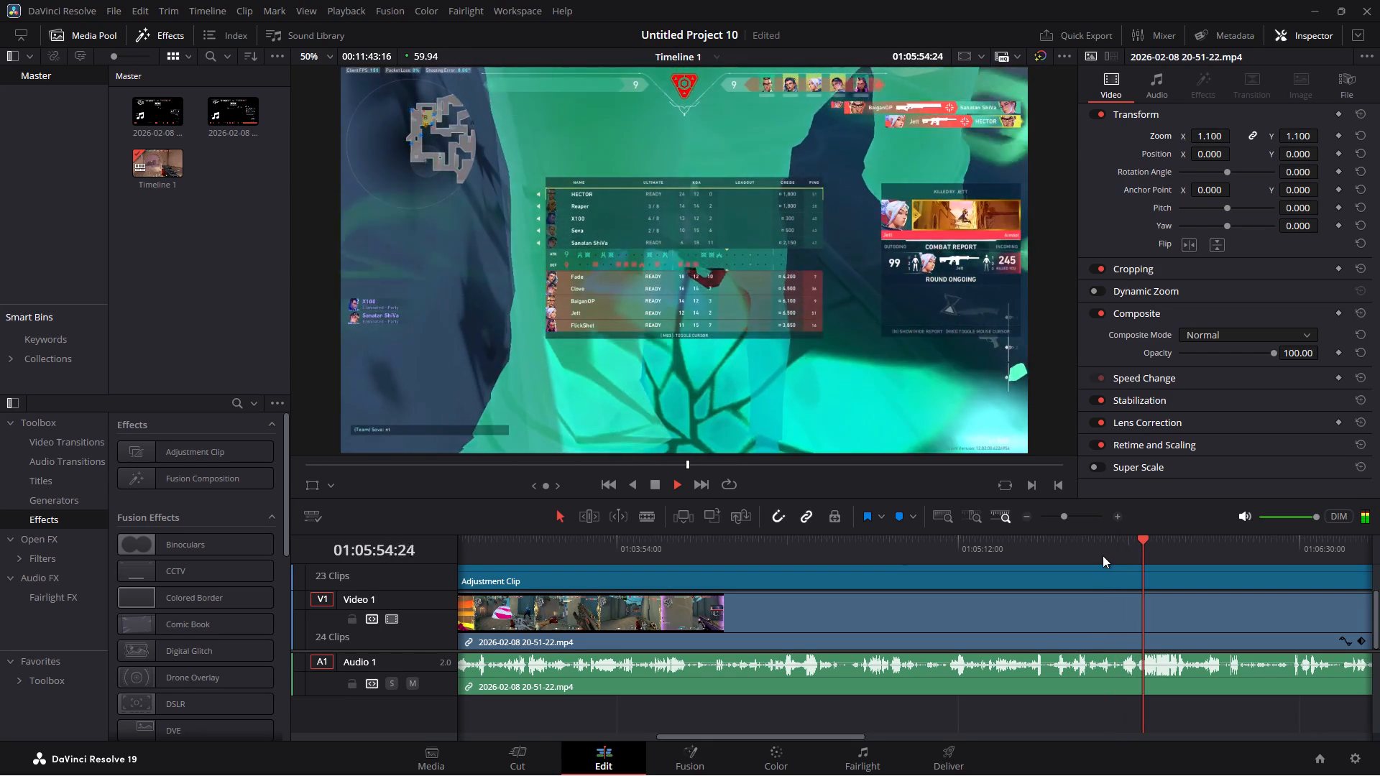
left_click(1126, 548)
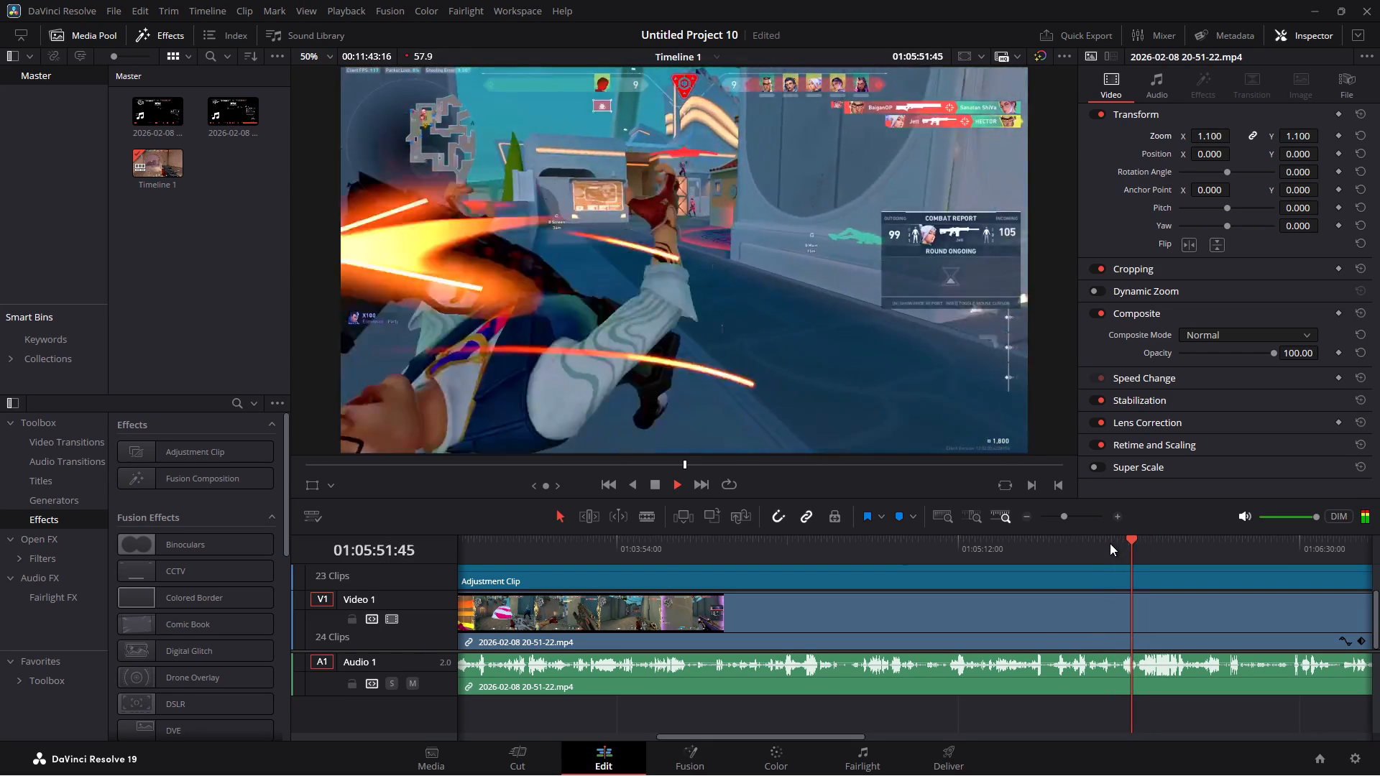
Skim the footage from 01:05:51 past the rest of the round and the following buy phase to about 01:06:43.
left_click(1167, 545)
left_click(1185, 542)
left_click(1208, 542)
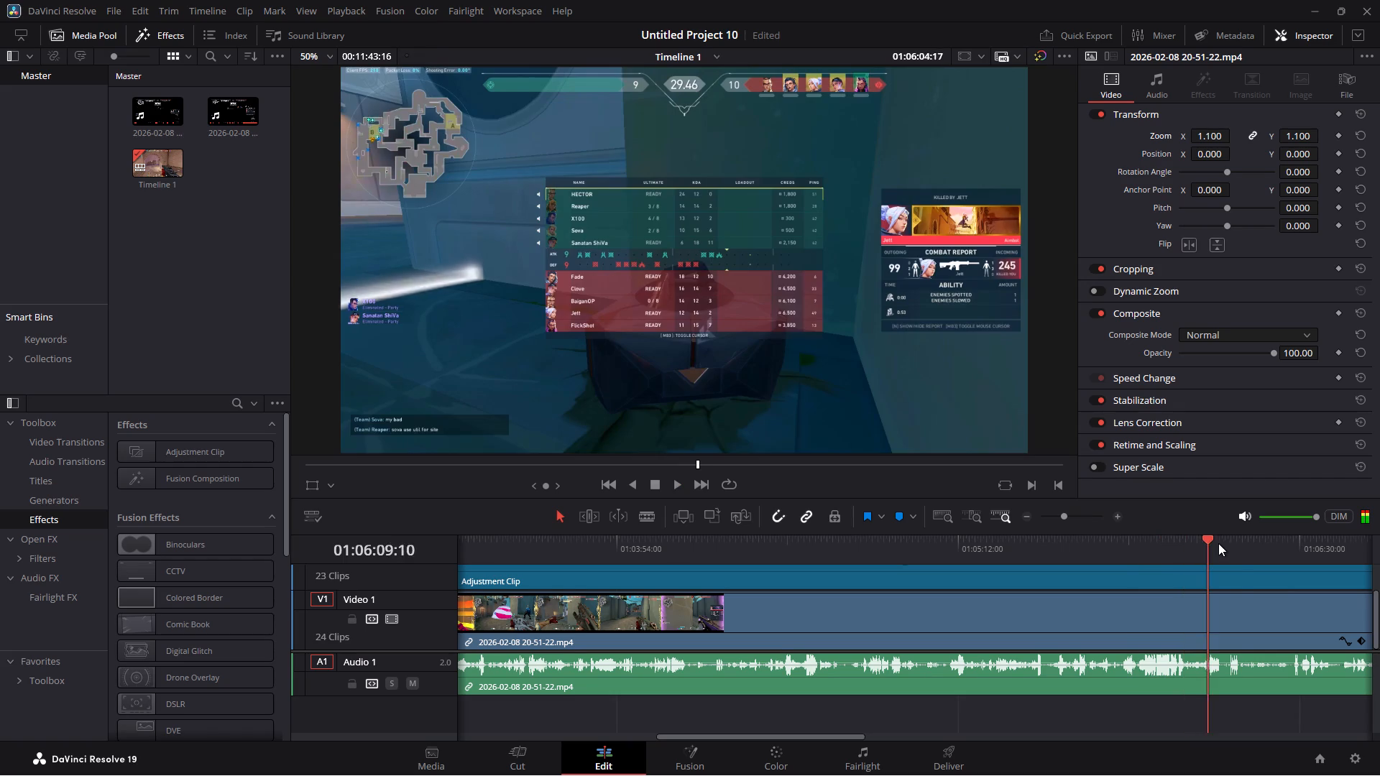
left_click(1242, 544)
left_click(1269, 543)
left_click(1292, 544)
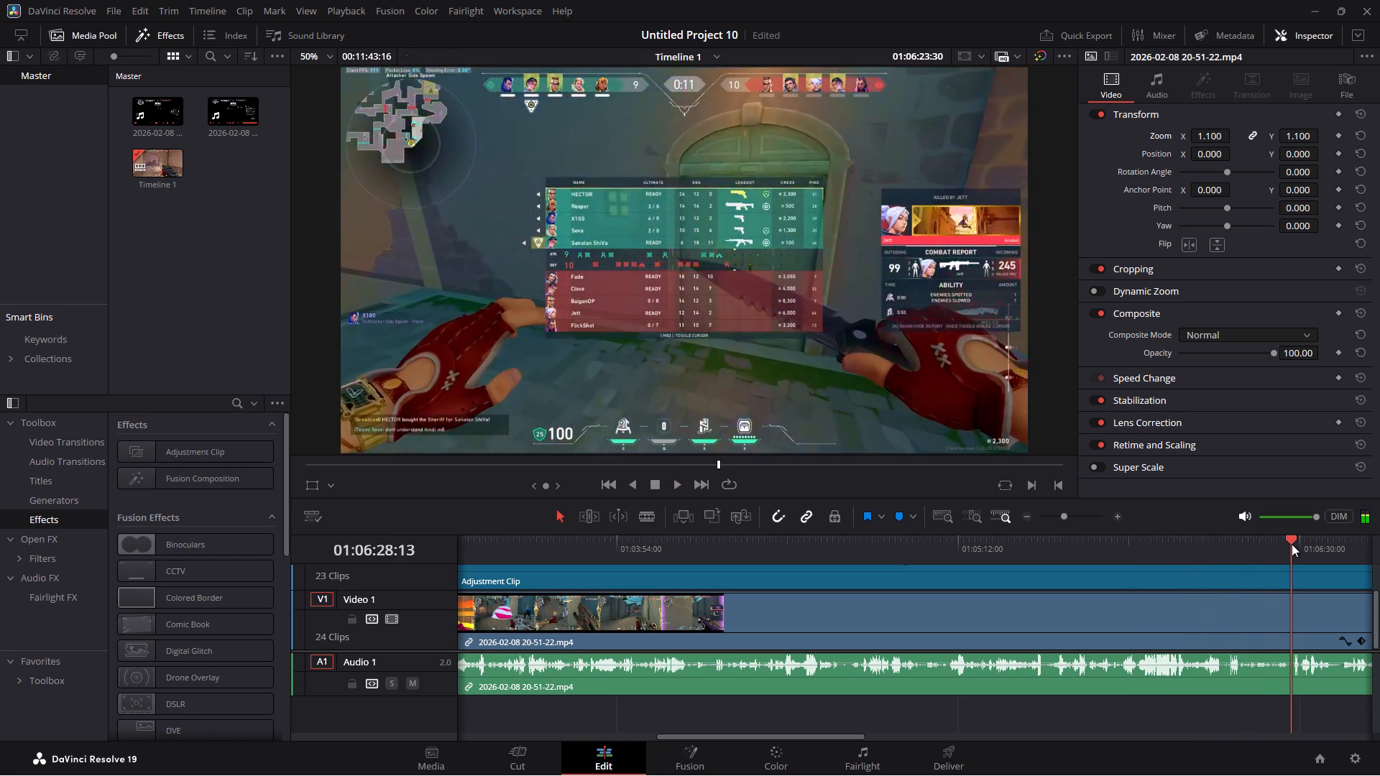
left_click_drag(850, 737, 920, 731)
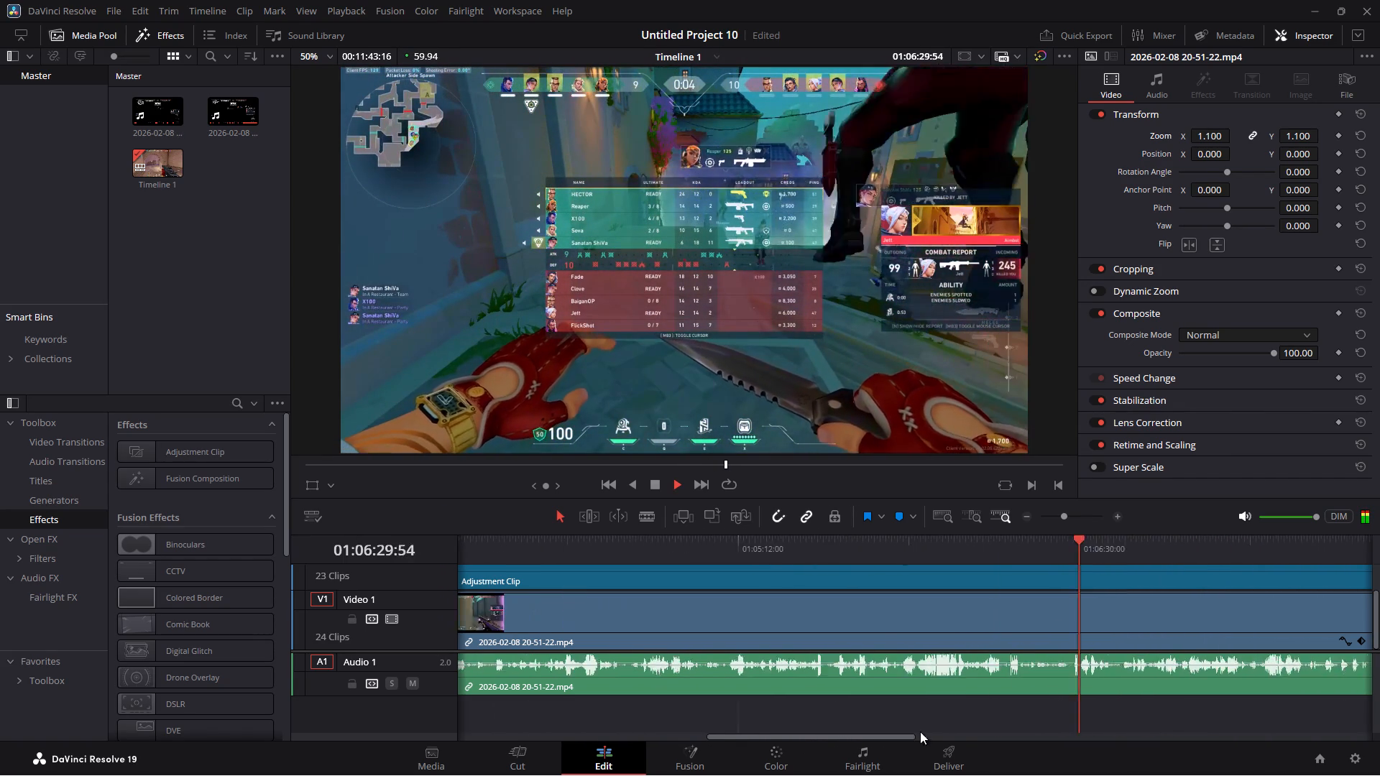
left_click_drag(920, 731, 989, 701)
left_click(720, 538)
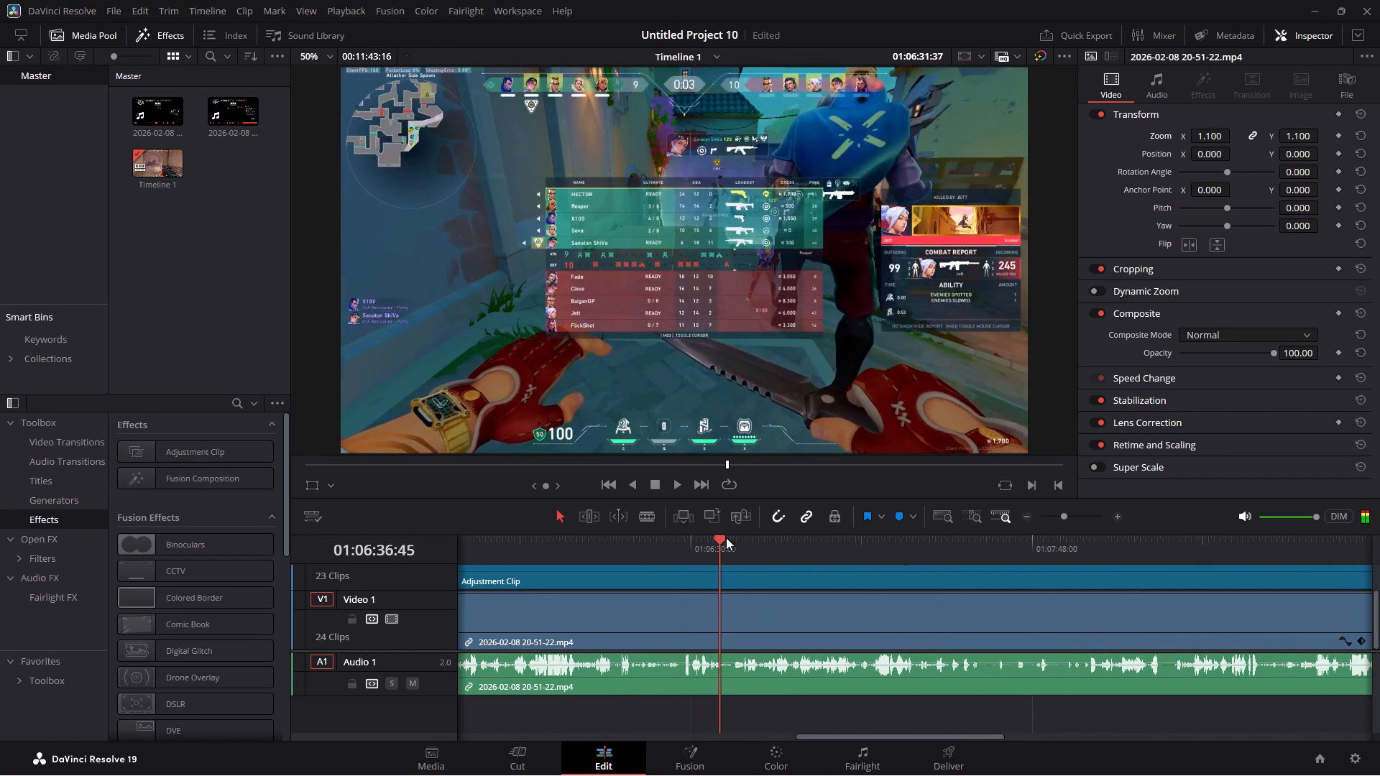
left_click(739, 540)
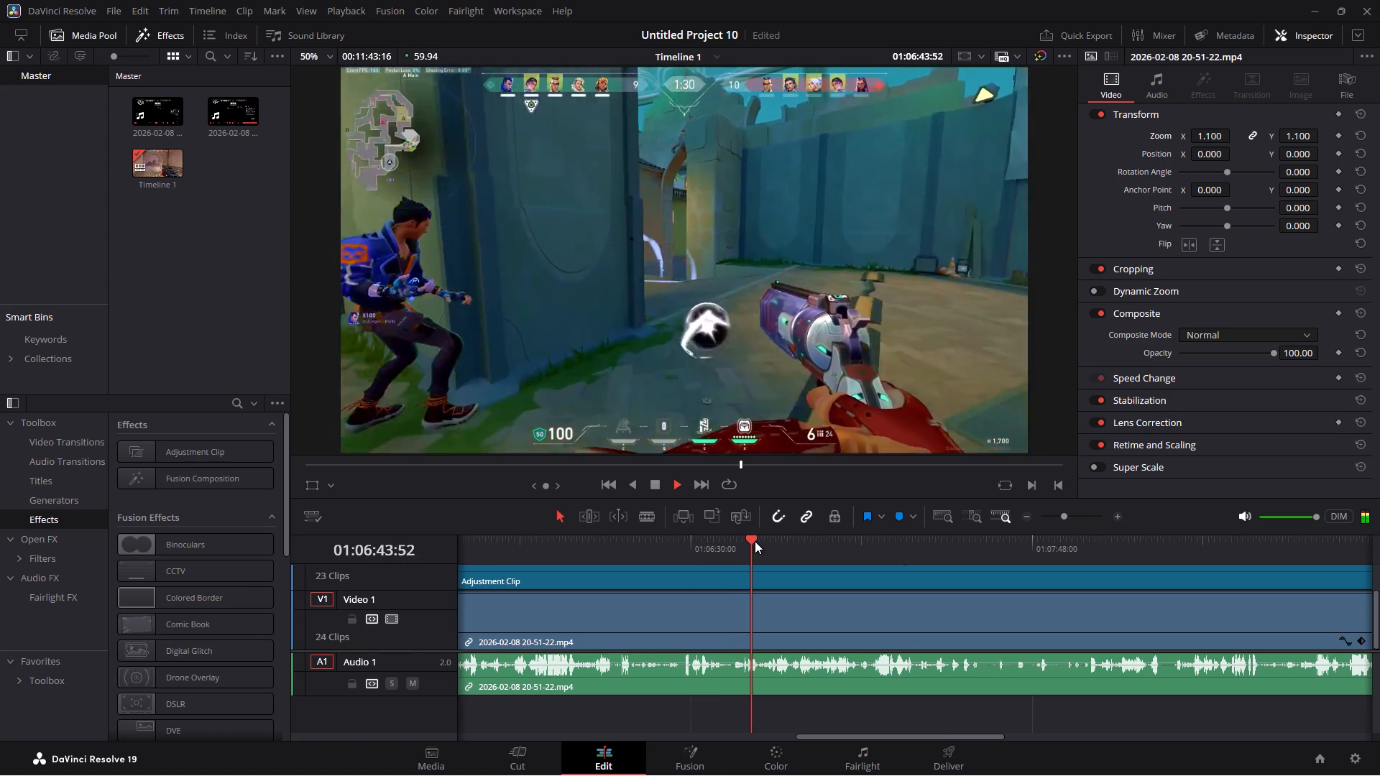
Skim the start of the next round from 01:06:43 and watch the sniper play from about 01:07:17 to 01:07:32.
left_click(755, 541)
left_click(766, 540)
left_click(781, 540)
left_click(794, 540)
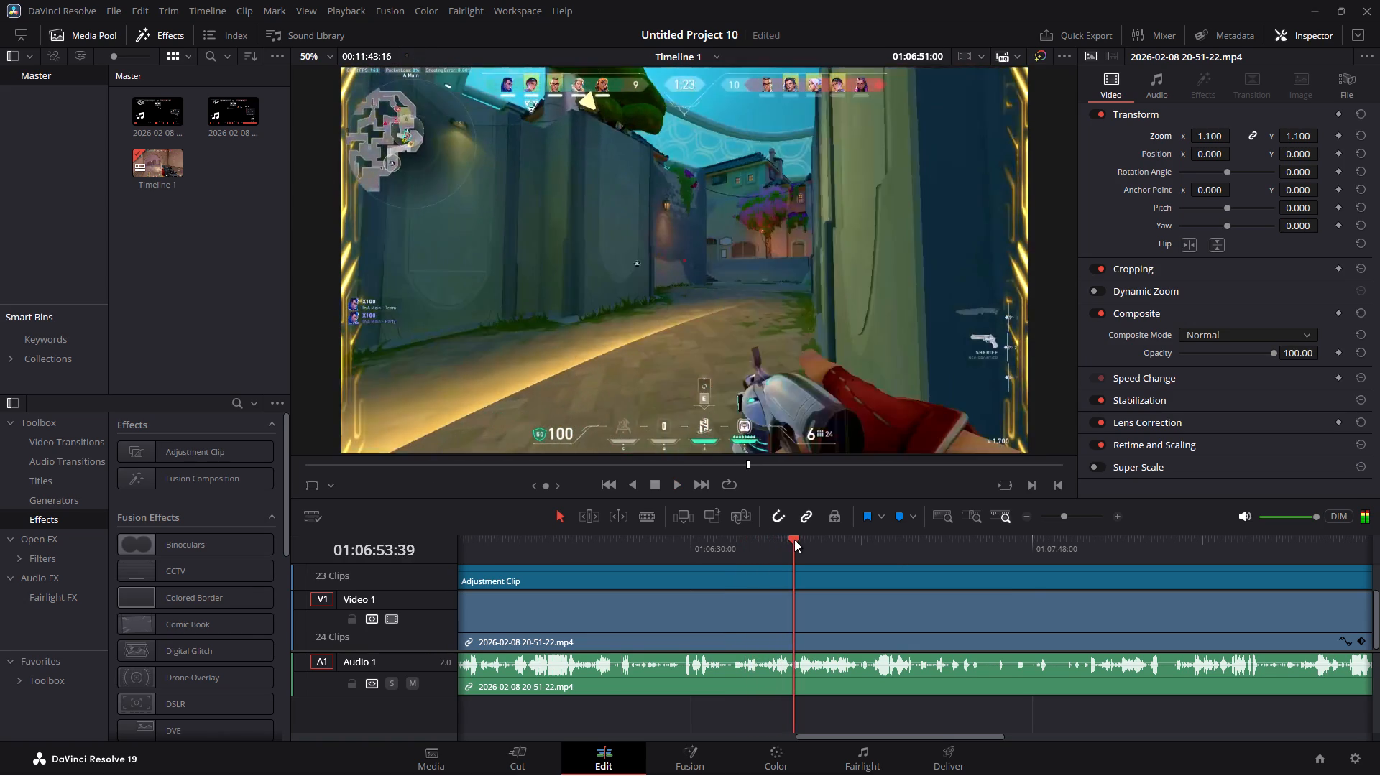
left_click(806, 540)
left_click(817, 540)
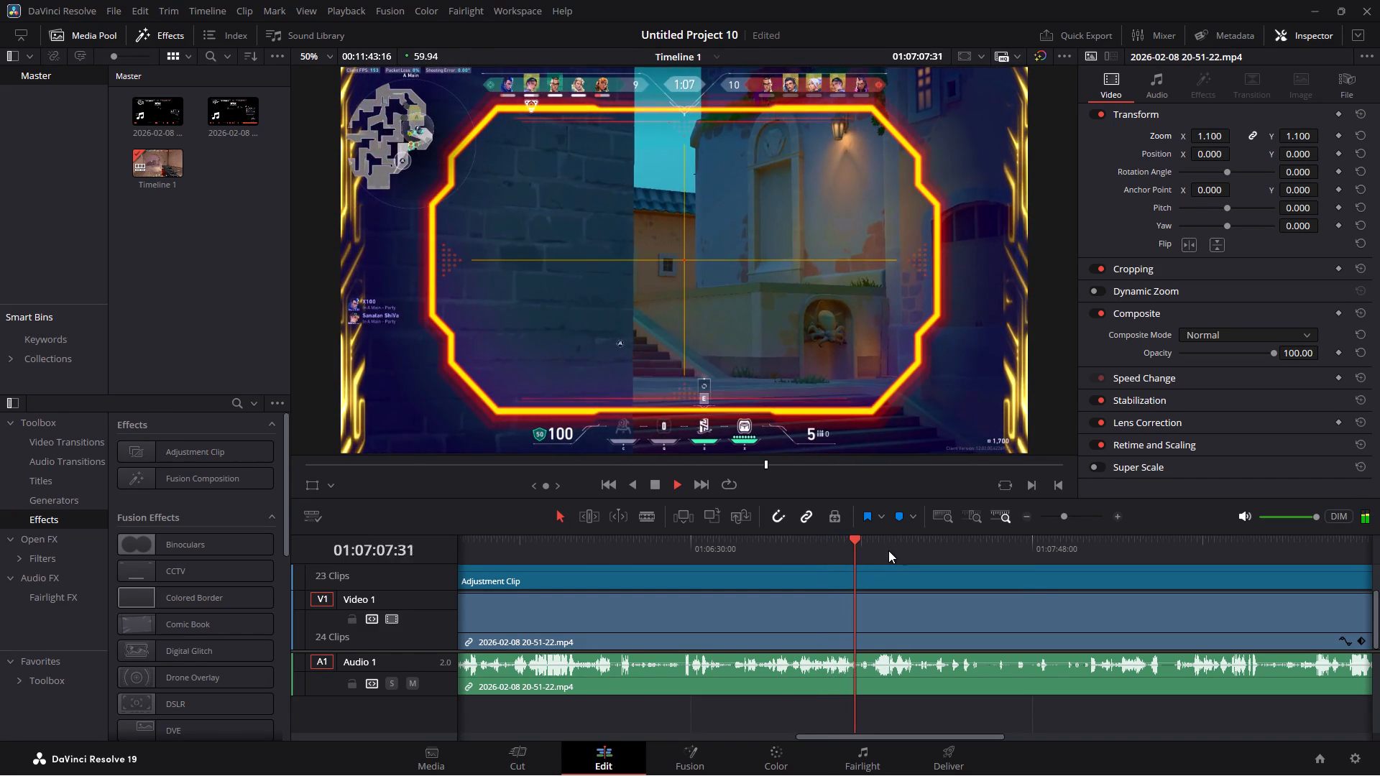
left_click_drag(861, 540, 883, 541)
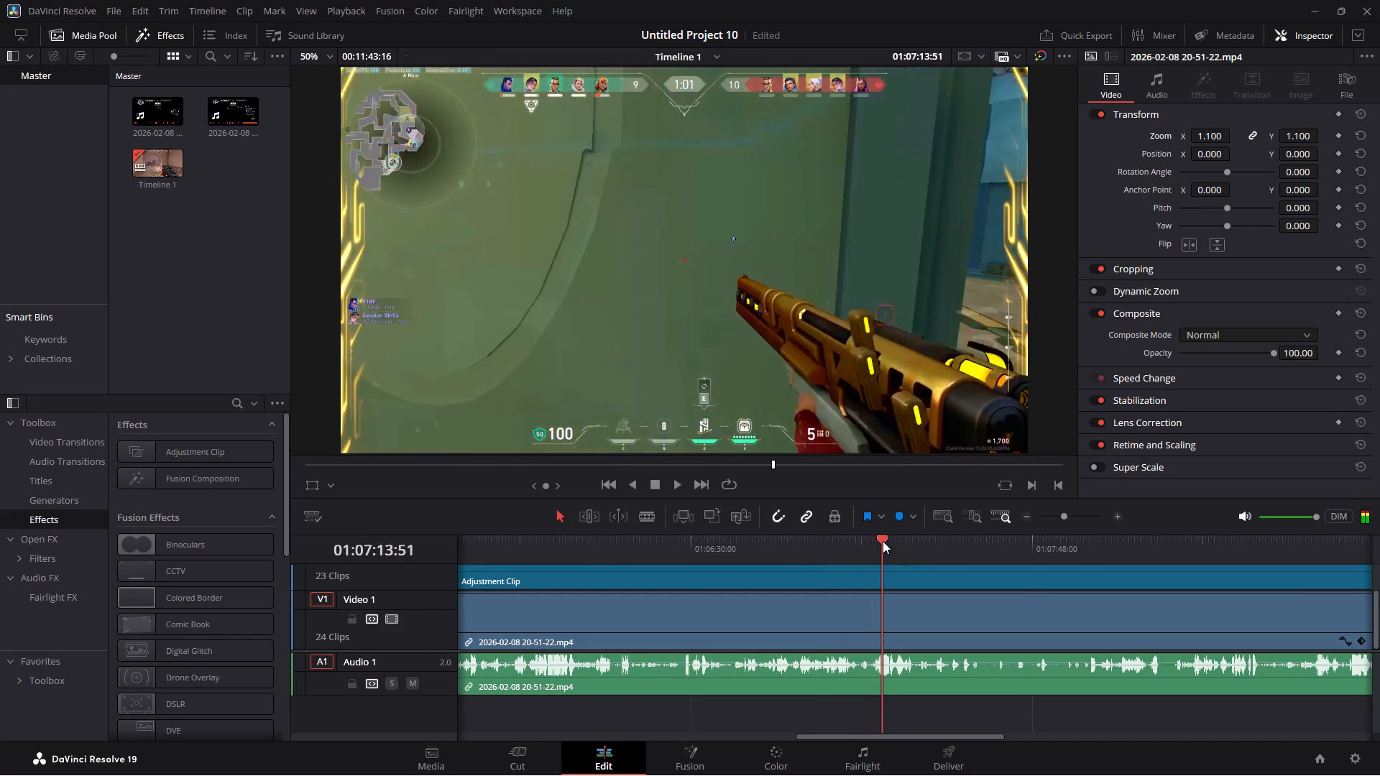
left_click_drag(883, 541, 893, 540)
left_click(899, 540)
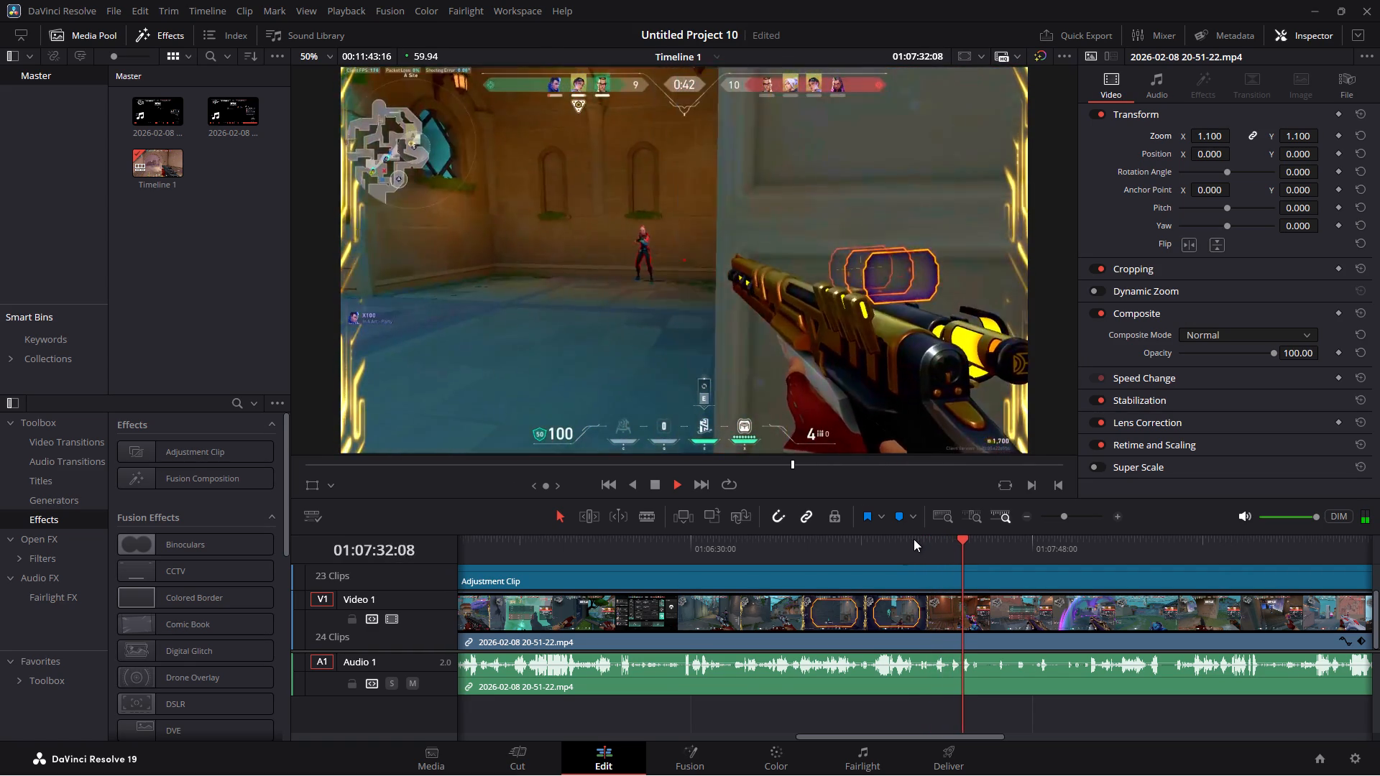
Skim the spectated remainder of the round from about 01:07:36 and the next buy phase to 01:08:46, looking for usable action.
left_click(983, 542)
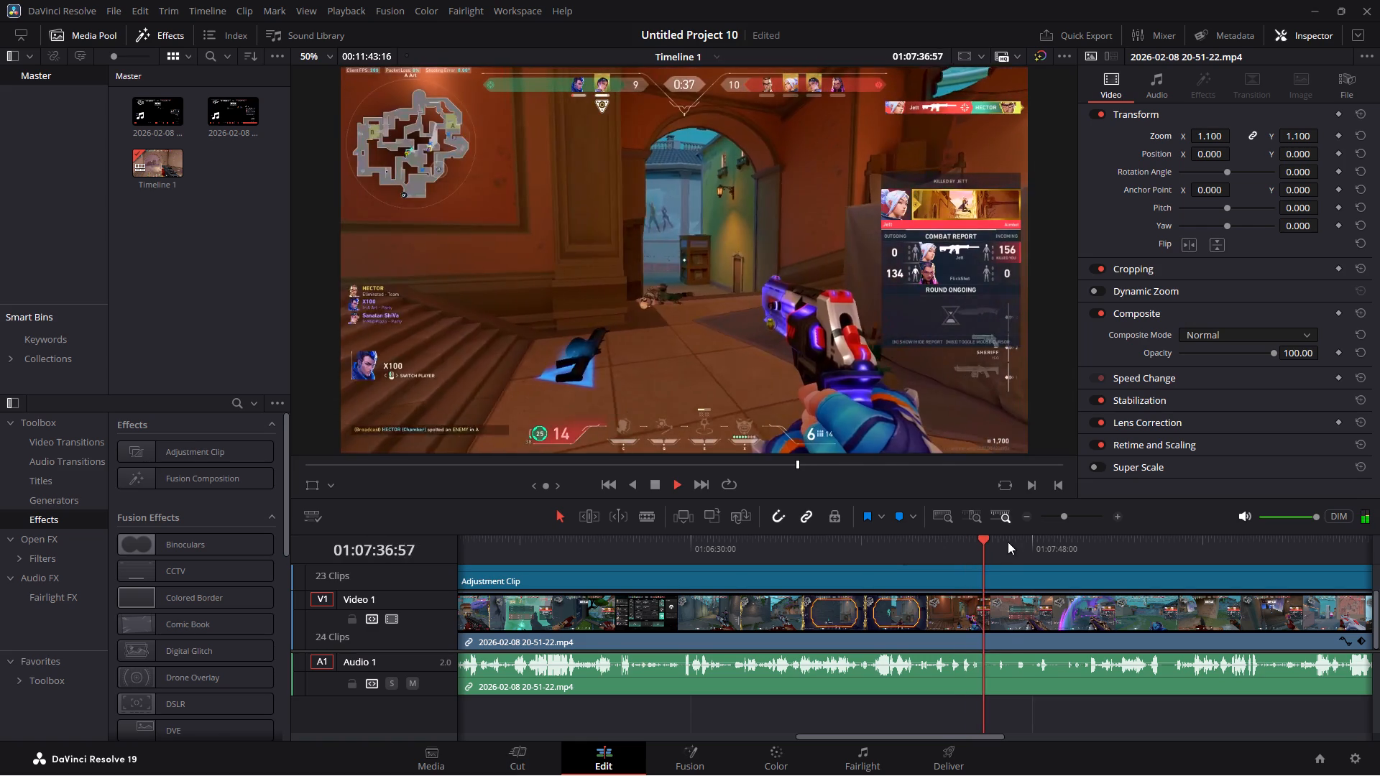
left_click(1008, 542)
left_click(1018, 540)
left_click(1039, 539)
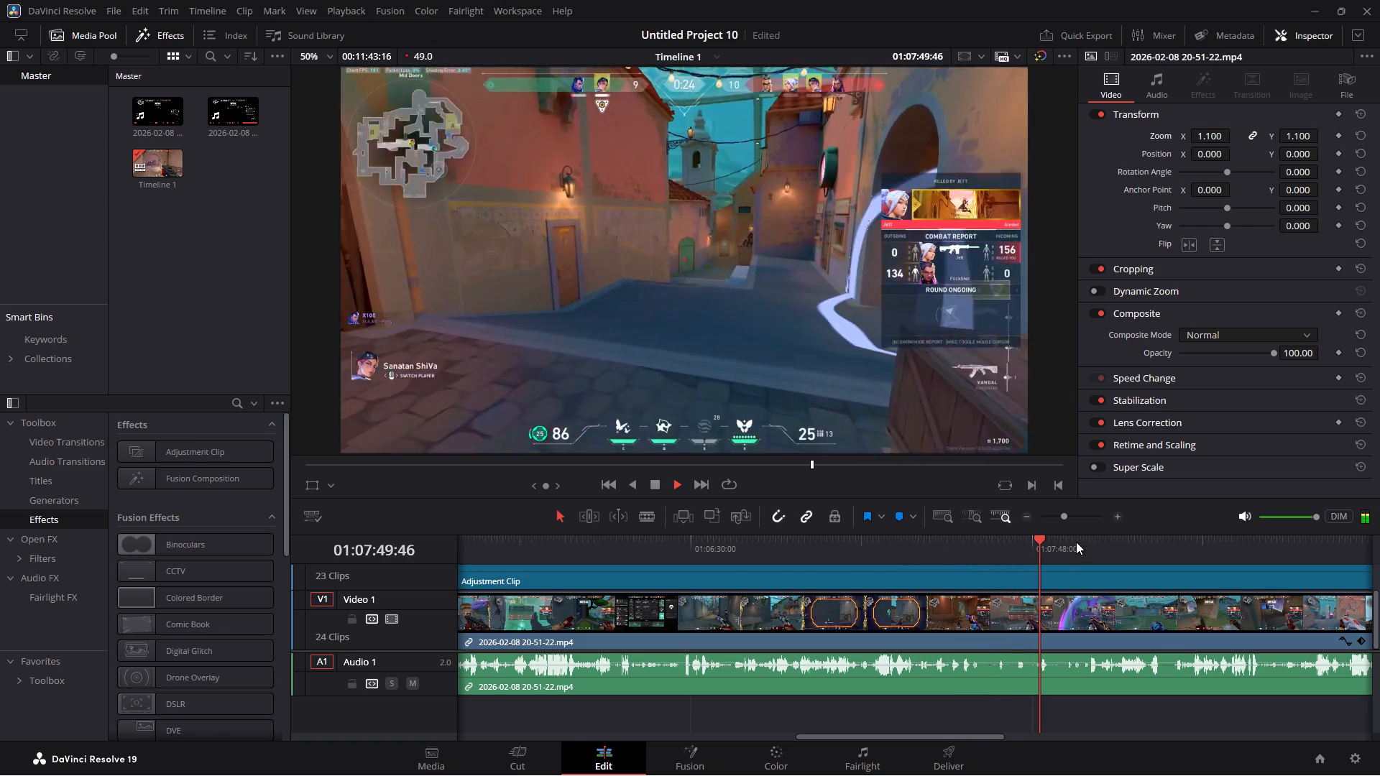
left_click(1076, 542)
left_click(1104, 542)
left_click(1130, 544)
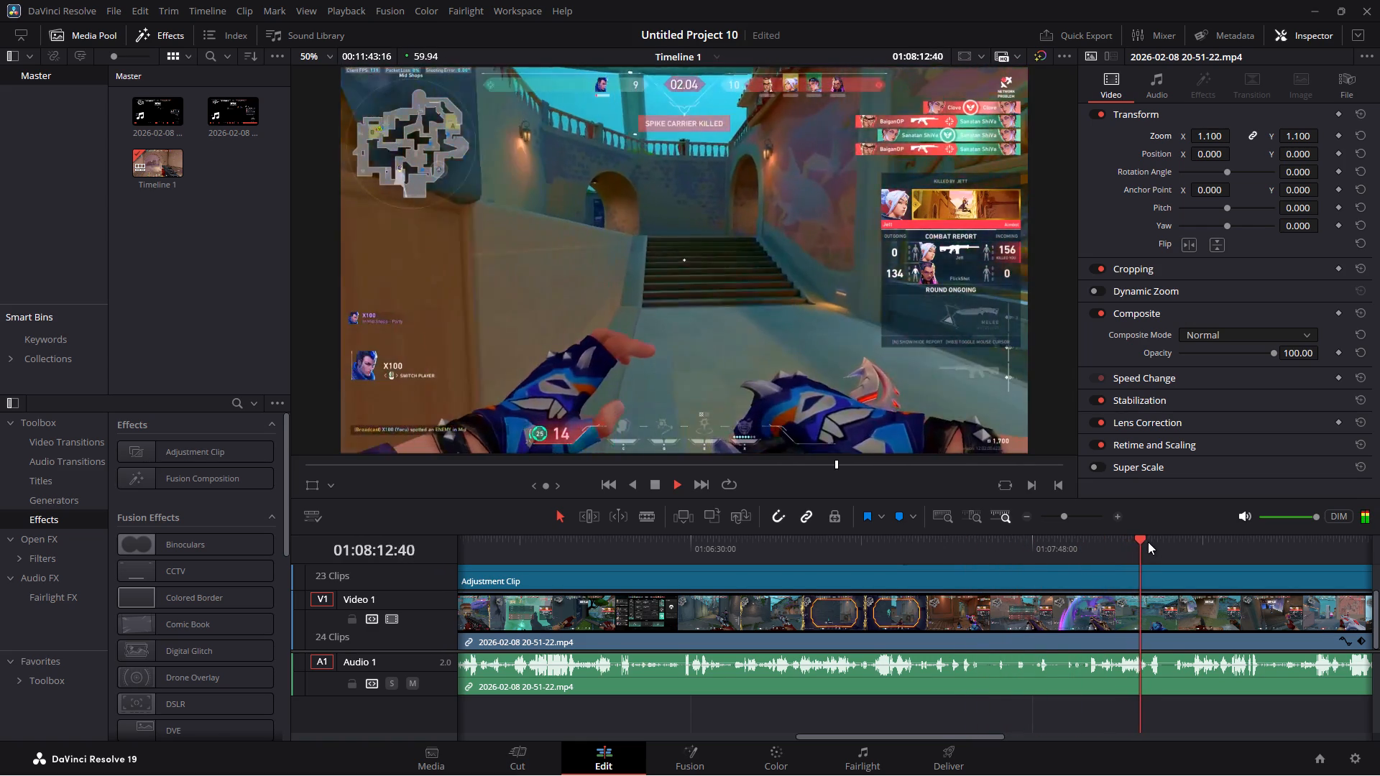
left_click(1148, 542)
left_click(1162, 542)
left_click(1184, 540)
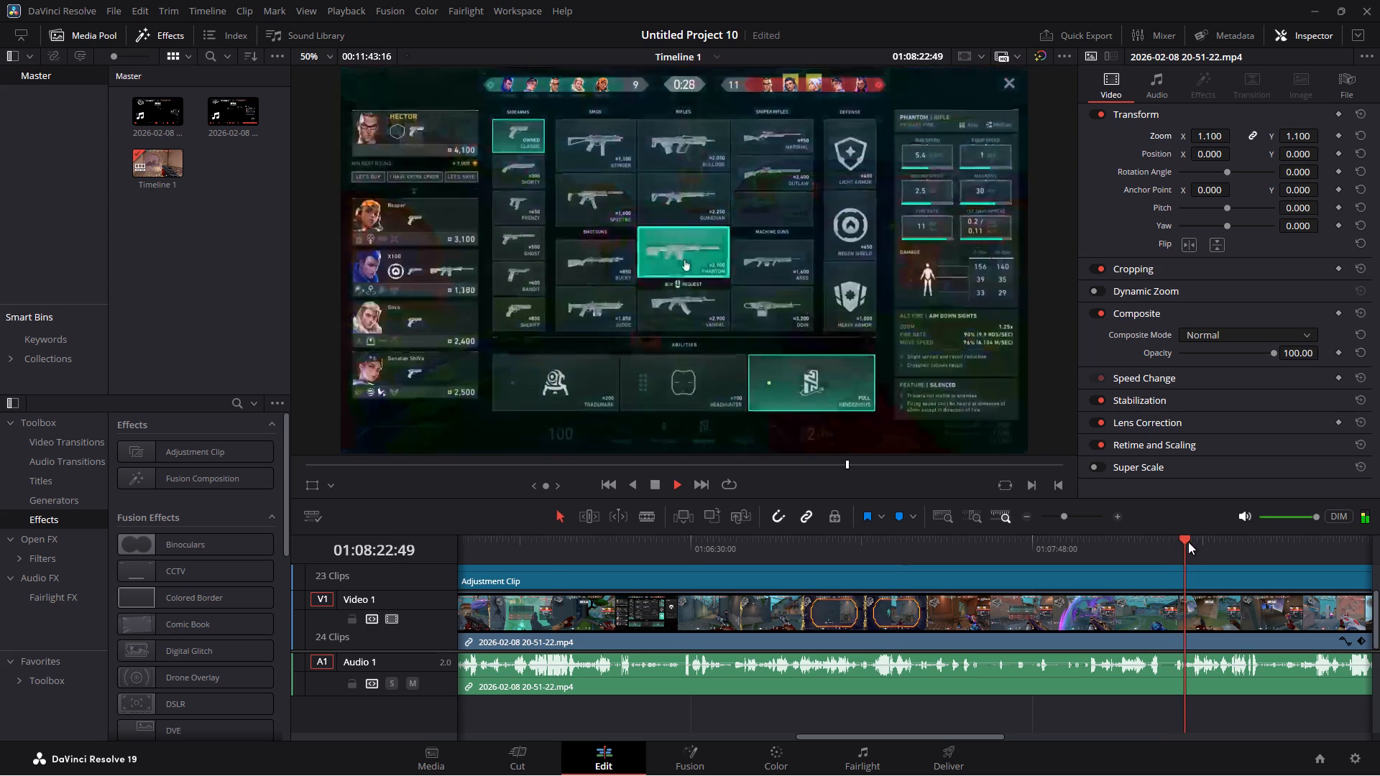
left_click(1196, 542)
left_click(1216, 542)
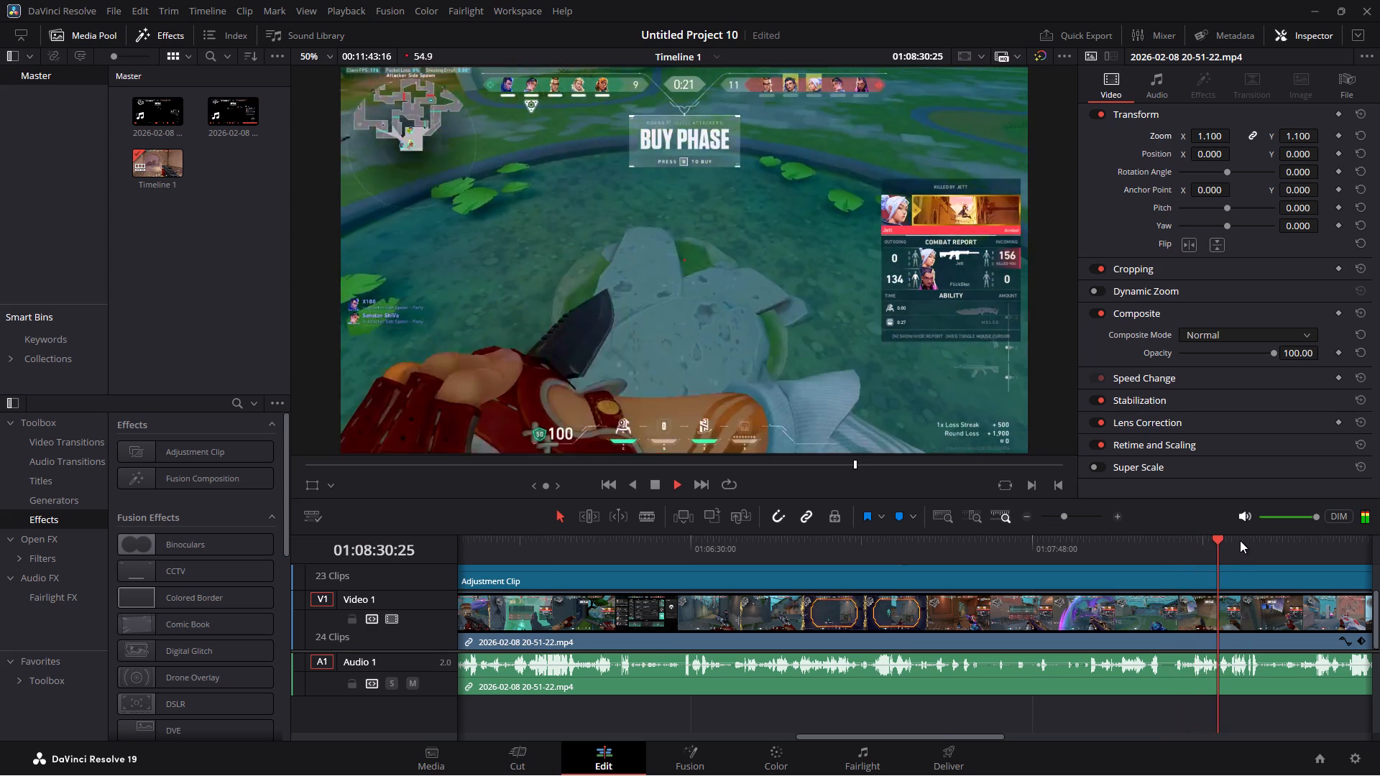
left_click(1240, 540)
left_click(1250, 542)
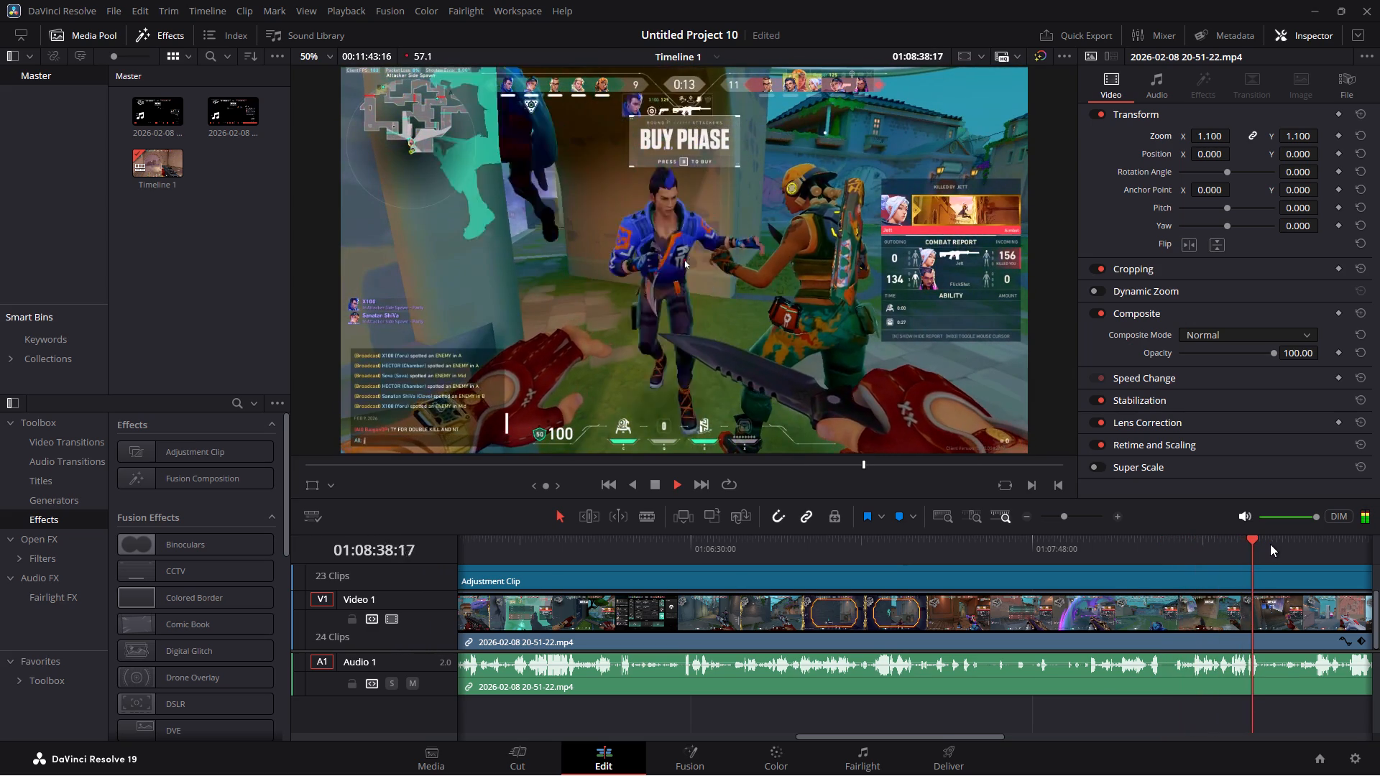
left_click(1270, 544)
left_click(1288, 542)
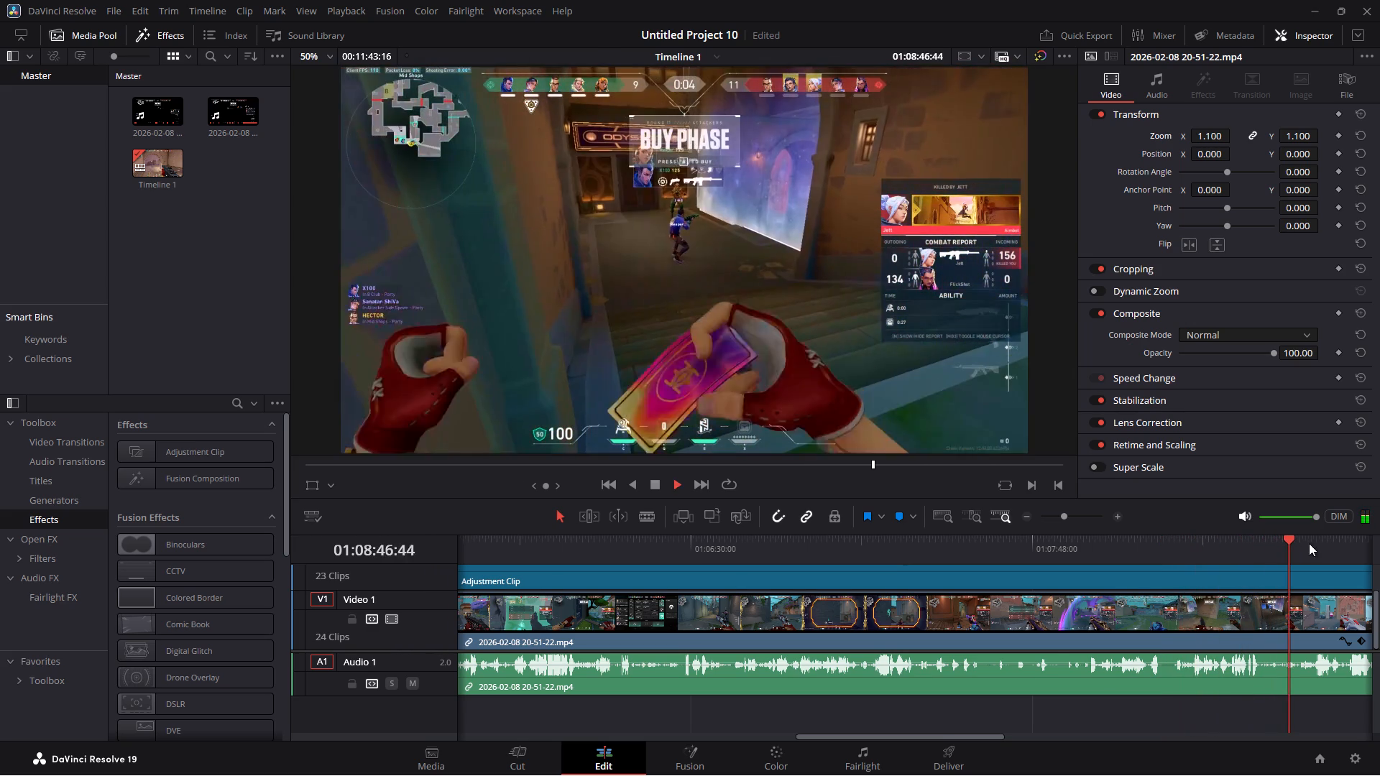
Review the rifle fight around 01:09:03 and skim on through the match point buy phase to about 01:10:02.
left_click_drag(960, 737, 1095, 722)
left_click(746, 541)
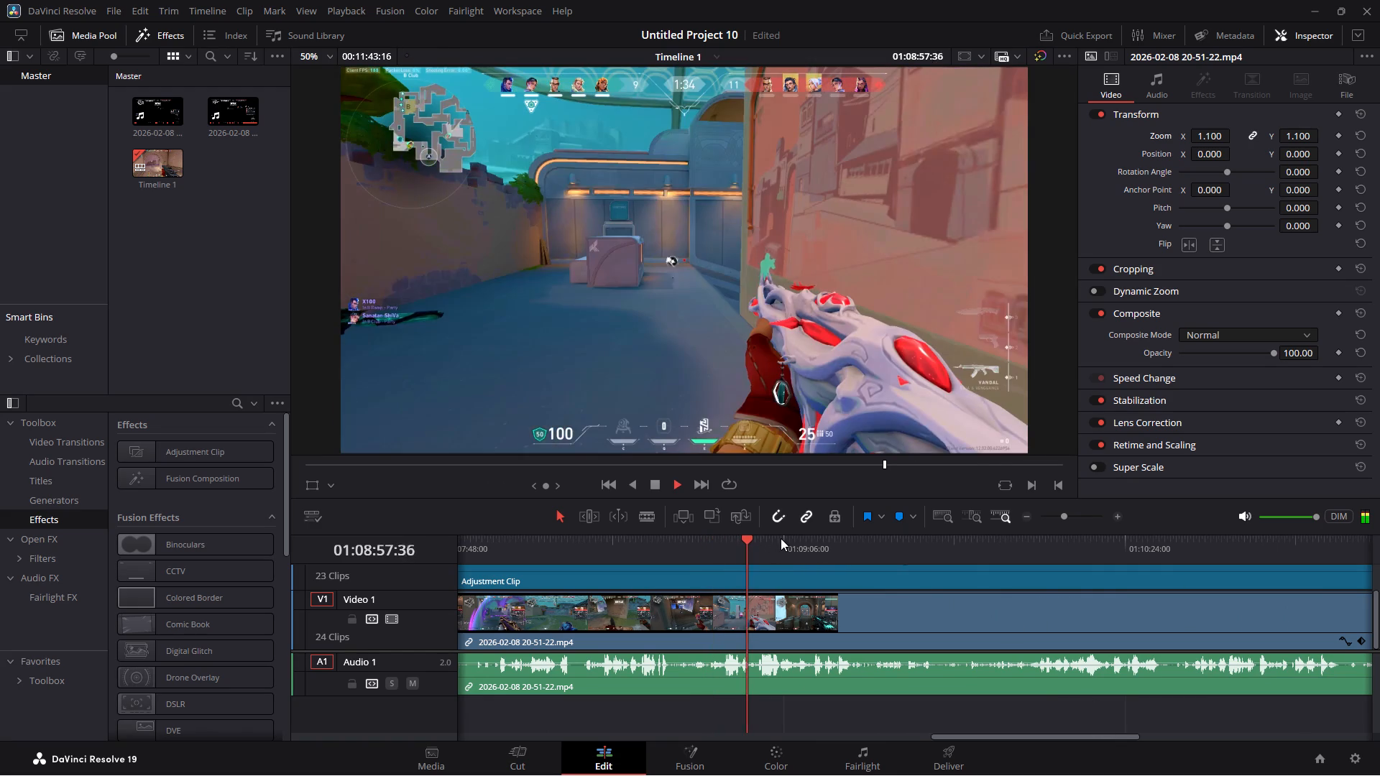
left_click(781, 538)
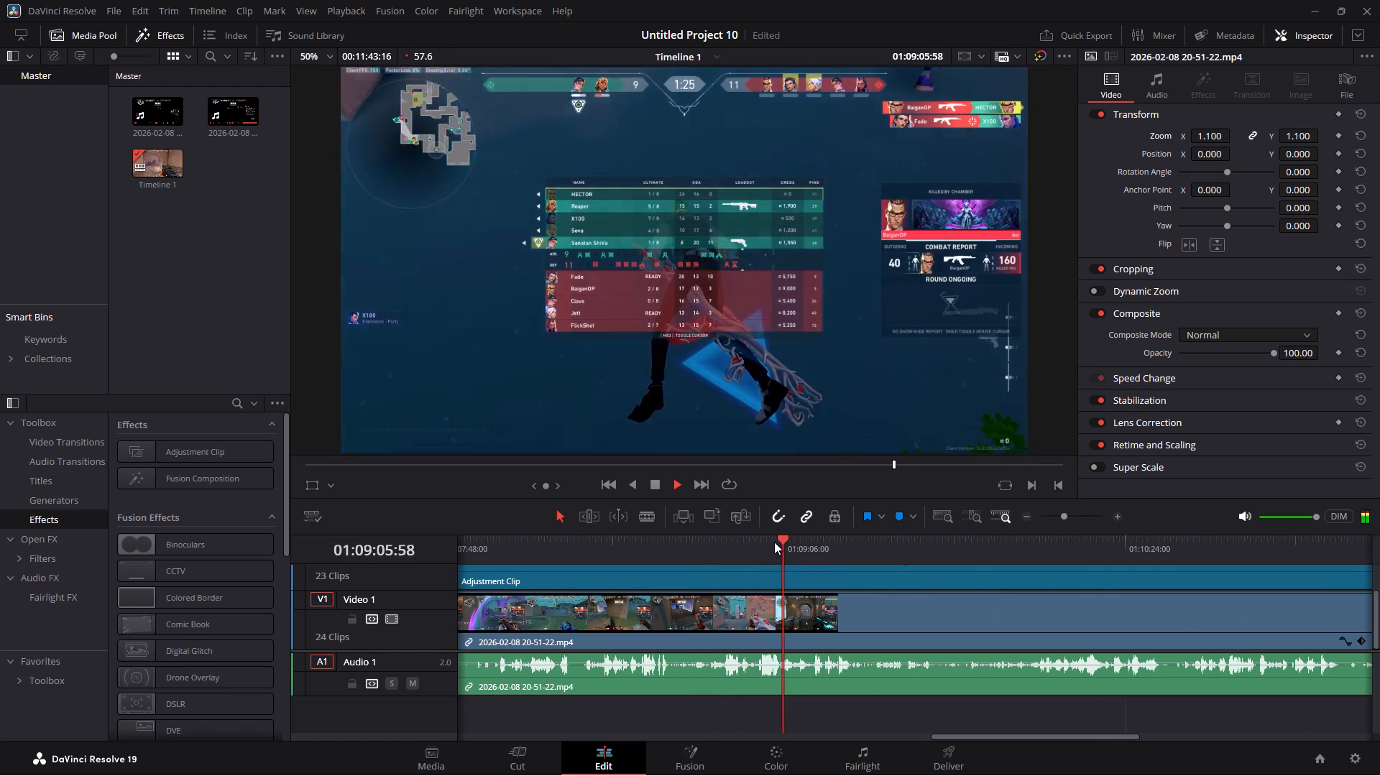
left_click(766, 542)
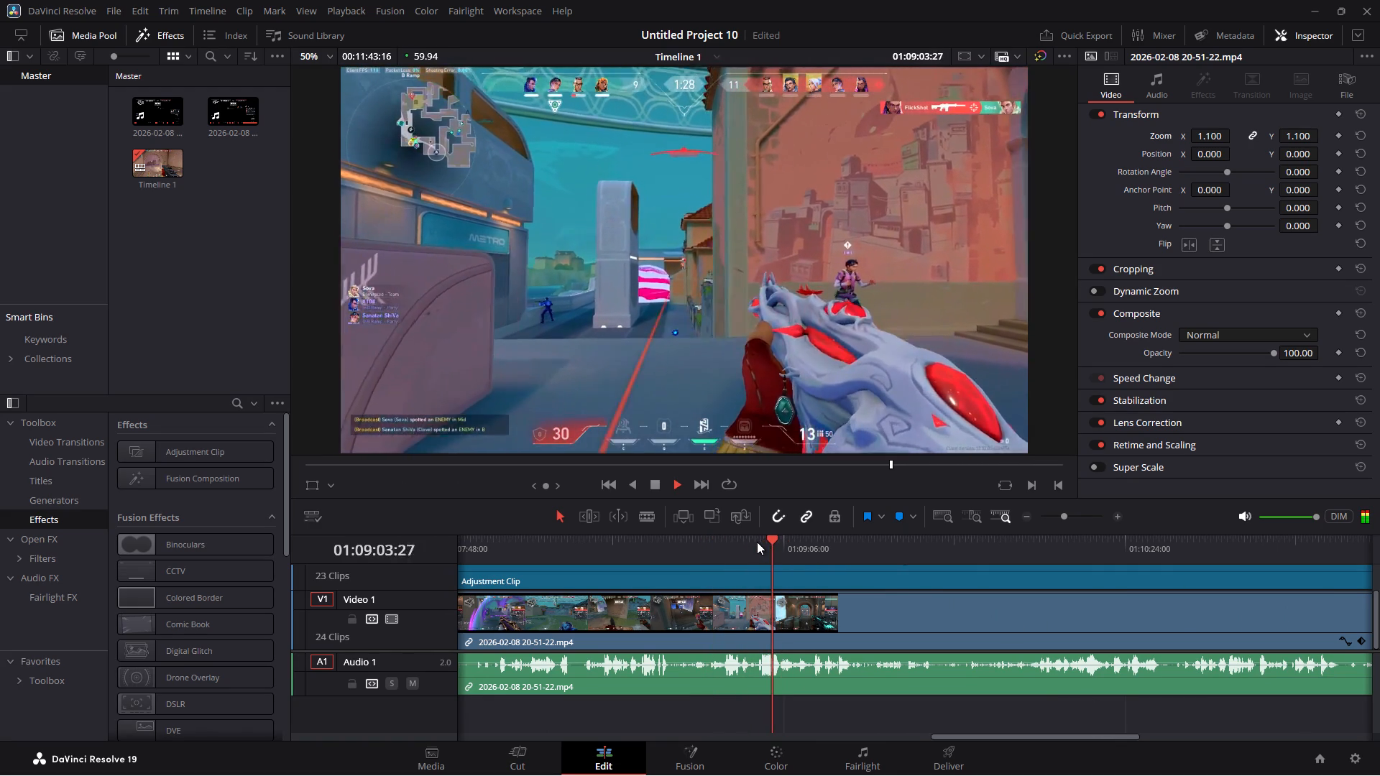
left_click(796, 542)
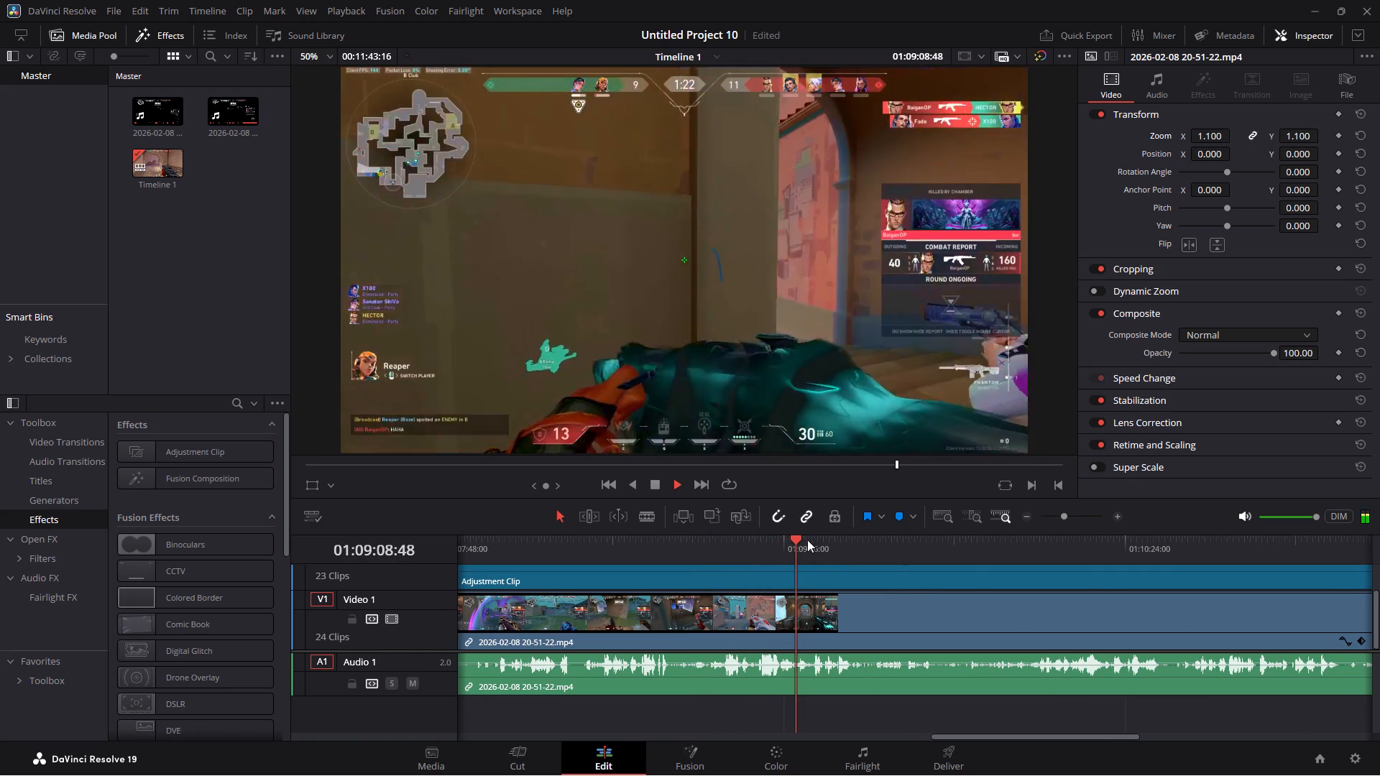
left_click(813, 538)
left_click(834, 540)
left_click(855, 542)
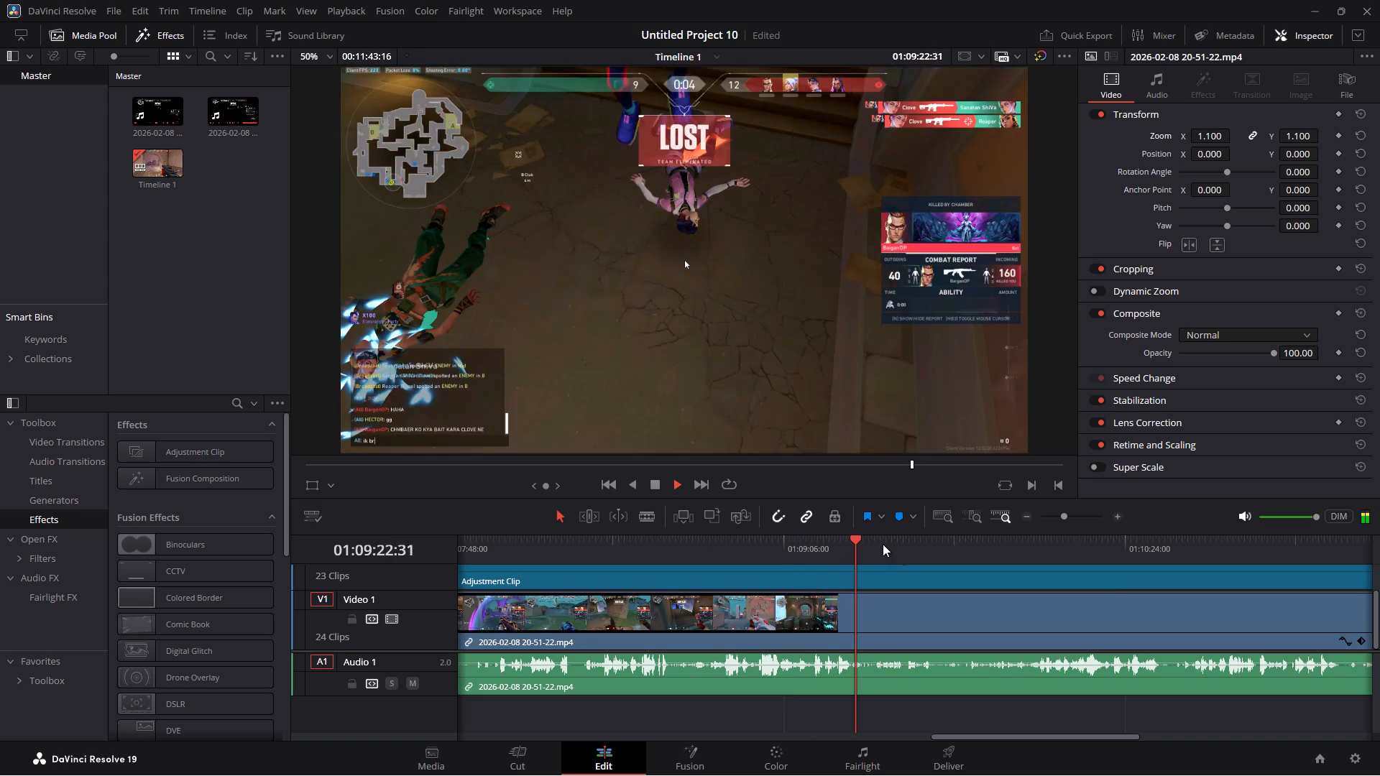
left_click(887, 542)
left_click(911, 542)
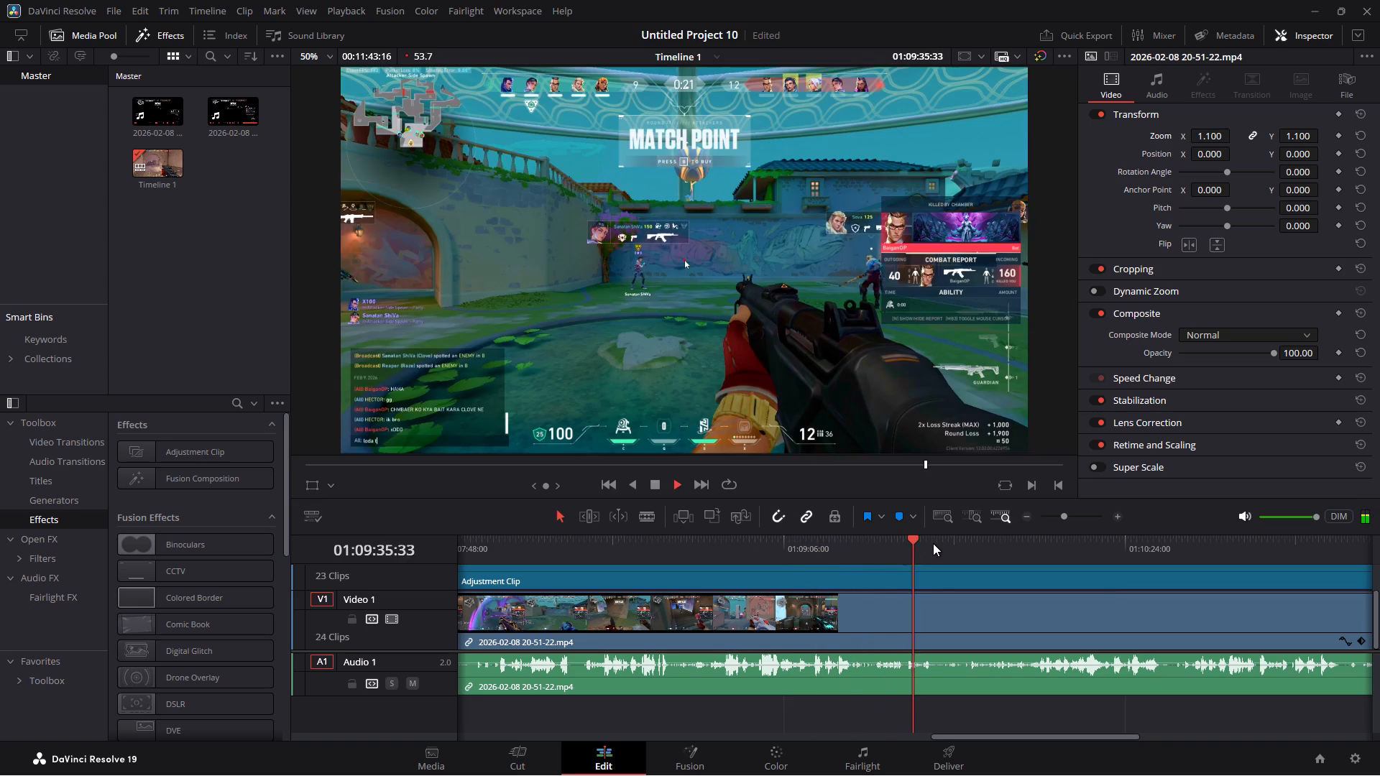
left_click(933, 543)
left_click(985, 546)
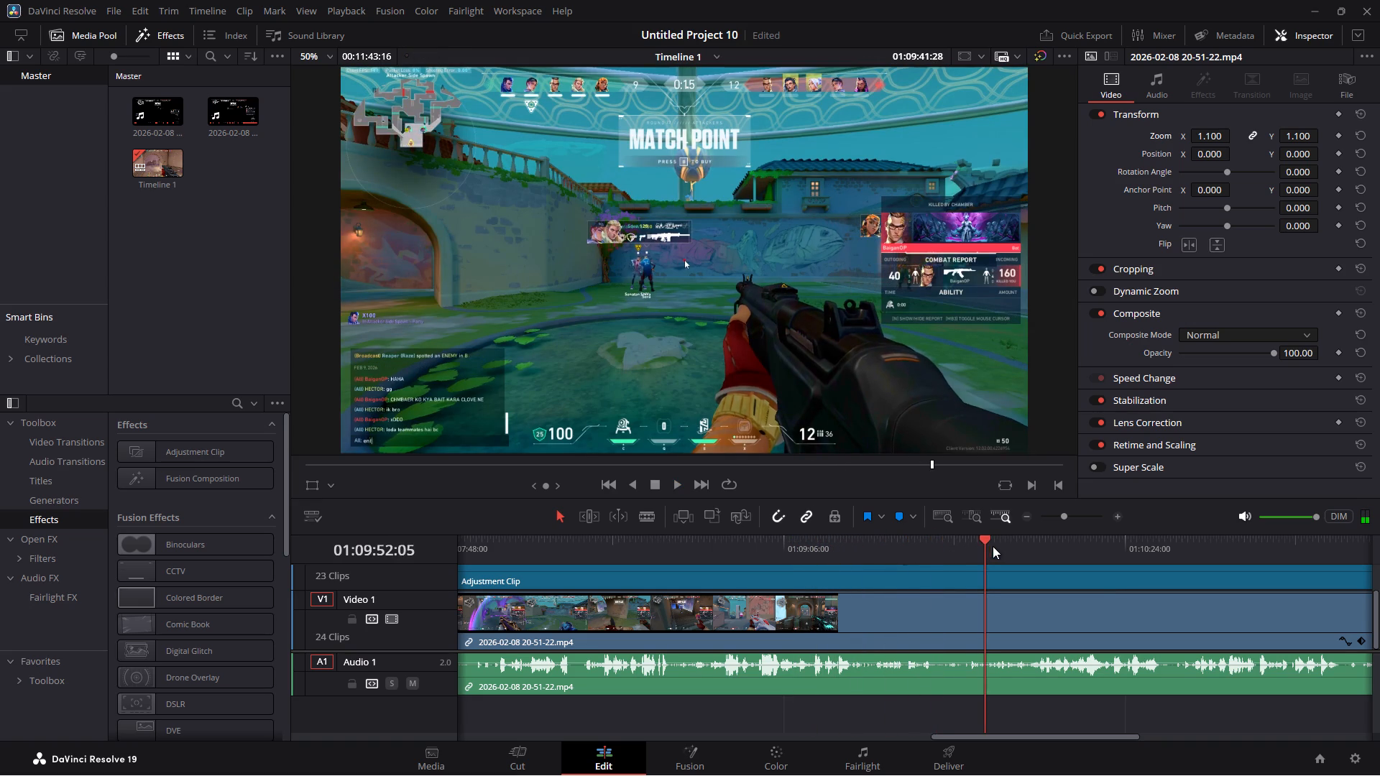
left_click(1020, 542)
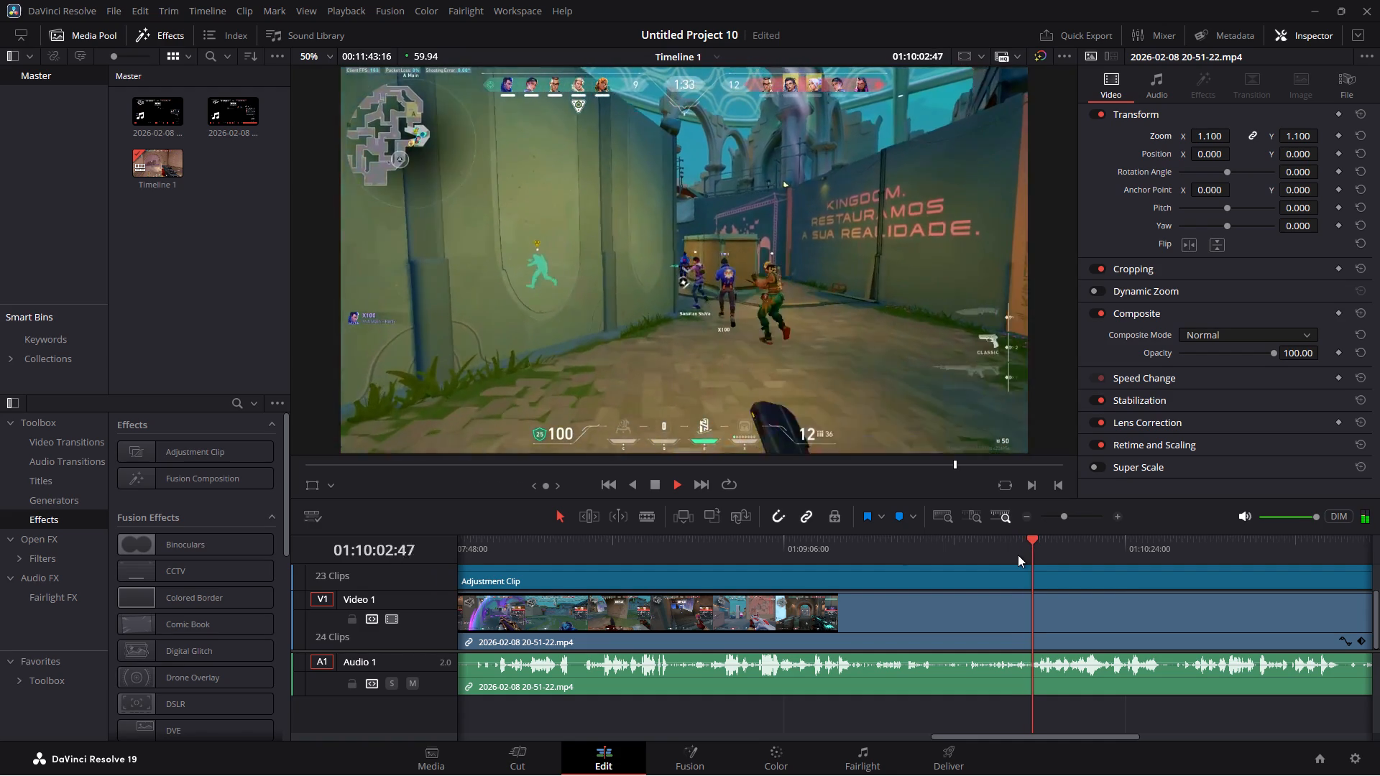
Review the final round's fights from about 01:10:06 near the end of the timeline and pause playback at 01:10:39:17.
left_click_drag(969, 737, 1040, 721)
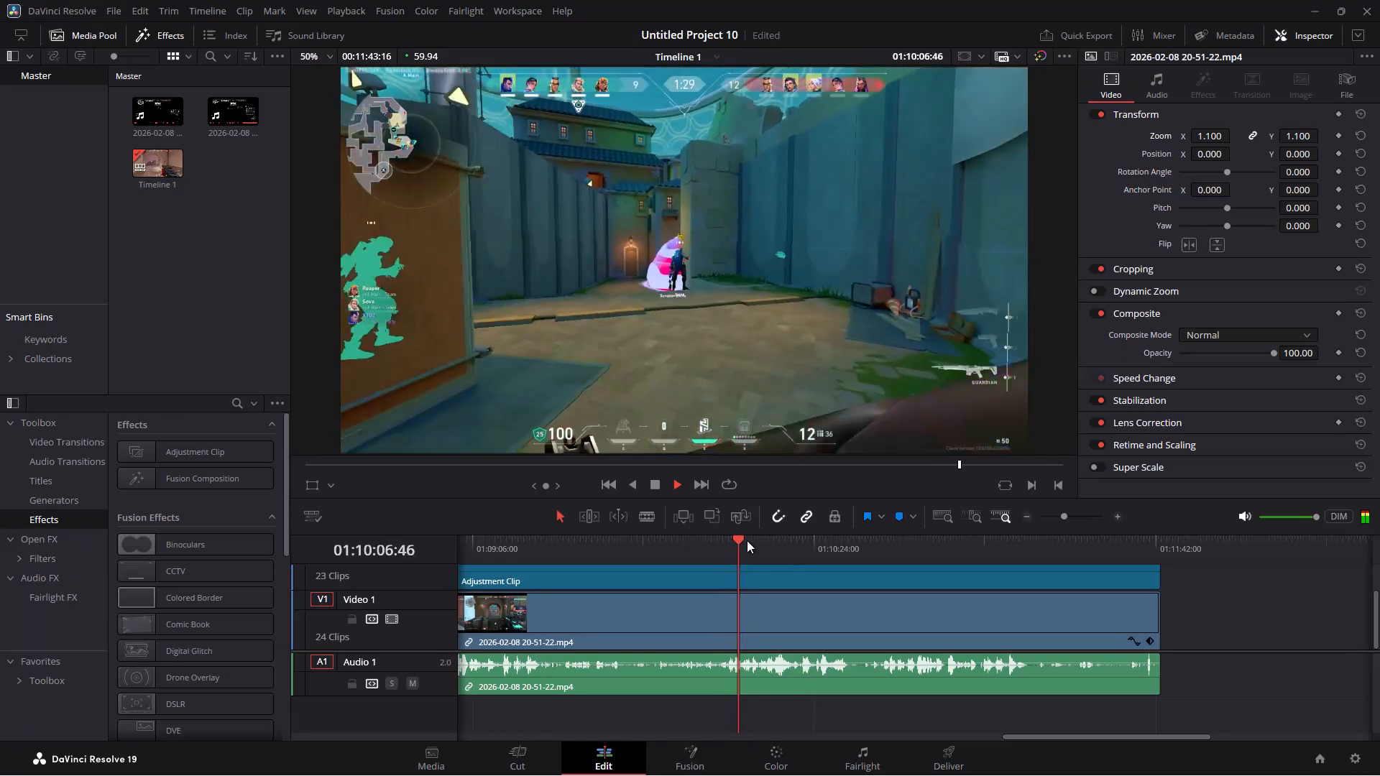
left_click(747, 540)
left_click(758, 540)
left_click(778, 543)
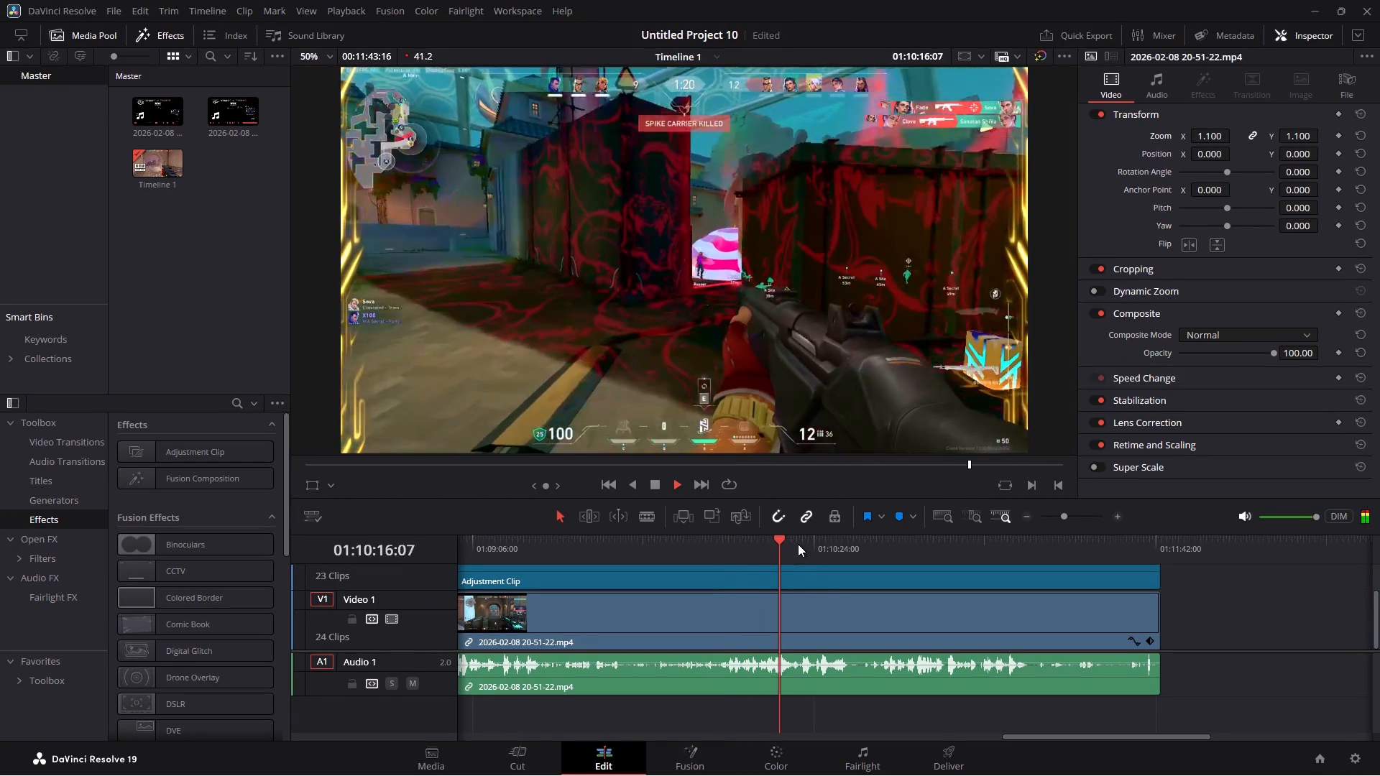
left_click(814, 540)
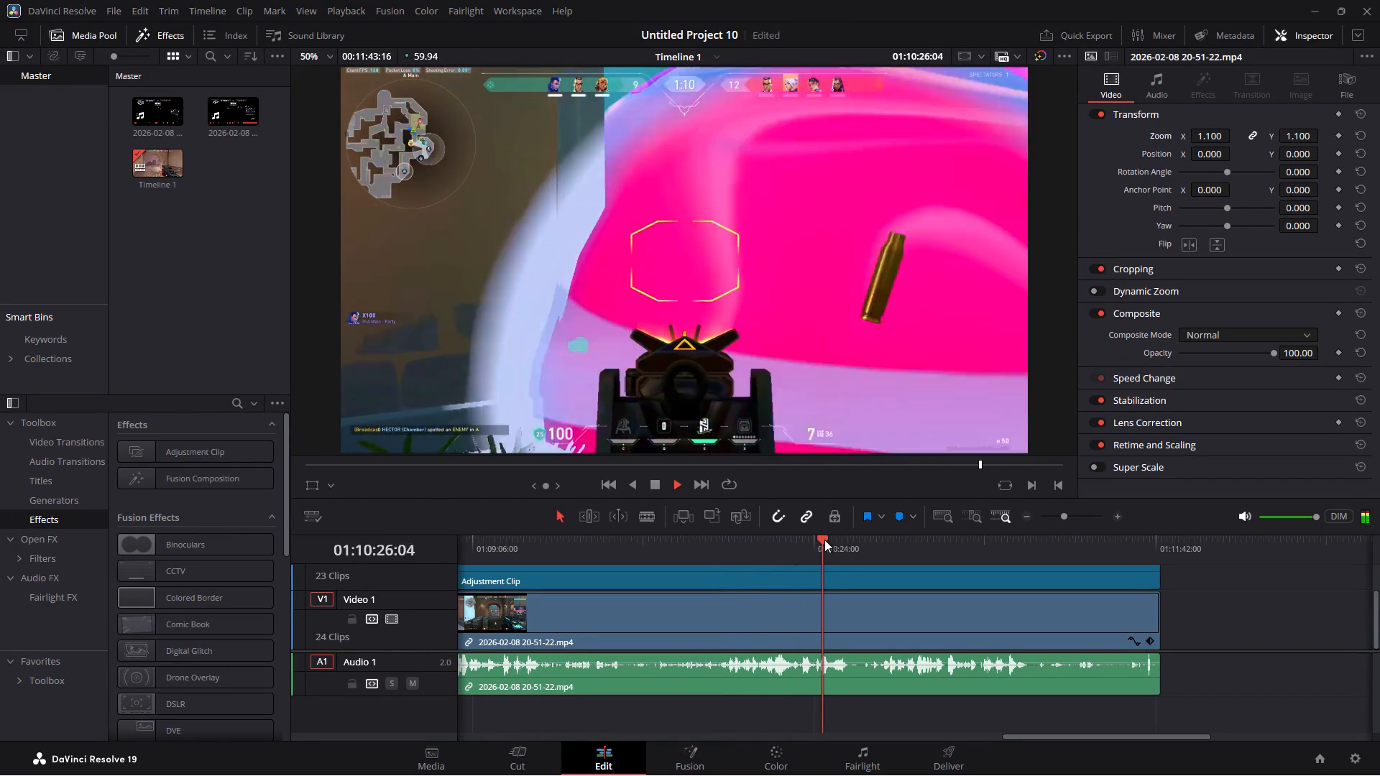
left_click(834, 538)
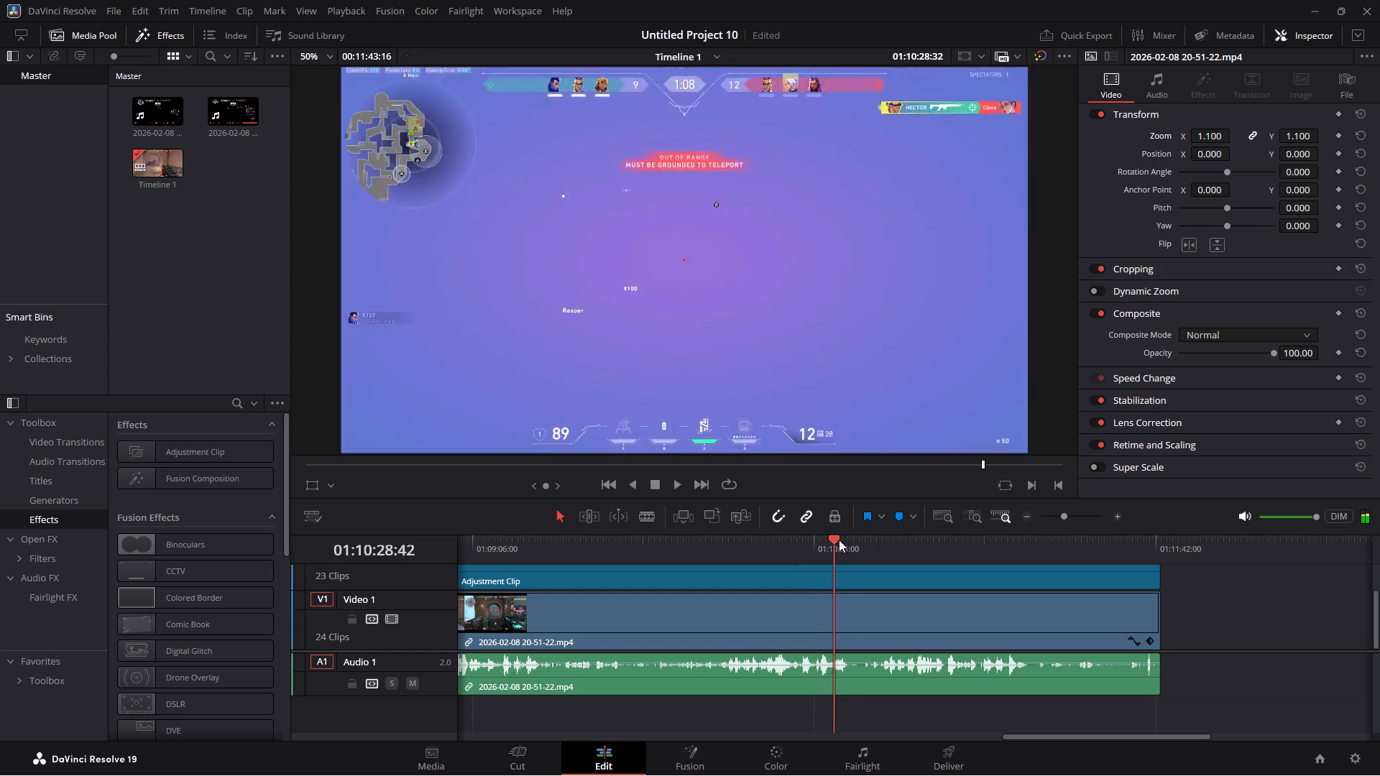
left_click(847, 540)
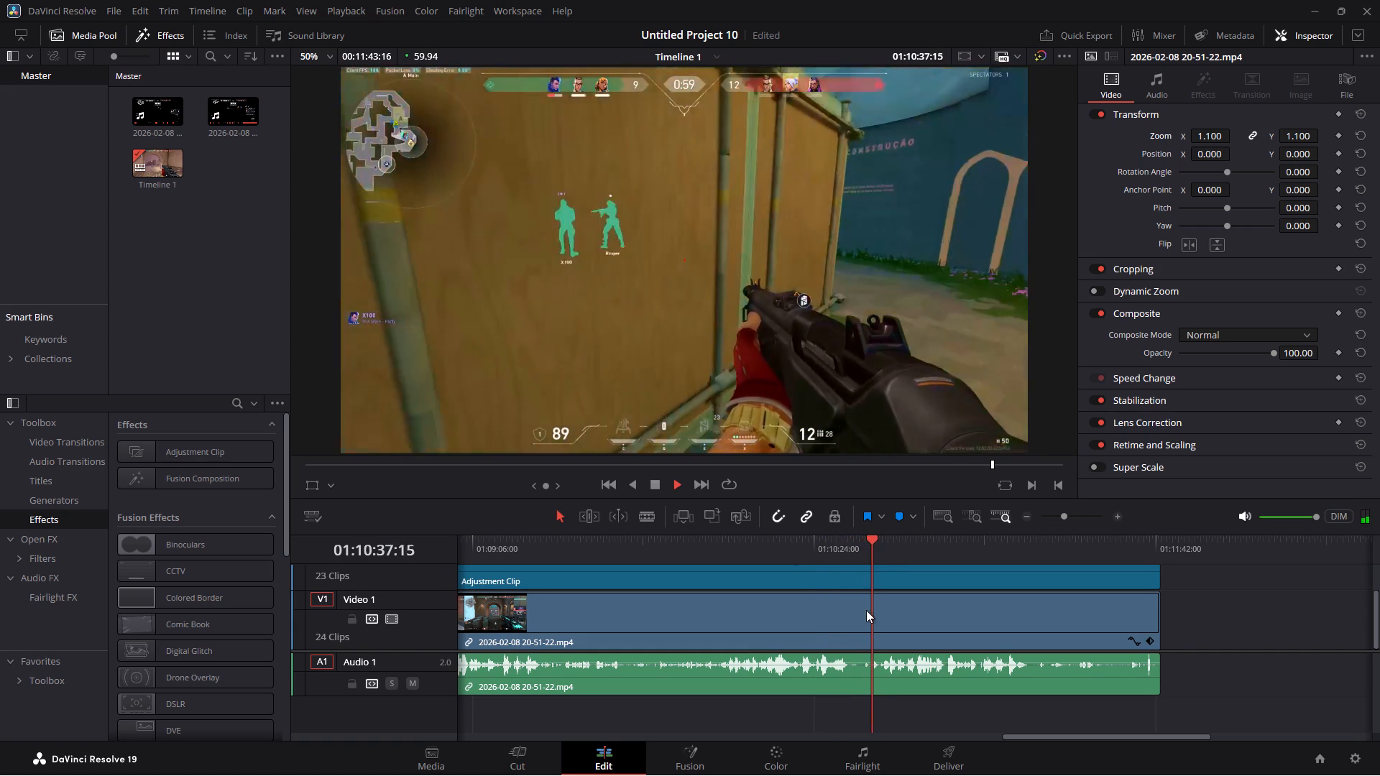
left_click_drag(869, 675, 867, 775)
key("space")
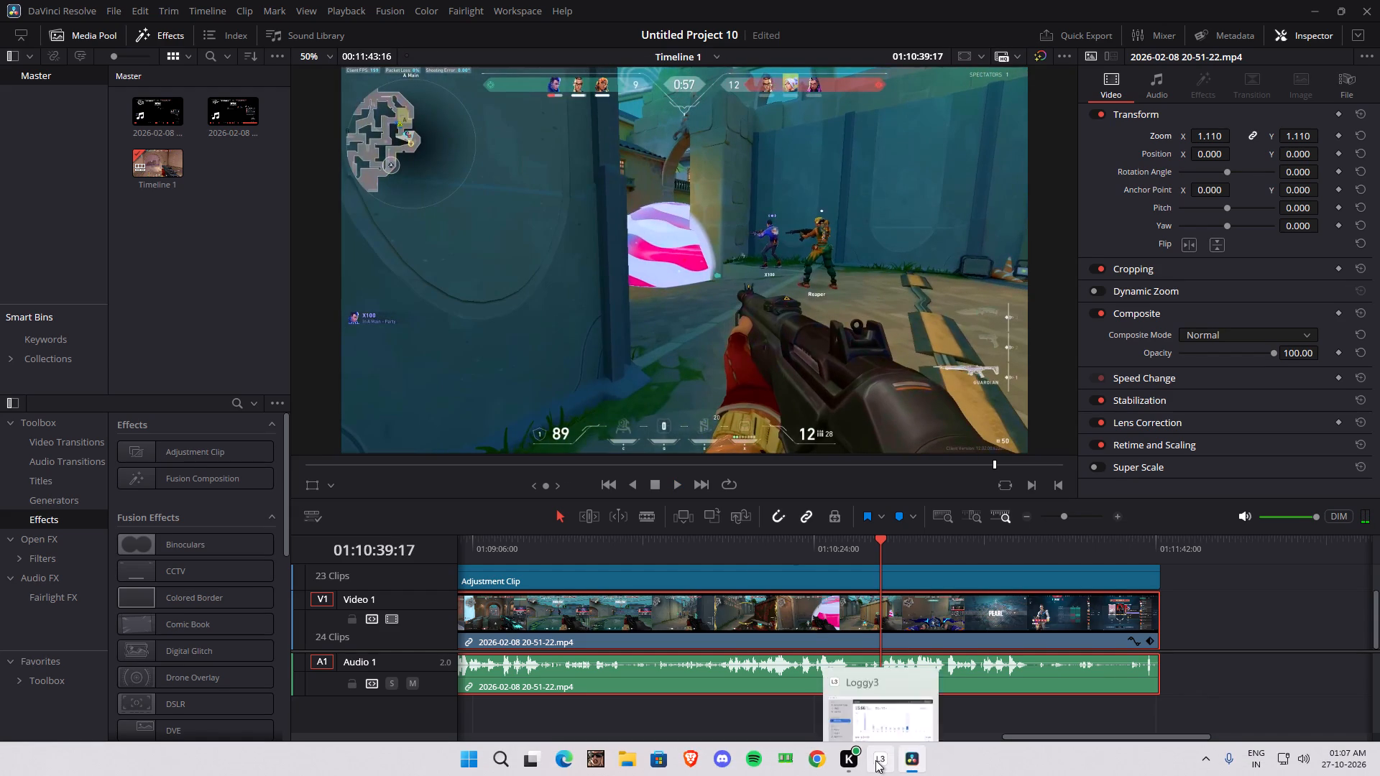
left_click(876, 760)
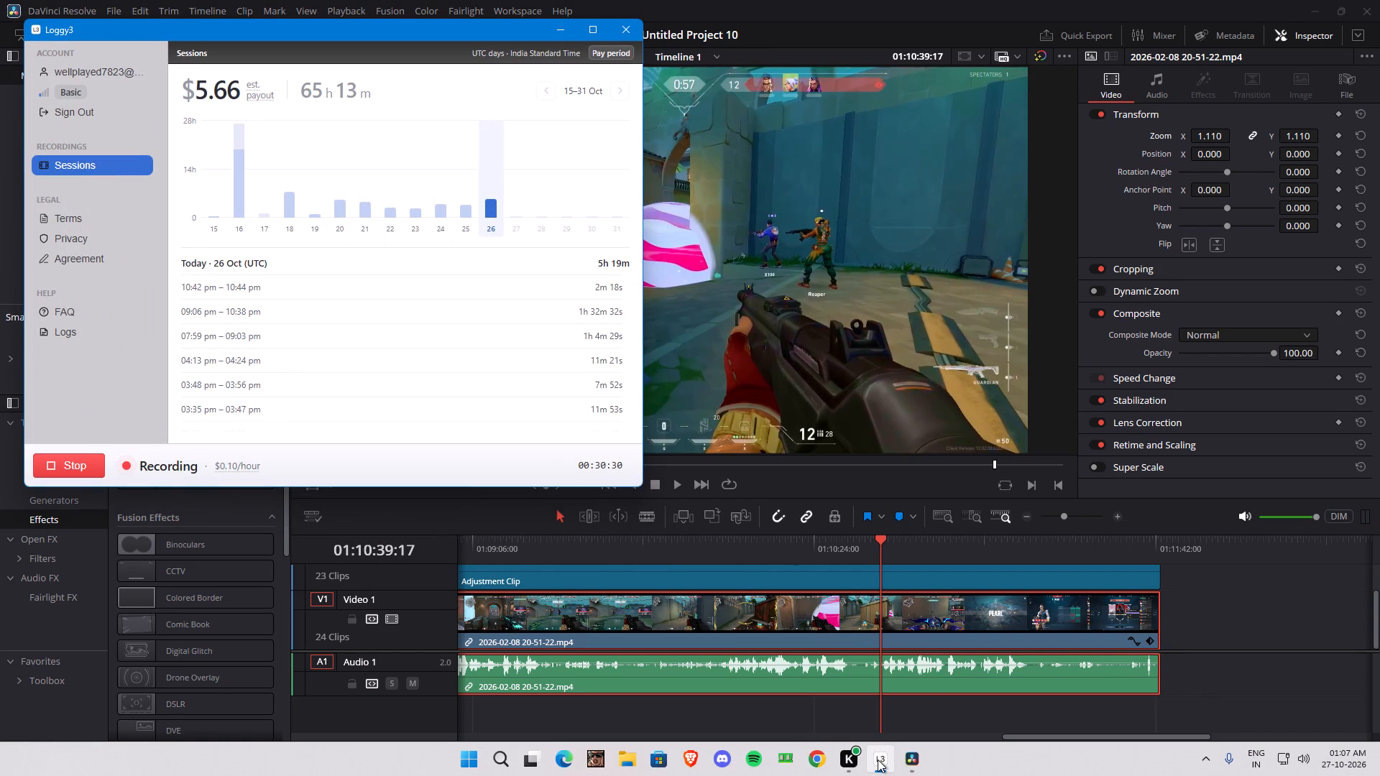
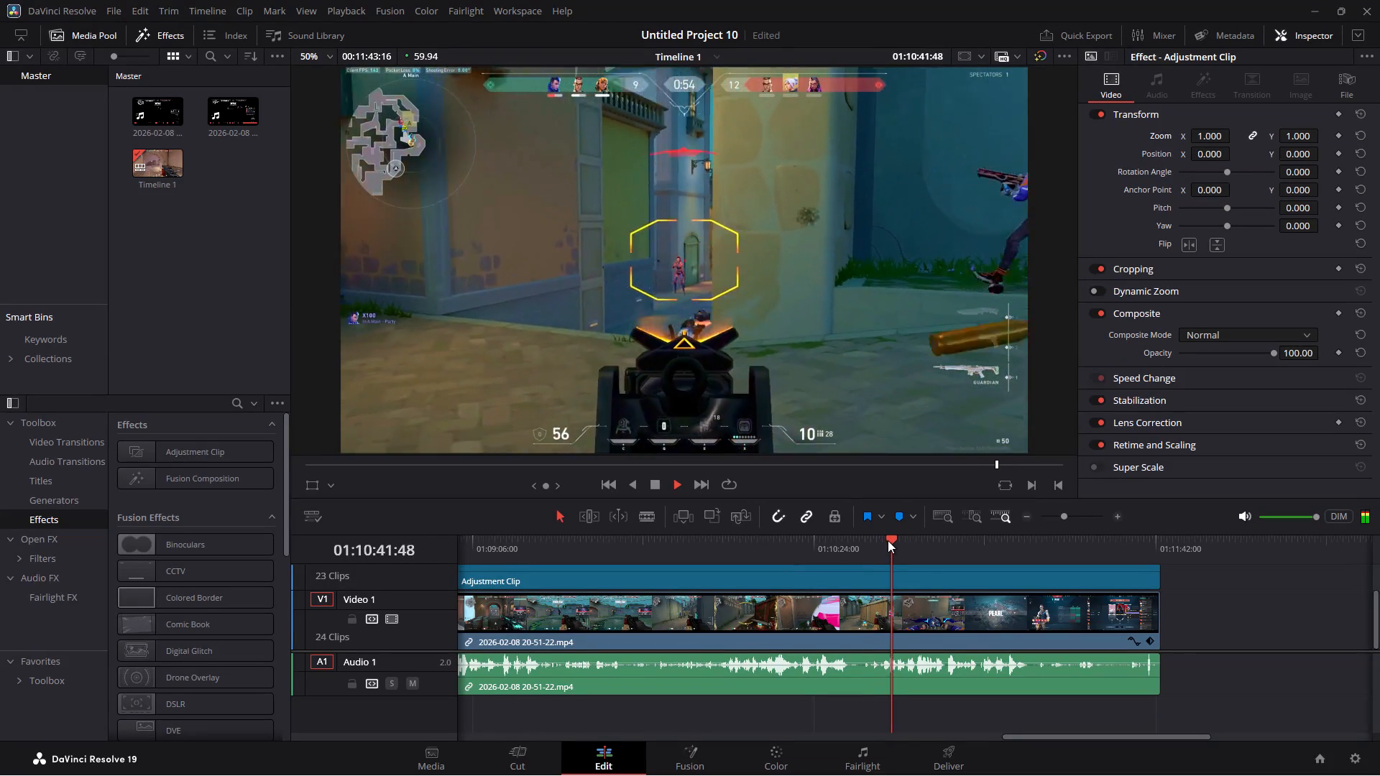
Split both tracks at 01:10:22:27, at the start of the final round's fight, and ripple-delete the long unused segment before it.
key("space")
left_click_drag(888, 540, 875, 541)
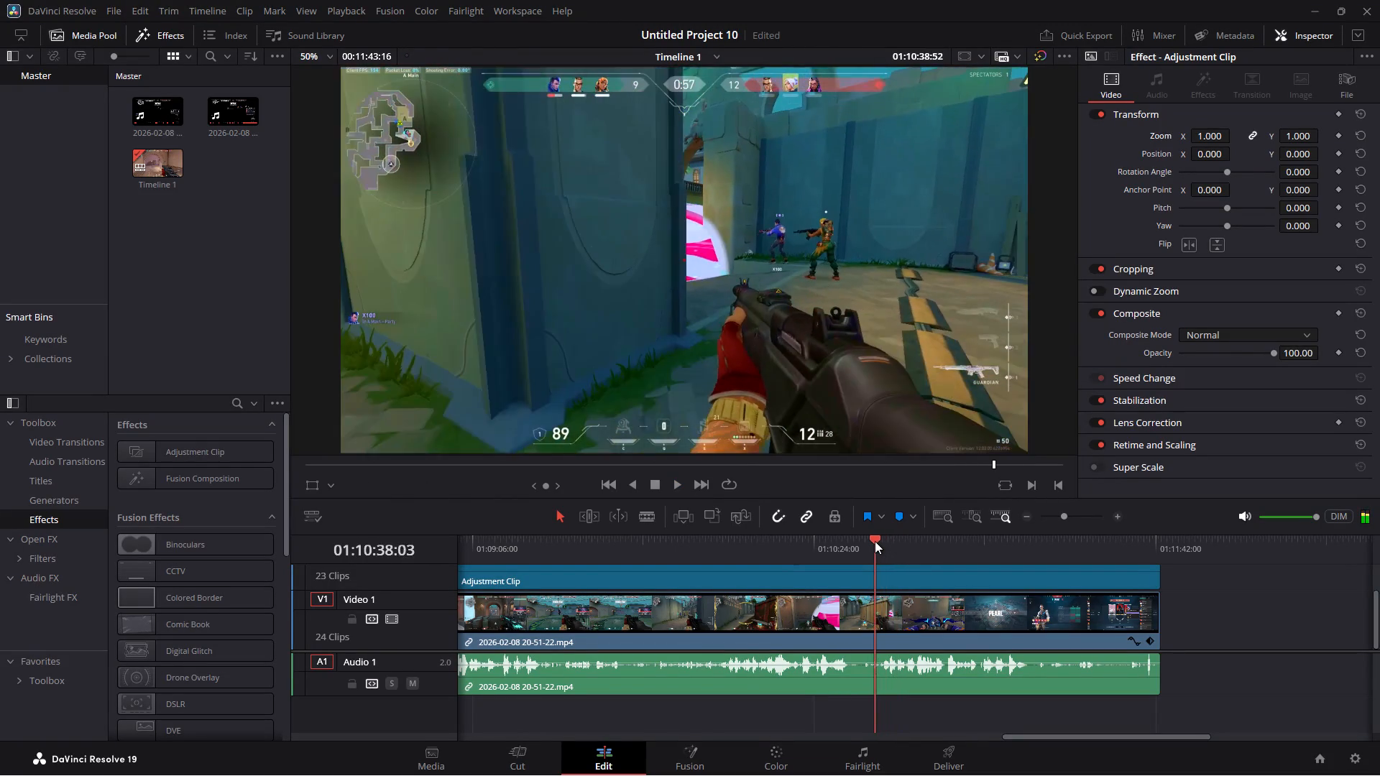
left_click_drag(875, 541, 845, 543)
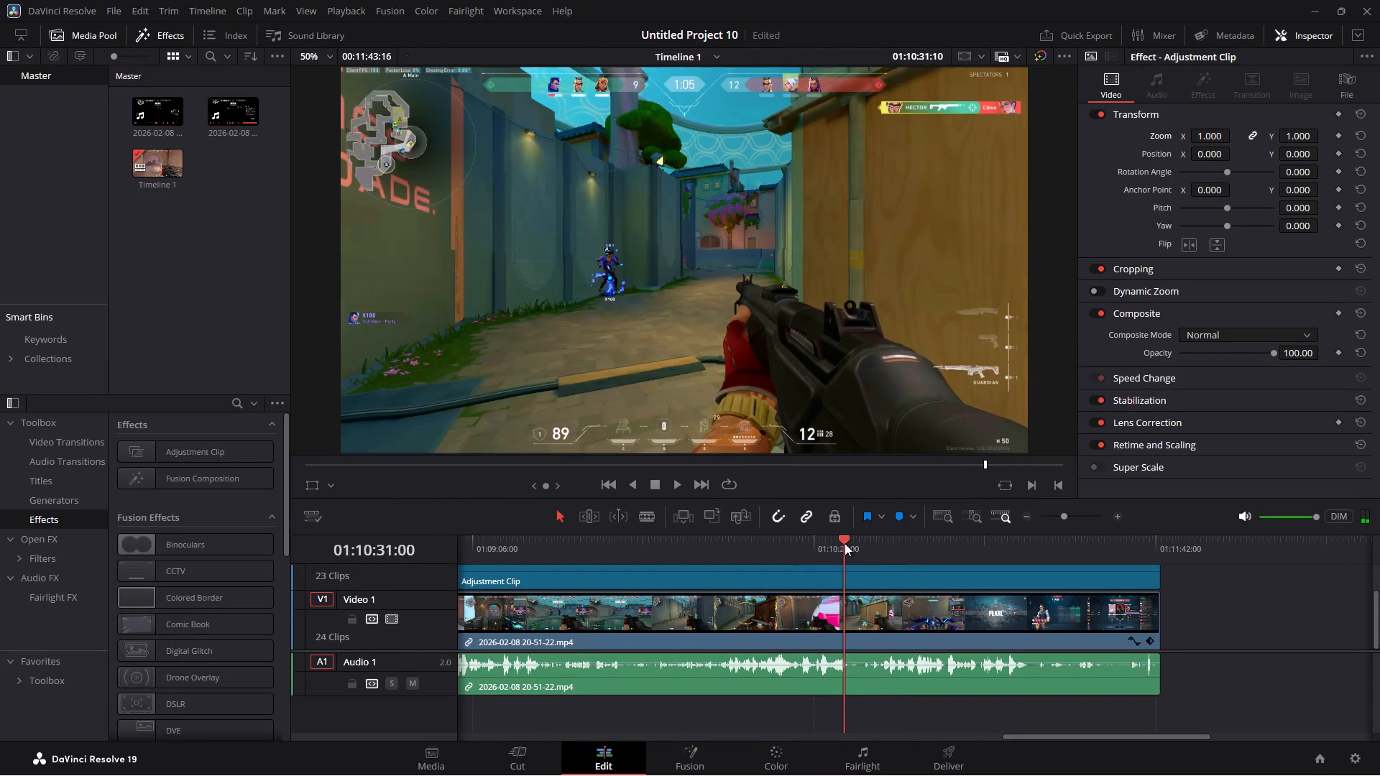
left_click_drag(845, 543, 821, 541)
left_click(807, 544)
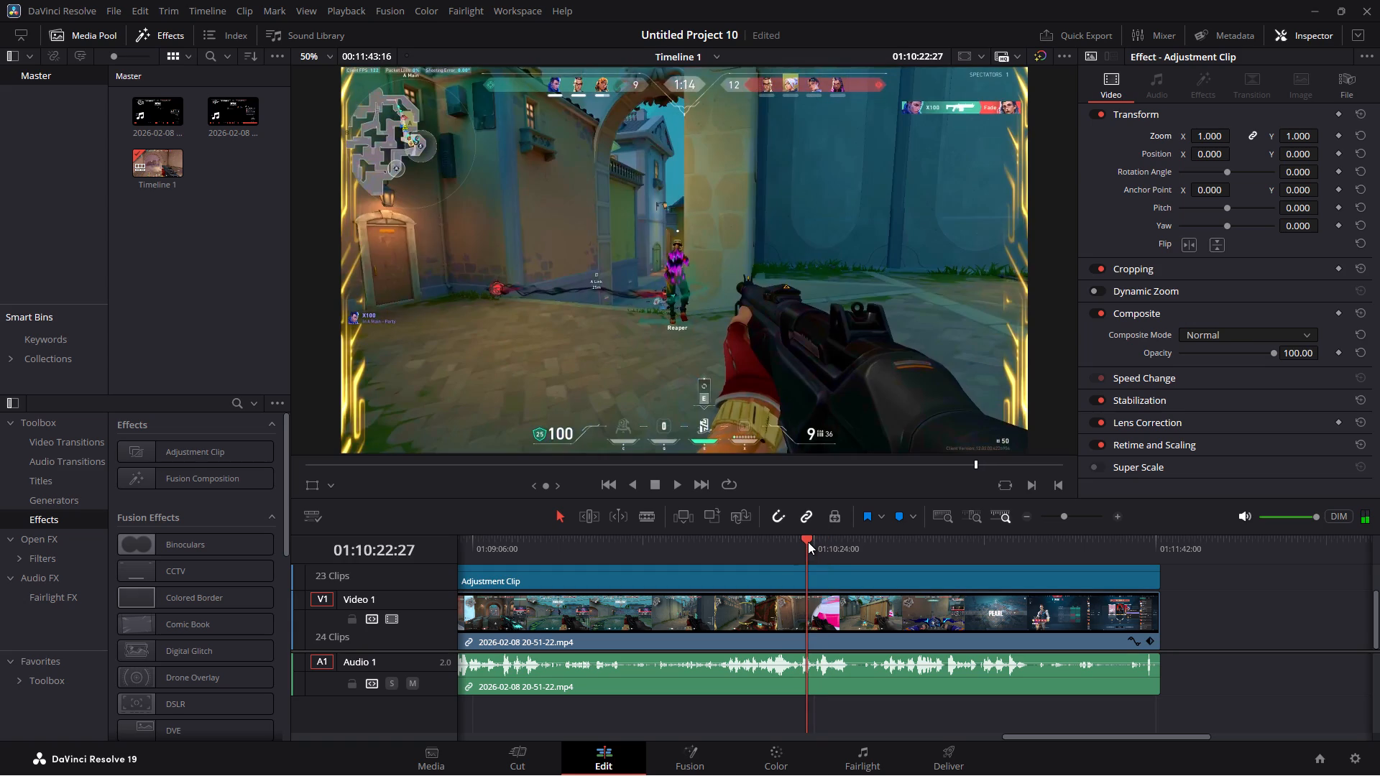
left_click(544, 757)
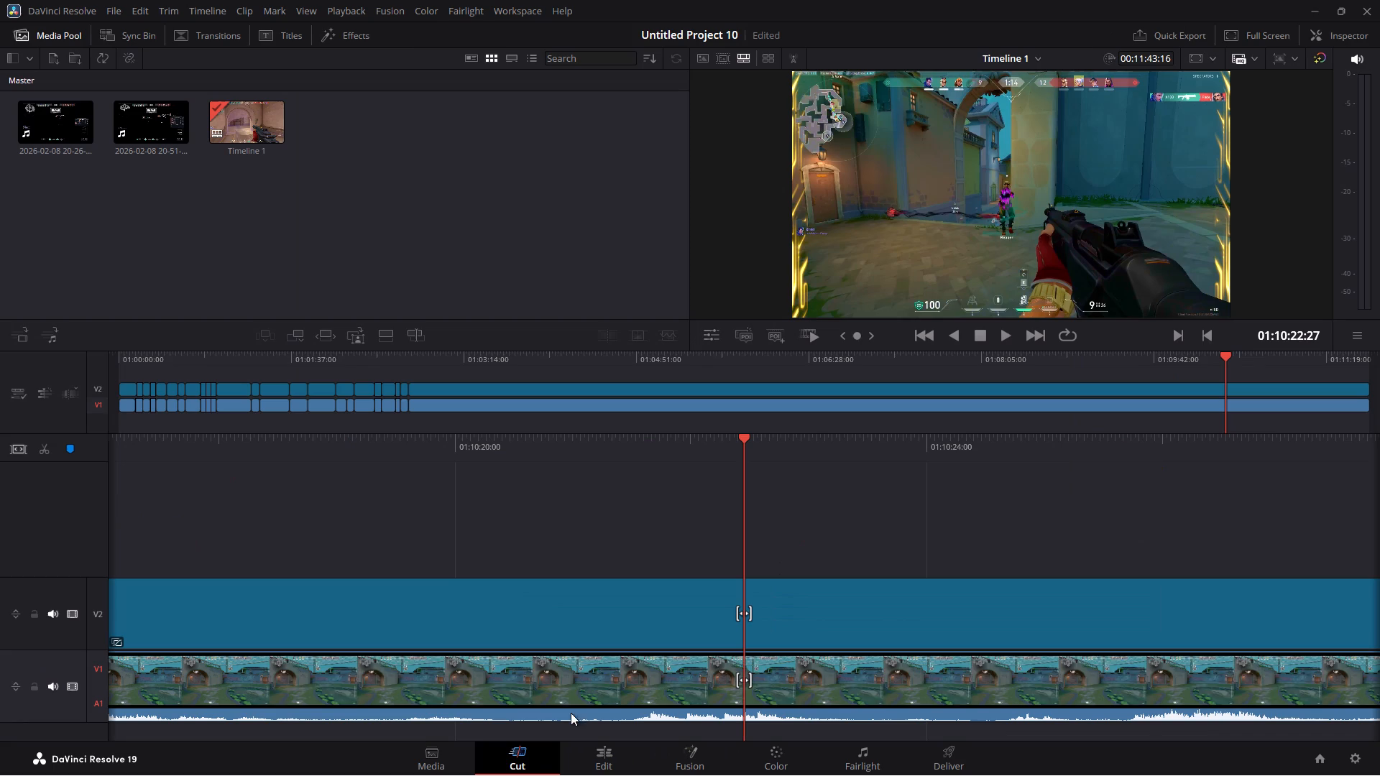
left_click(40, 451)
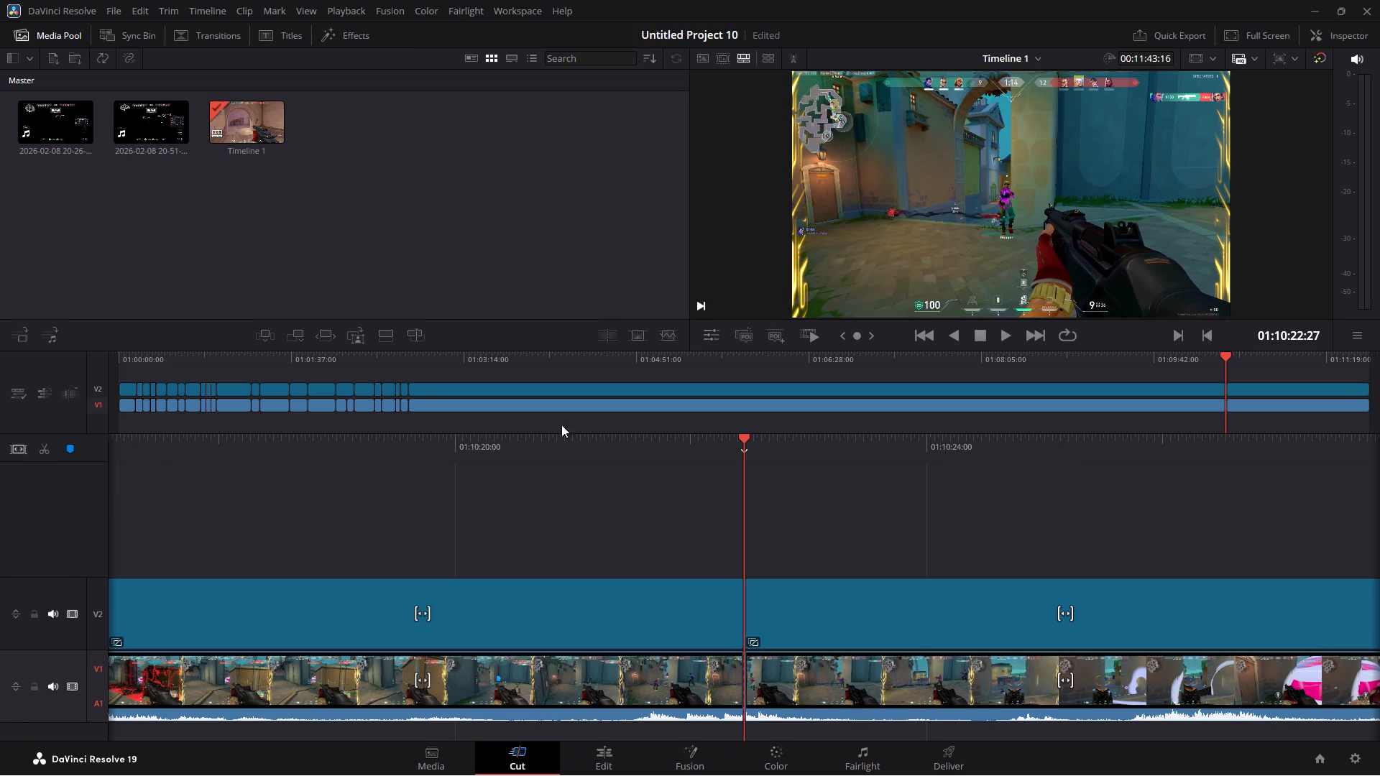
left_click_drag(926, 428, 931, 373)
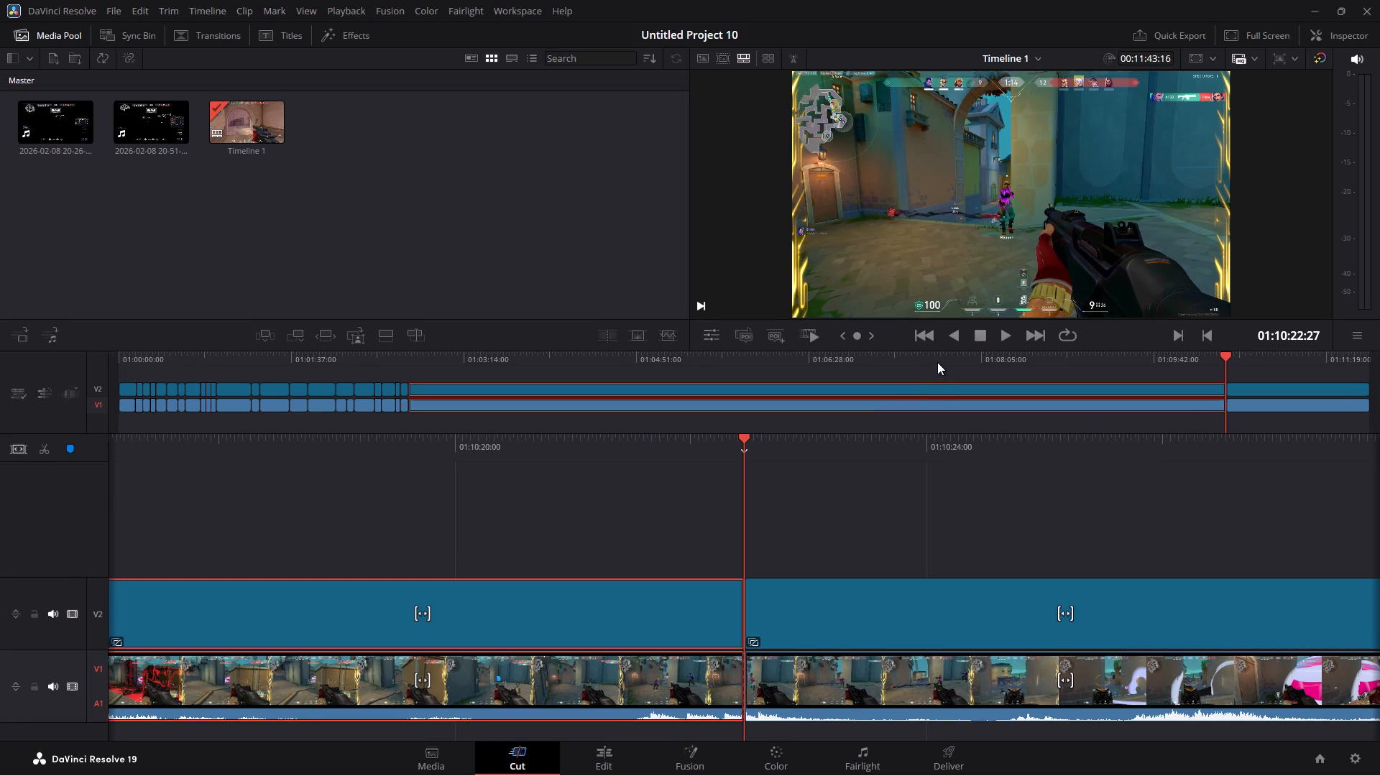
key("BackSpace")
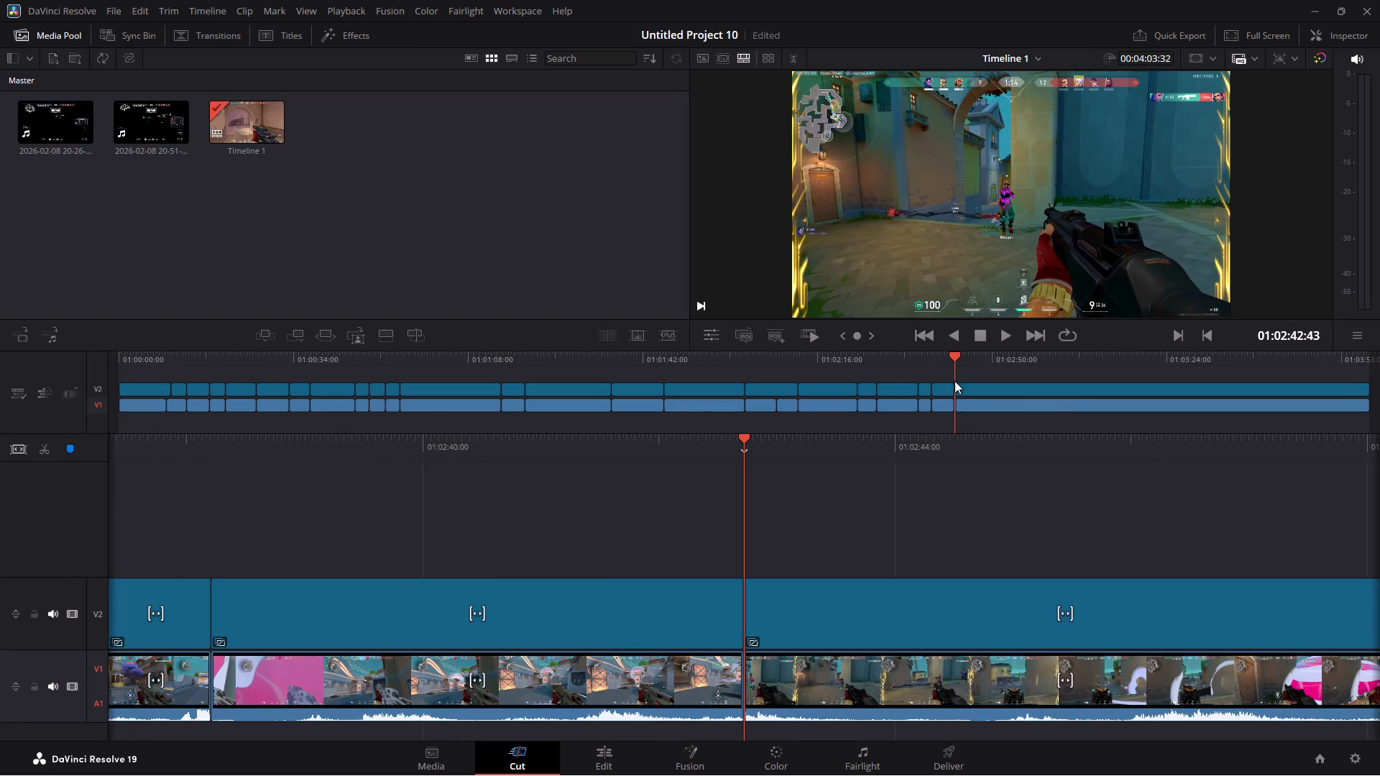
Play the fight from about 01:02:41, split both tracks at 01:02:48:38 and delete all footage after that point.
left_click(950, 360)
left_click(949, 357)
left_click(946, 356)
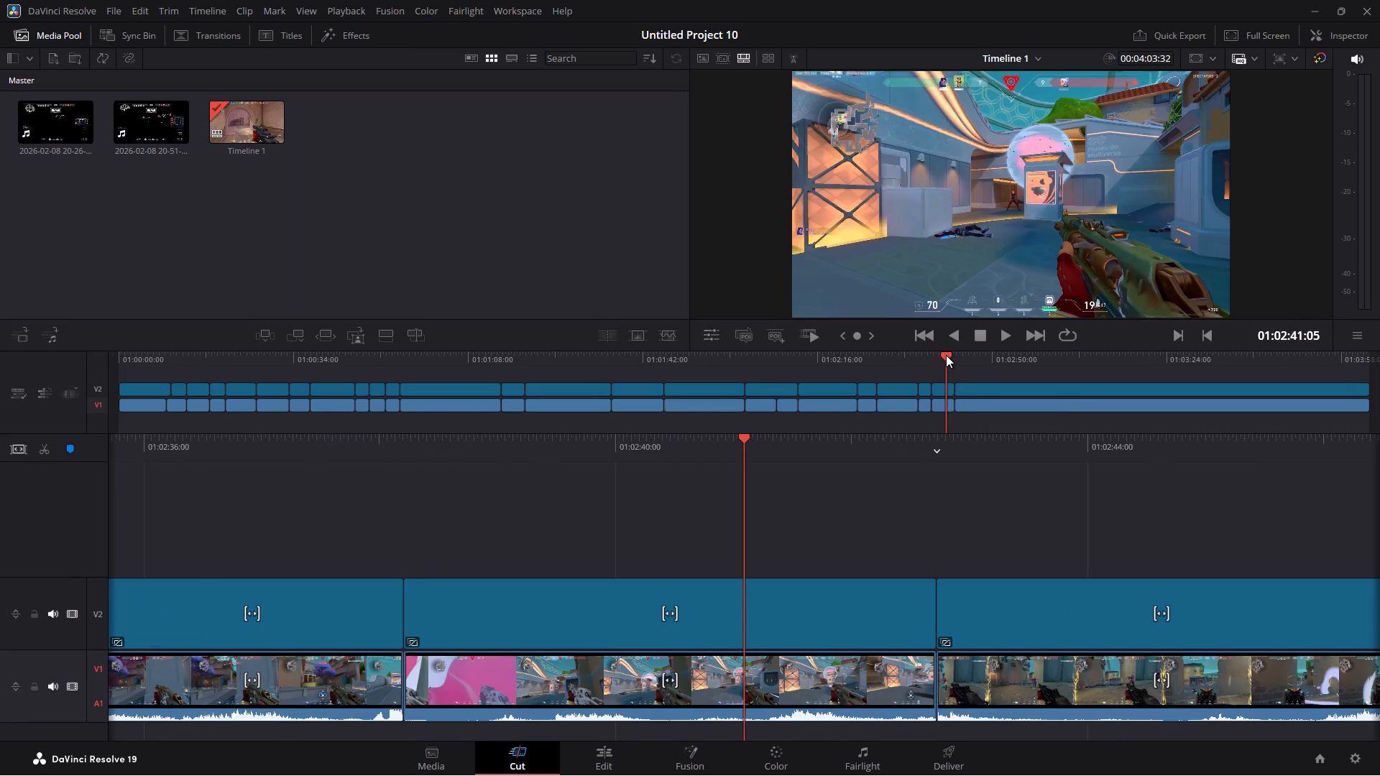
left_click(615, 752)
key("space")
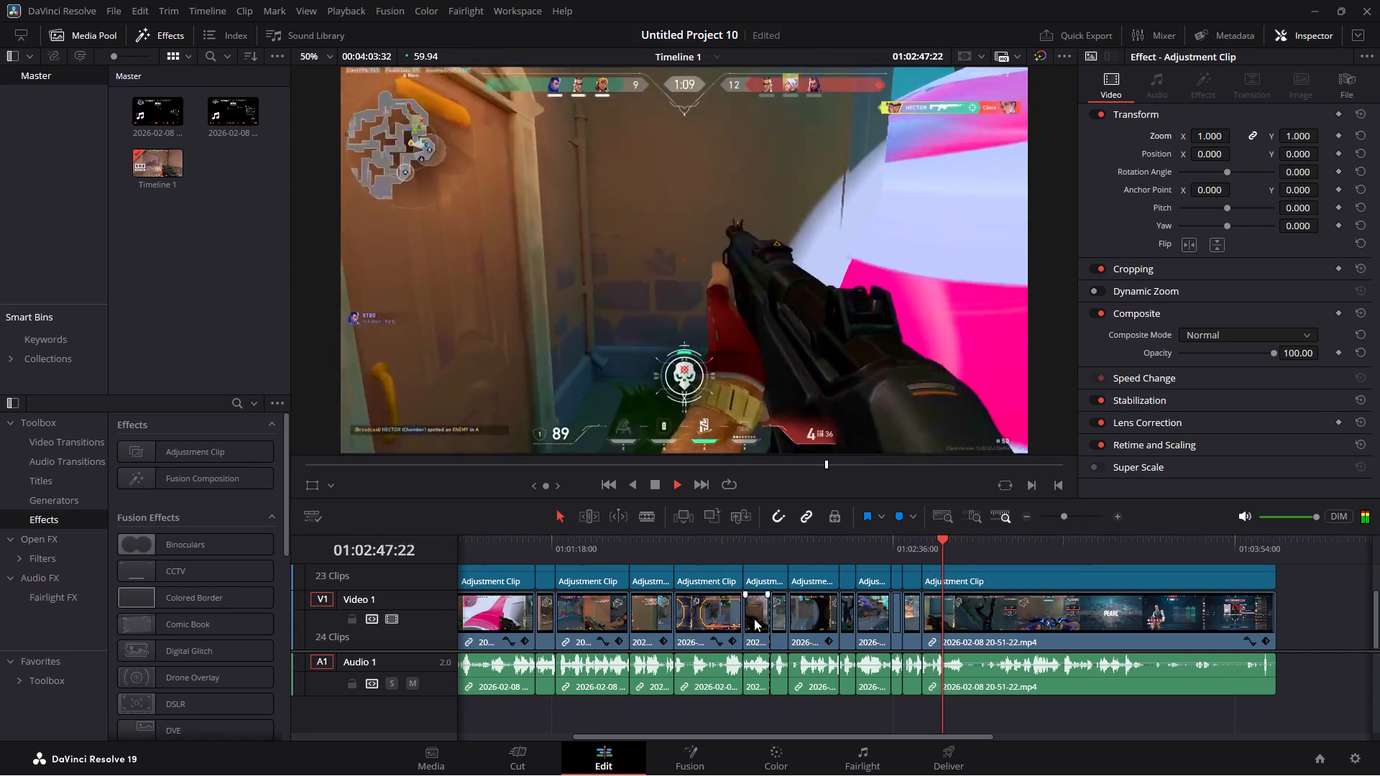
key("space")
left_click(944, 542)
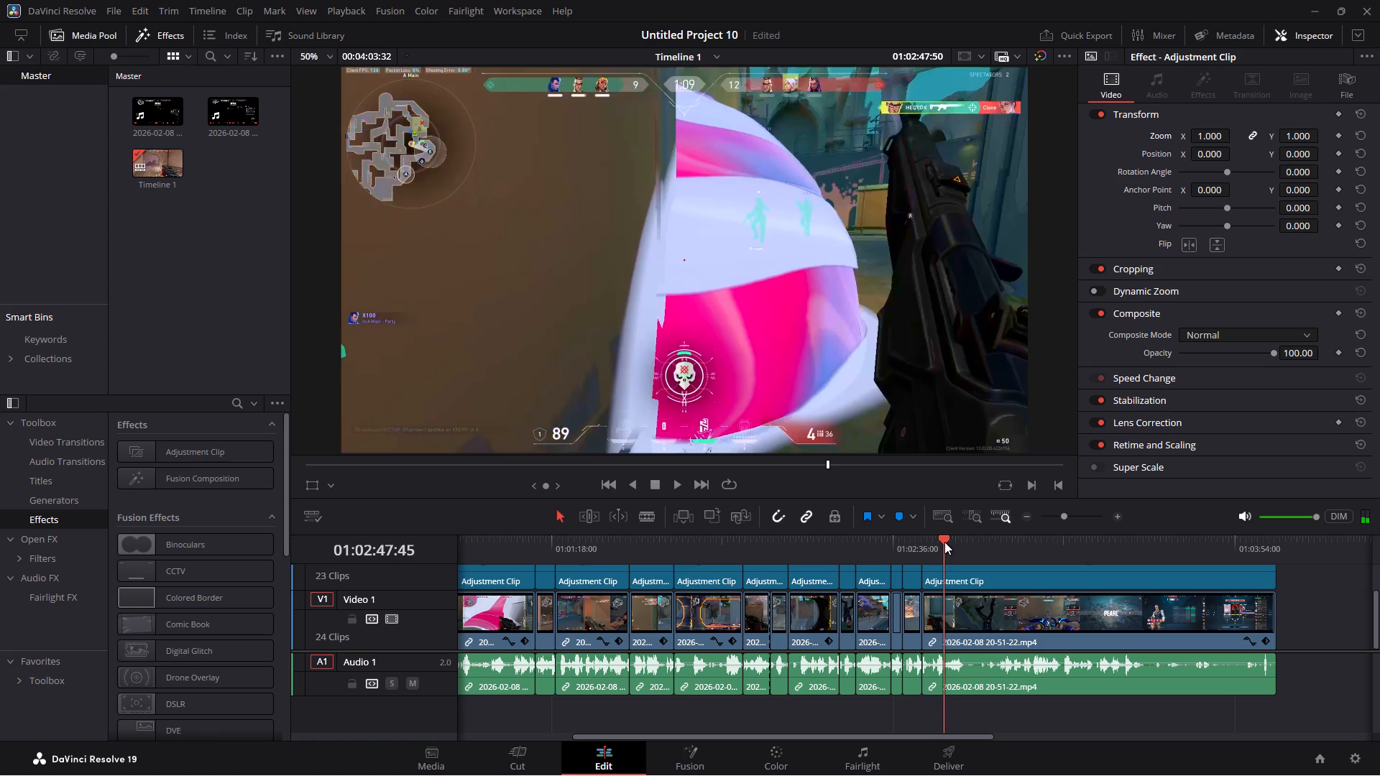
key("space")
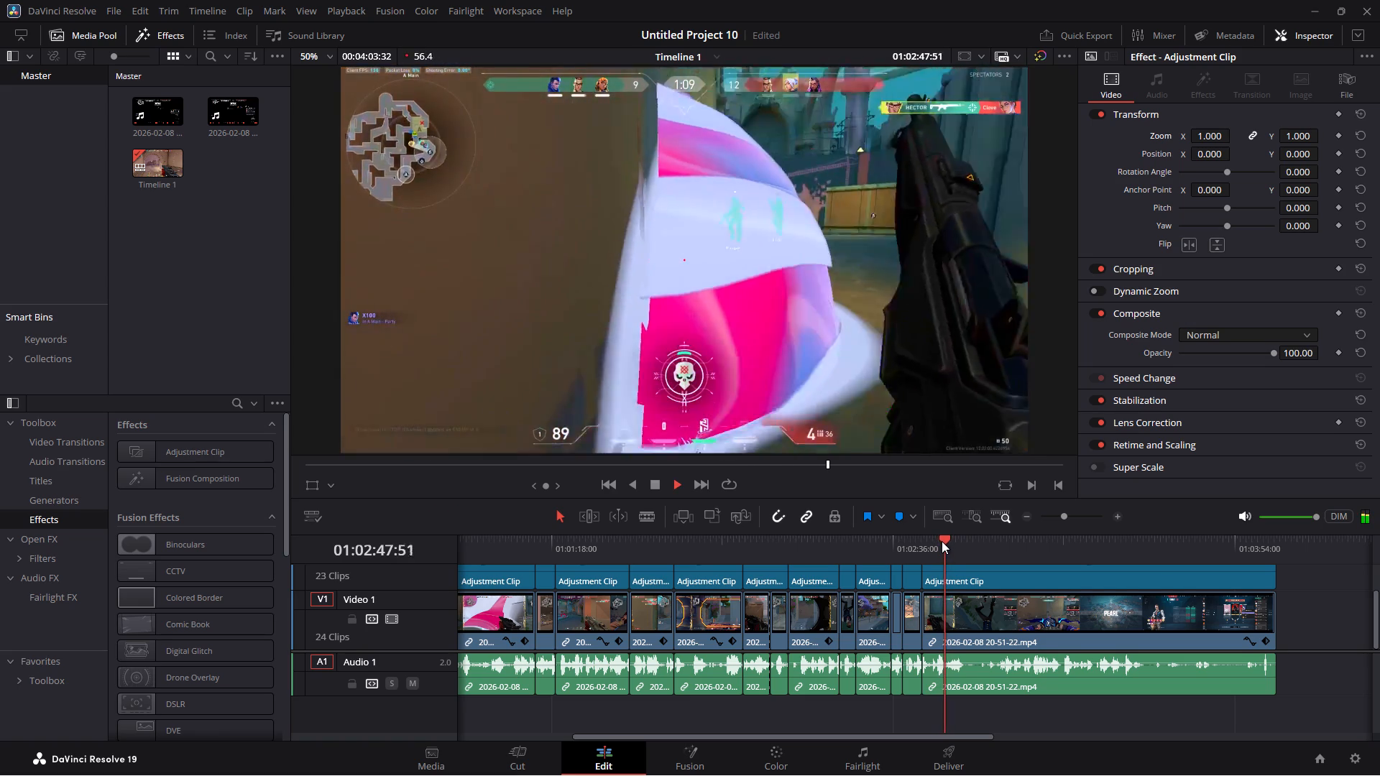
key("space")
left_click(533, 757)
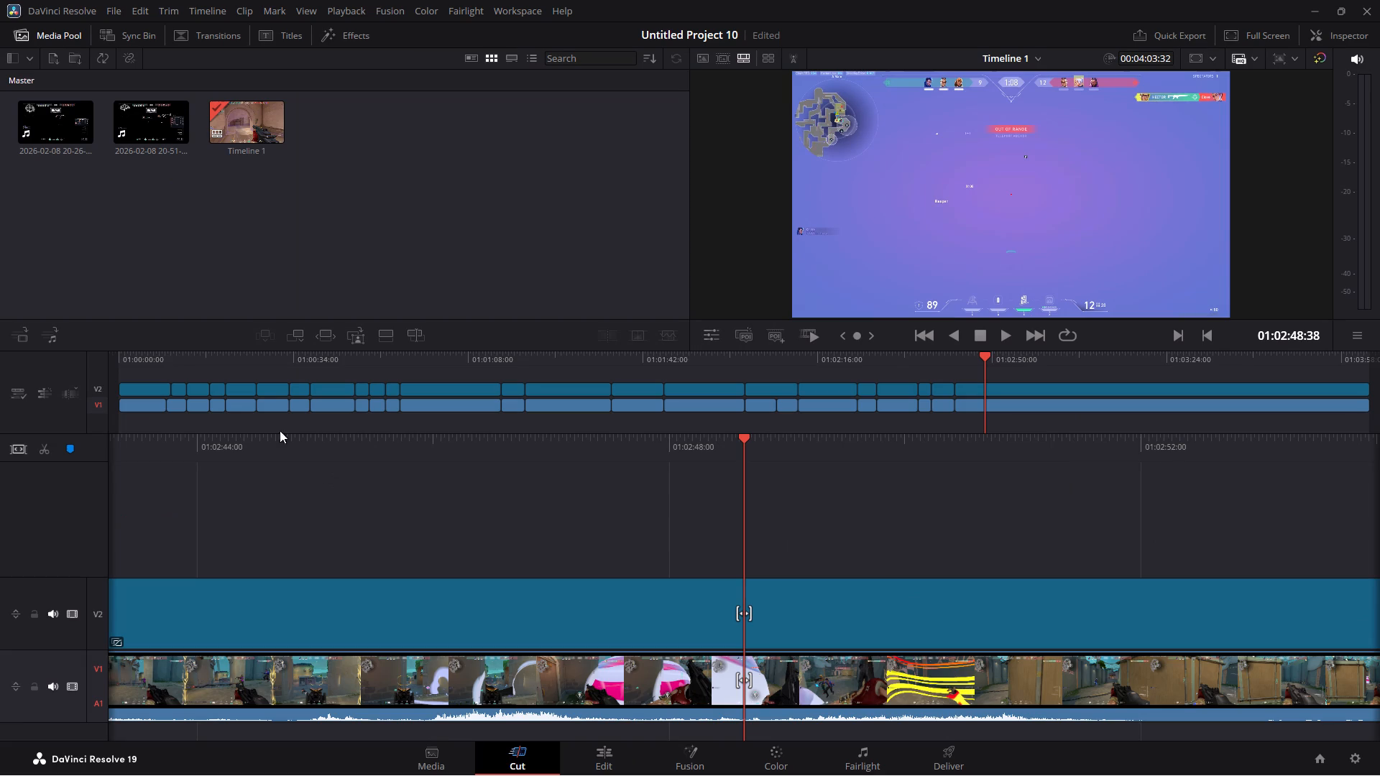
left_click(45, 443)
left_click_drag(1143, 437, 1138, 385)
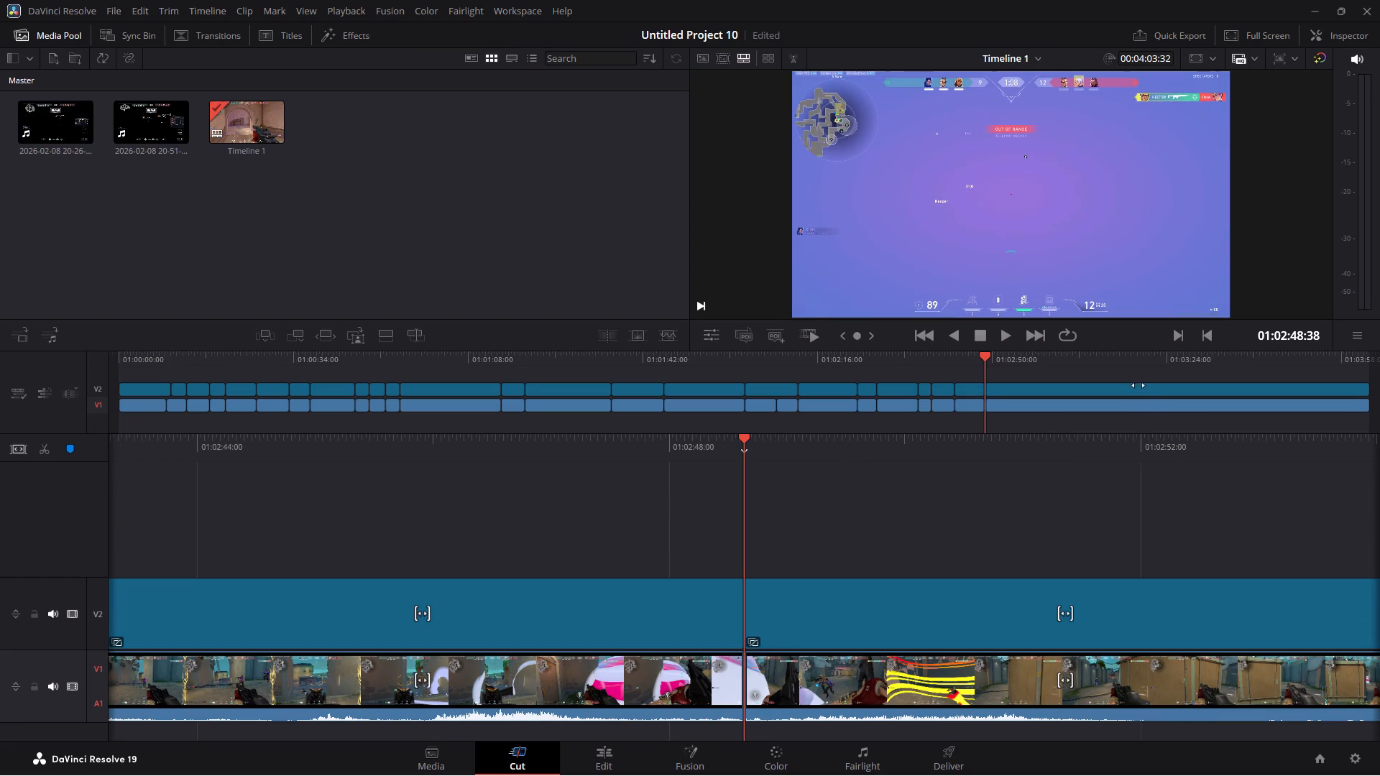
left_click_drag(1138, 385, 1137, 384)
left_click_drag(1147, 412, 1148, 402)
left_click_drag(1155, 419, 1154, 417)
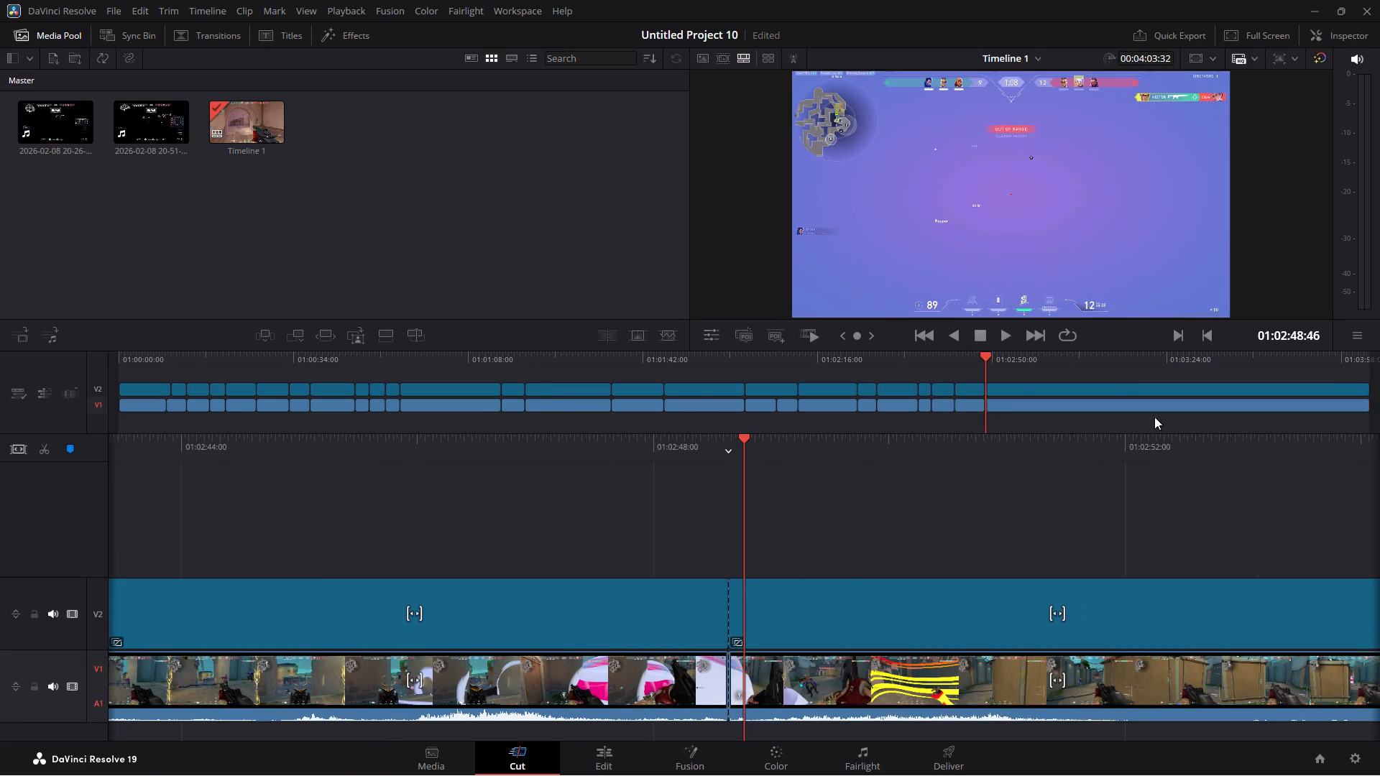
left_click_drag(1154, 417, 1147, 383)
key("BackSpace")
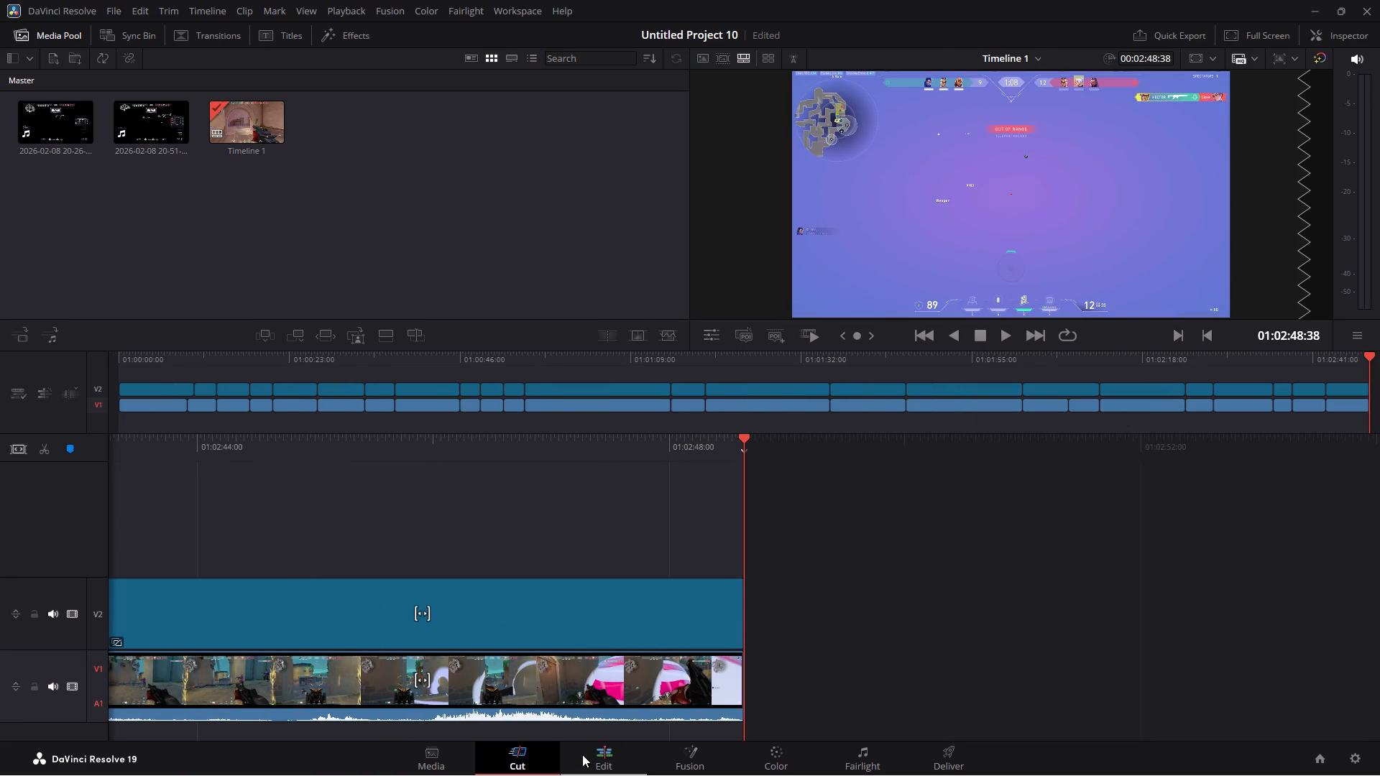
Play back the last kept clip from about 01:02:43 to the end of the timeline.
left_click(594, 755)
left_click(921, 541)
left_click(927, 537)
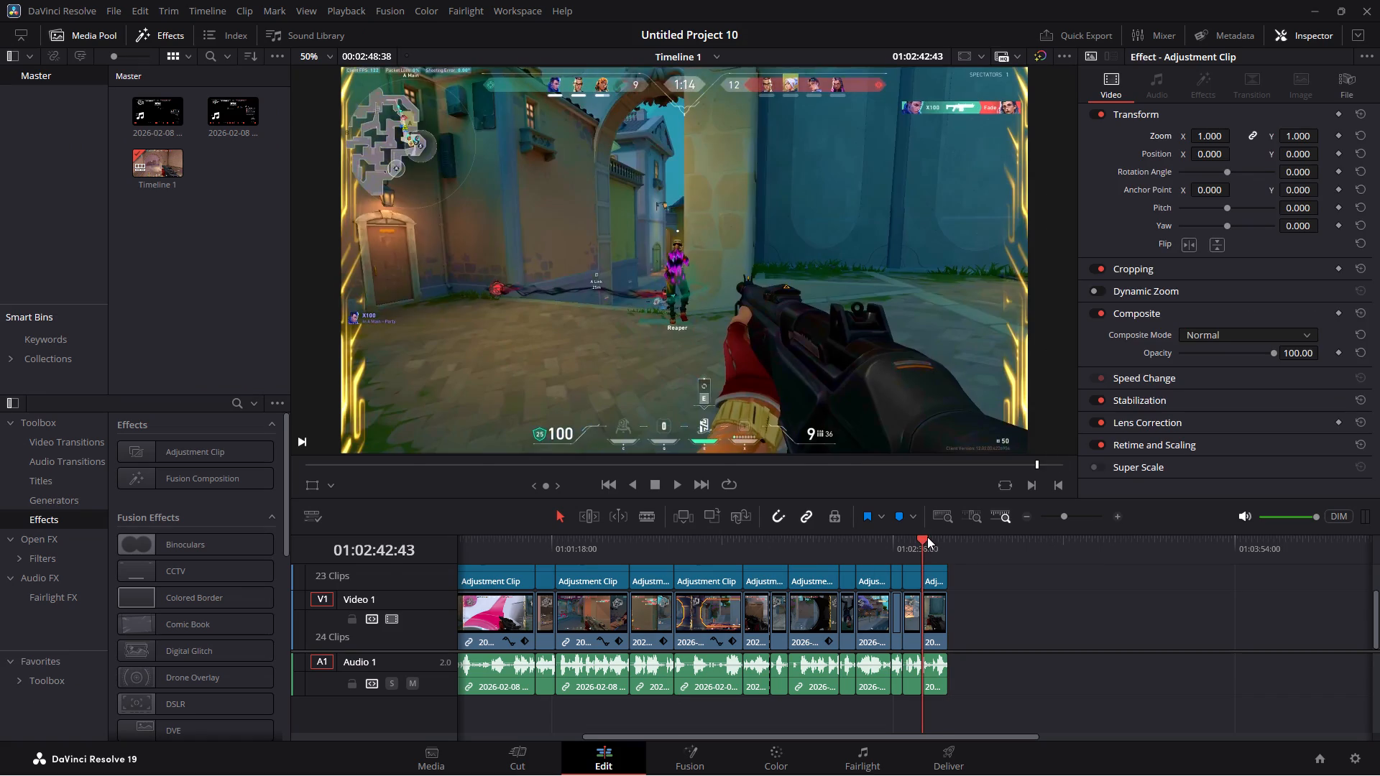
left_click(930, 535)
key("space")
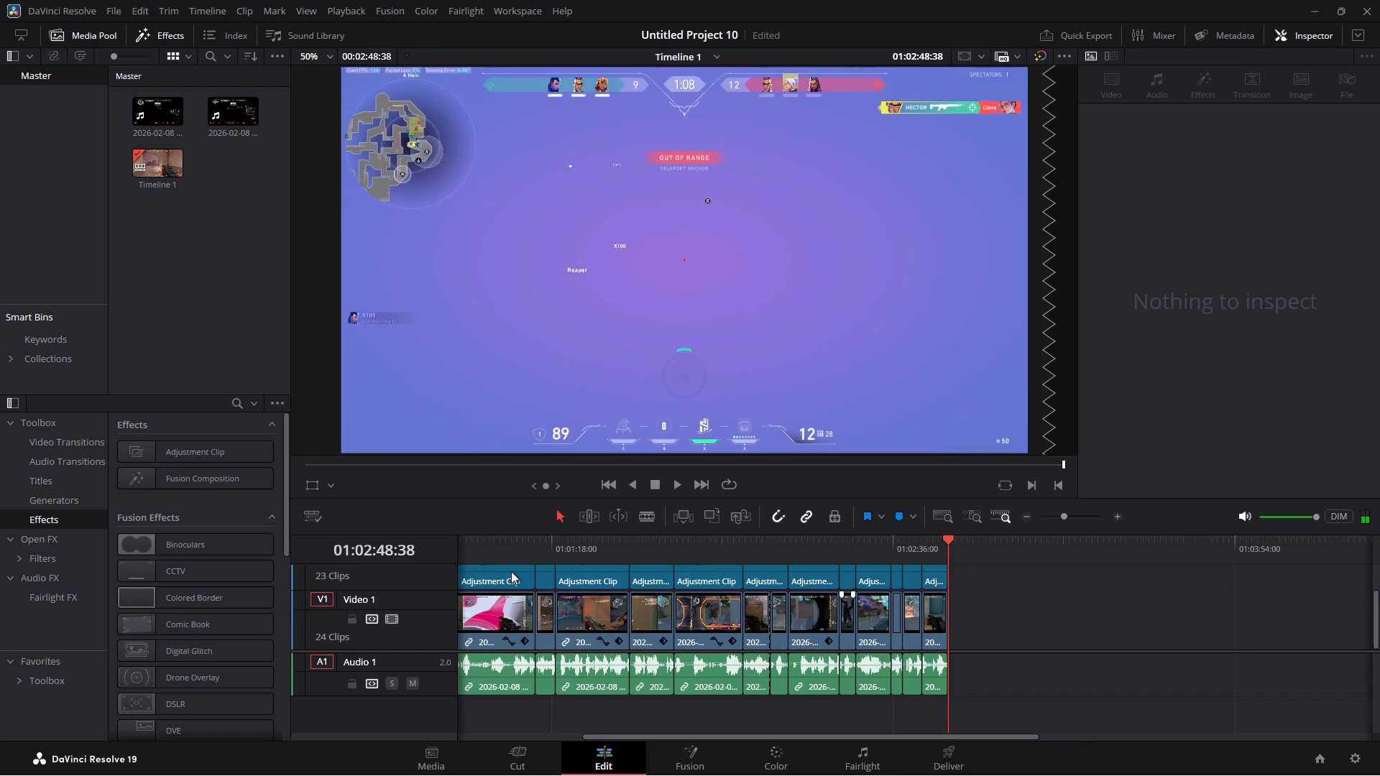
right_click(157, 221)
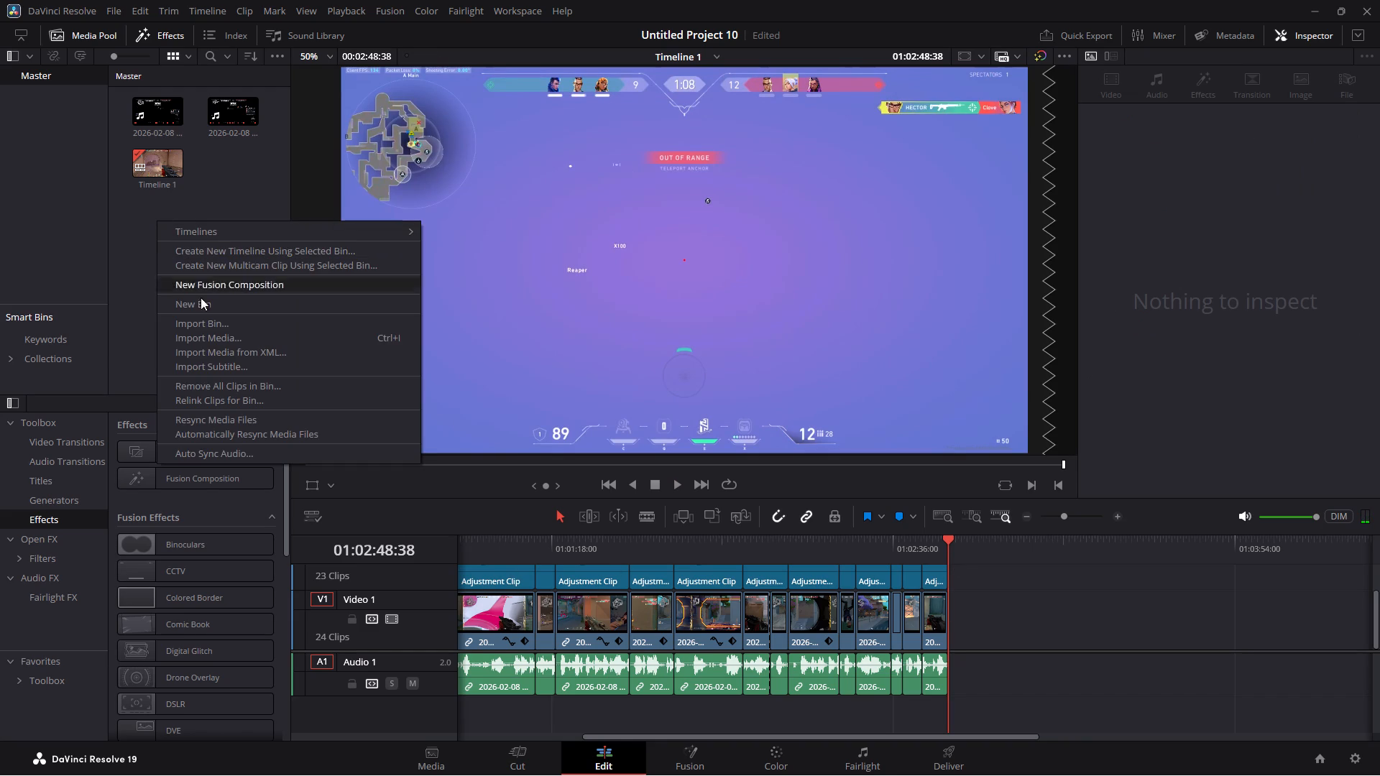
left_click(209, 334)
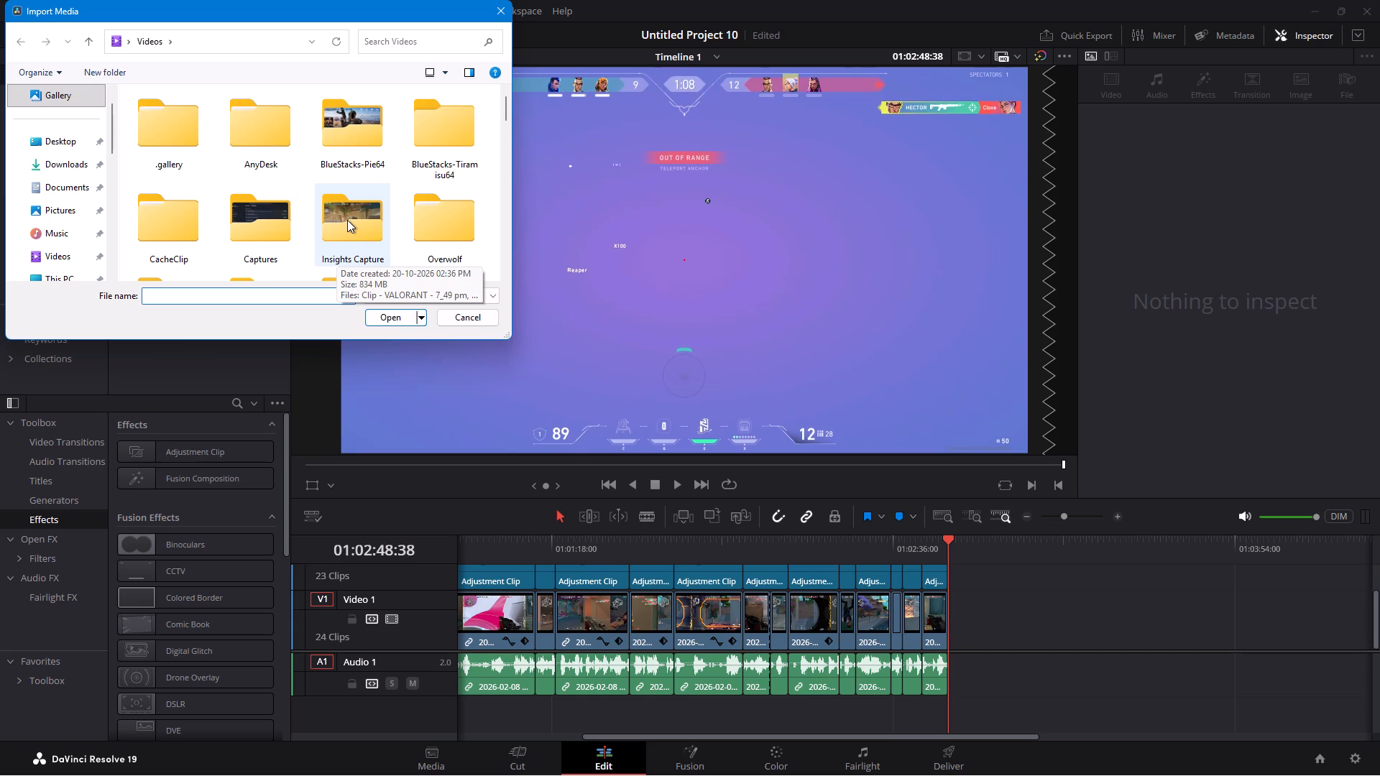
scroll(347, 220, "down", 2)
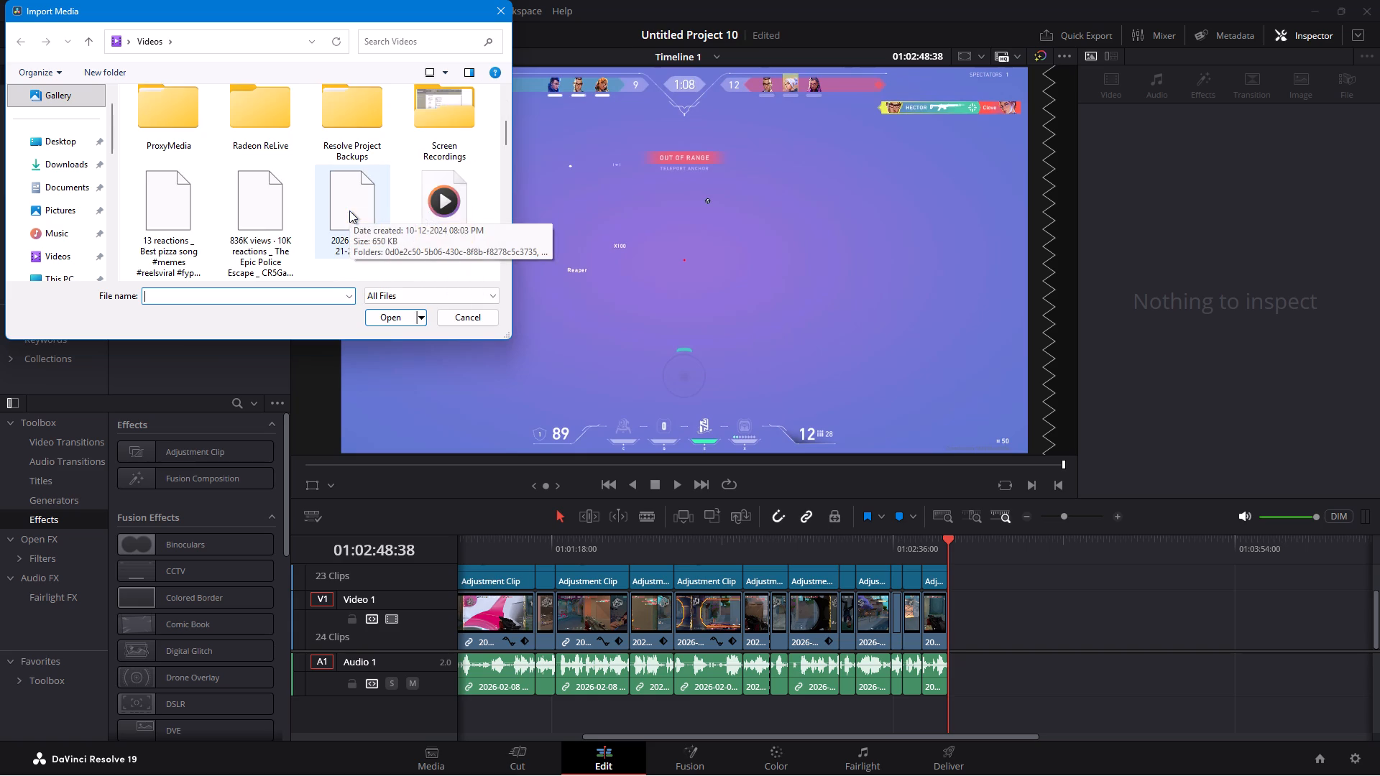
double_click(167, 127)
double_click(167, 127)
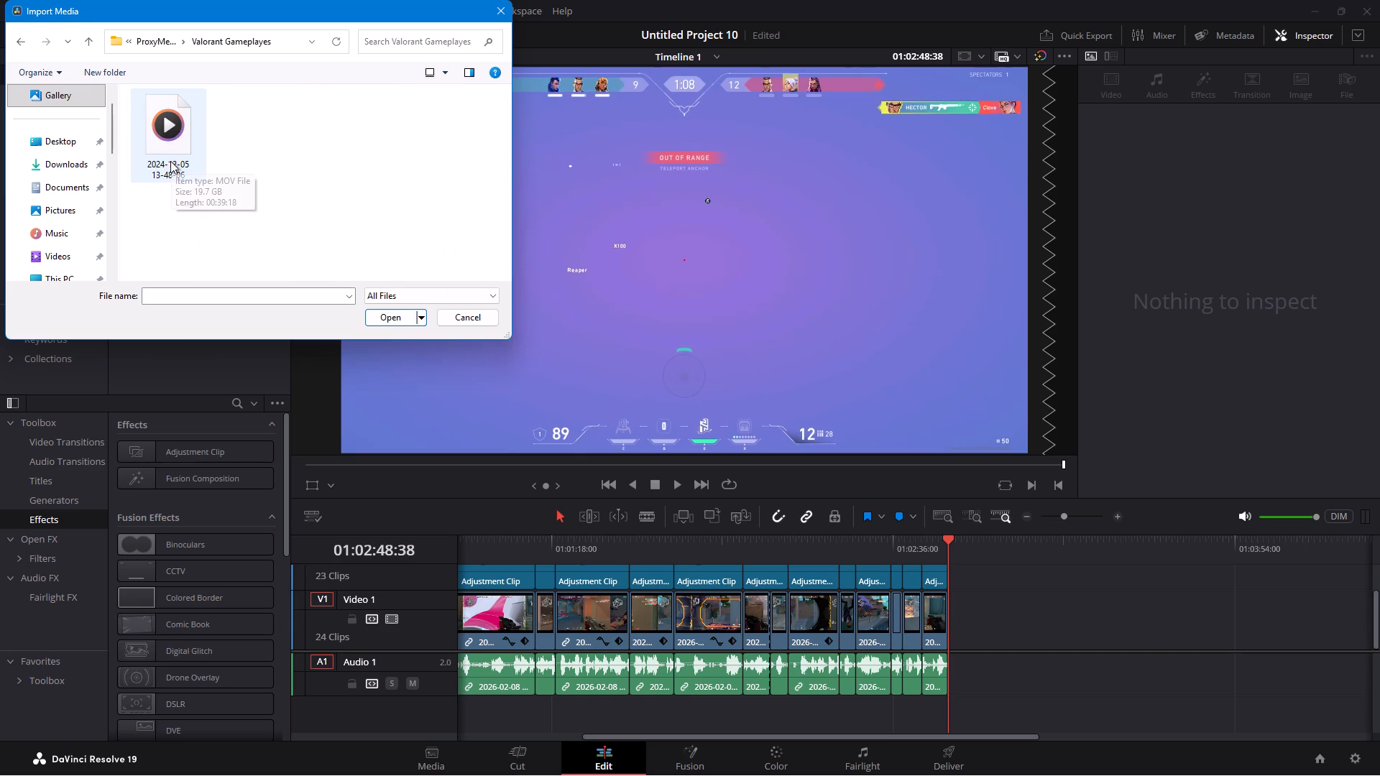
left_click(164, 116)
left_click(401, 320)
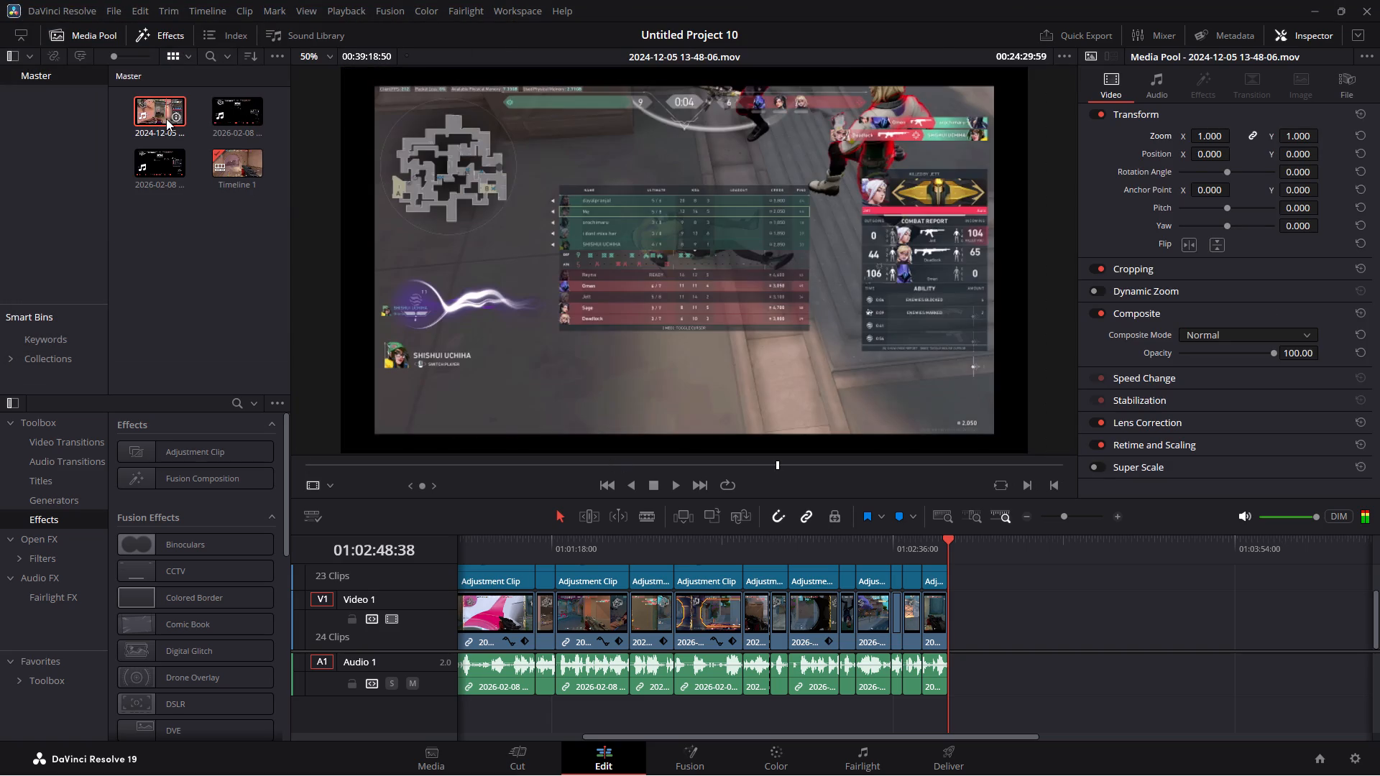
left_click_drag(166, 119, 1003, 573)
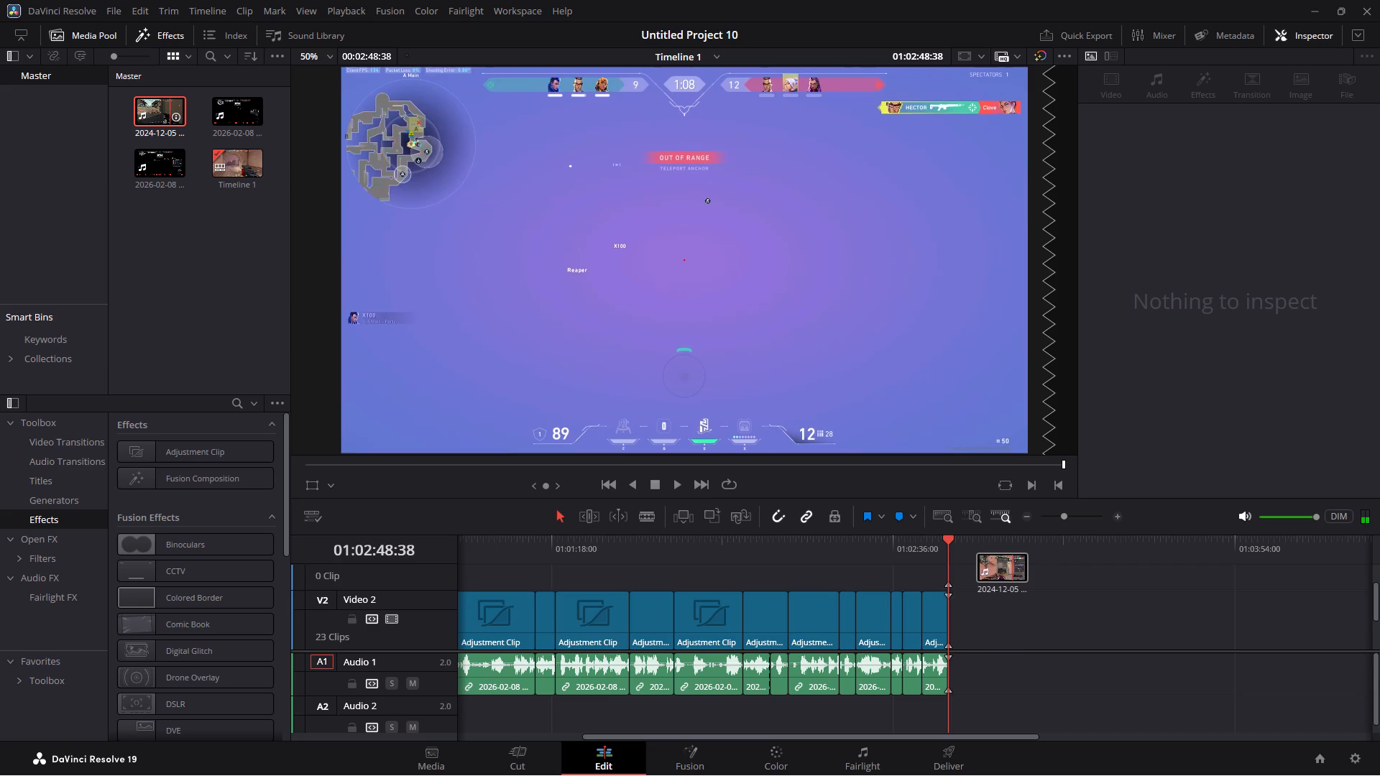
left_click_drag(1003, 573, 1023, 623)
left_click_drag(1048, 619, 975, 626)
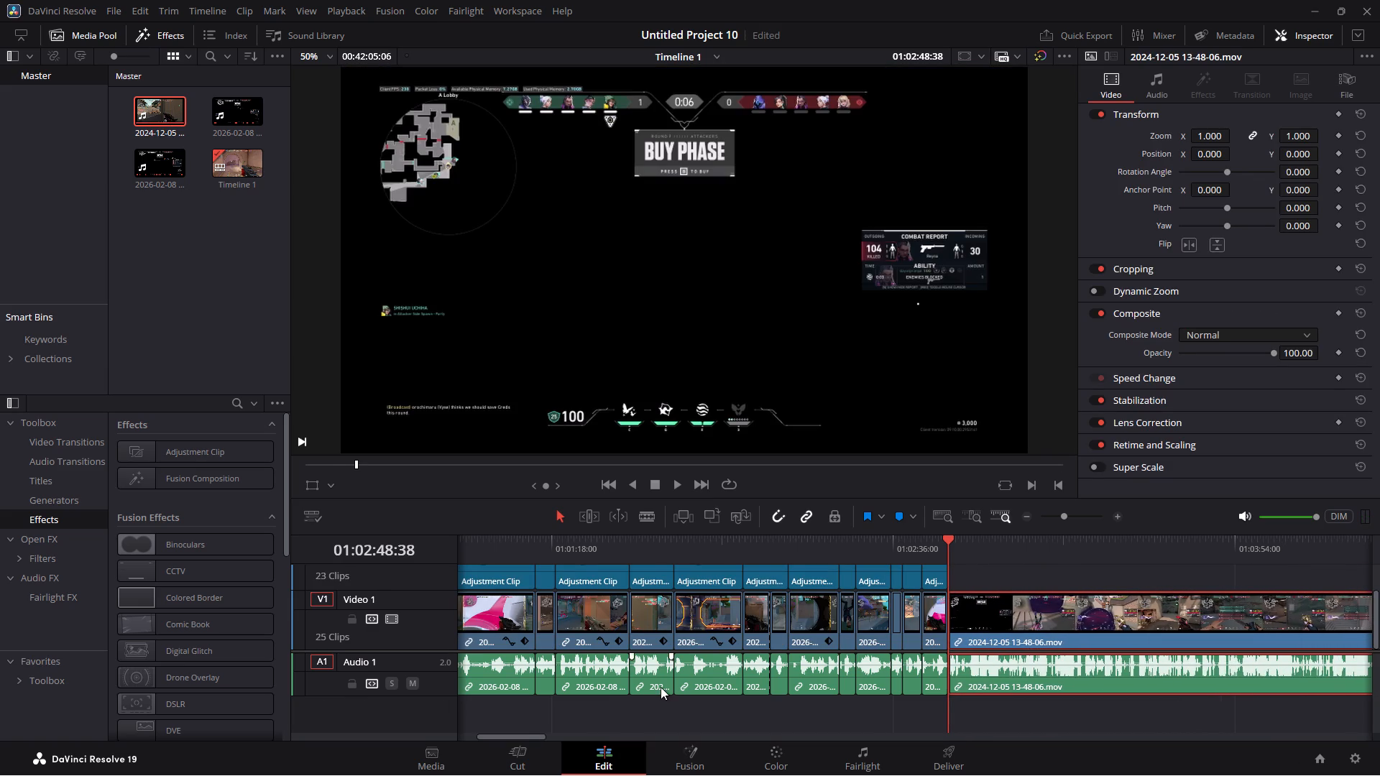
Play the appended gameplay clip from its start to about 01:03:08.
double_click(686, 486)
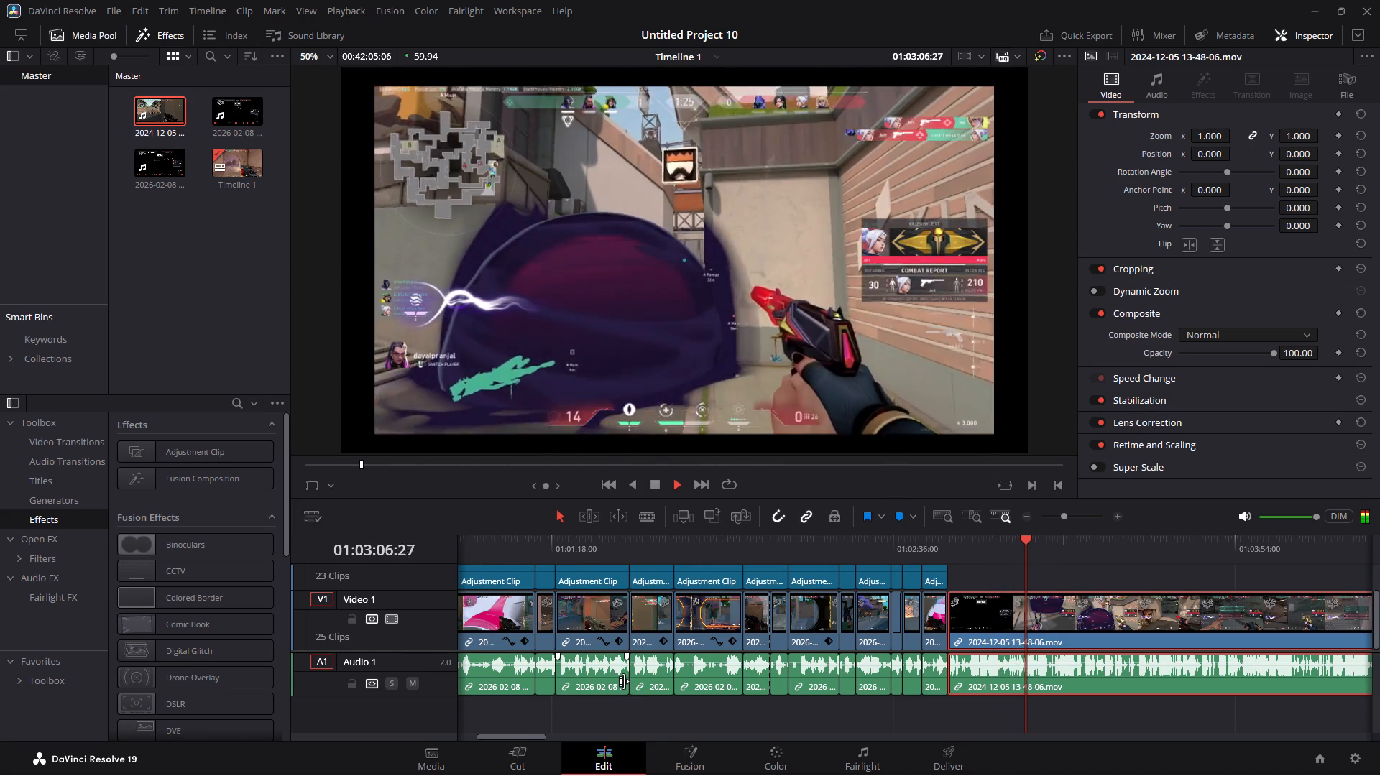
key("space")
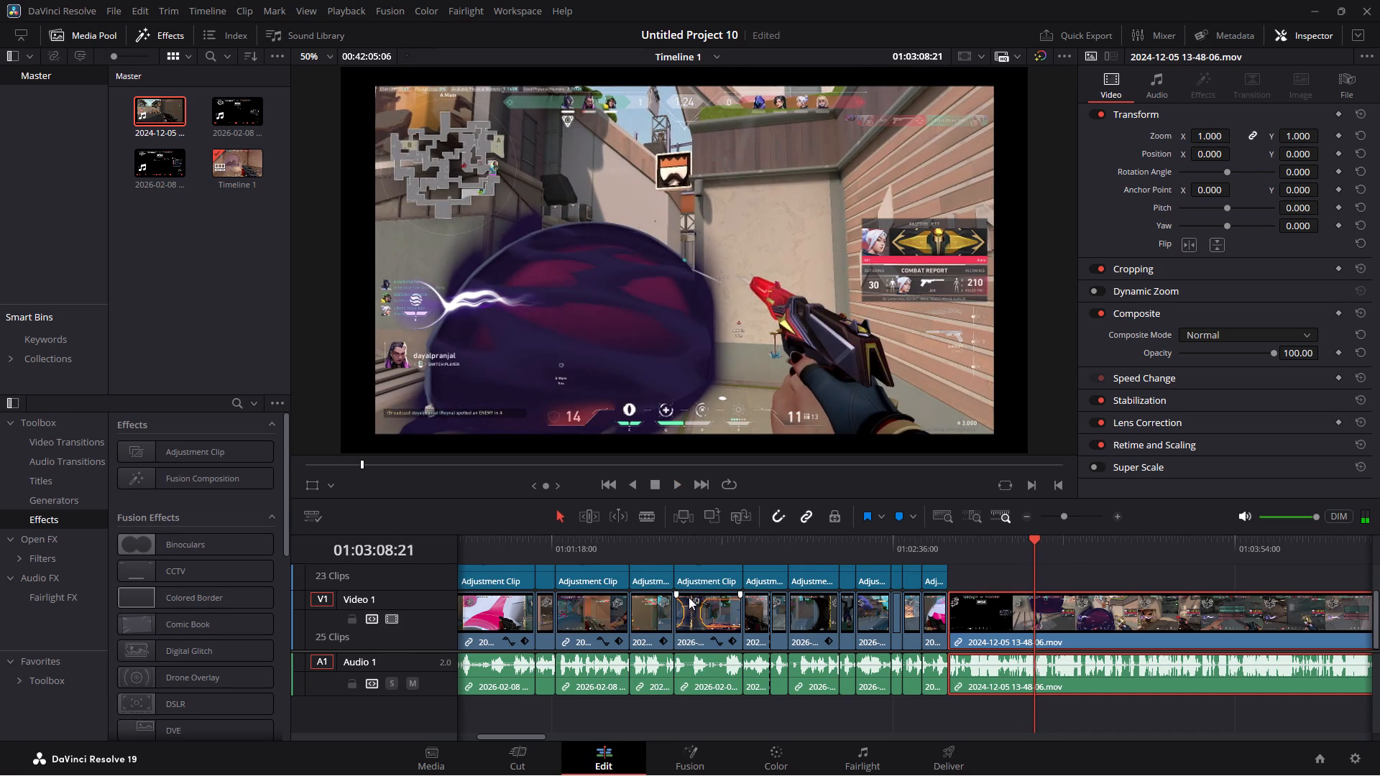
left_click(942, 576)
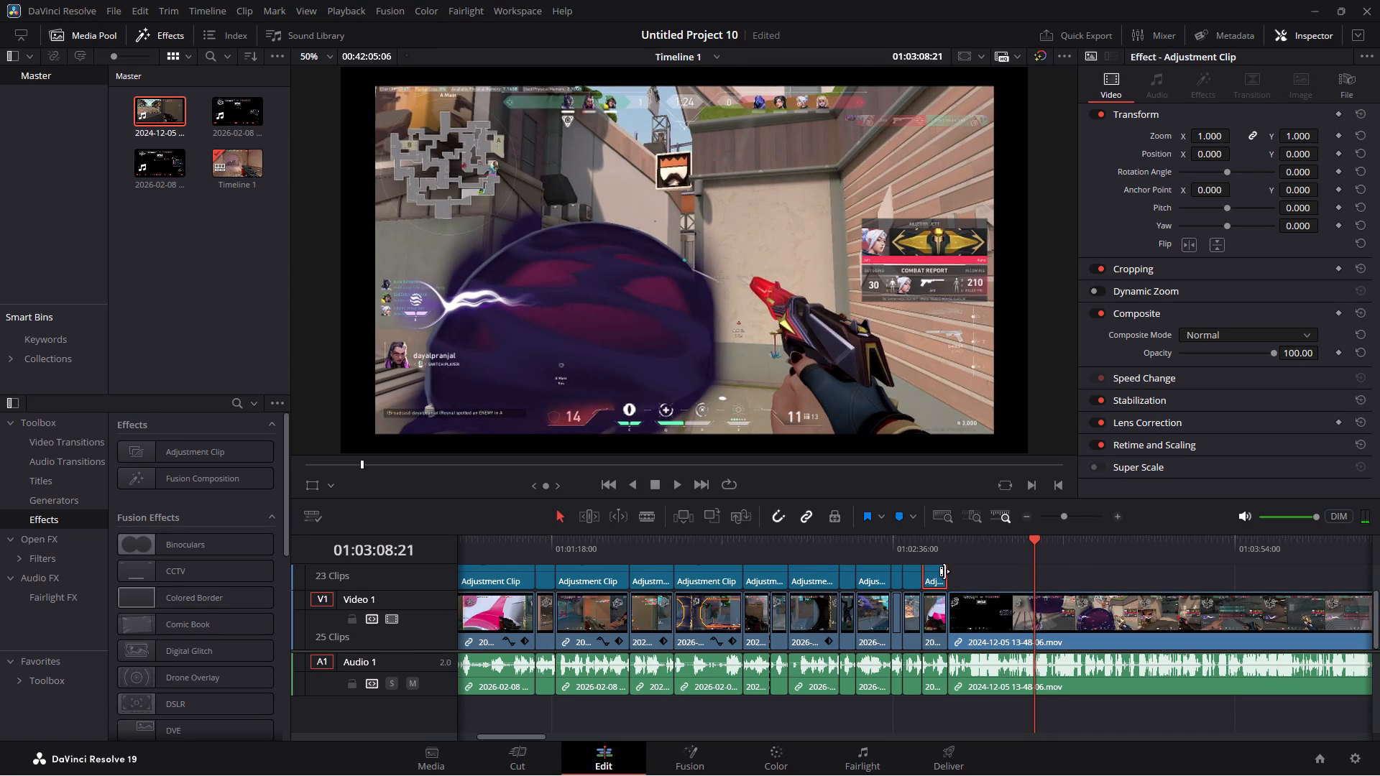
left_click_drag(944, 571, 1094, 582)
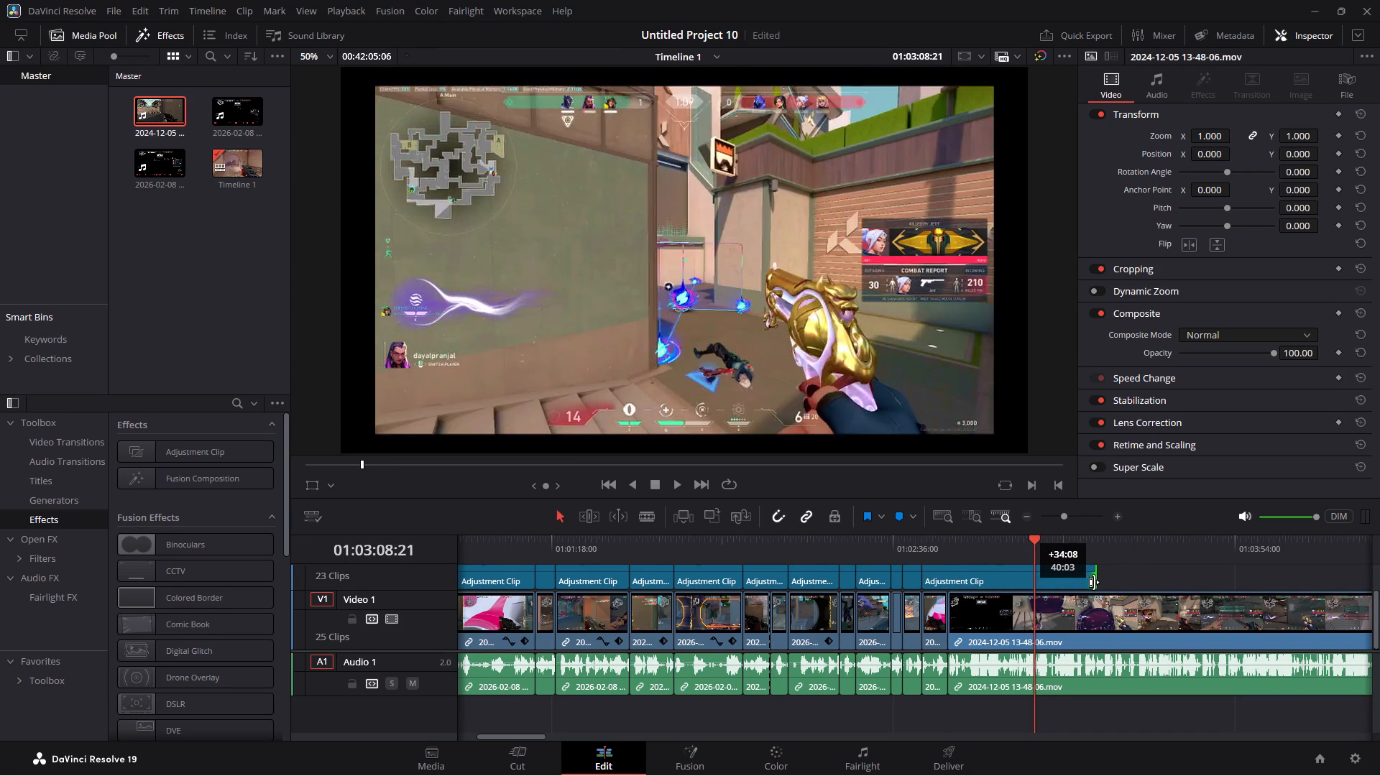
left_click_drag(1094, 582, 1200, 595)
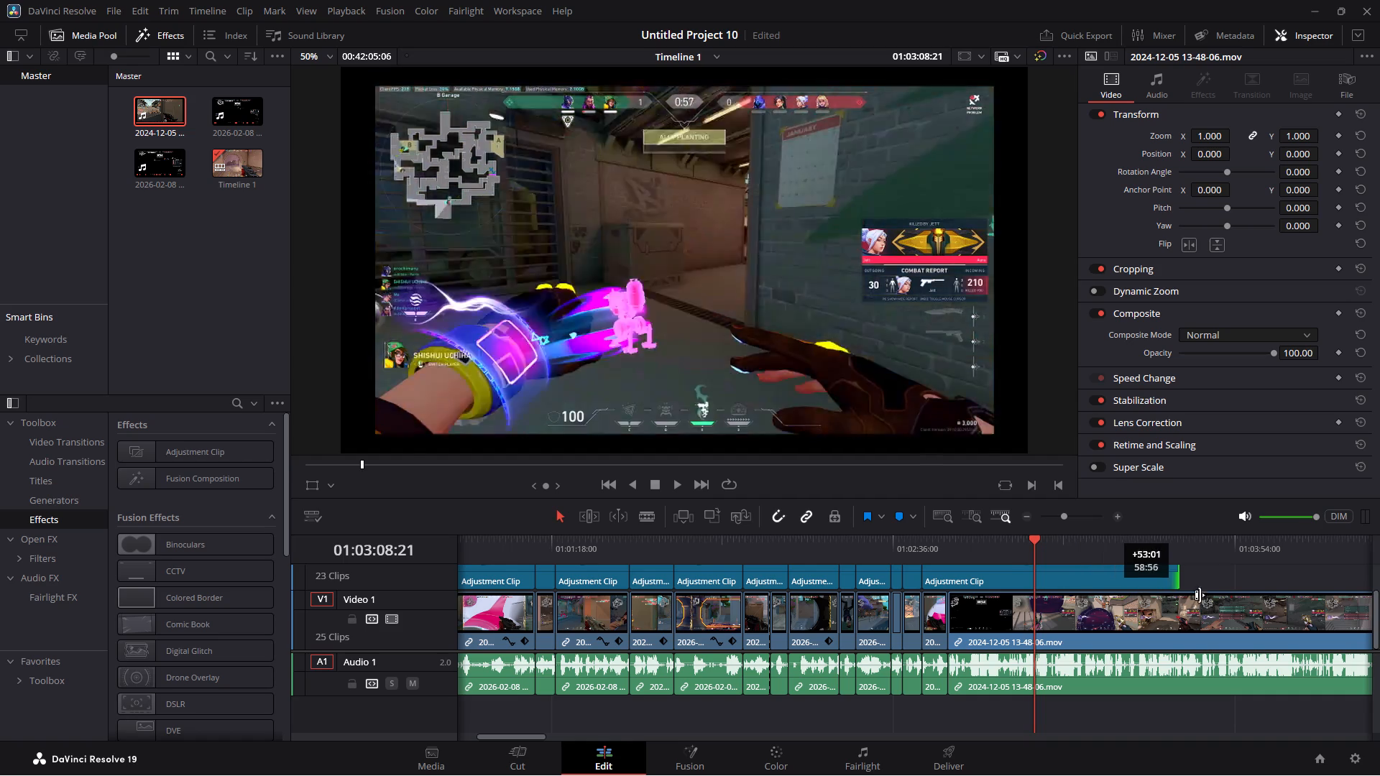
left_click_drag(1200, 595, 1374, 582)
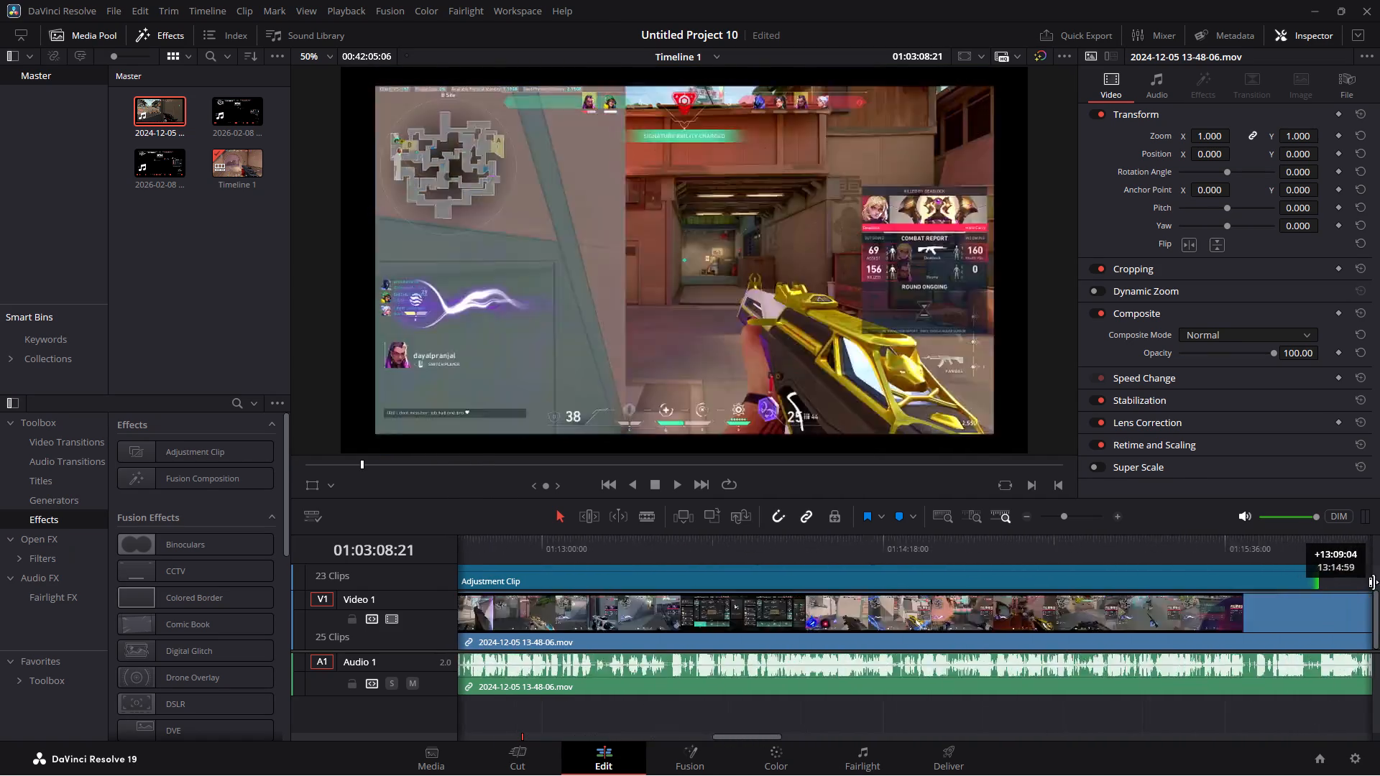
left_click_drag(1374, 582, 1358, 608)
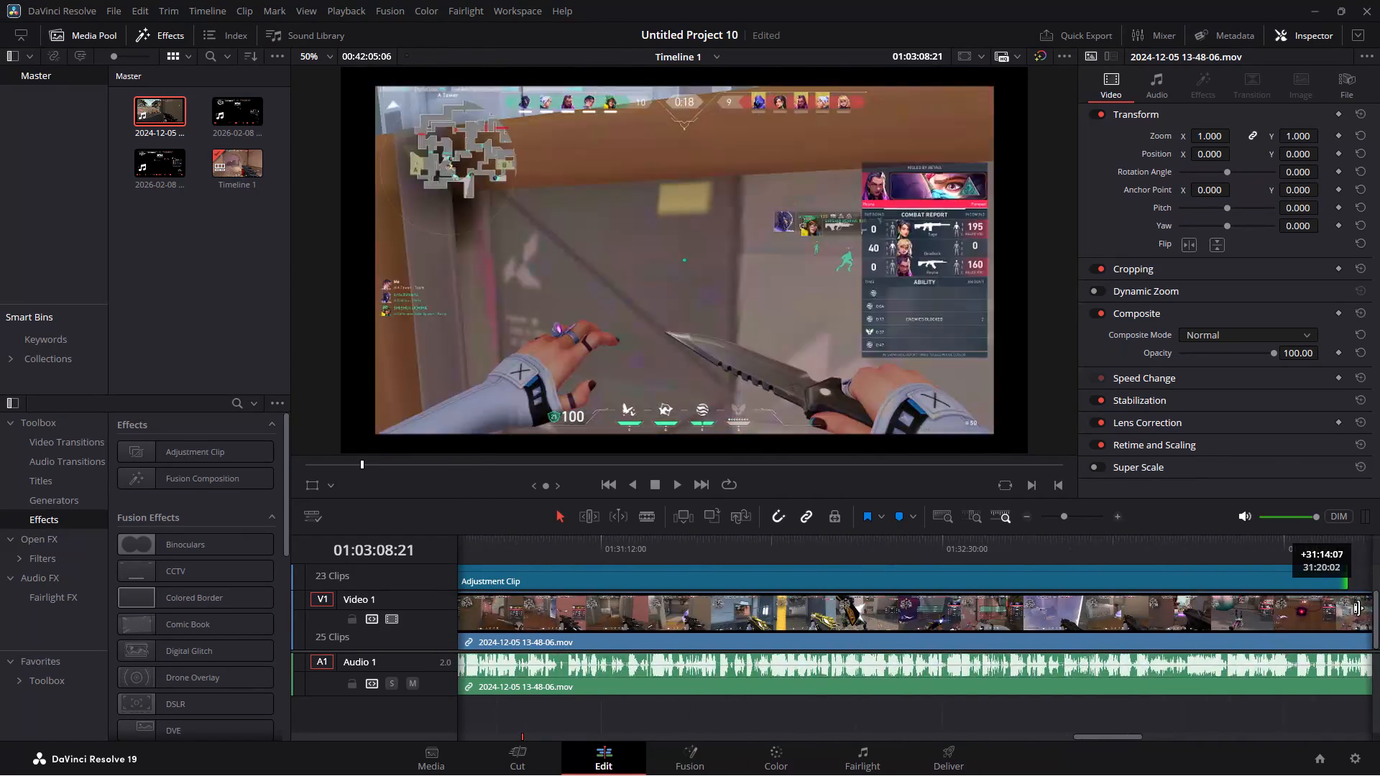
left_click_drag(1358, 608, 1305, 591)
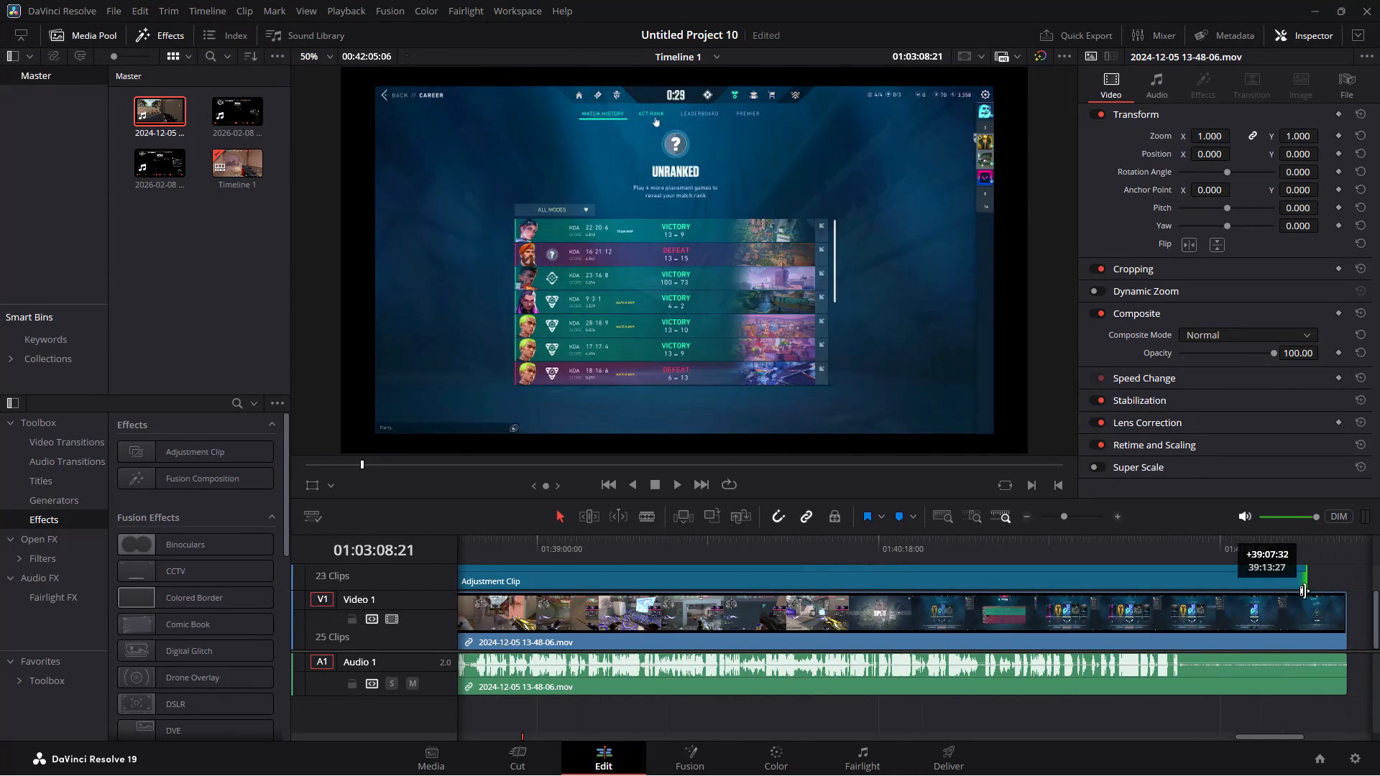
left_click_drag(1305, 591, 1341, 591)
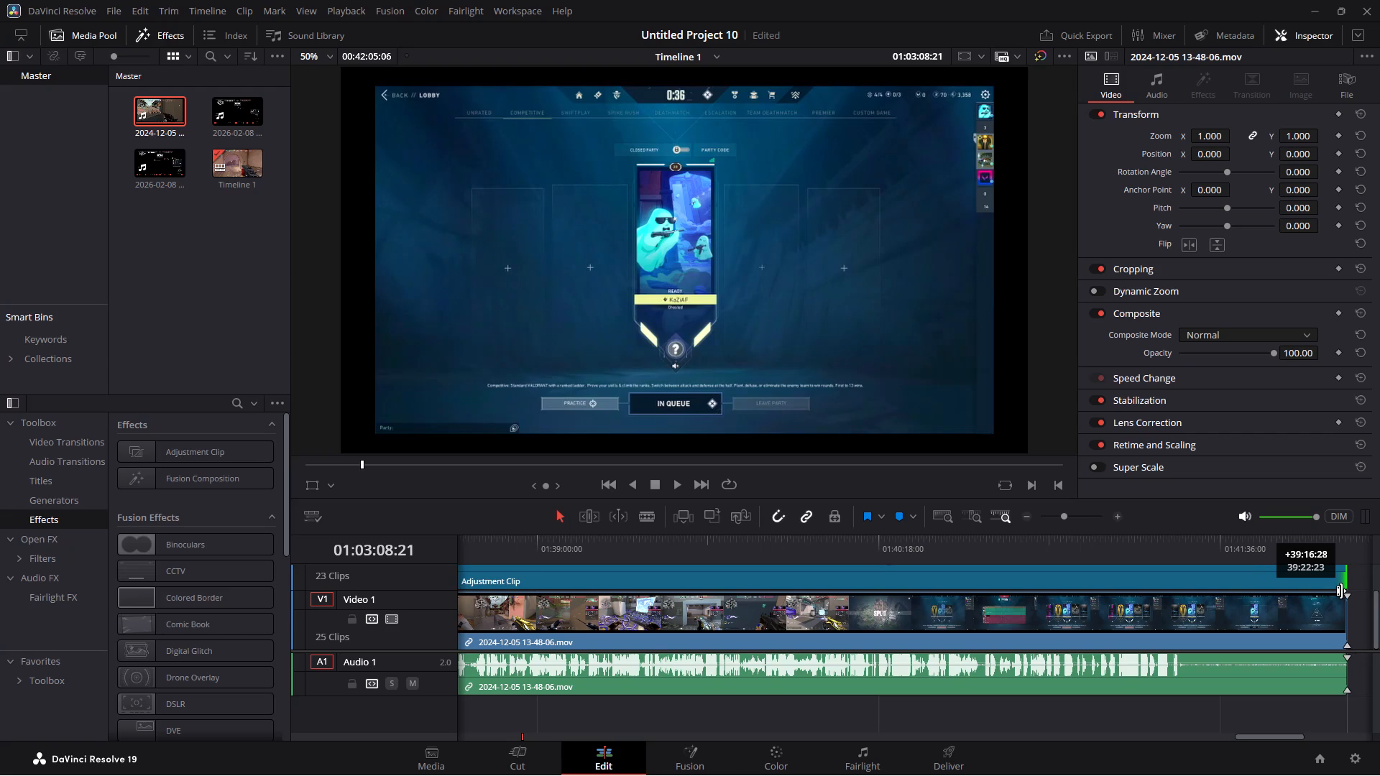
left_click_drag(1341, 591, 980, 595)
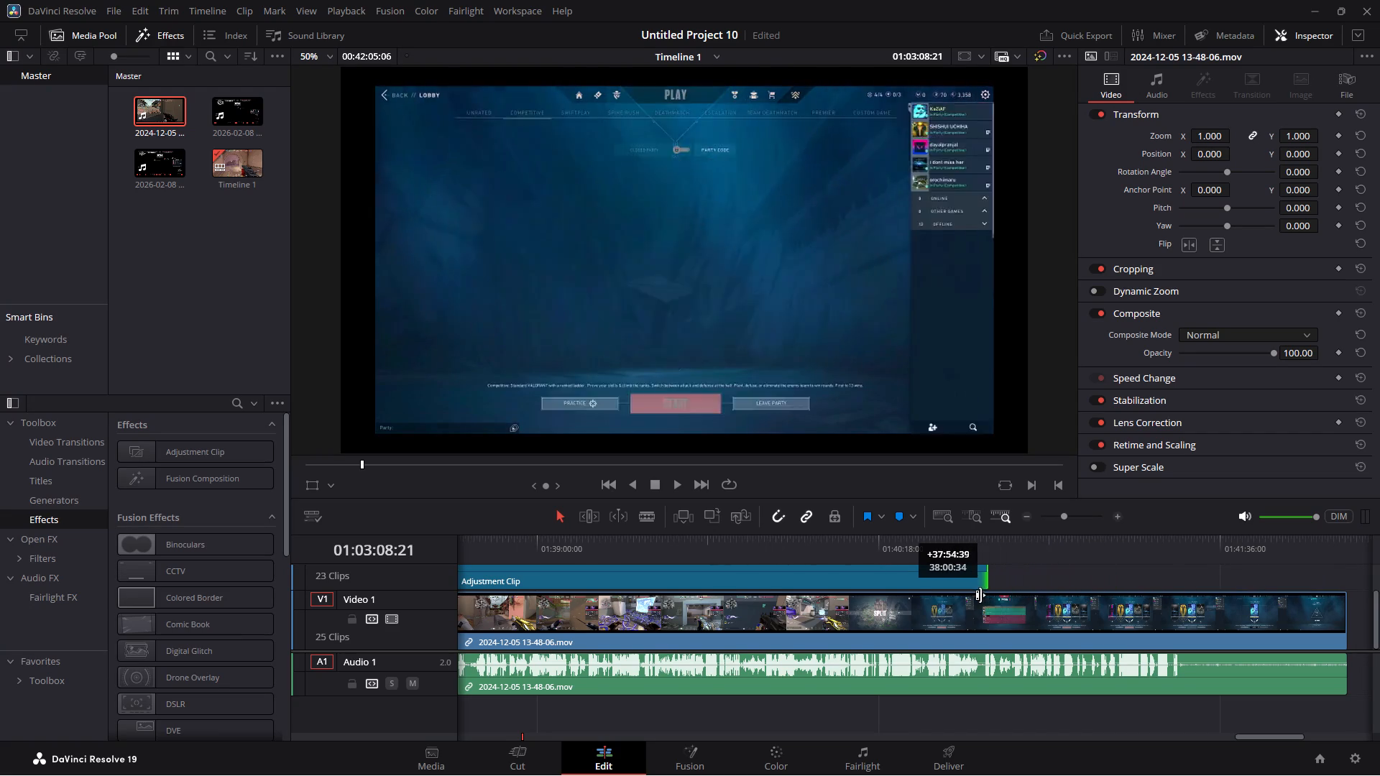
left_click_drag(980, 595, 853, 599)
left_click(886, 692)
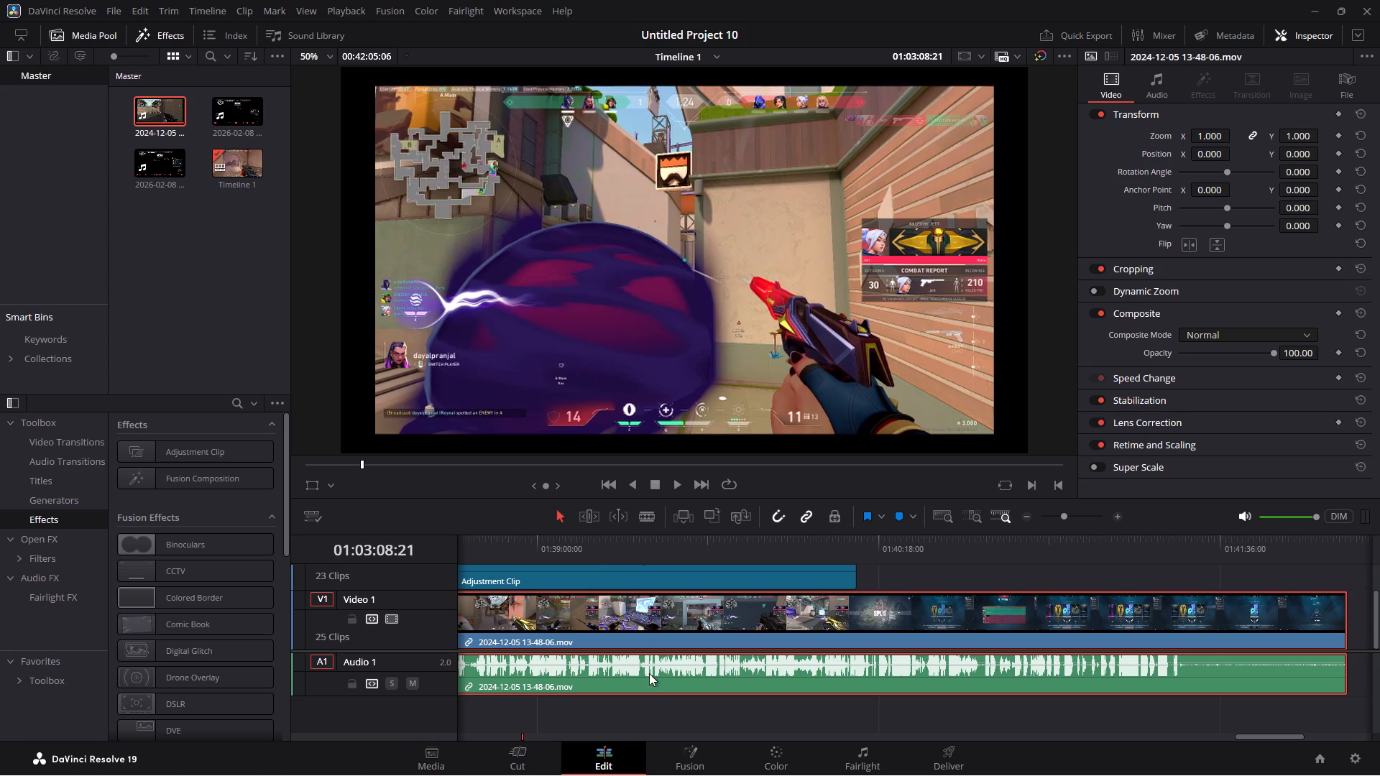
left_click(641, 517)
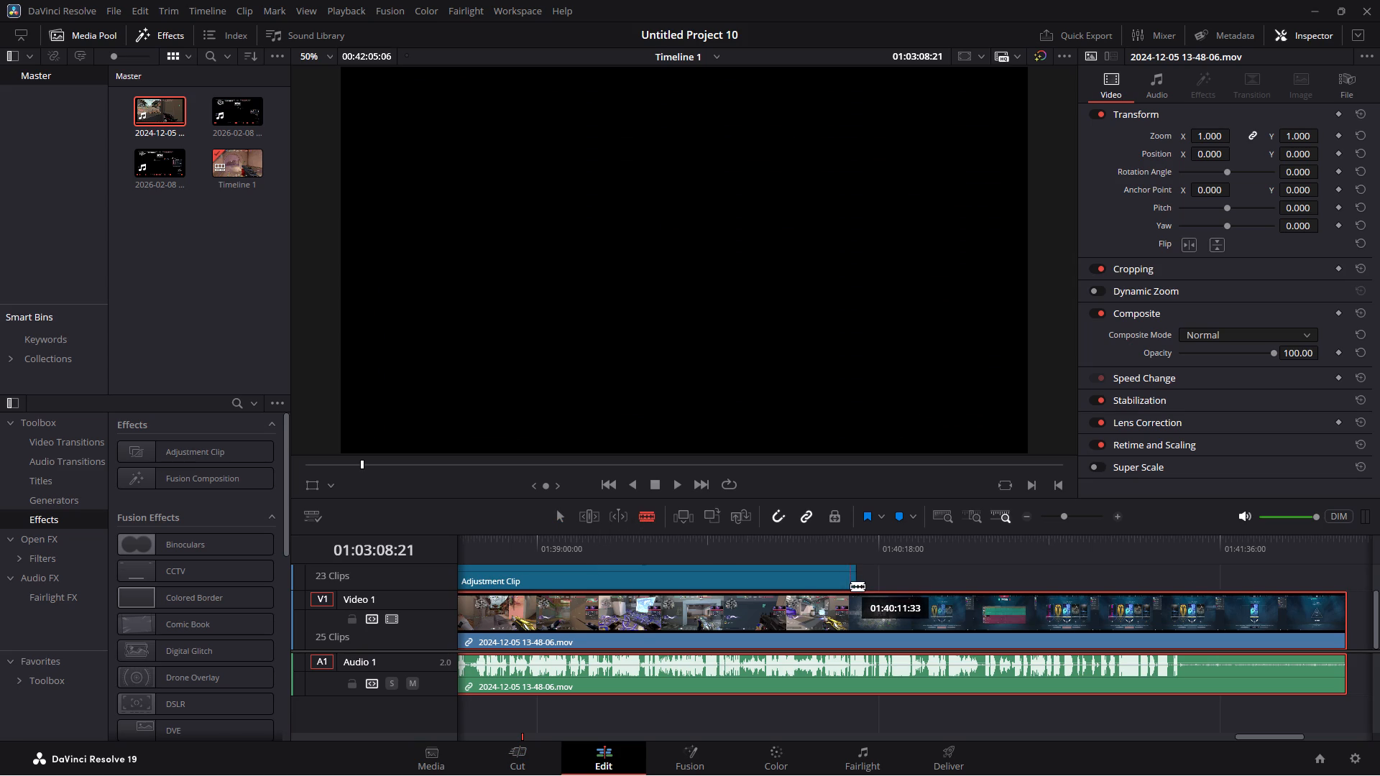
left_click(856, 588)
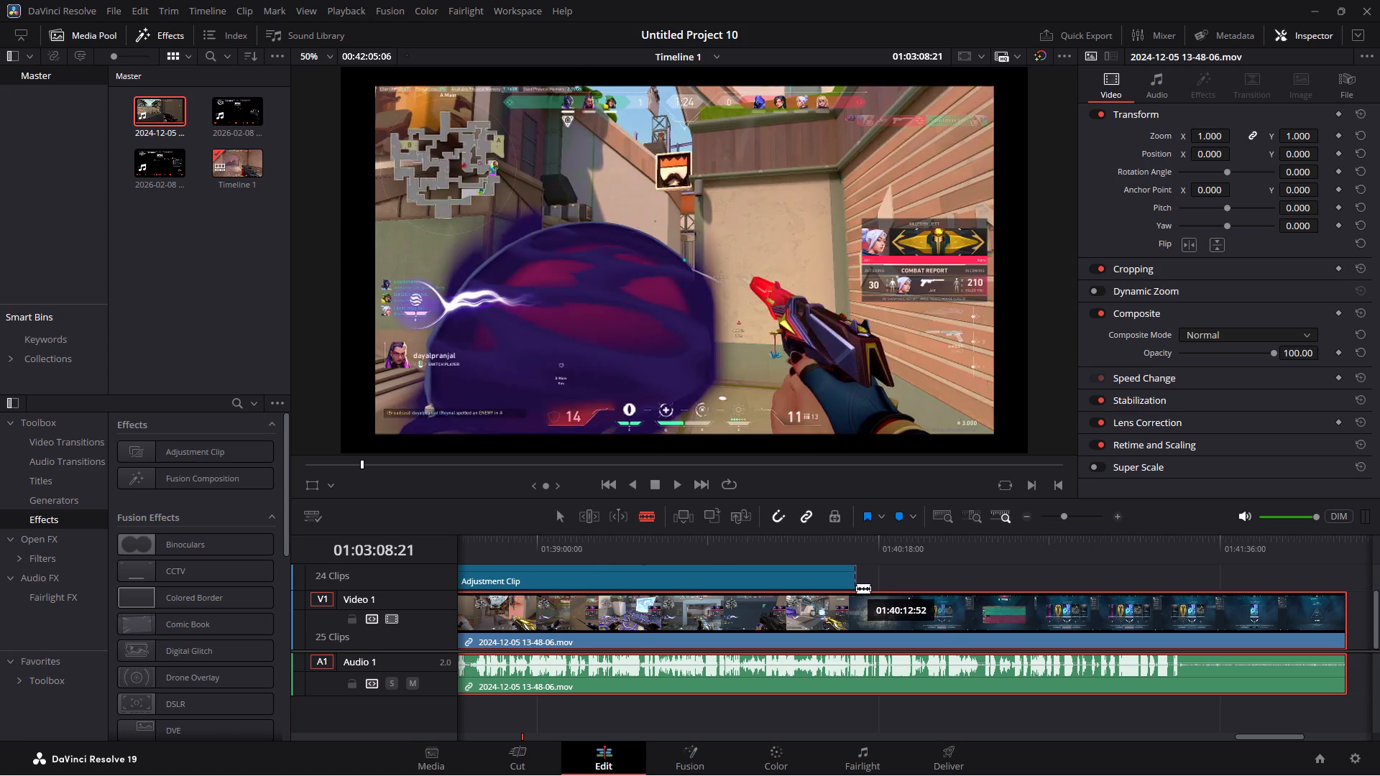
left_click(857, 622)
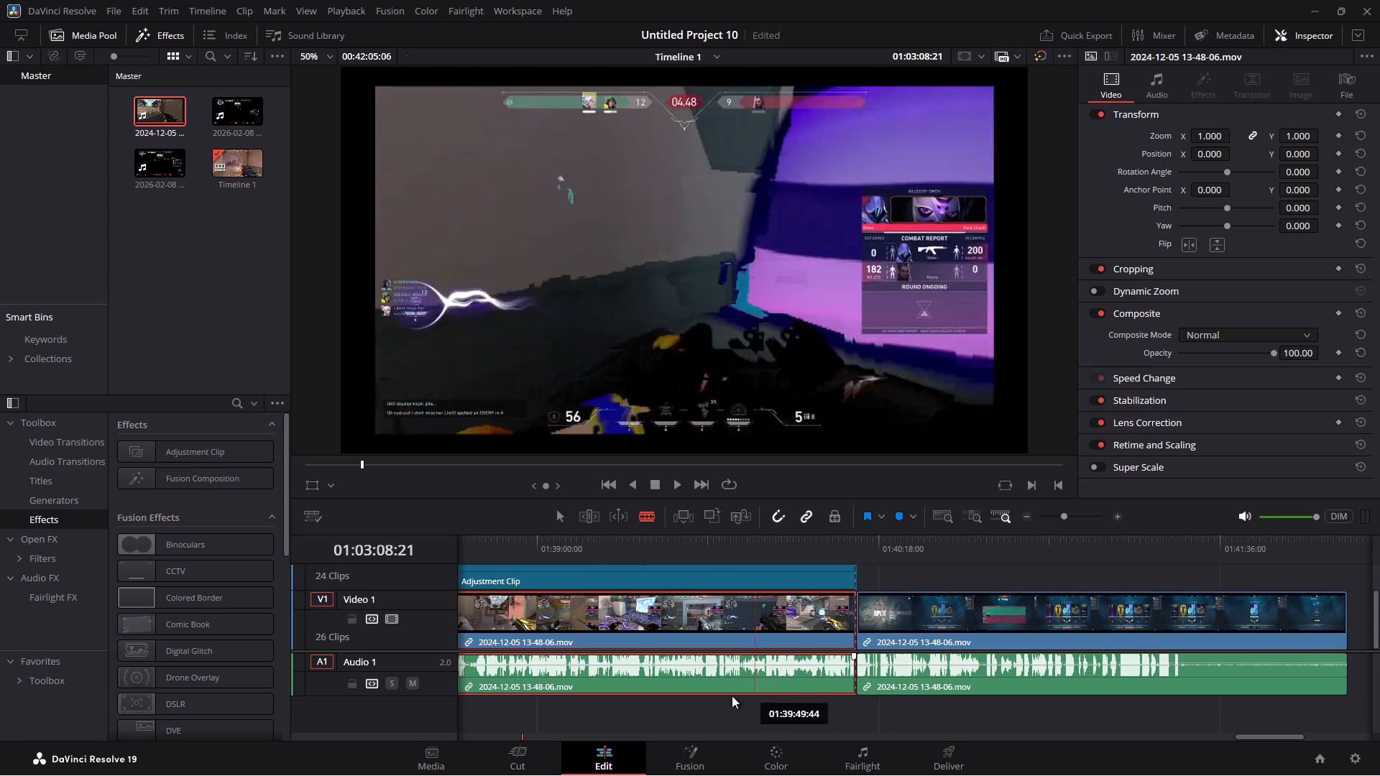
left_click(561, 519)
left_click_drag(932, 704, 912, 587)
key("BackSpace")
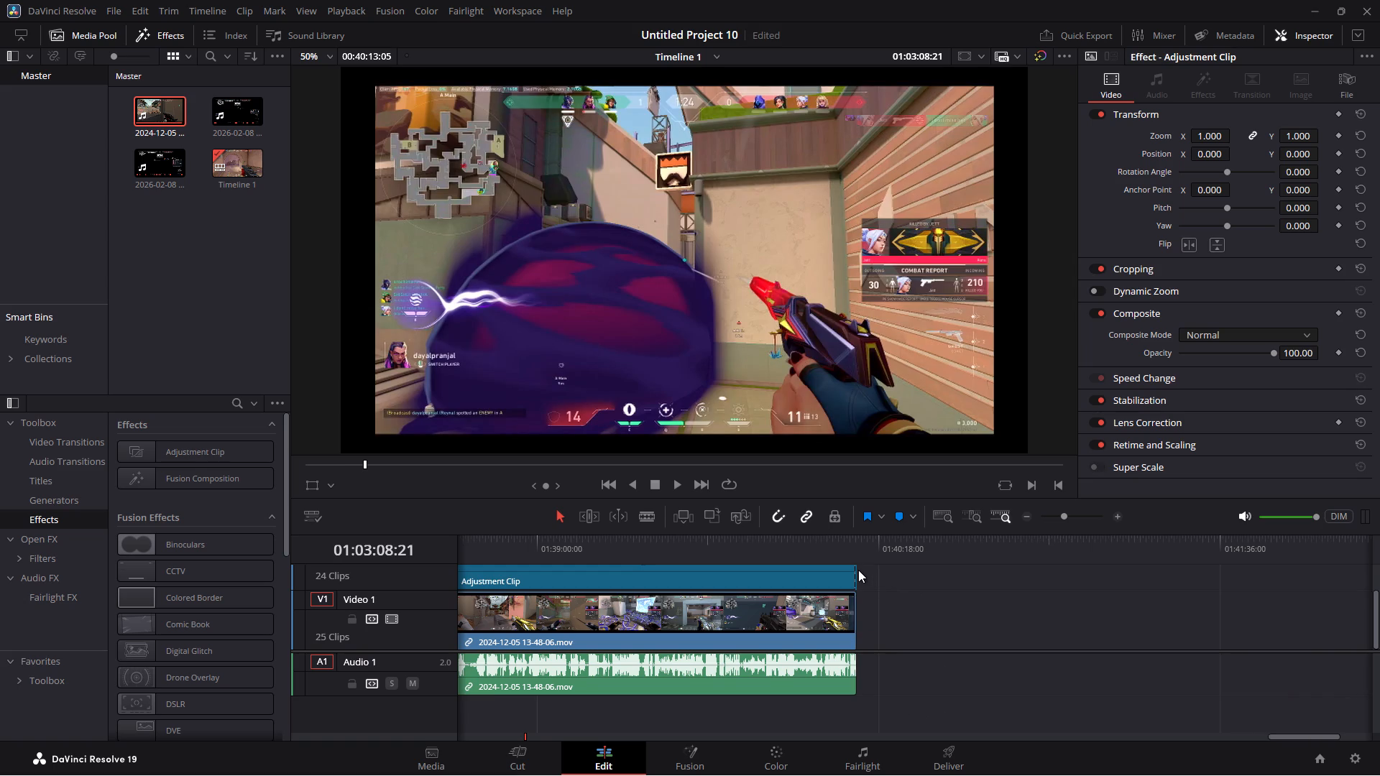
Delete the thin leftover sliver at the end of the long adjustment clip.
left_click(857, 570)
left_click(856, 573)
key("BackSpace")
left_click_drag(664, 545, 567, 549)
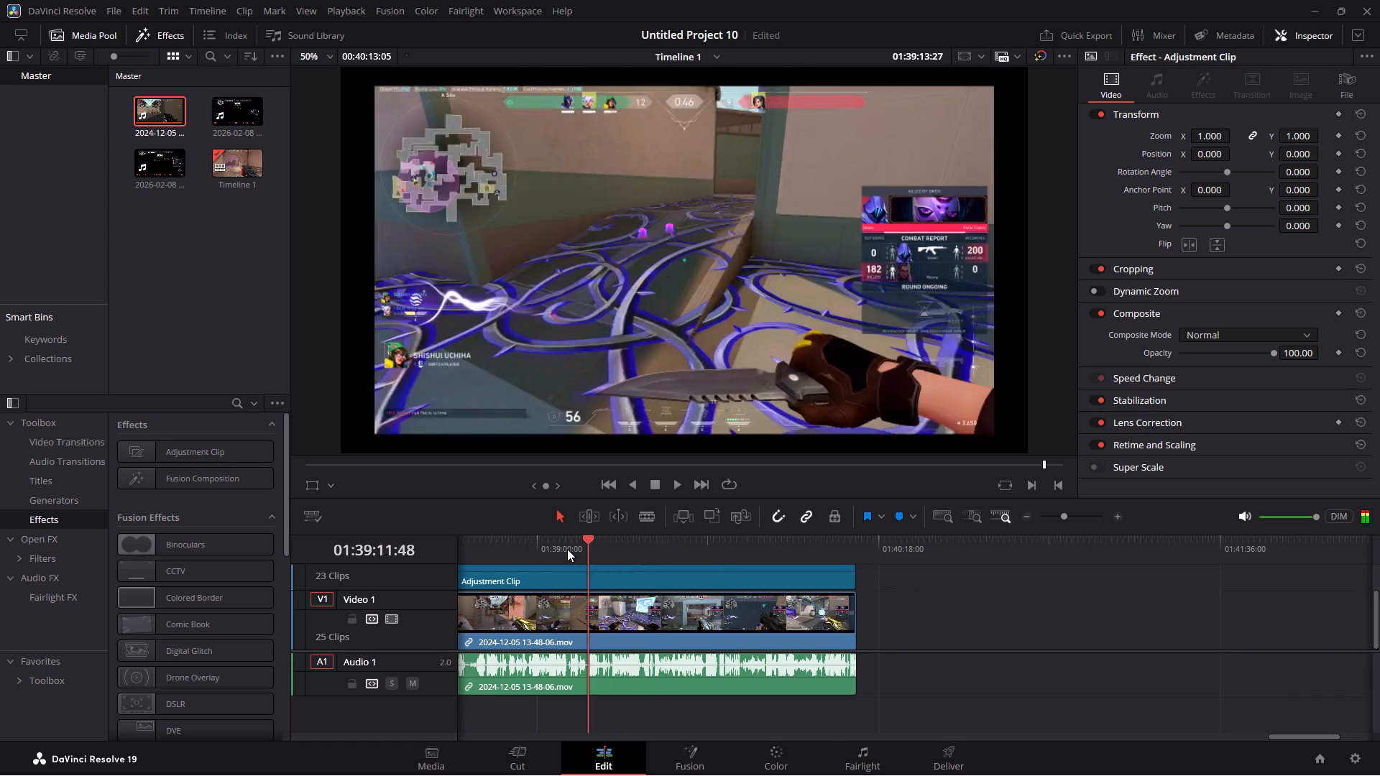
left_click_drag(567, 549, 867, 541)
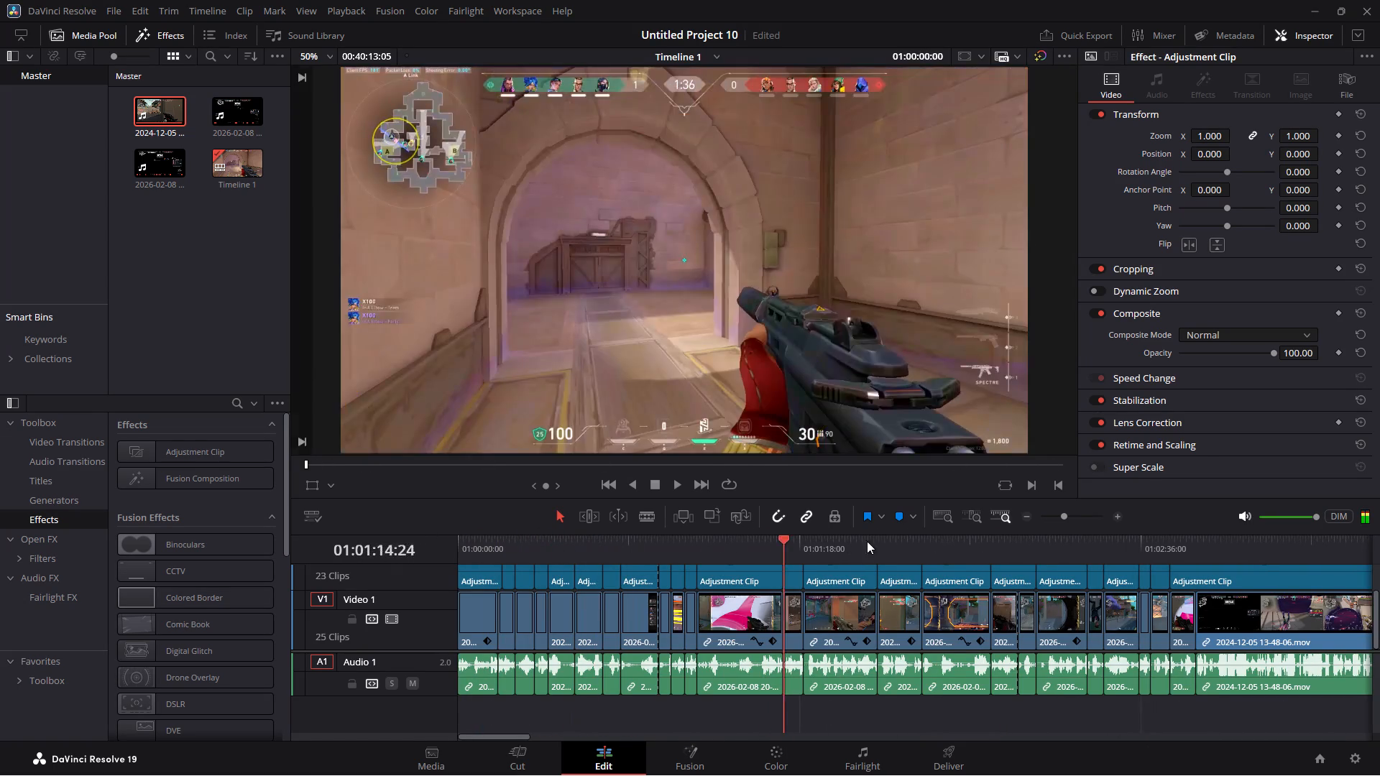
left_click_drag(867, 541, 1084, 540)
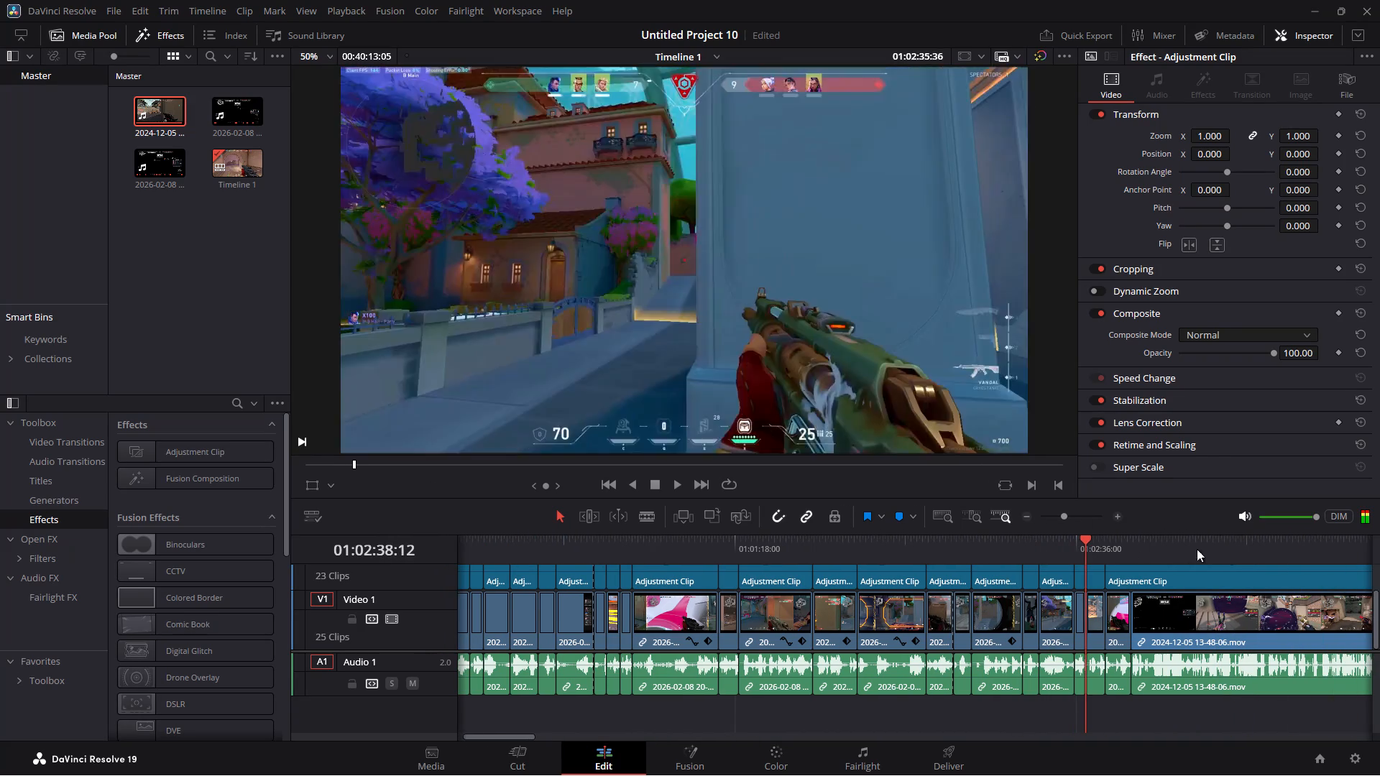
left_click(1105, 532)
left_click(1105, 545)
left_click(1179, 620)
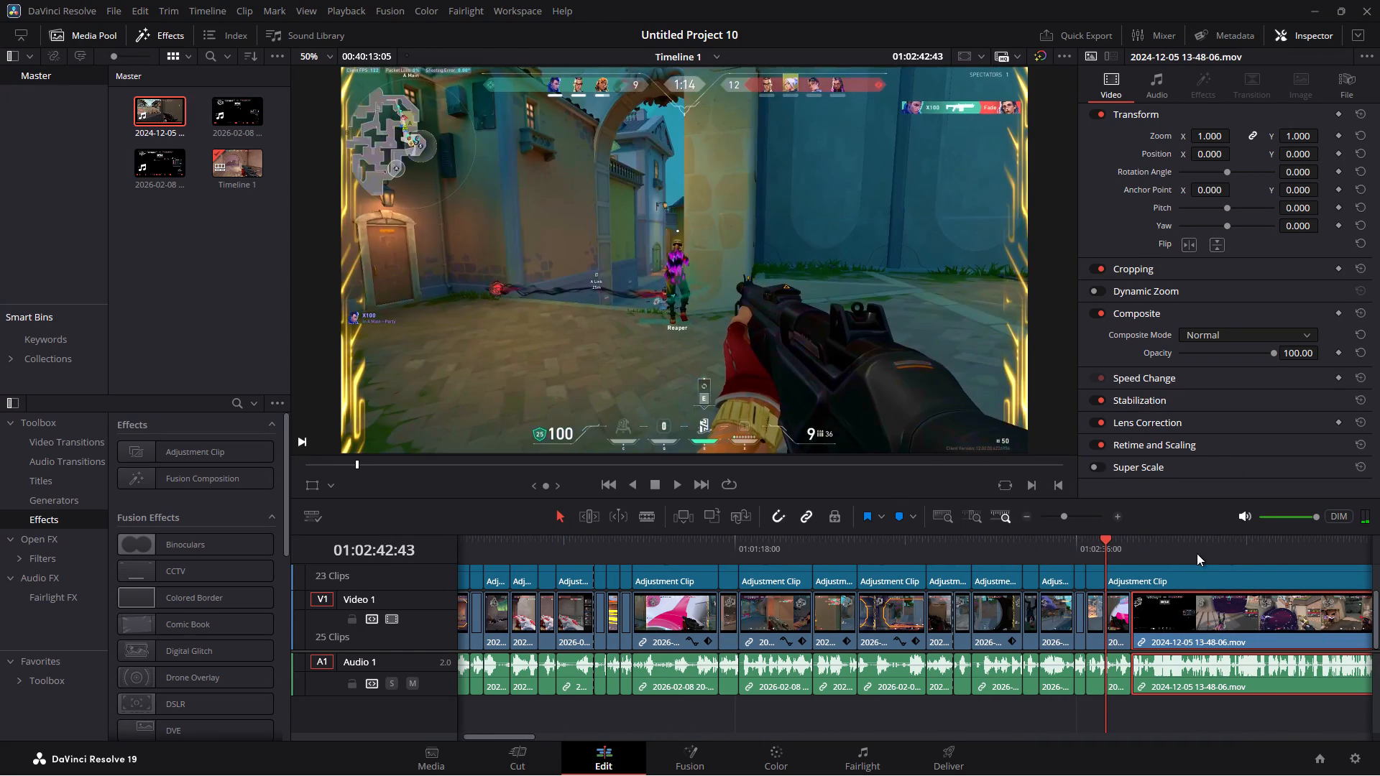
left_click(1130, 534)
left_click(1131, 545)
key("space")
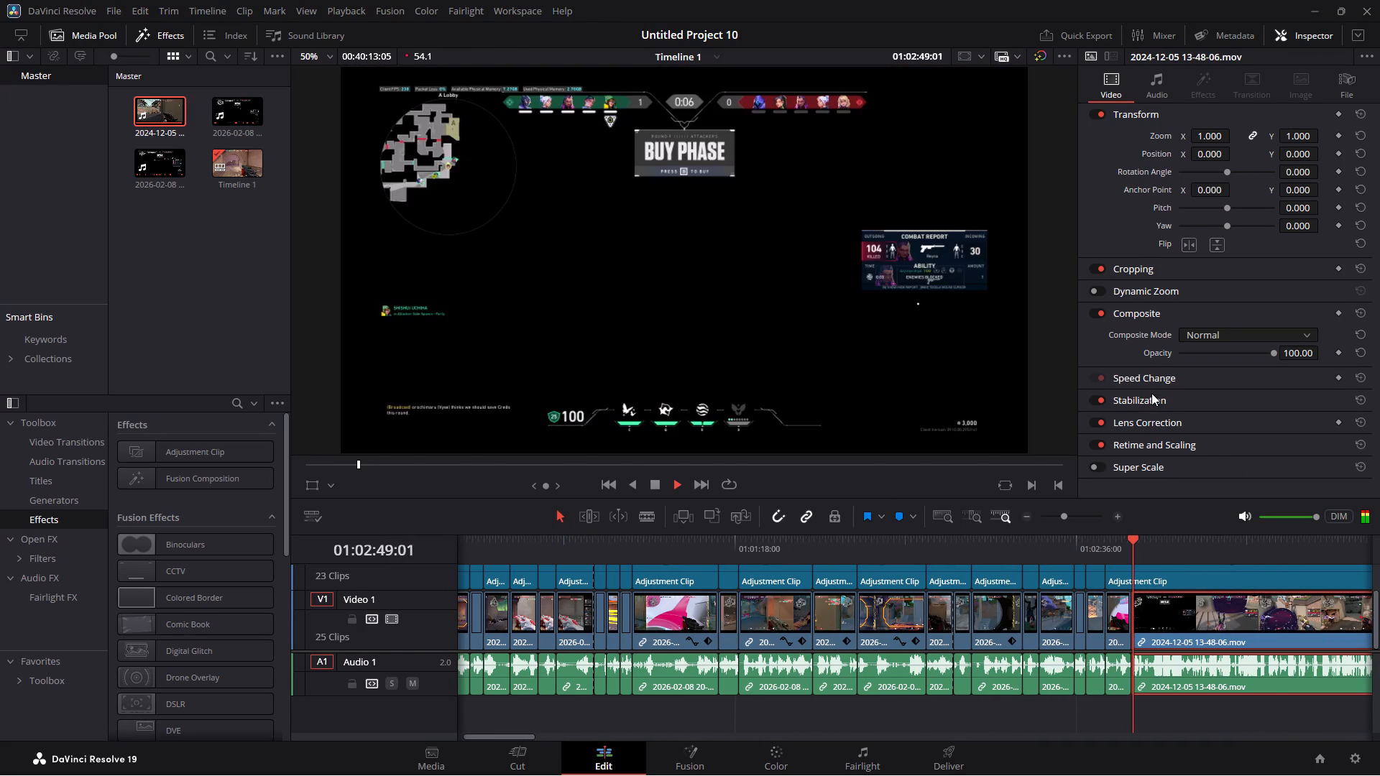
key("space")
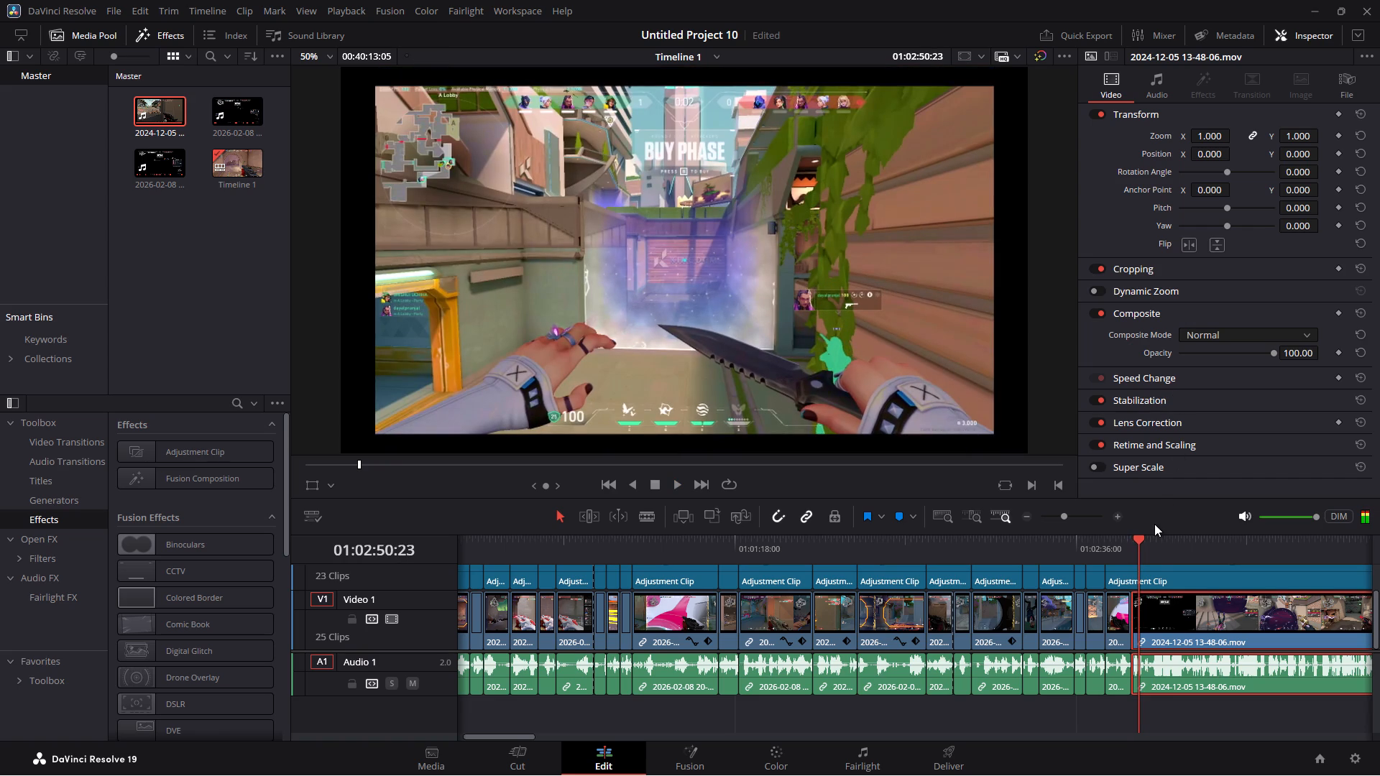
key("space")
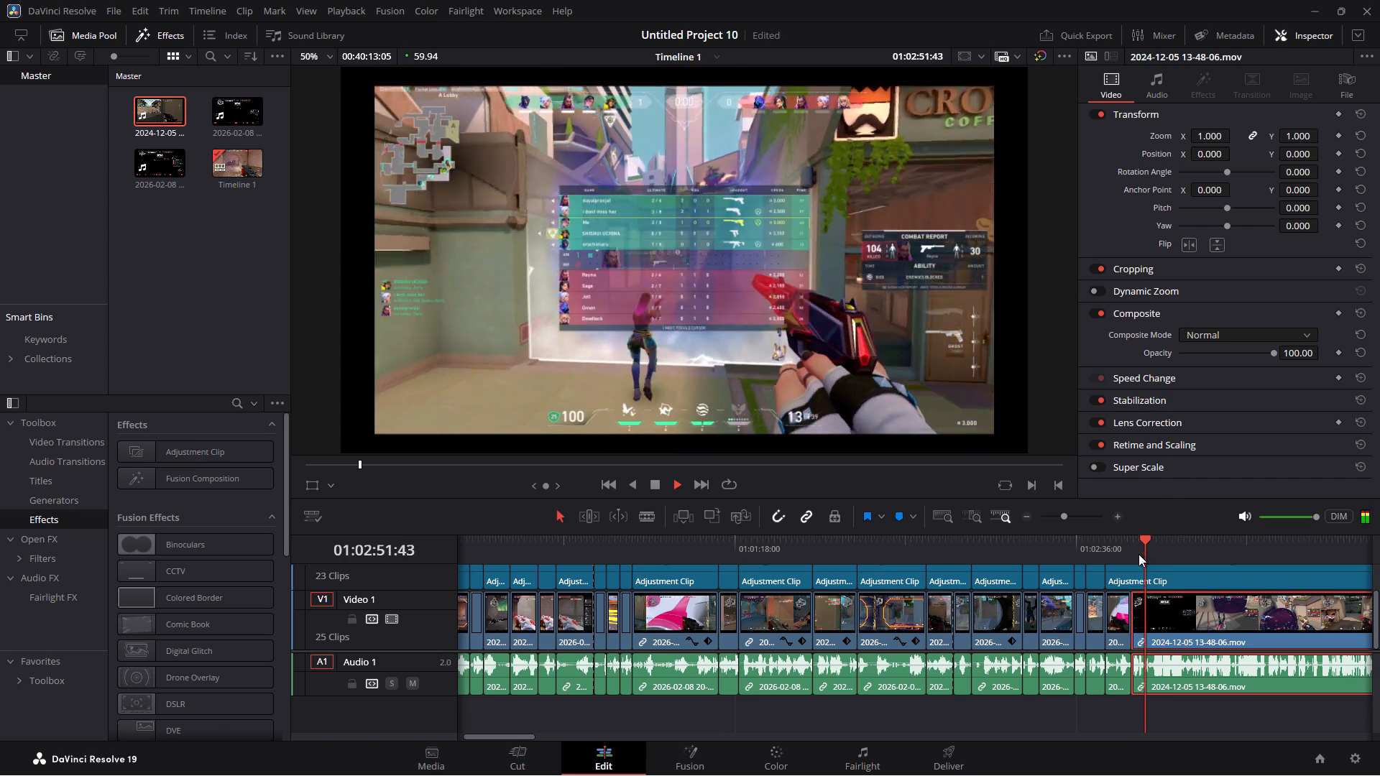
key("space")
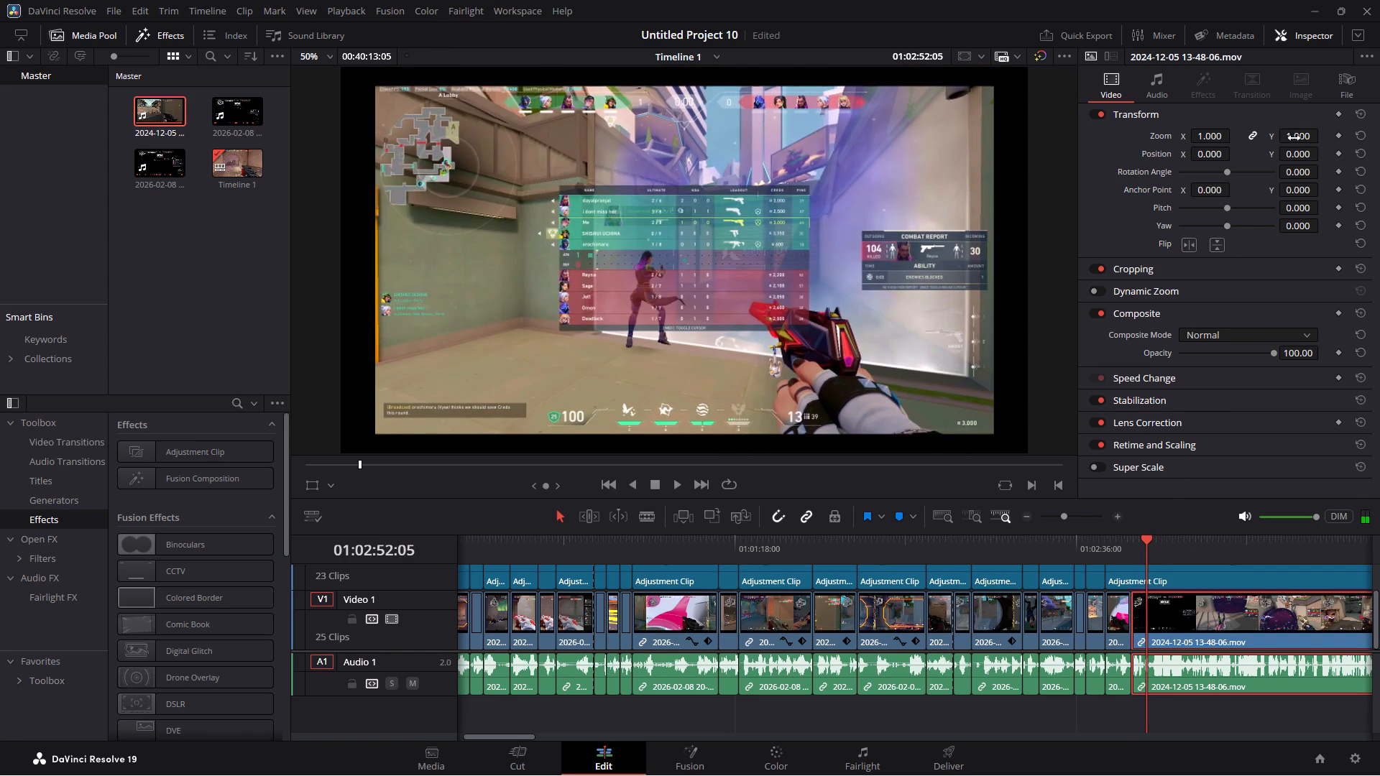
left_click_drag(1294, 138, 1302, 141)
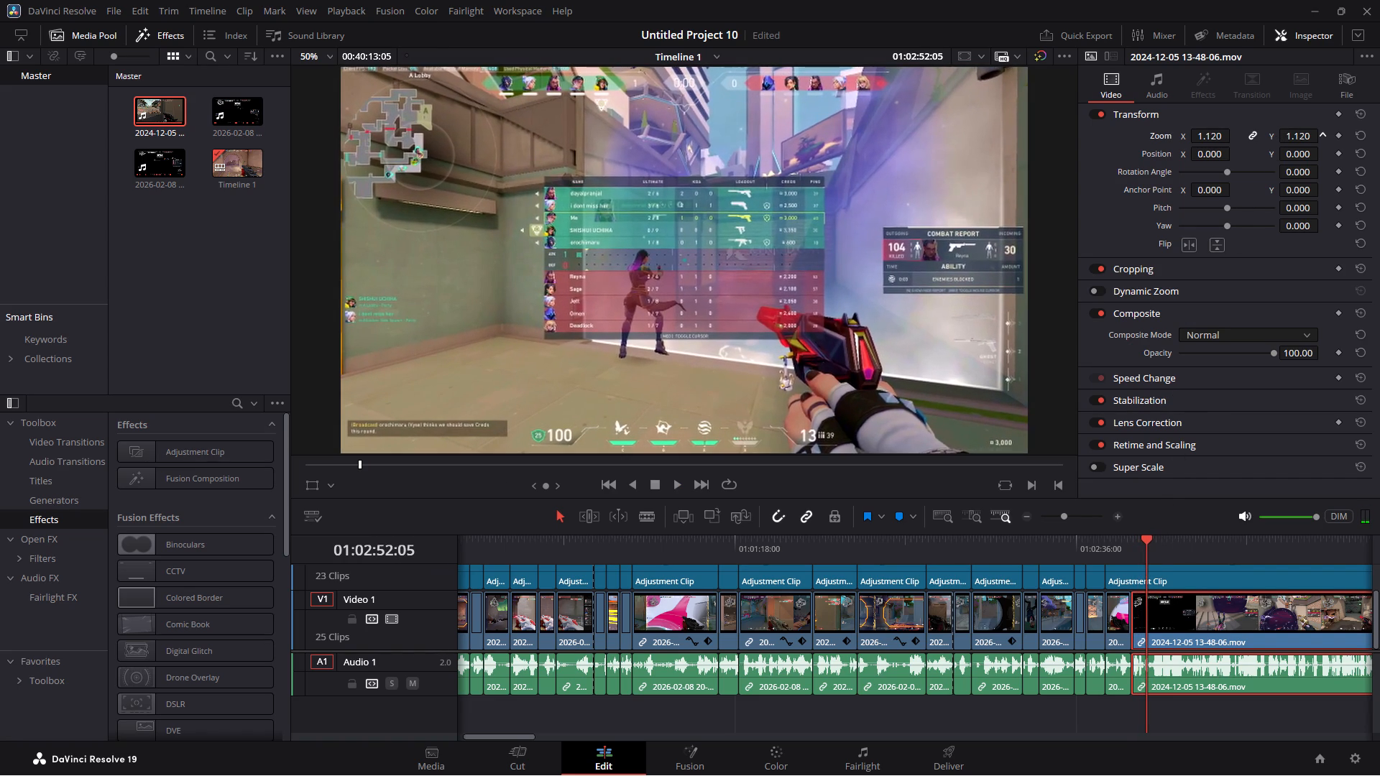
left_click_drag(1302, 141, 1302, 142)
Play the zoomed gameplay clip from its start at 01:02:48:38 to about 01:03:05.
left_click(1180, 543)
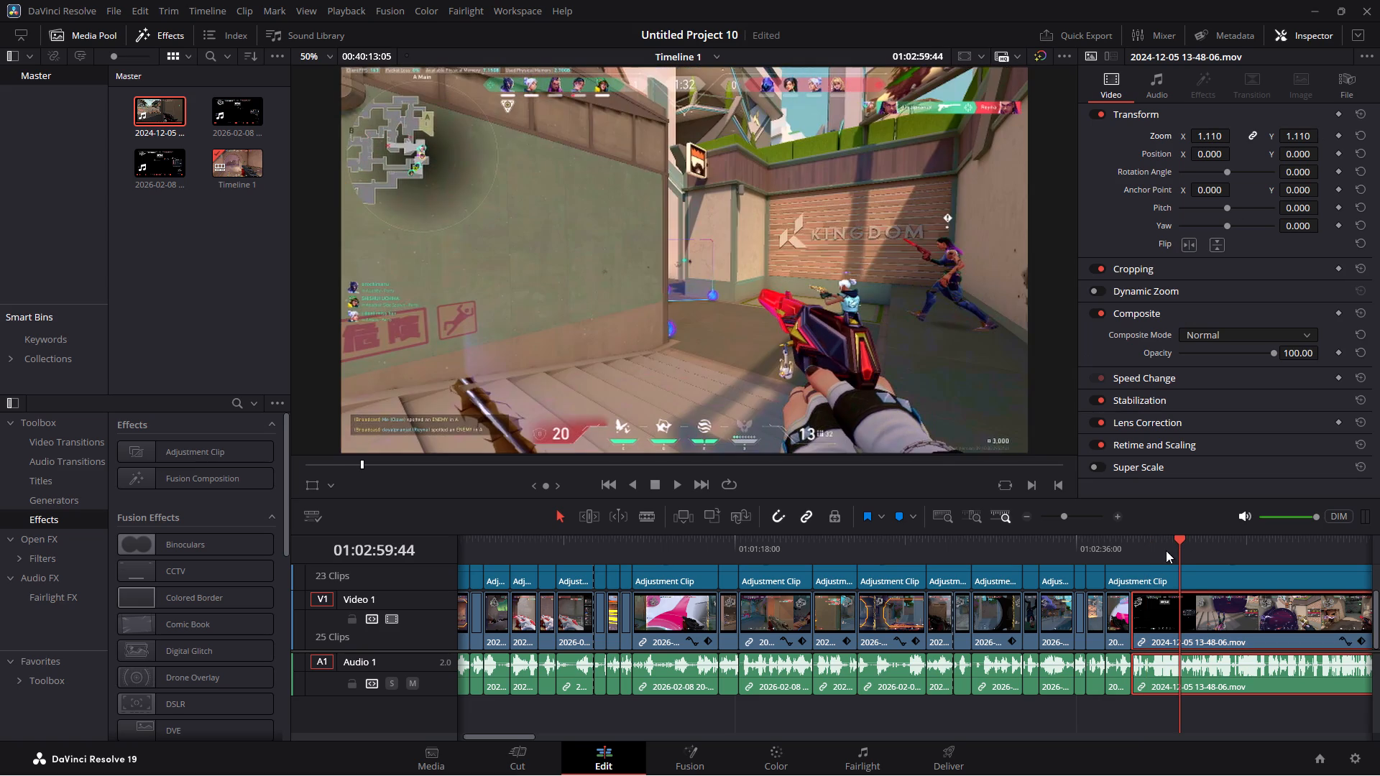
left_click(1127, 541)
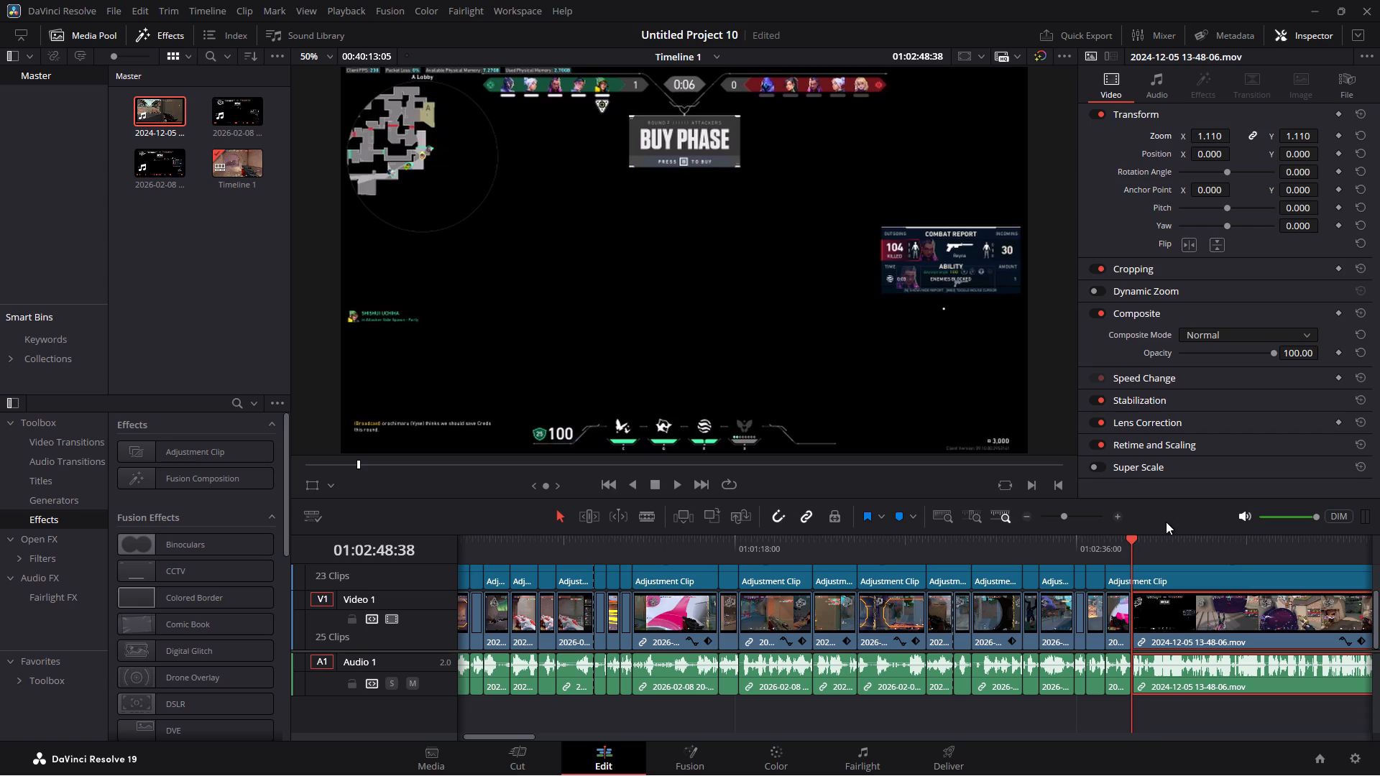
key("space")
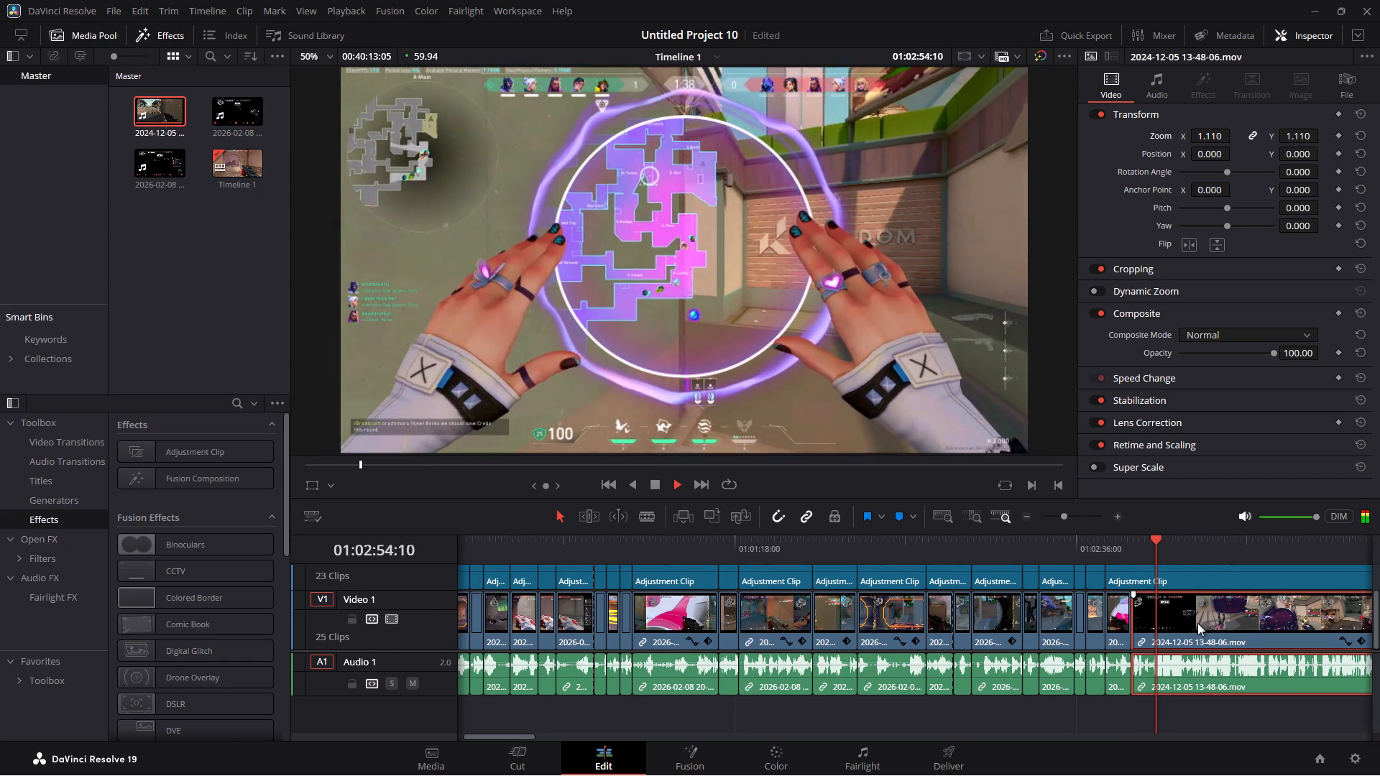
key("space")
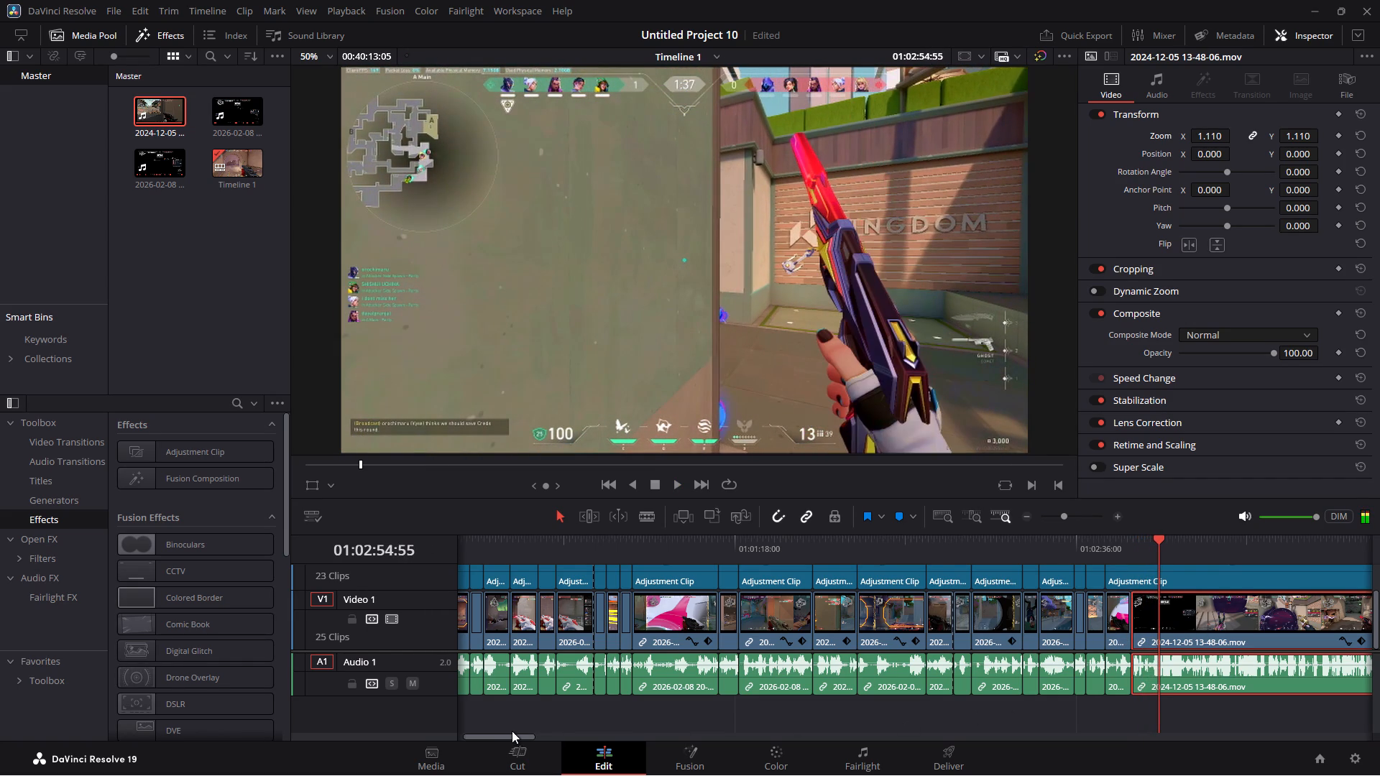
left_click_drag(511, 737, 556, 739)
key("space")
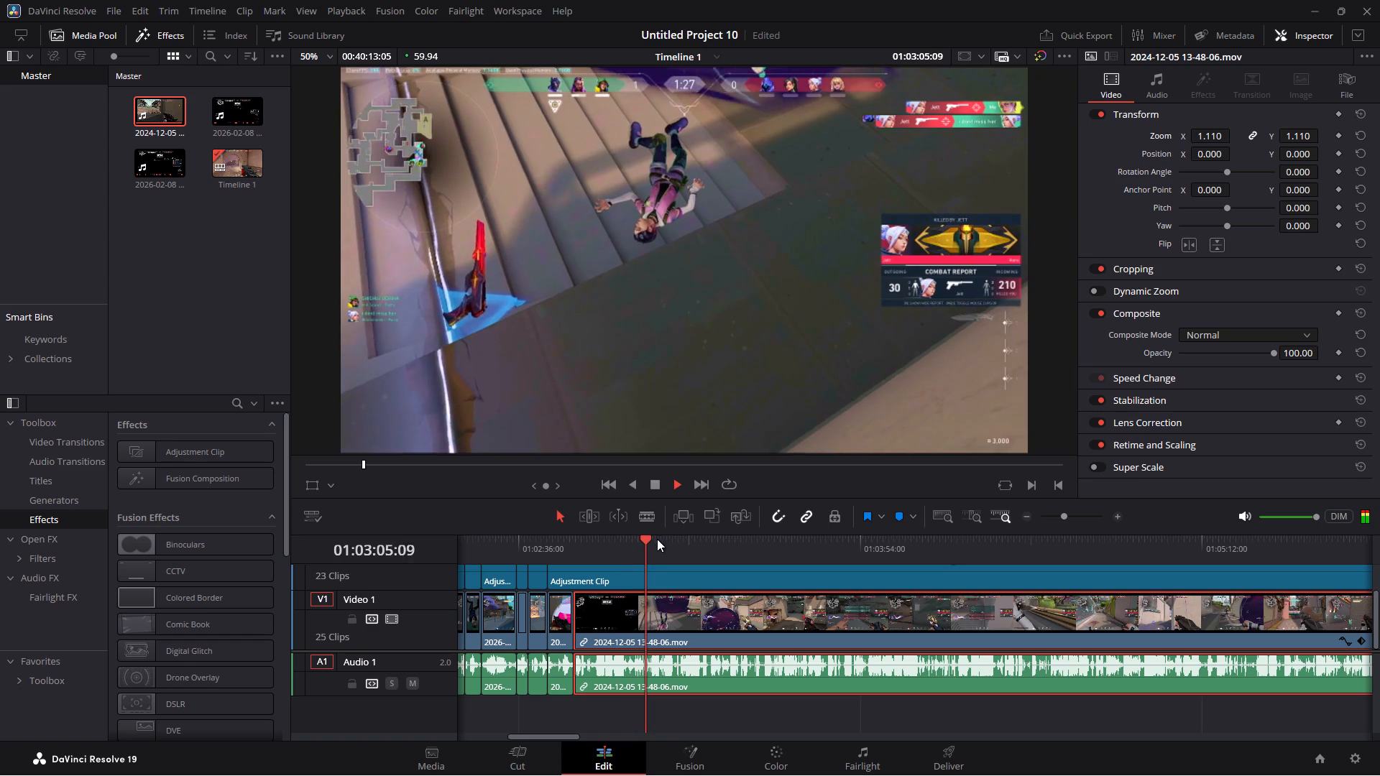
left_click(658, 539)
left_click(669, 539)
left_click(681, 538)
left_click(693, 537)
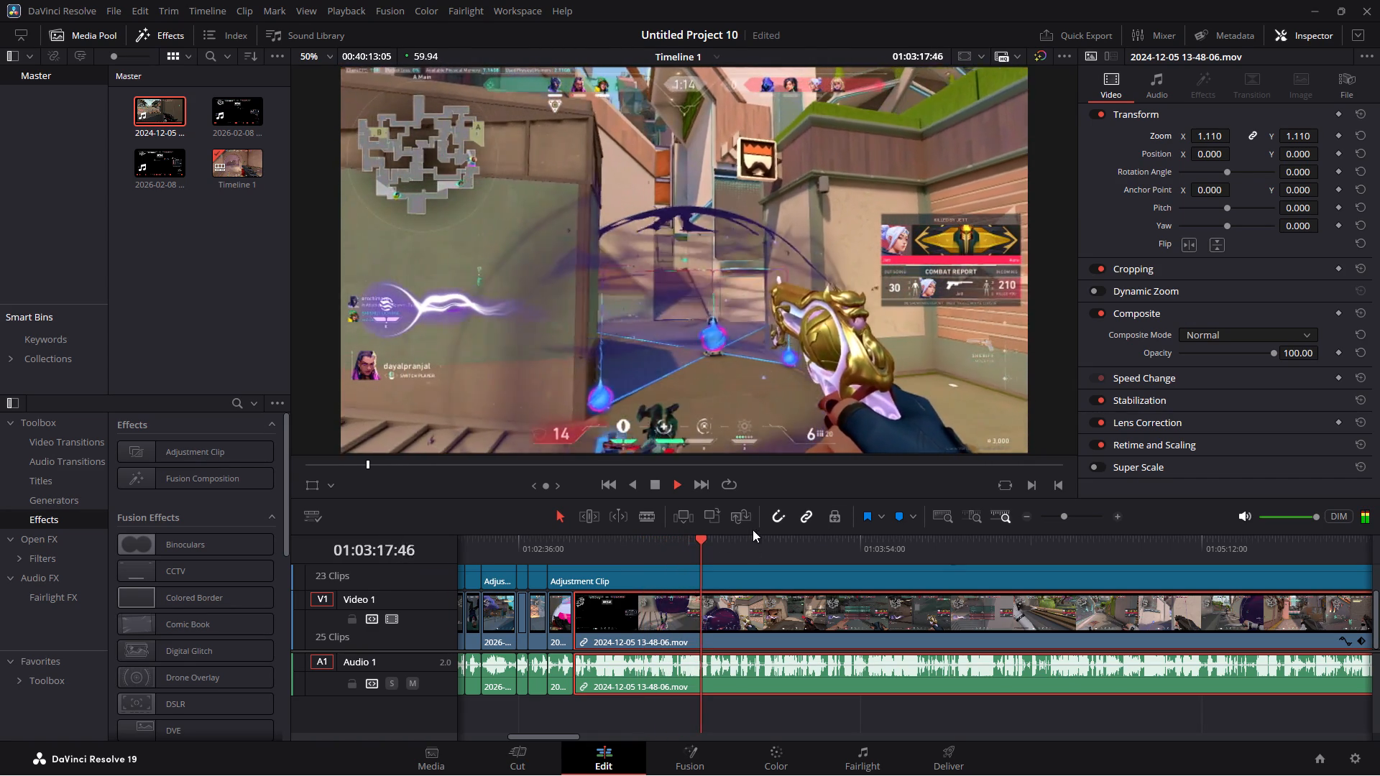
left_click(721, 537)
left_click(736, 537)
left_click(745, 539)
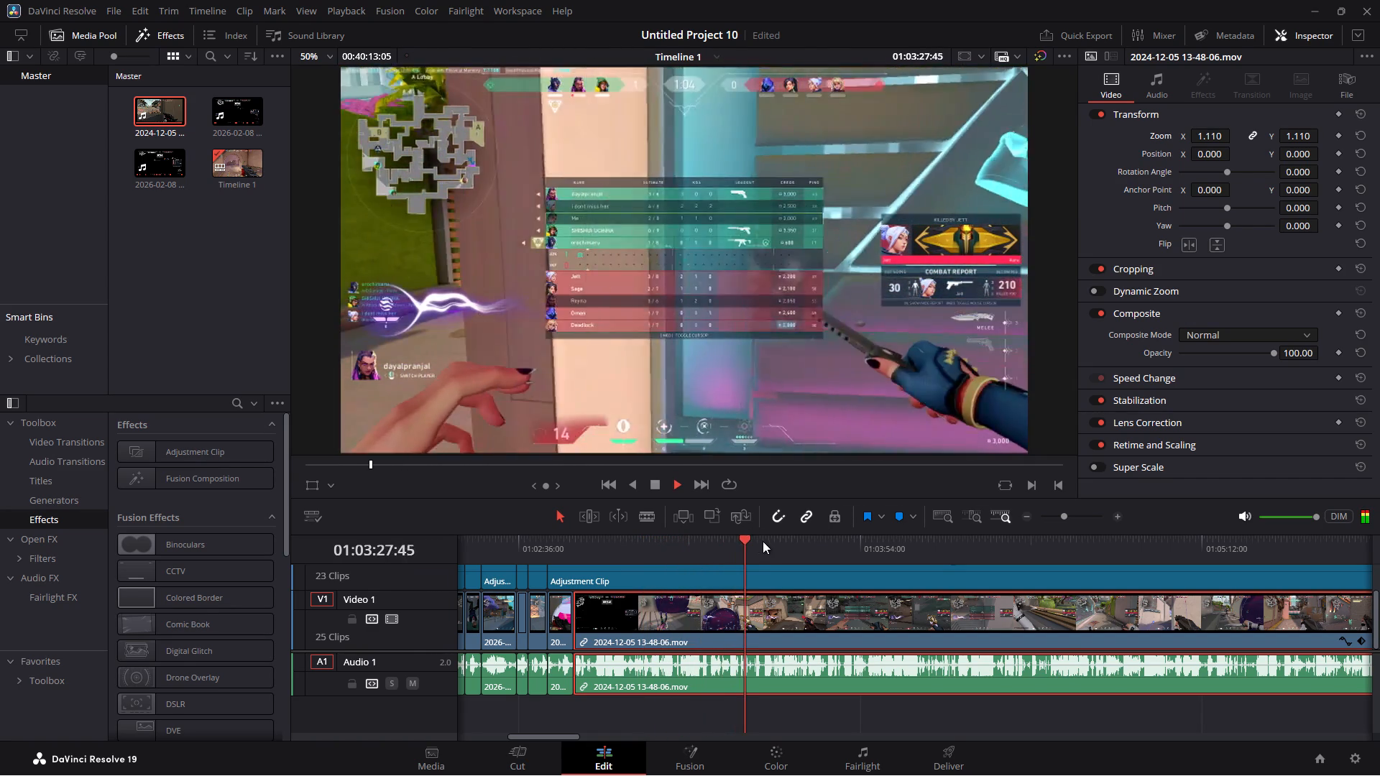
left_click(763, 541)
left_click(773, 542)
left_click(790, 540)
left_click(811, 535)
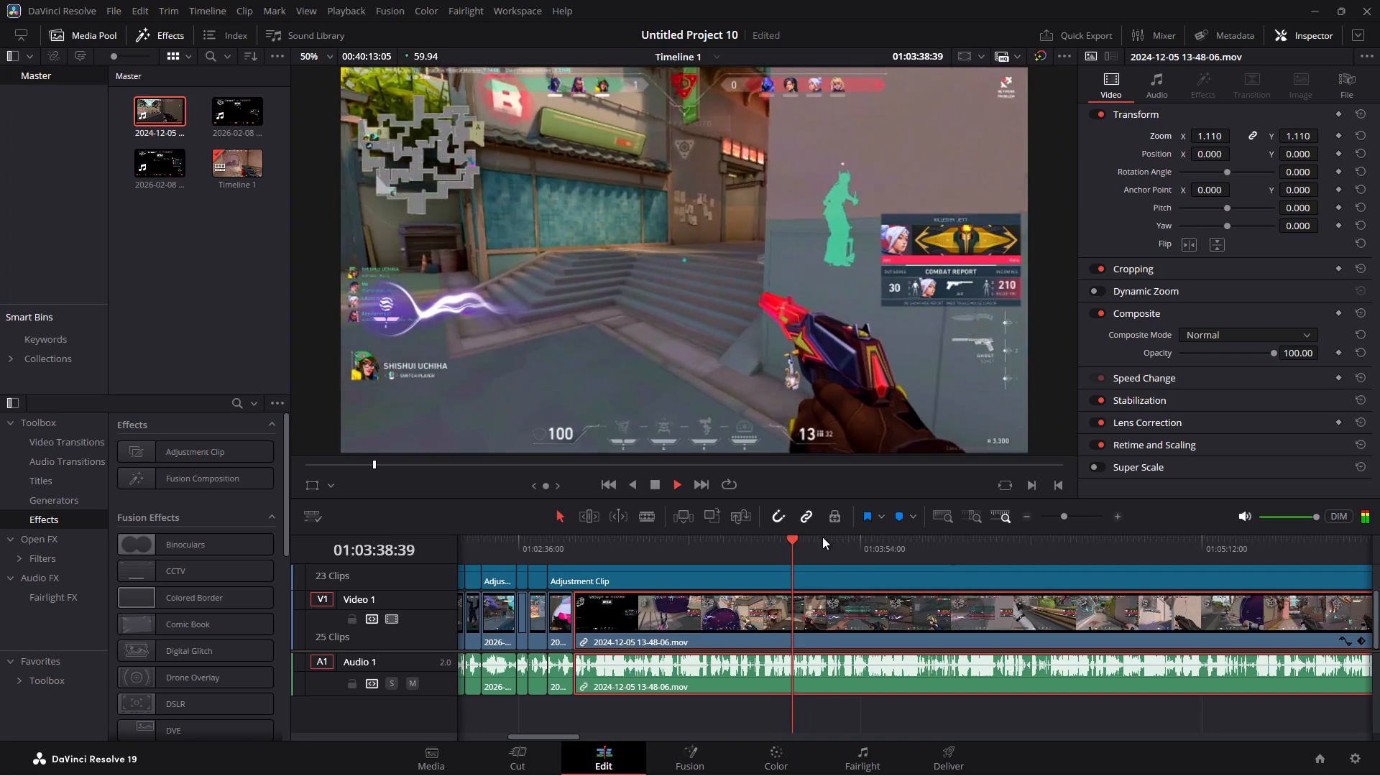
left_click(816, 545)
left_click(859, 541)
left_click(888, 541)
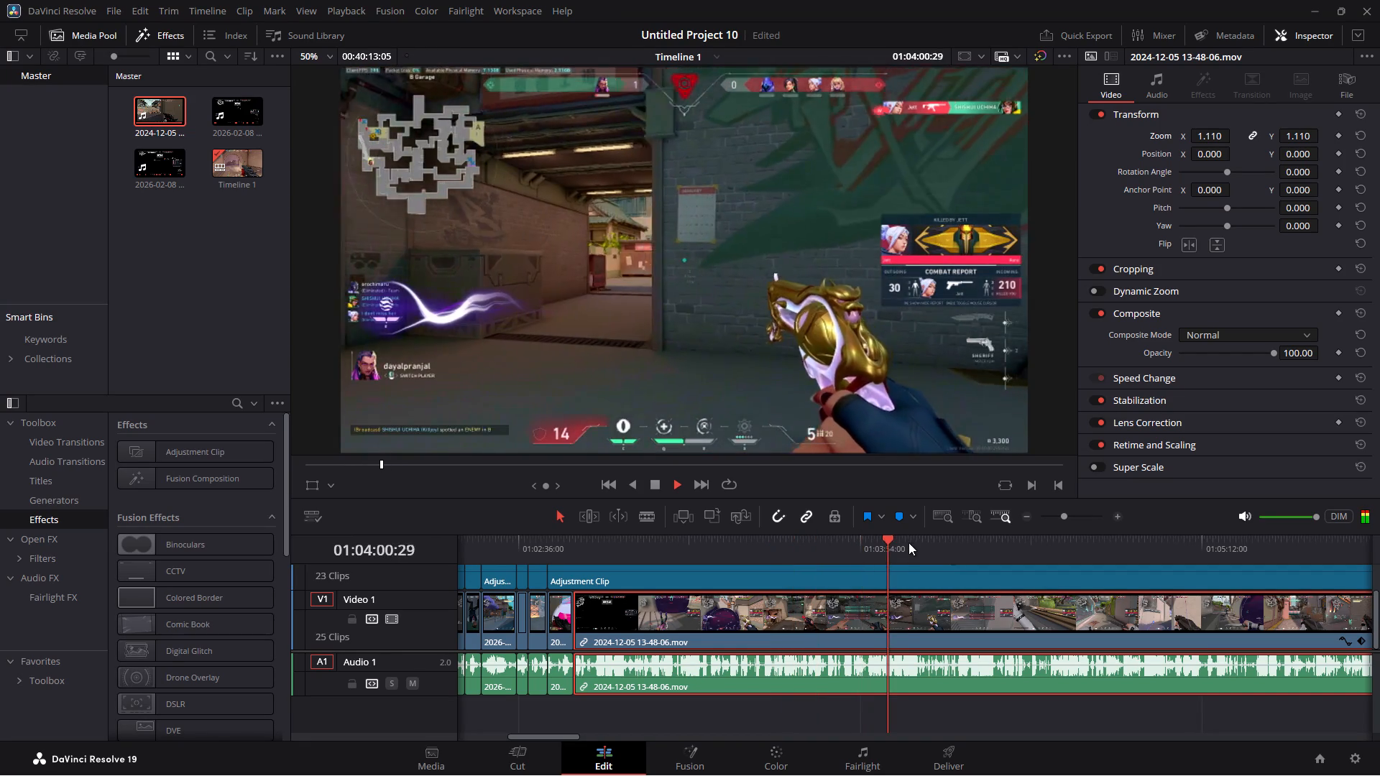
left_click(909, 542)
left_click(943, 542)
left_click(957, 541)
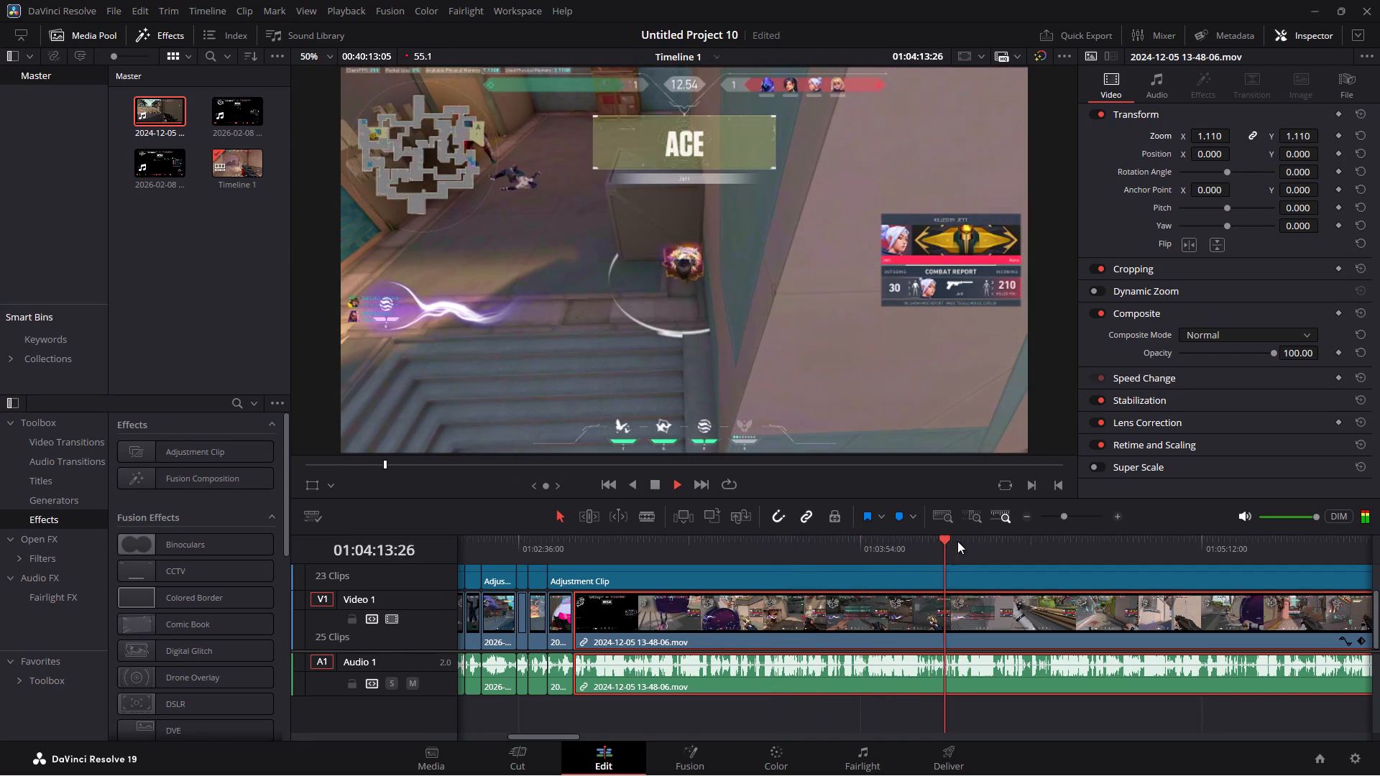
left_click(983, 545)
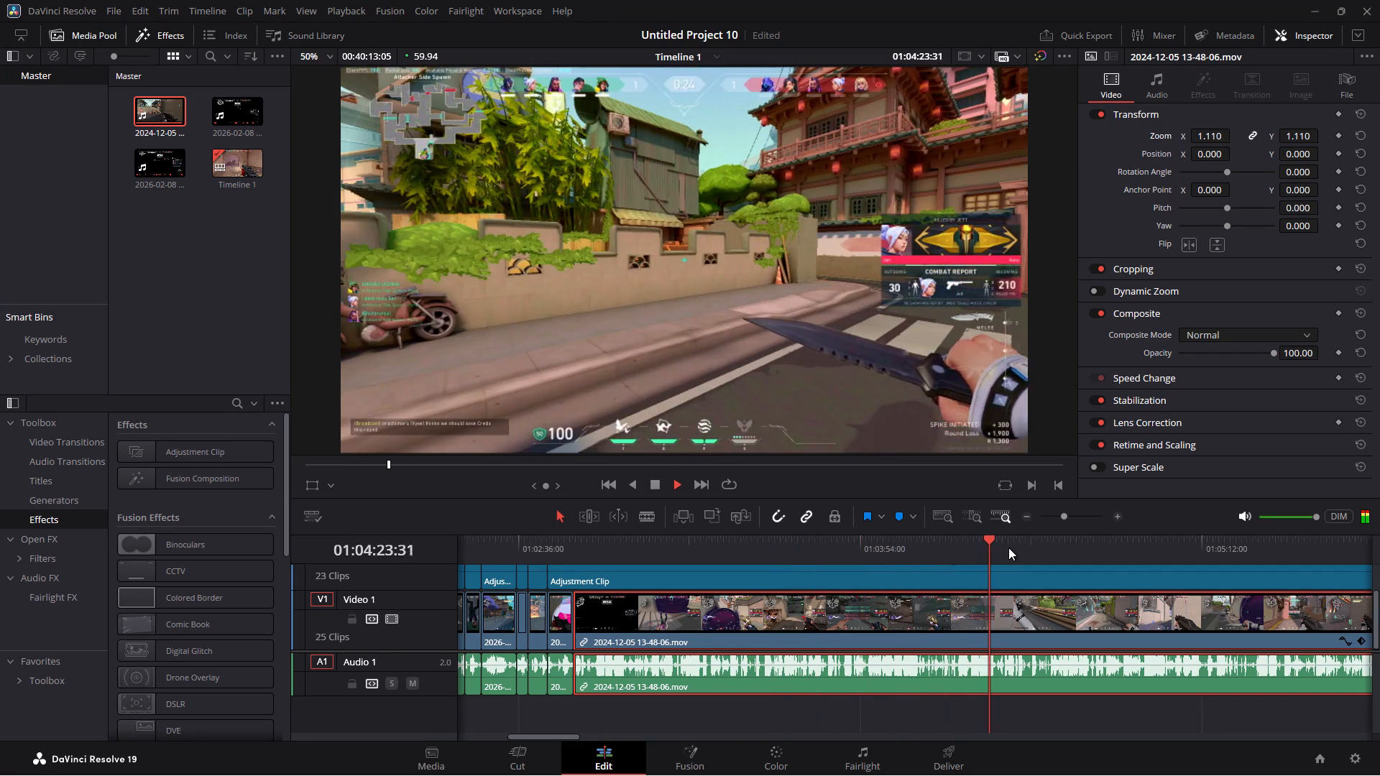
left_click(1008, 540)
left_click(1031, 541)
left_click(1064, 543)
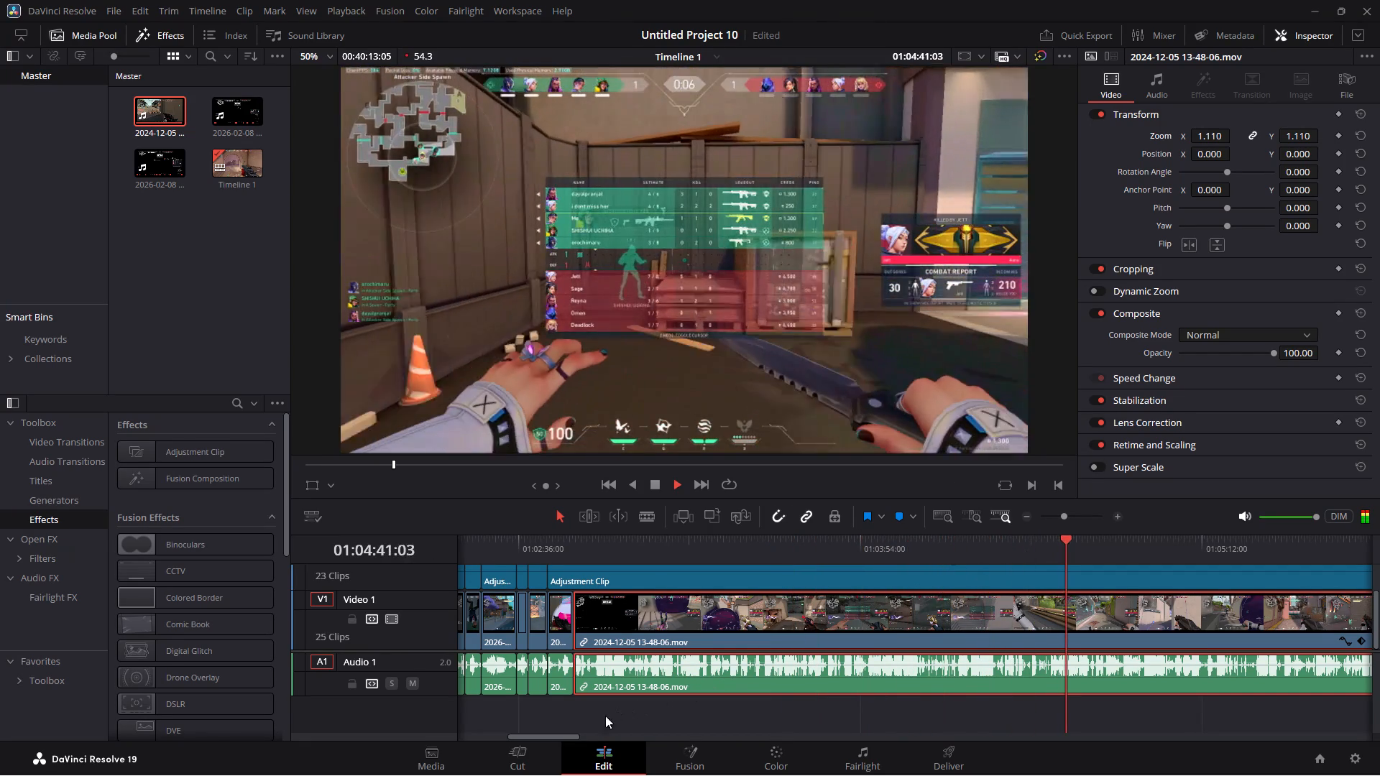
left_click_drag(563, 735, 669, 729)
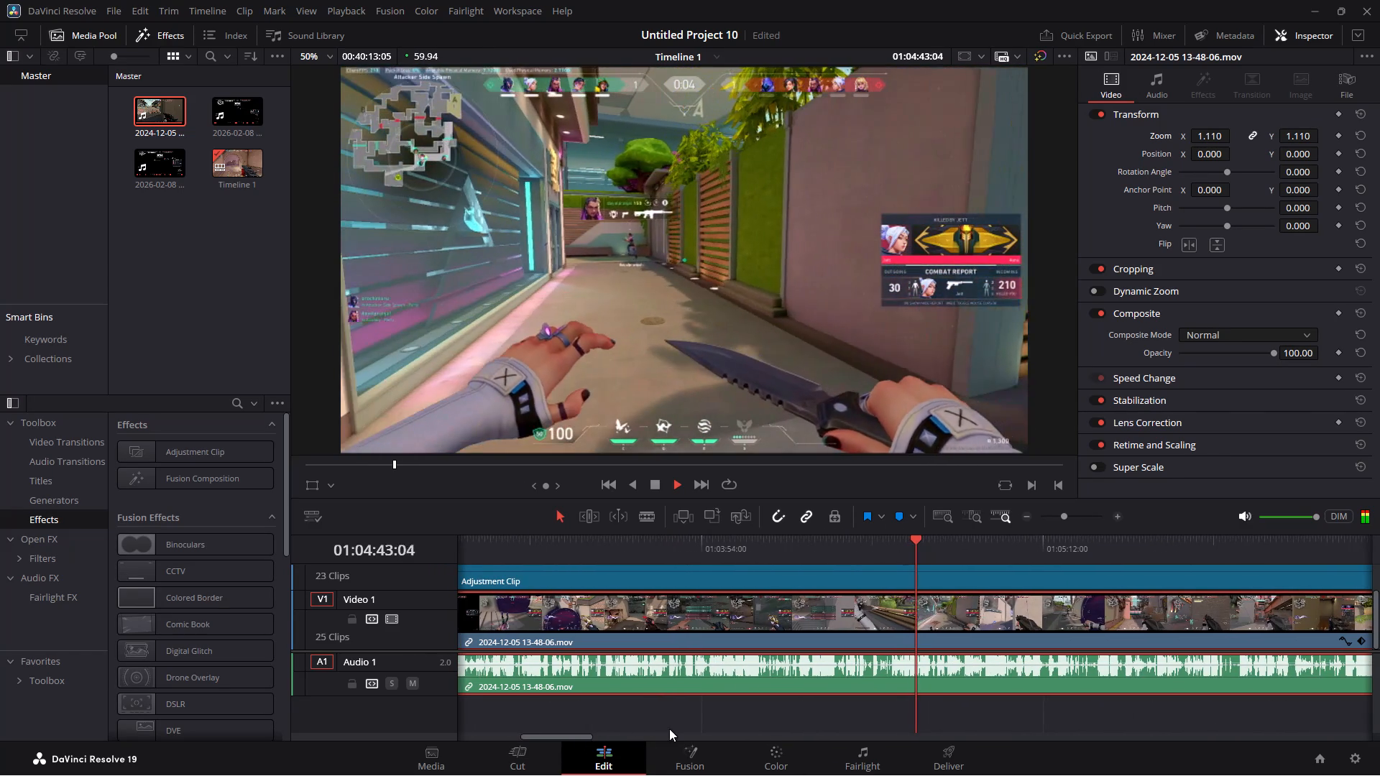
left_click_drag(669, 729, 670, 729)
left_click_drag(585, 737, 621, 736)
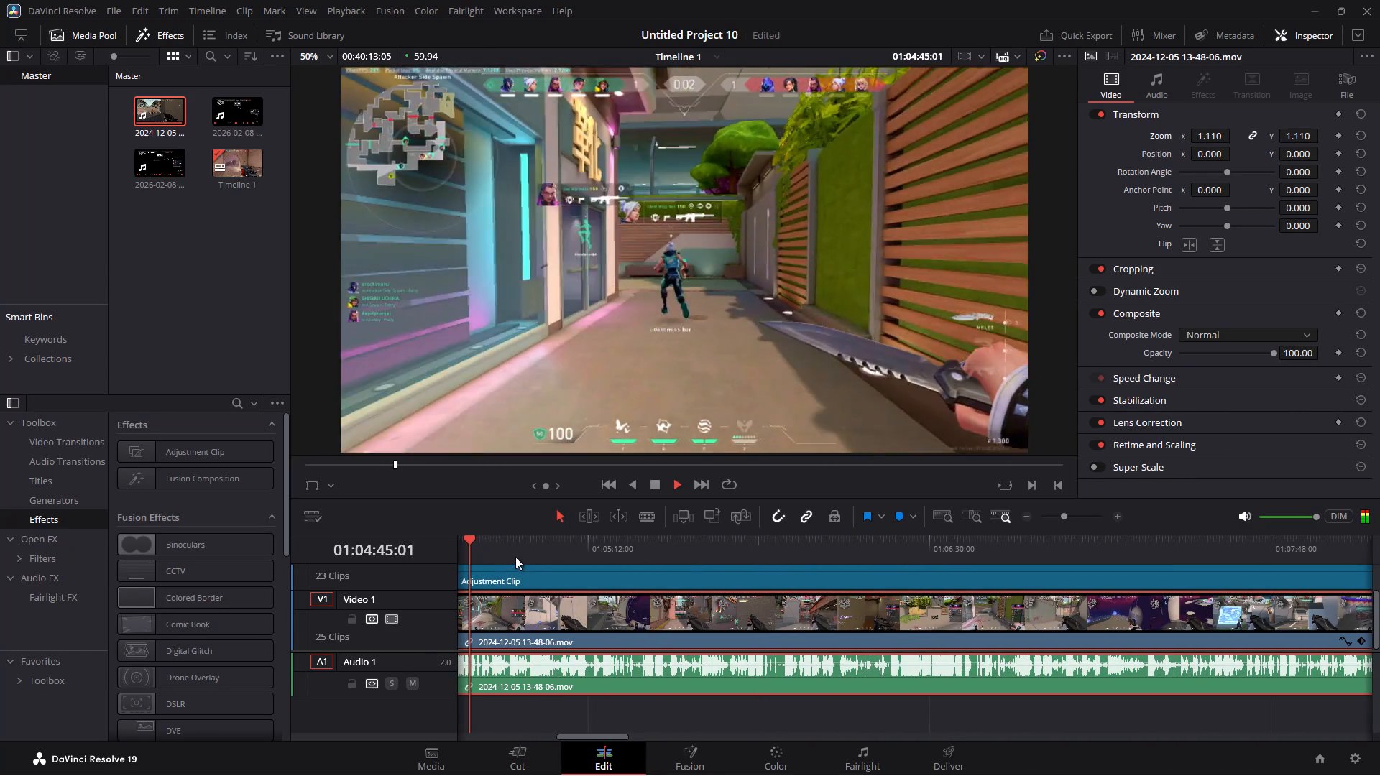
left_click(488, 537)
left_click(503, 538)
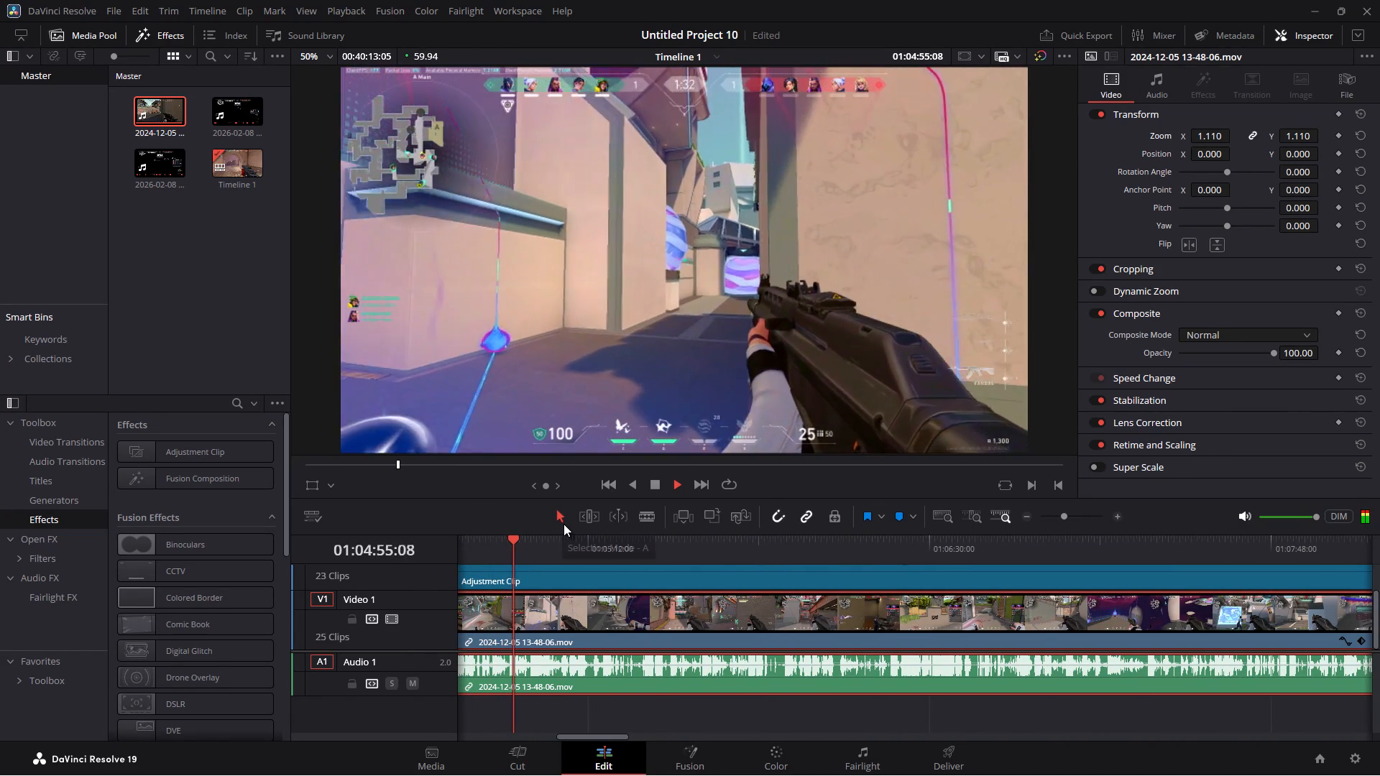
left_click(530, 541)
left_click(540, 541)
left_click(549, 540)
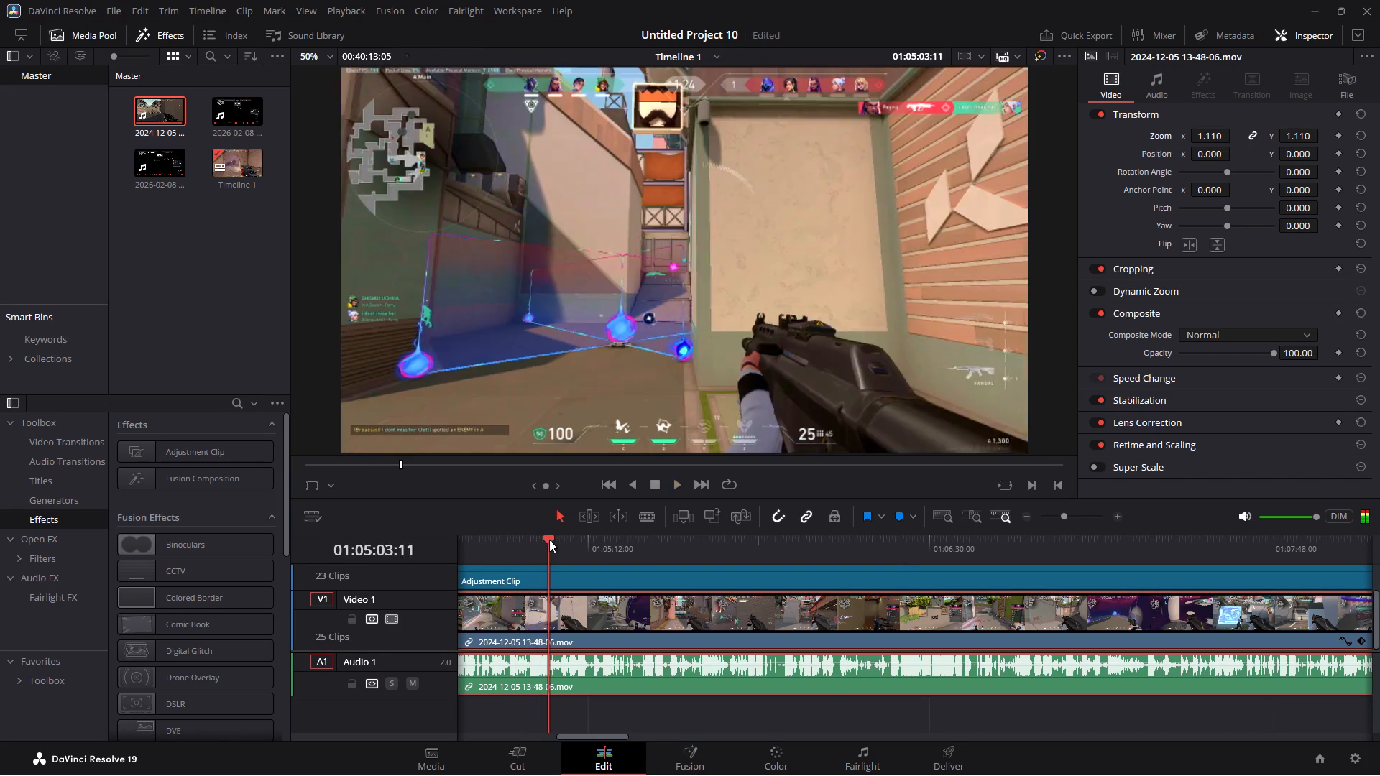
Split both tracks at 01:05:01:03 and ripple-delete the gameplay and its adjustment clip between 01:02:48:38 and that cut.
left_click(558, 540)
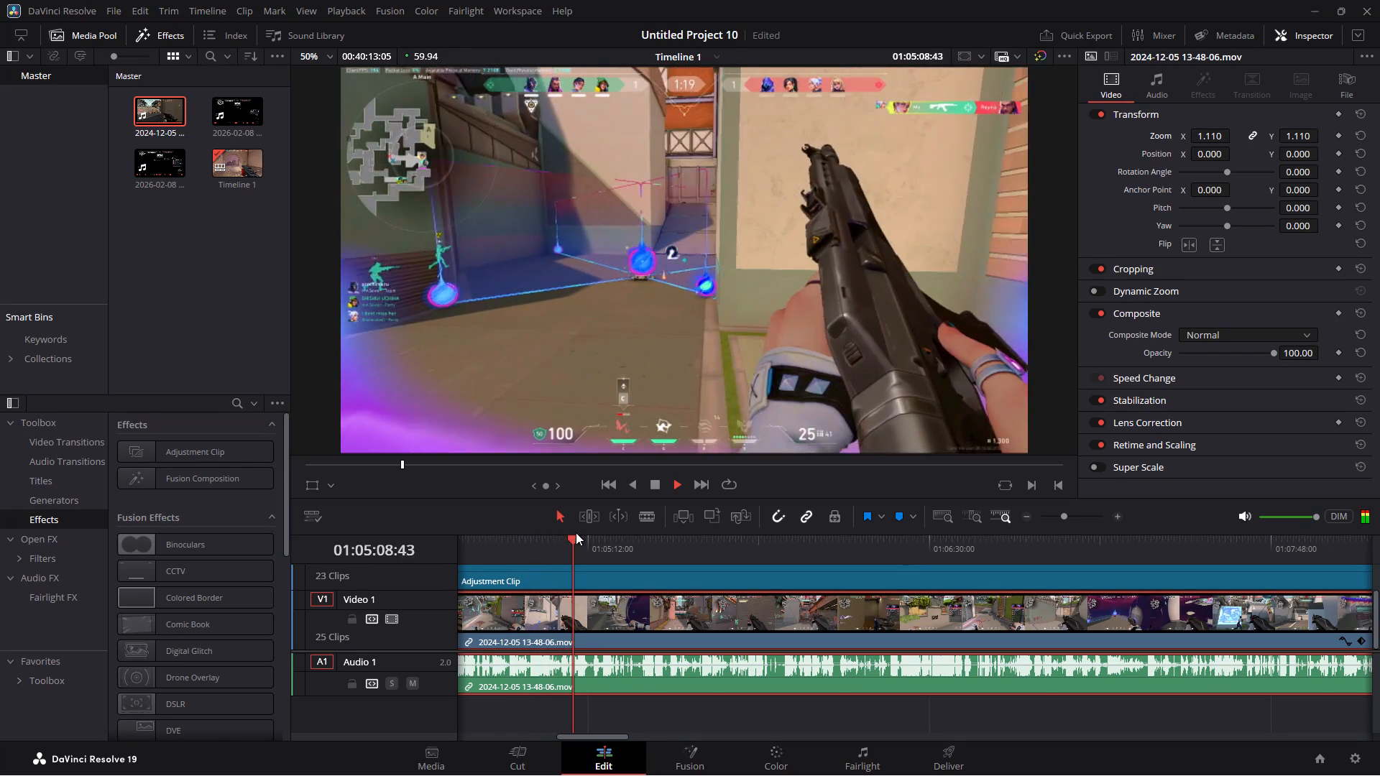
key("space")
left_click(568, 537)
left_click(560, 537)
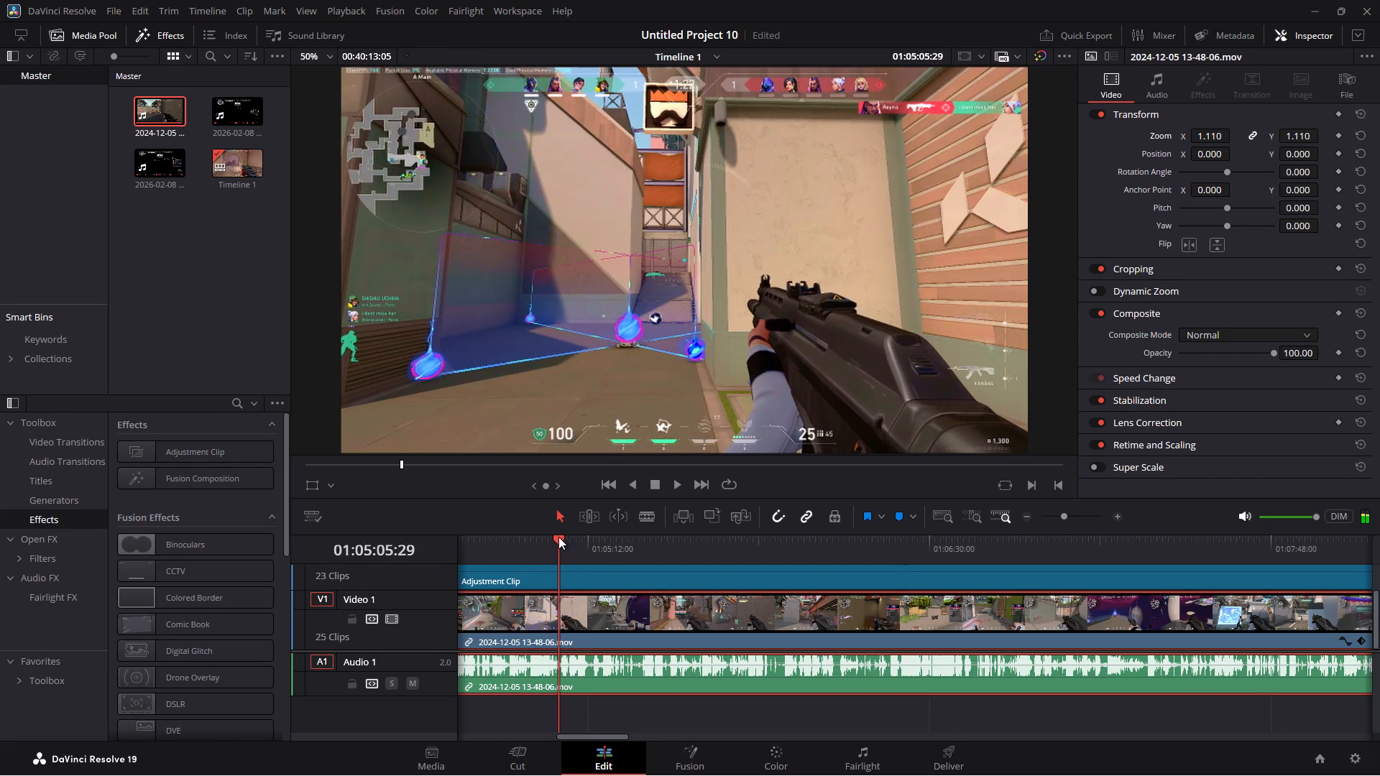
left_click(555, 537)
left_click(551, 537)
left_click(540, 537)
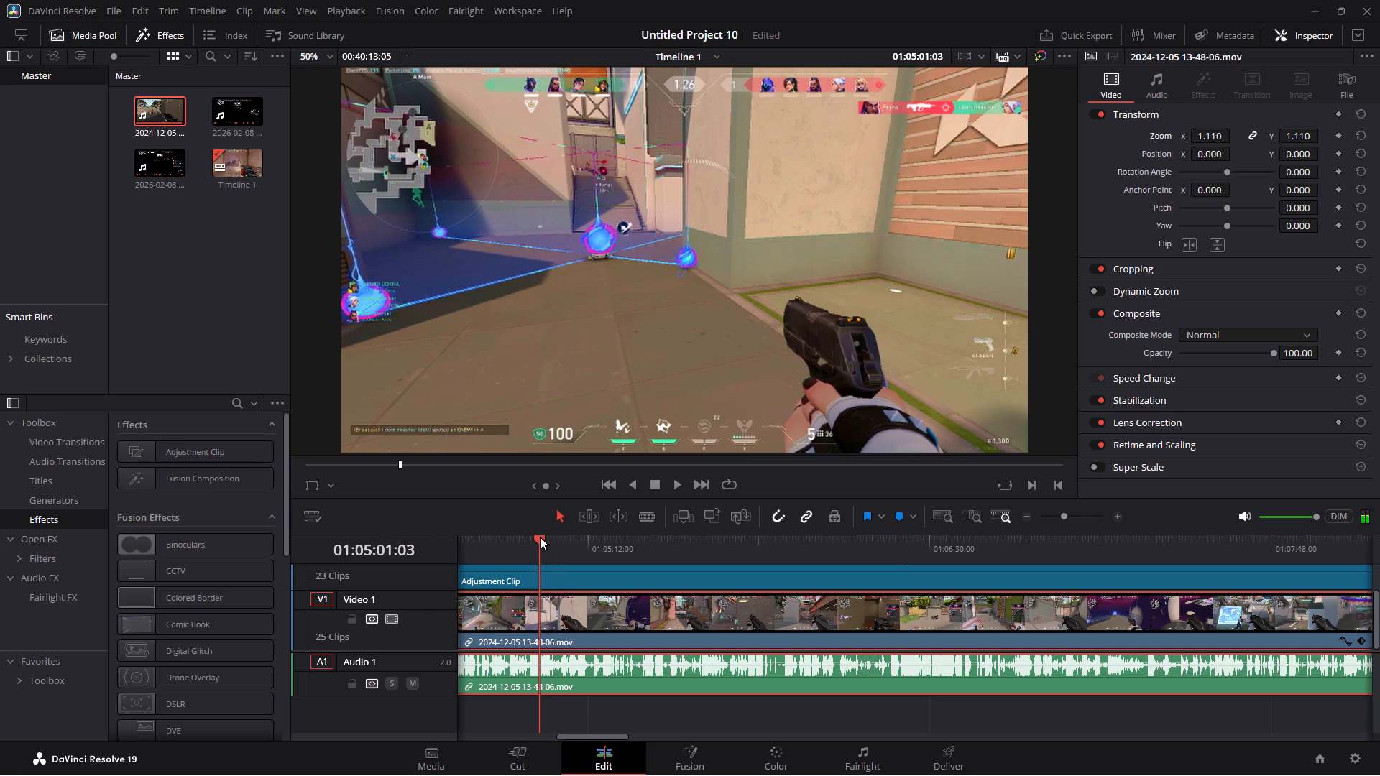
left_click(500, 750)
left_click(48, 442)
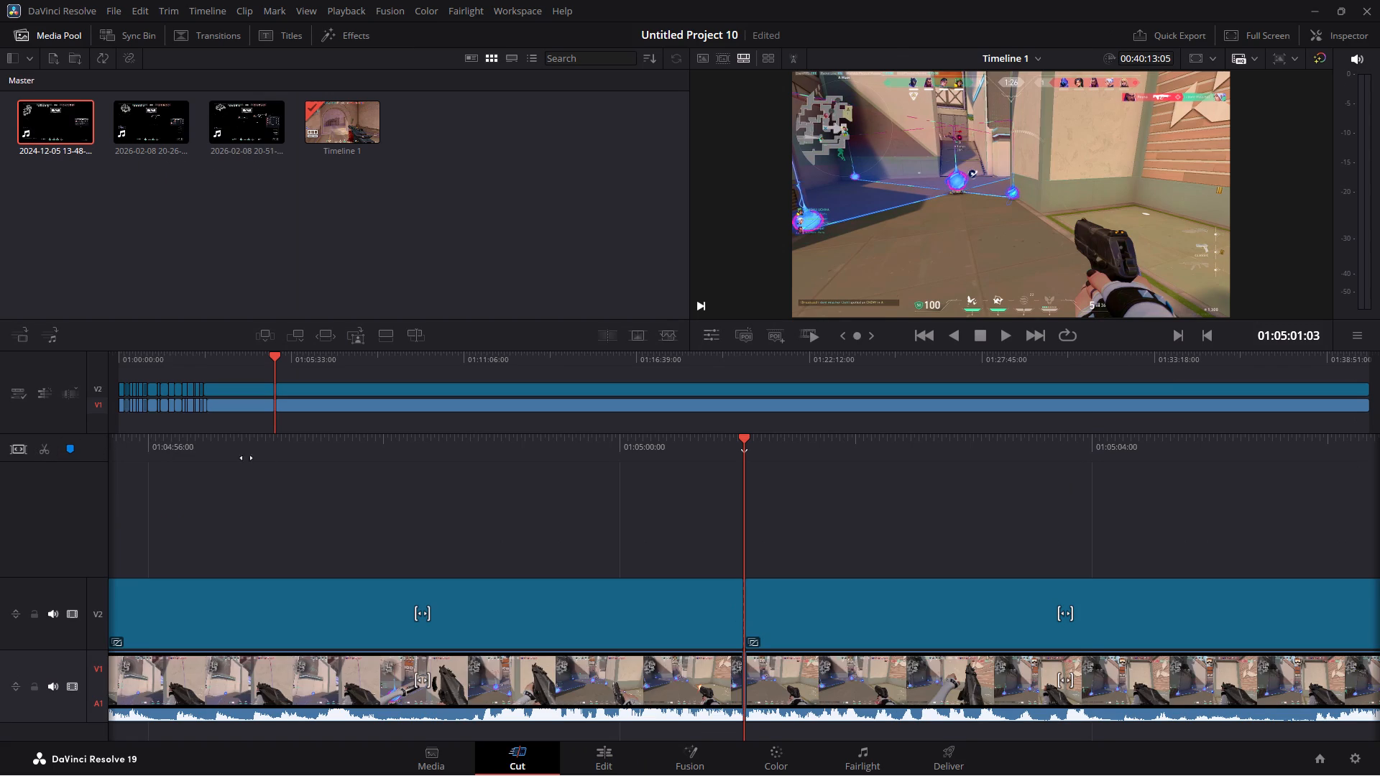
left_click(230, 418)
left_click_drag(257, 422, 259, 379)
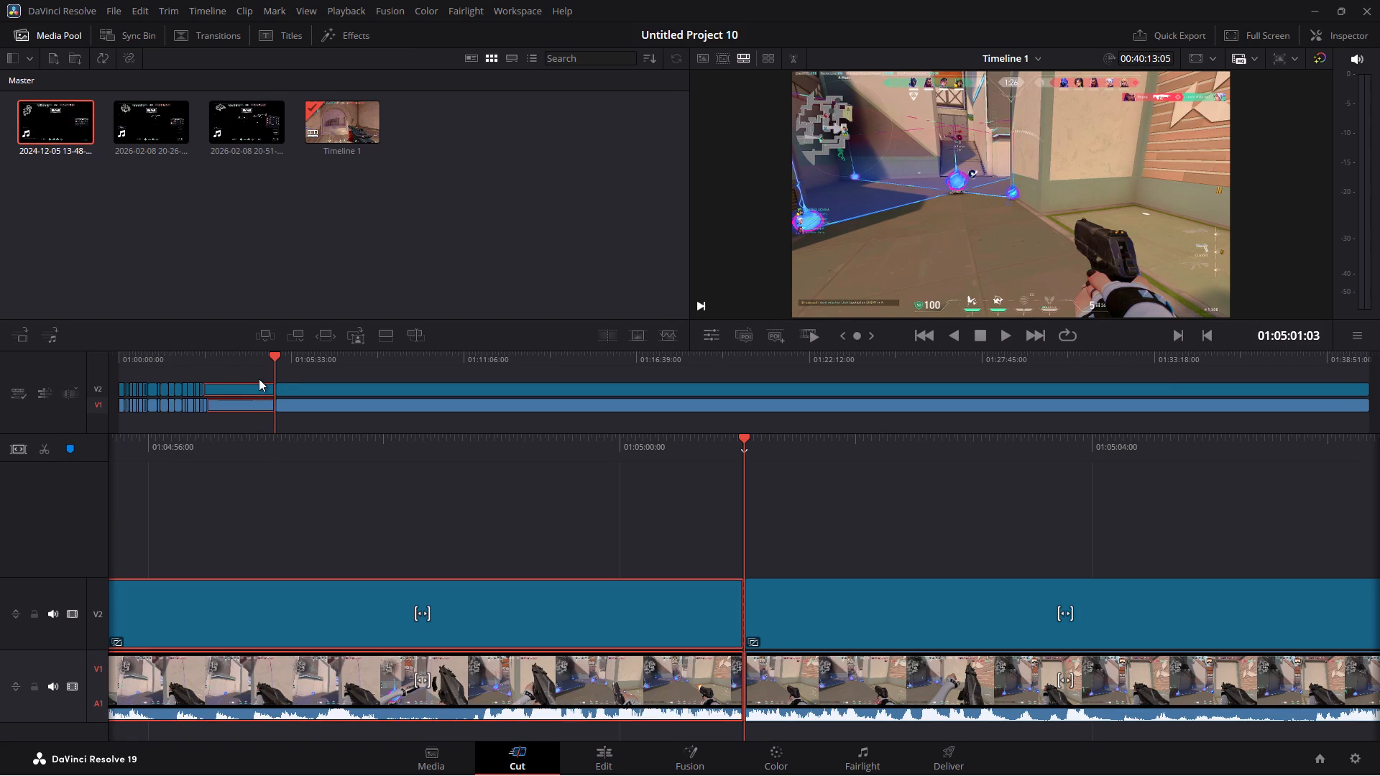
key("BackSpace")
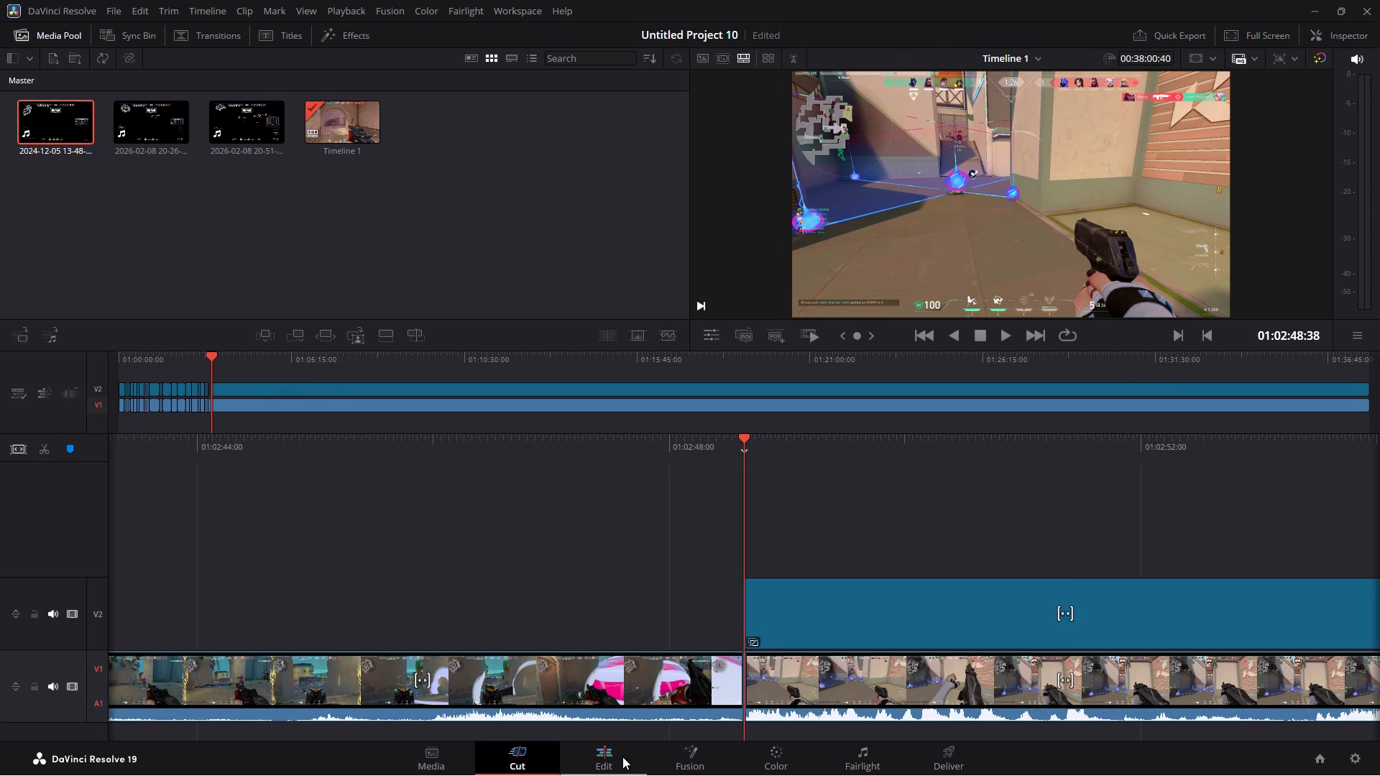
left_click(622, 758)
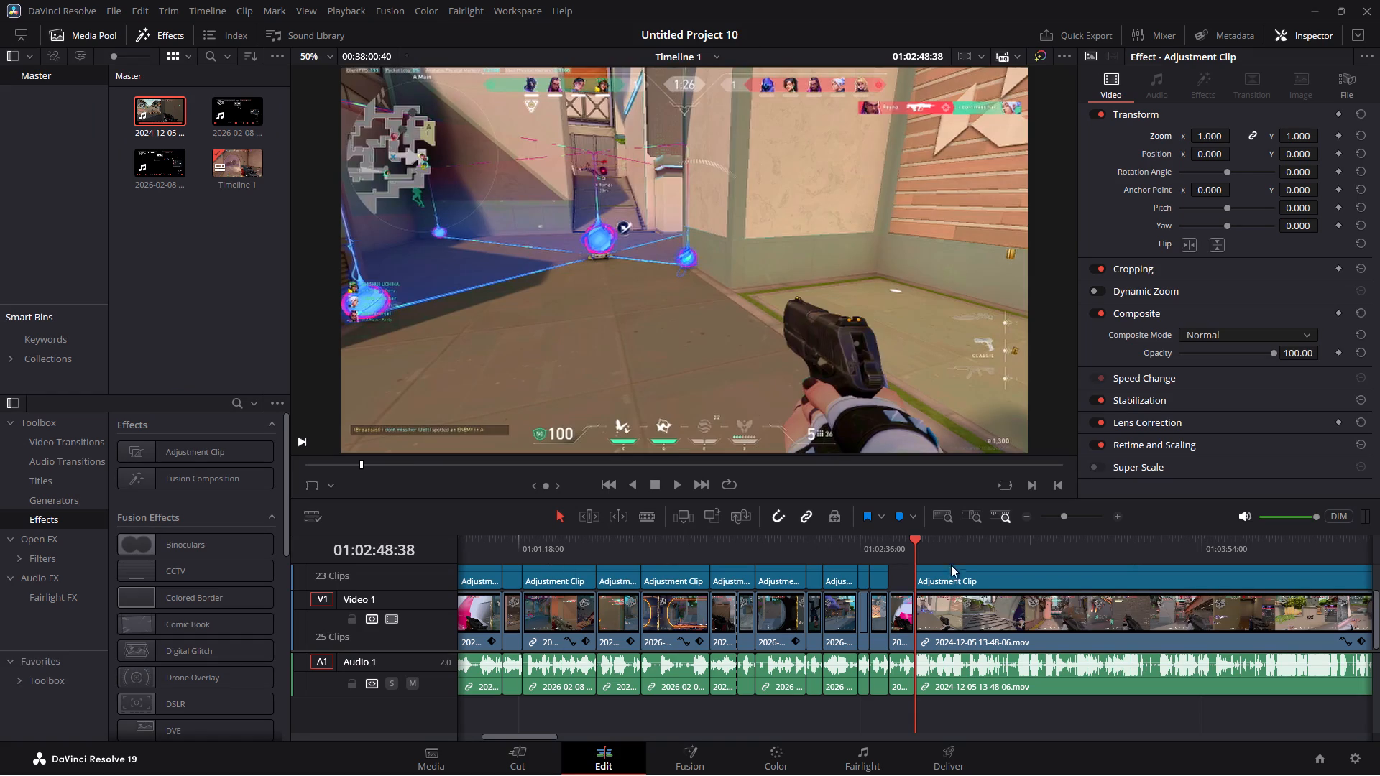
left_click_drag(941, 570, 919, 576)
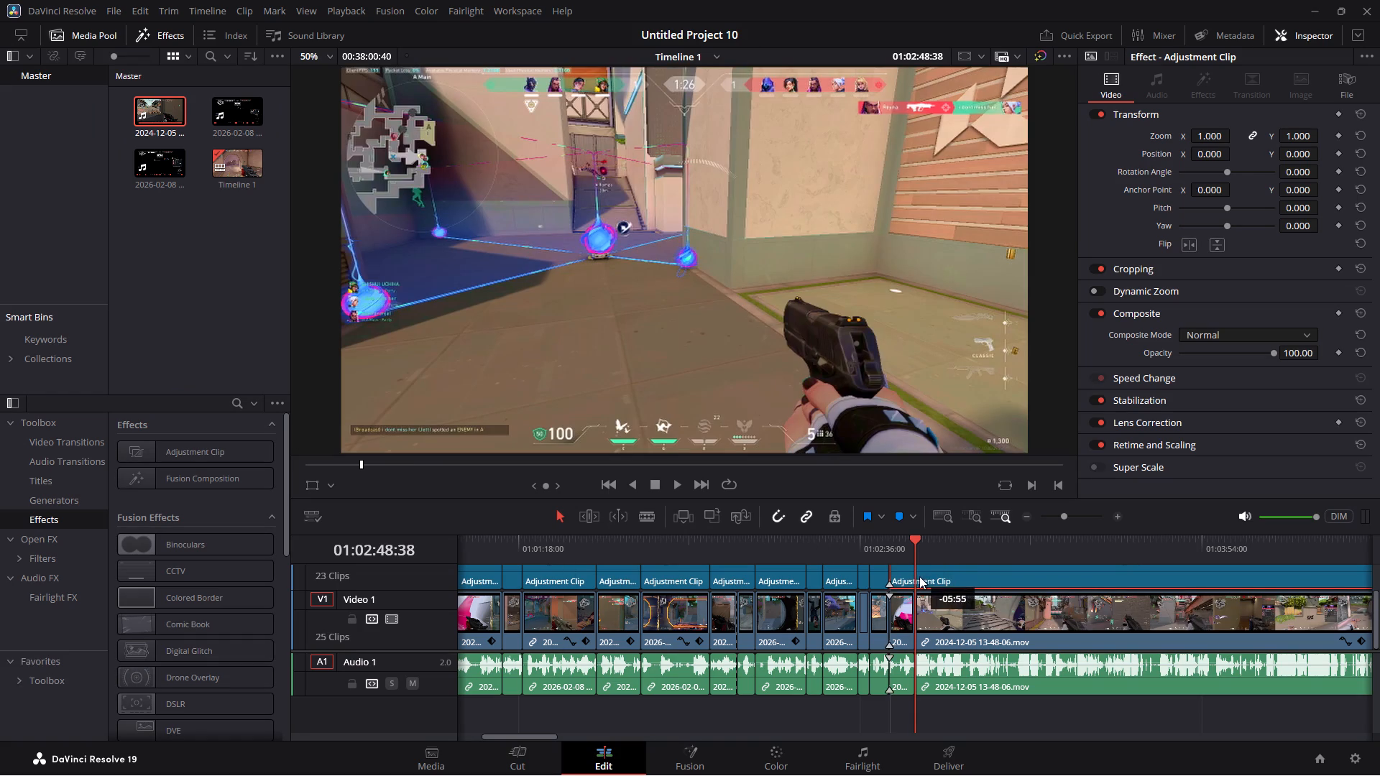
left_click_drag(919, 576, 919, 576)
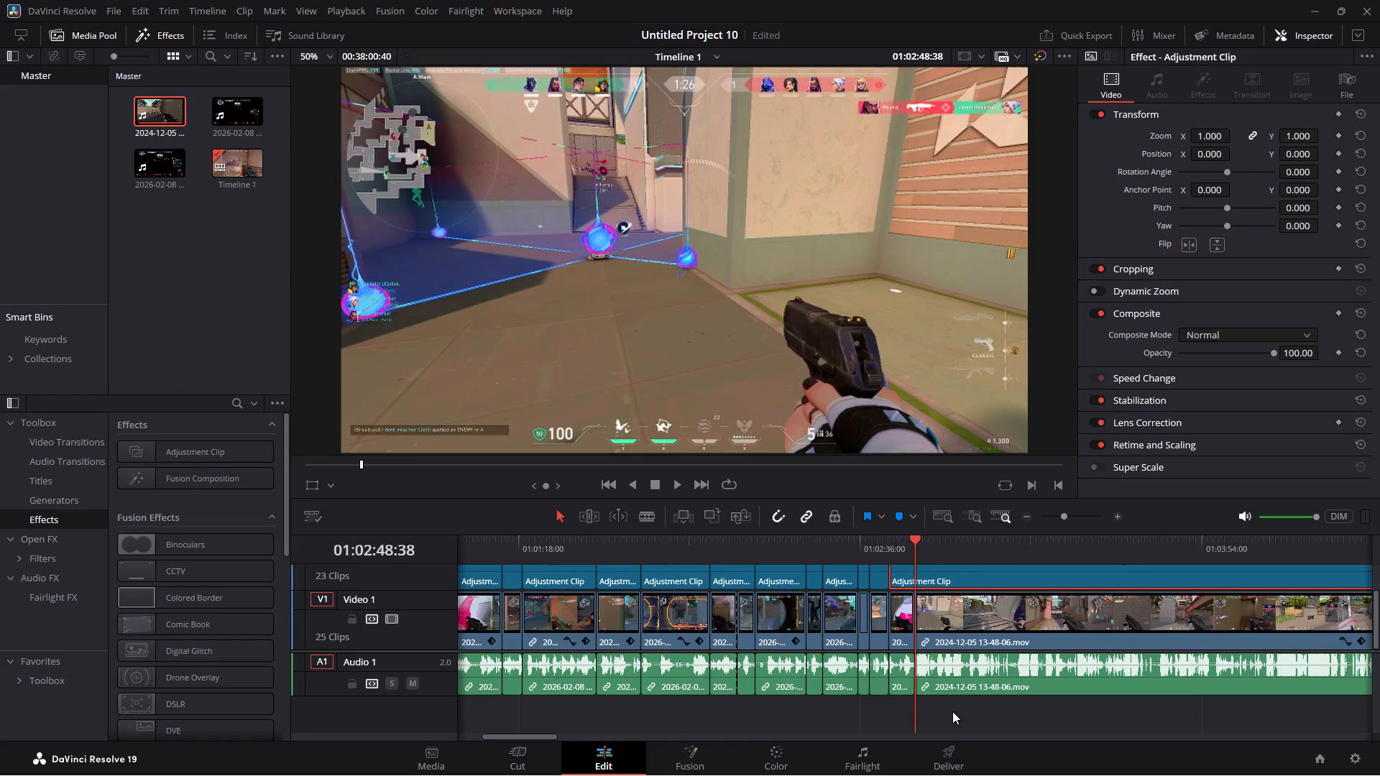
key("space")
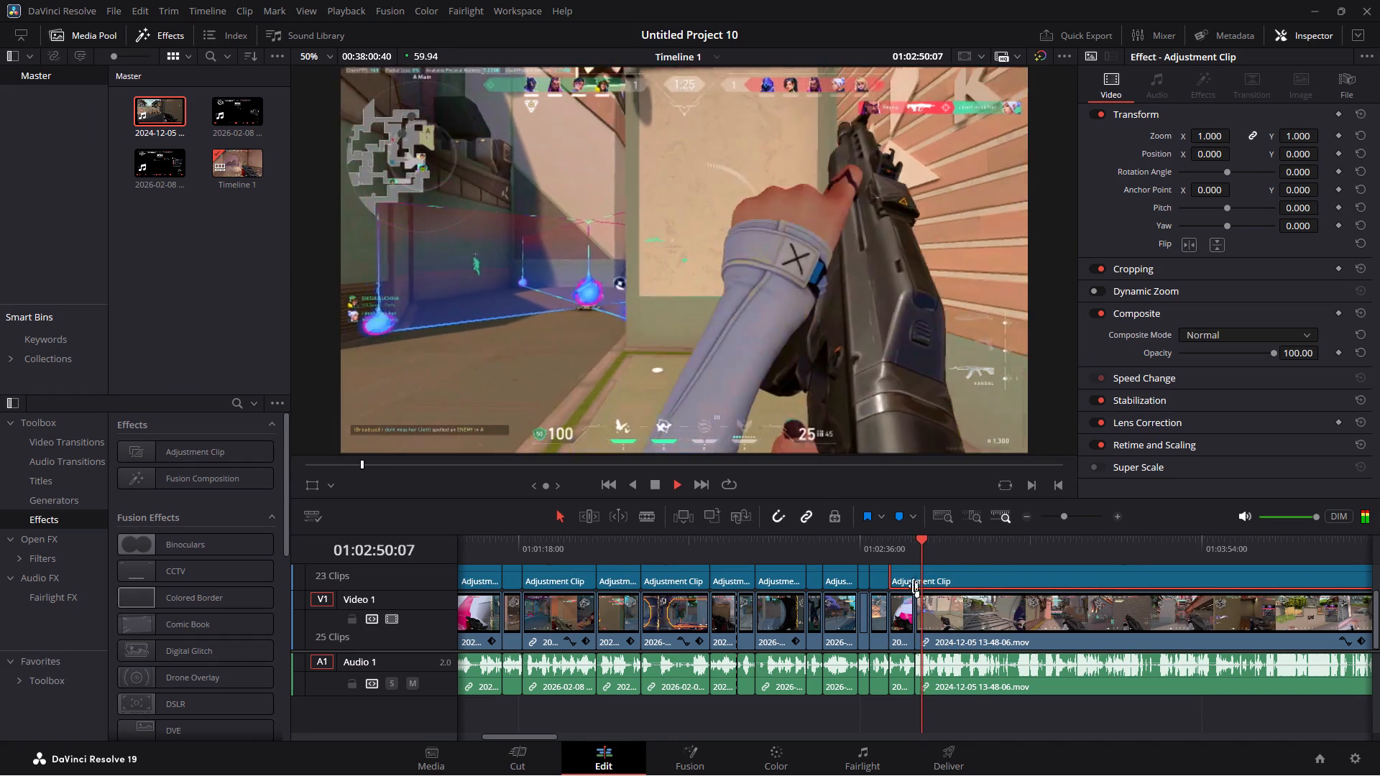
left_click(886, 545)
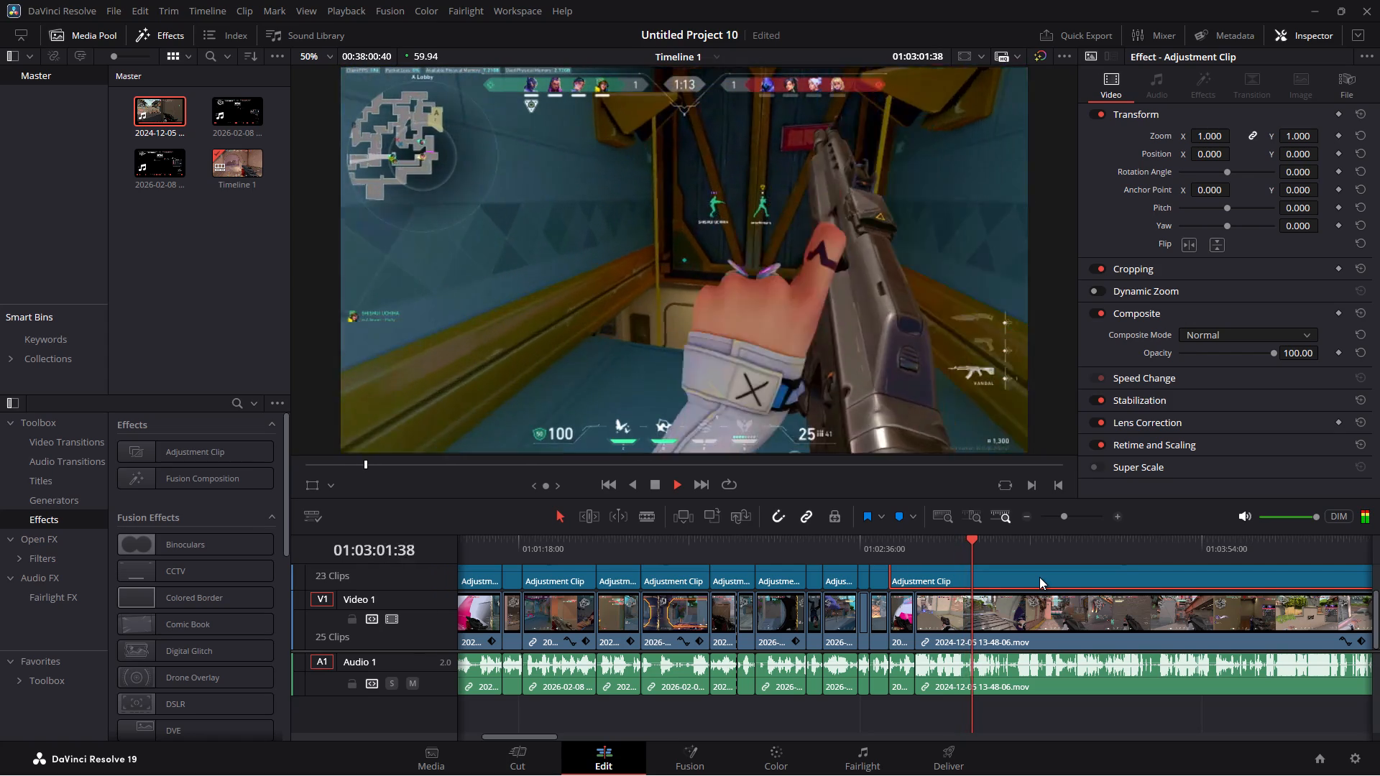
key("space")
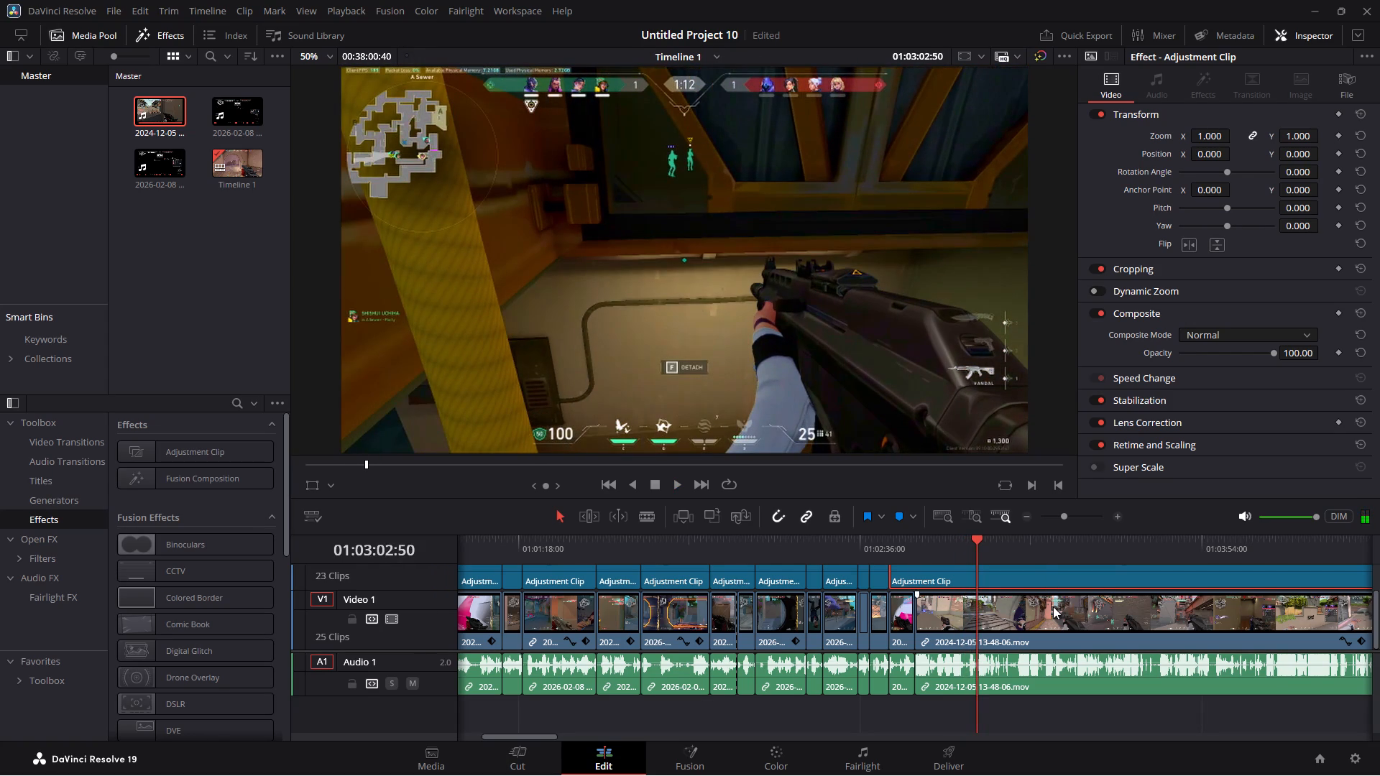
key("space")
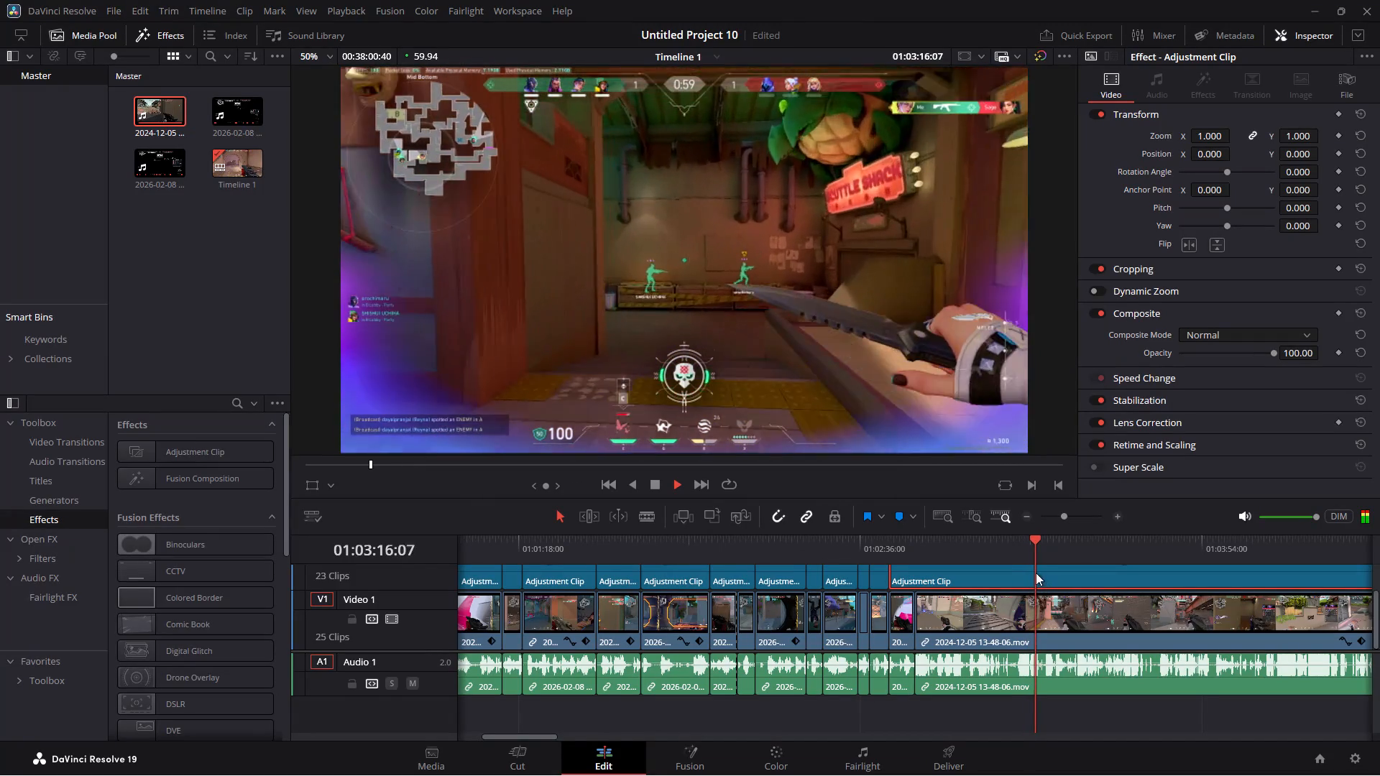
key("space")
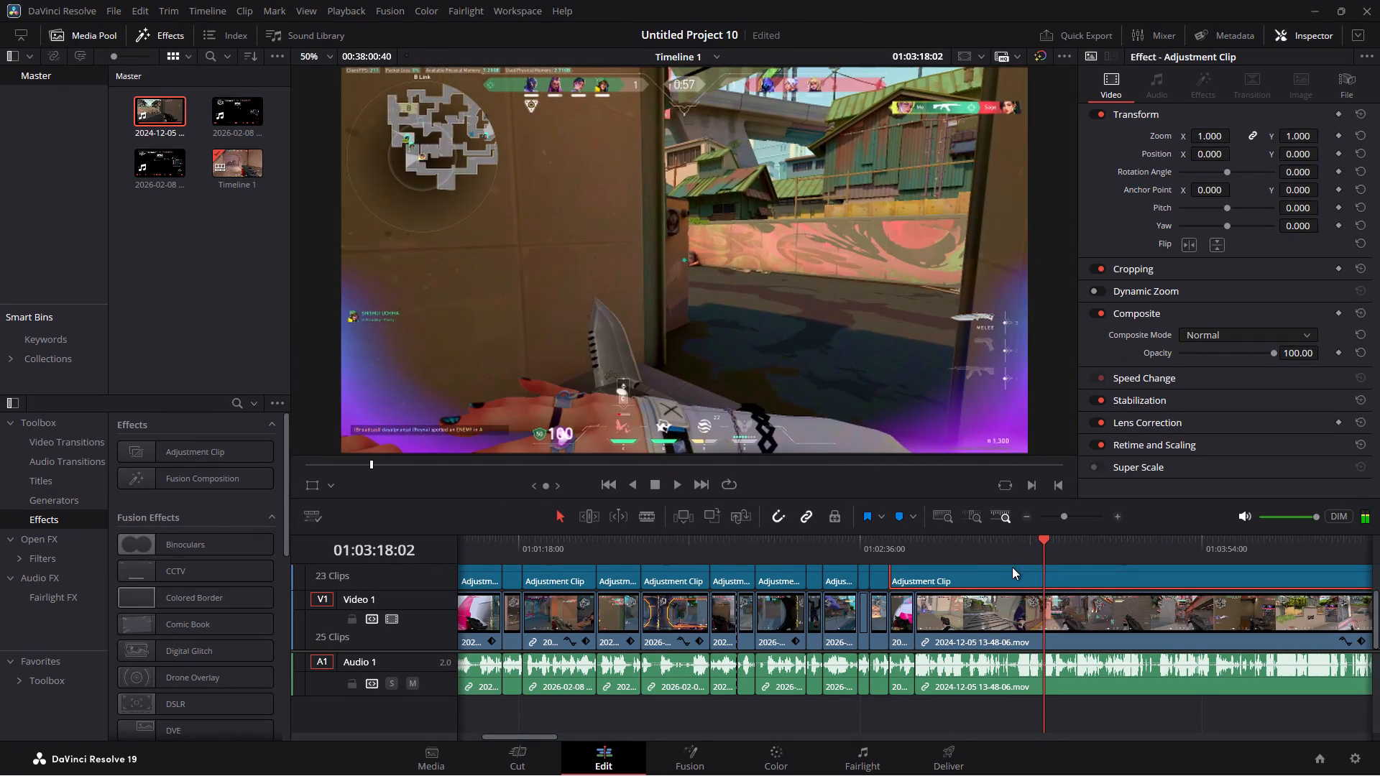
left_click_drag(1041, 538, 1032, 540)
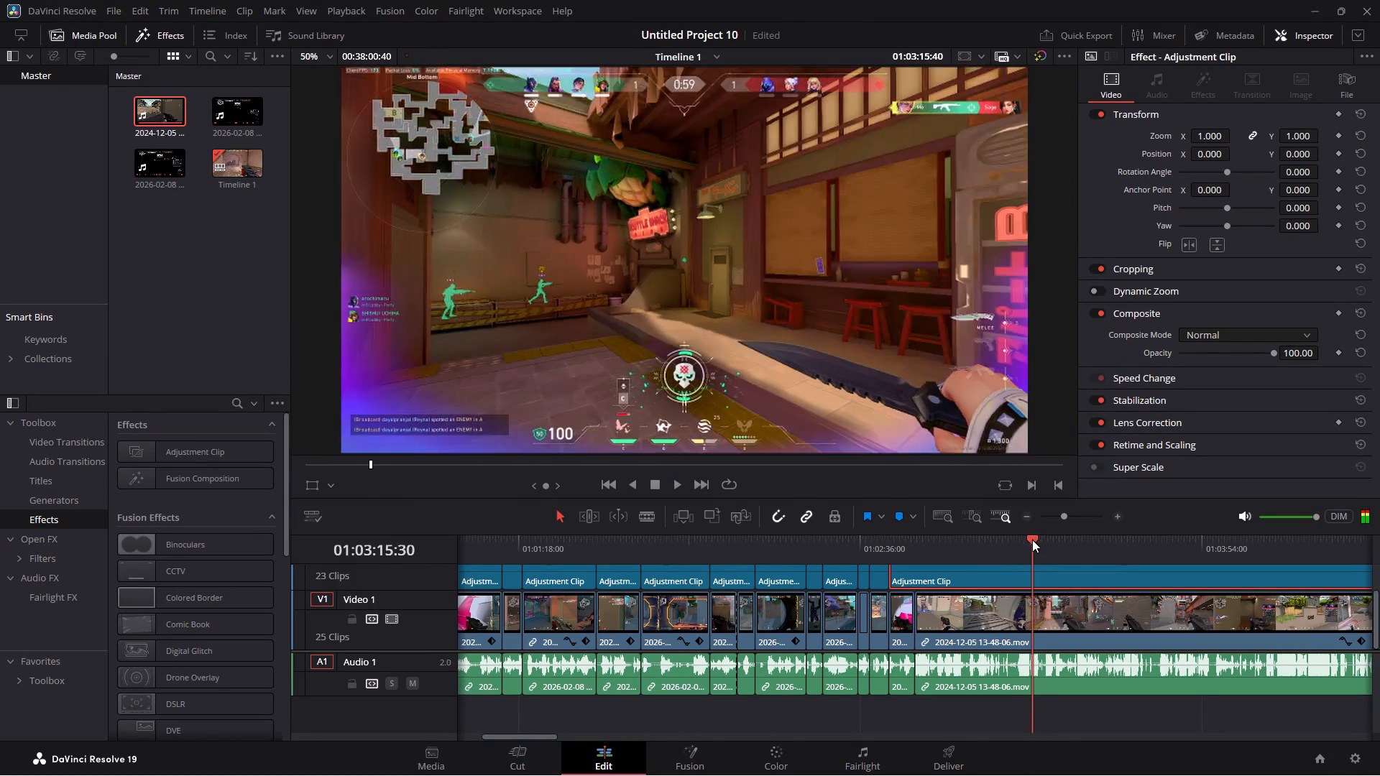
left_click_drag(1032, 540, 1023, 542)
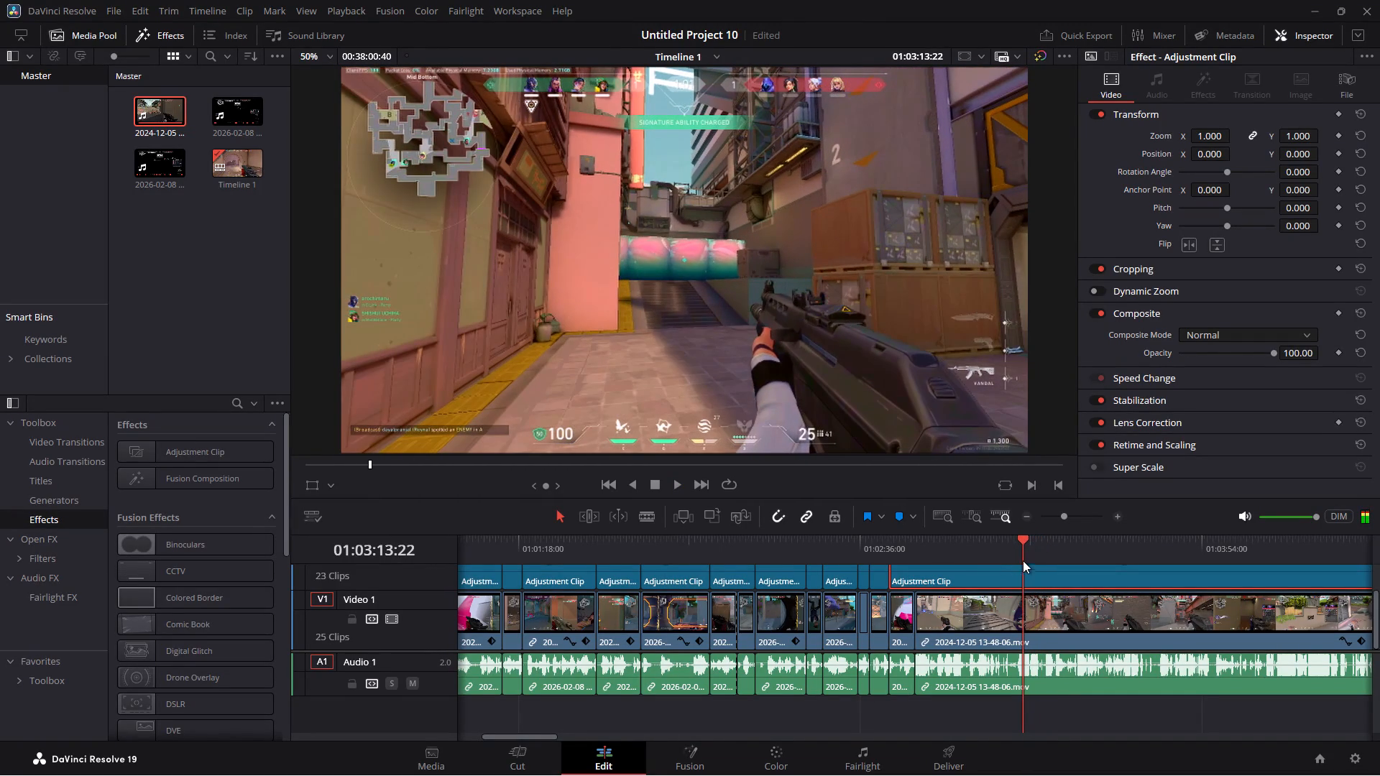
left_click(525, 757)
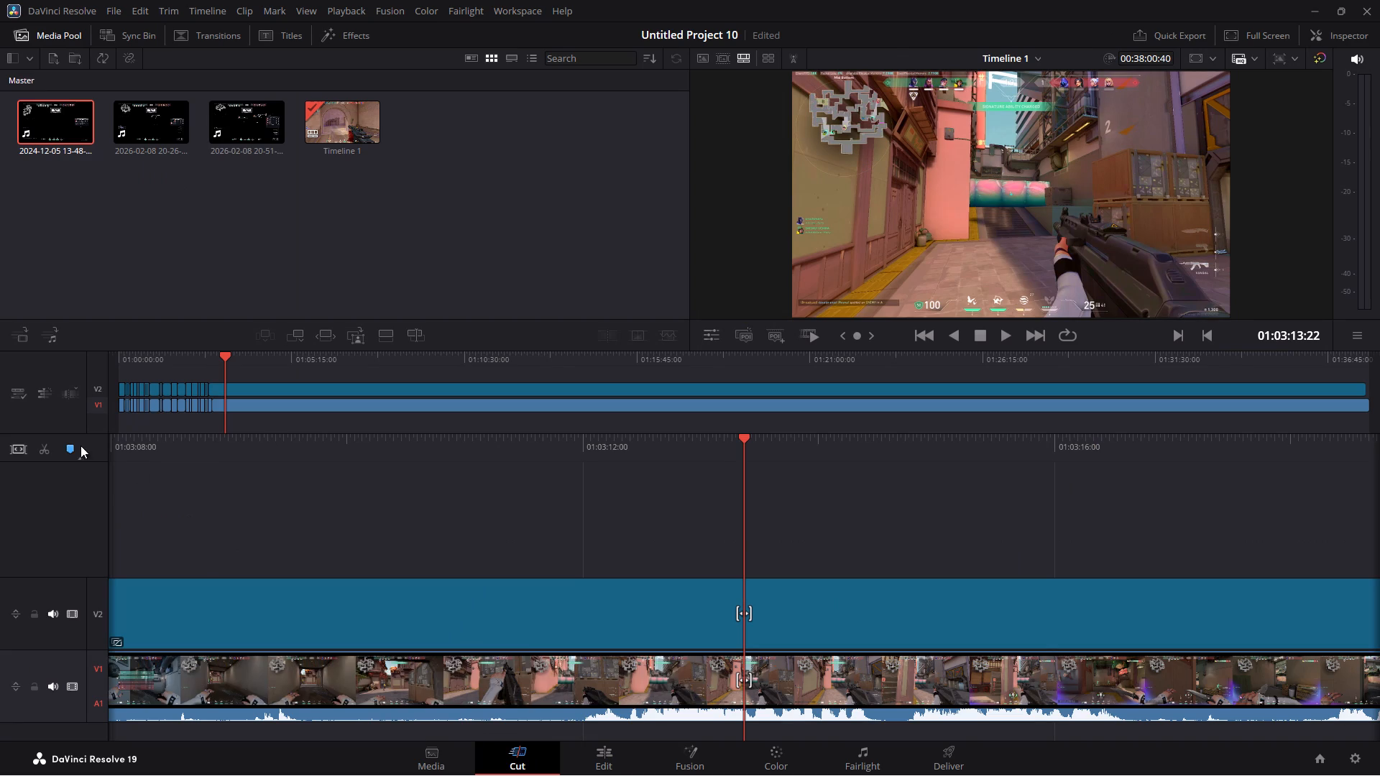
left_click(50, 450)
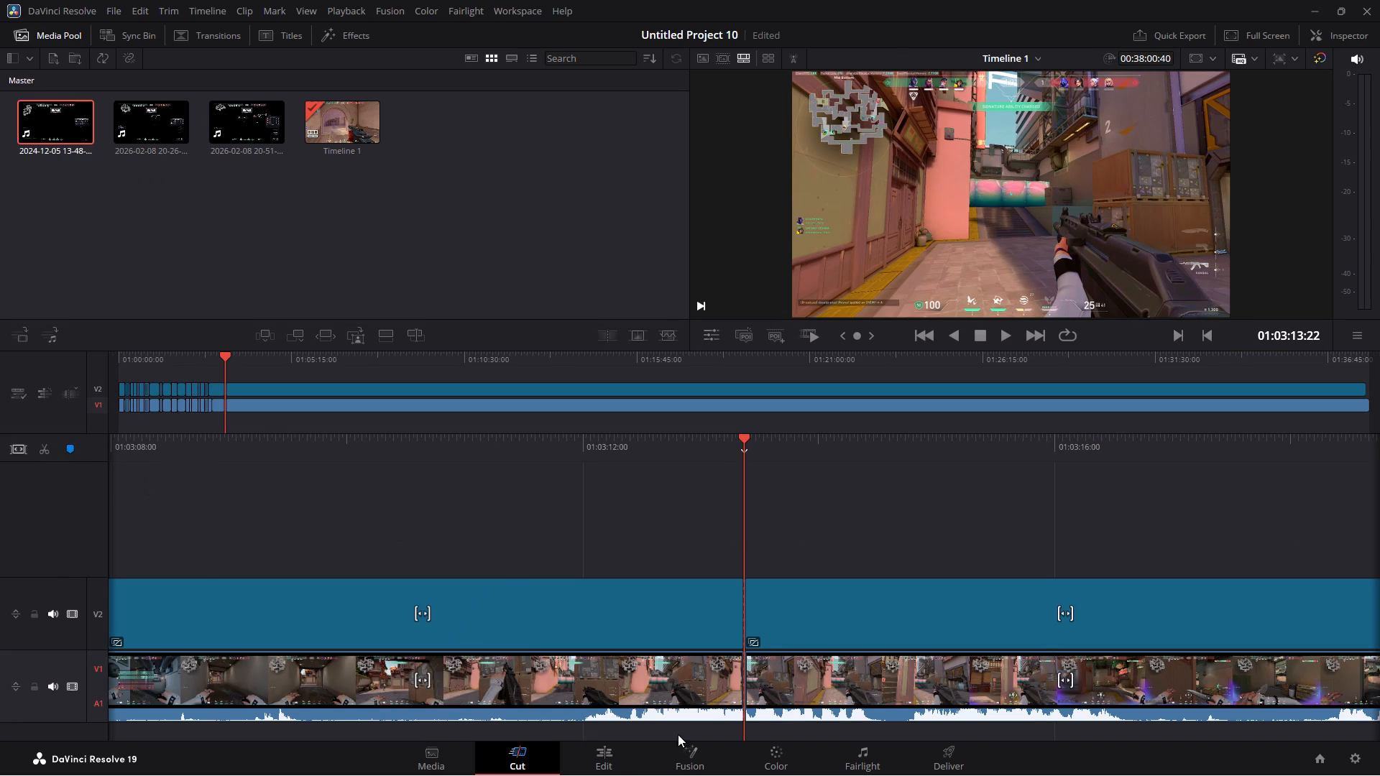
left_click(623, 762)
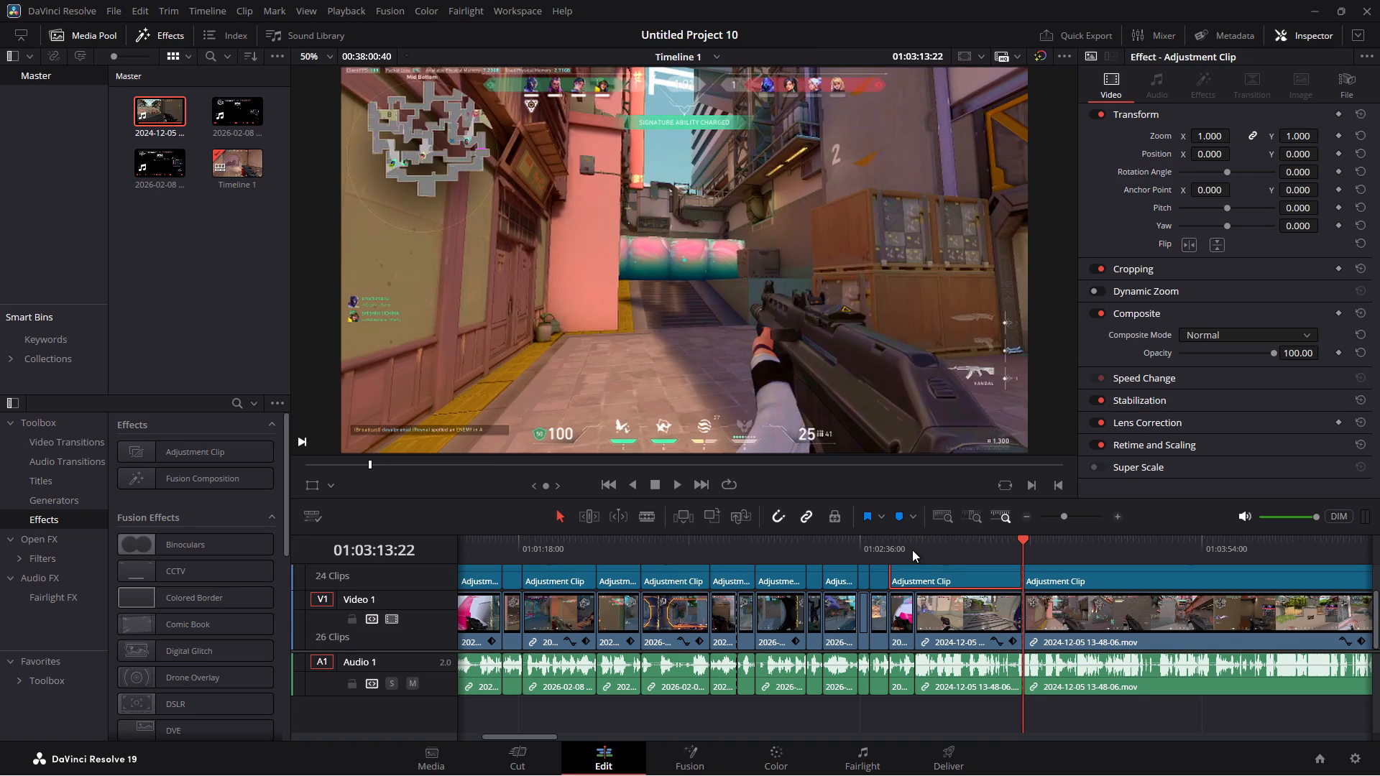
left_click(912, 547)
key("space")
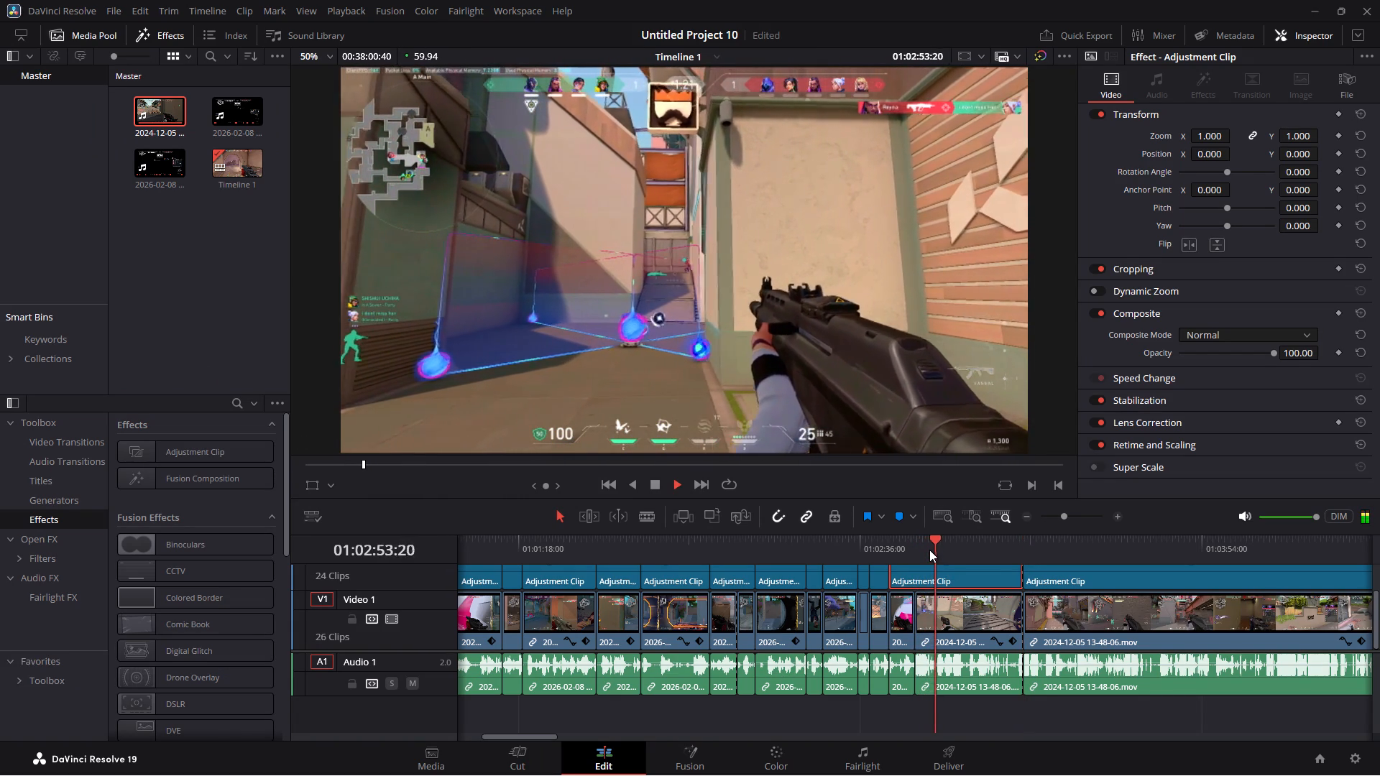
key("space")
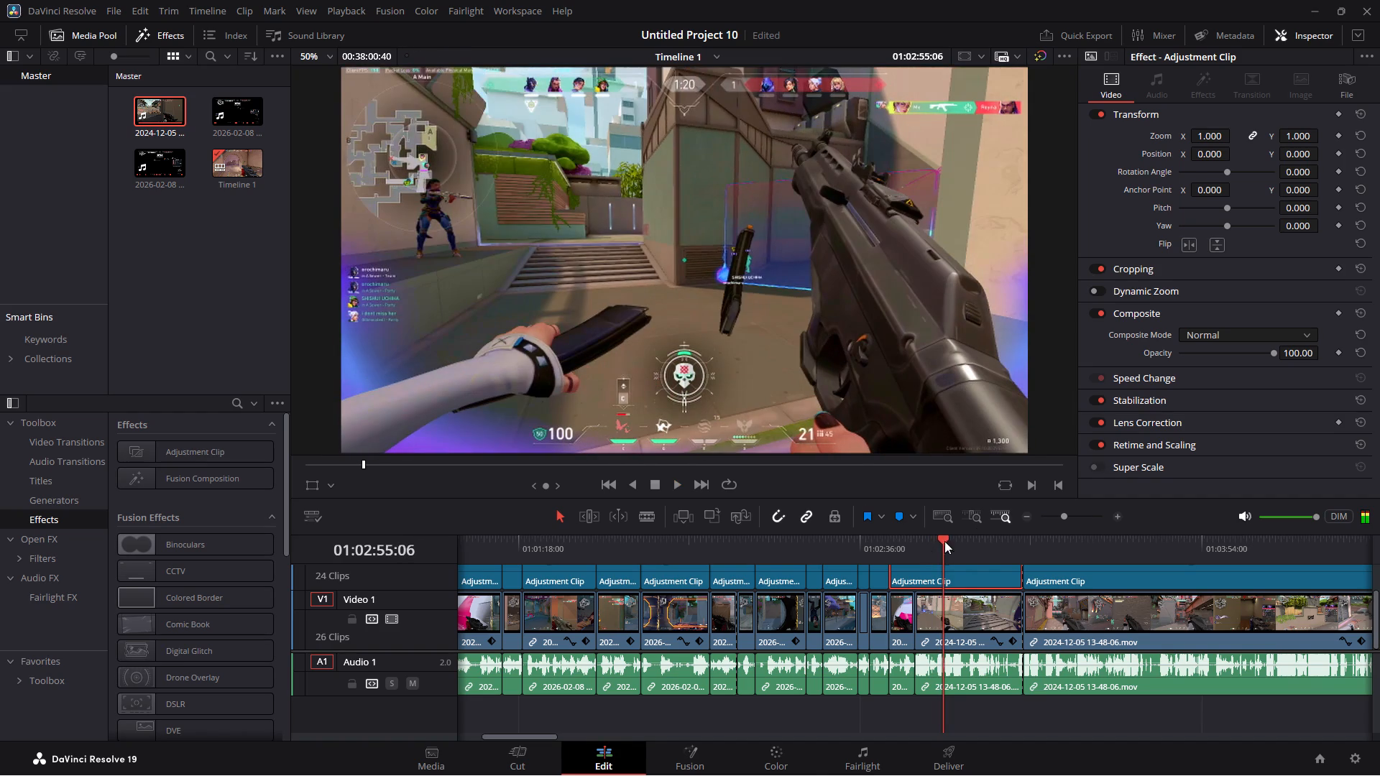
left_click(537, 761)
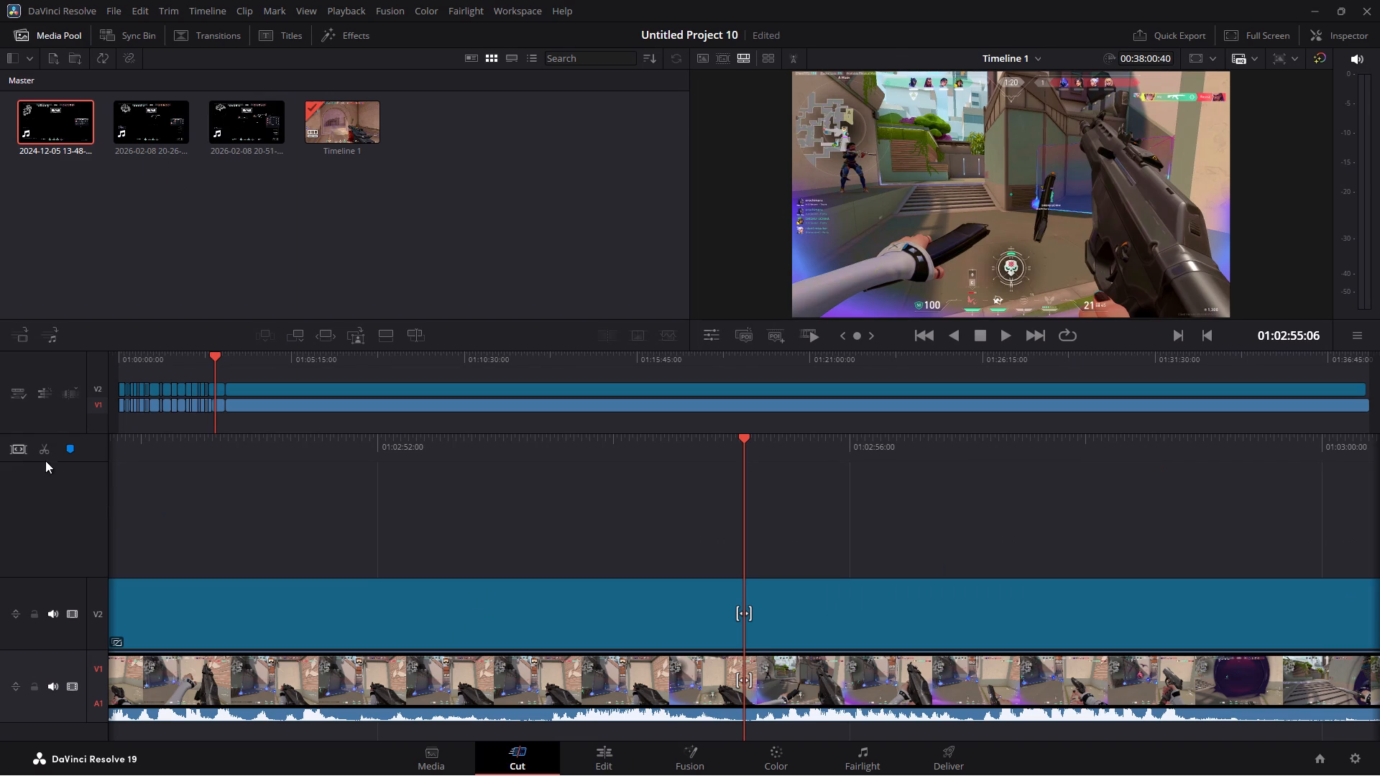
left_click(45, 448)
Ripple-delete the gameplay and its adjustment clip between 01:02:55:06 and the cut at 01:03:13:22.
left_click_drag(218, 414, 218, 413)
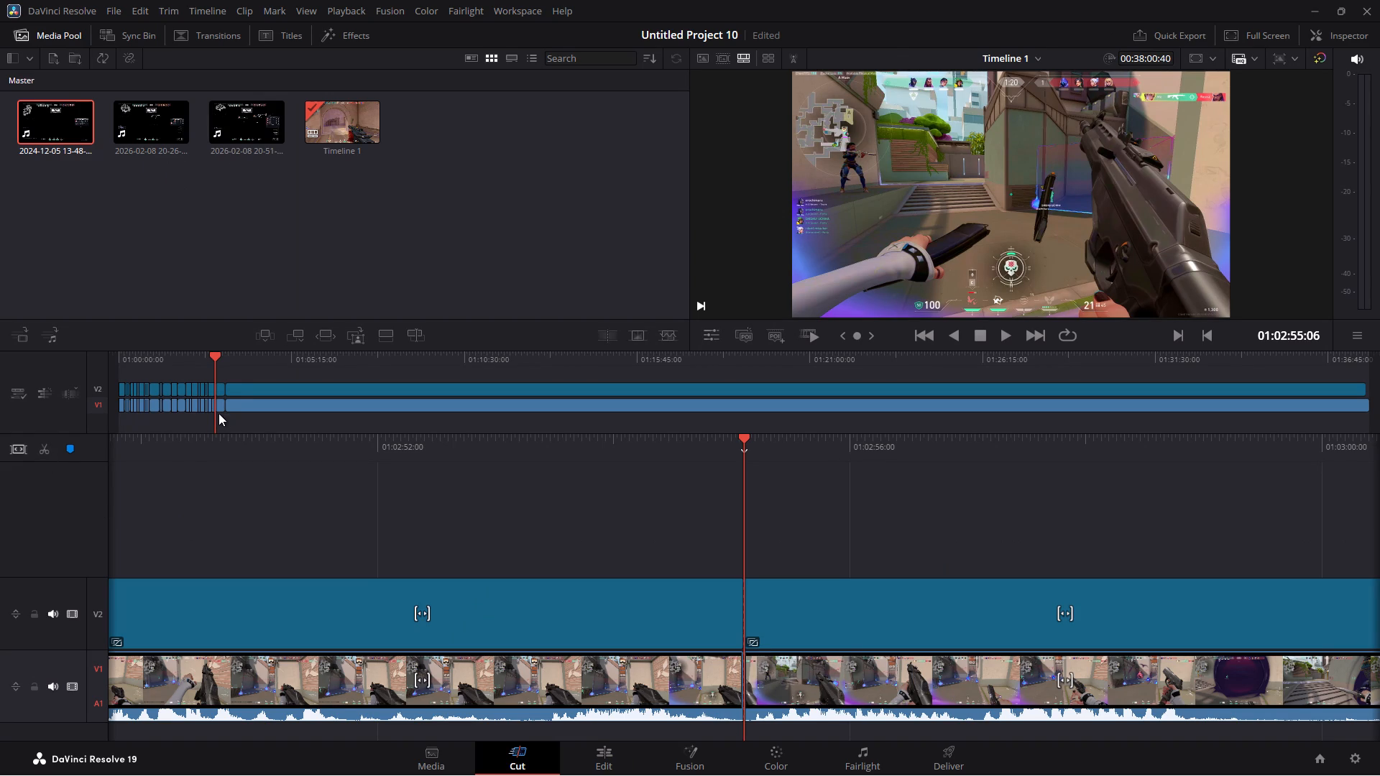
left_click_drag(218, 413, 221, 384)
left_click(221, 384)
left_click(220, 402)
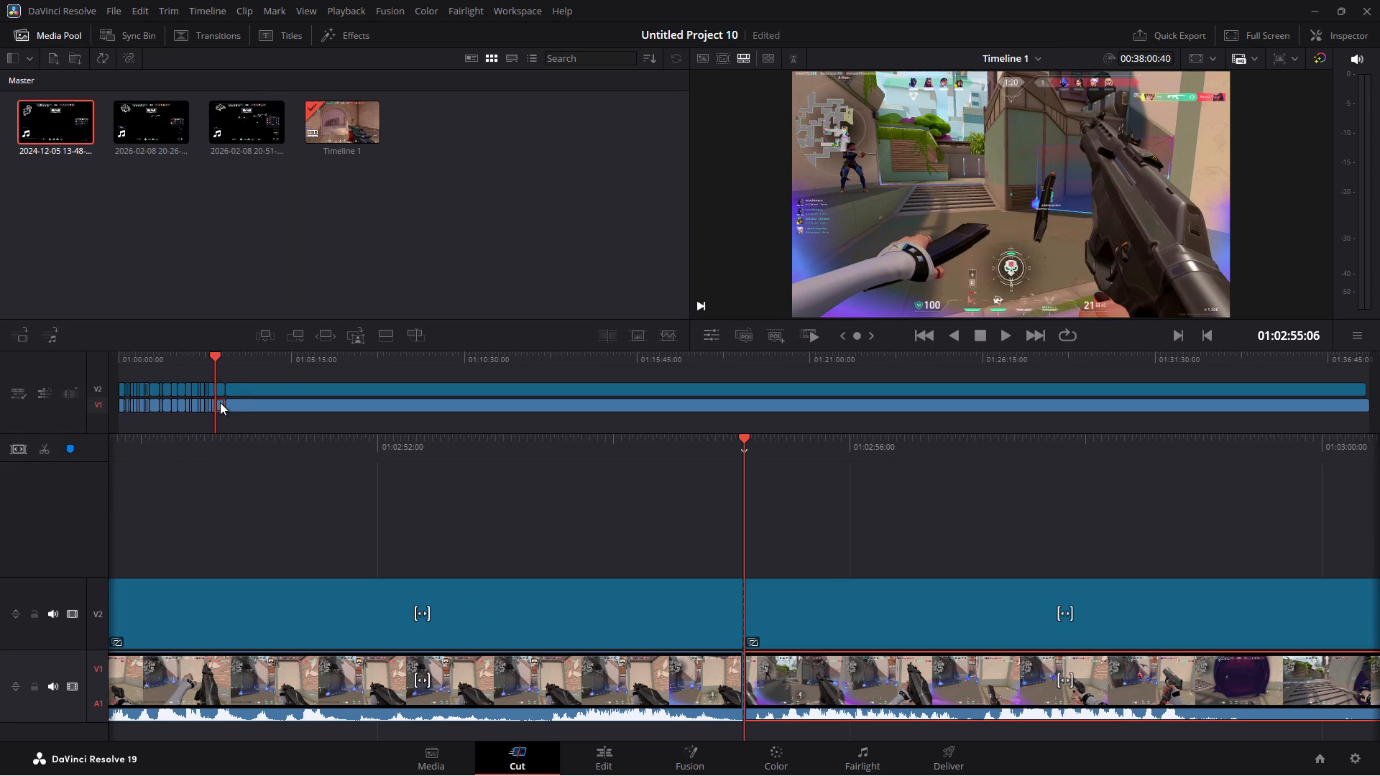
left_click(220, 402, "ctrl")
left_click_drag(222, 412, 223, 397)
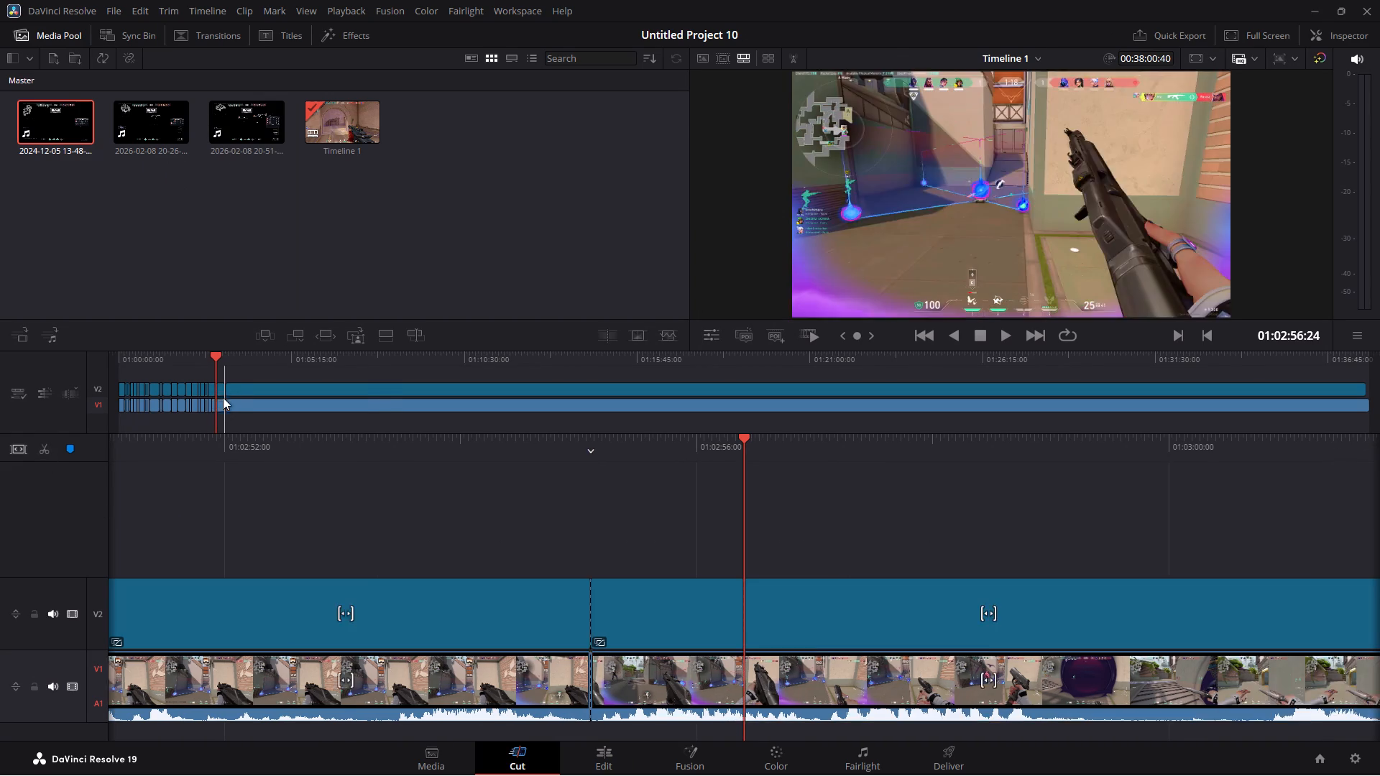
left_click_drag(223, 397, 221, 389)
left_click_drag(218, 417, 219, 384)
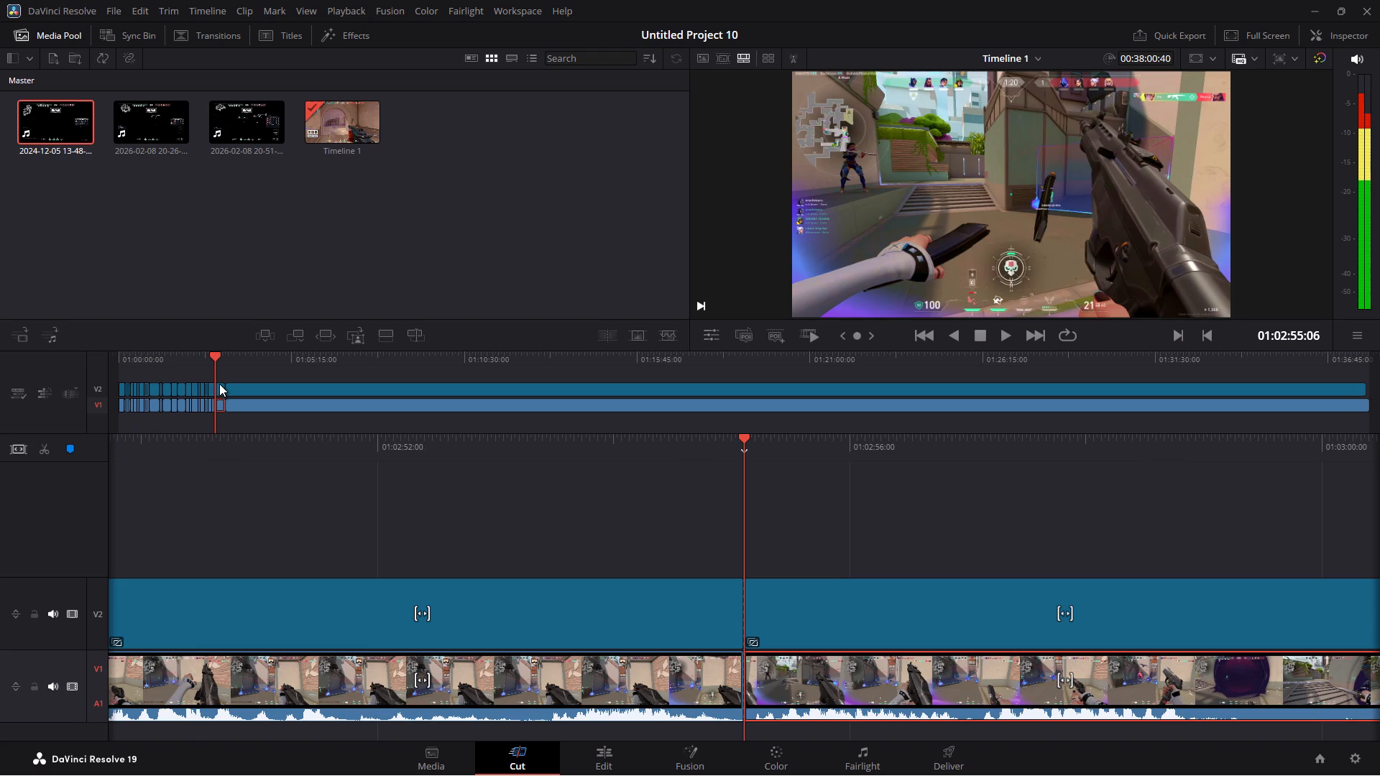
left_click_drag(219, 384, 219, 380)
left_click_drag(219, 378, 222, 392)
left_click(218, 414)
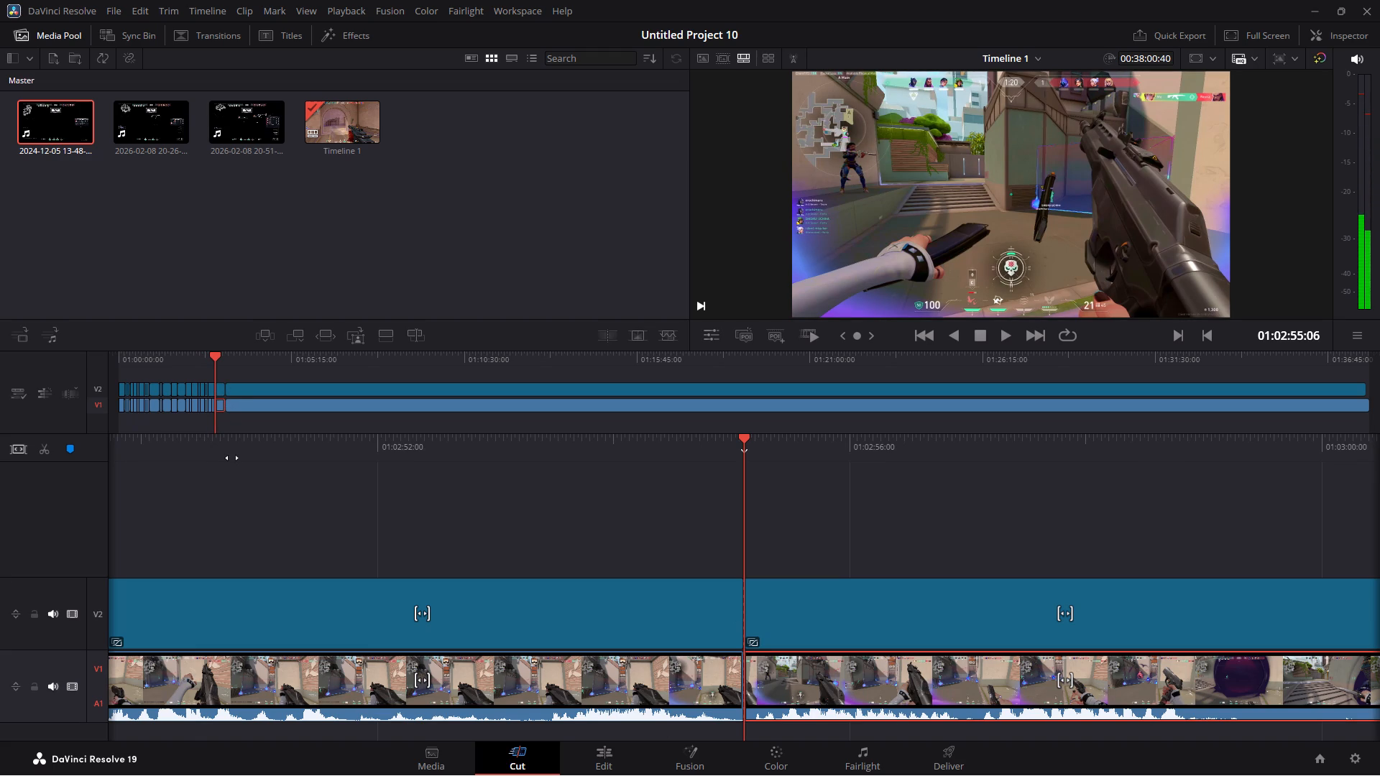
left_click(231, 458)
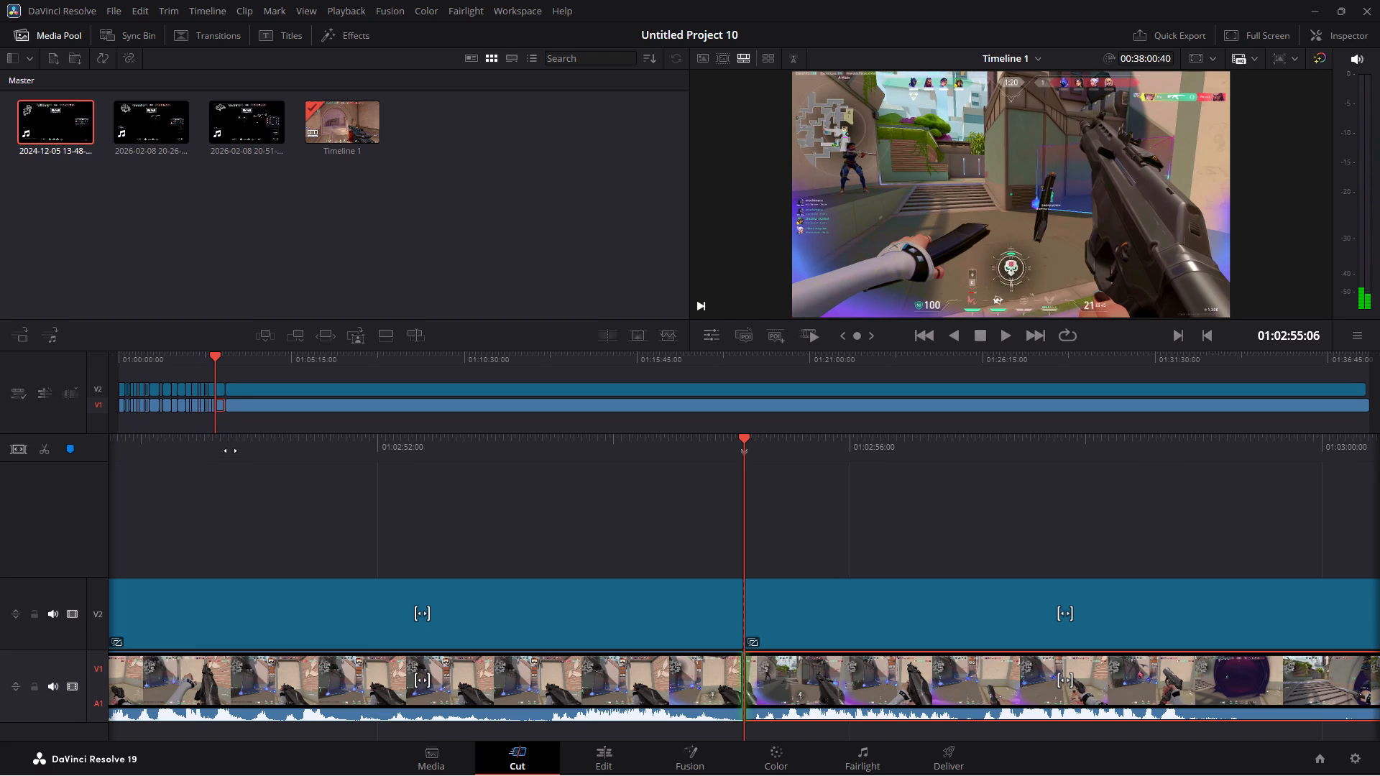
key("space")
key("space")
left_click_drag(225, 415, 221, 415)
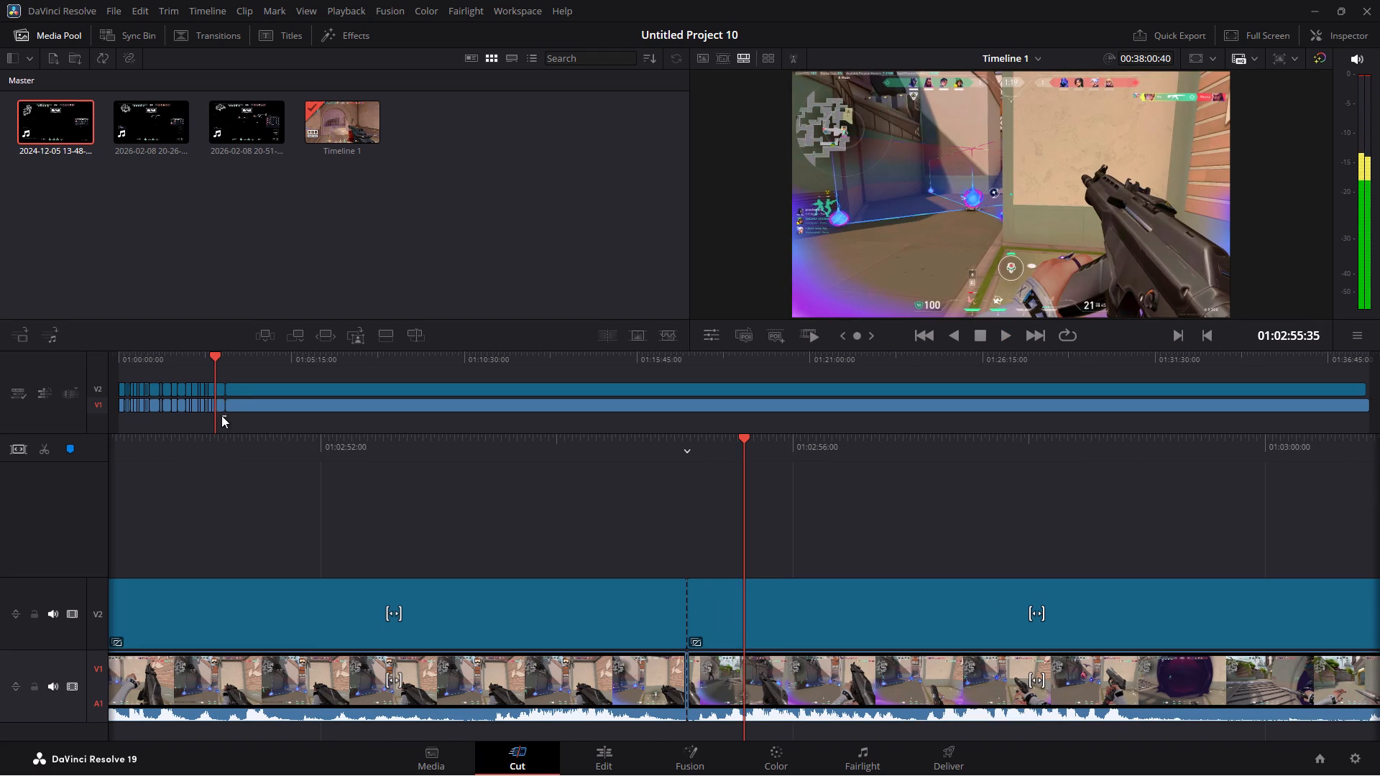
left_click_drag(221, 415, 217, 402)
left_click(231, 416)
left_click_drag(218, 413, 216, 401)
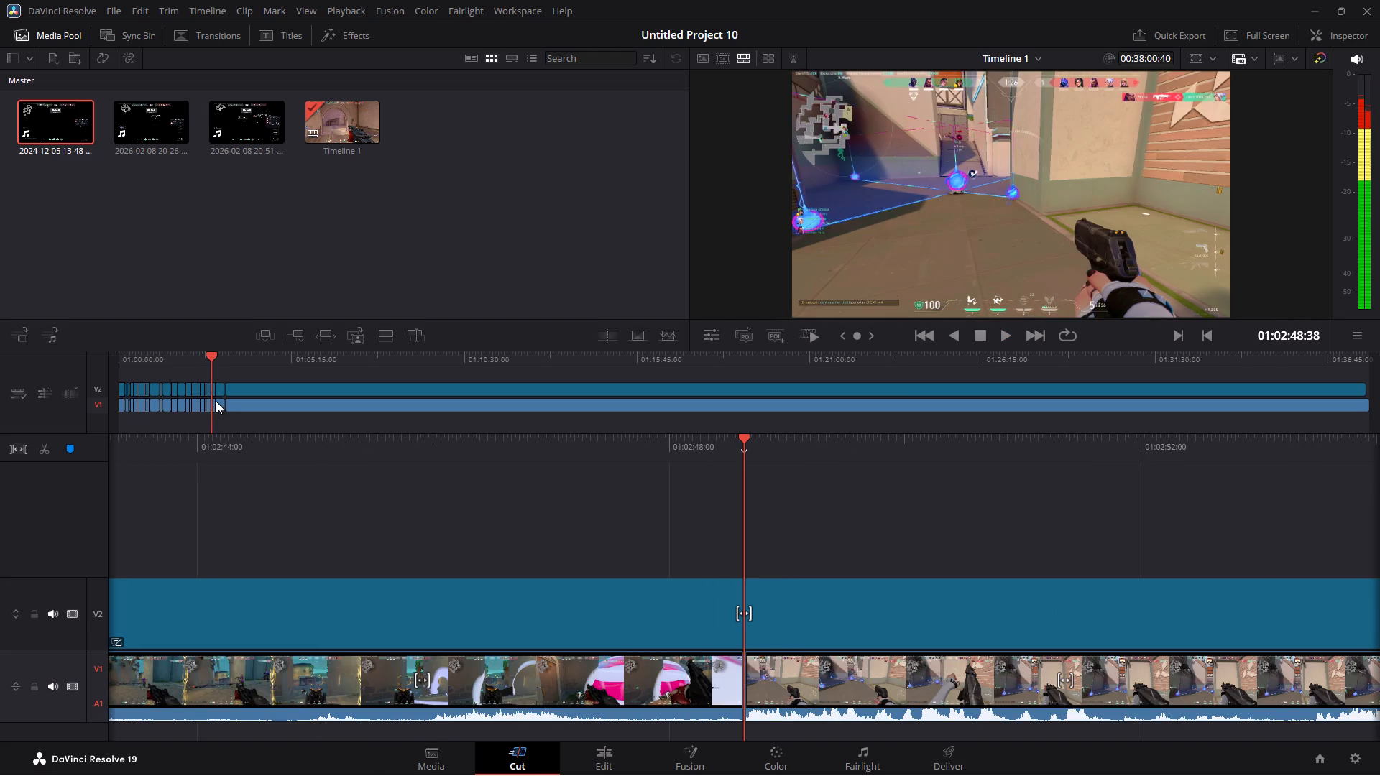
left_click_drag(218, 414, 219, 384)
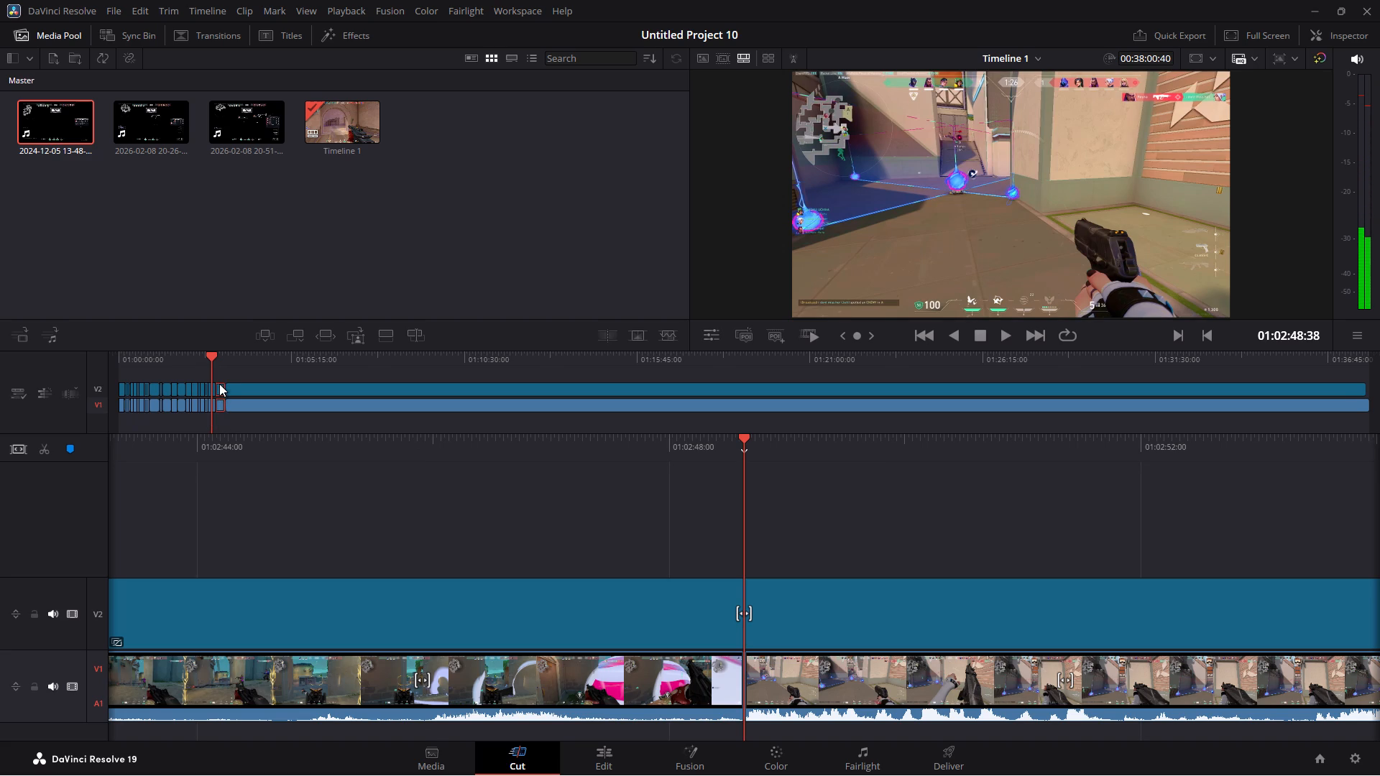
key("BackSpace")
left_click(599, 742)
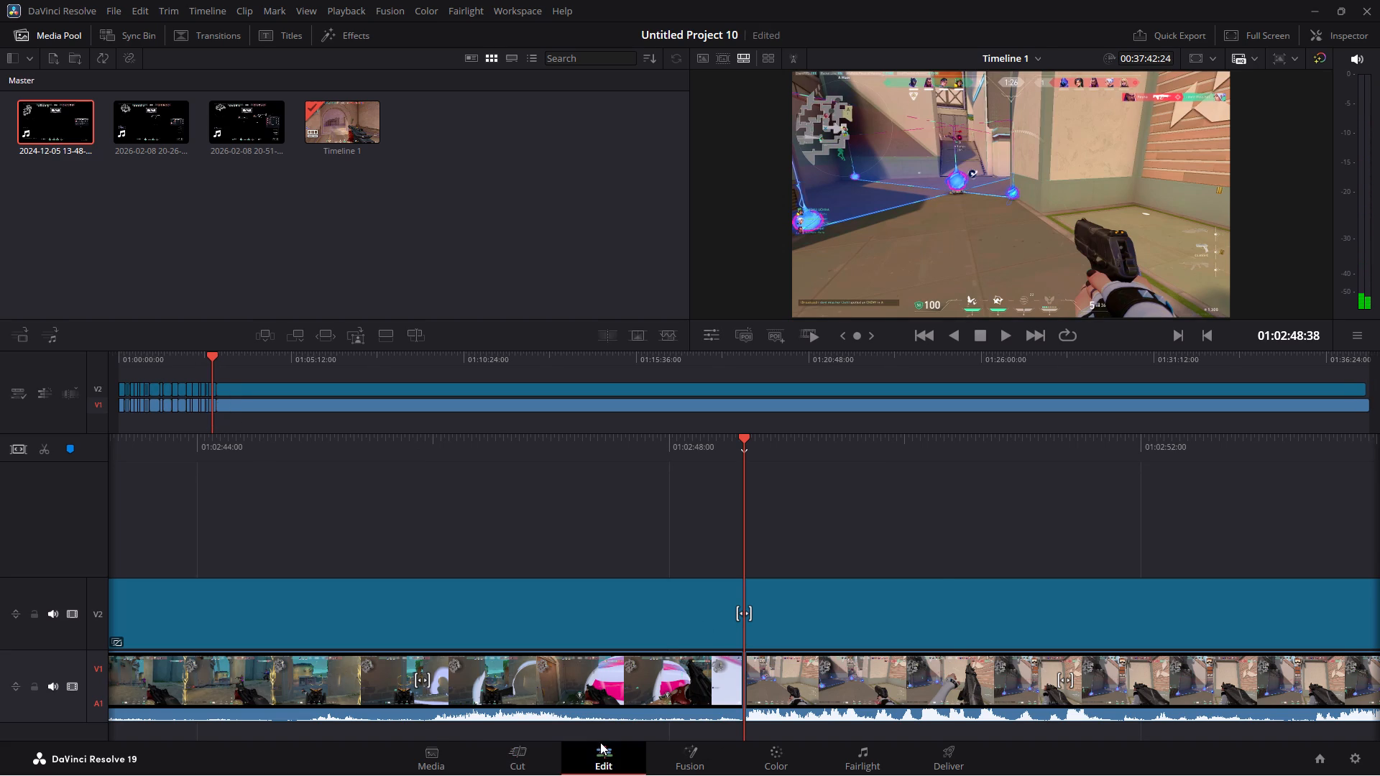
key("space")
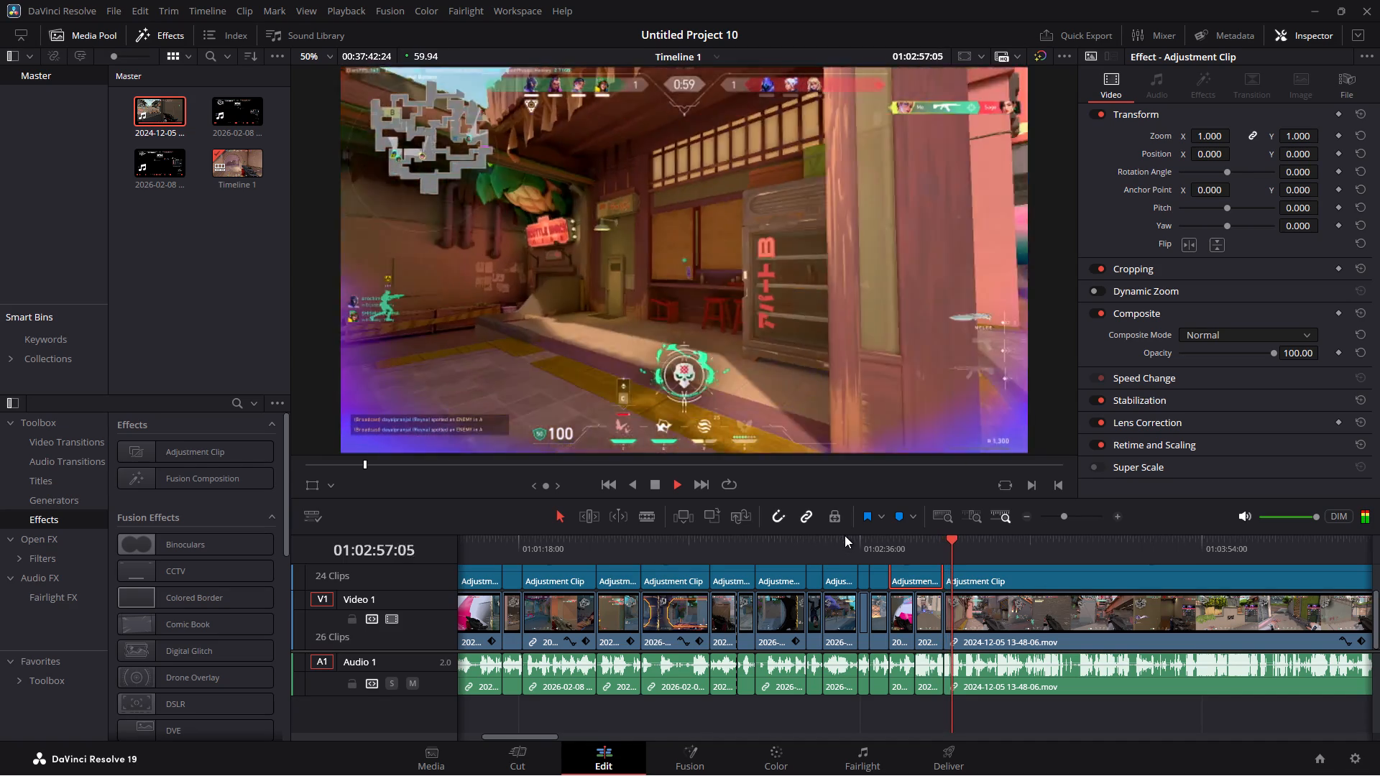
key("space")
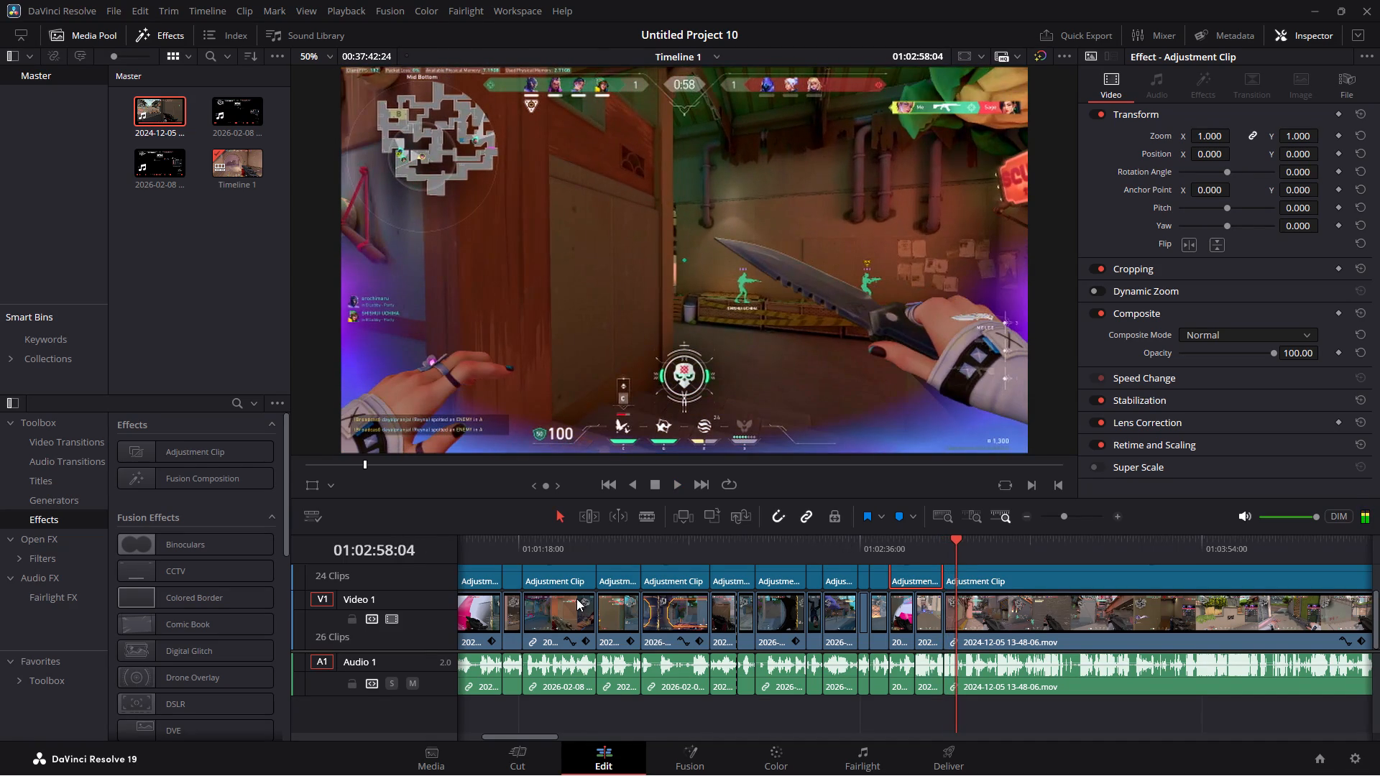
left_click(503, 757)
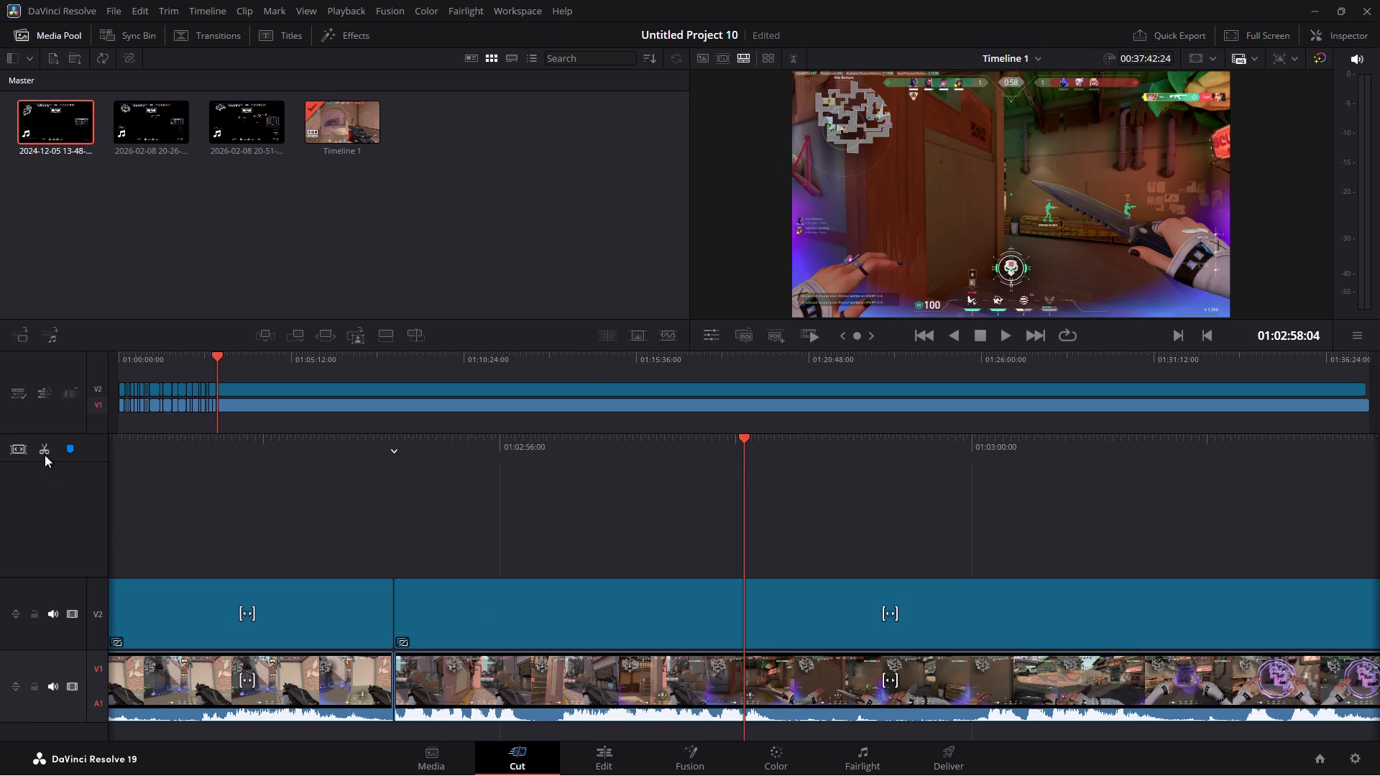
left_click(45, 455)
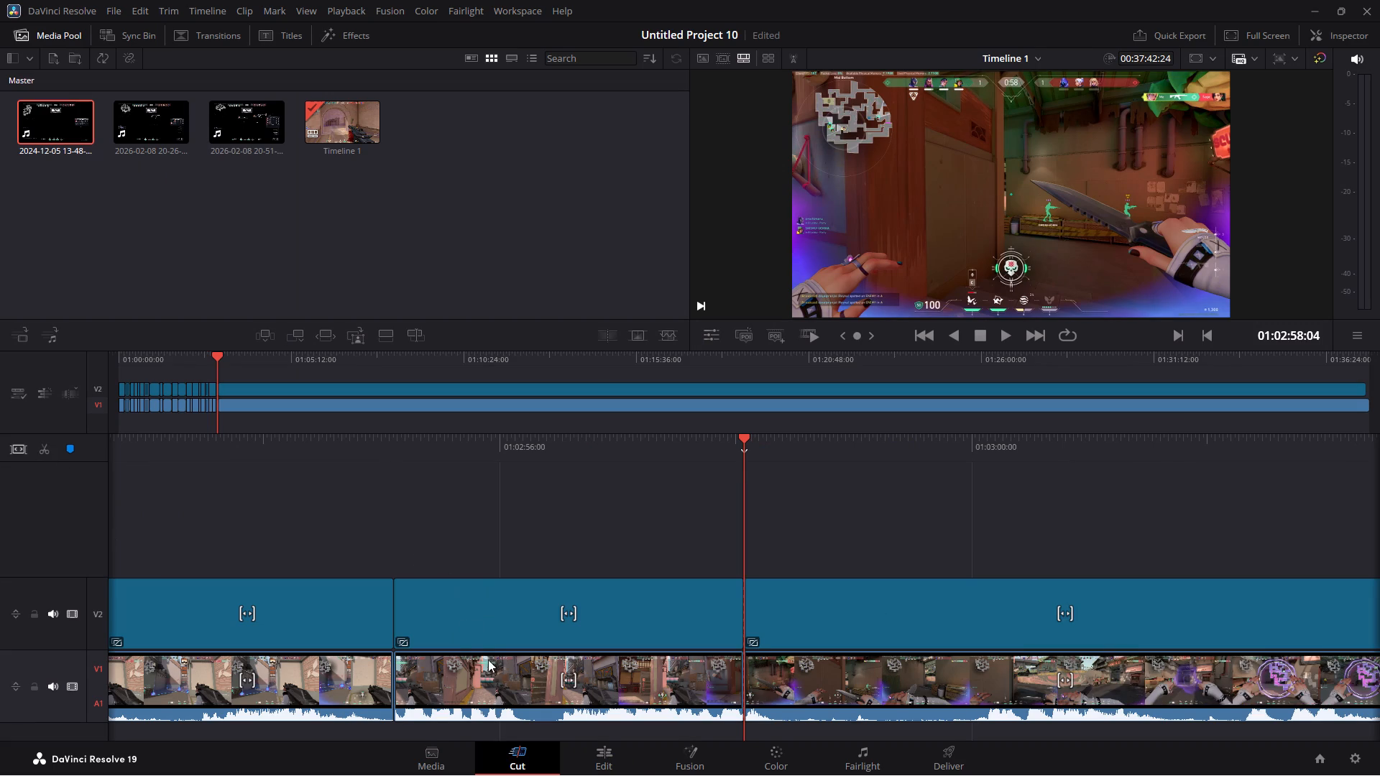
left_click(609, 747)
key("space")
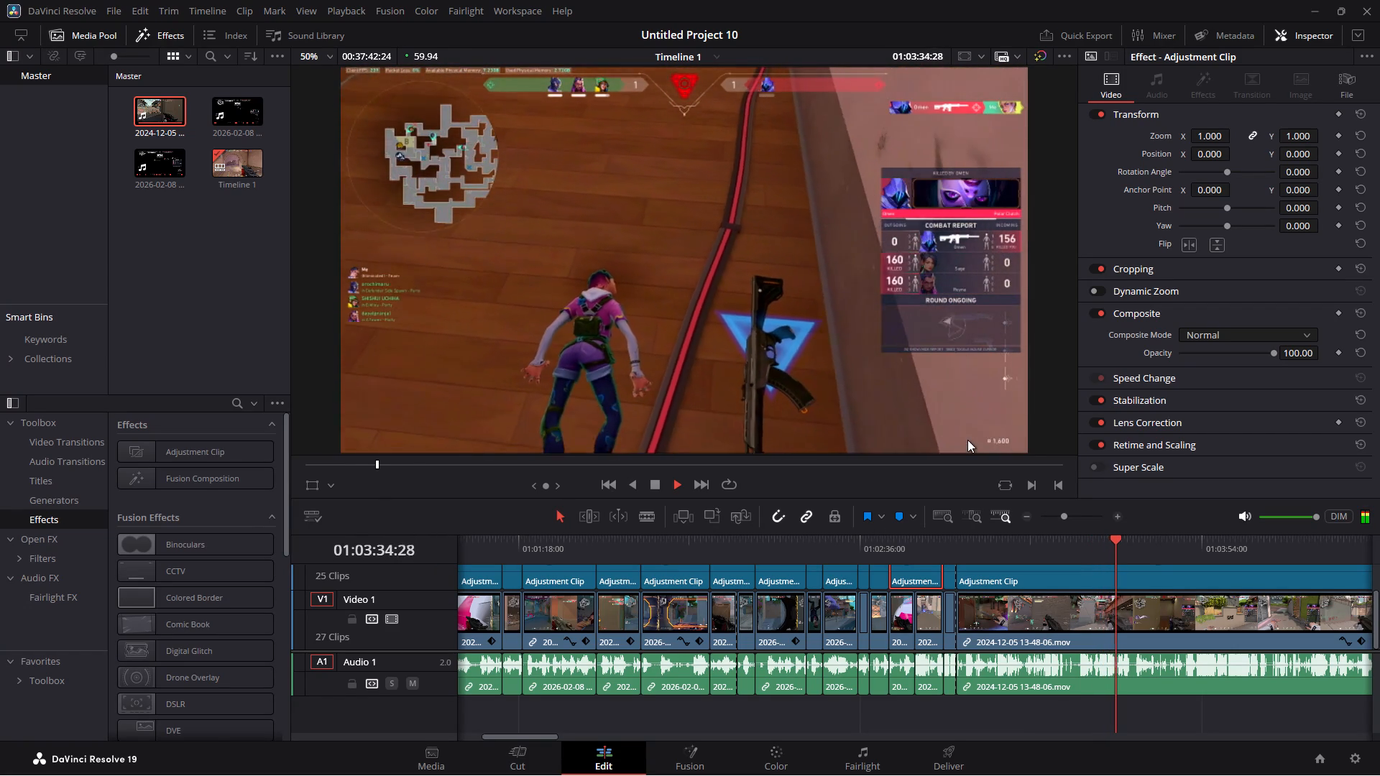
key("space")
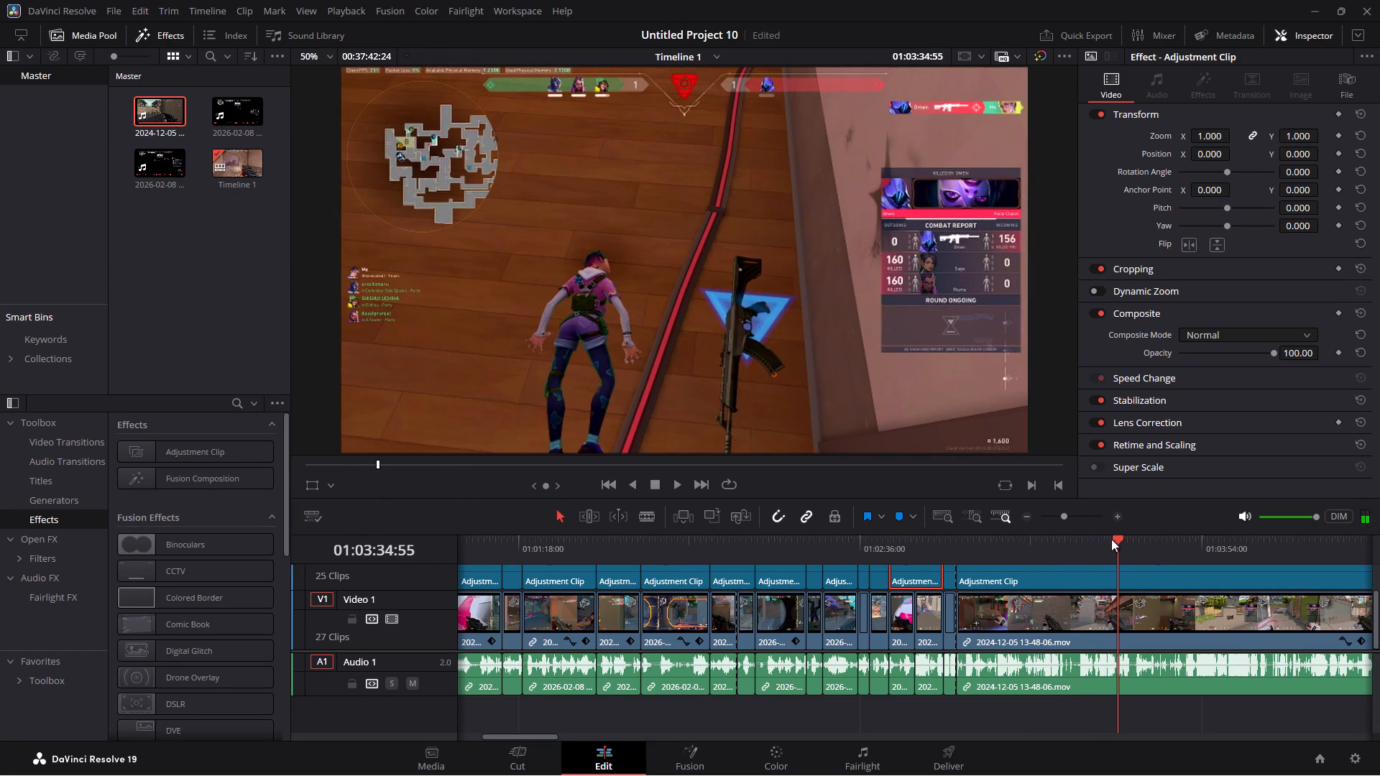
Return to the timeline start and add a Text title above the adjustment clips at about 12 seconds in, on a new Video 3 track.
left_click_drag(1112, 539, 334, 527)
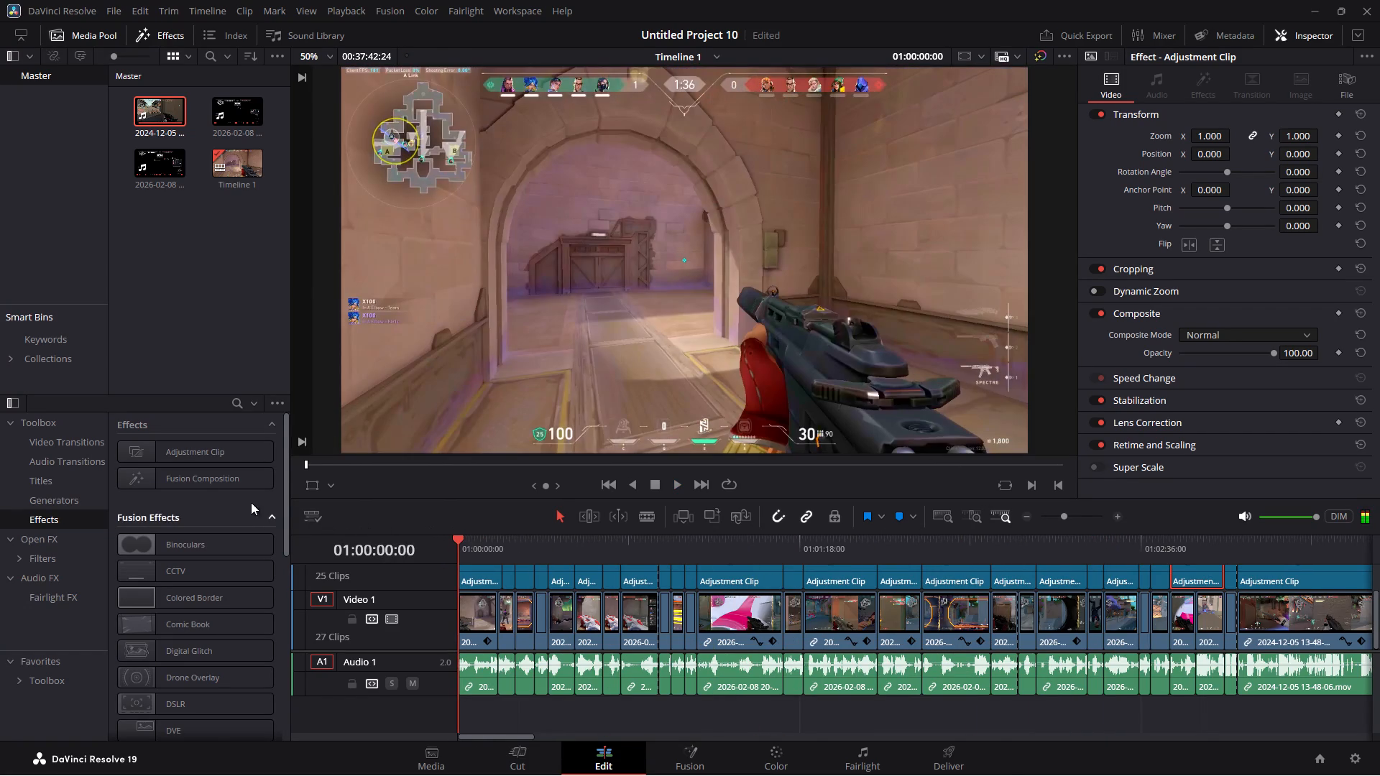
left_click(59, 480)
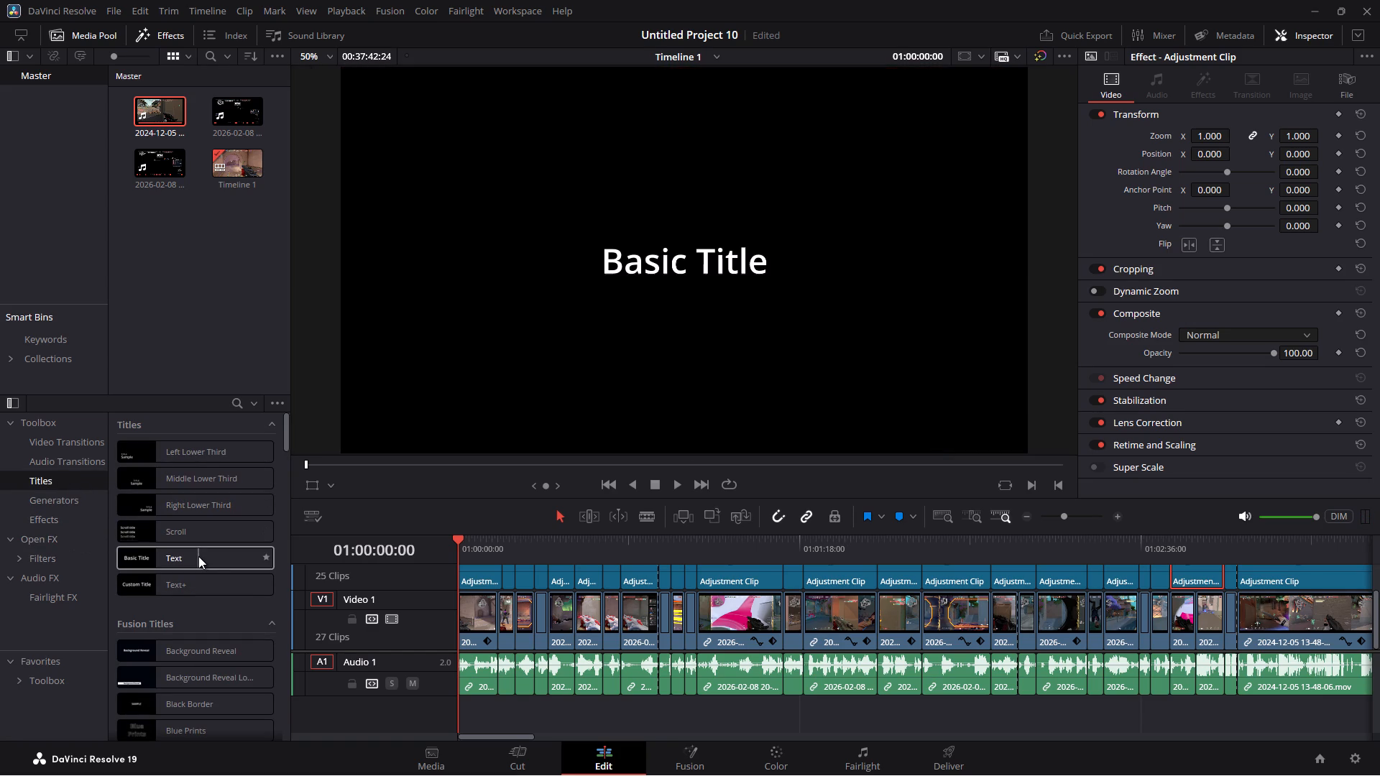
left_click_drag(167, 563, 374, 560)
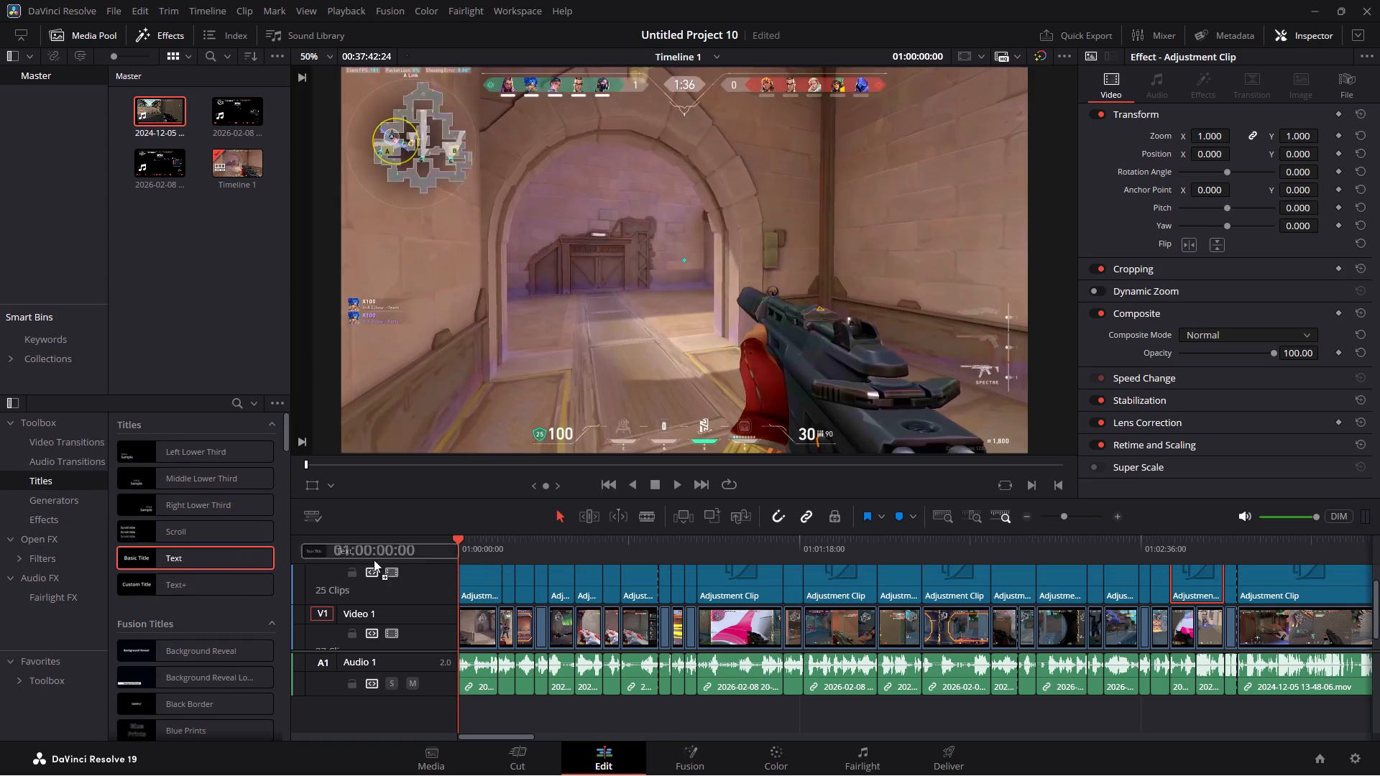
left_click_drag(374, 560, 456, 621)
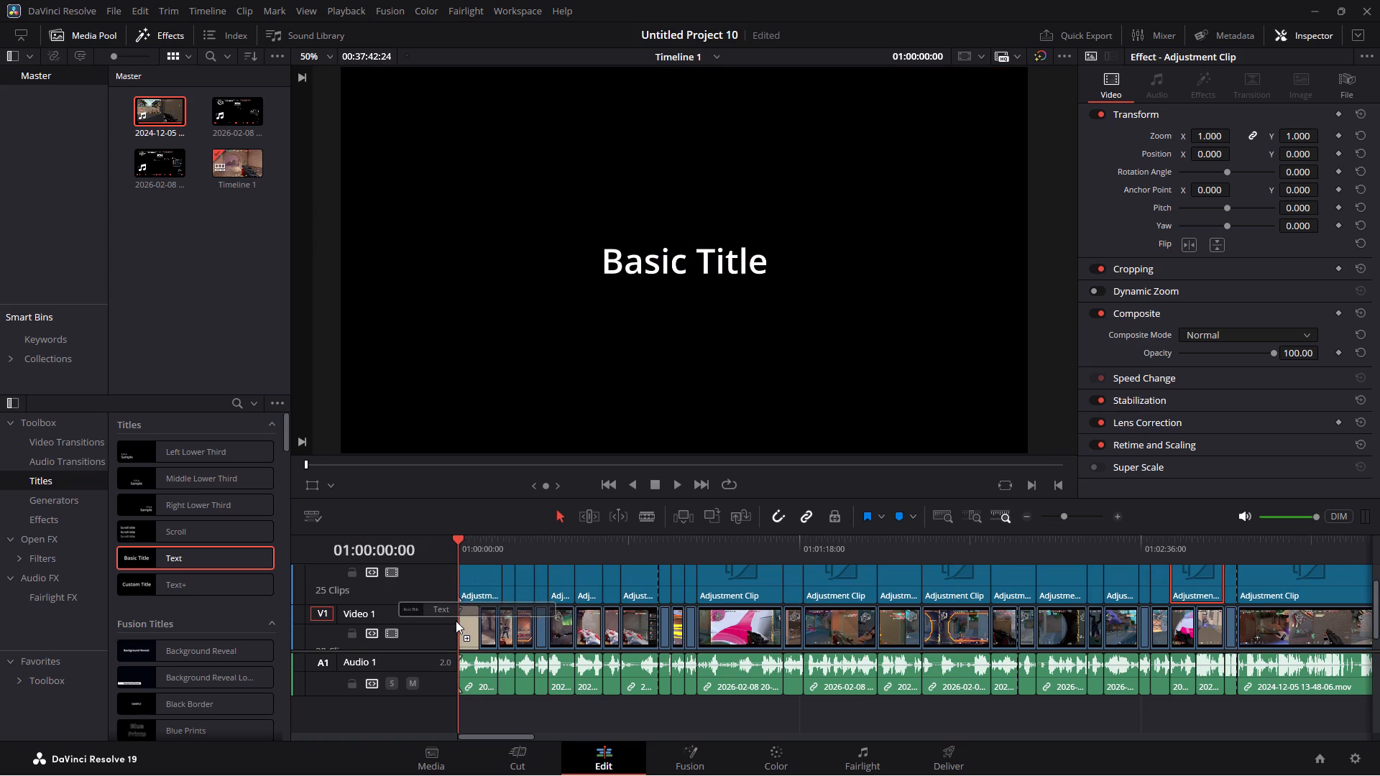
left_click_drag(456, 621, 463, 600)
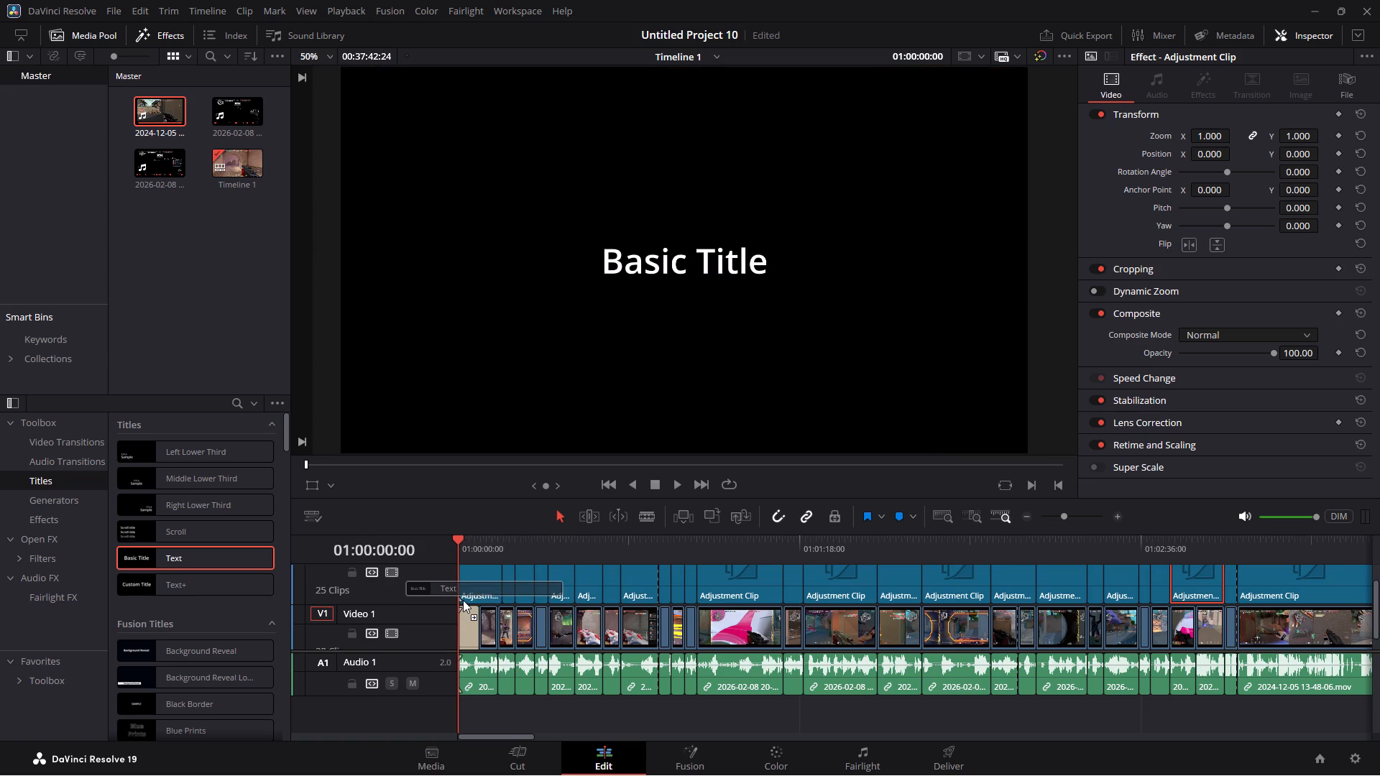
left_click_drag(463, 600, 513, 593)
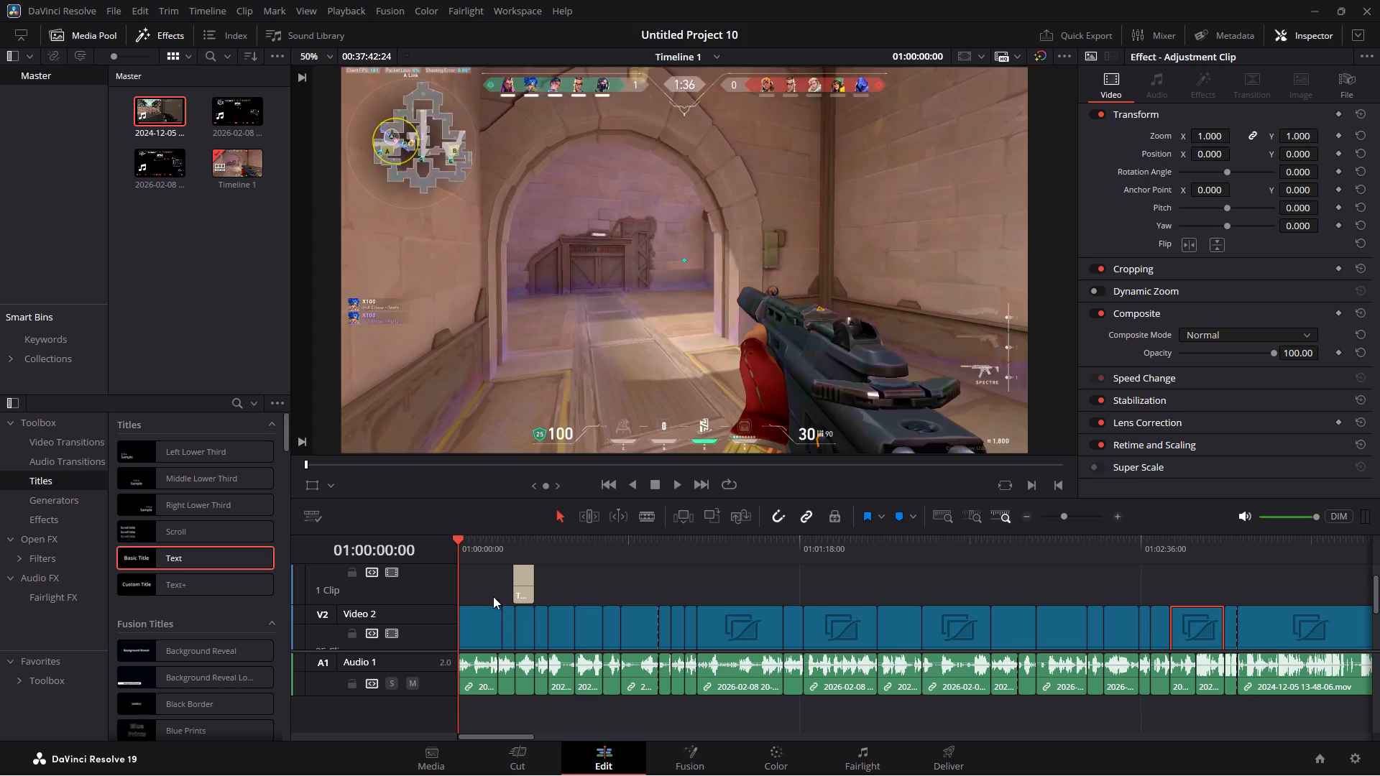
Play to 01:00:00:50 and set the zoom of the selected adjustment clip, ahead of the 2024-12-05 footage, to 0.980.
key("space")
key("space")
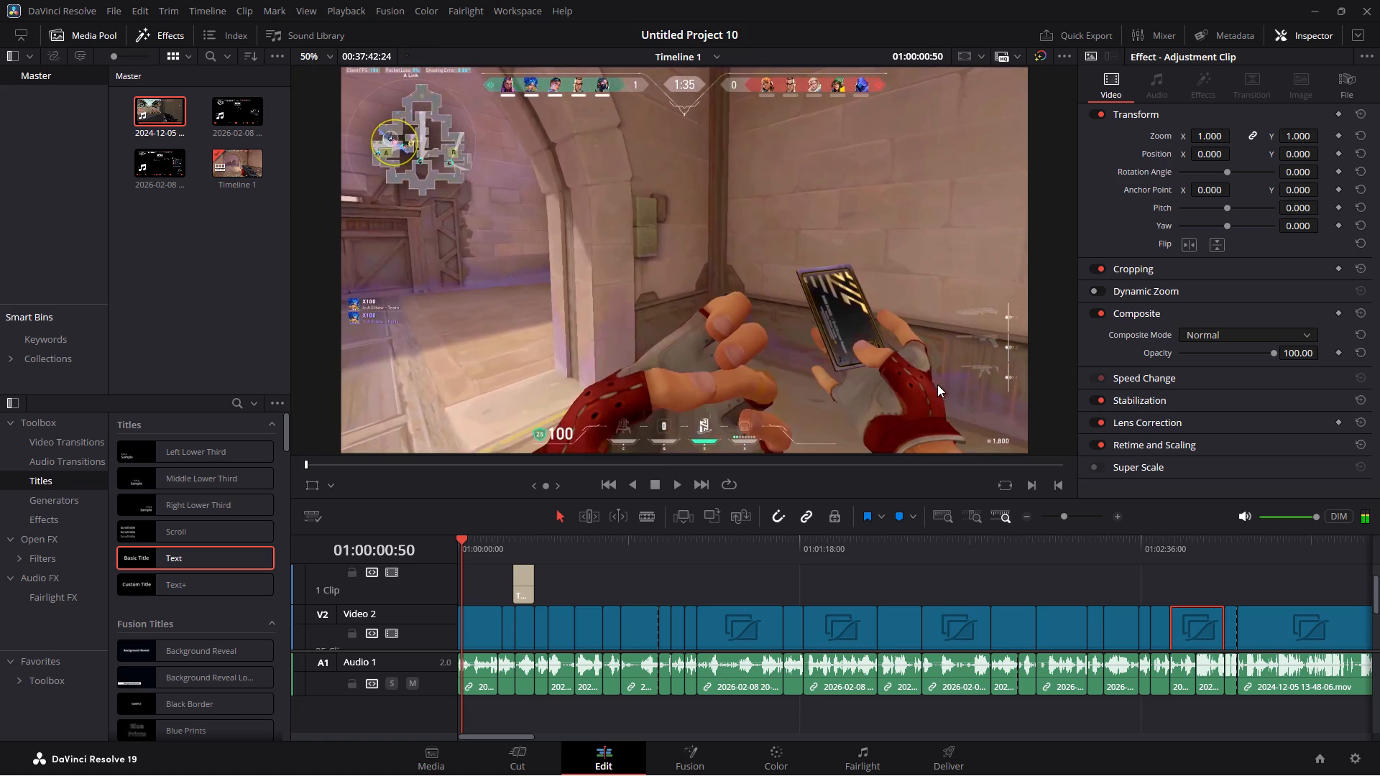
left_click_drag(1294, 137, 1297, 139)
left_click_drag(1297, 139, 1301, 140)
left_click_drag(1301, 140, 1292, 146)
Inspect the transform settings of the first gameplay clip and the adjustment clip above it.
scroll(473, 628, "up", 2)
scroll(471, 629, "down", 4)
left_click(476, 622)
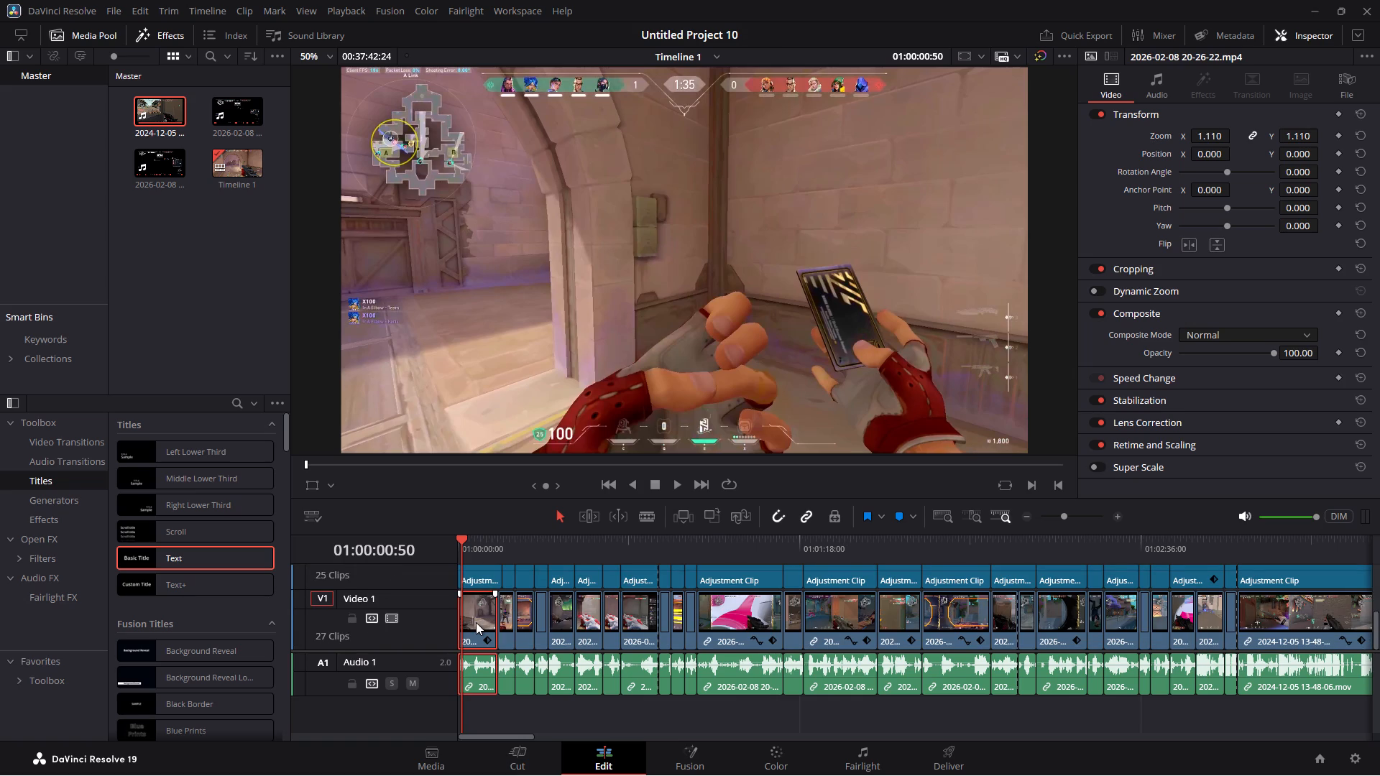
left_click(474, 577)
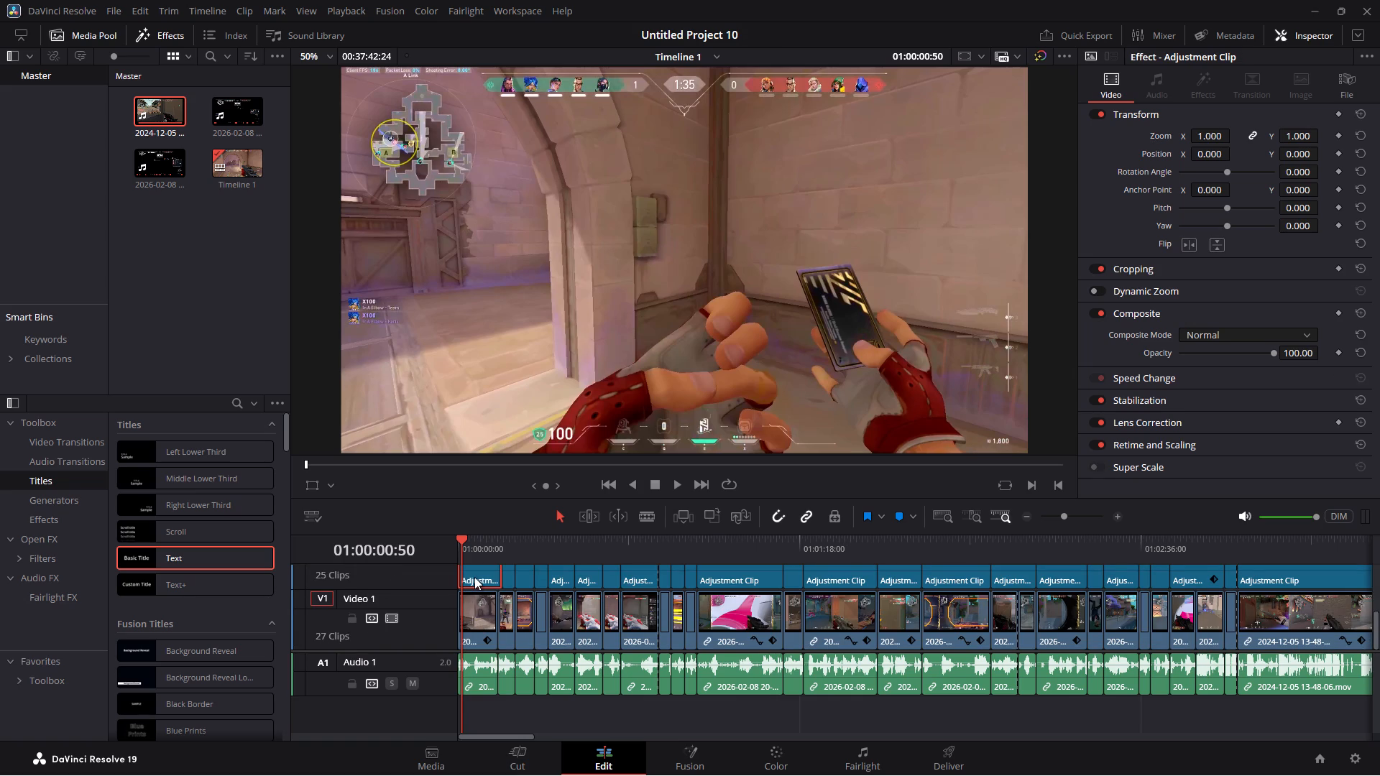
left_click(483, 622)
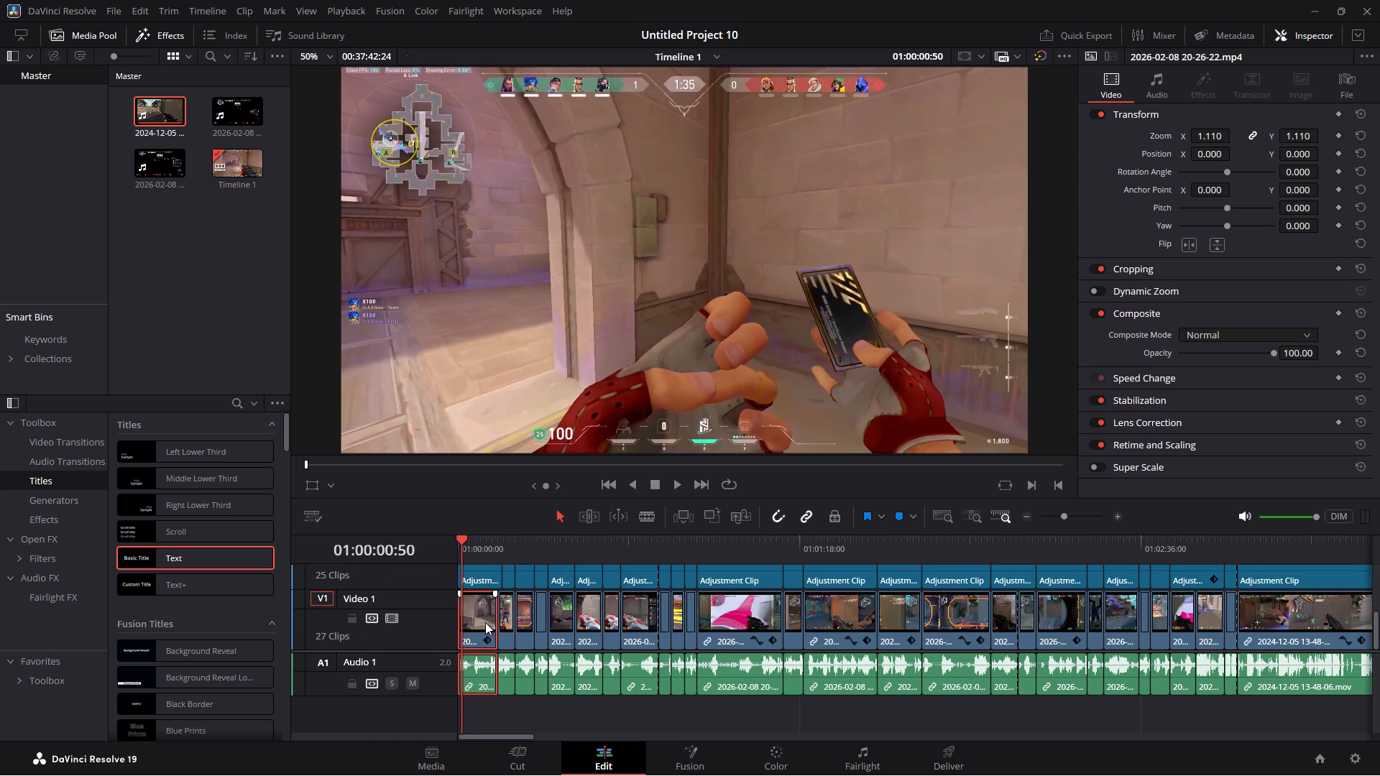
Move the Text title from Video 3 onto Video 1 at the start of the timeline, over the first gameplay clip.
scroll(561, 609, "up", 2)
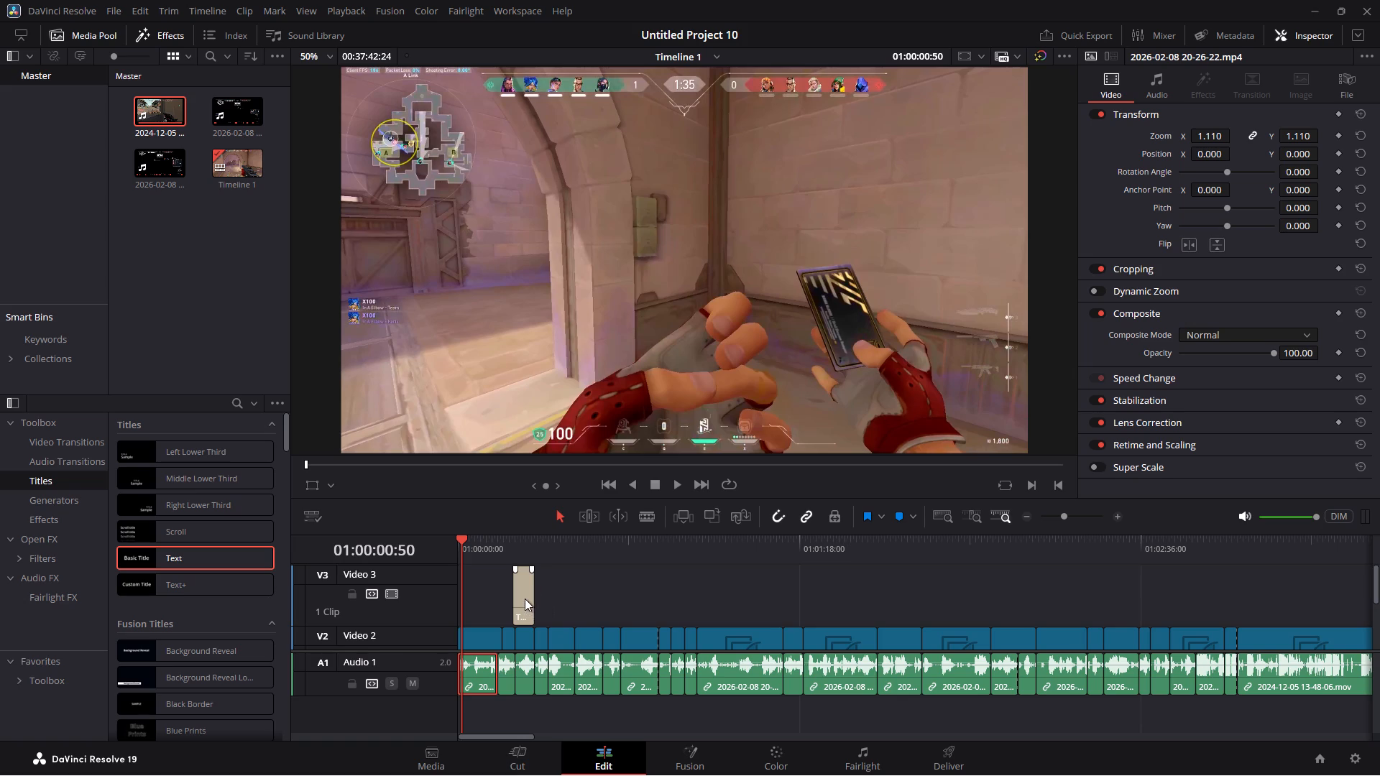
left_click_drag(525, 599, 461, 661)
left_click(469, 673)
left_click(494, 701)
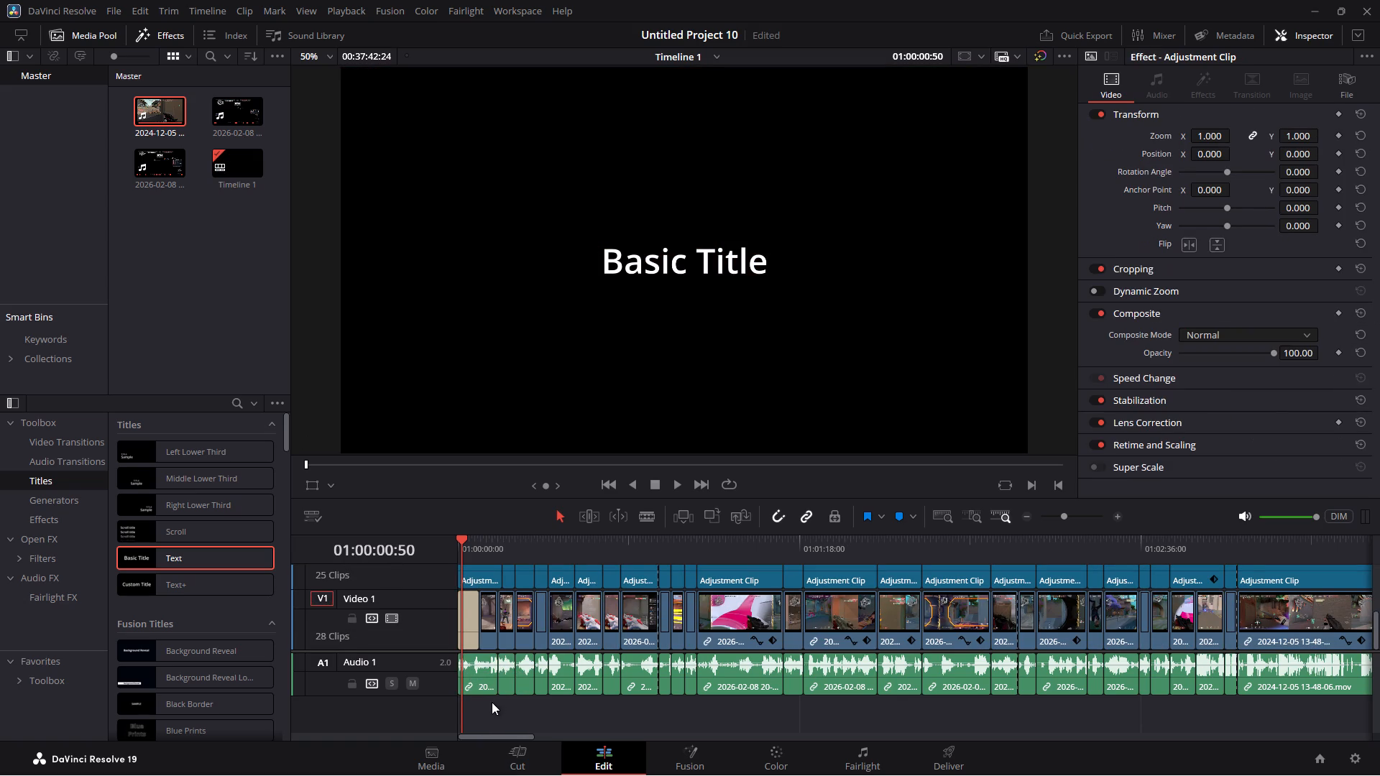
Look through the timeline to its end and play the opening title to 01:00:01:44.
left_click_drag(521, 739, 579, 747)
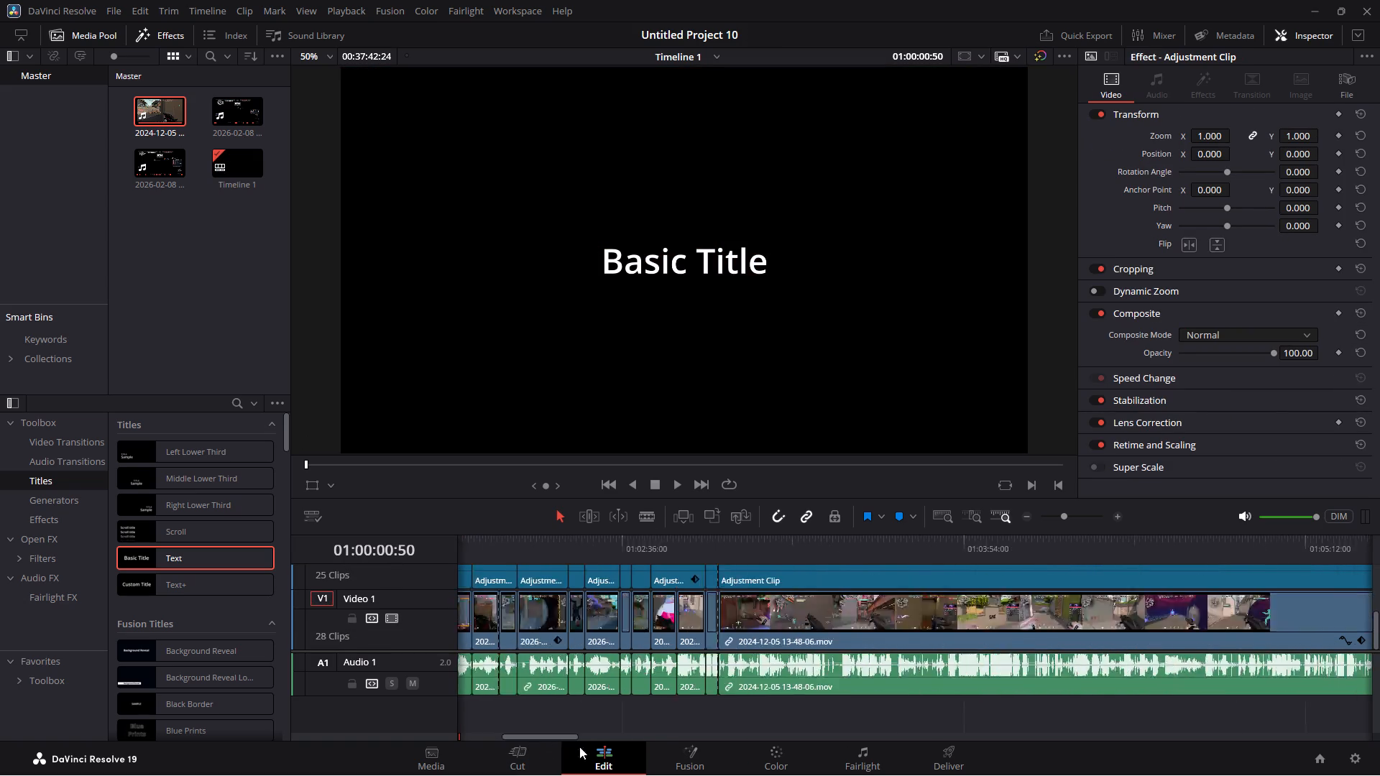
left_click_drag(579, 747, 1022, 747)
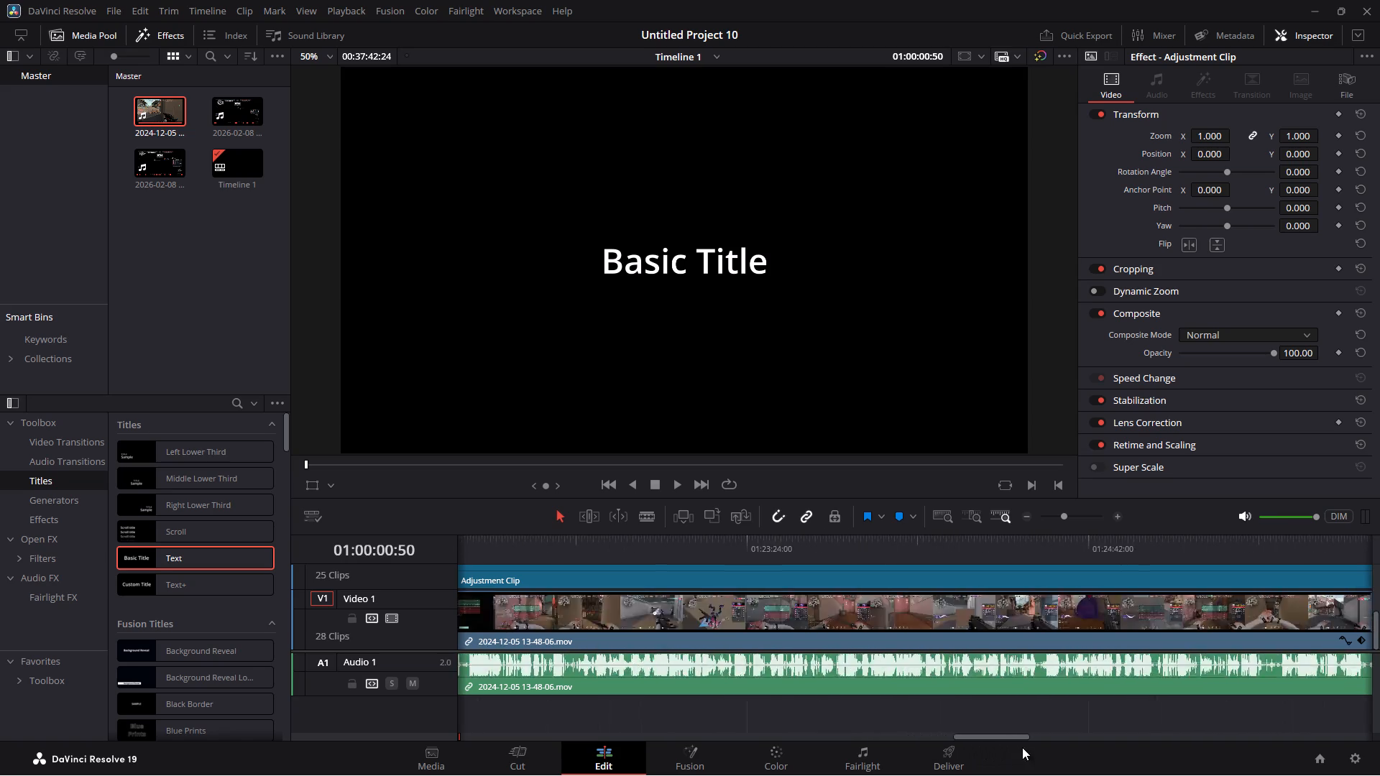
left_click_drag(1022, 747, 1304, 736)
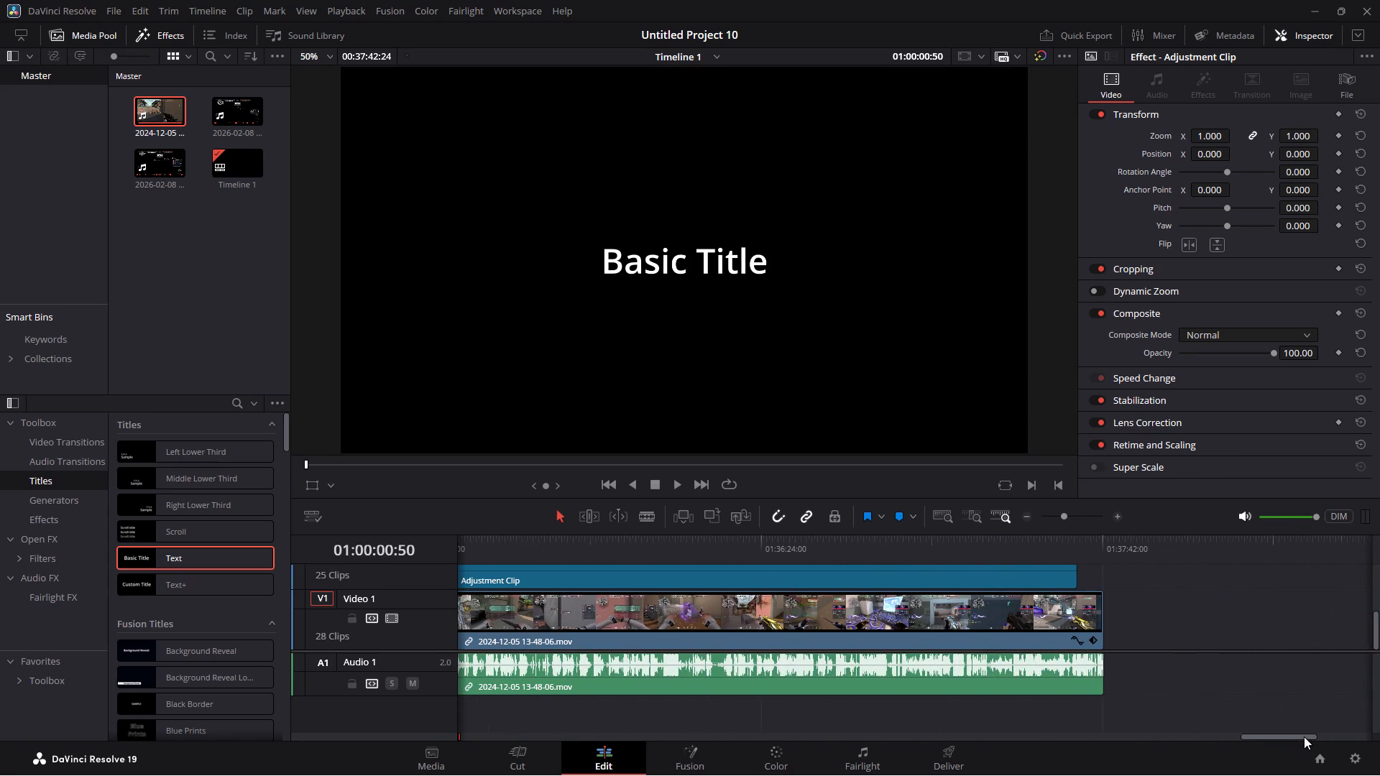
left_click_drag(1304, 736, 462, 728)
key("space")
key("space")
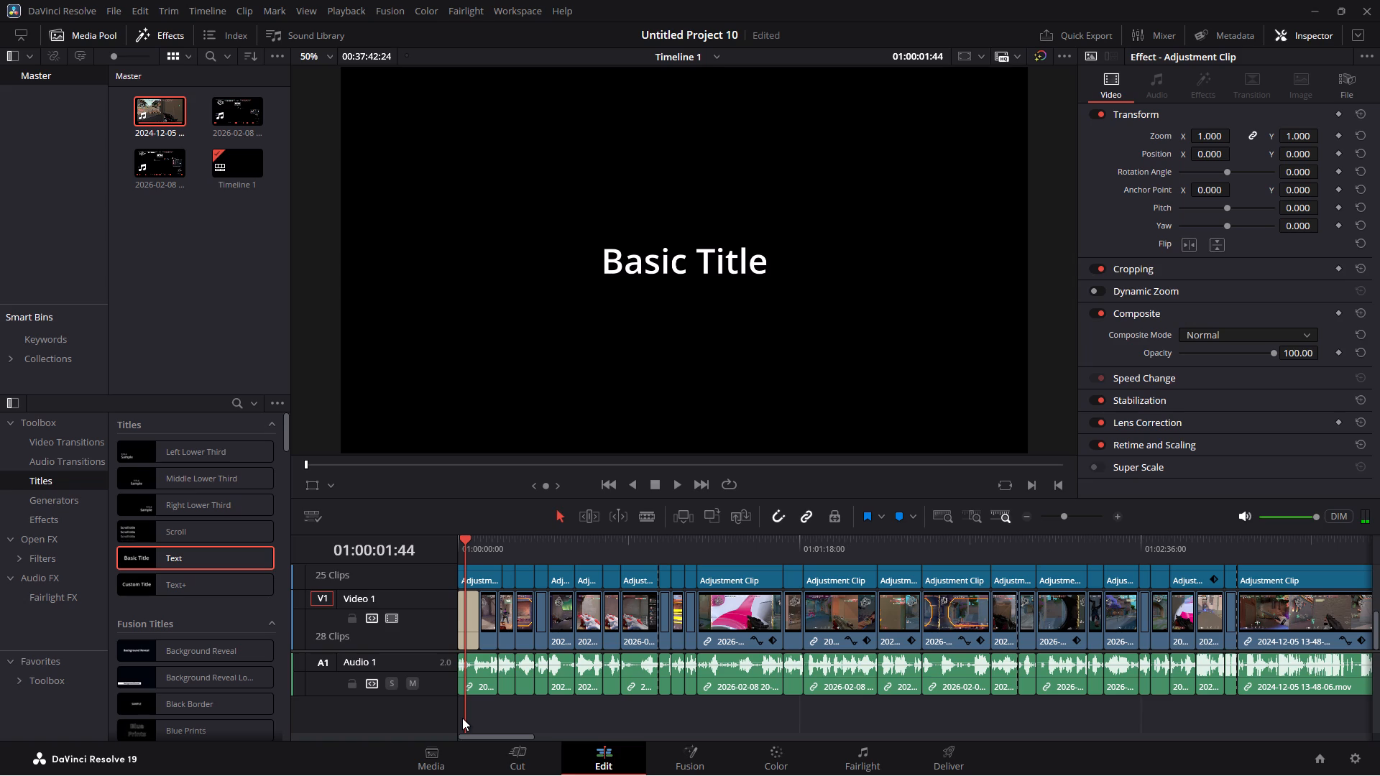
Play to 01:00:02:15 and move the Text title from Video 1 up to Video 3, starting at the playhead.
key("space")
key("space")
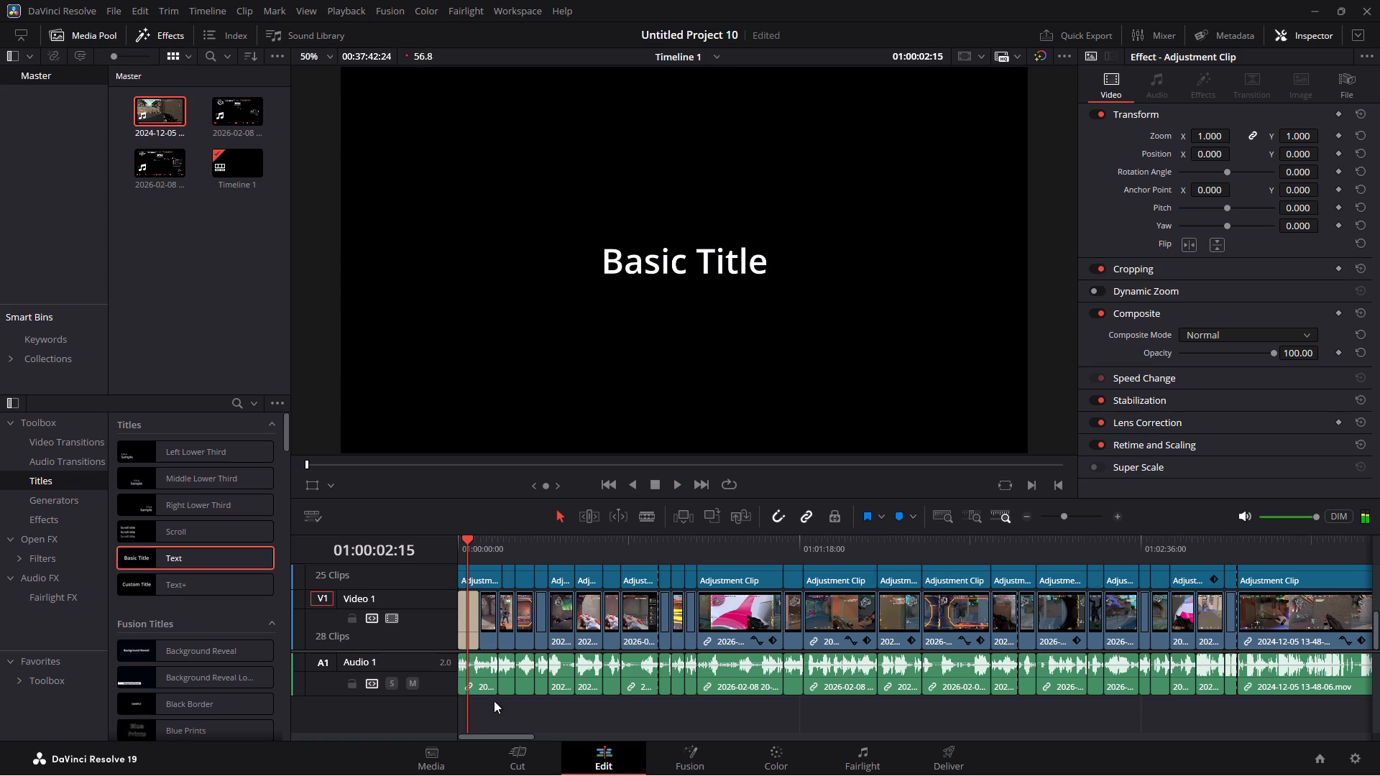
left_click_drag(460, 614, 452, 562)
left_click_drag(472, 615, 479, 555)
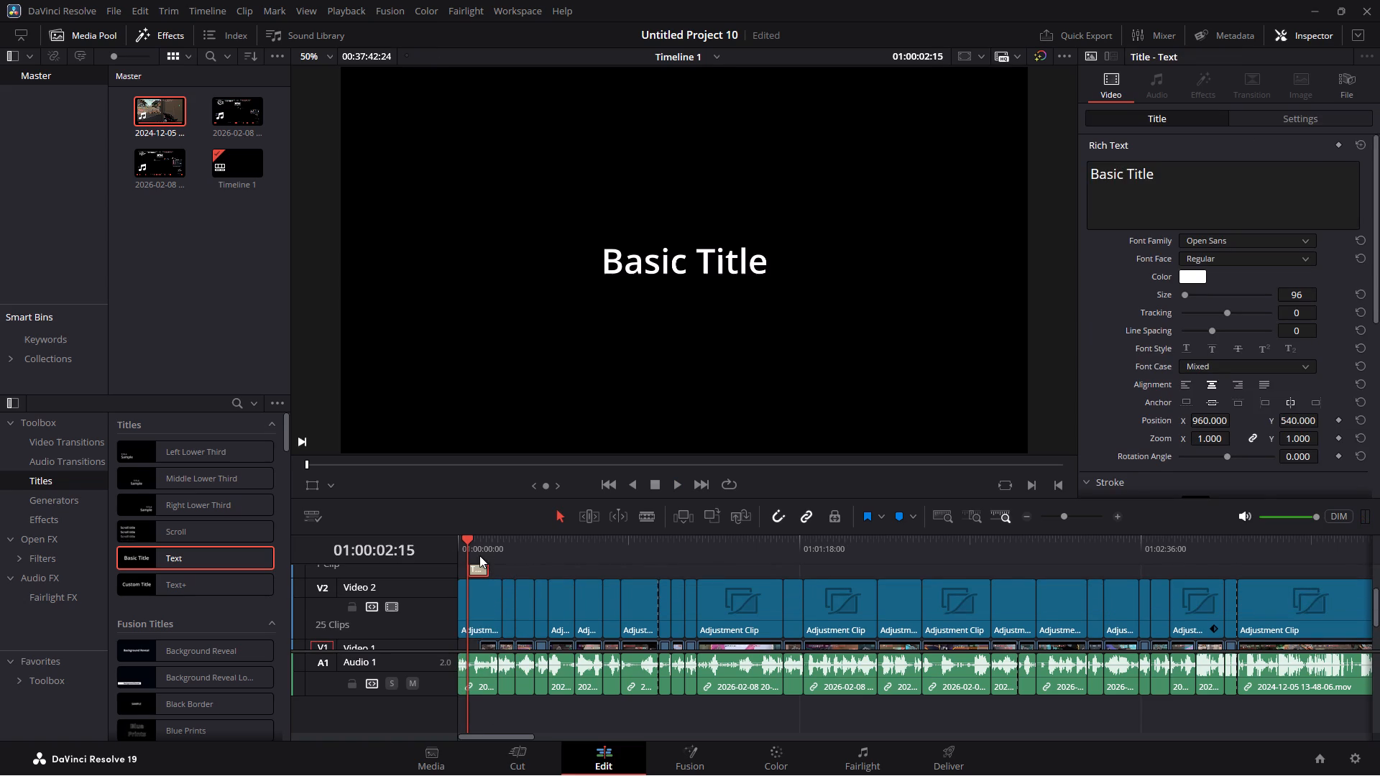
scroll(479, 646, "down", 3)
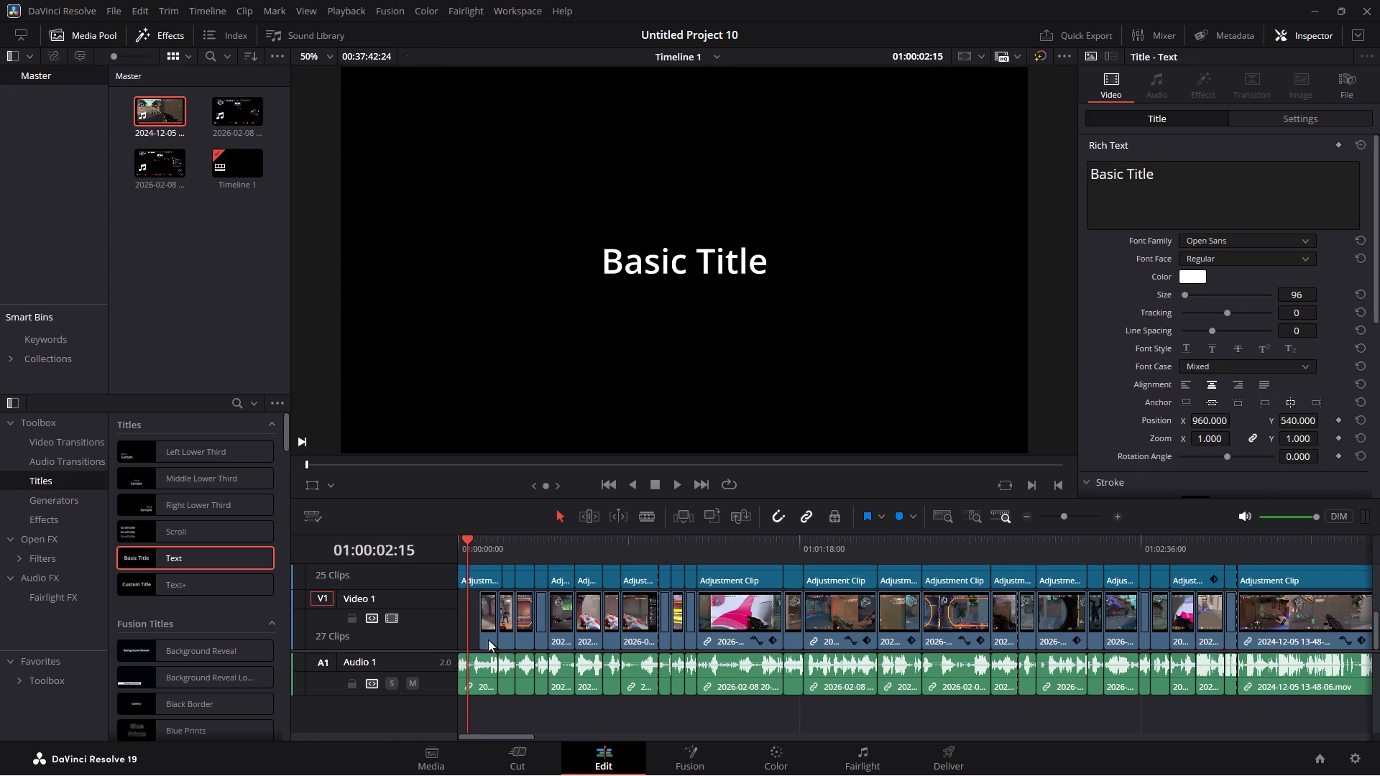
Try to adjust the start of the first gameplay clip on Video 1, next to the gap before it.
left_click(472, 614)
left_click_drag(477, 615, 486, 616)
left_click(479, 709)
Undo the title's move up to Video 3 and its earlier move onto Video 1 over the first gameplay clip.
left_click(123, 10)
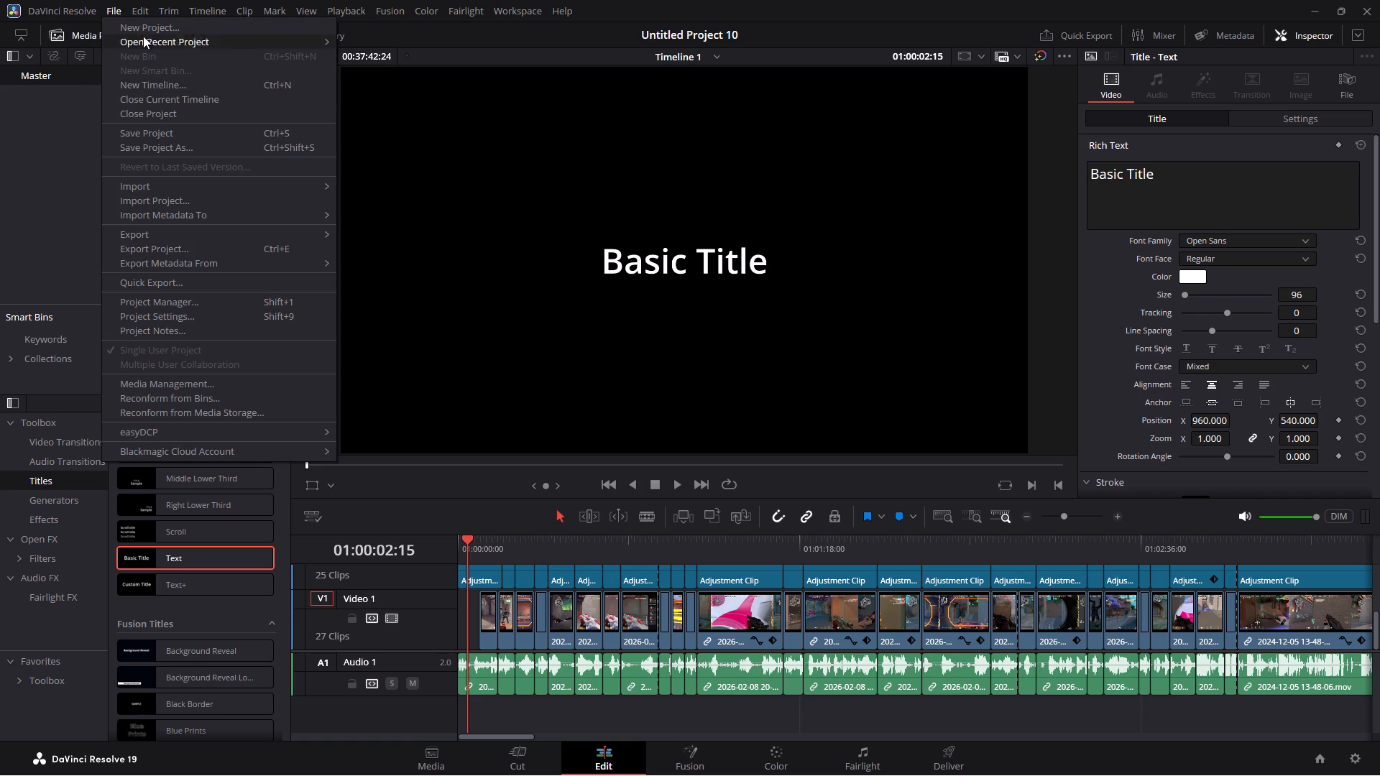
left_click(149, 24)
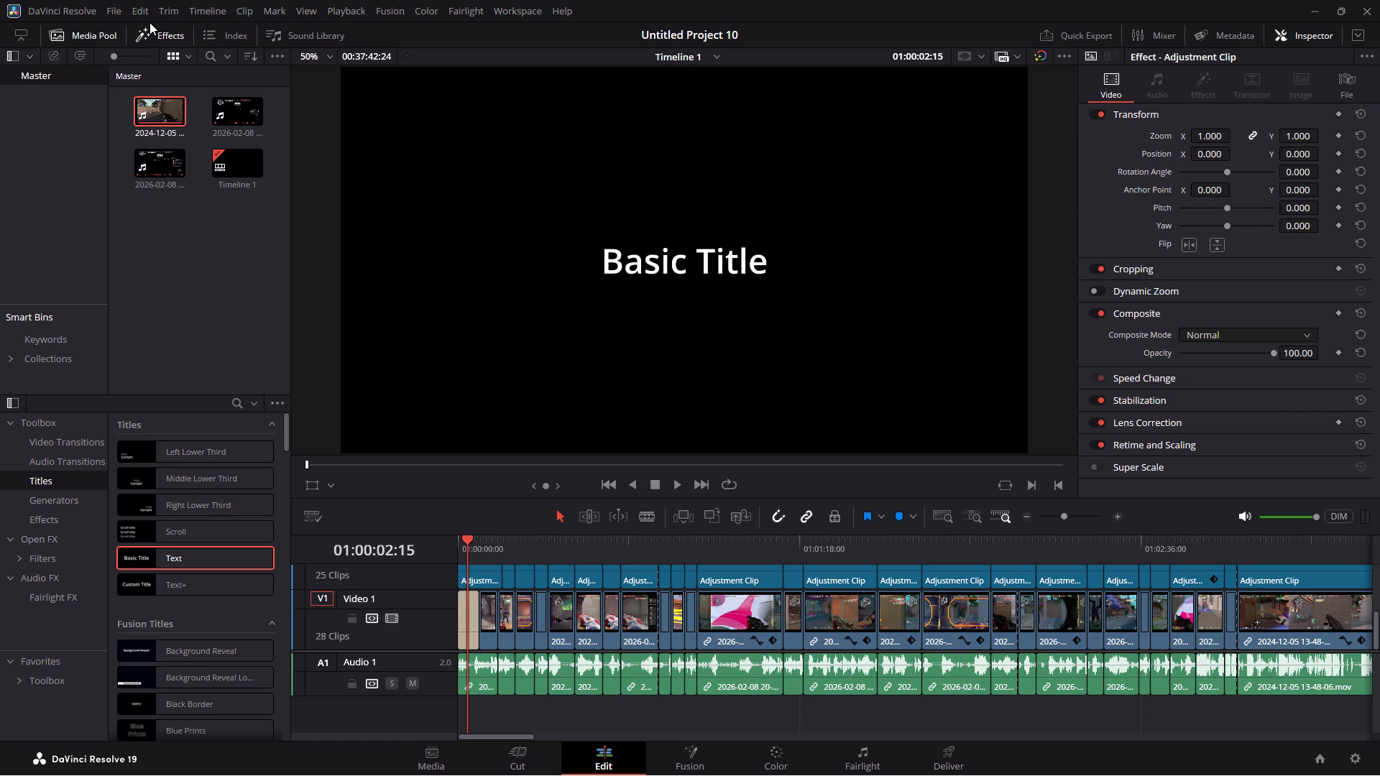
left_click(143, 12)
left_click(151, 24)
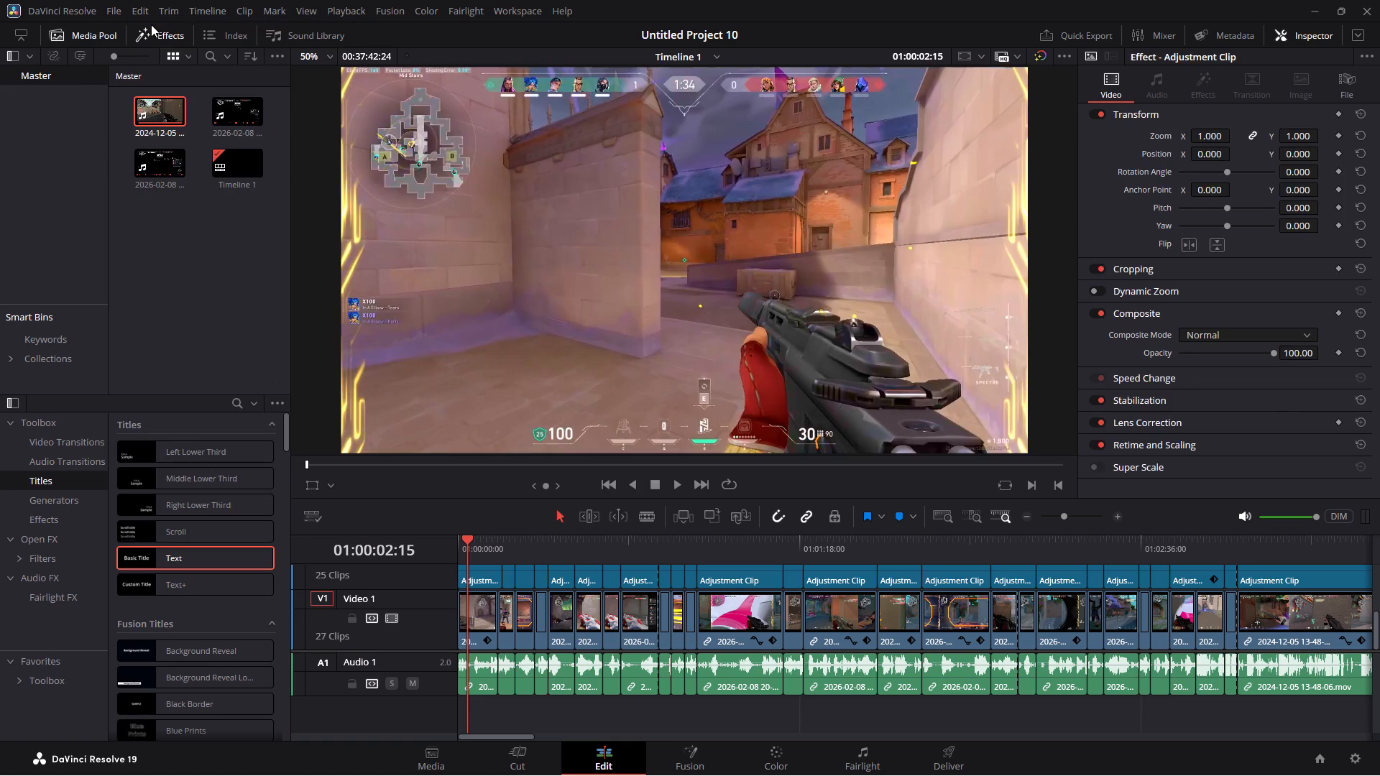
left_click(500, 709)
left_click_drag(501, 709, 498, 651)
left_click_drag(498, 651, 495, 643)
left_click(482, 630)
right_click(481, 630)
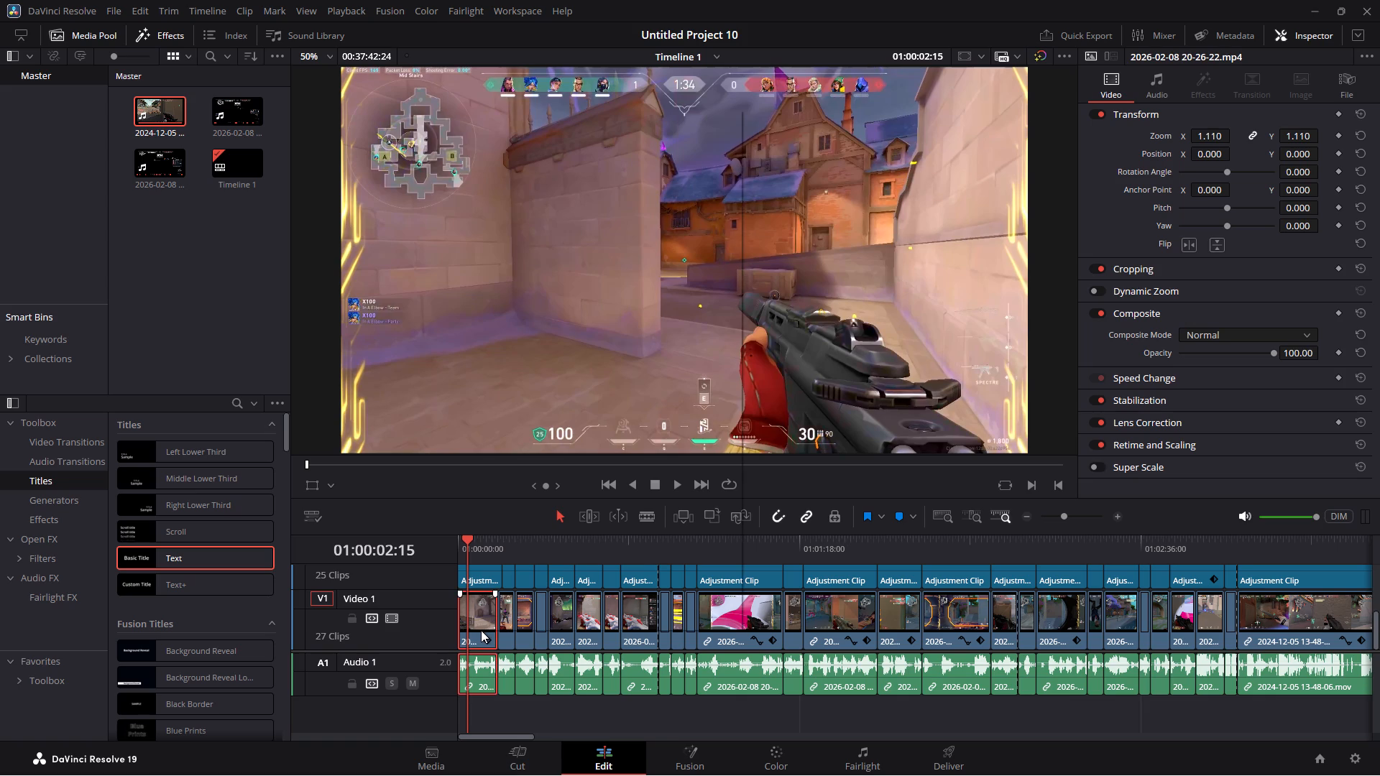
left_click(513, 622)
left_click(502, 710)
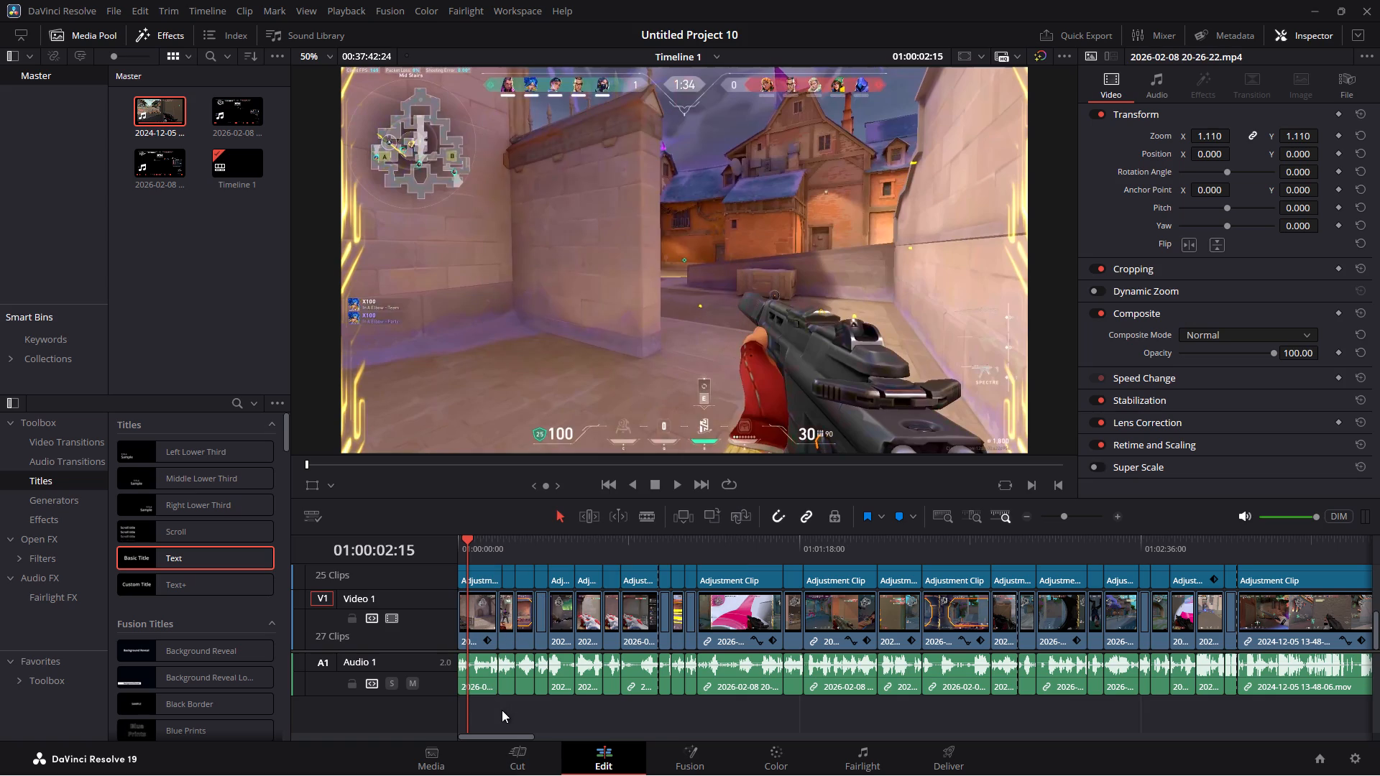
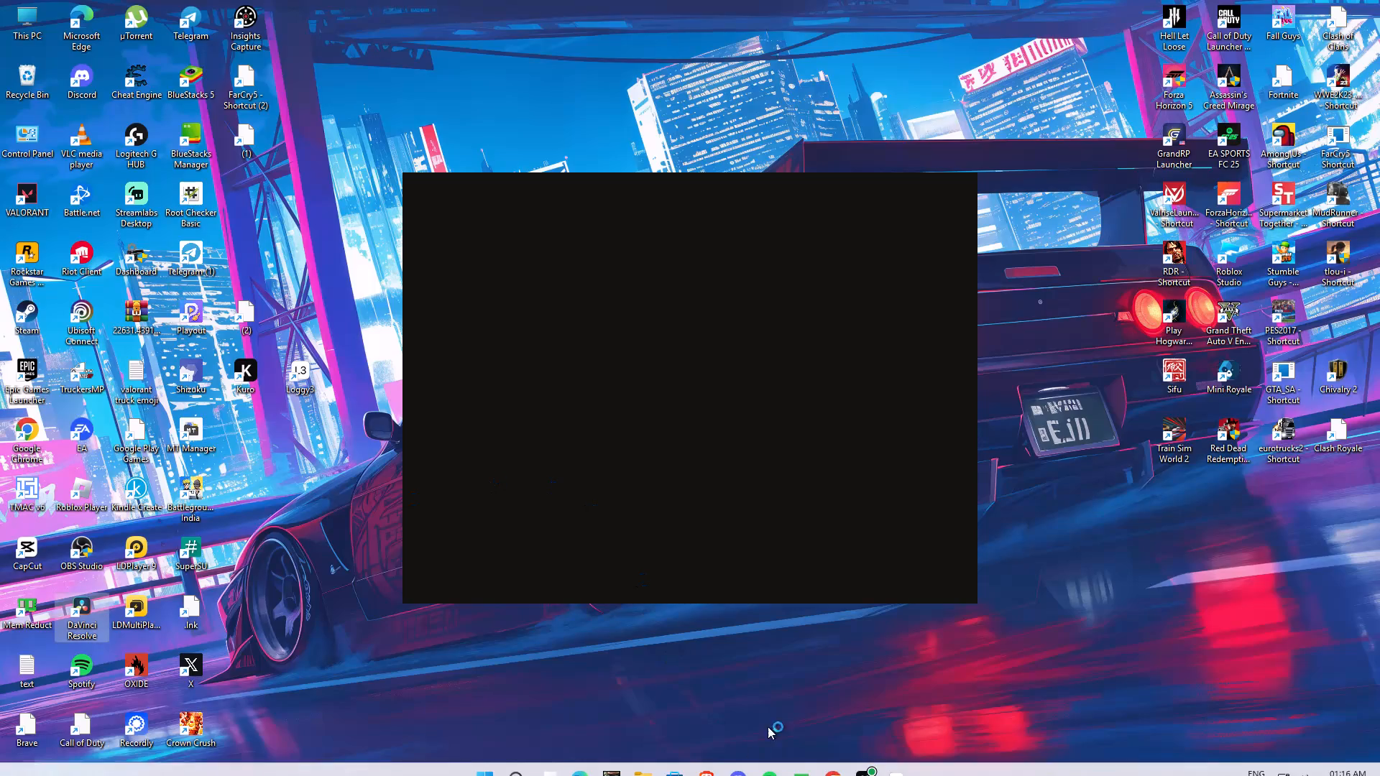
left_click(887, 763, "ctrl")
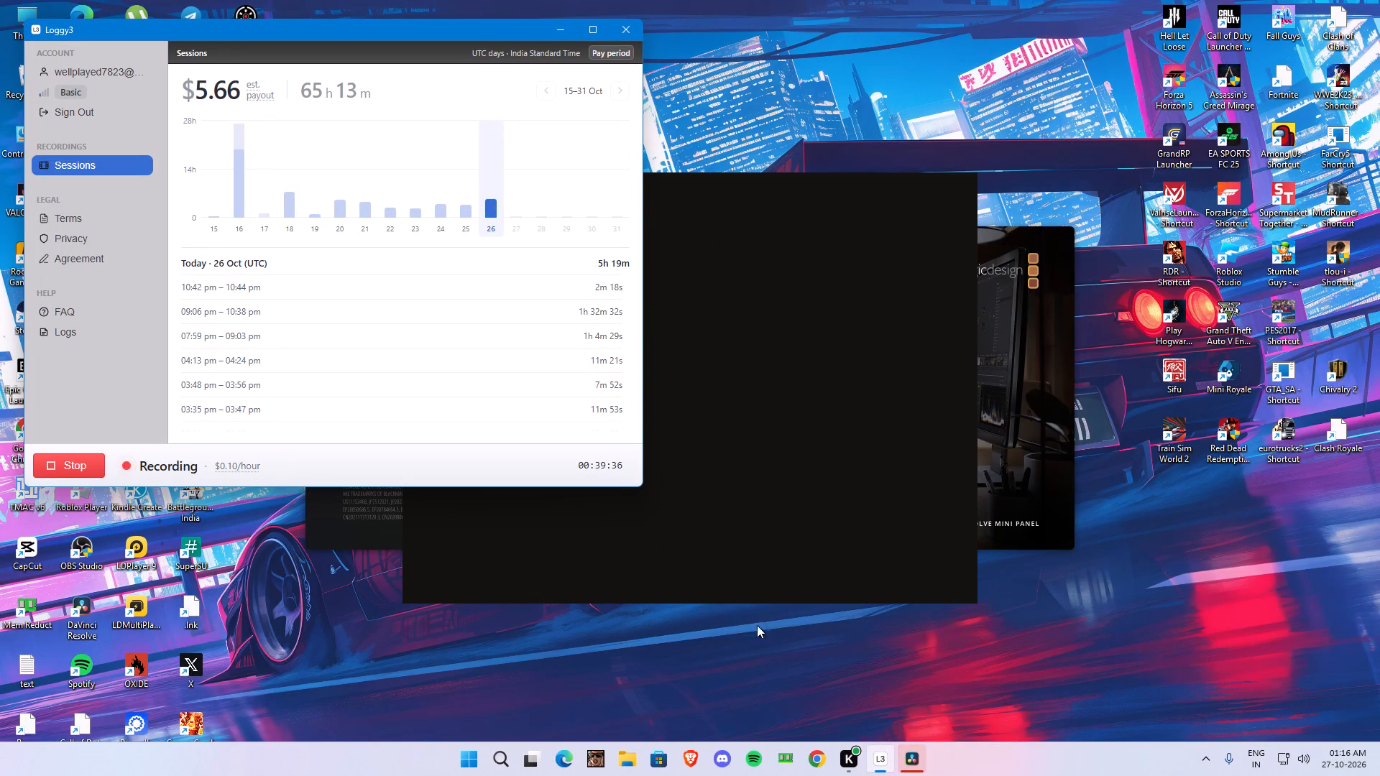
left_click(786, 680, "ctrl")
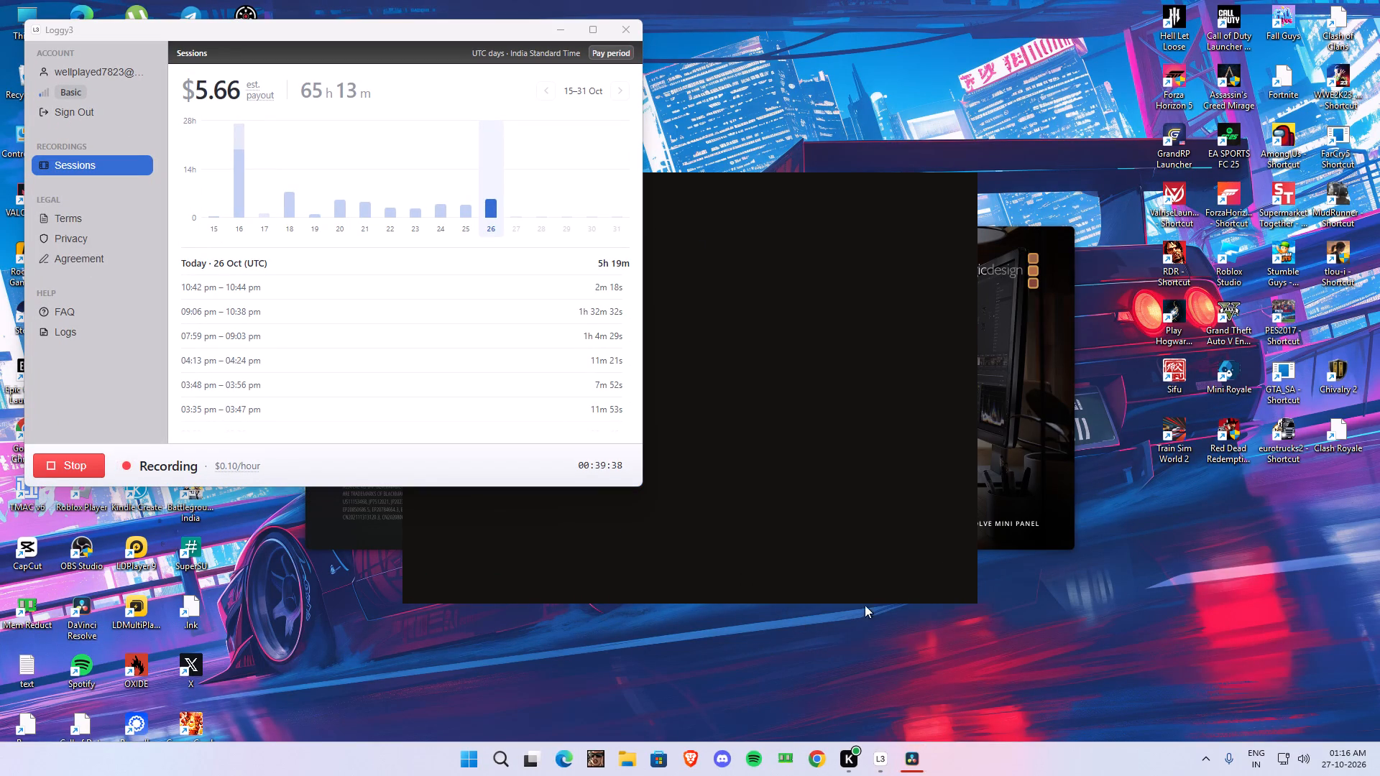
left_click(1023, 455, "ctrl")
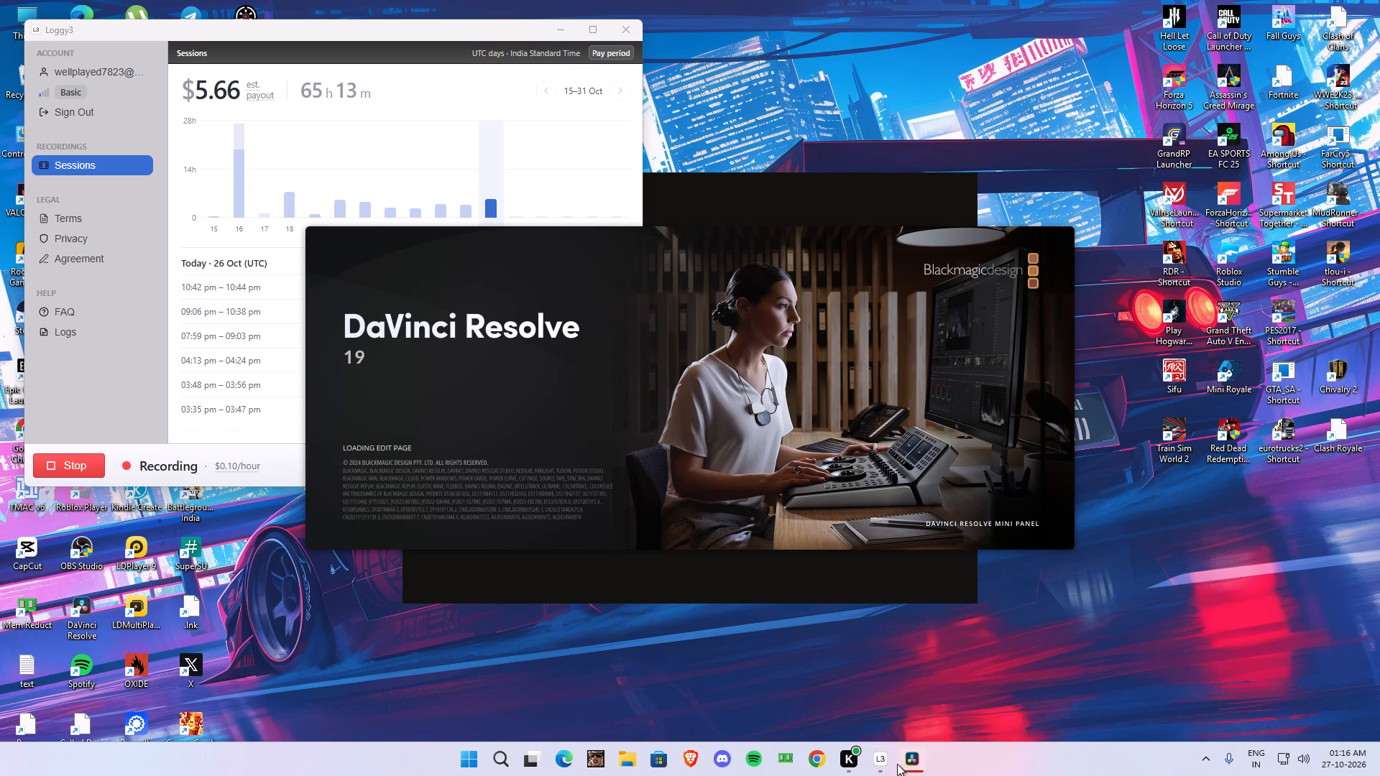
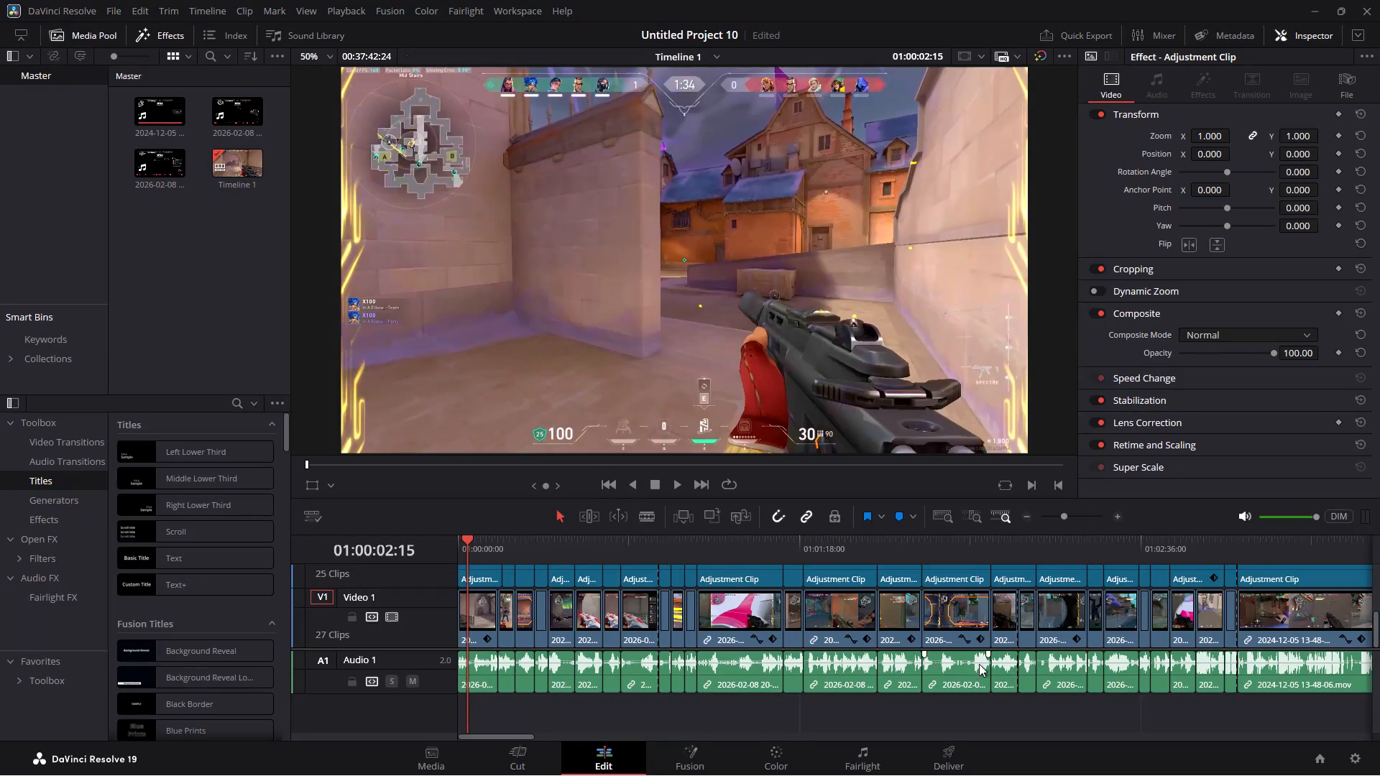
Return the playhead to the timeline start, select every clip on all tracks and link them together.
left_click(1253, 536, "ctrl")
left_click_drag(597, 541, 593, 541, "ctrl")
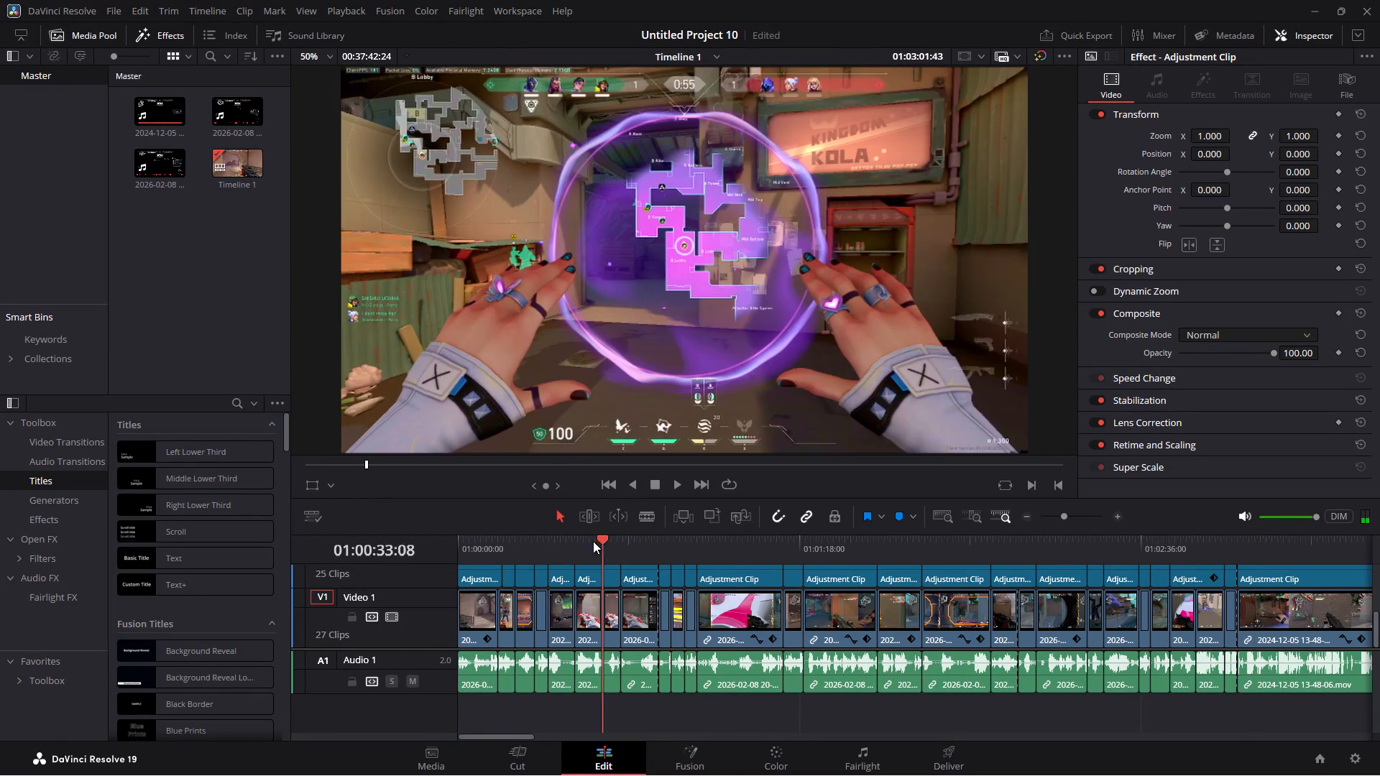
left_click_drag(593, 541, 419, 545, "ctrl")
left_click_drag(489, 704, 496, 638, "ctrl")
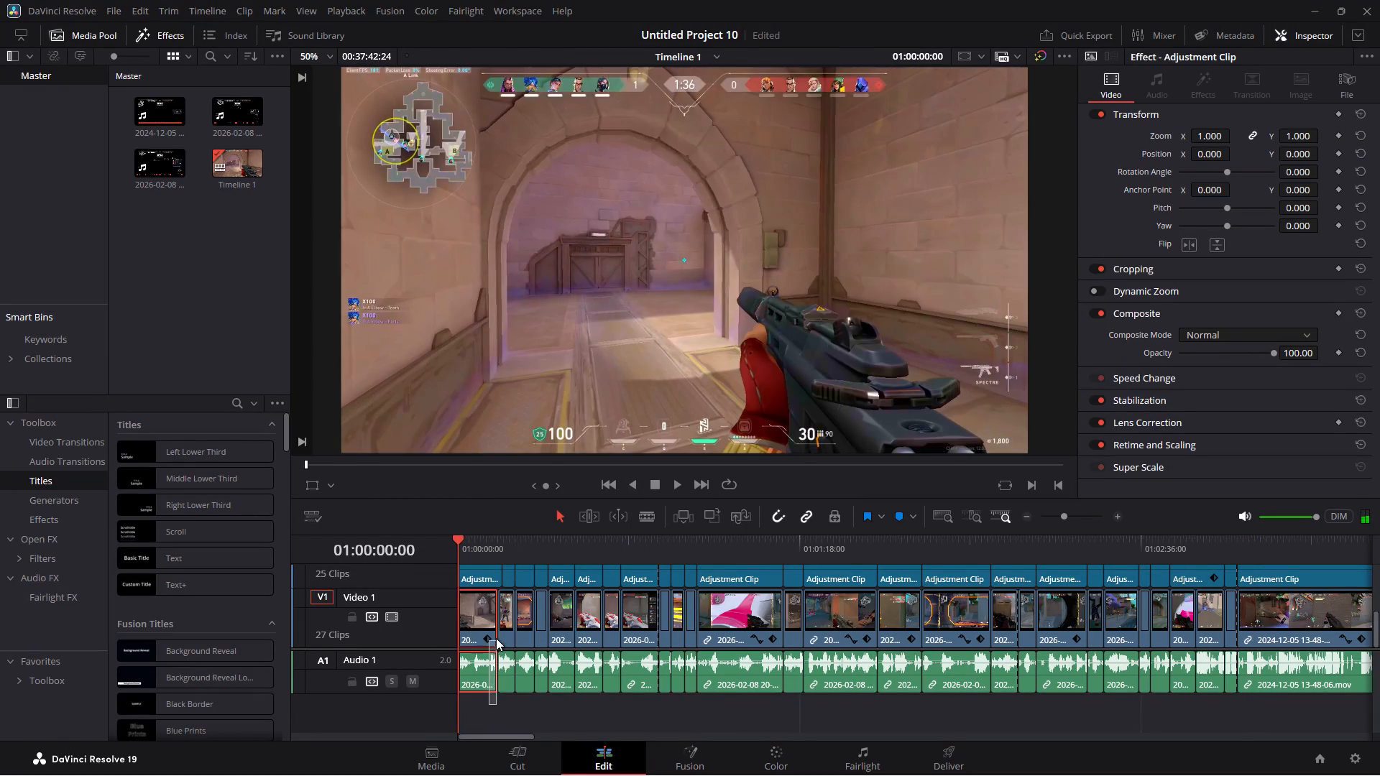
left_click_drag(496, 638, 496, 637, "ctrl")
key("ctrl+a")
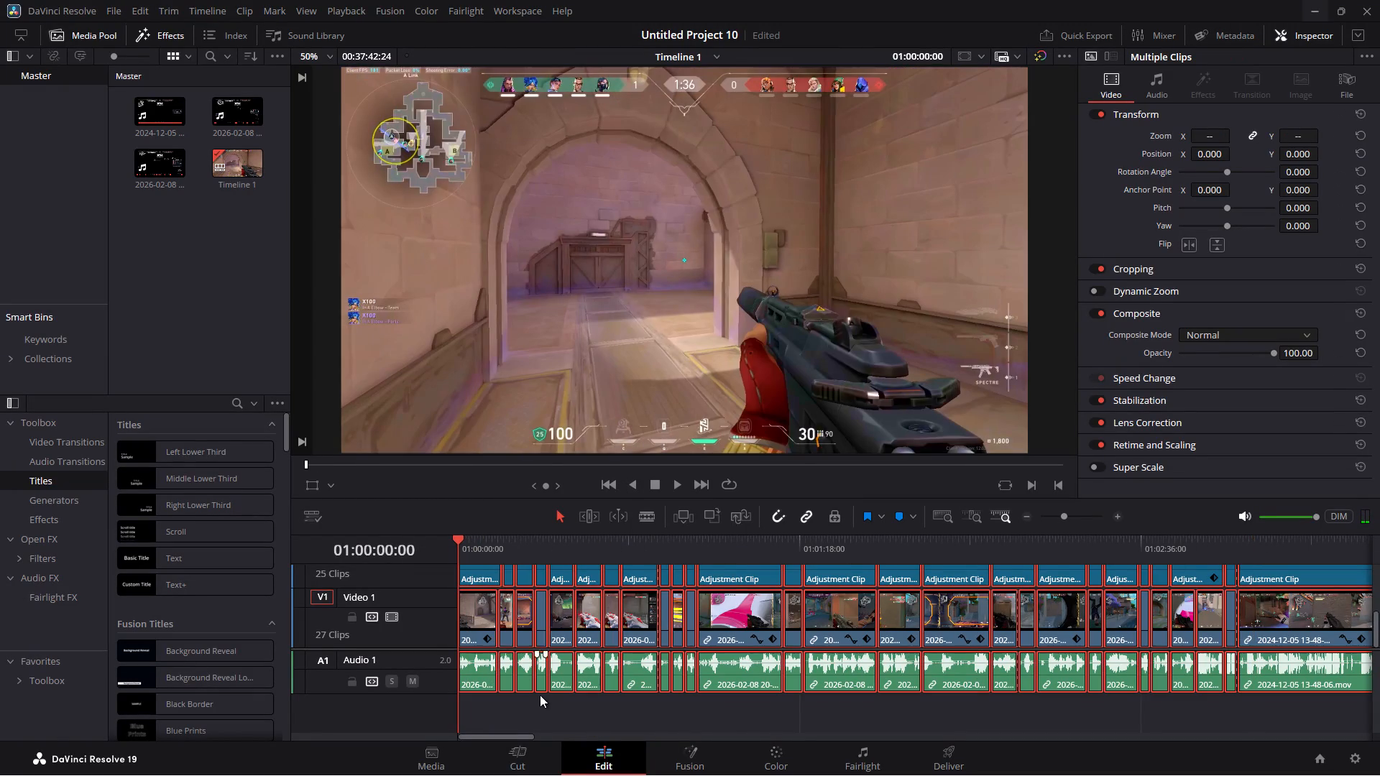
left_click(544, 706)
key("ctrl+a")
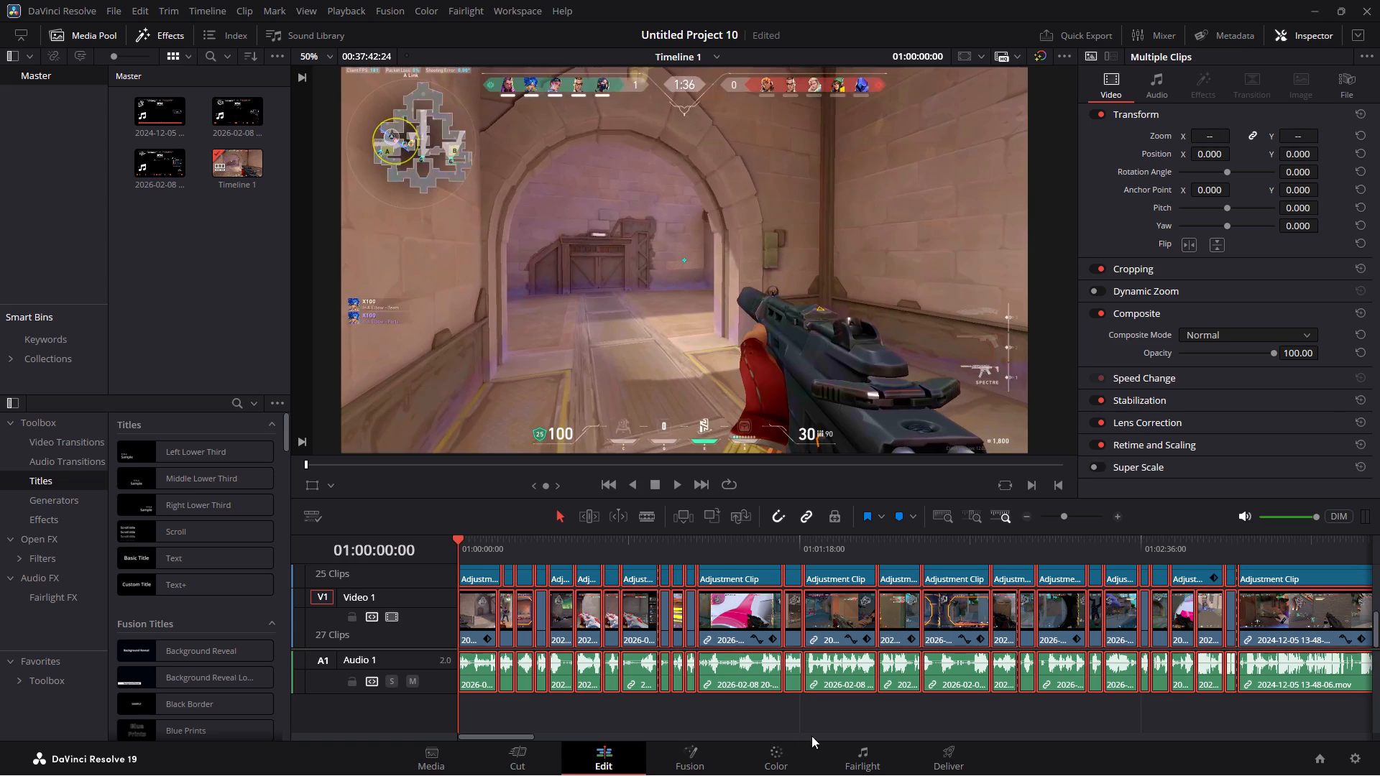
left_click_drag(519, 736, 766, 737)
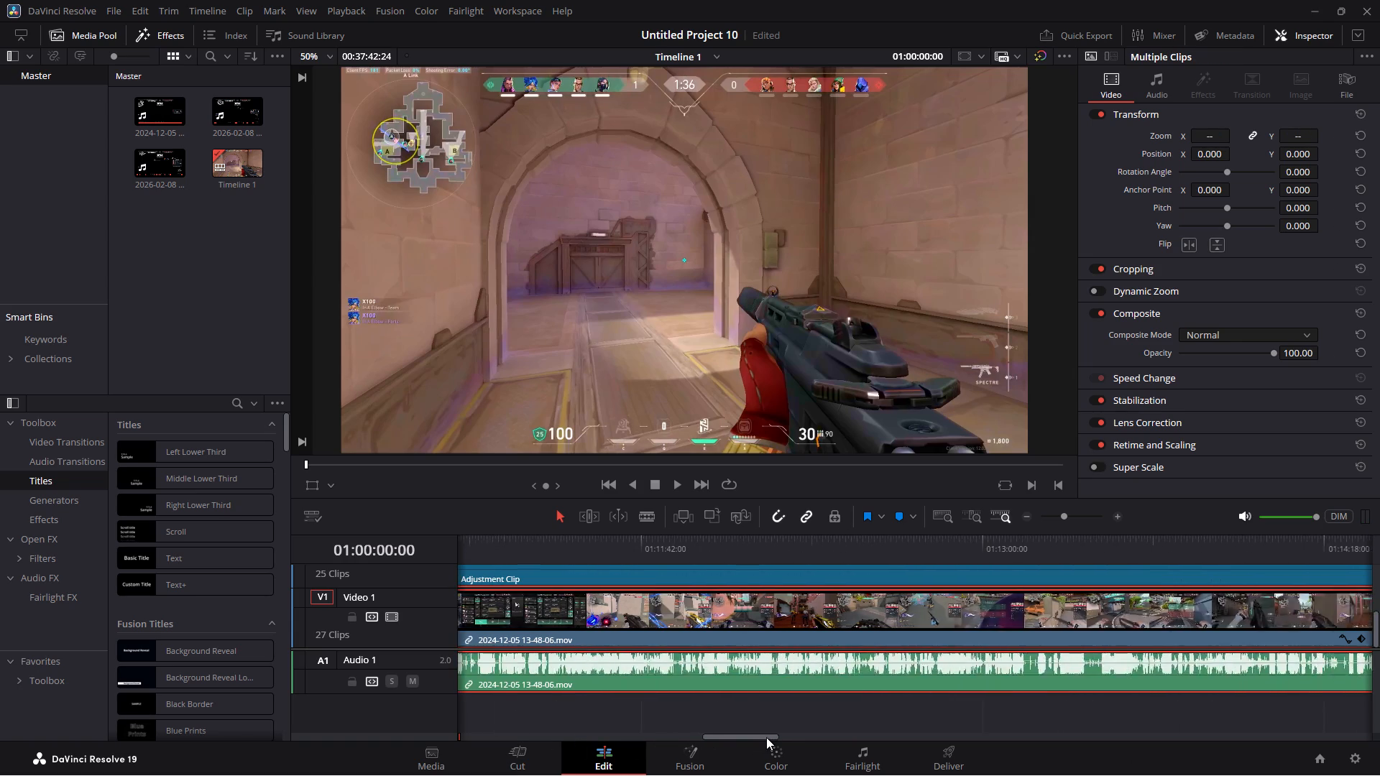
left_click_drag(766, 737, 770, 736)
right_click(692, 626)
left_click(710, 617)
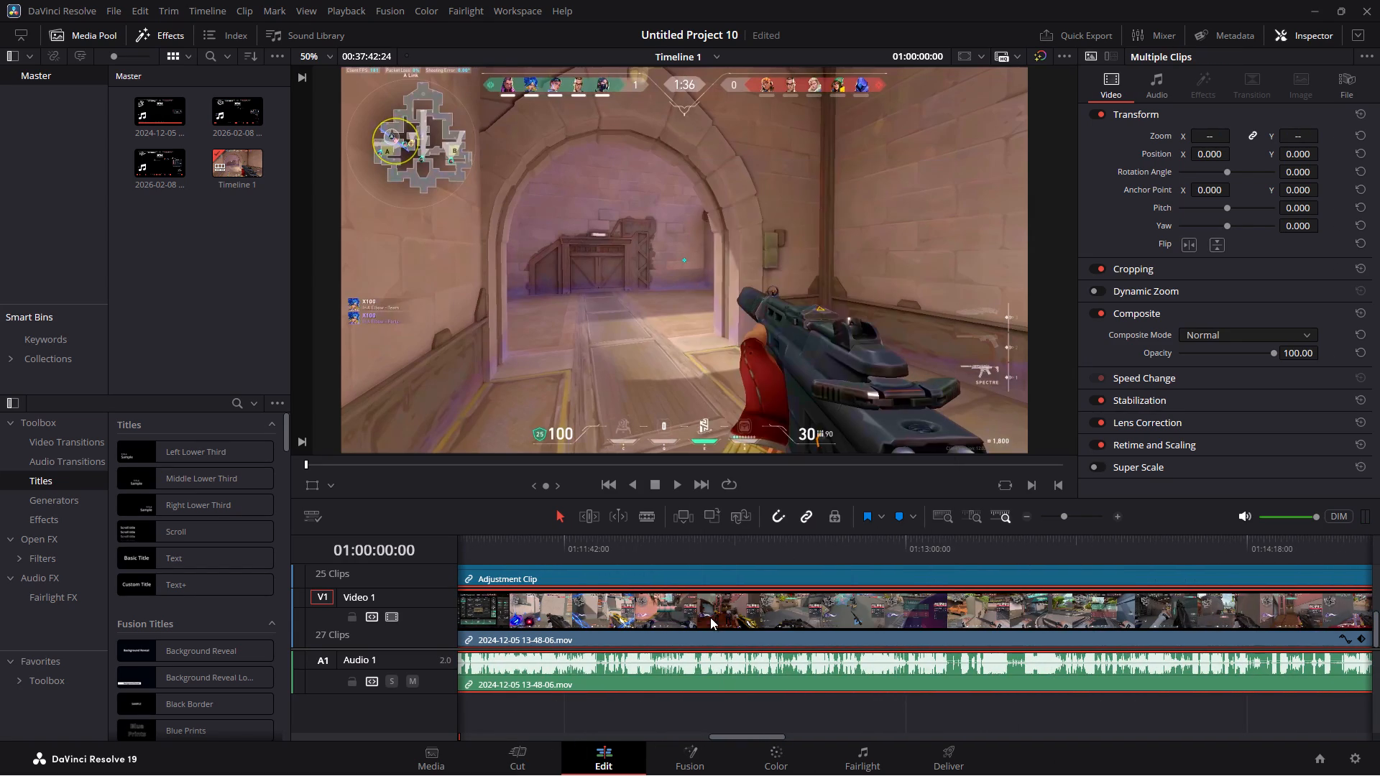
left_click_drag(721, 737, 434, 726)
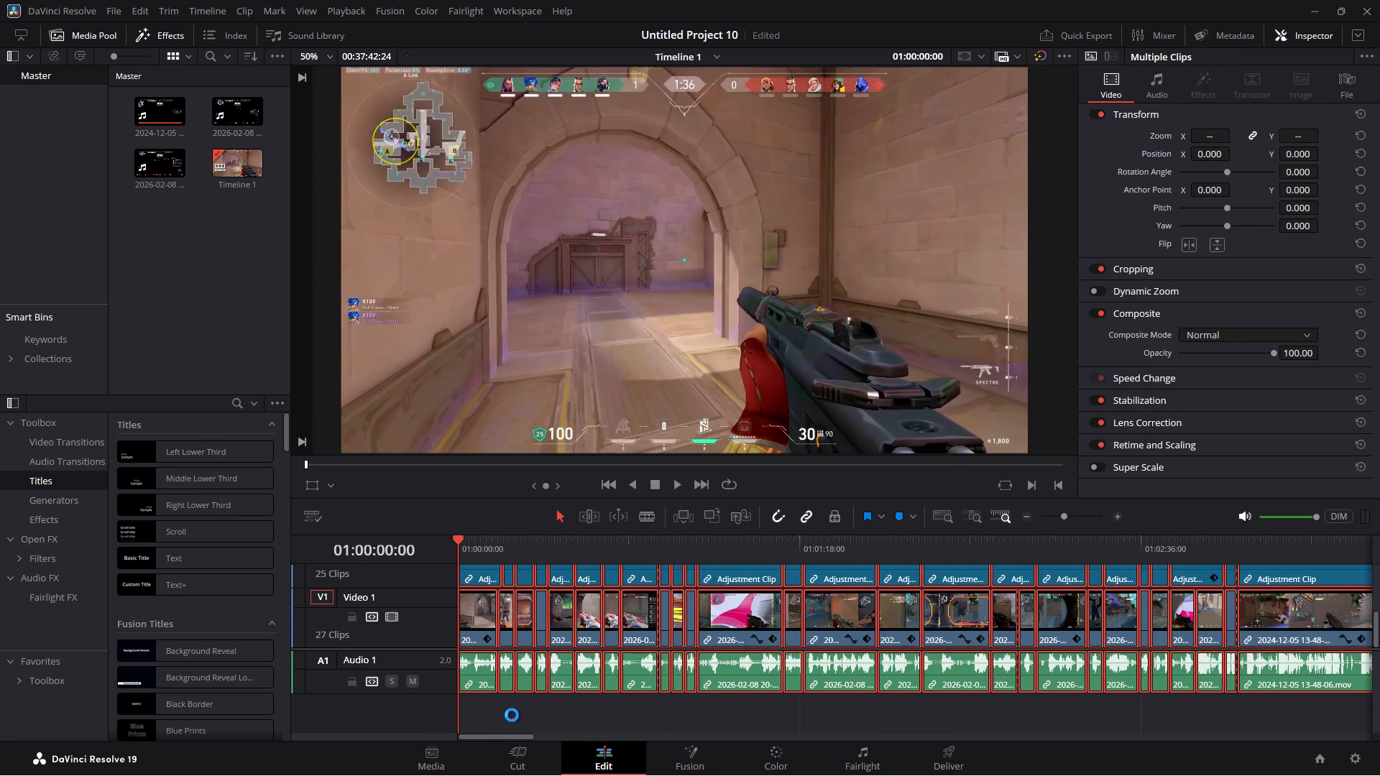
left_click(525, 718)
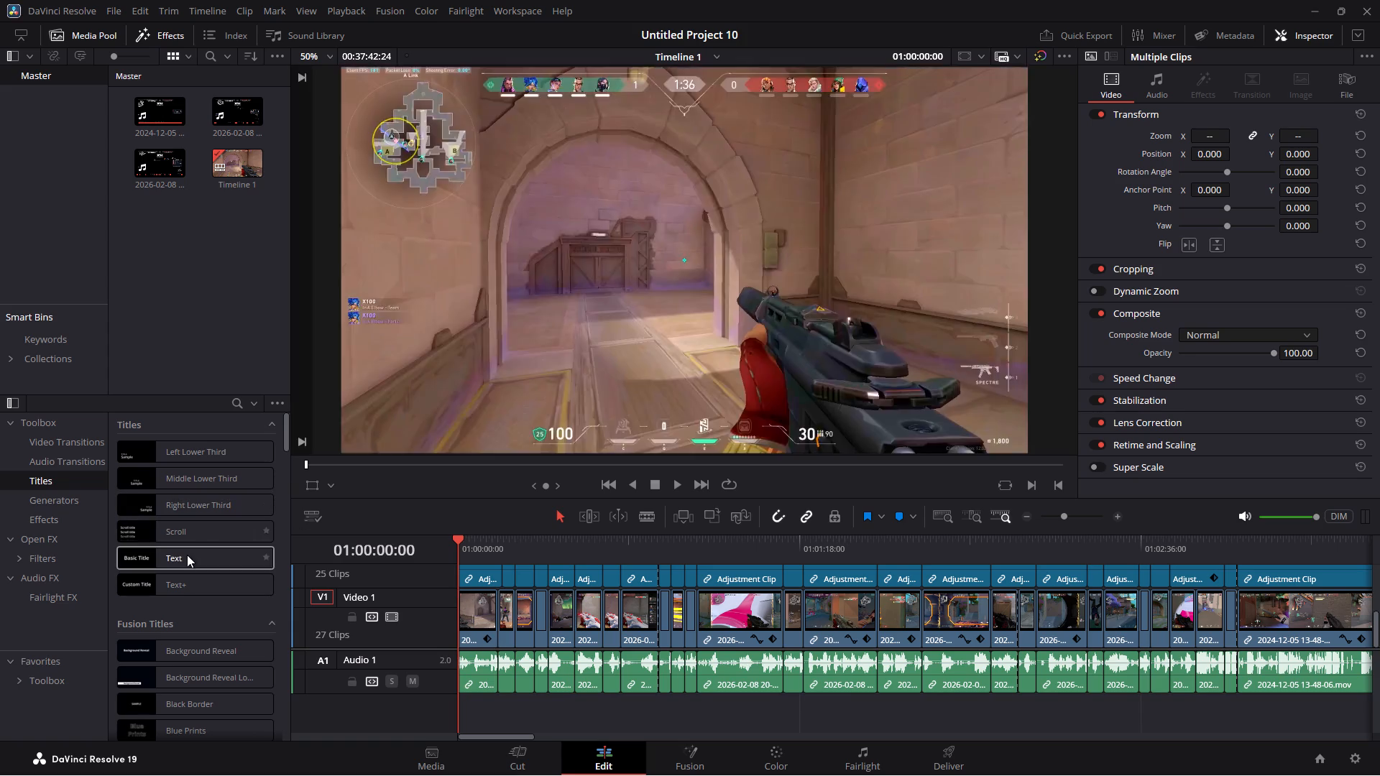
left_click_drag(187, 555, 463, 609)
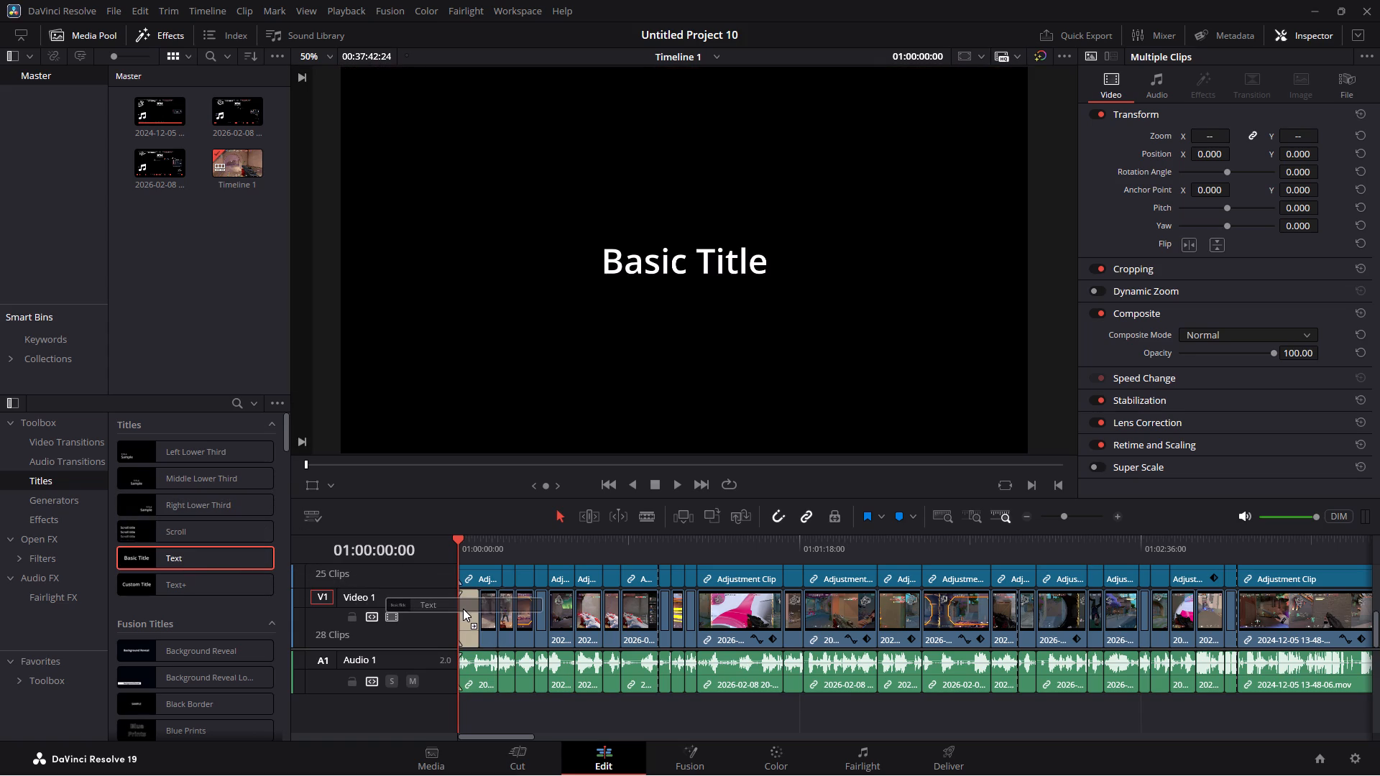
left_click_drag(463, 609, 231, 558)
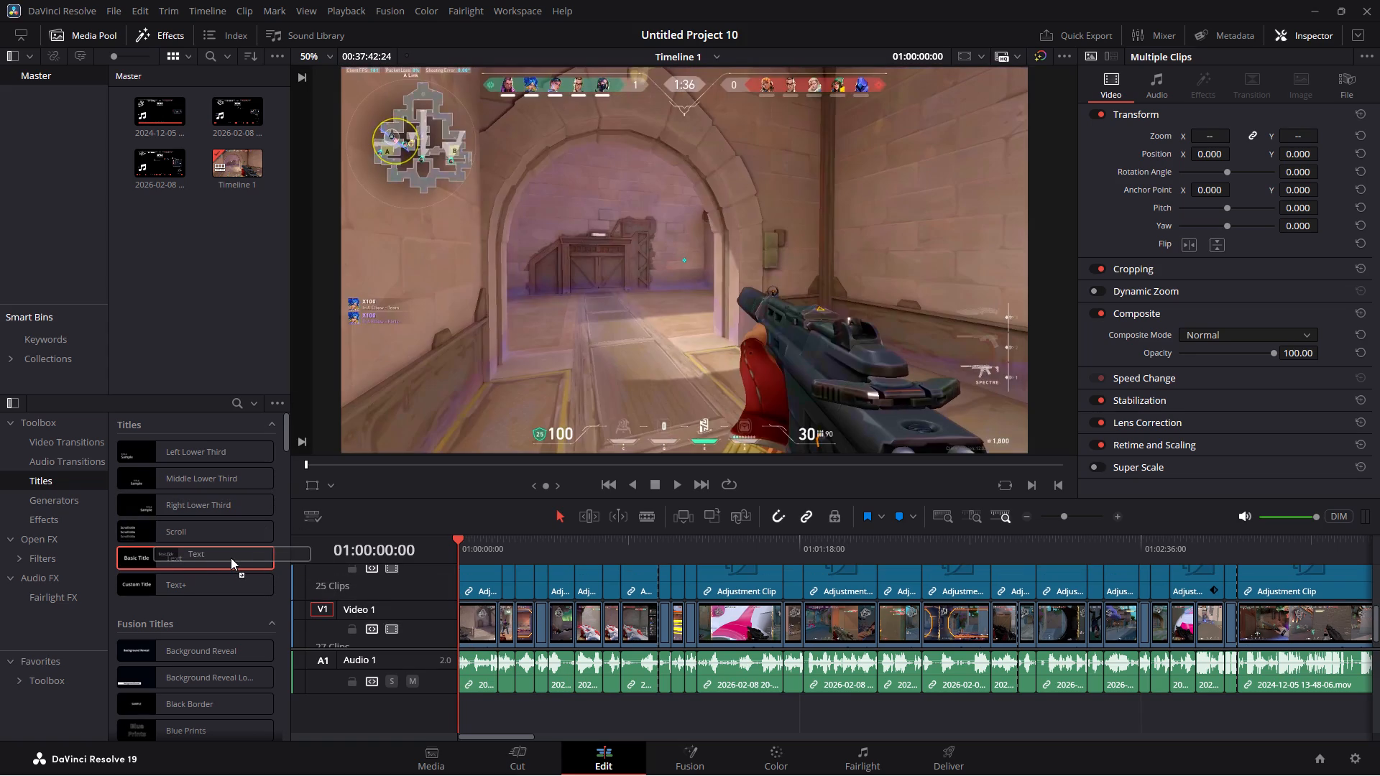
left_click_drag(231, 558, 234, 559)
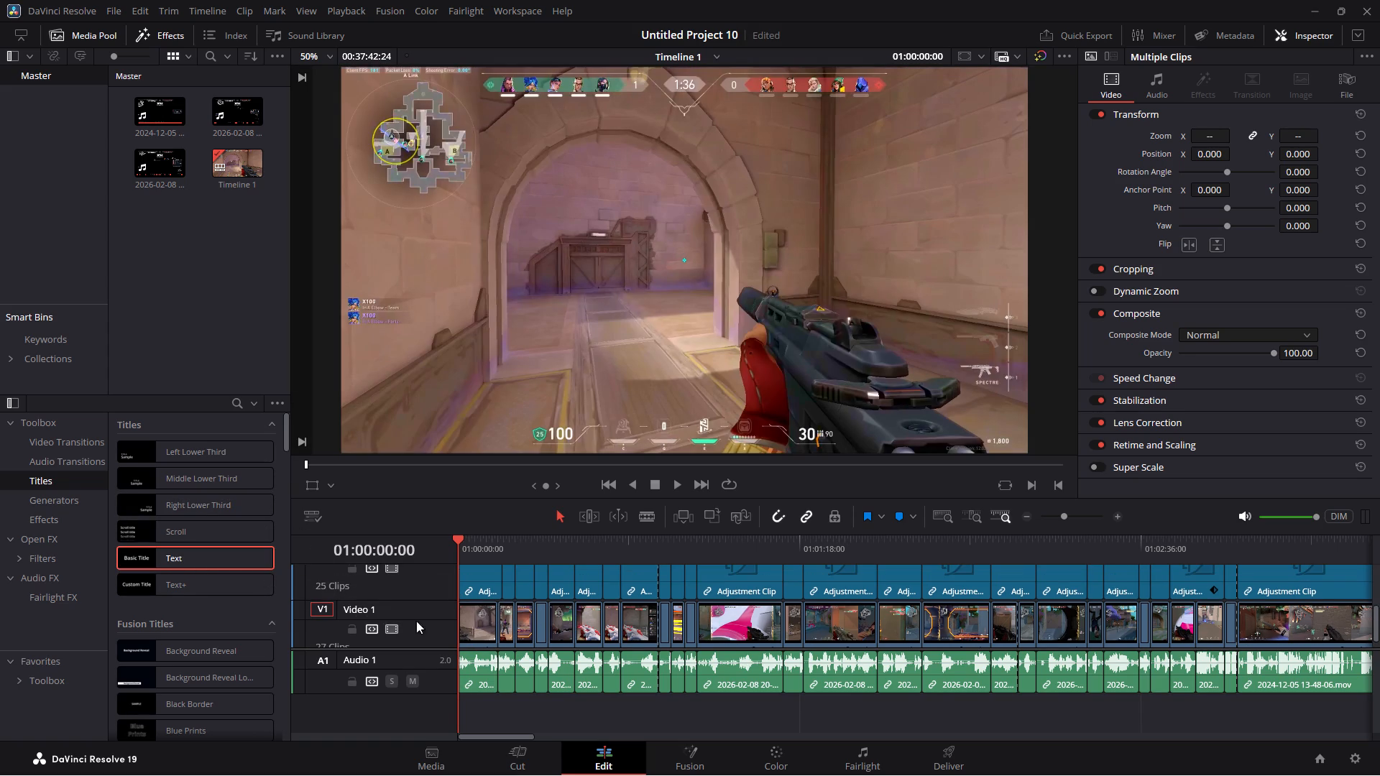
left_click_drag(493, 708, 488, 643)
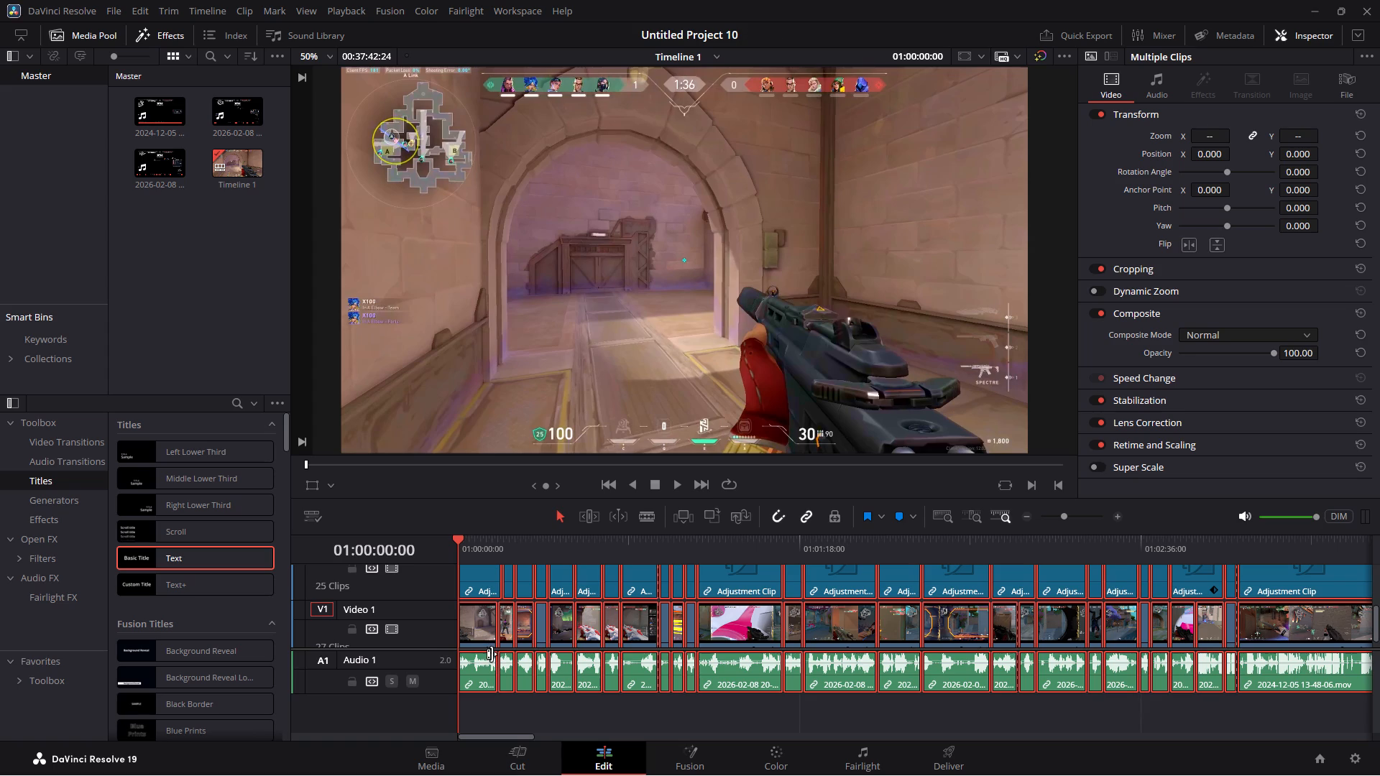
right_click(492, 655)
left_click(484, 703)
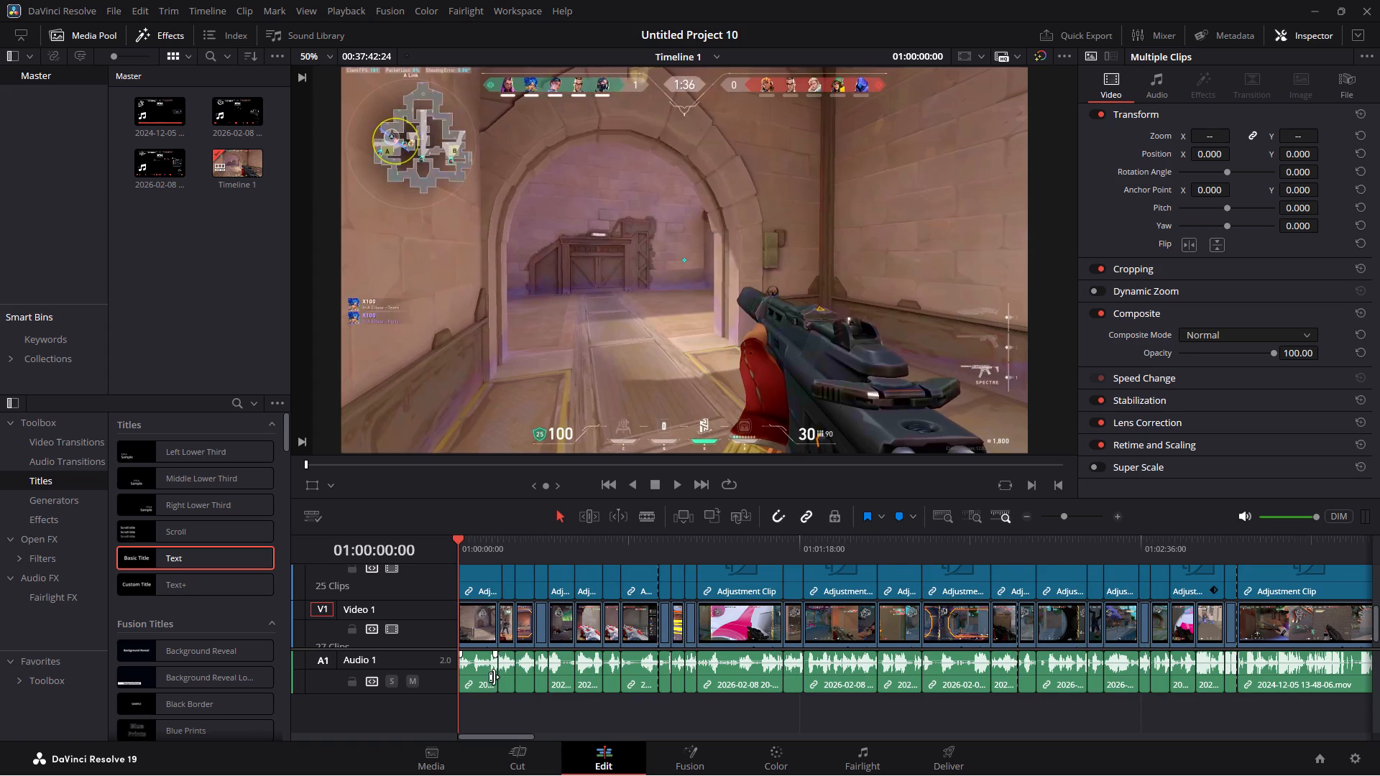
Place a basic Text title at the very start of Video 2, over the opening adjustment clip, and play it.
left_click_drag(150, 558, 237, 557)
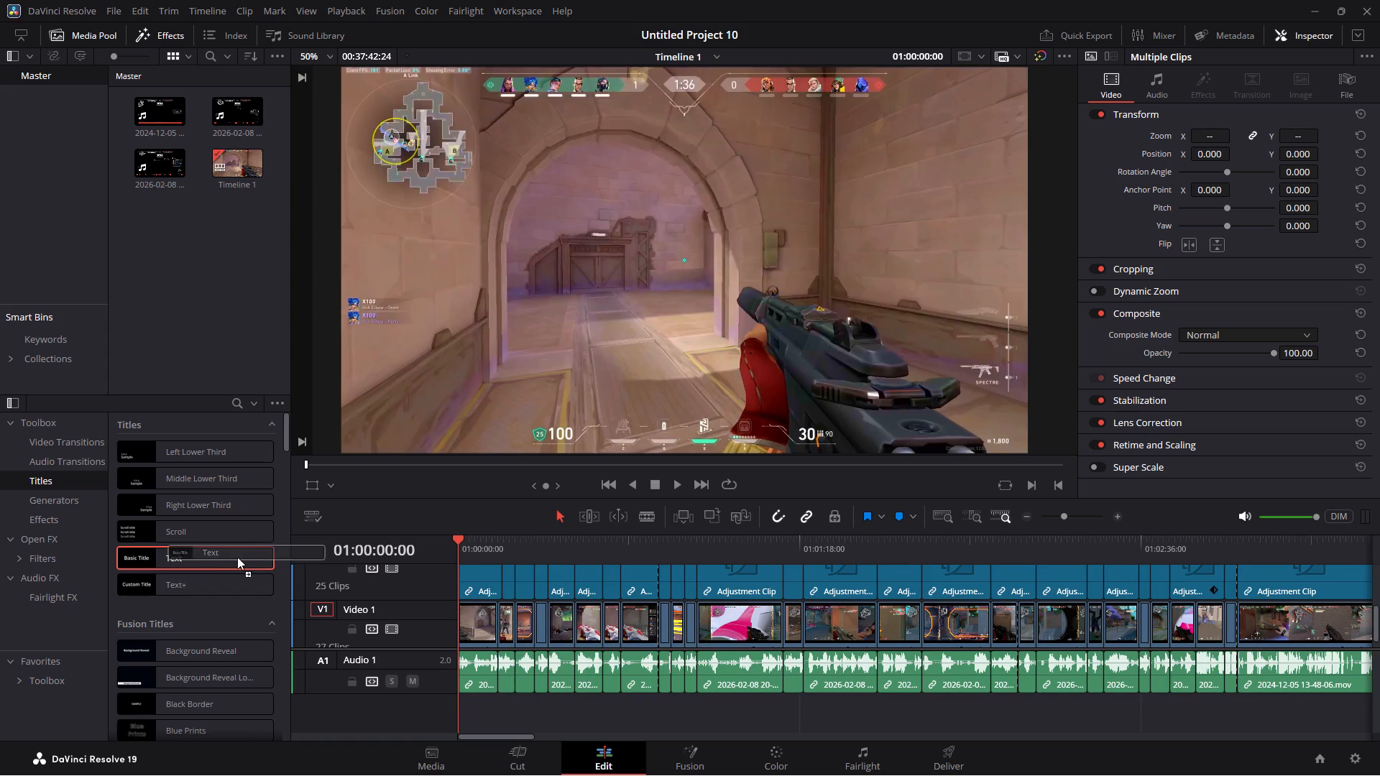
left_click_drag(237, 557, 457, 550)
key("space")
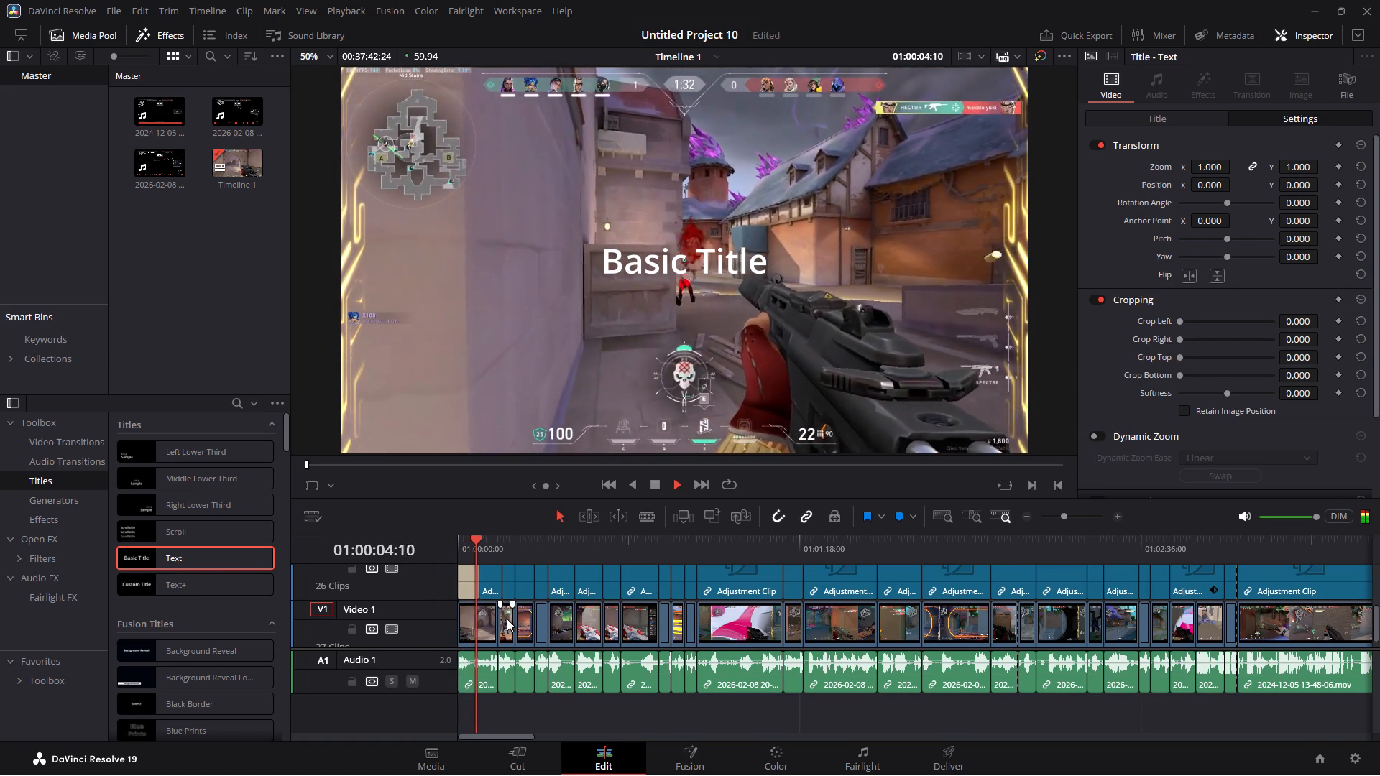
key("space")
Select the linked clips through the text title on Video 3 and unlink all the timeline clips.
scroll(497, 596, "up", 1)
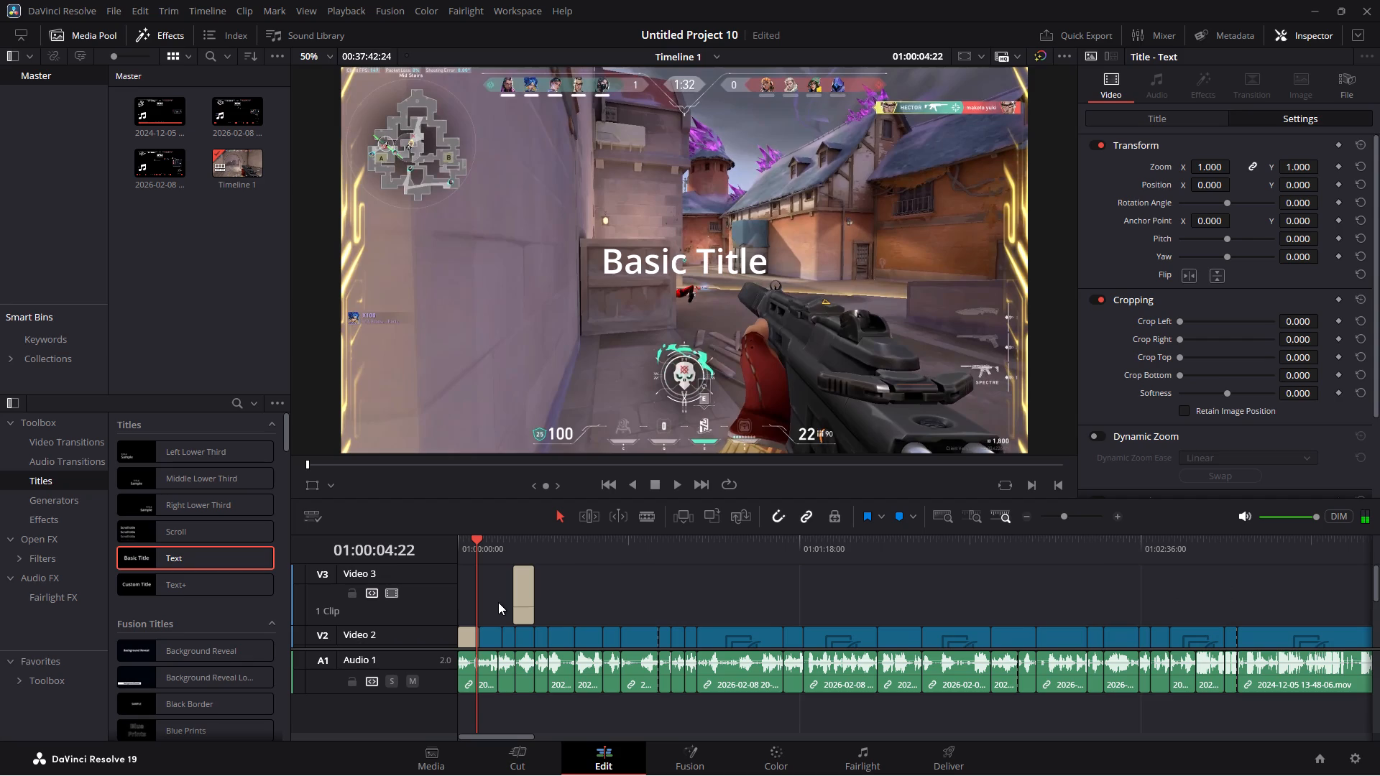
left_click(522, 591)
left_click(593, 591)
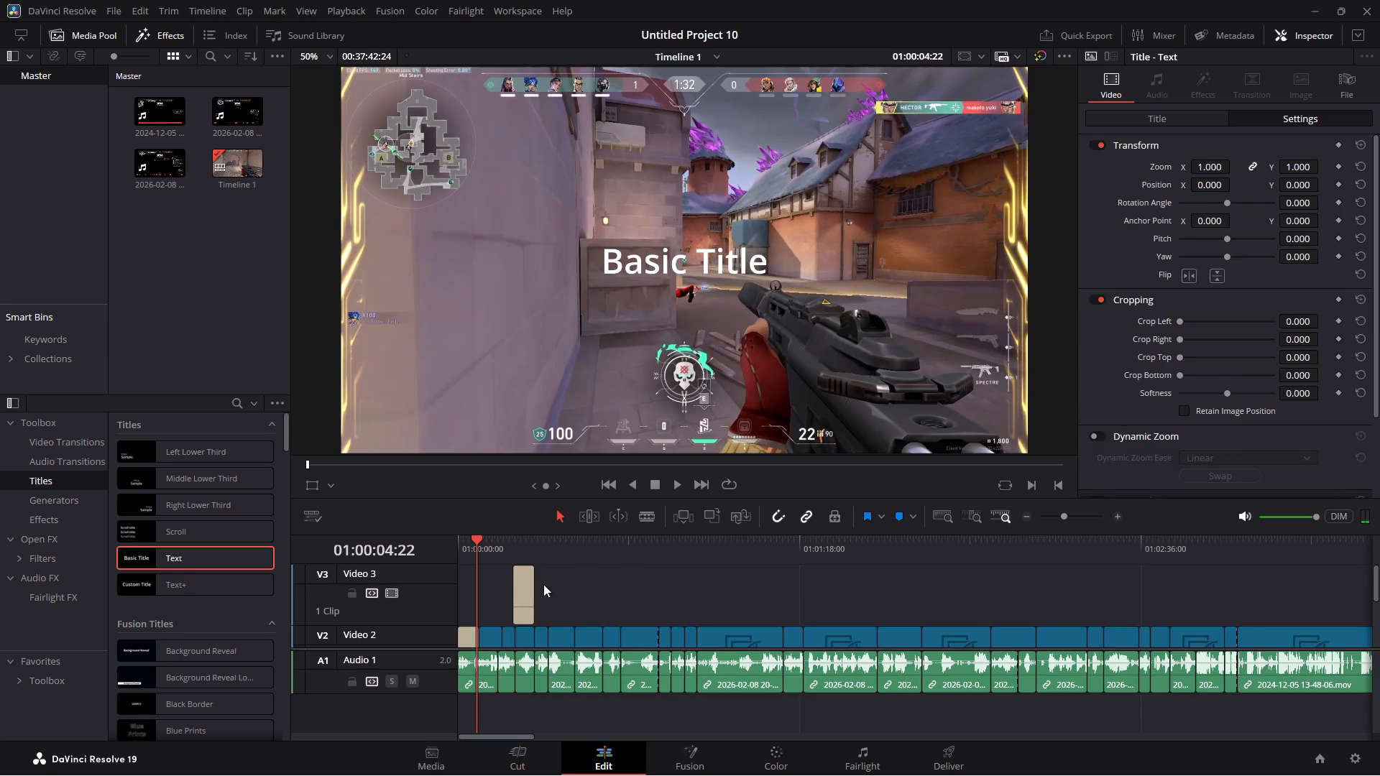
left_click(526, 581)
left_click(526, 581)
left_click(526, 581)
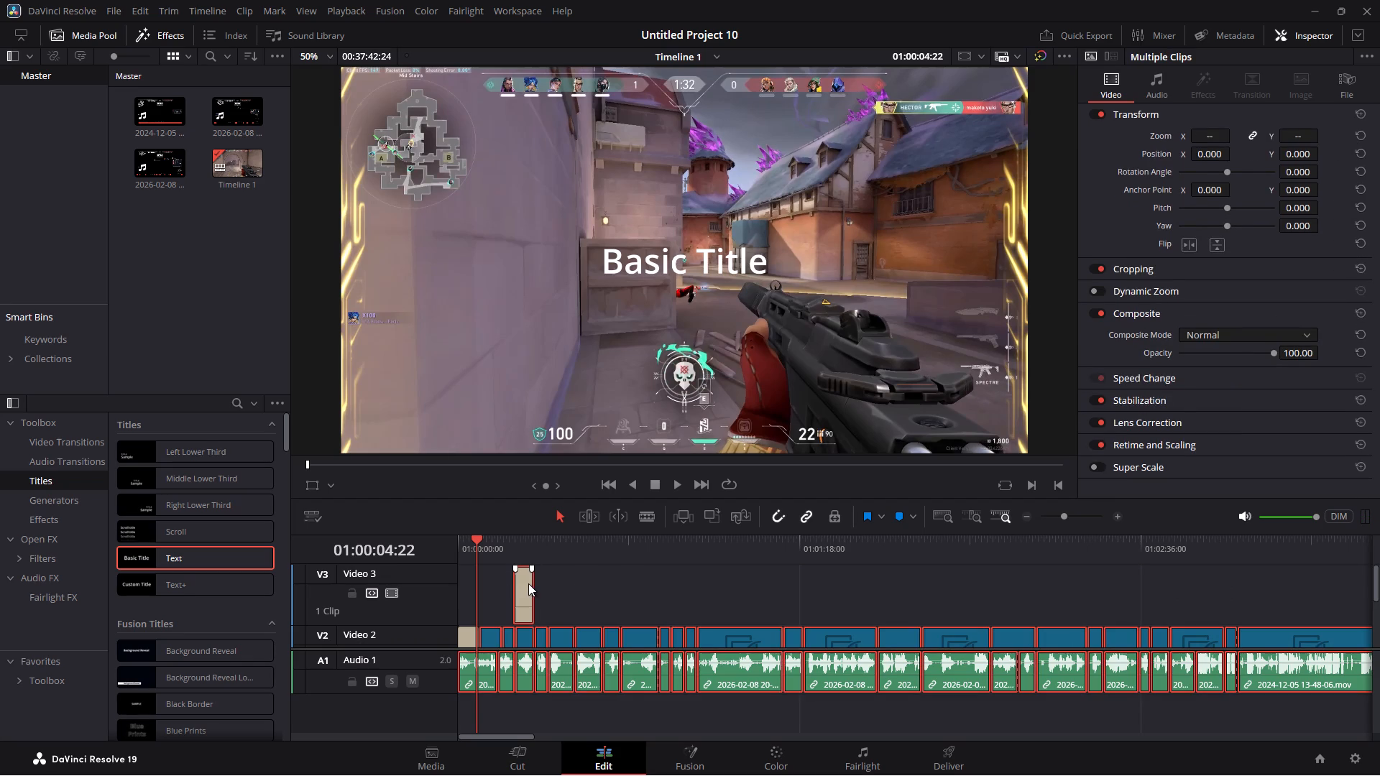
right_click(528, 583)
left_click(551, 570)
left_click(574, 586)
Delete the text title clip on Video 3.
left_click(507, 586)
left_click(525, 585)
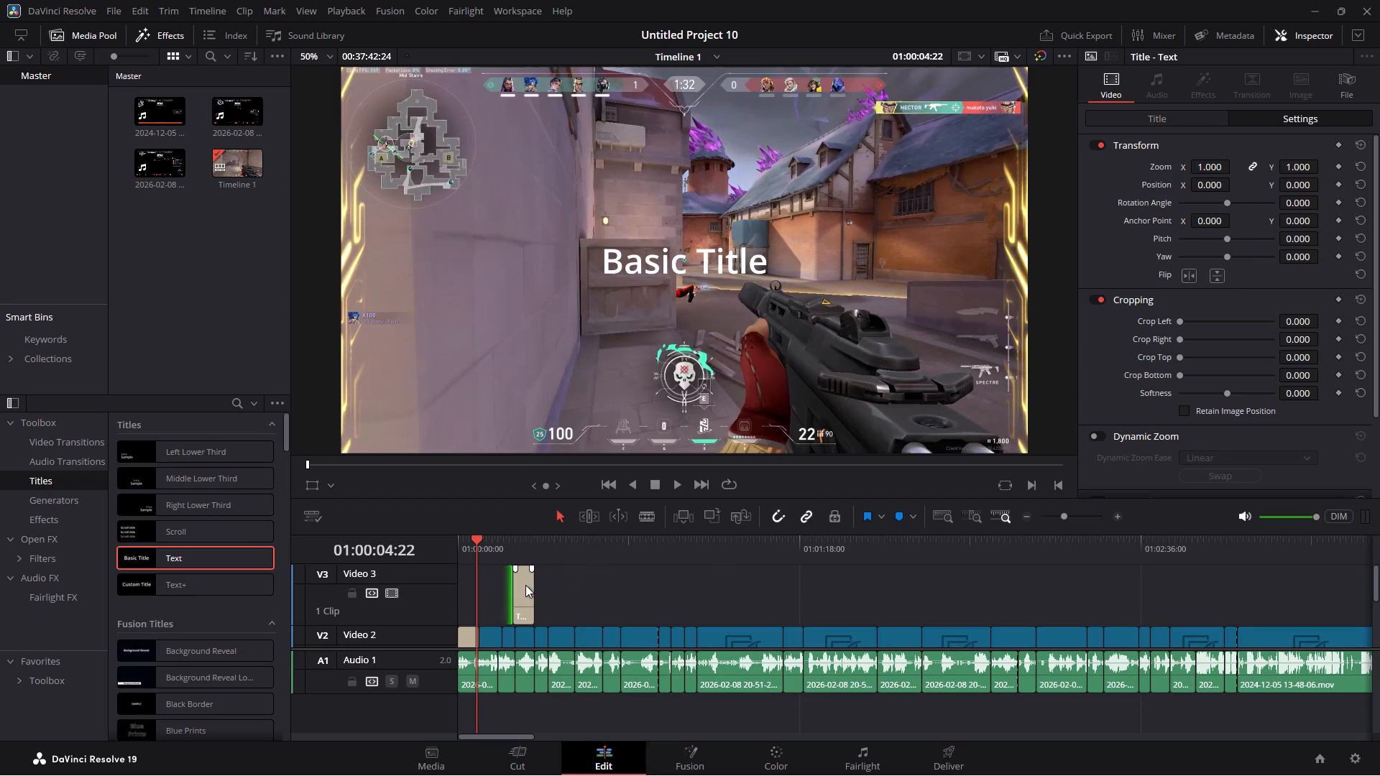
key("BackSpace")
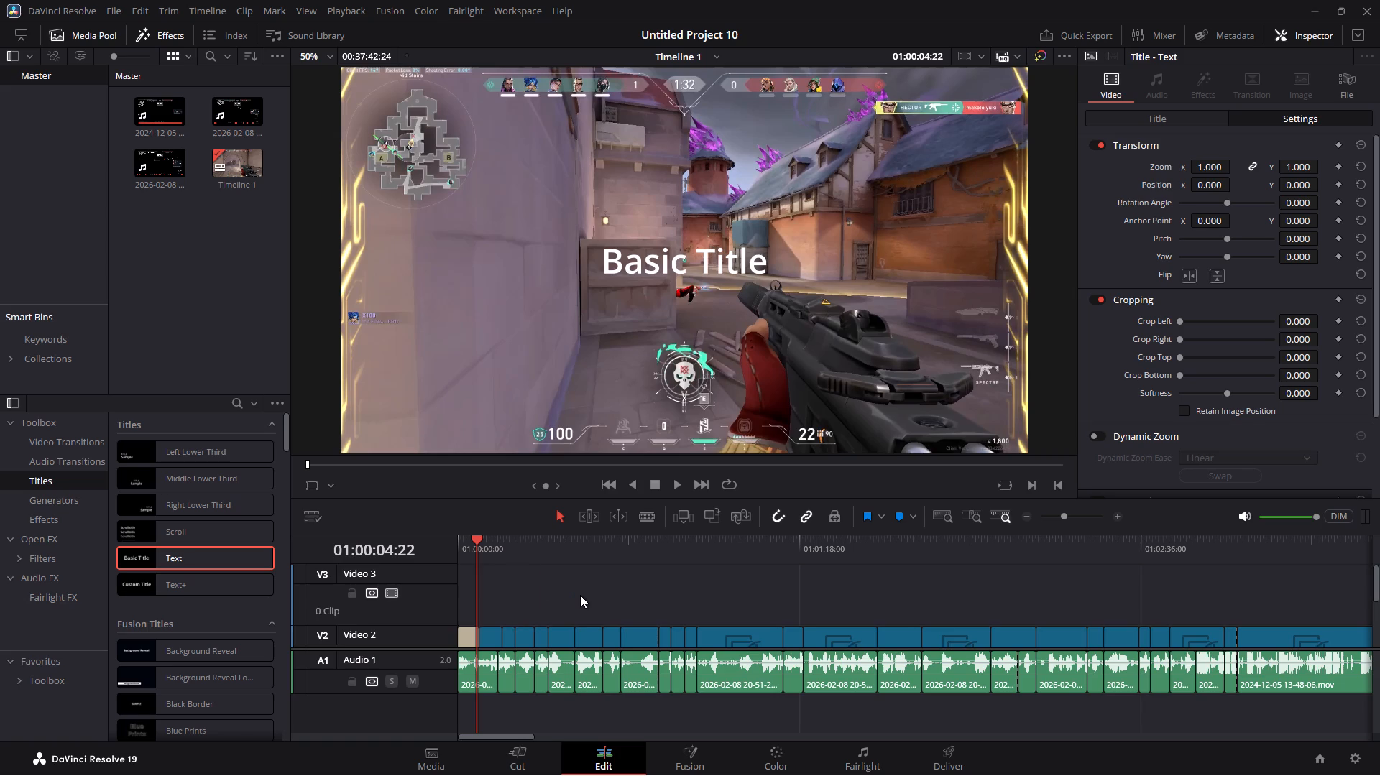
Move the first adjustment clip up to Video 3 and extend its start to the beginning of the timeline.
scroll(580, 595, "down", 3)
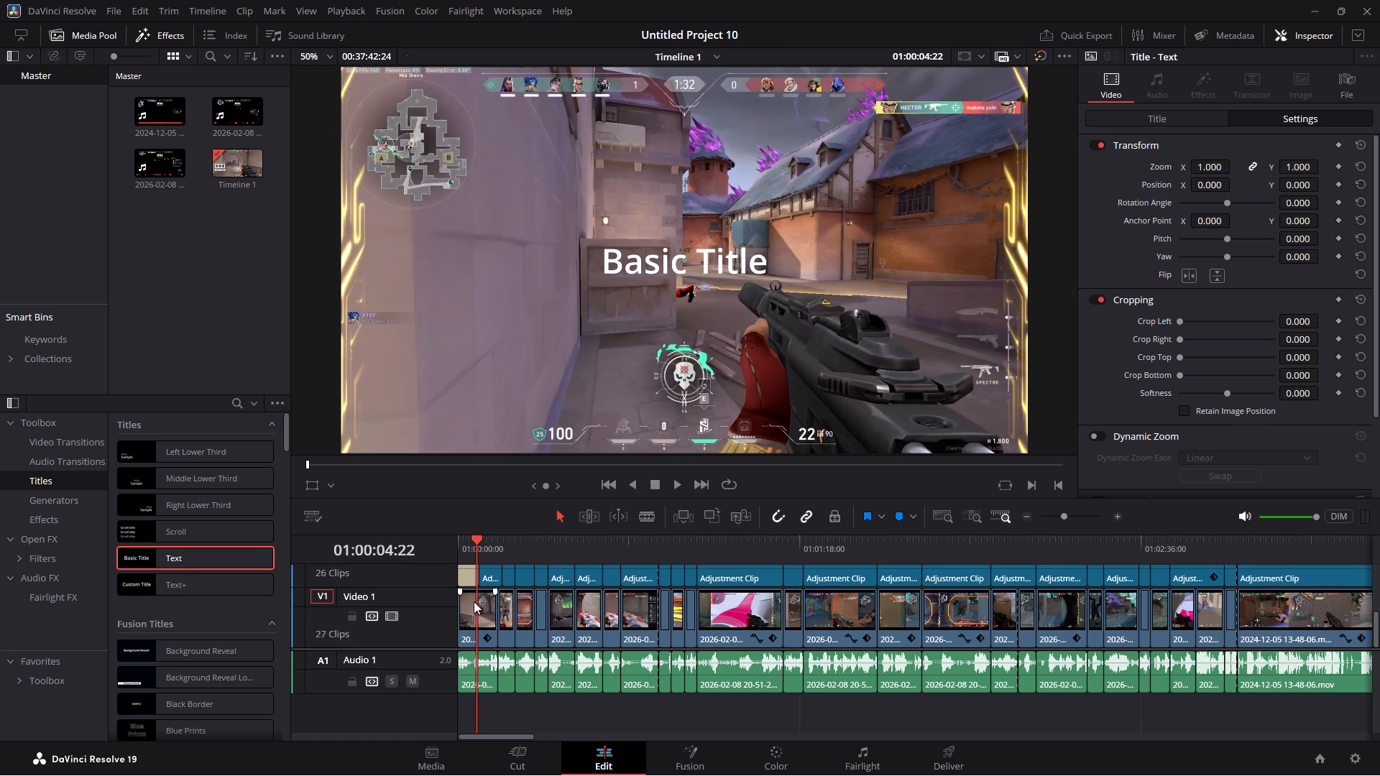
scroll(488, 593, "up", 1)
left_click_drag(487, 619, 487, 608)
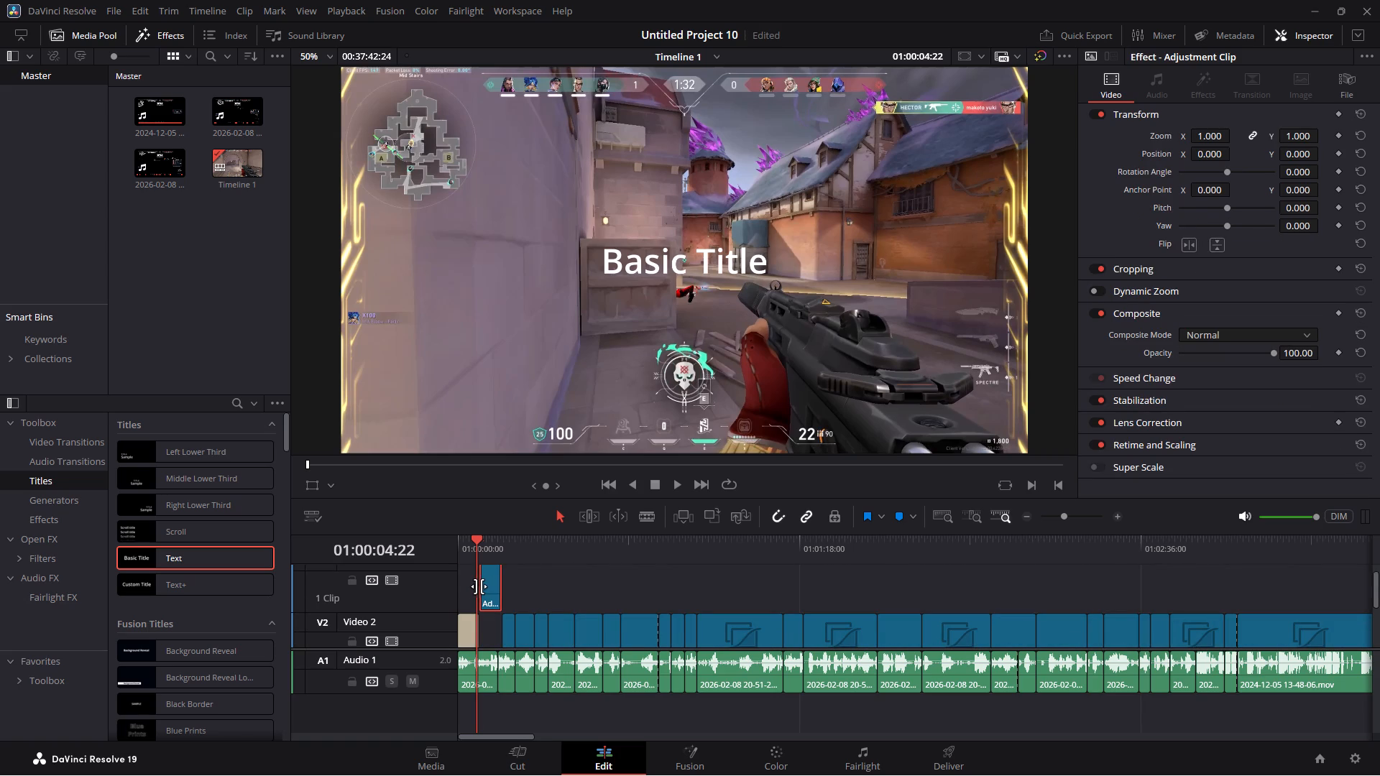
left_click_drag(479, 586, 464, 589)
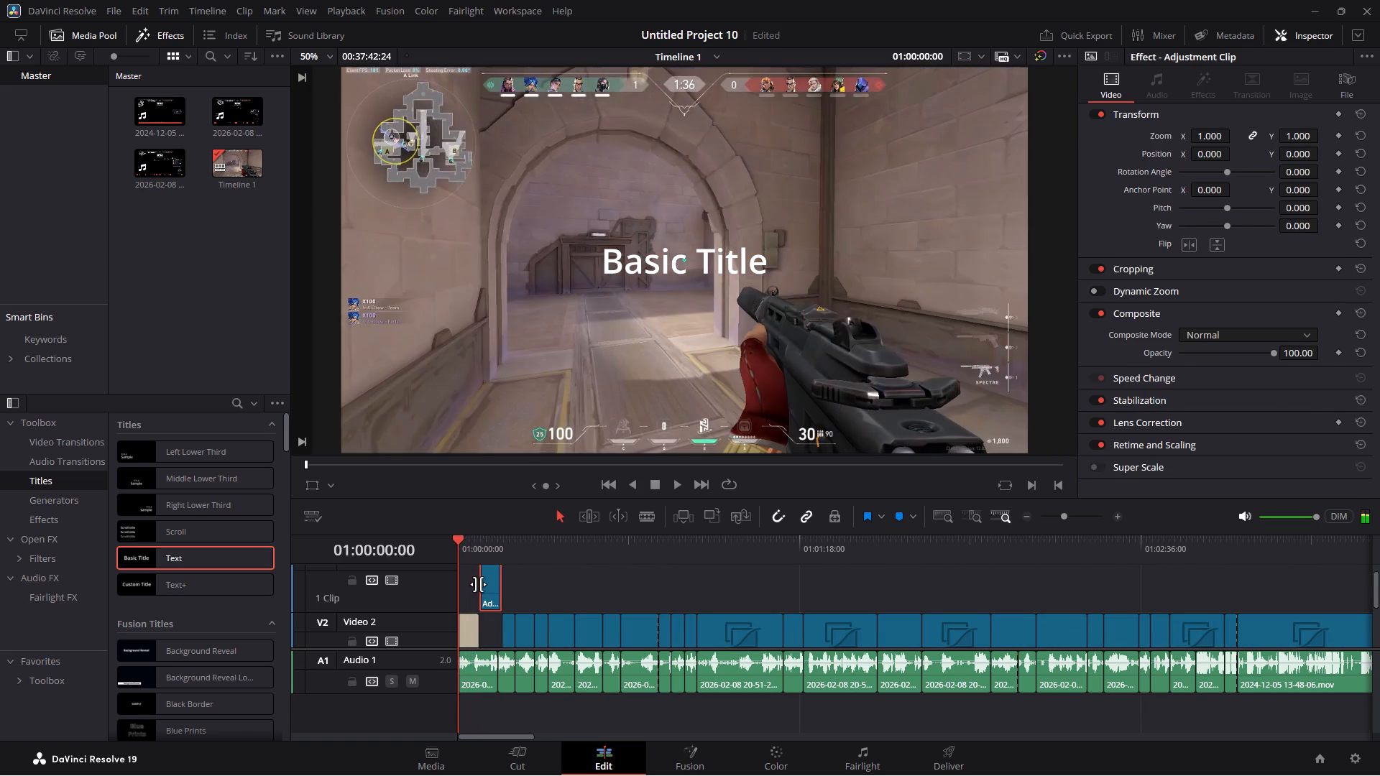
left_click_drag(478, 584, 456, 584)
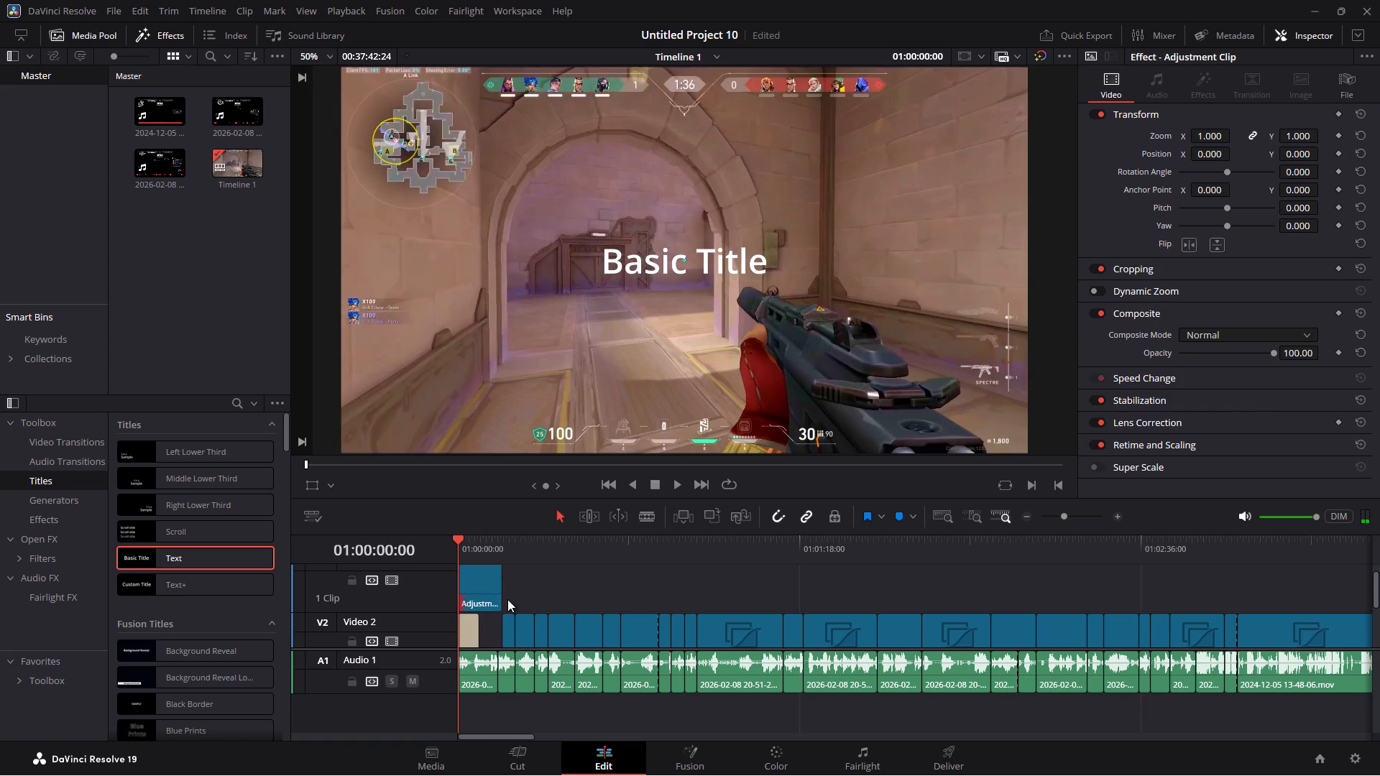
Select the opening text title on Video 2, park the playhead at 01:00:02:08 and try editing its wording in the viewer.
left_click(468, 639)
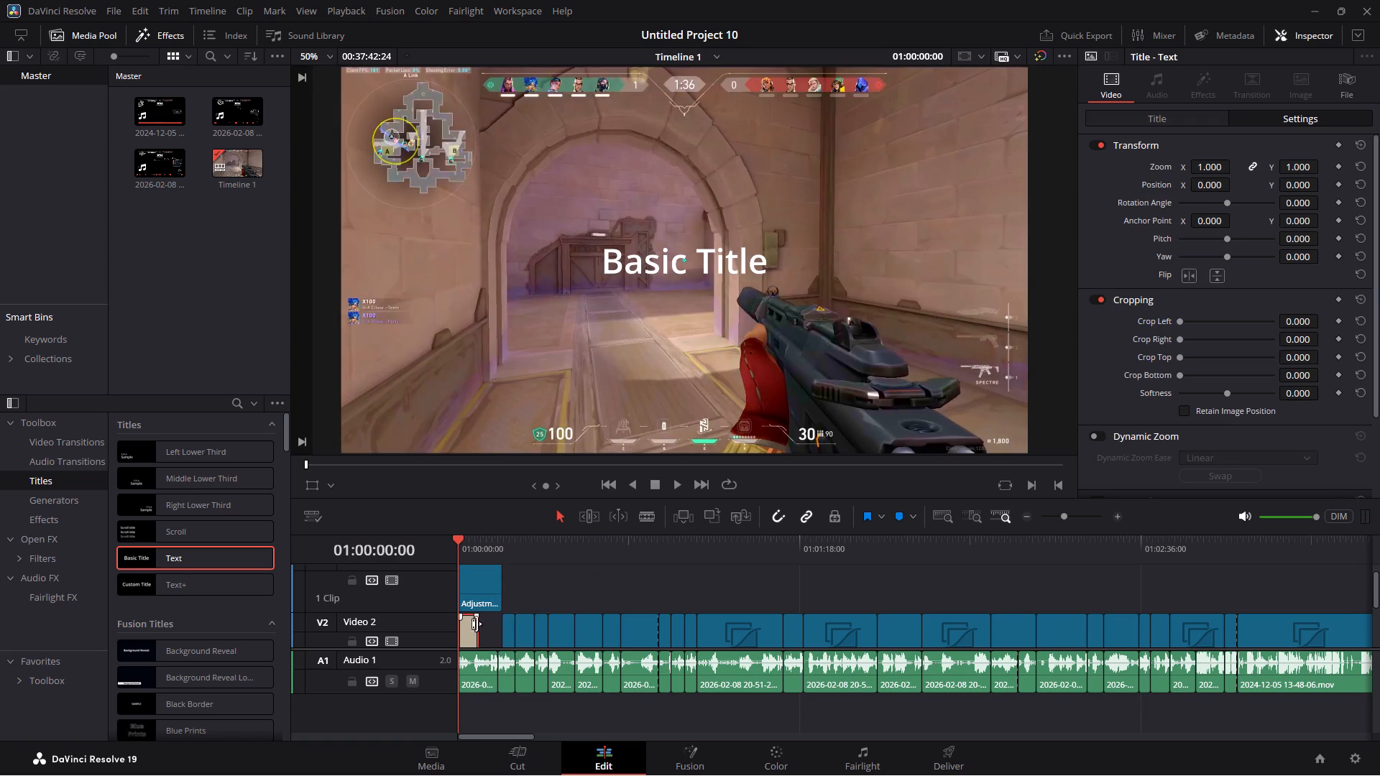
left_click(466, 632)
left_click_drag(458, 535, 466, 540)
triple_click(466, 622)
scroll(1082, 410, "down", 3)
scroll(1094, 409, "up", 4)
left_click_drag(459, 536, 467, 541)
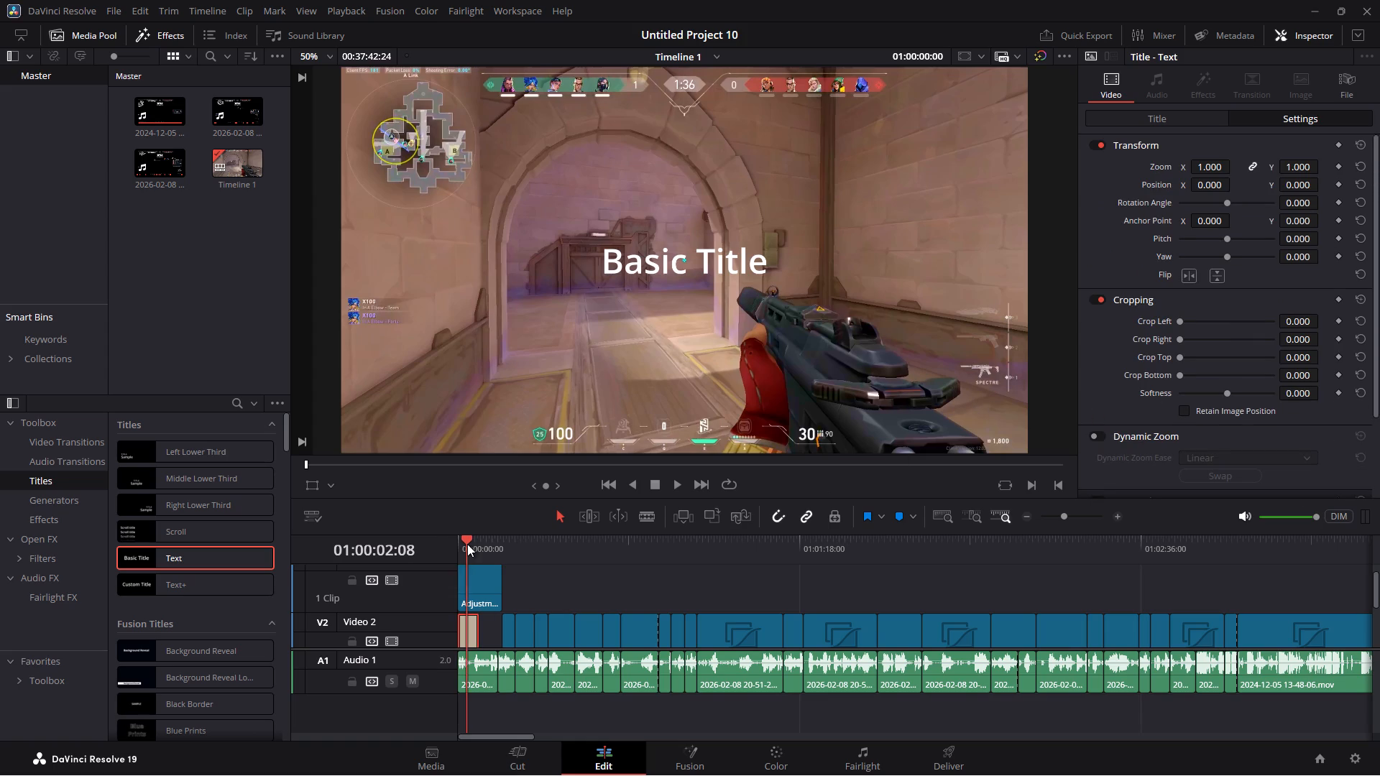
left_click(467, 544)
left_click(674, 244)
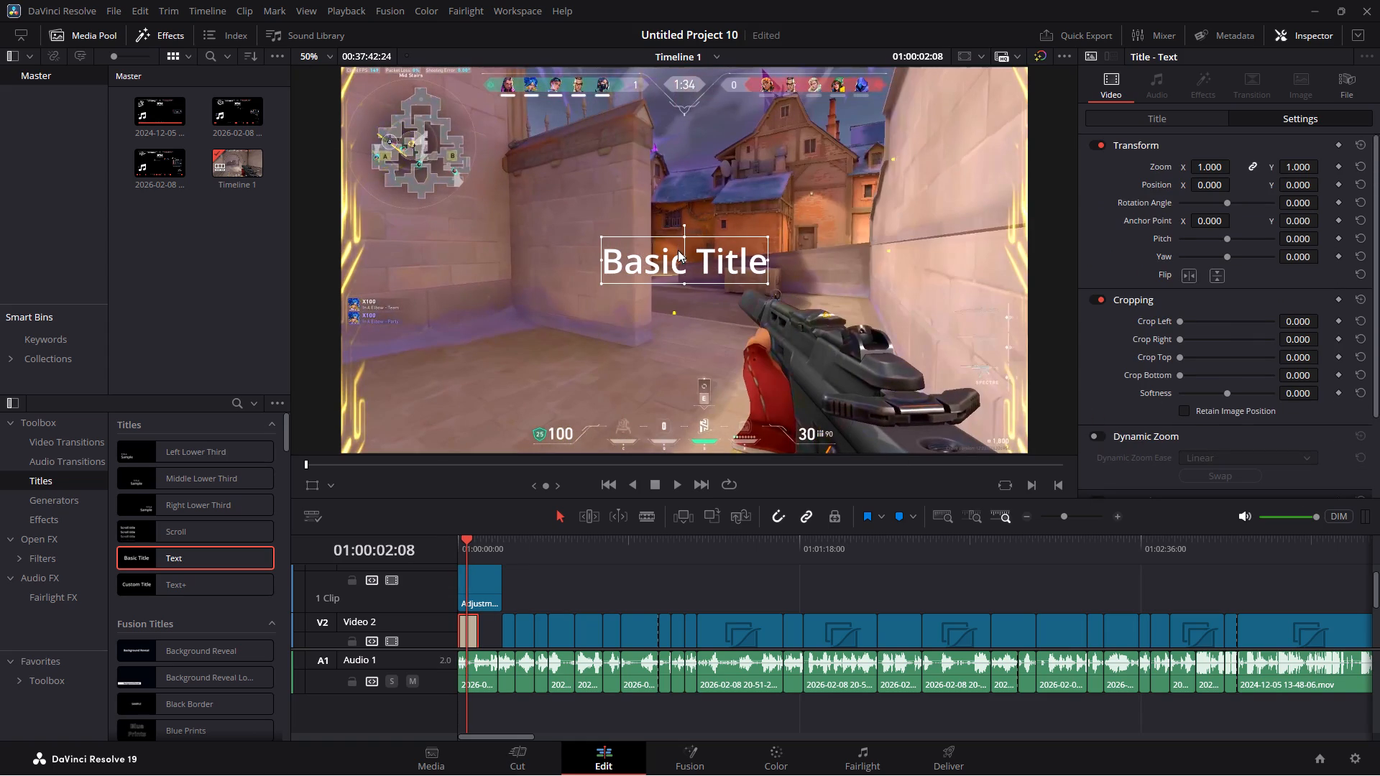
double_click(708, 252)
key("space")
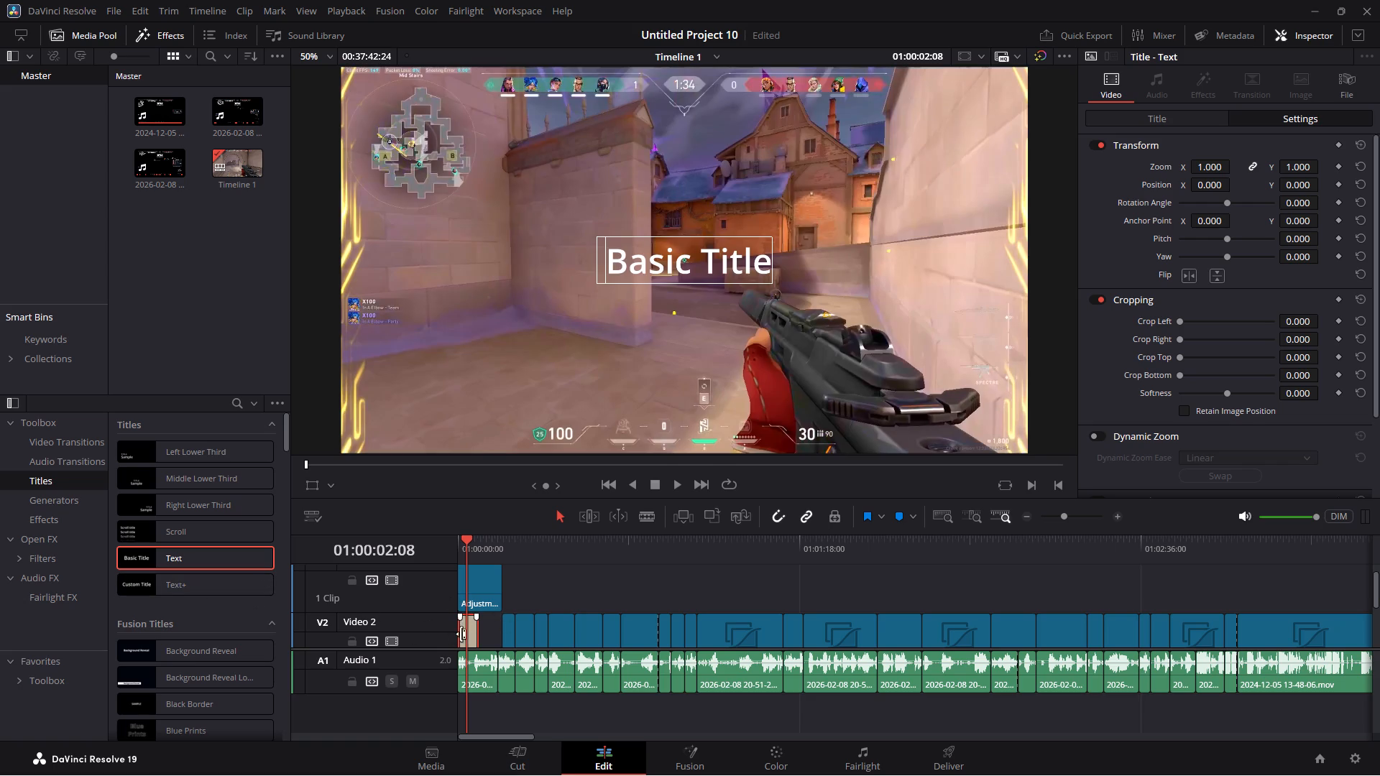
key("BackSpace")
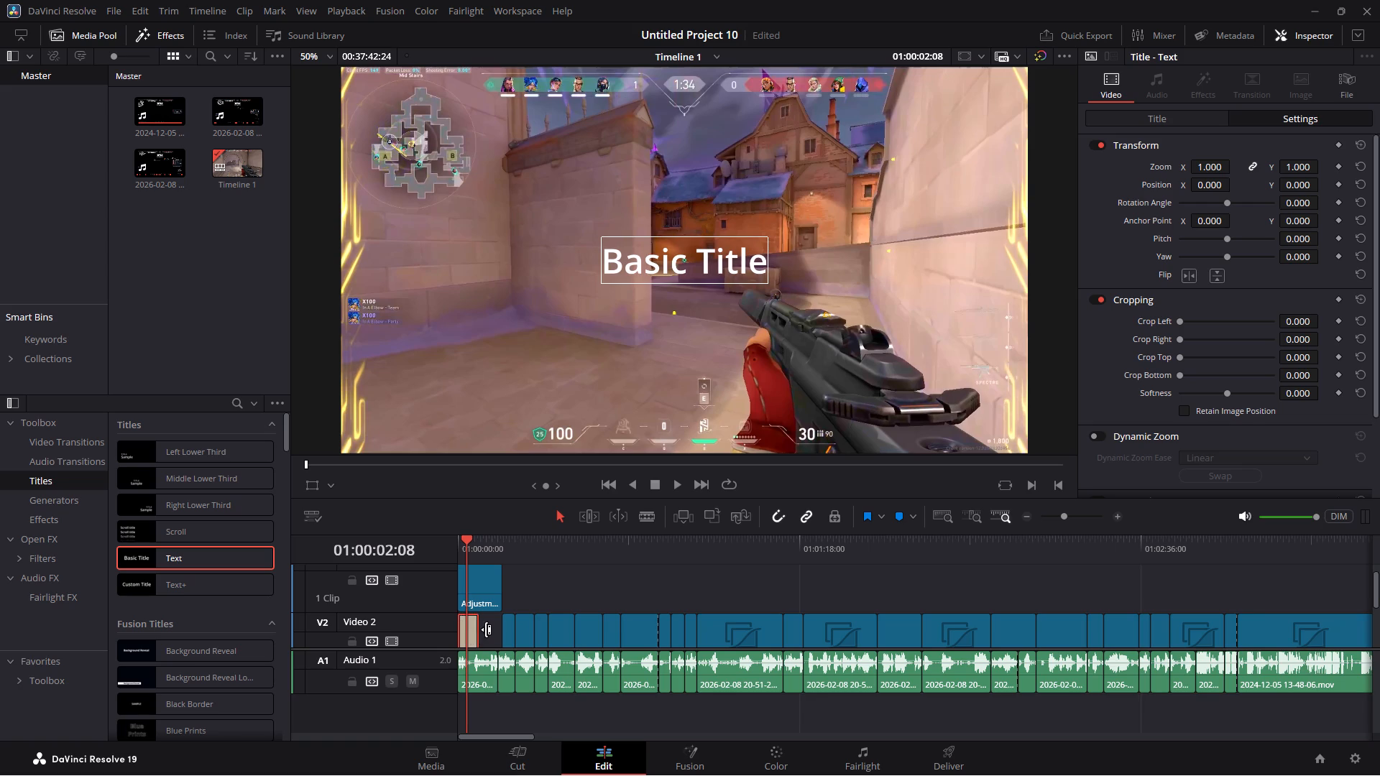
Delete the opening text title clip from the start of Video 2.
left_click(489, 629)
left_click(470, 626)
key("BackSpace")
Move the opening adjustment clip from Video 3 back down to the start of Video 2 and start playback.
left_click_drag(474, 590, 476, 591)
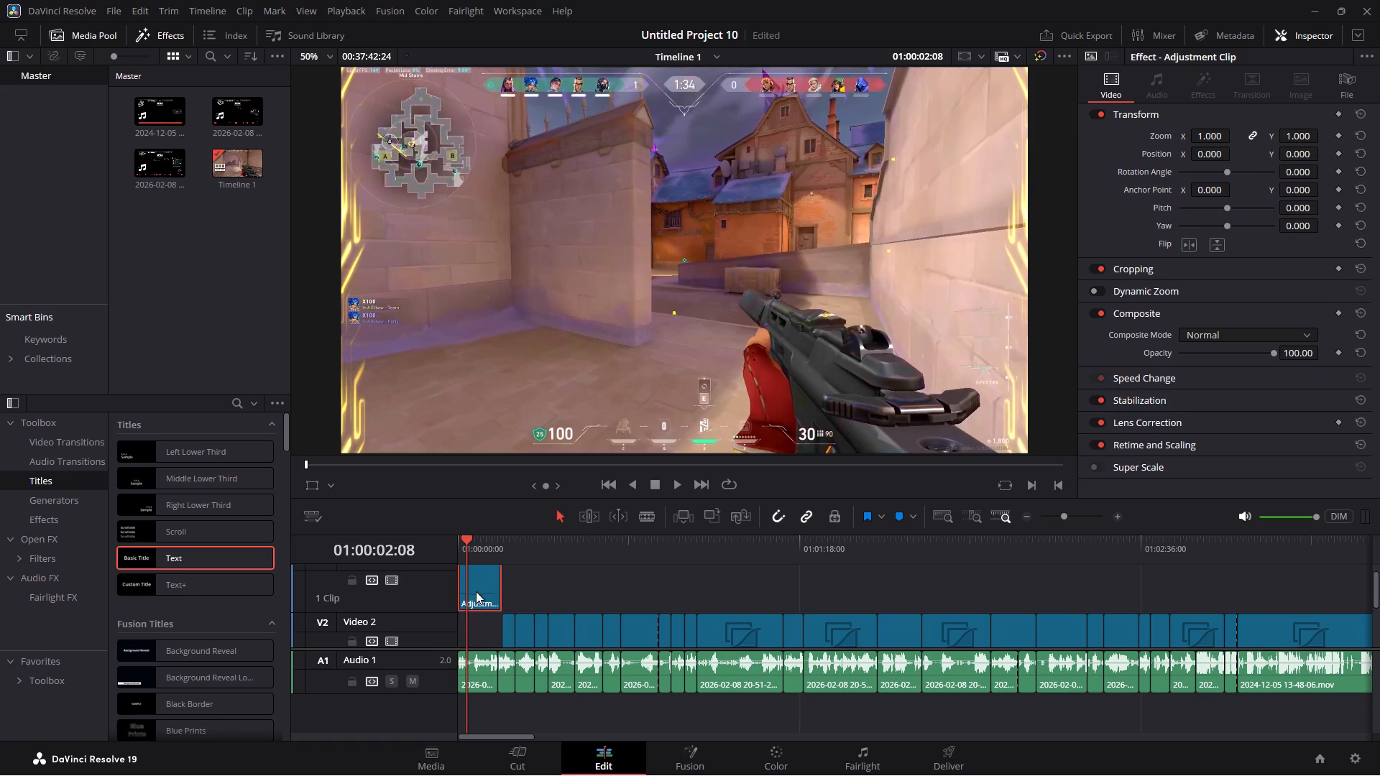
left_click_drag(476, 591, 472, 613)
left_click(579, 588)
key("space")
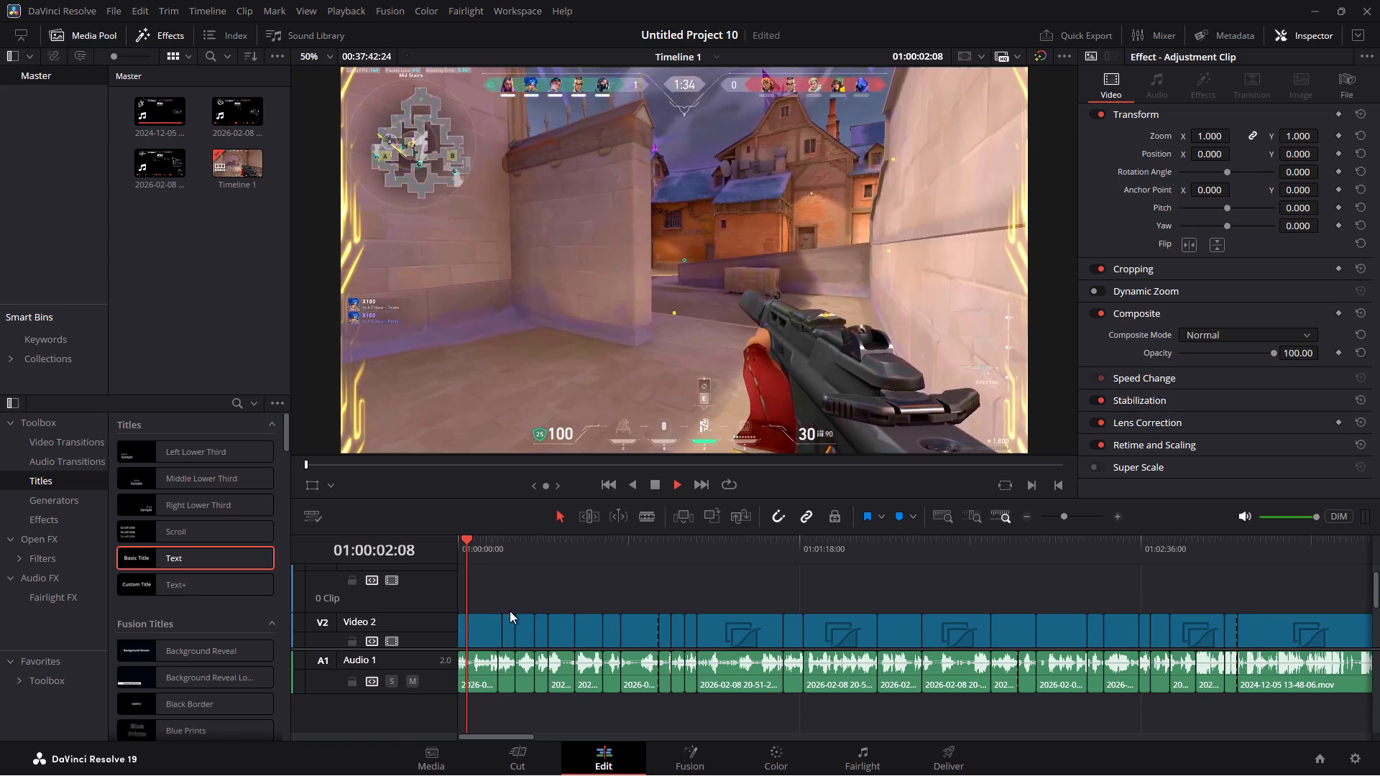
Stop playback, return the playhead to 01:00:00:00 and add a Text+ title at the start of Video 3.
key("space")
left_click_drag(466, 543, 420, 548)
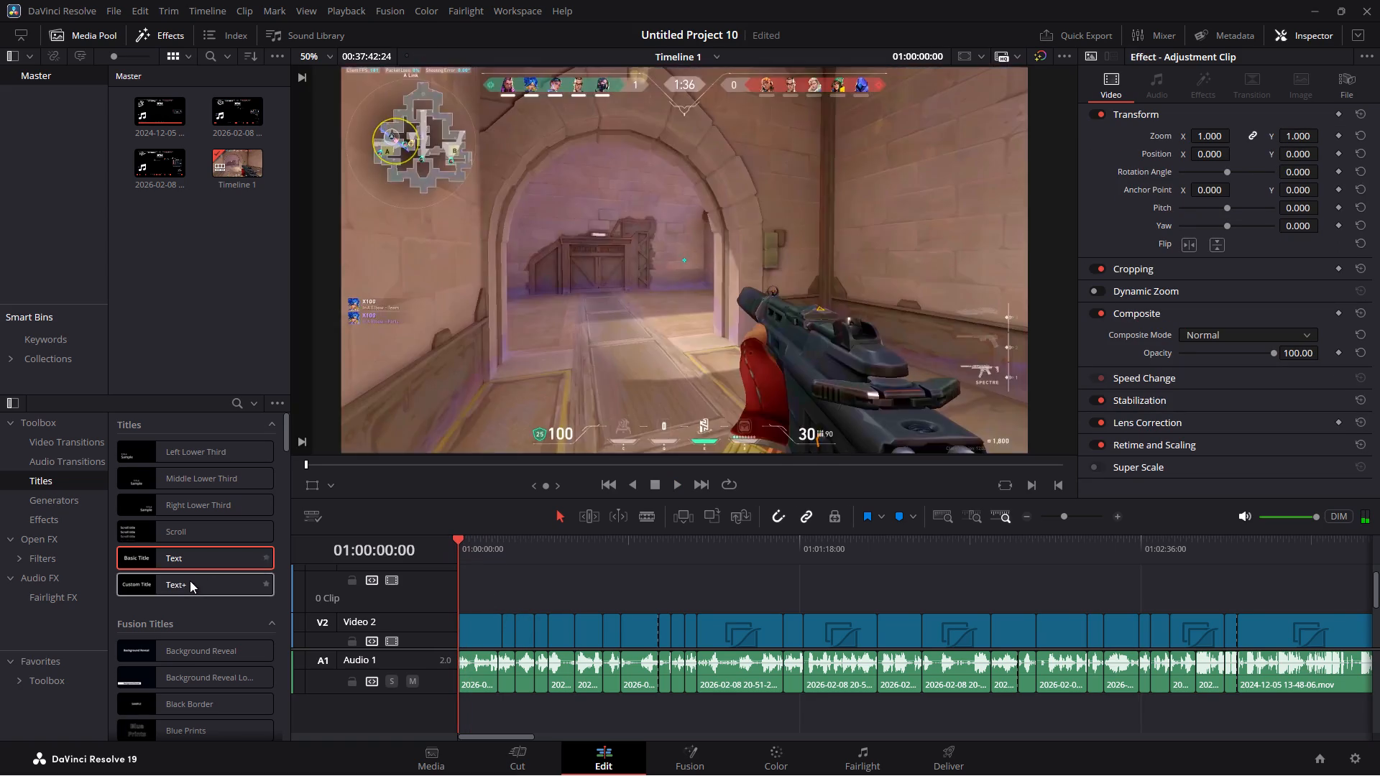
left_click_drag(190, 581, 455, 640)
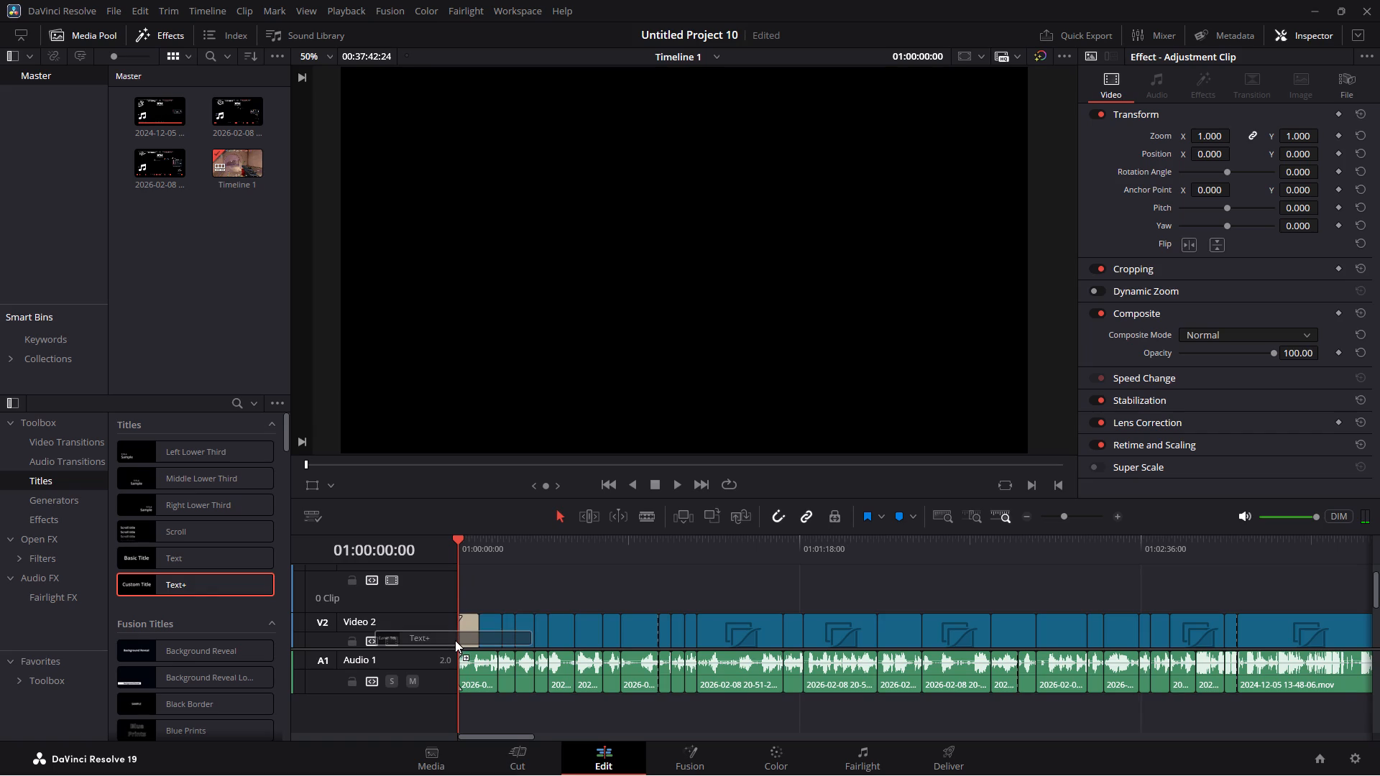
left_click_drag(455, 640, 457, 604)
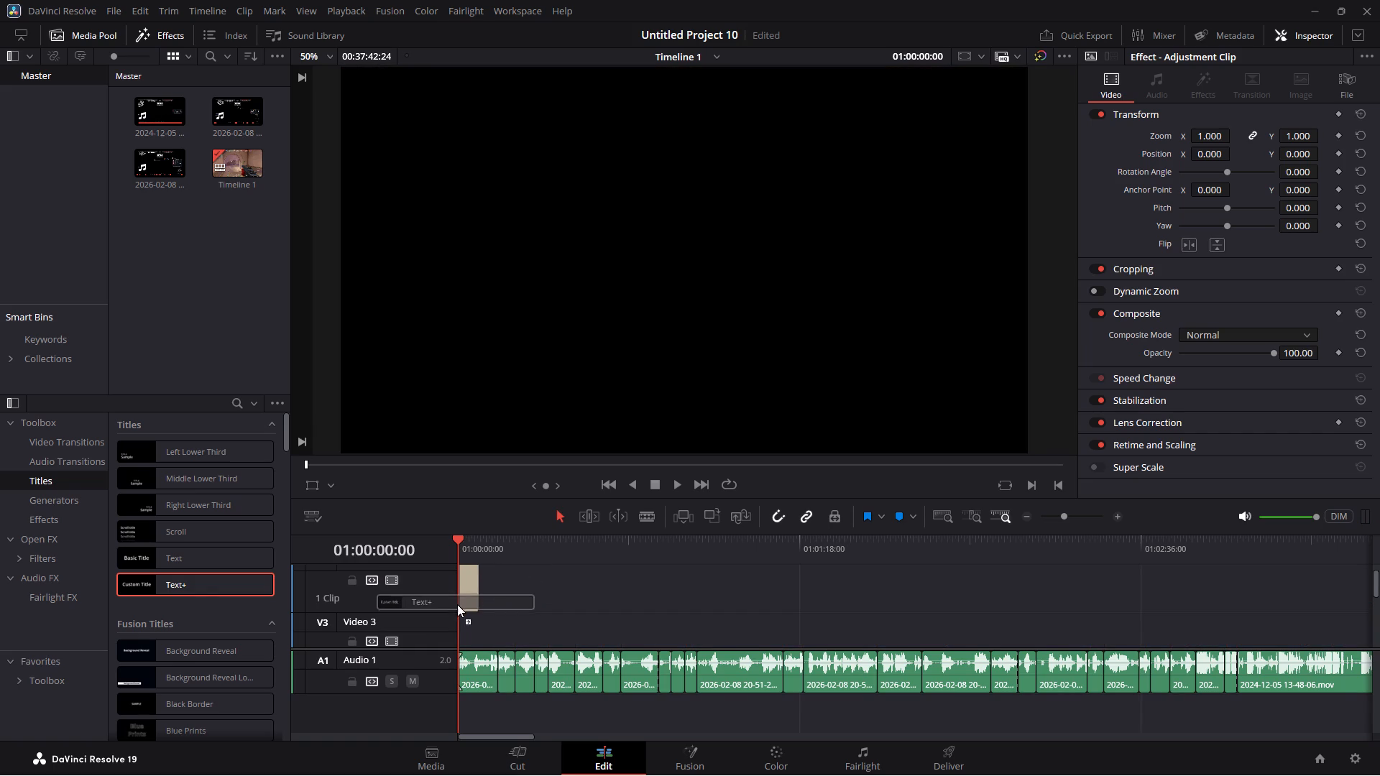
left_click_drag(457, 604, 459, 614)
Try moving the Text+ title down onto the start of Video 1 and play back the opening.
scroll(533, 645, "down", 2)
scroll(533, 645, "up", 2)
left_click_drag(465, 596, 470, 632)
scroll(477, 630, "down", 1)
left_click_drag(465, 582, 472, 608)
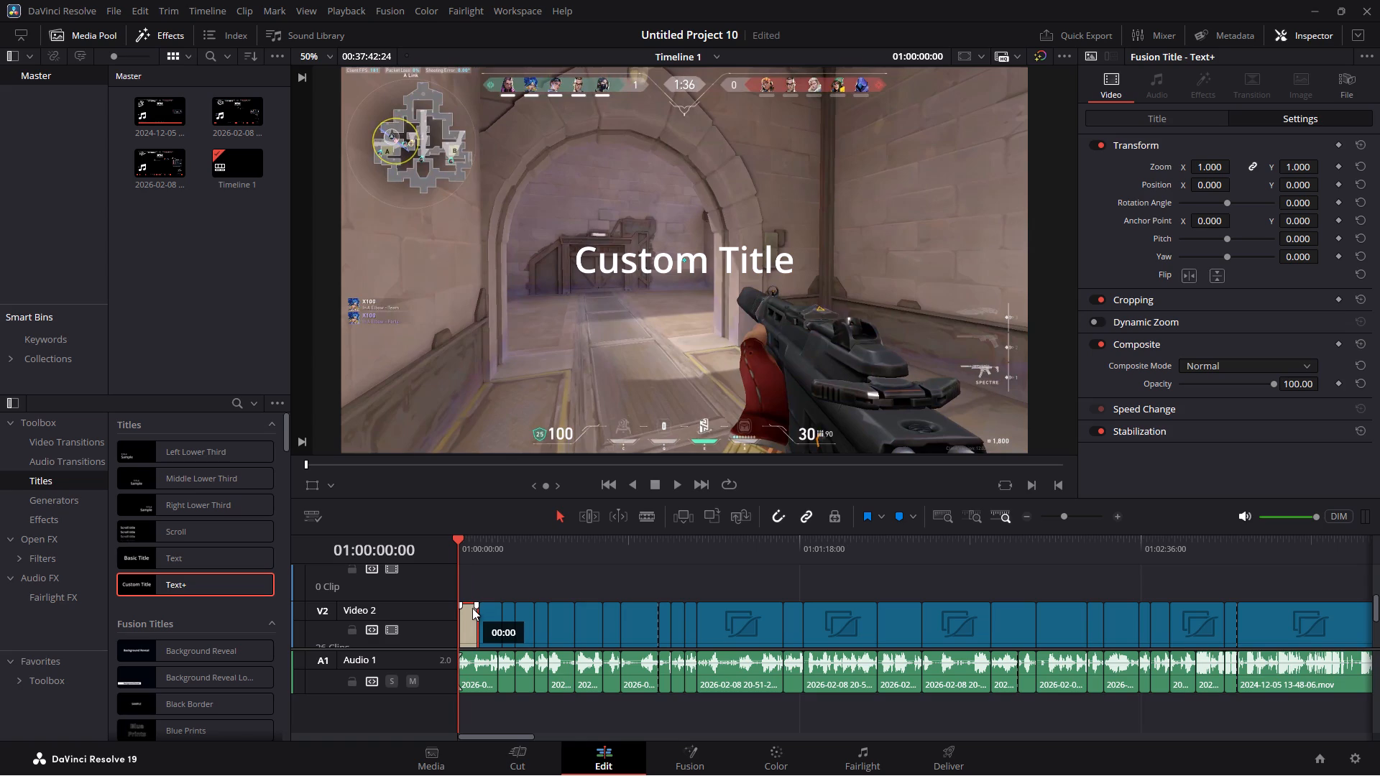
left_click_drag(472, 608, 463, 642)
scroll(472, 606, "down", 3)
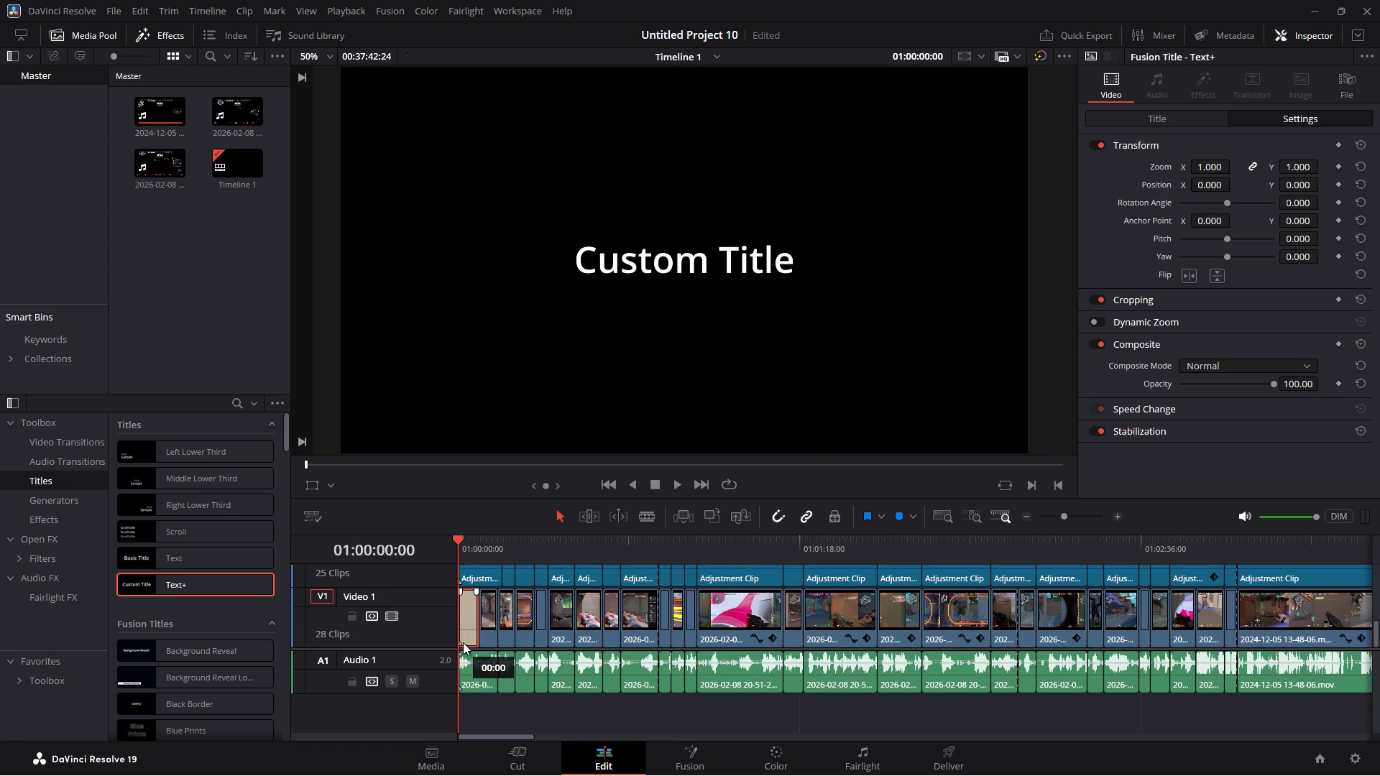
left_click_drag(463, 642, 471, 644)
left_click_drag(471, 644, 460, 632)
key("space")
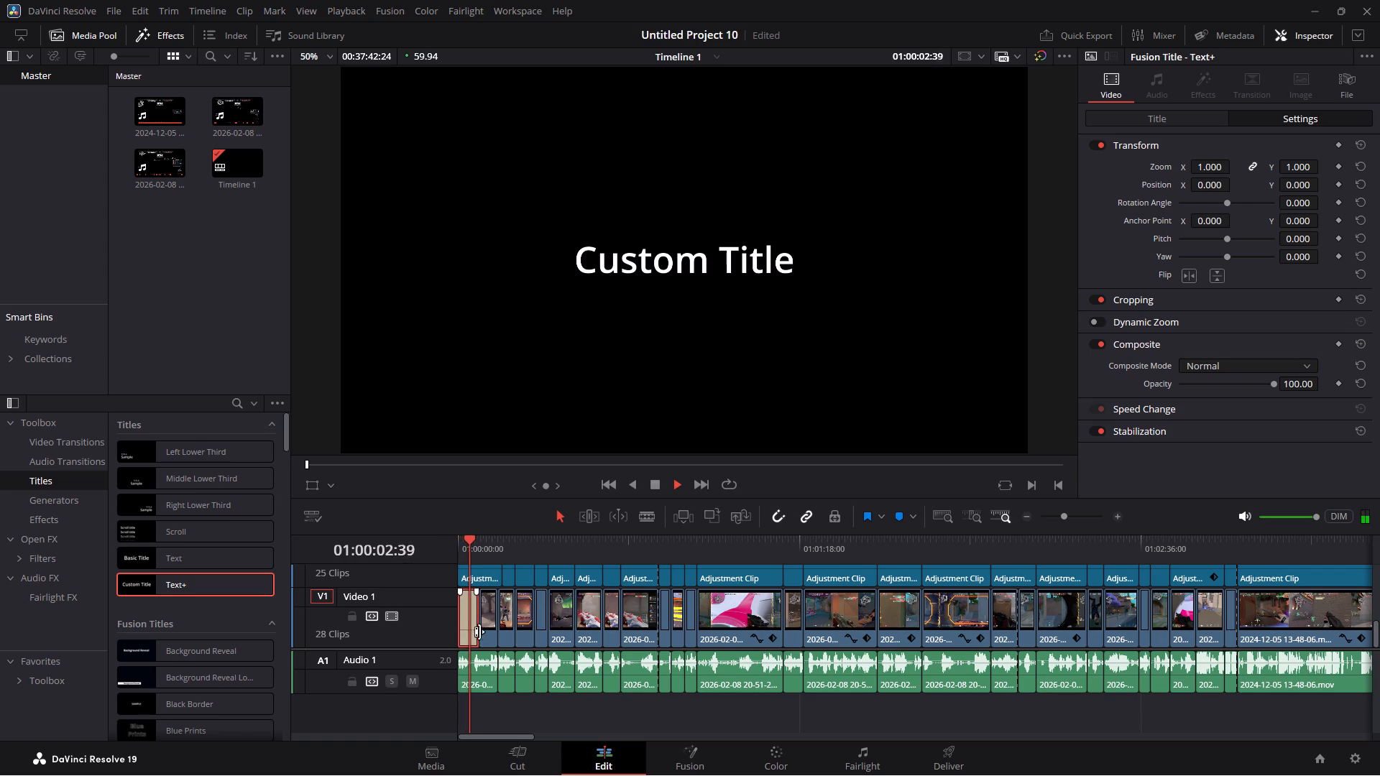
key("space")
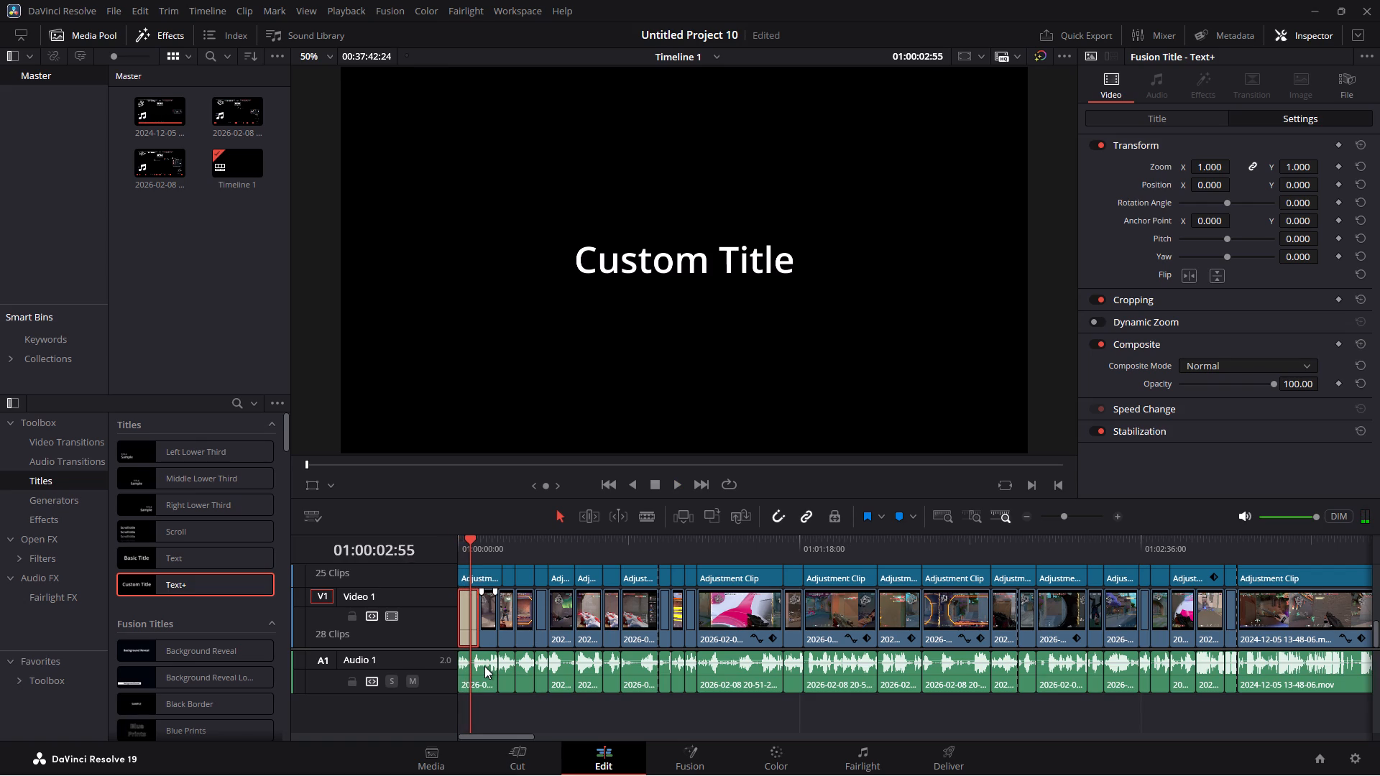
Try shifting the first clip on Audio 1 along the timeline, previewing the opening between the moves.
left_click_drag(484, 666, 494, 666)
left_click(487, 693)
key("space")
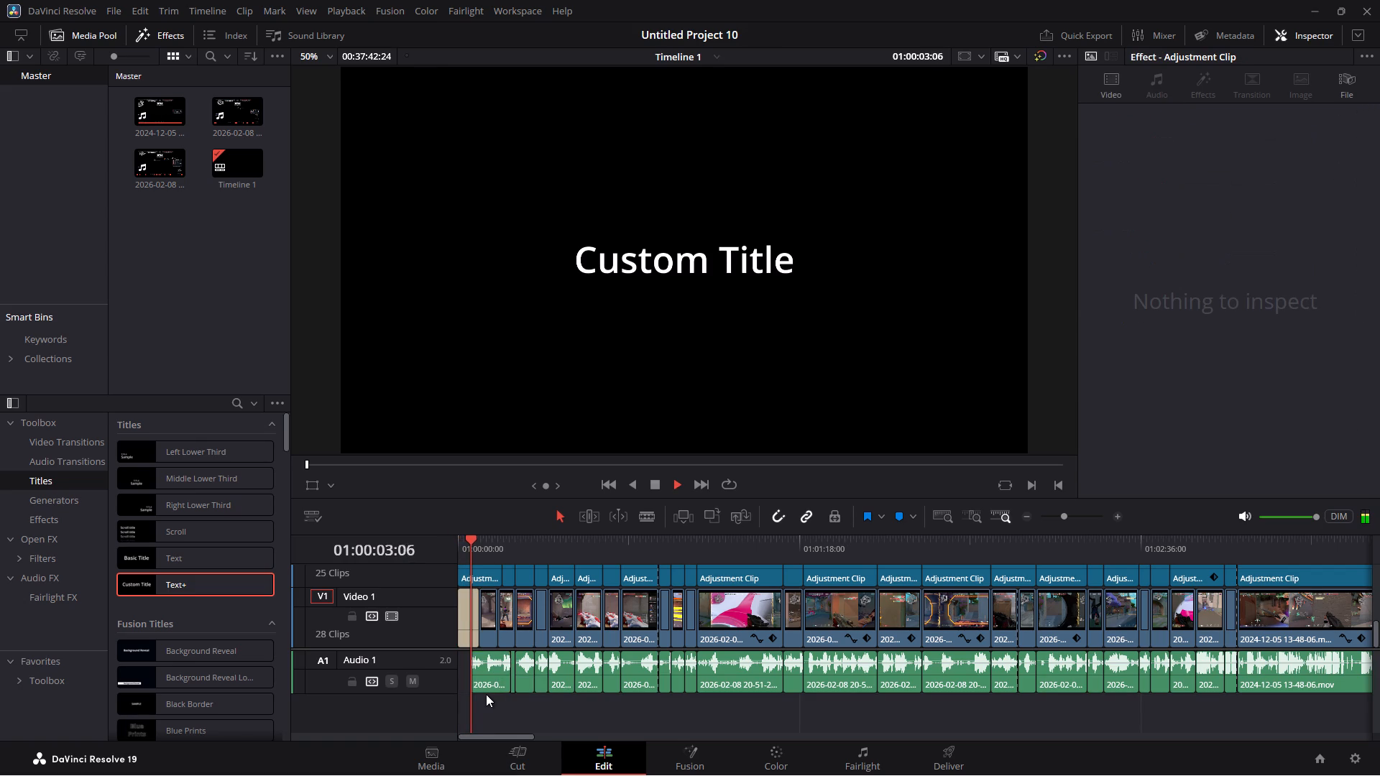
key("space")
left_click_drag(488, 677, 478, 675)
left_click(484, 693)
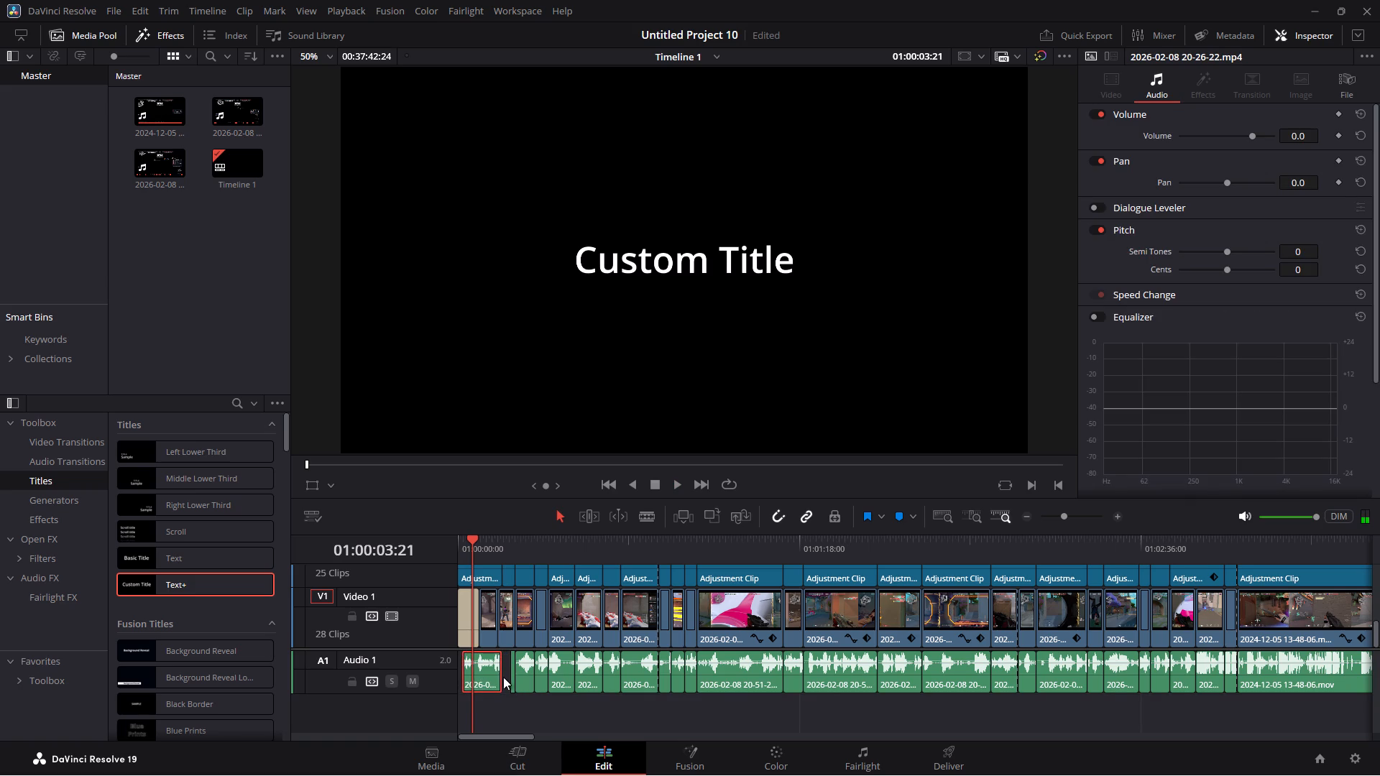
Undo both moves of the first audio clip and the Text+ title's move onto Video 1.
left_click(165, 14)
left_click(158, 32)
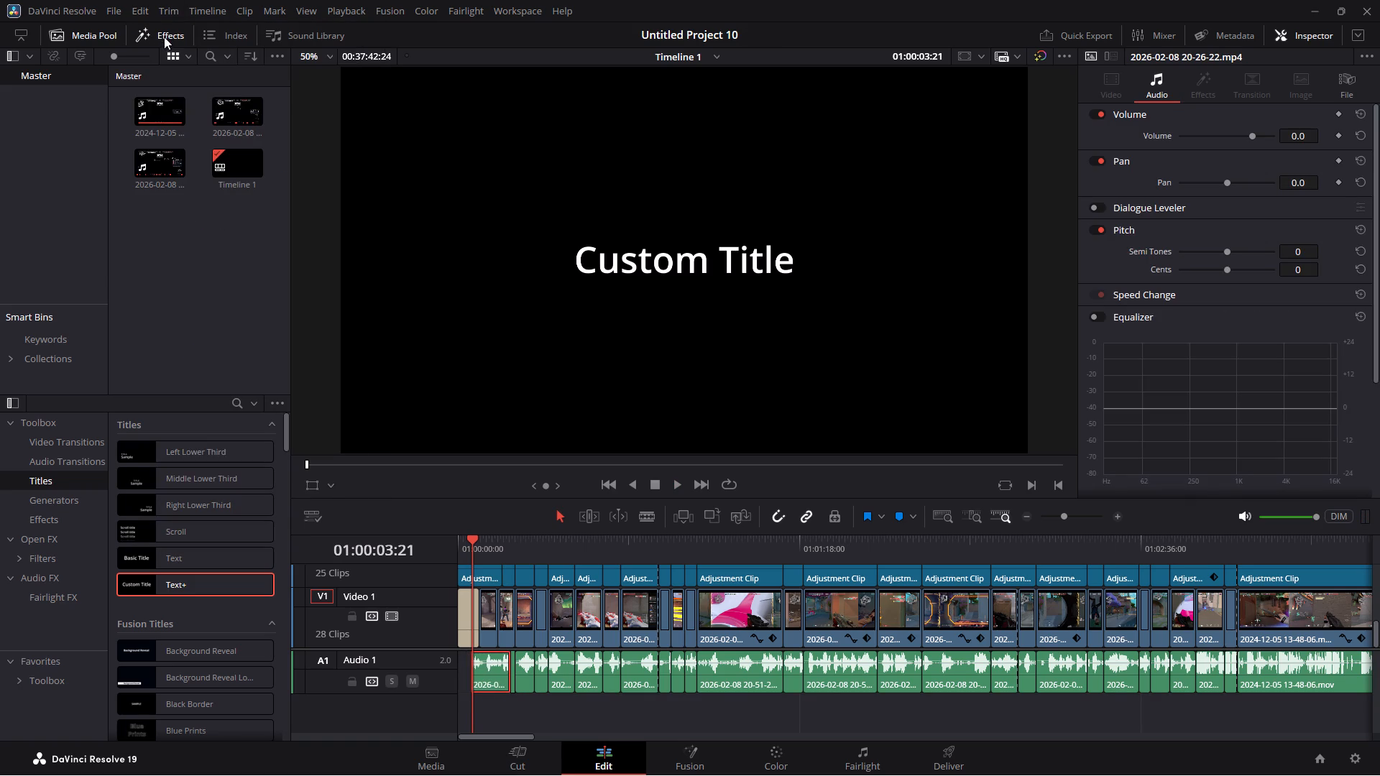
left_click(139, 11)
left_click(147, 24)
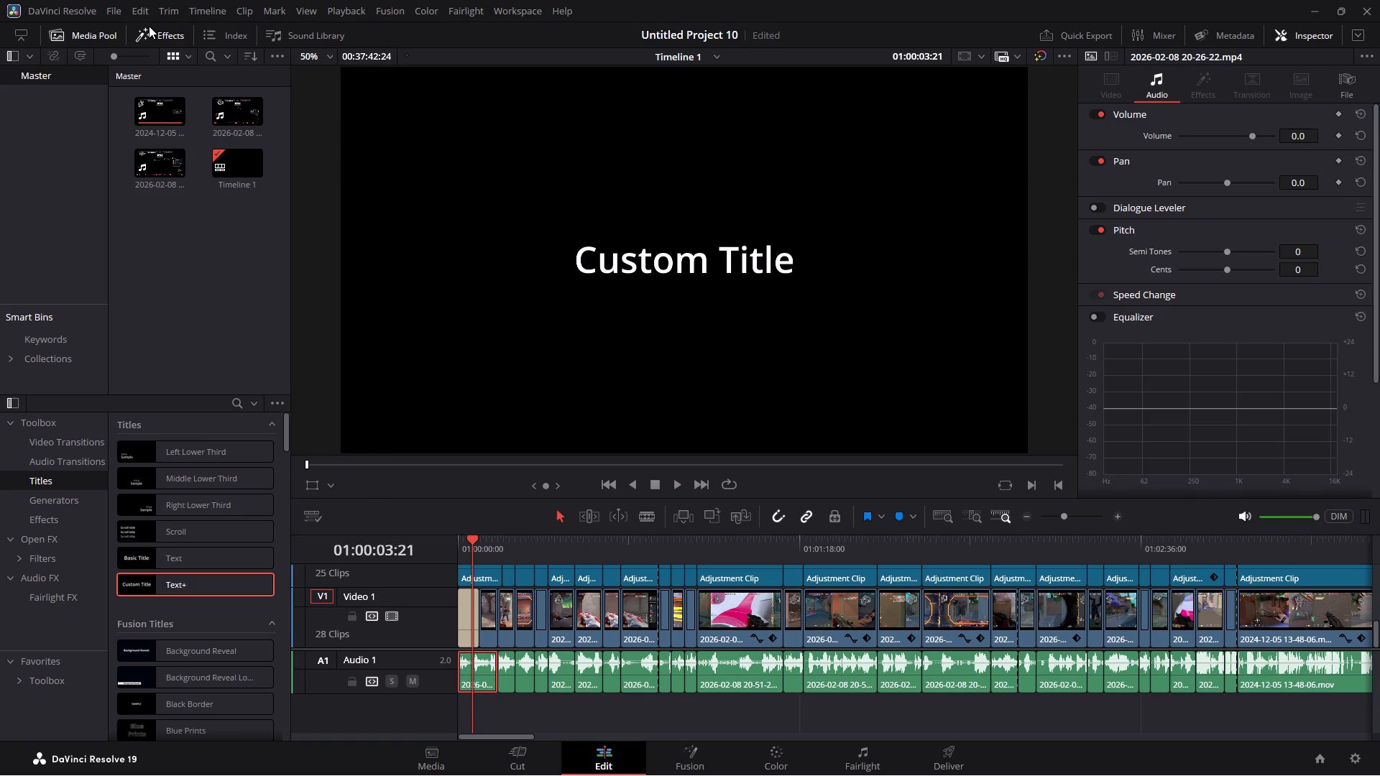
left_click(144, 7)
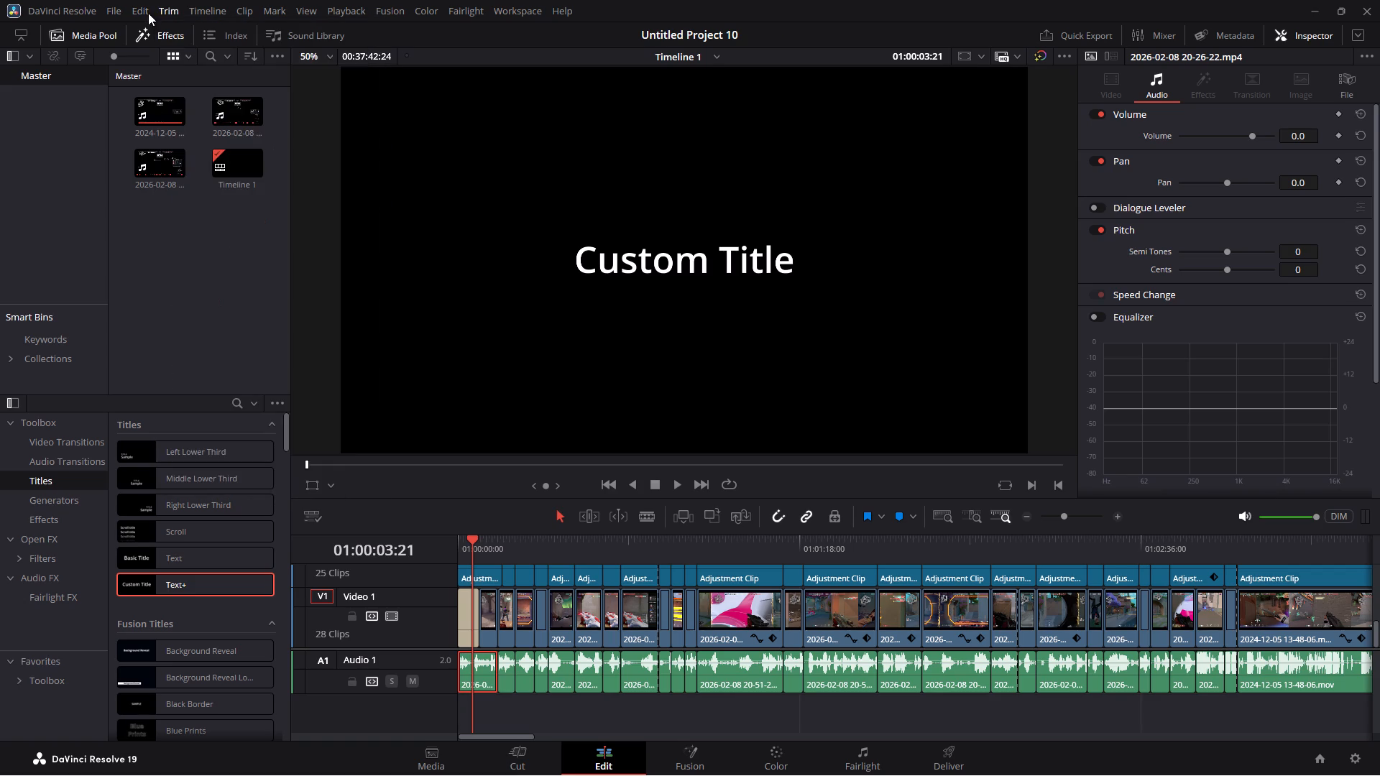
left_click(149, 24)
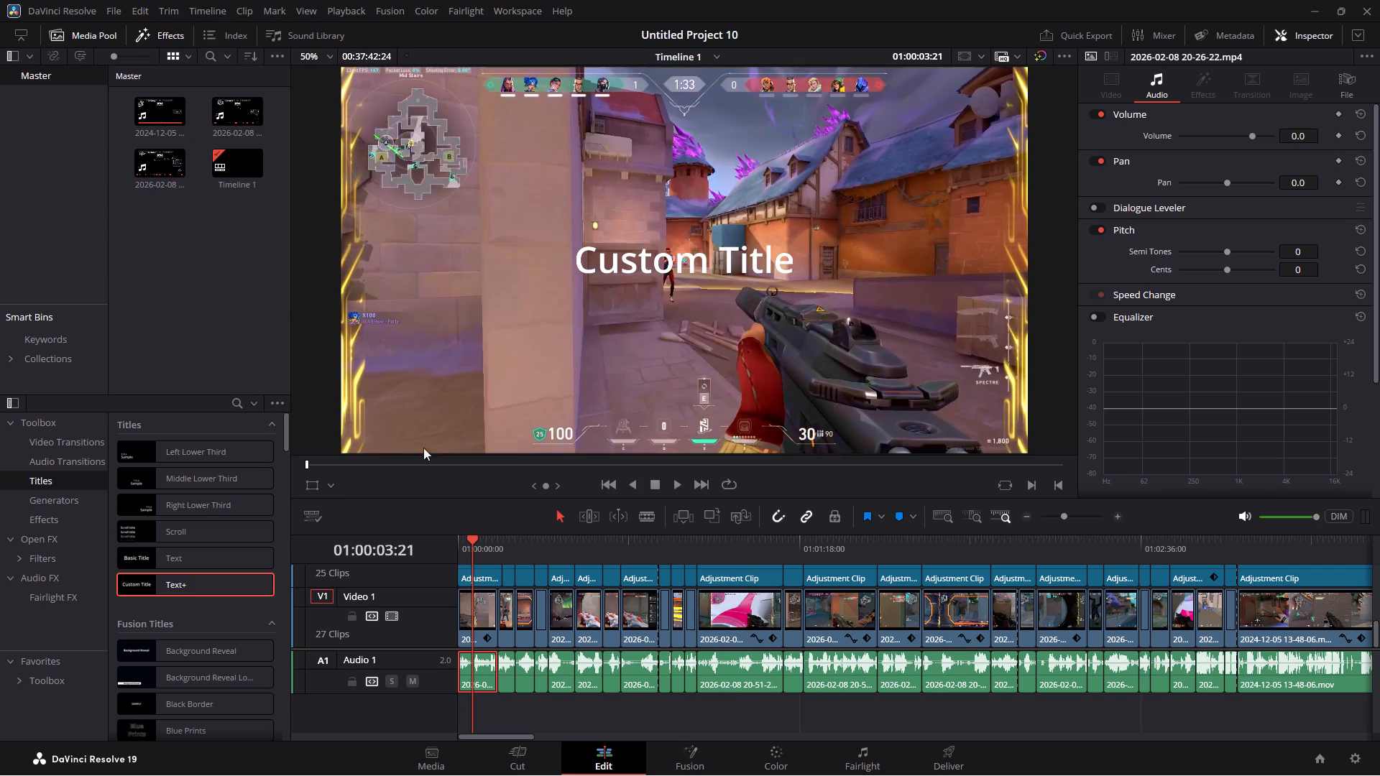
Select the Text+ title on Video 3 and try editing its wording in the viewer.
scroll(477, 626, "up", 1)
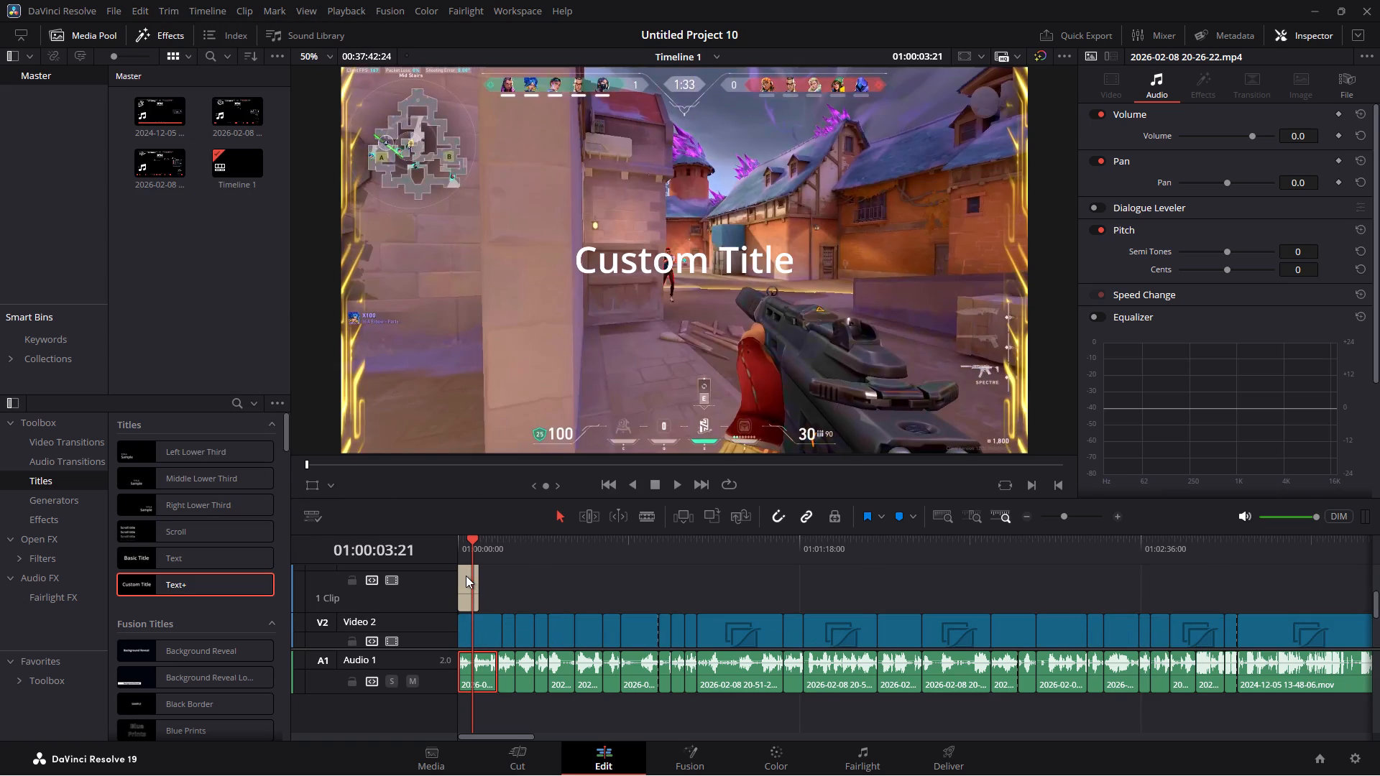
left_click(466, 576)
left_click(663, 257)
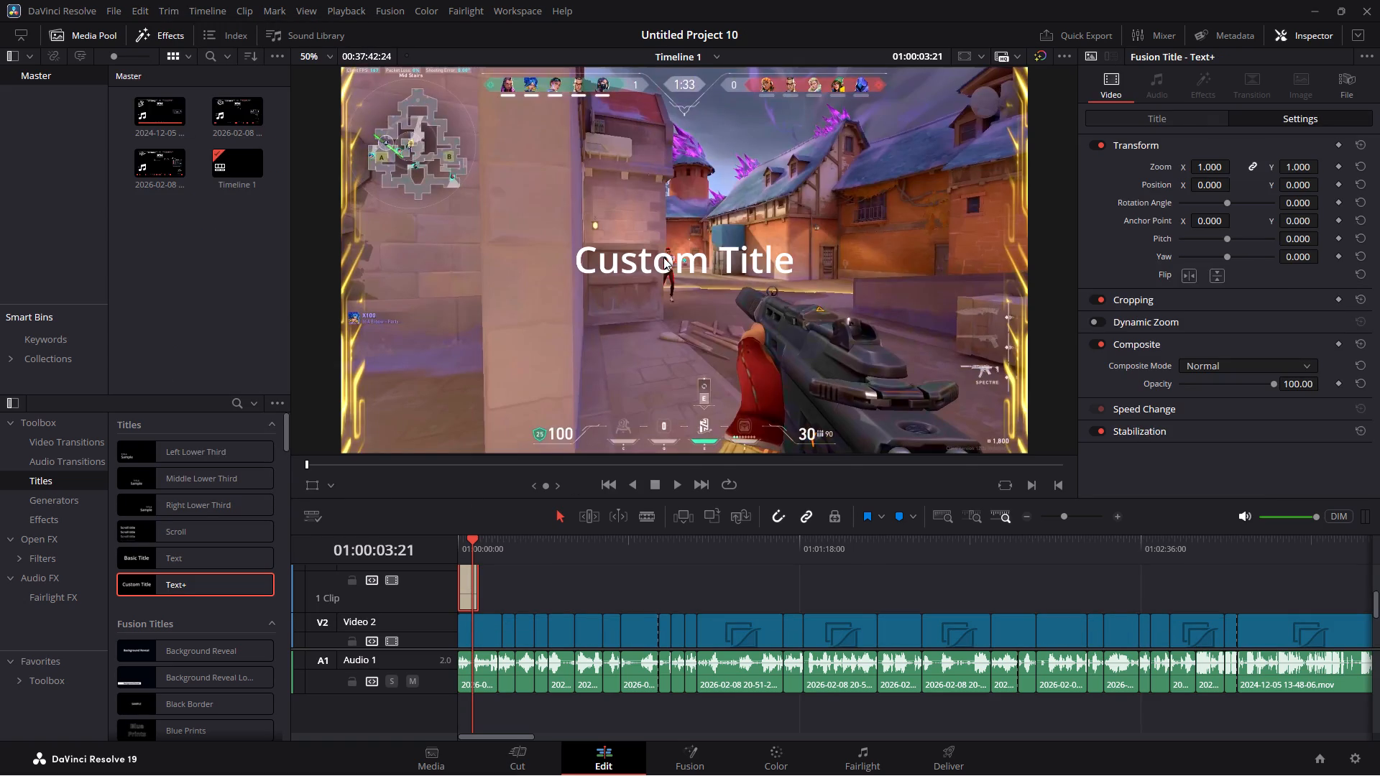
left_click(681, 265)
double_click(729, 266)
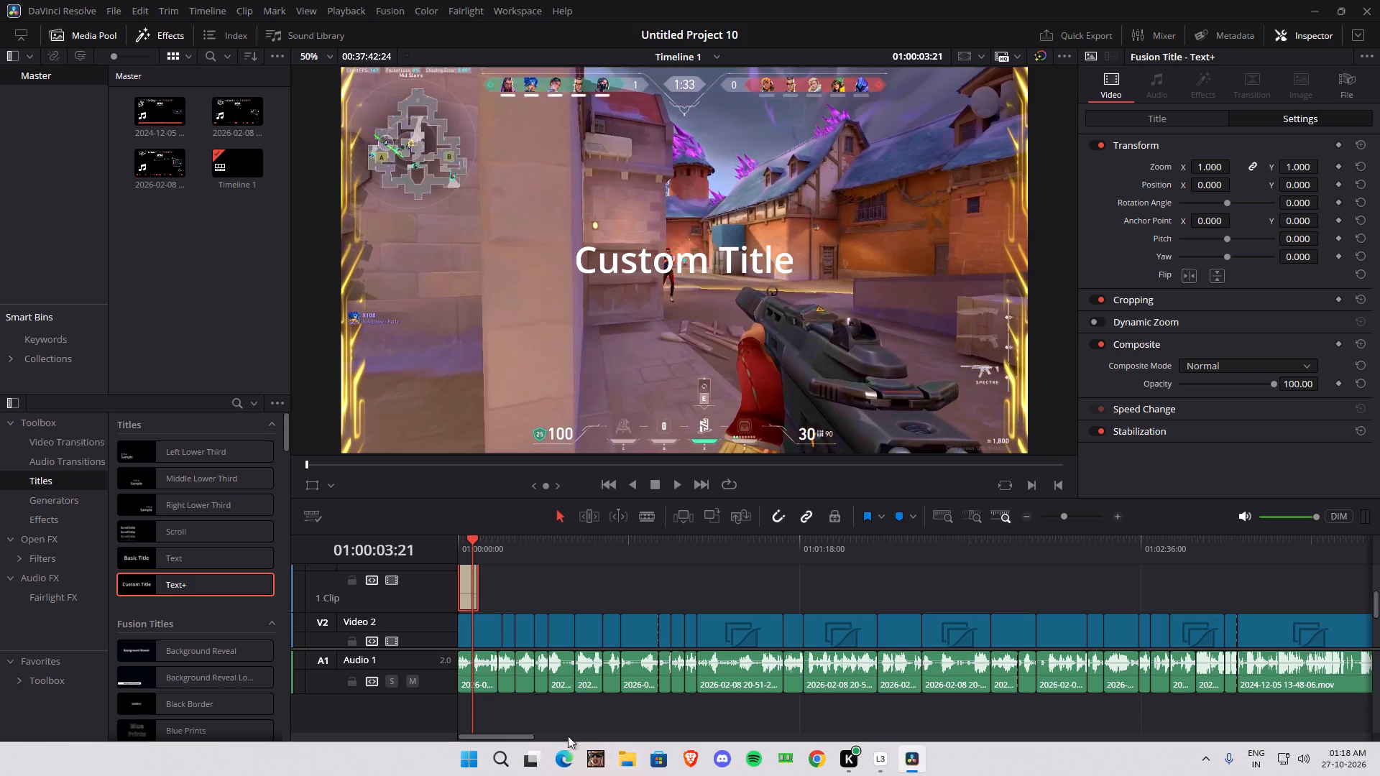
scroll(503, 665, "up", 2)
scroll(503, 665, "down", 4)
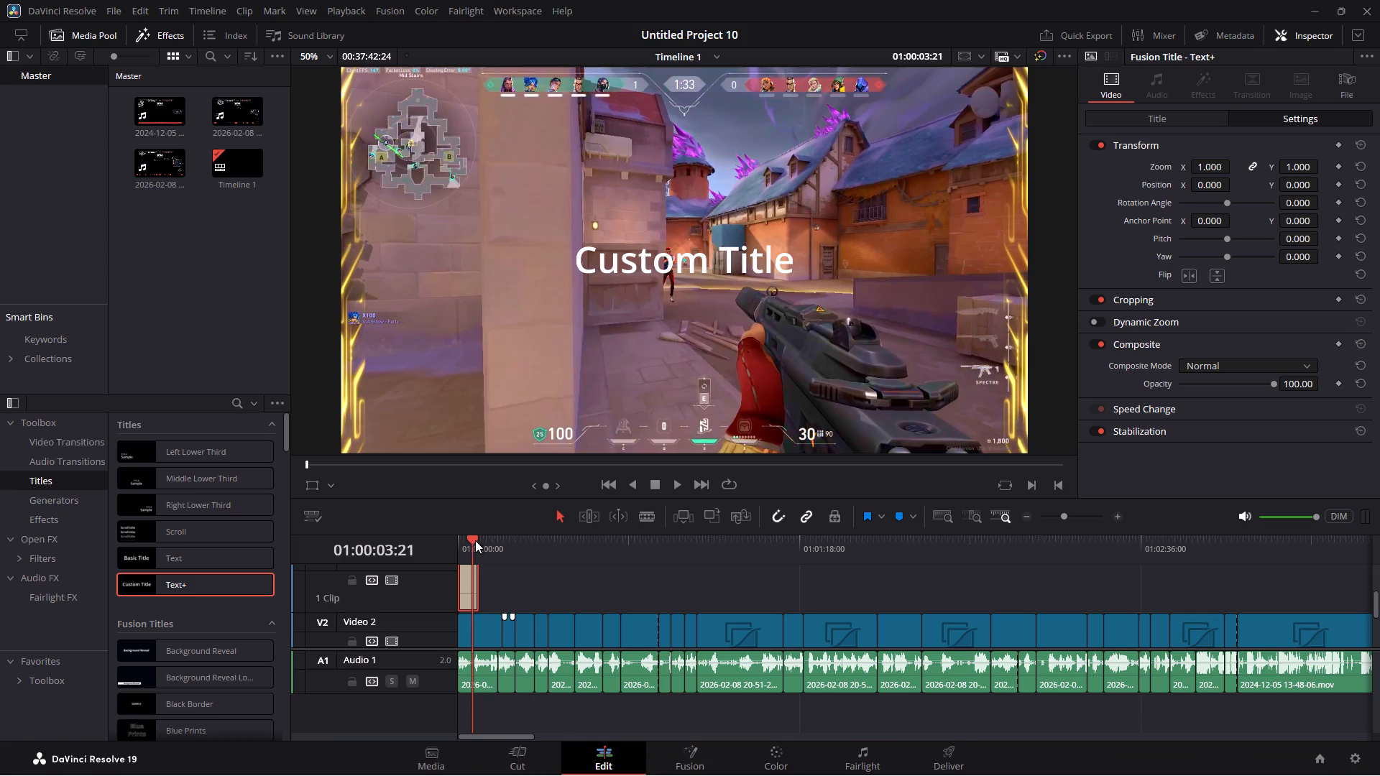
Park the playhead at 01:00:00:31 and try again to edit the title's wording in the viewer.
left_click_drag(475, 540, 459, 545)
key("space")
key("space")
left_click(652, 275)
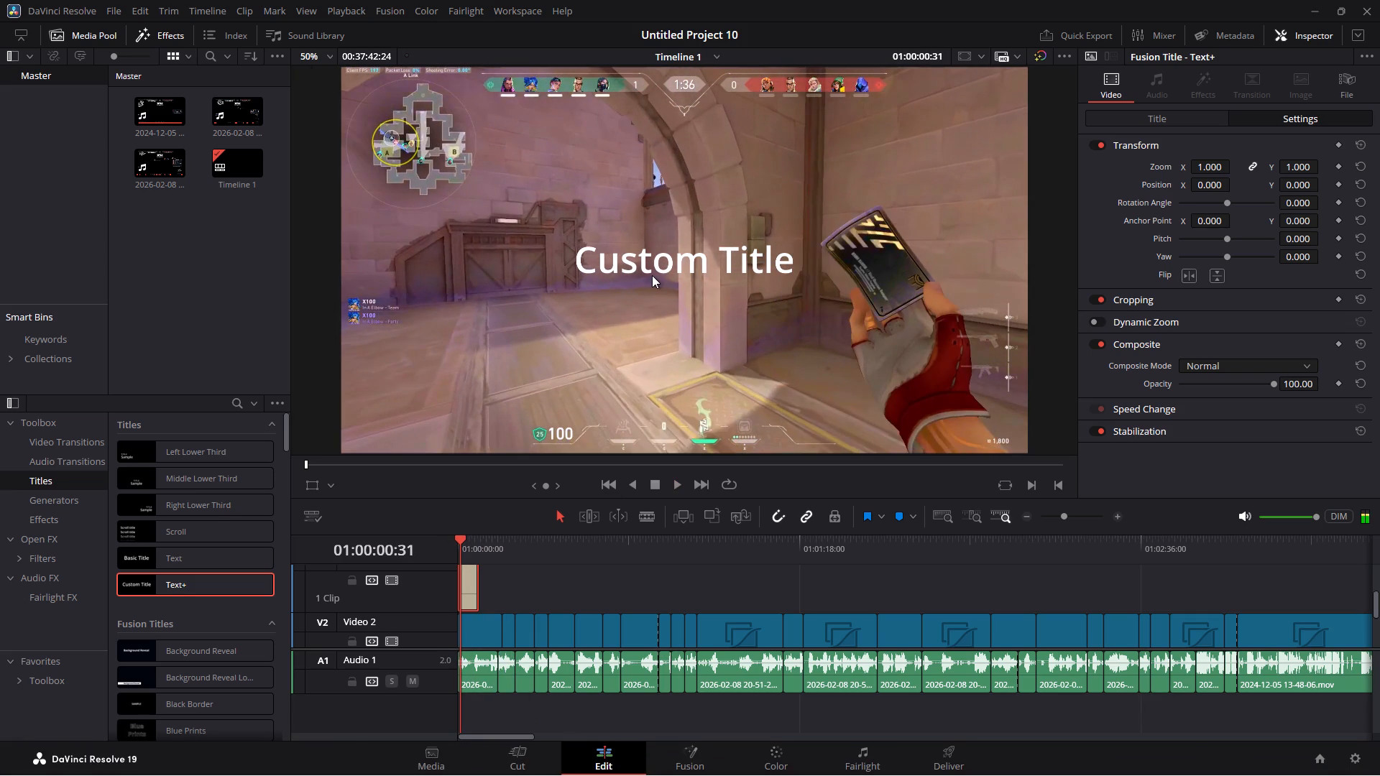
triple_click(673, 260)
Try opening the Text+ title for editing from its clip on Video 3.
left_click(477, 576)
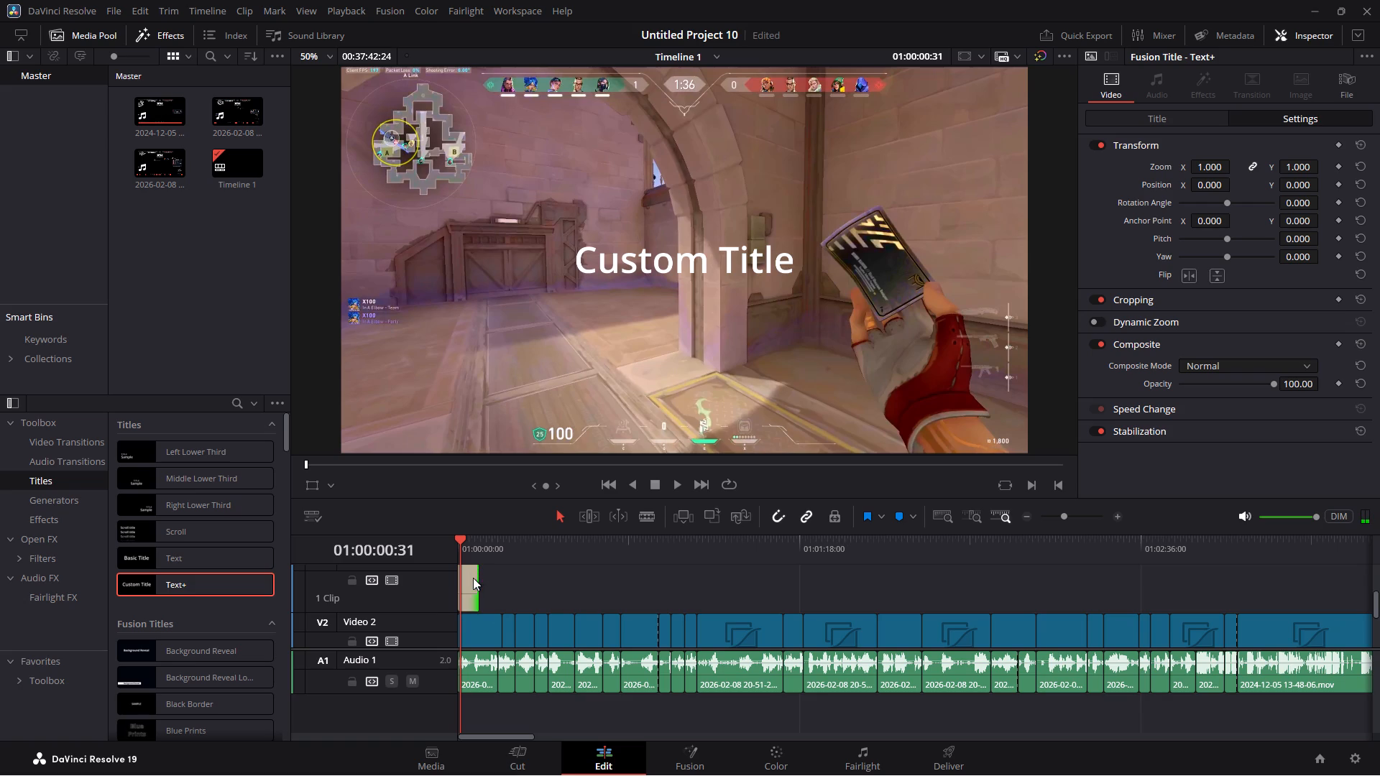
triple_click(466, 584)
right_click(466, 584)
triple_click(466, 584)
Extend the end of the Text+ title on Video 3 to roughly halfway to the 01:01:18 ruler mark.
left_click_drag(466, 584, 497, 588)
left_click_drag(479, 583, 624, 584)
left_click(533, 585)
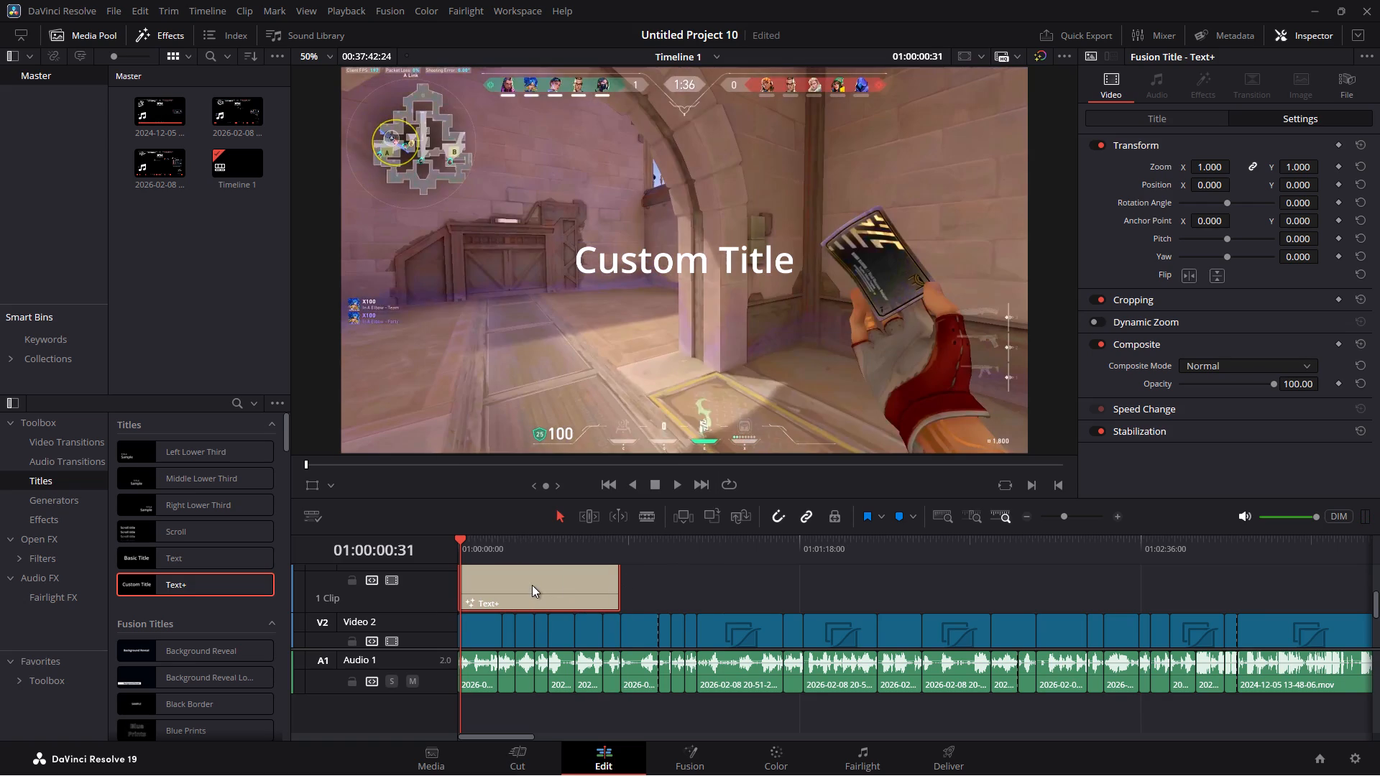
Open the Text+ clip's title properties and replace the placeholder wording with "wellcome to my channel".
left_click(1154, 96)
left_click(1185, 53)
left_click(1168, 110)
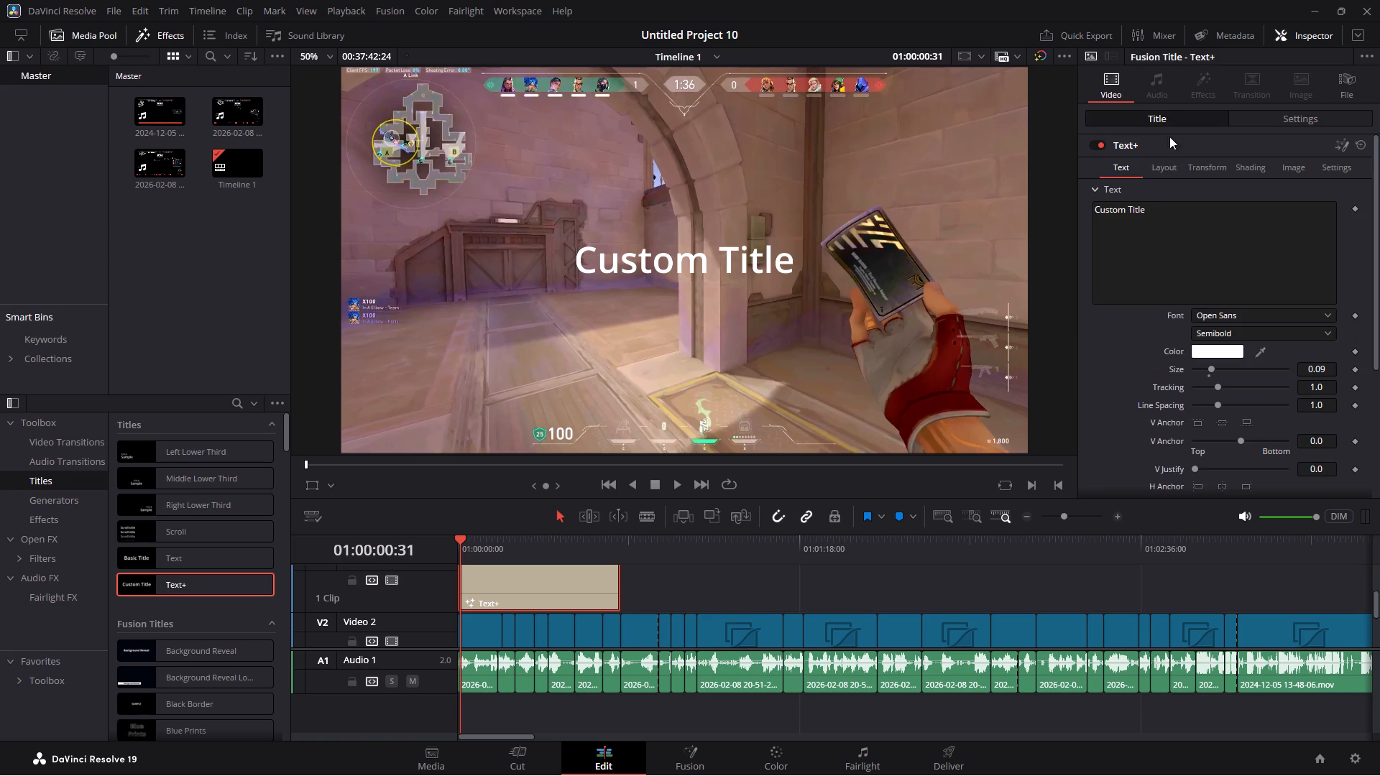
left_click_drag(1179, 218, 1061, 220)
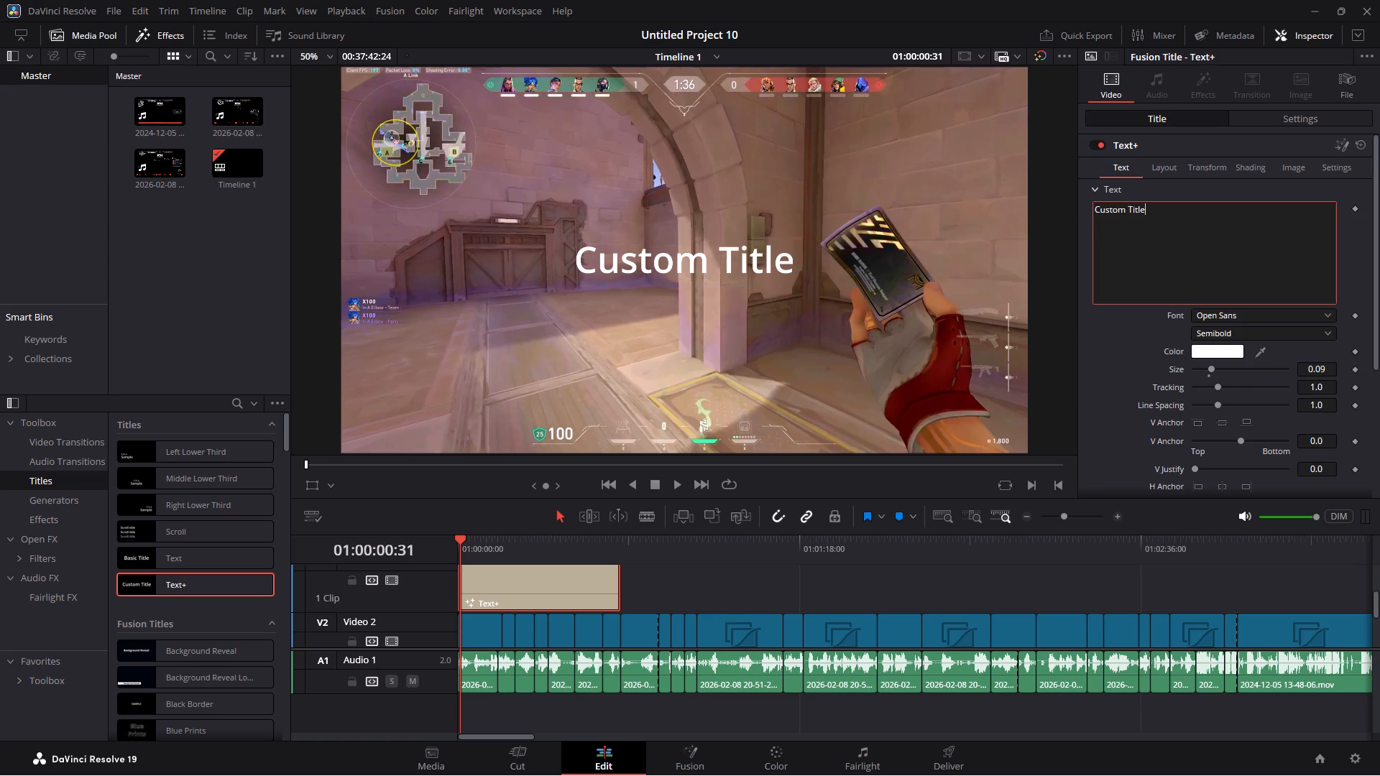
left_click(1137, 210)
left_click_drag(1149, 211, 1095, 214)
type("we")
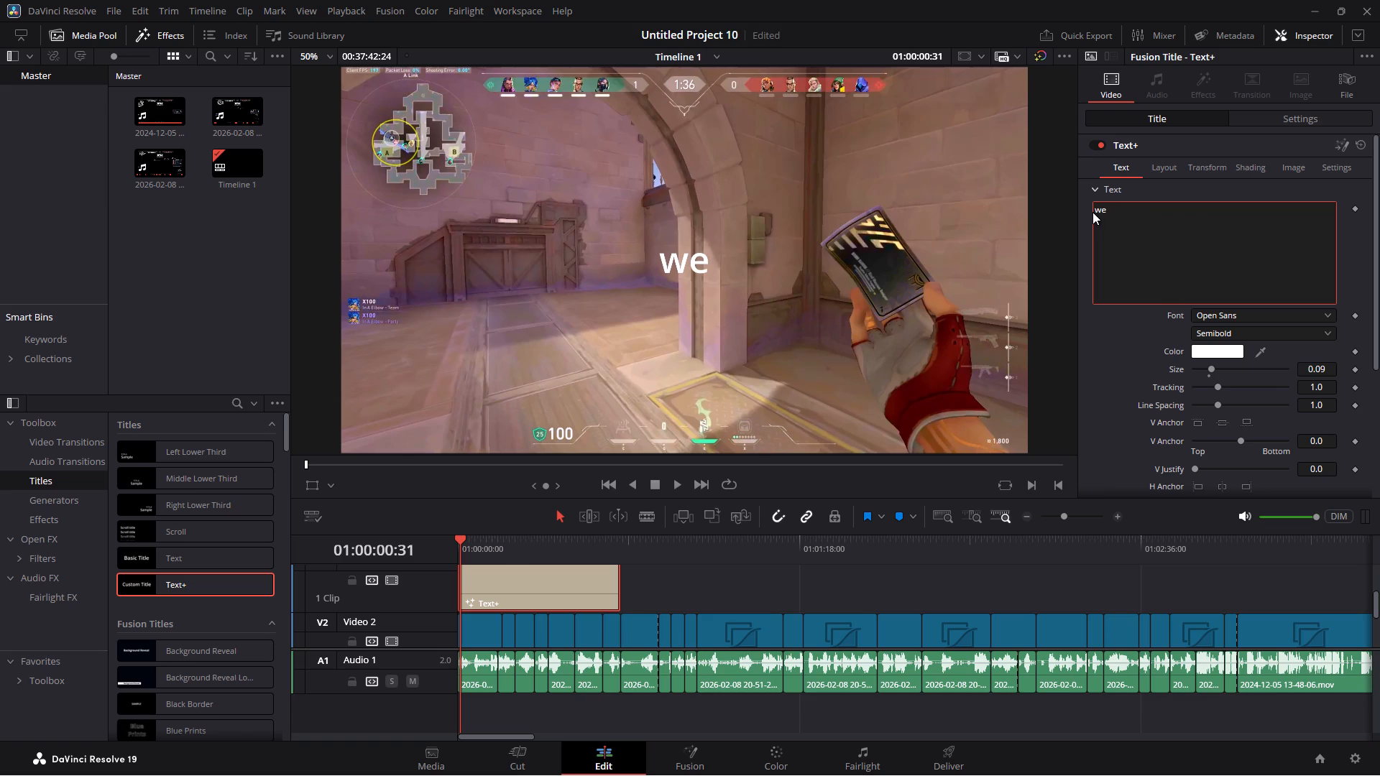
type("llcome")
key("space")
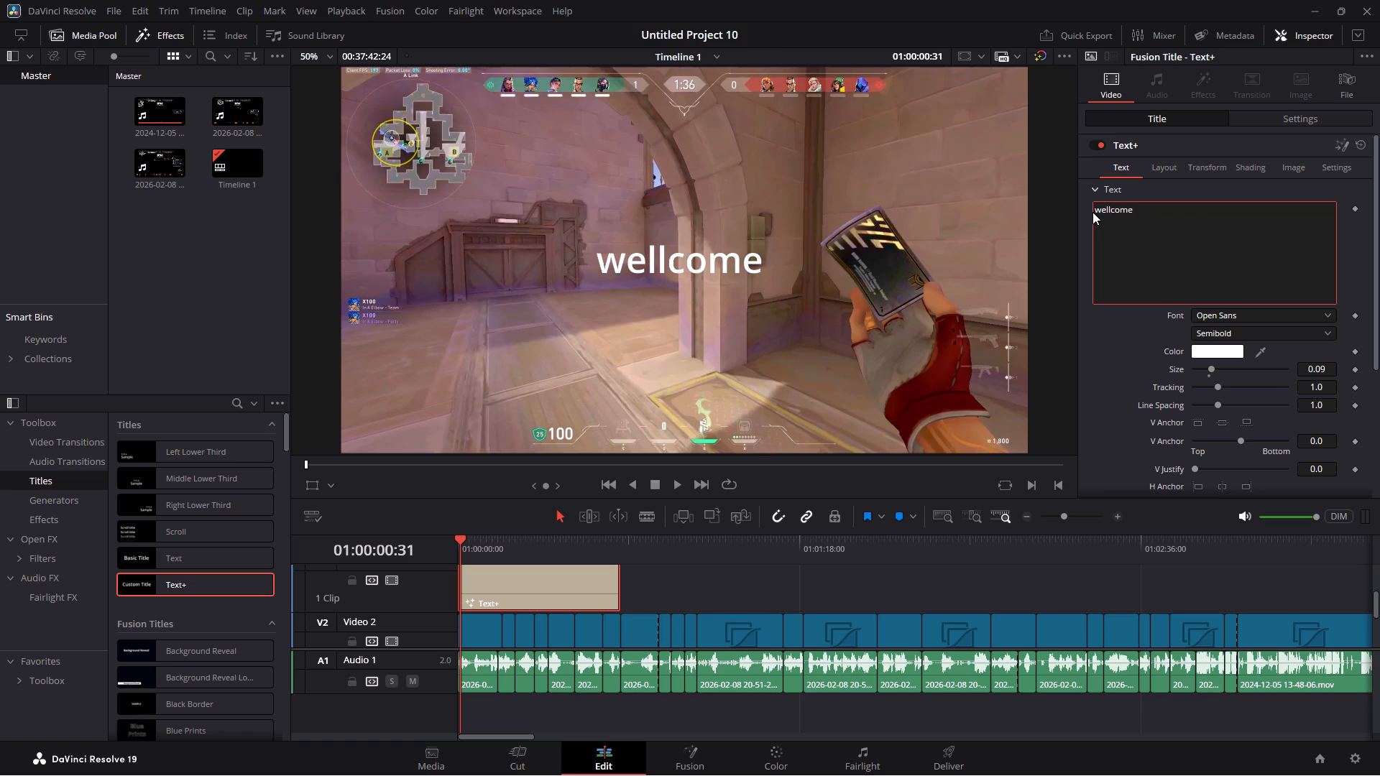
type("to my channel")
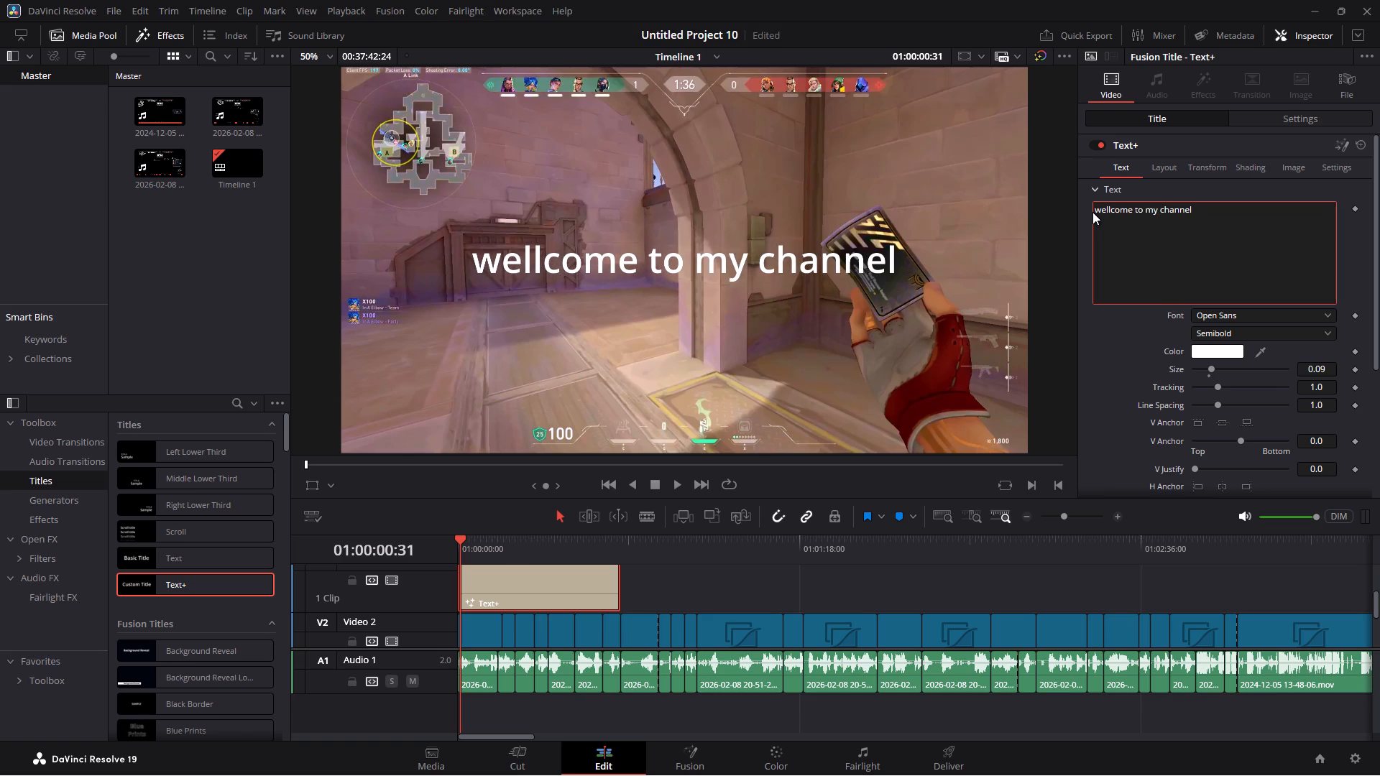
Clear the title's wording and enter "60HZ Gamer" instead.
key("BackSpace")
key("BackSpace")
key("BackSpace")
key("BackSpace")
key("BackSpace")
key("BackSpace")
key("BackSpace")
key("BackSpace")
key("BackSpace")
key("BackSpace")
key("BackSpace")
key("BackSpace")
key("BackSpace")
key("BackSpace")
key("BackSpace")
key("BackSpace")
key("BackSpace")
key("BackSpace")
key("BackSpace")
key("BackSpace")
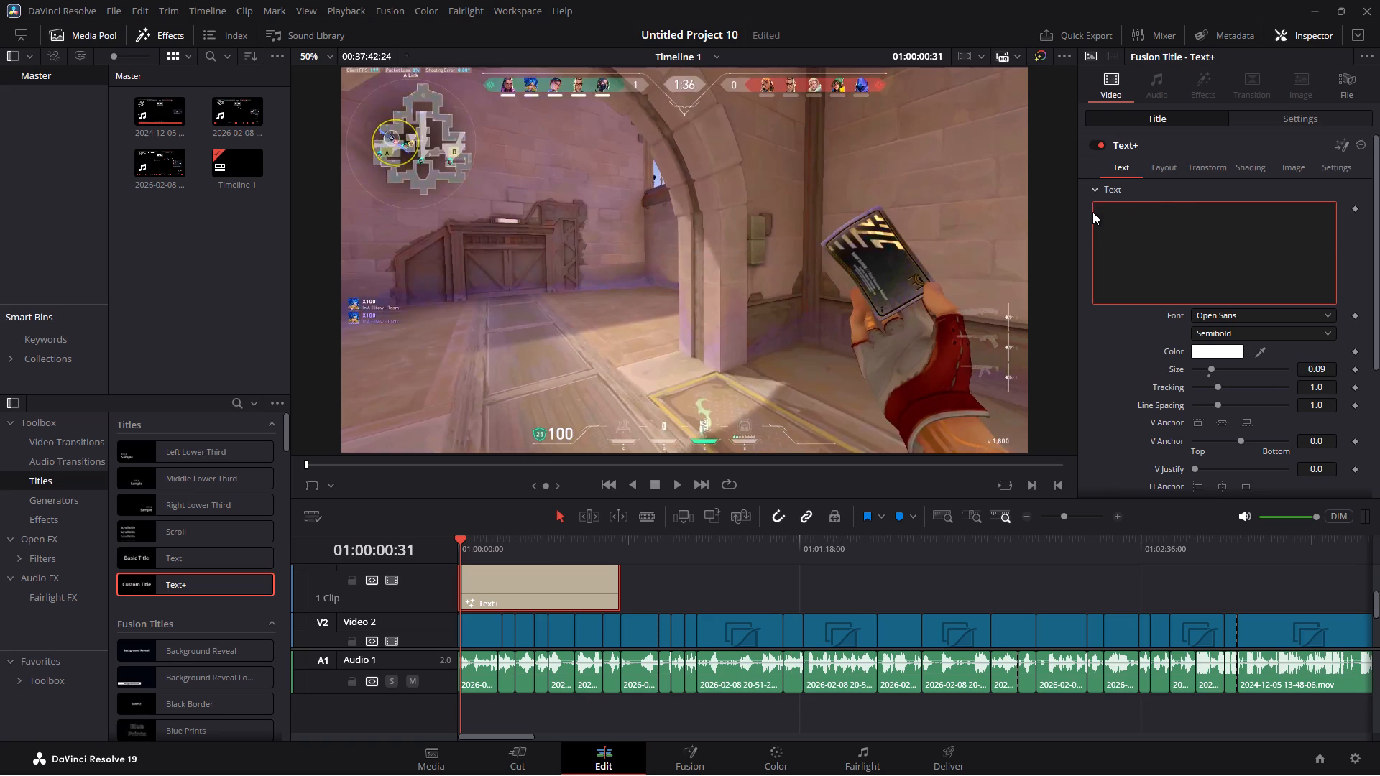
type("60HZ Gamer")
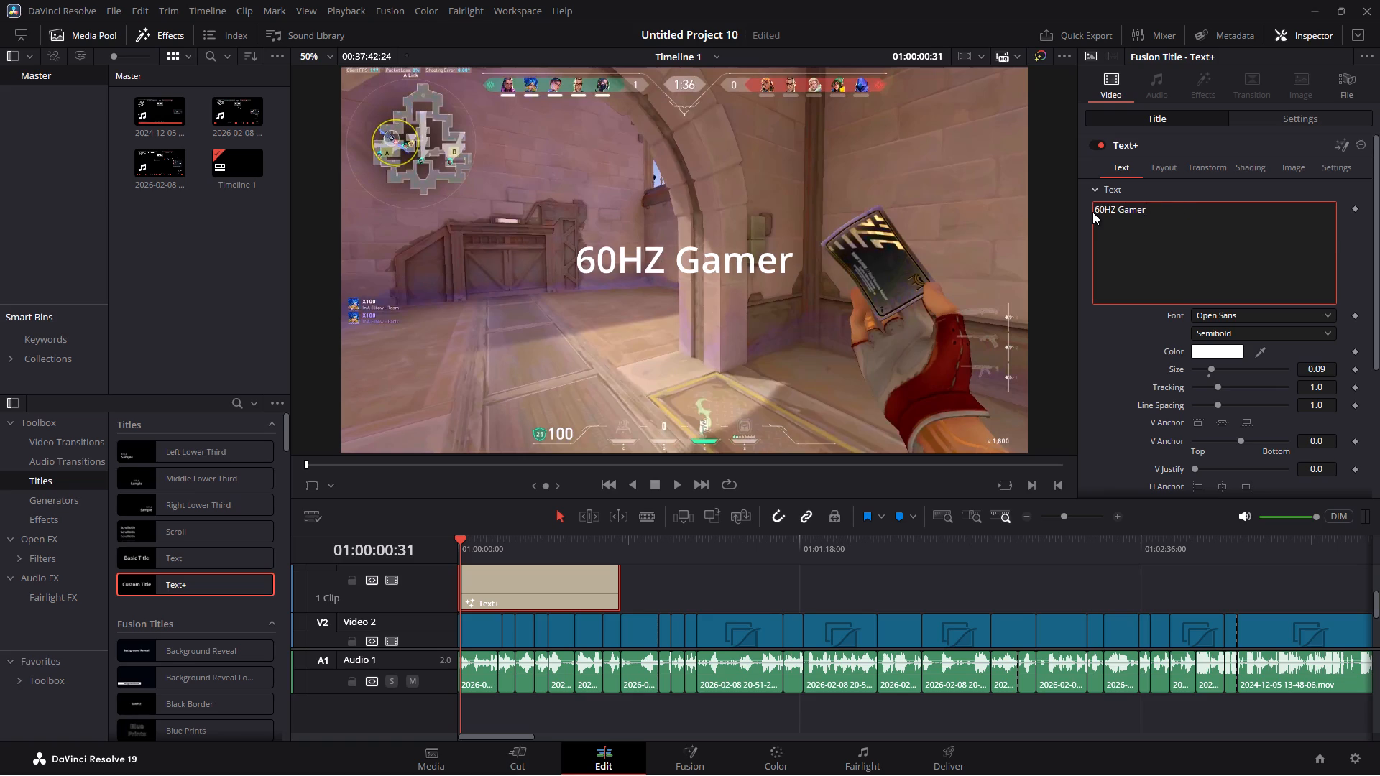
Change the title's second word to all capitals so the wording is "60HZ GAMER".
key("BackSpace")
key("BackSpace")
key("BackSpace")
key("BackSpace")
key("BackSpace")
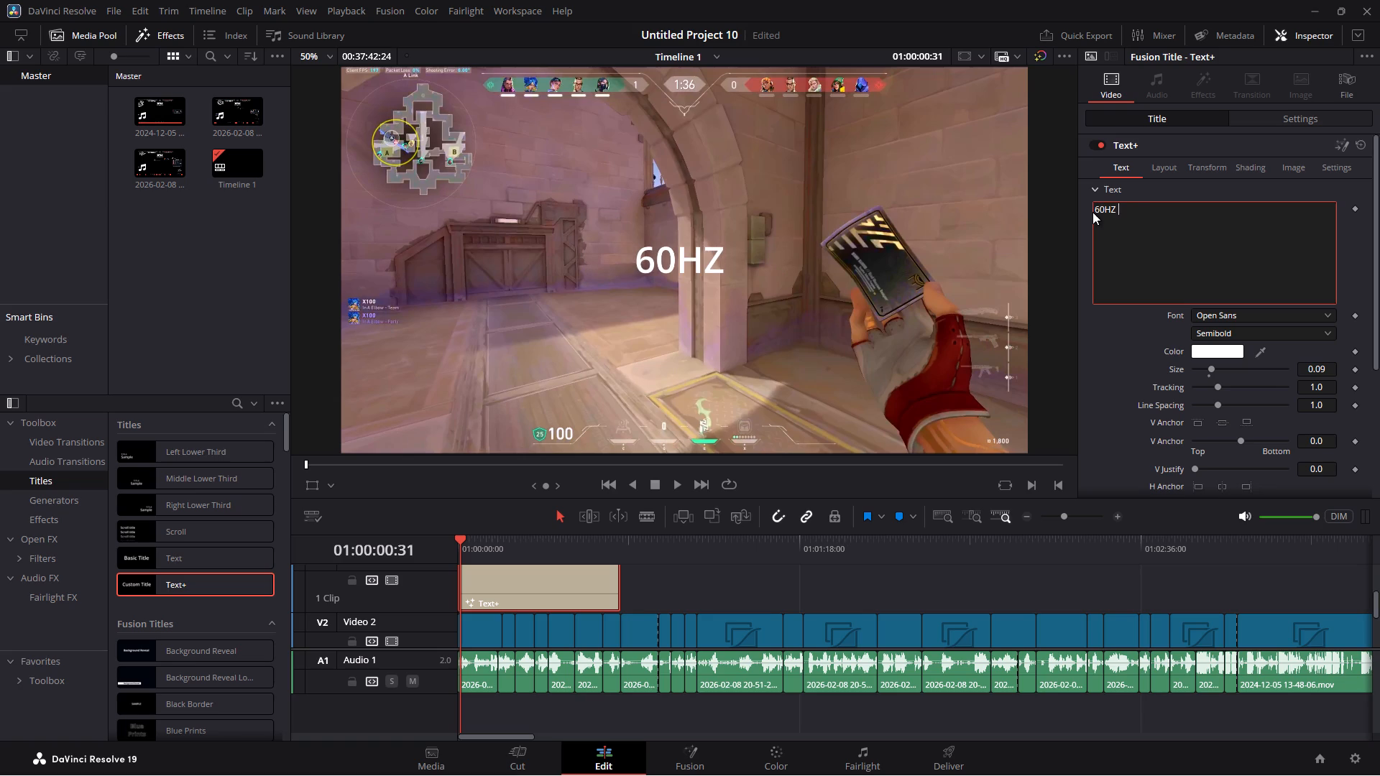
type("GAMER")
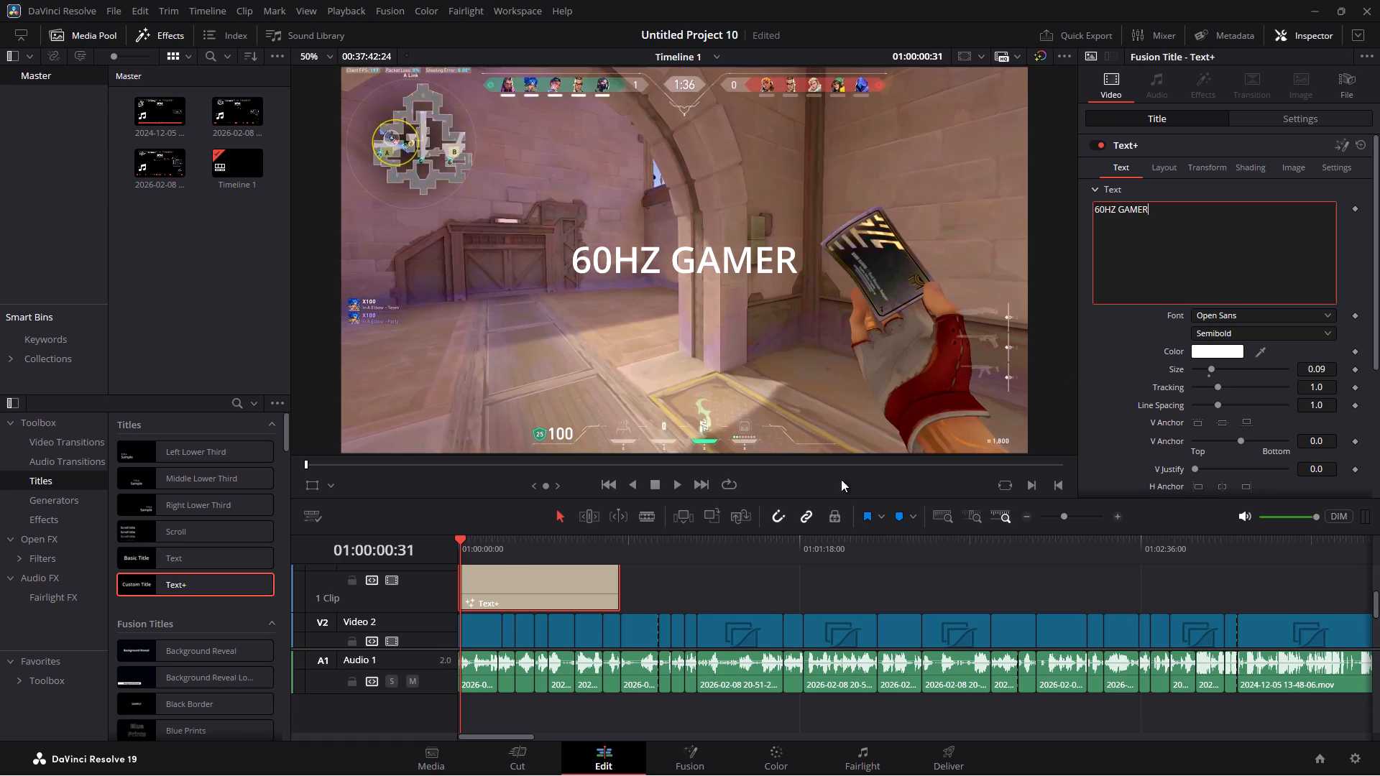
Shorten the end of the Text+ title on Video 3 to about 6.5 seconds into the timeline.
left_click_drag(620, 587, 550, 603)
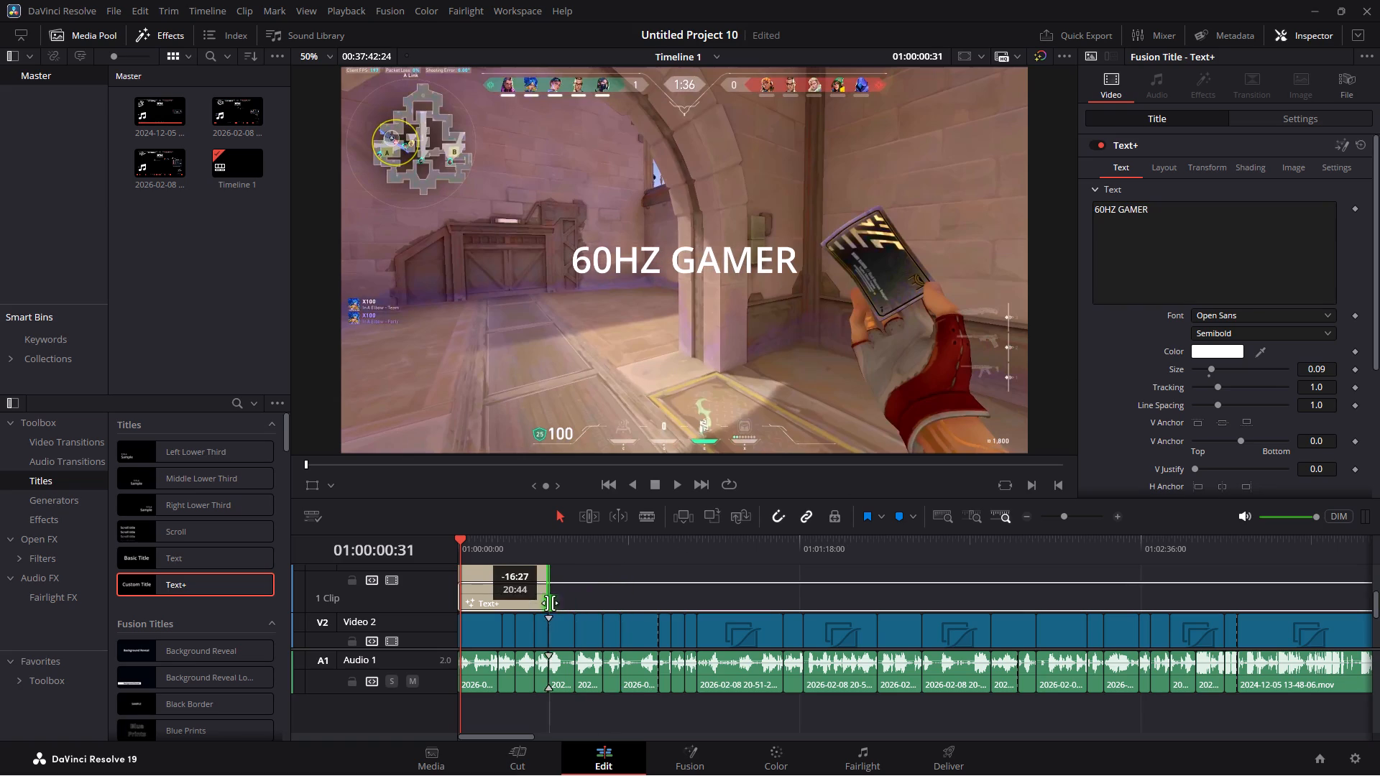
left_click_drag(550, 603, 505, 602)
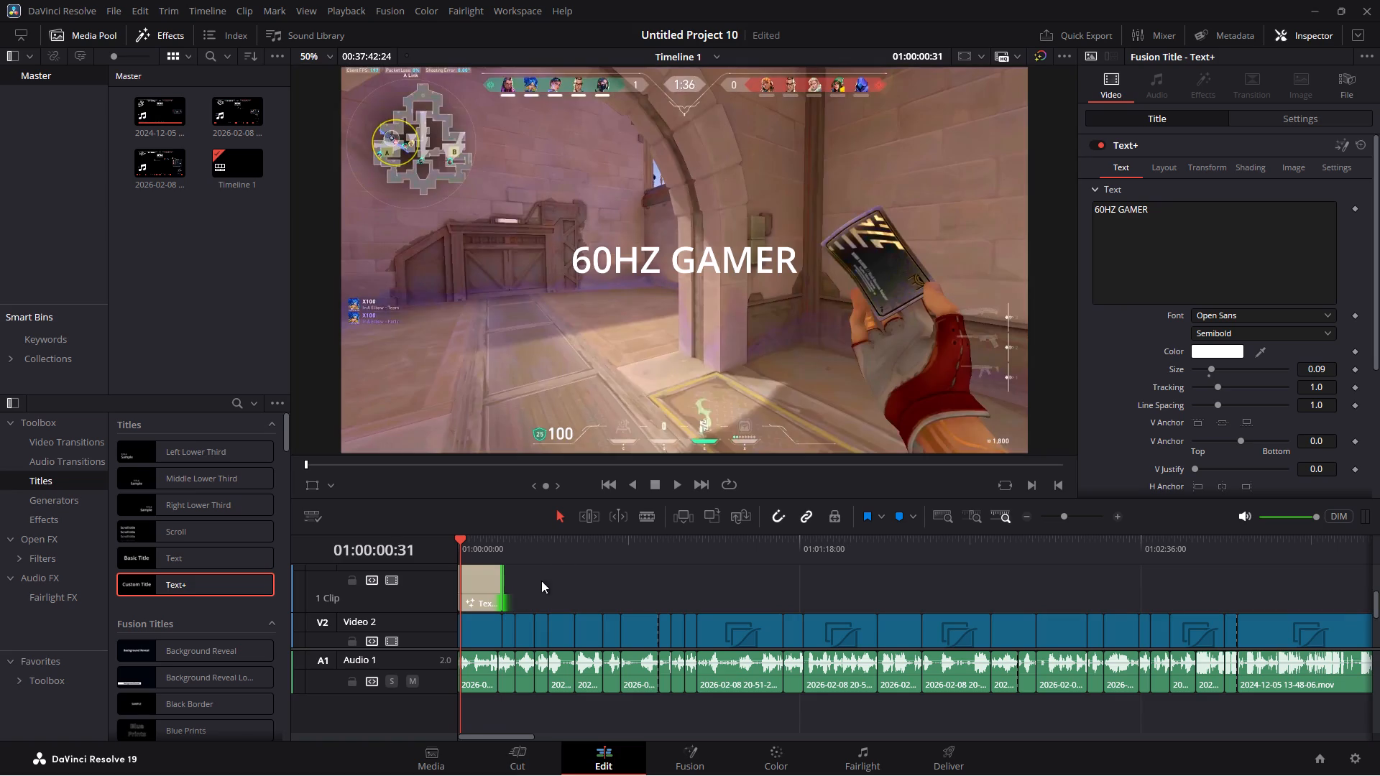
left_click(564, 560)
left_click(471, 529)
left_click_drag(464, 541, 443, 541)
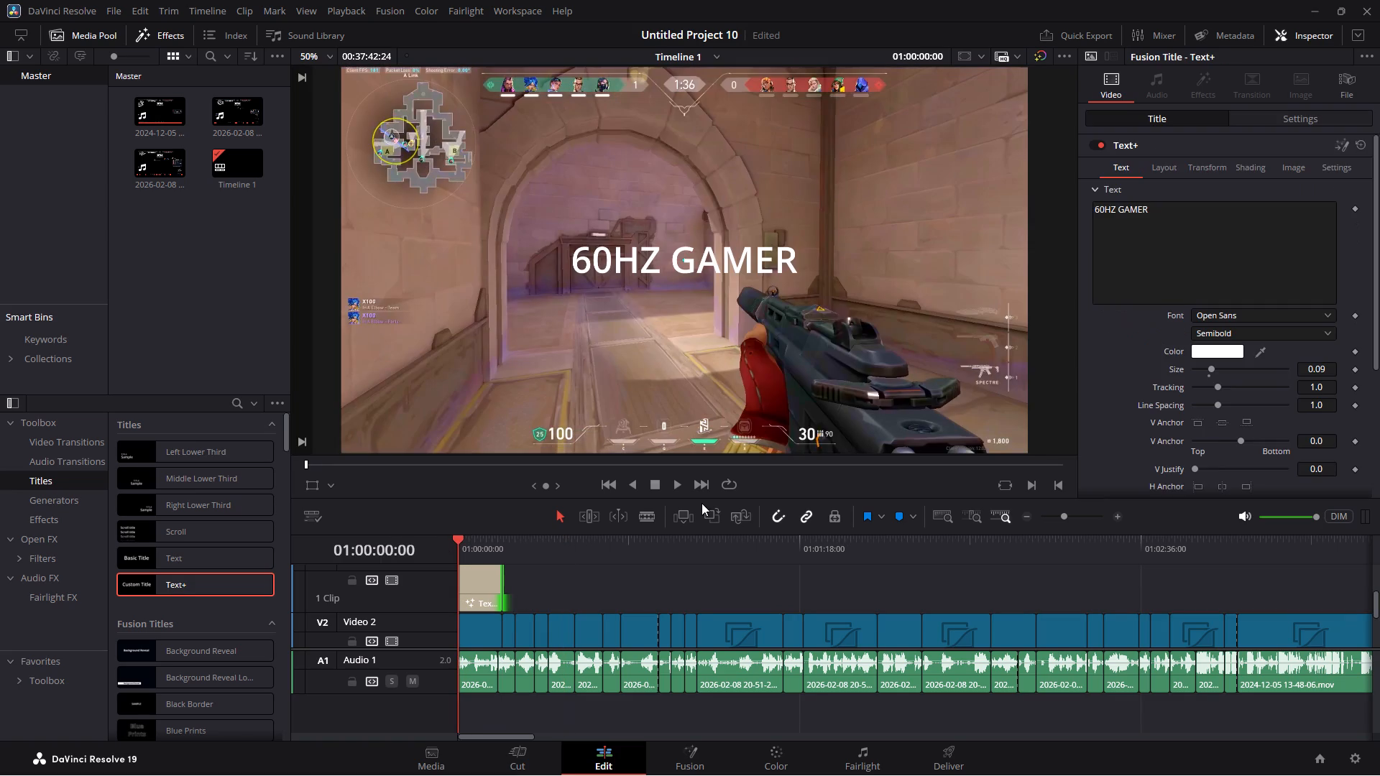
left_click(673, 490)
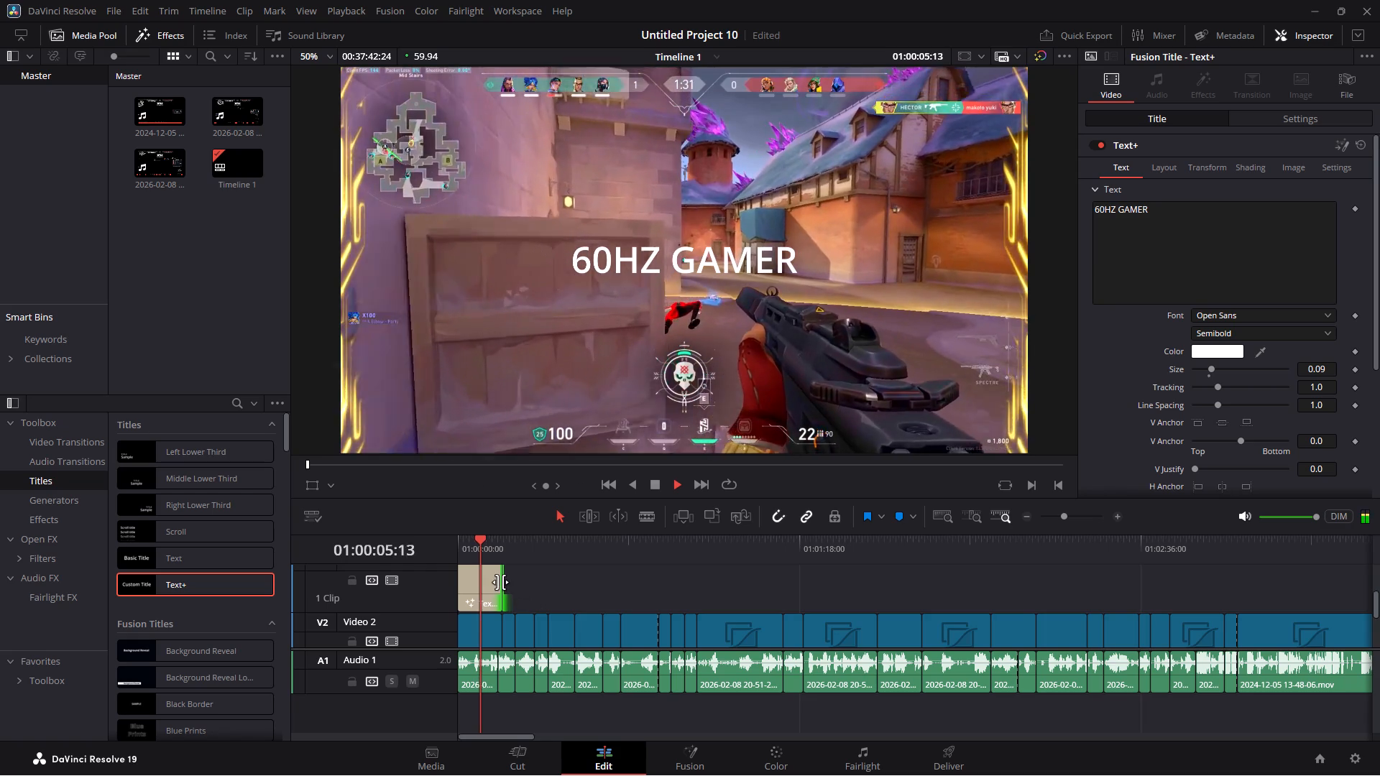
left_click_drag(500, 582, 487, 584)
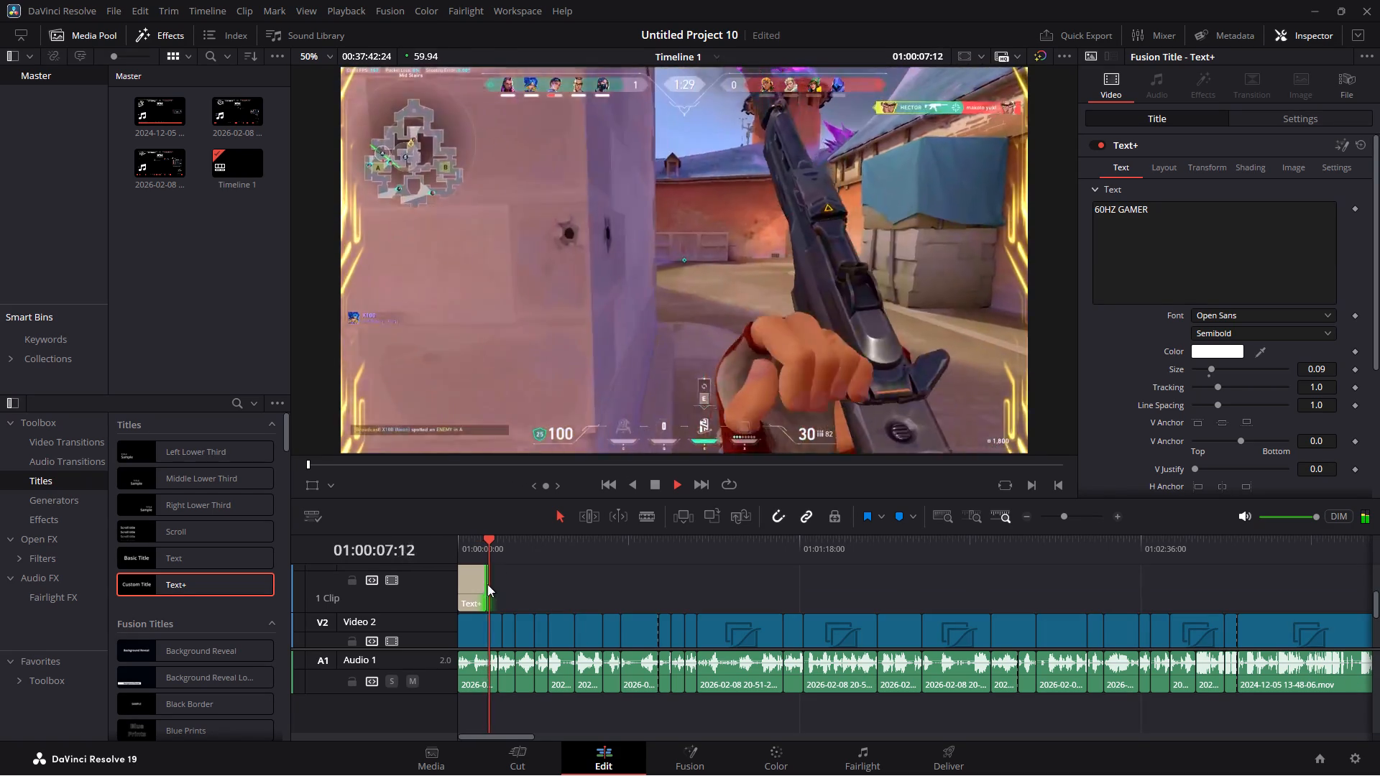
Trim the end of the Text+ title on Video 3 to about 01:00:02:41.
left_click_drag(465, 542, 438, 543)
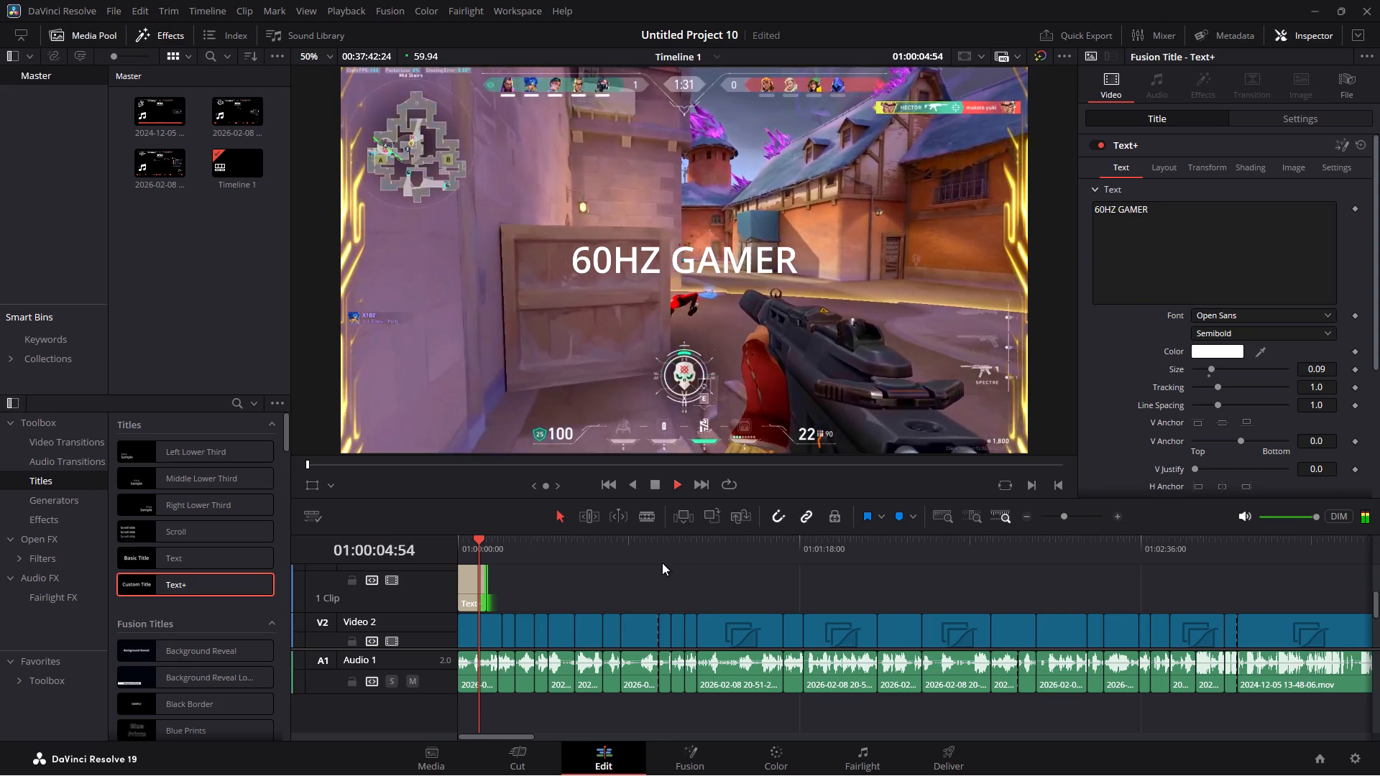
key("space")
scroll(530, 609, "up", 1)
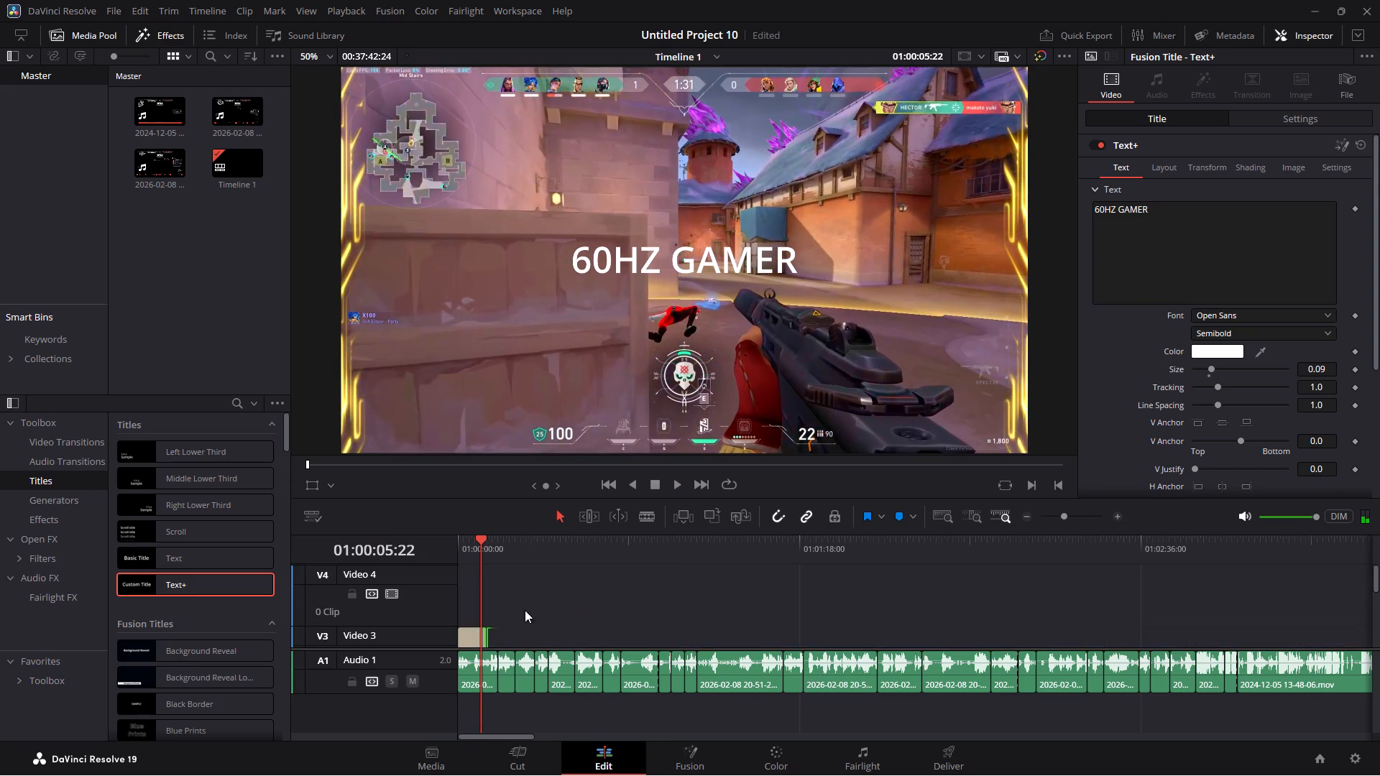
scroll(635, 627, "down", 1)
left_click(1120, 519)
double_click(1120, 519)
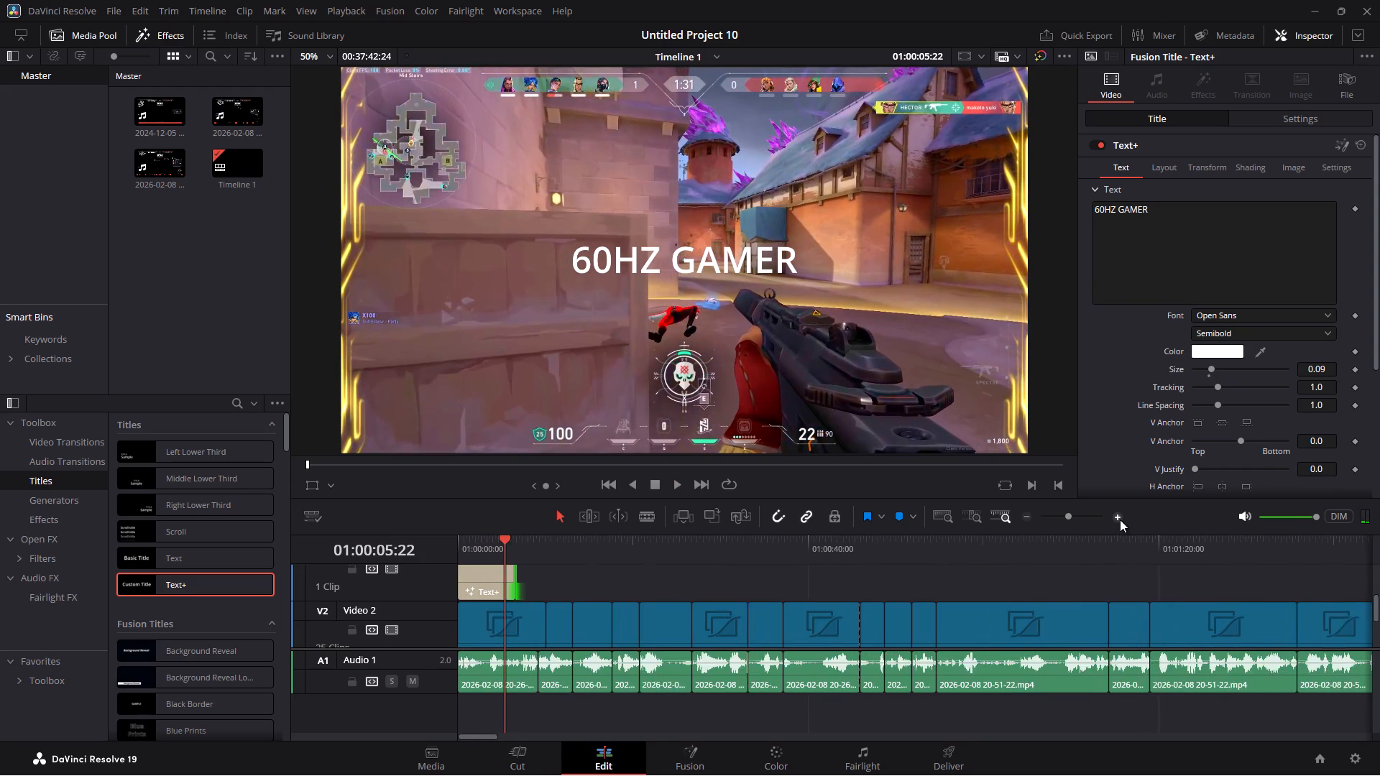
left_click_drag(642, 535, 608, 536)
left_click_drag(602, 547, 552, 545)
left_click_drag(686, 580, 589, 576)
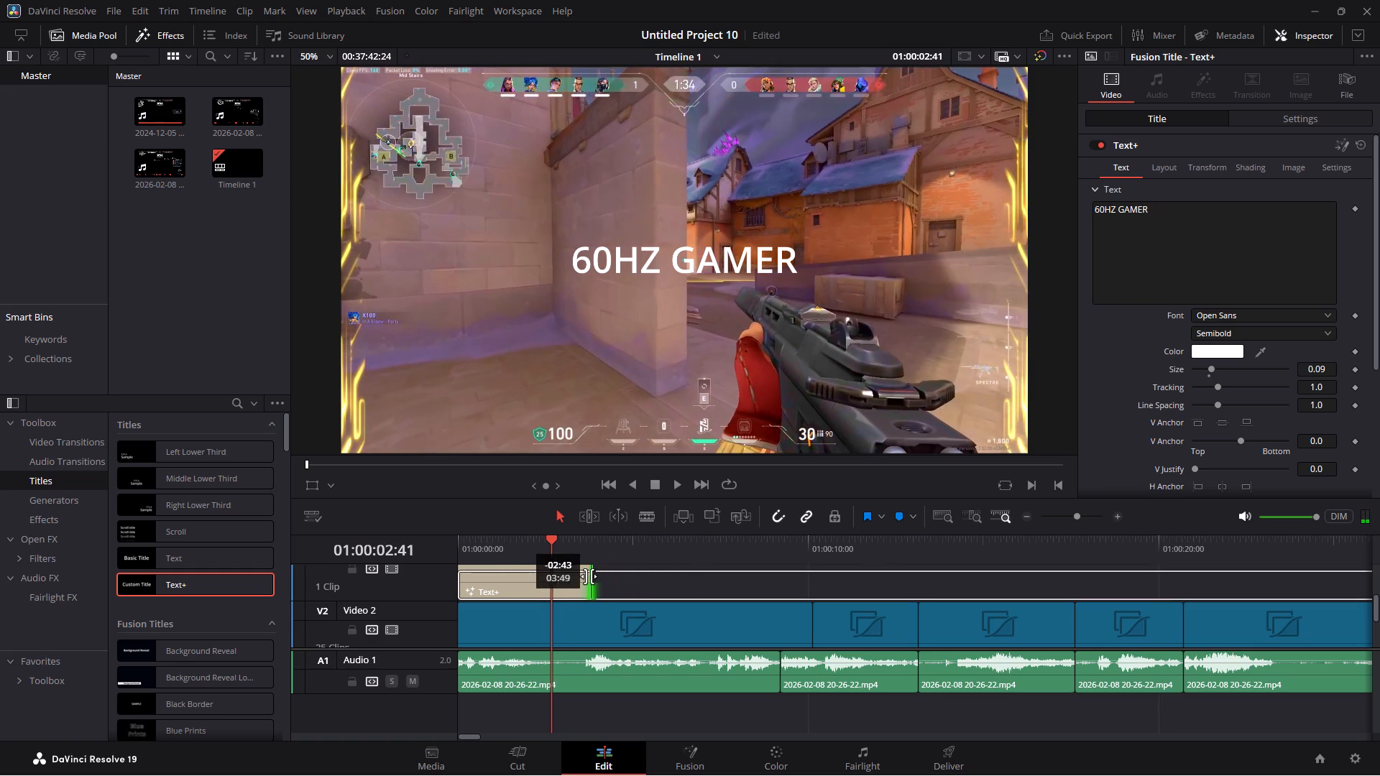
left_click_drag(589, 576, 555, 576)
Play the montage from its start to check the timing of the shortened title.
left_click_drag(468, 545, 430, 543)
key("space")
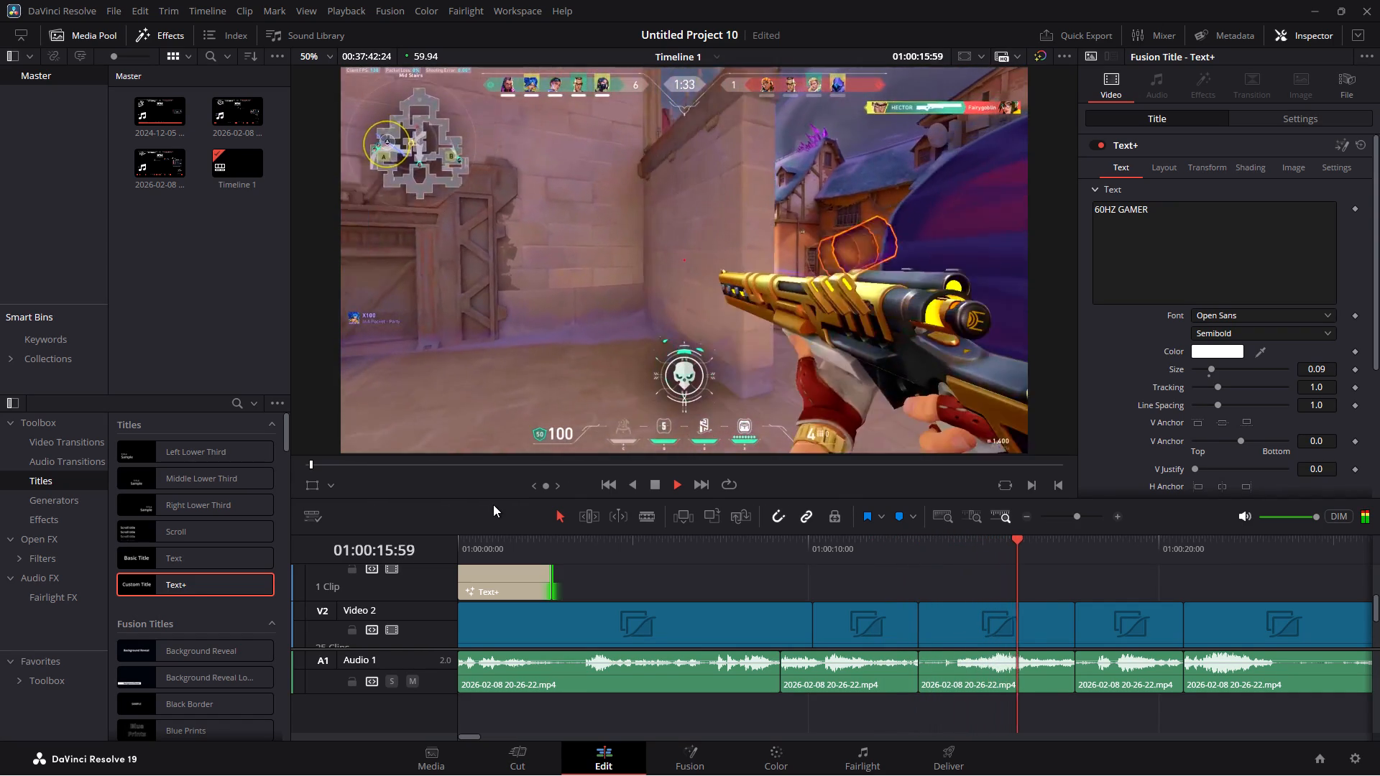
key("space")
Browse the available fonts for the Text+ title at the timeline start and pick Open Sans.
left_click_drag(474, 540, 448, 544)
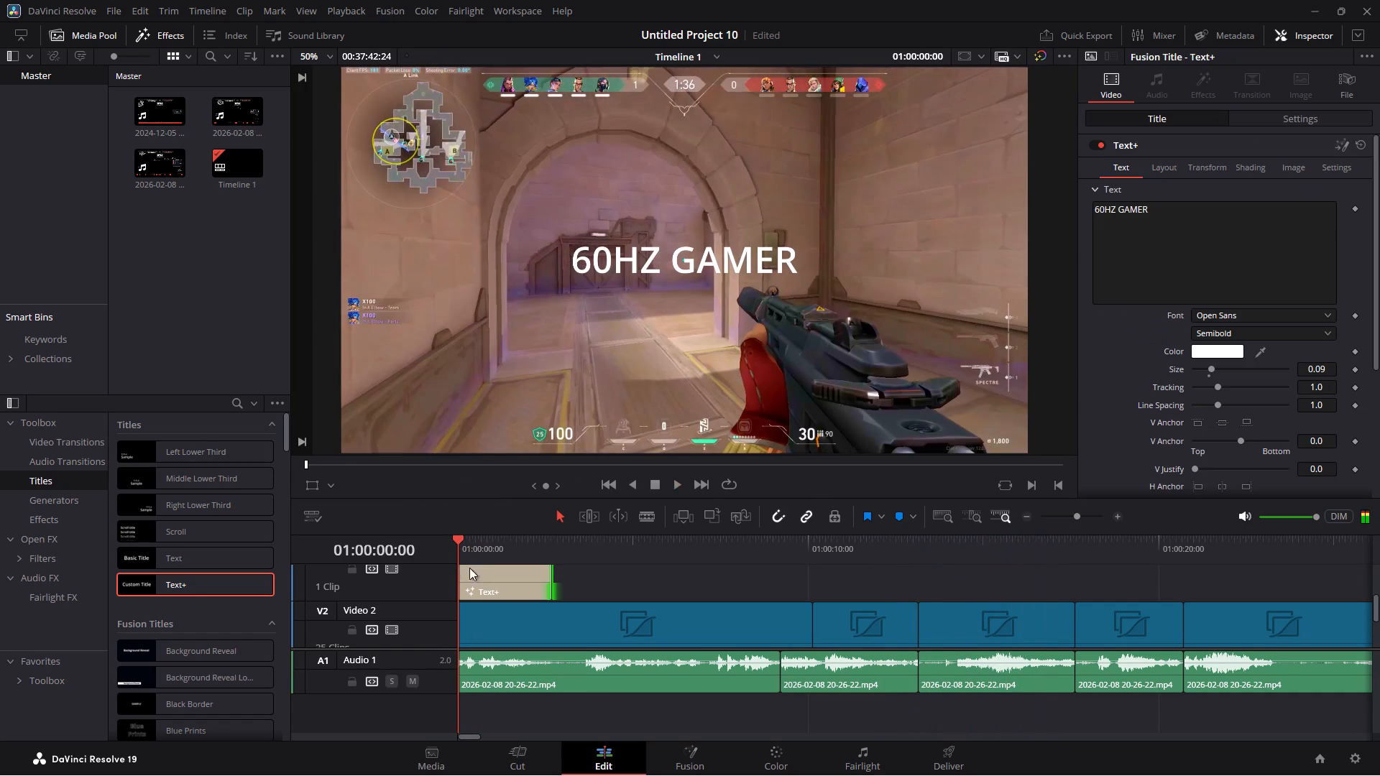
left_click(479, 576)
left_click(1238, 315)
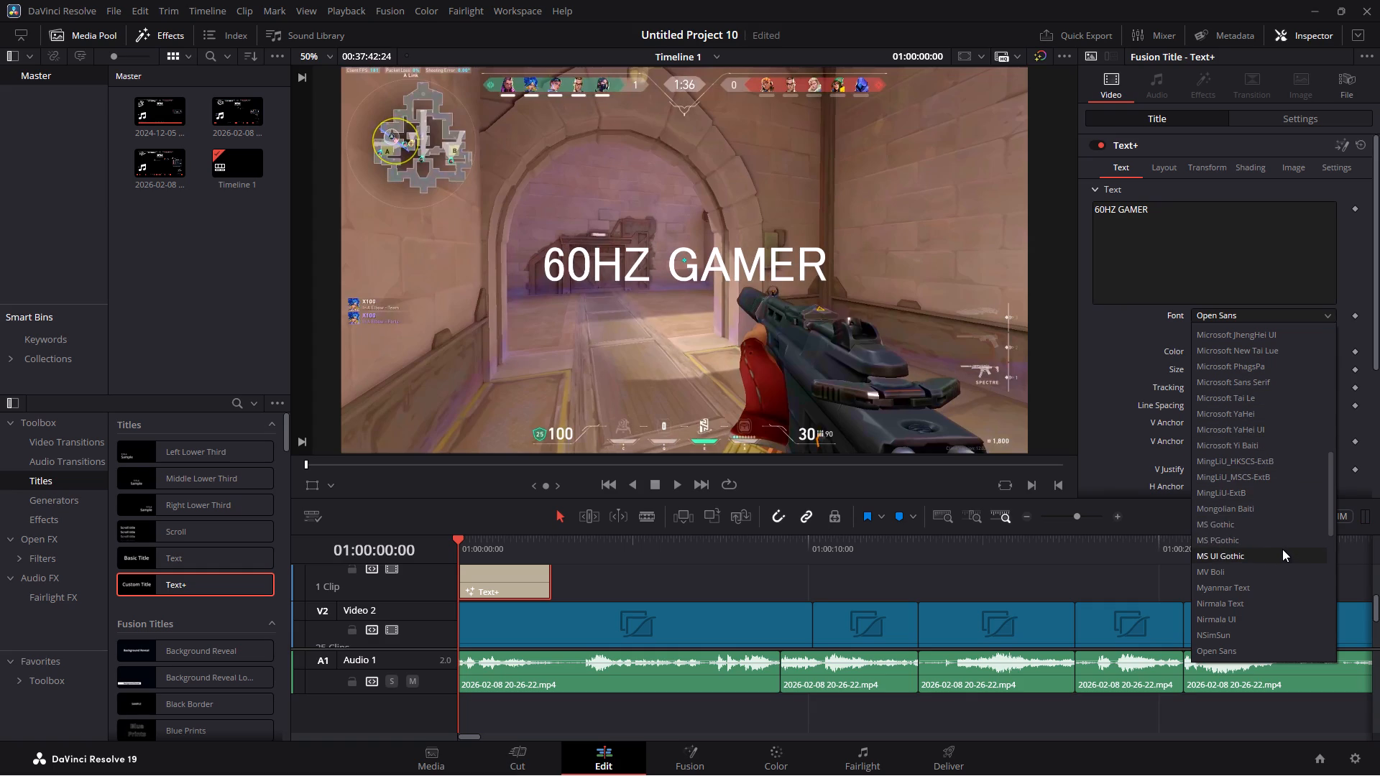
scroll(1282, 550, "down", 2)
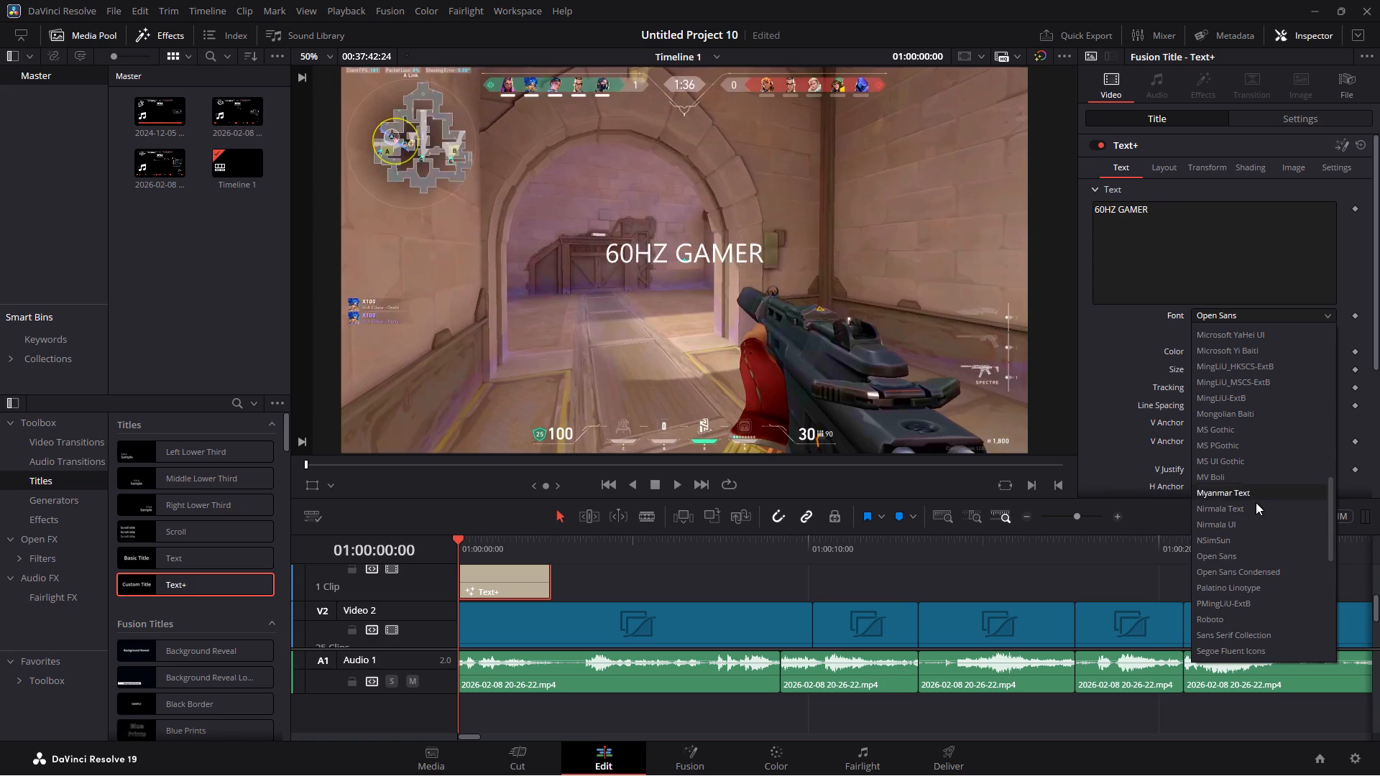
left_click(1256, 559)
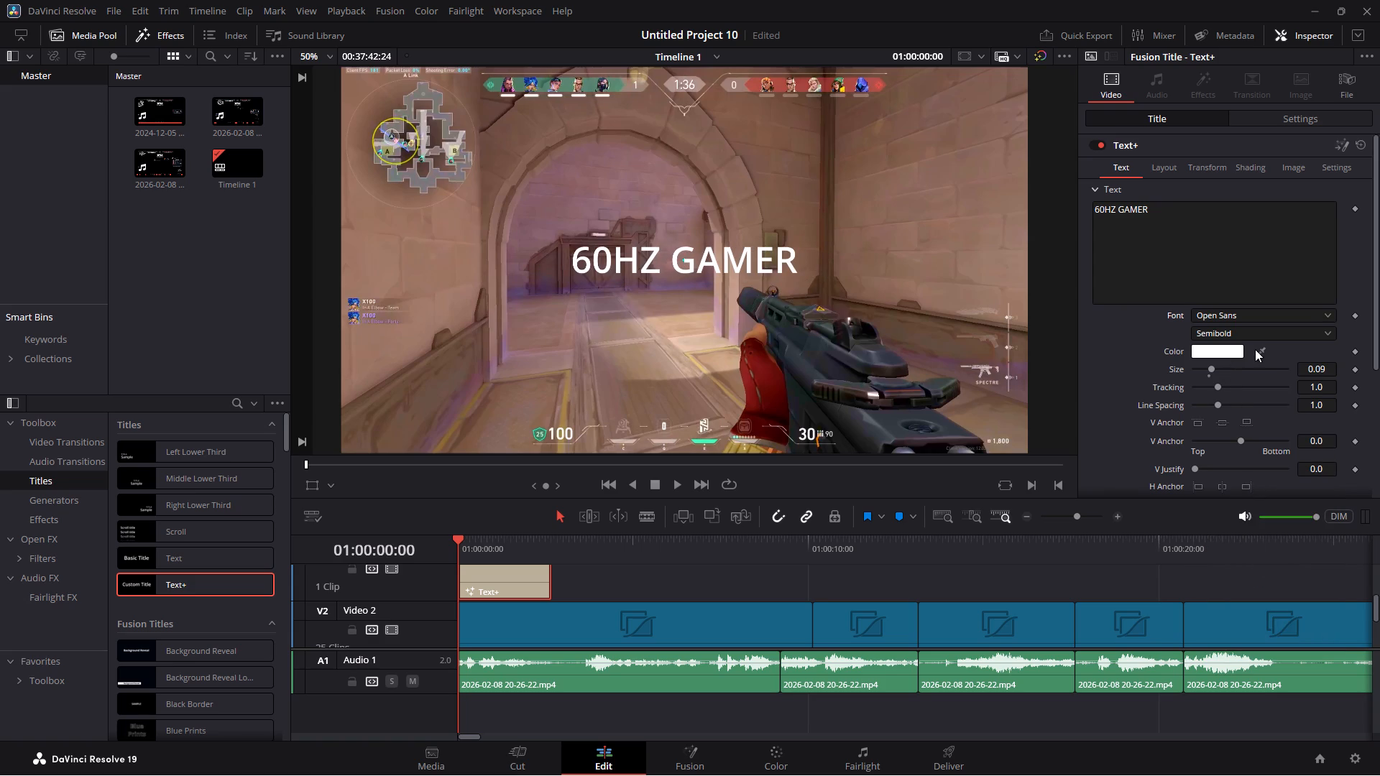
Set the title's text size to 0.08.
left_click(1214, 371)
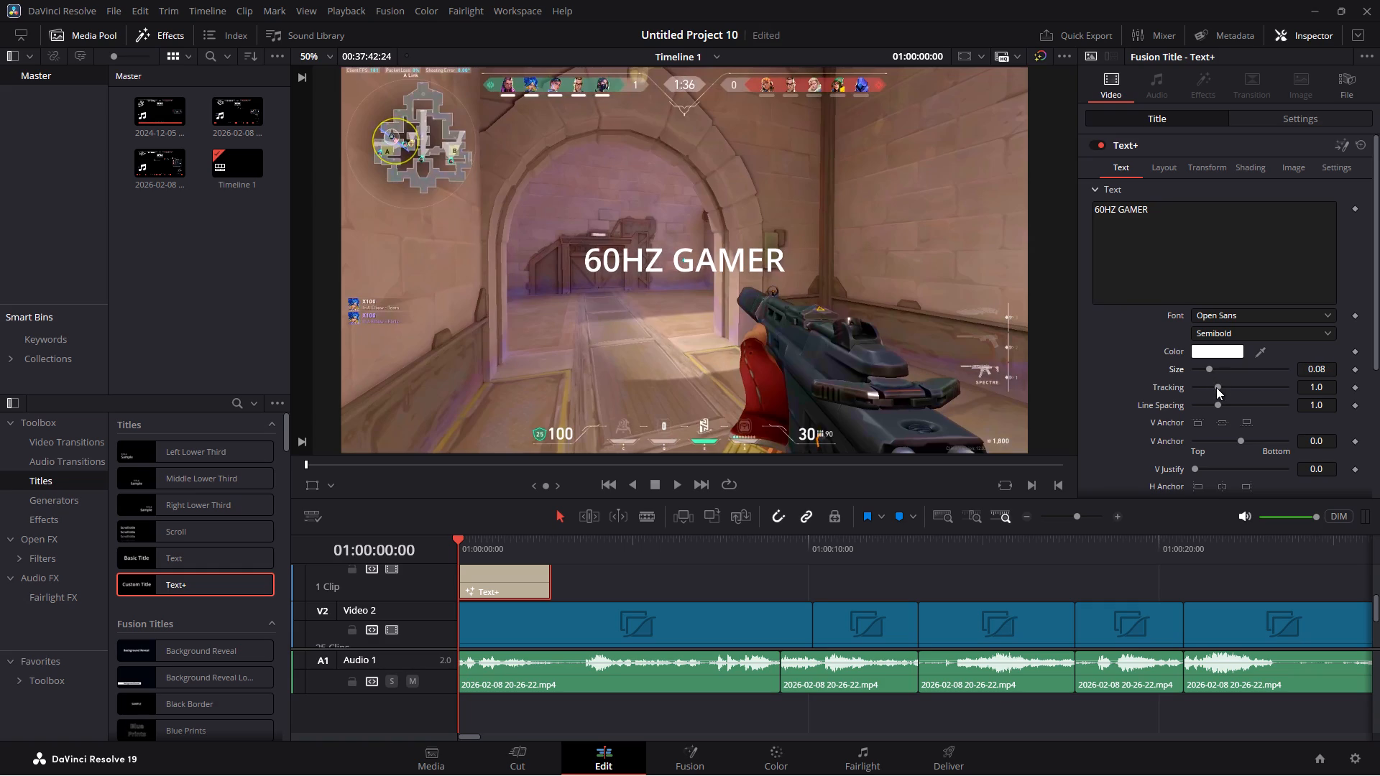
Examine the title's remaining text properties, including Tab Spacing and Advanced Controls.
scroll(1205, 425, "down", 9)
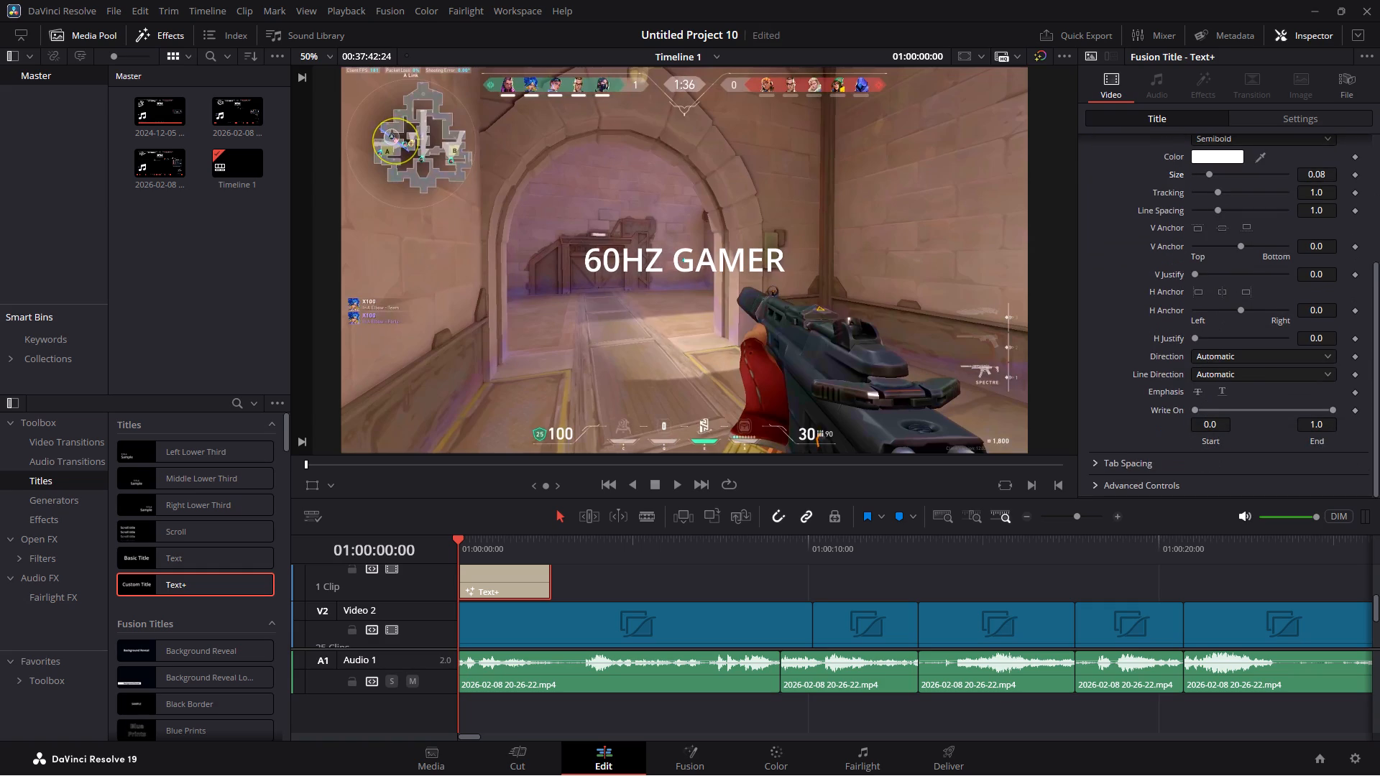
scroll(1204, 425, "down", 1)
left_click(1120, 464)
left_click(1121, 486)
left_click(1087, 485)
left_click(1091, 485)
left_click(1092, 462)
scroll(1098, 462, "down", 12)
scroll(1104, 442, "up", 6)
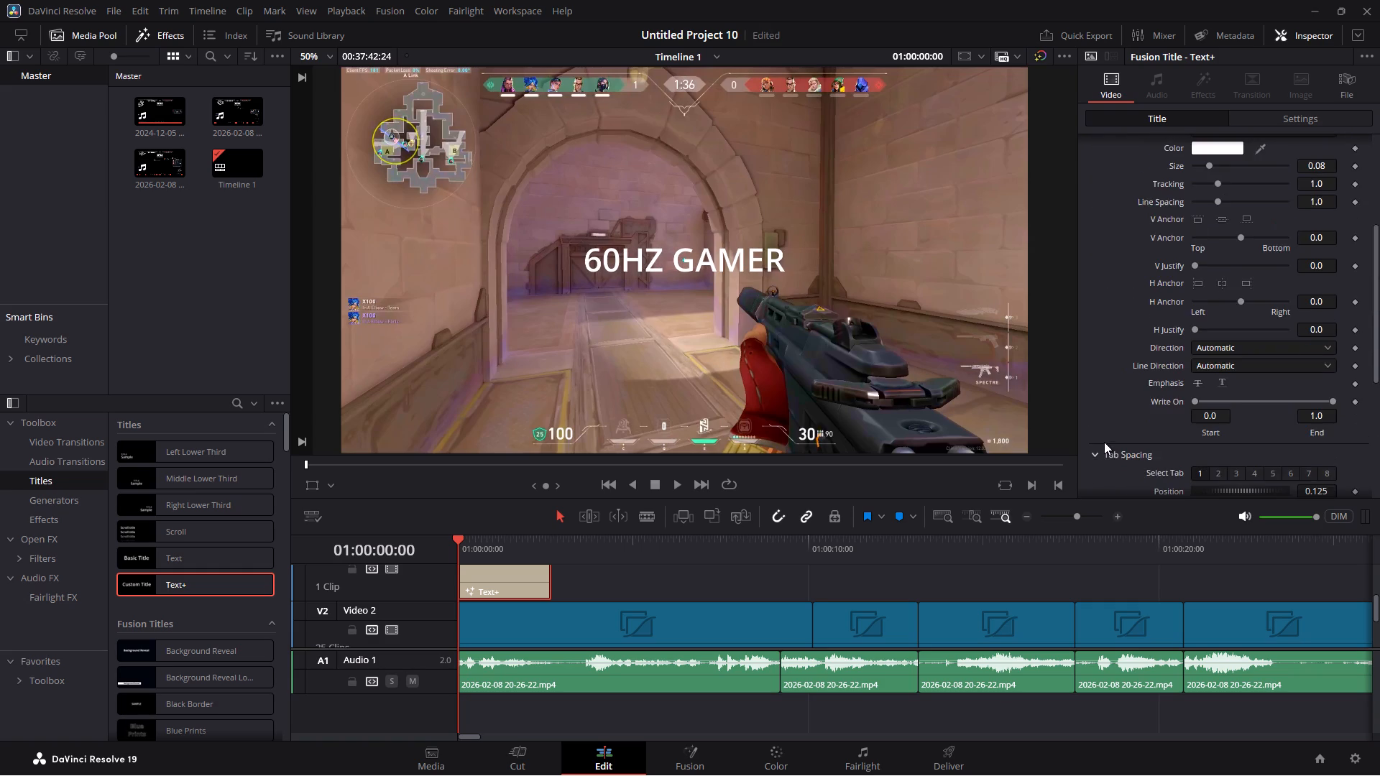
scroll(1104, 442, "up", 1)
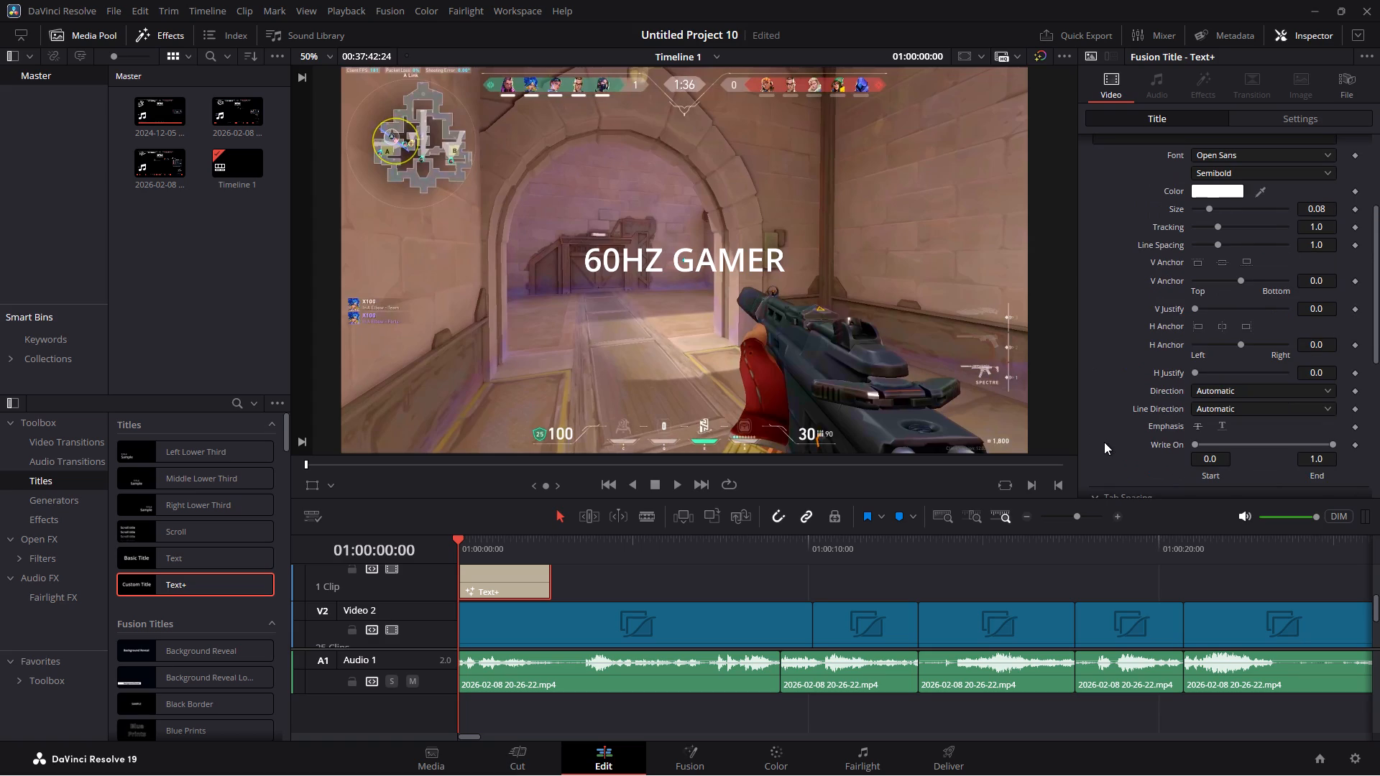
scroll(1104, 442, "up", 6)
Look through the title's Layout, Transform, Shading, Image and Settings properties, ending back at its text properties.
left_click(1169, 164)
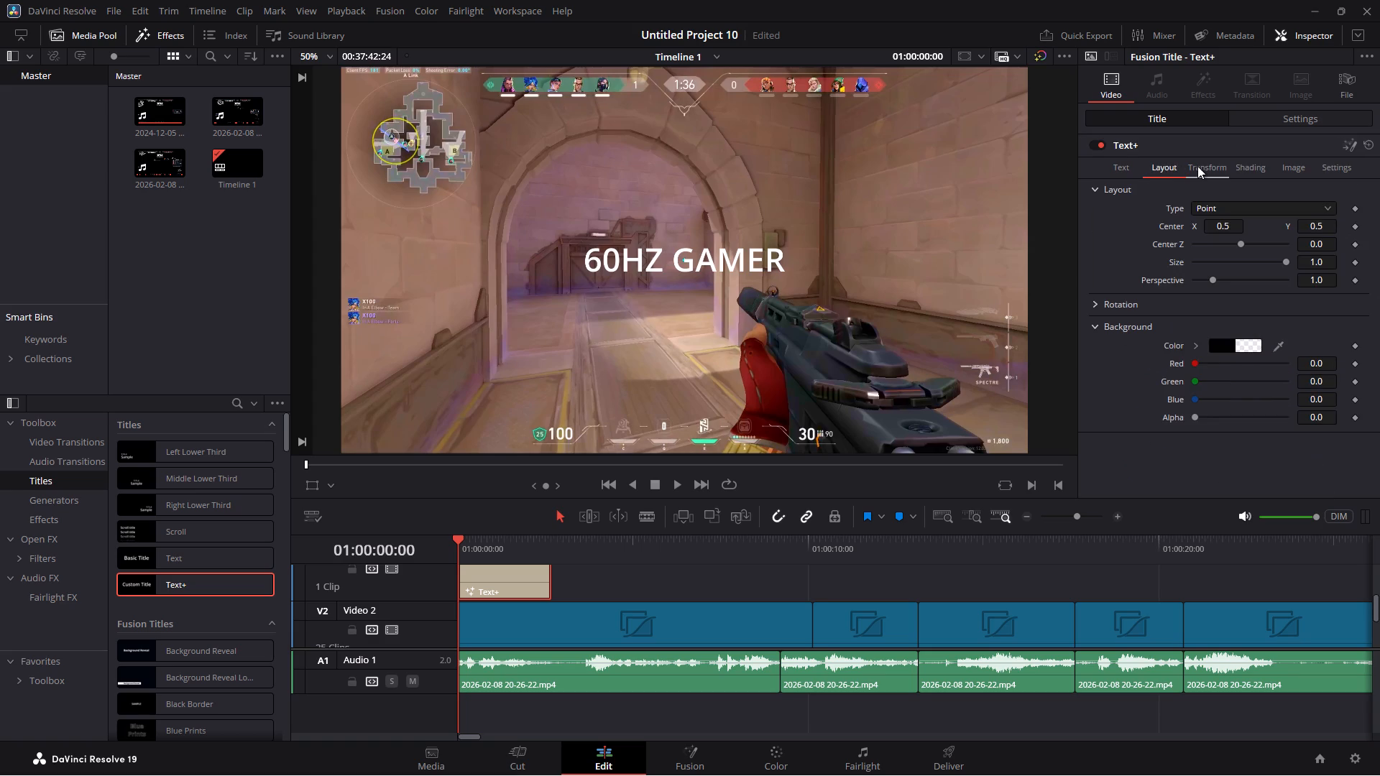
left_click(1197, 166)
left_click(1247, 166)
left_click(1287, 166)
left_click(1320, 167)
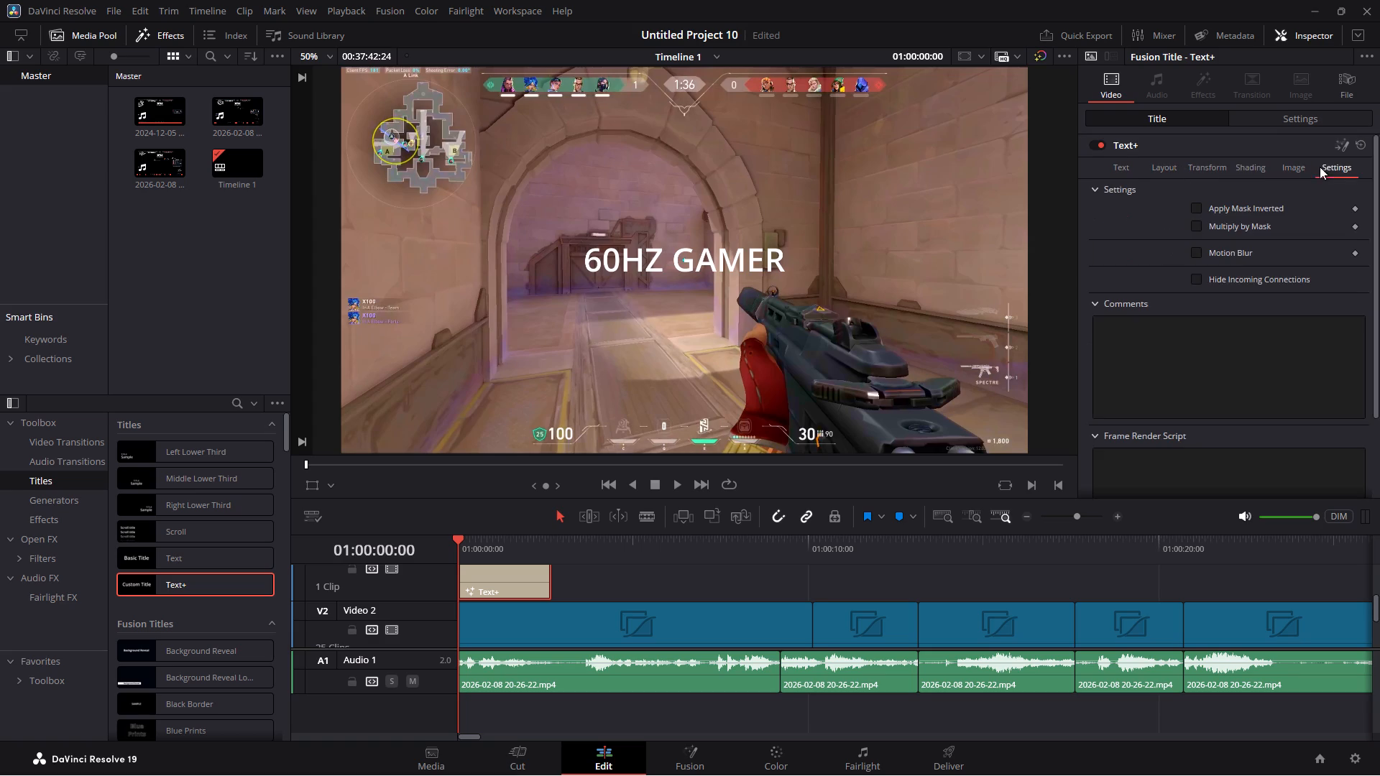
left_click(1116, 163)
scroll(1154, 259, "up", 1)
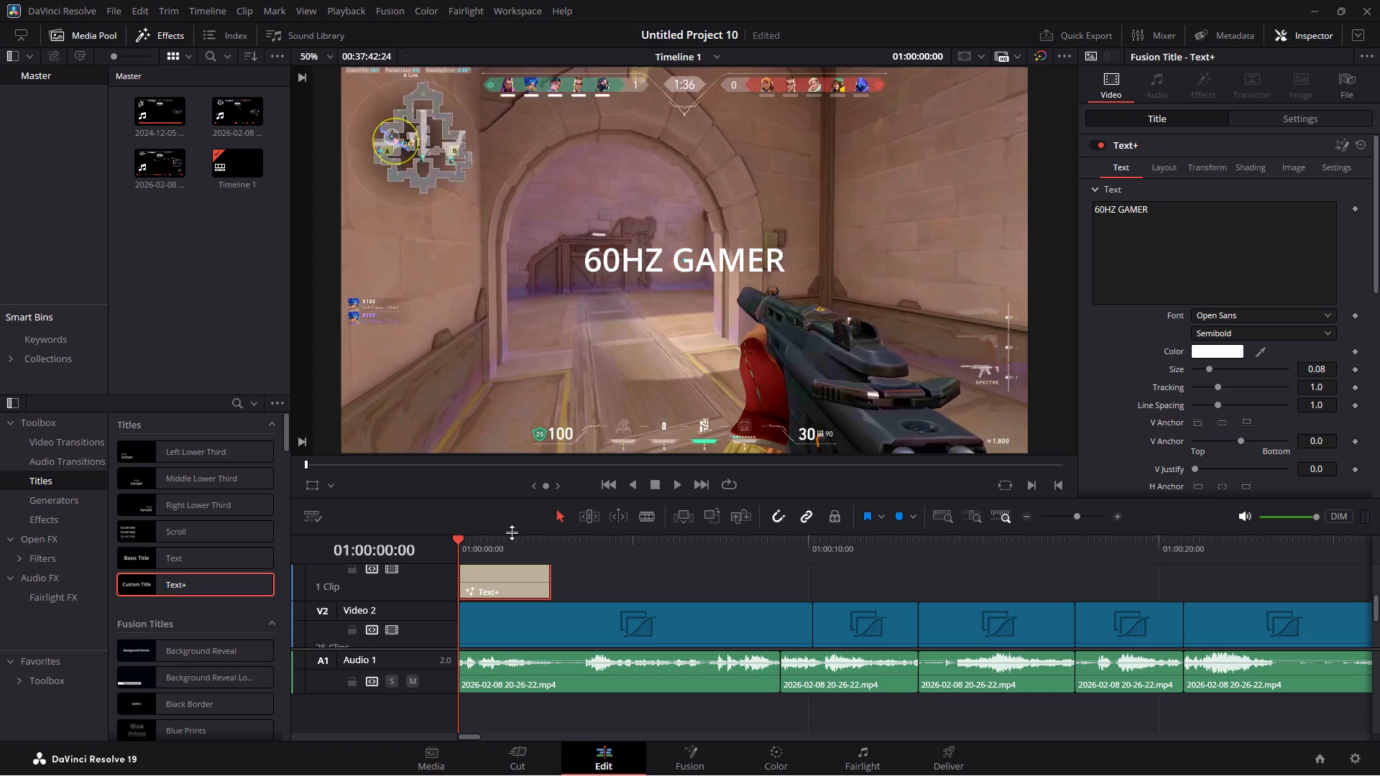
Play the first few seconds of the timeline to check the resized title over the gameplay.
key("space")
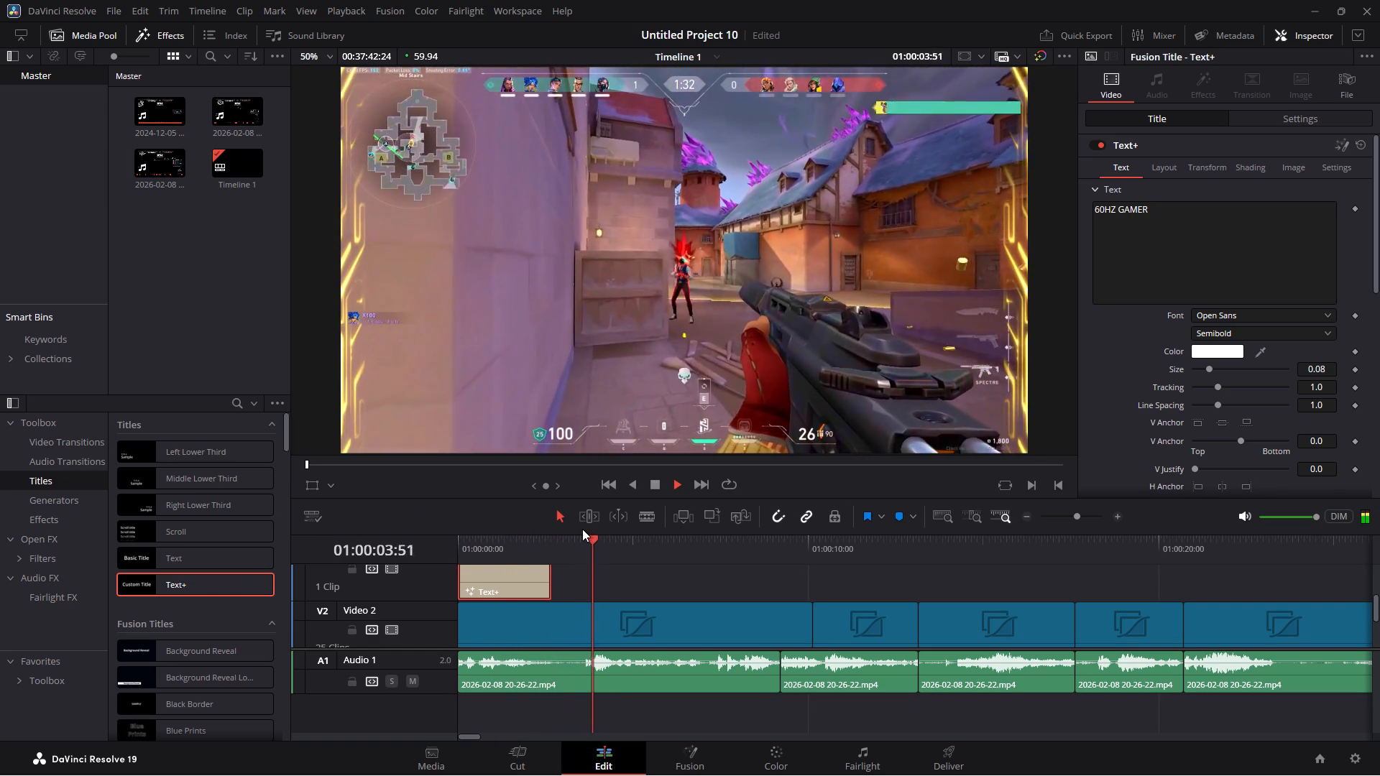
key("space")
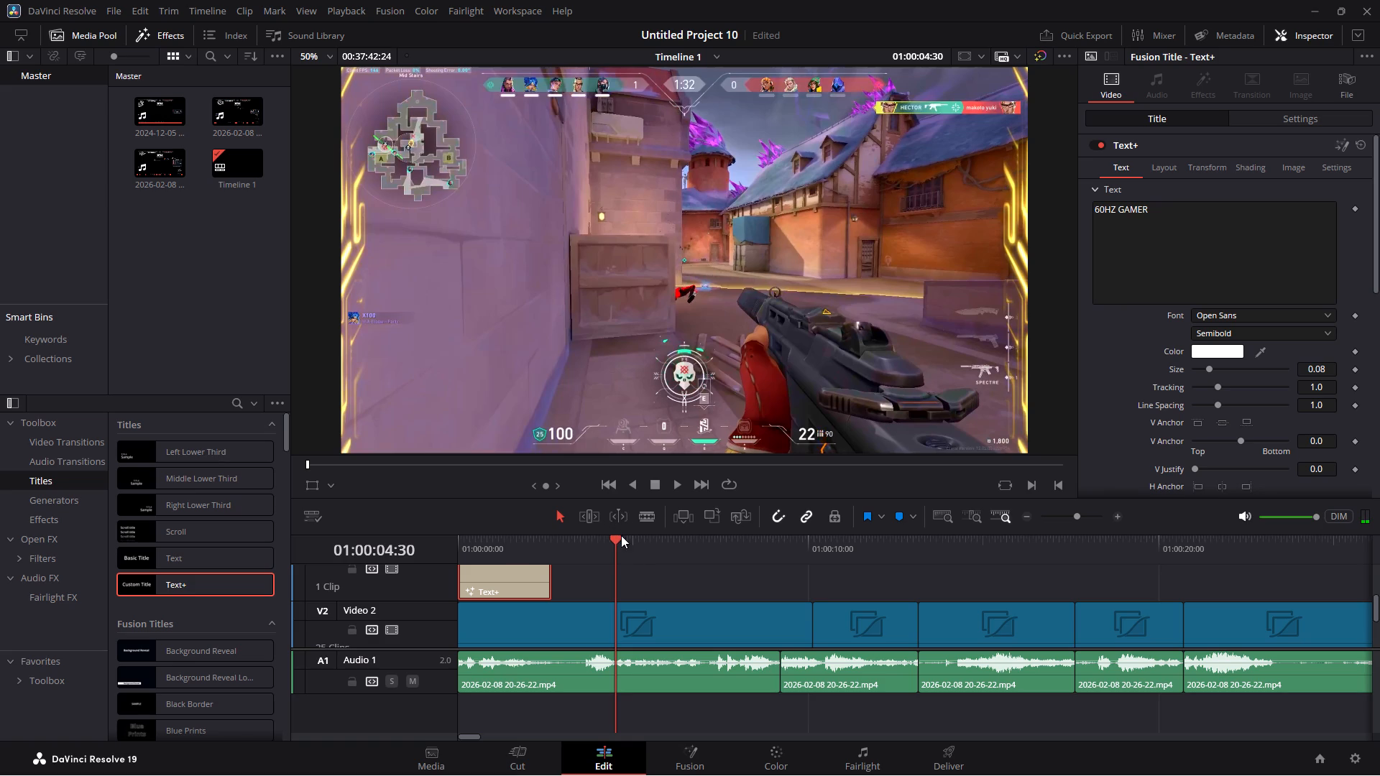
Review the edited gameplay clips by playing from several points up to about 01:01:40.
left_click(1026, 518)
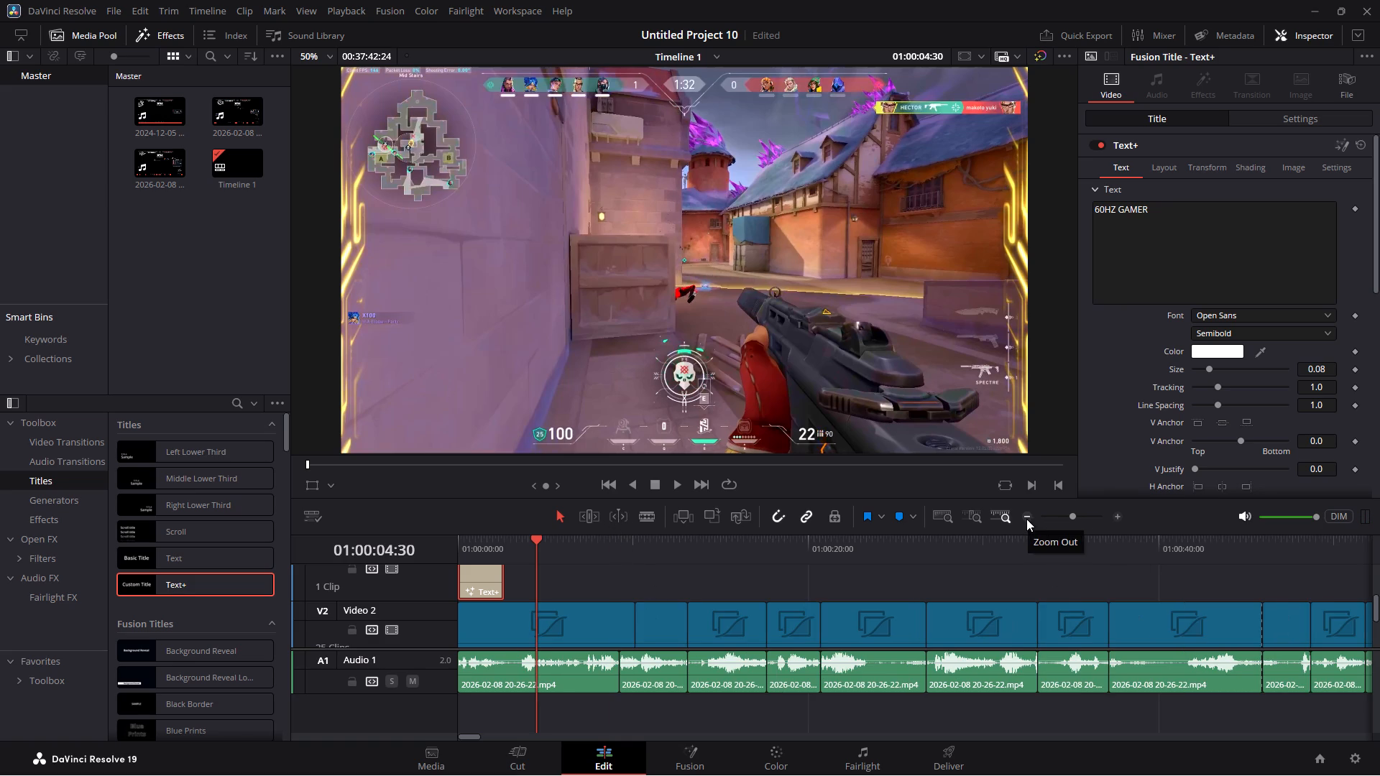
left_click(1026, 519)
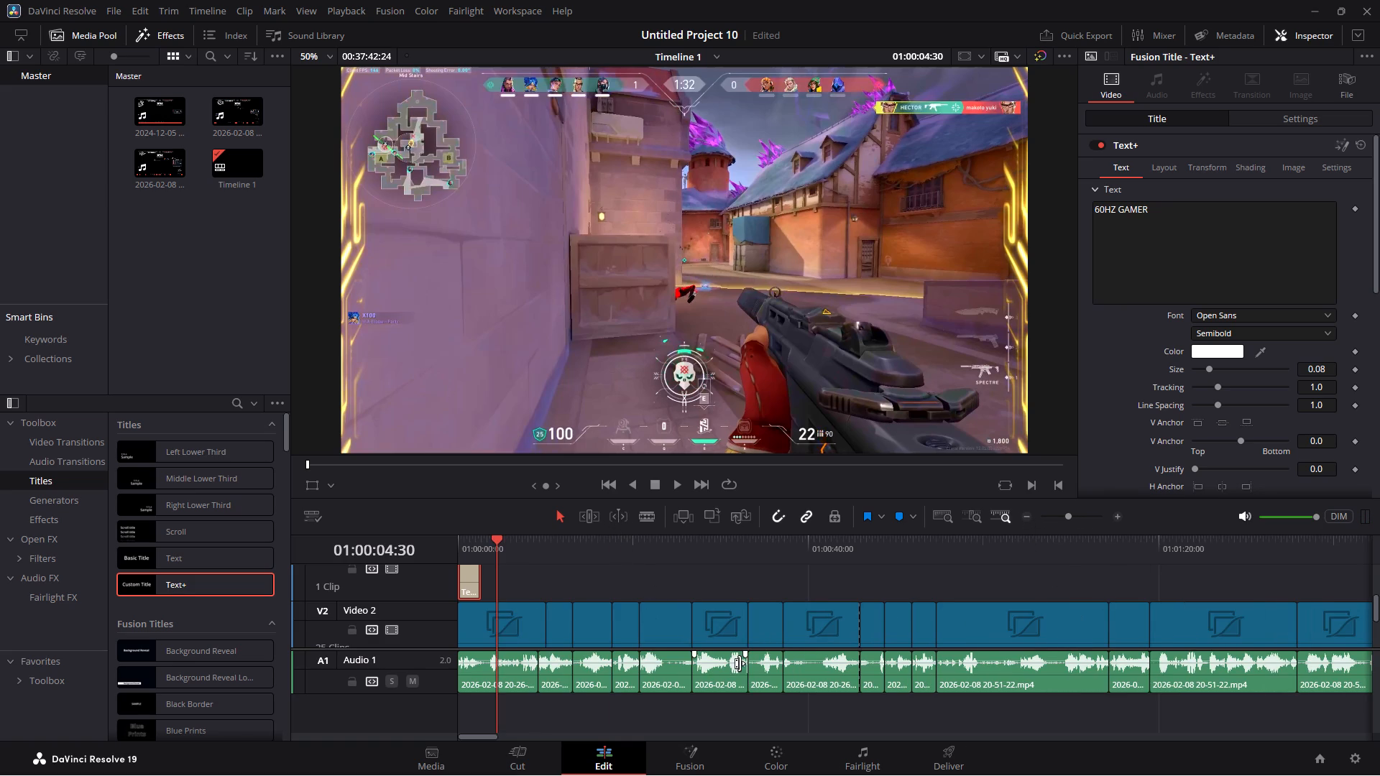
left_click_drag(489, 734, 658, 739)
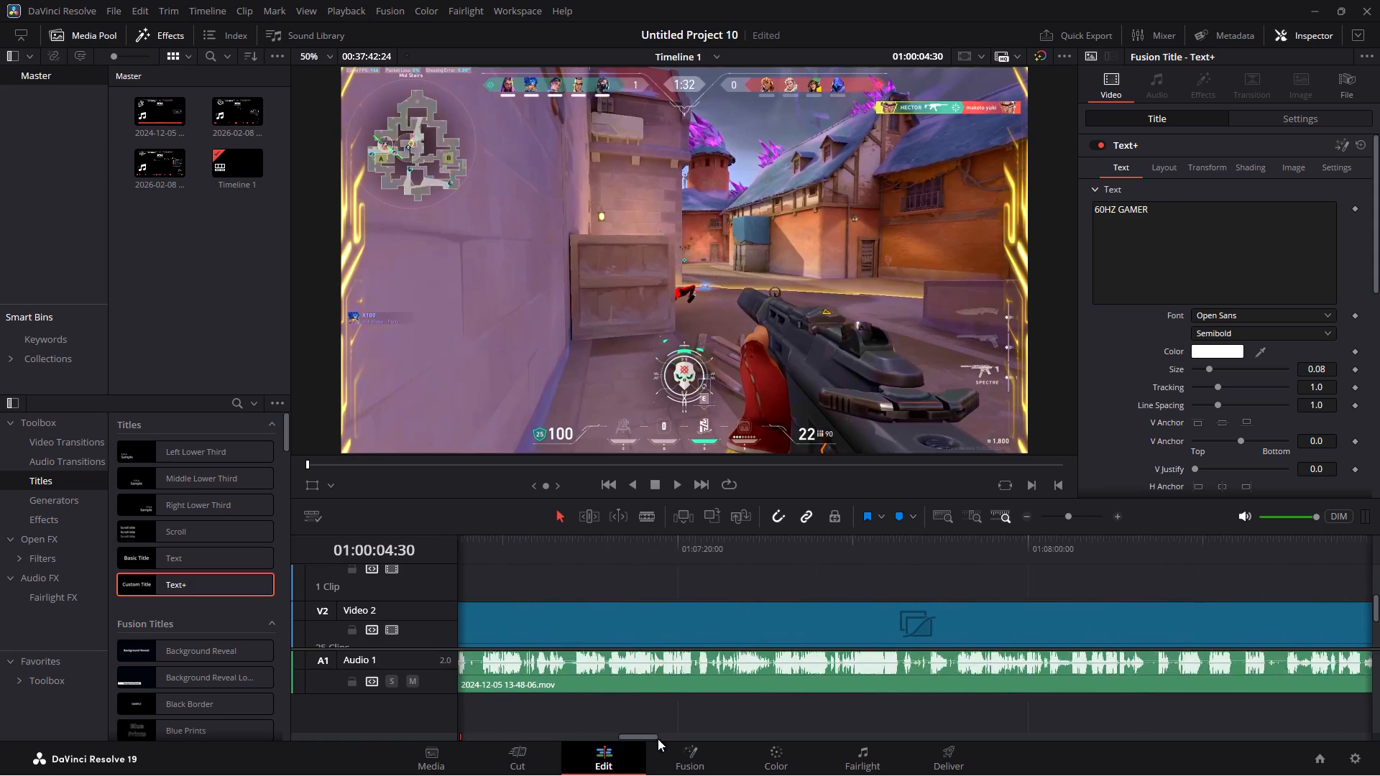
left_click_drag(658, 739, 775, 731)
key("space")
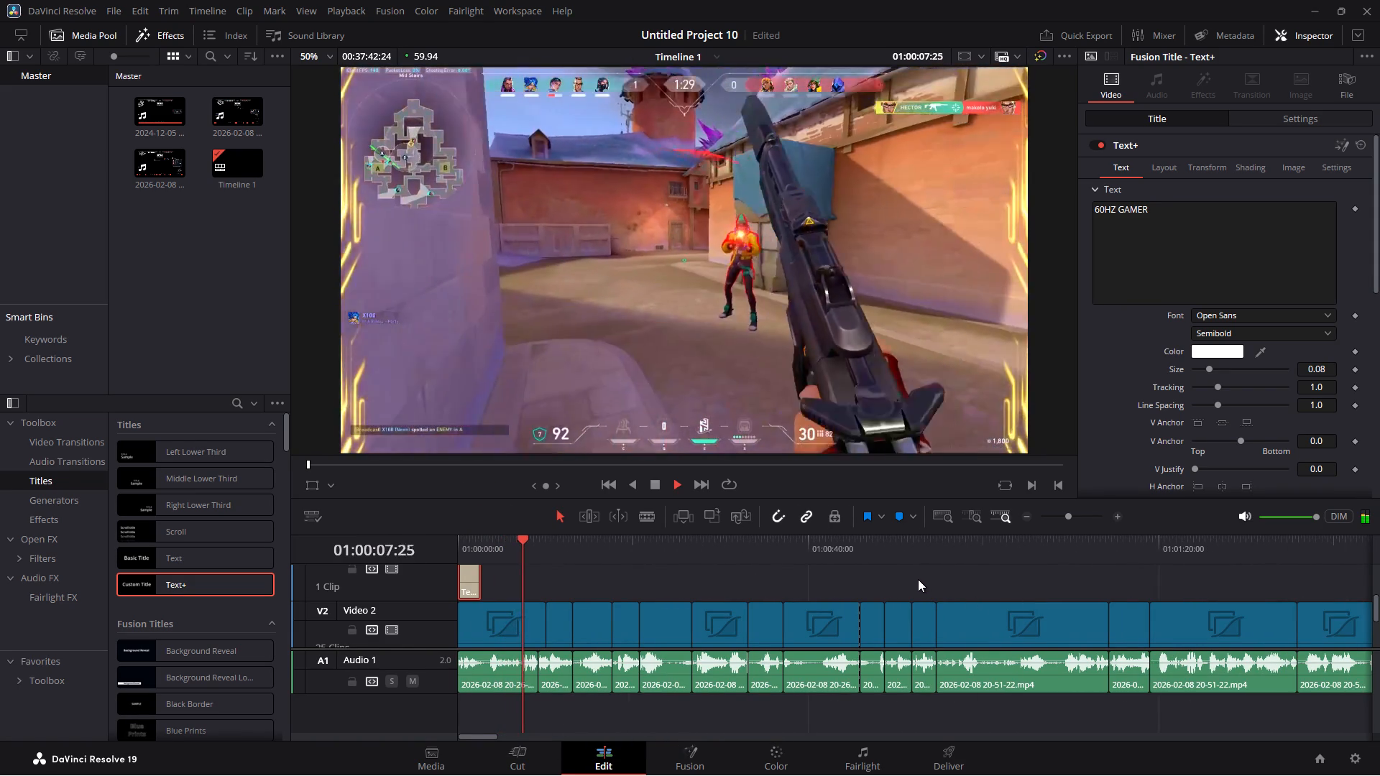
left_click(953, 539)
left_click(1141, 540)
left_click(1215, 537)
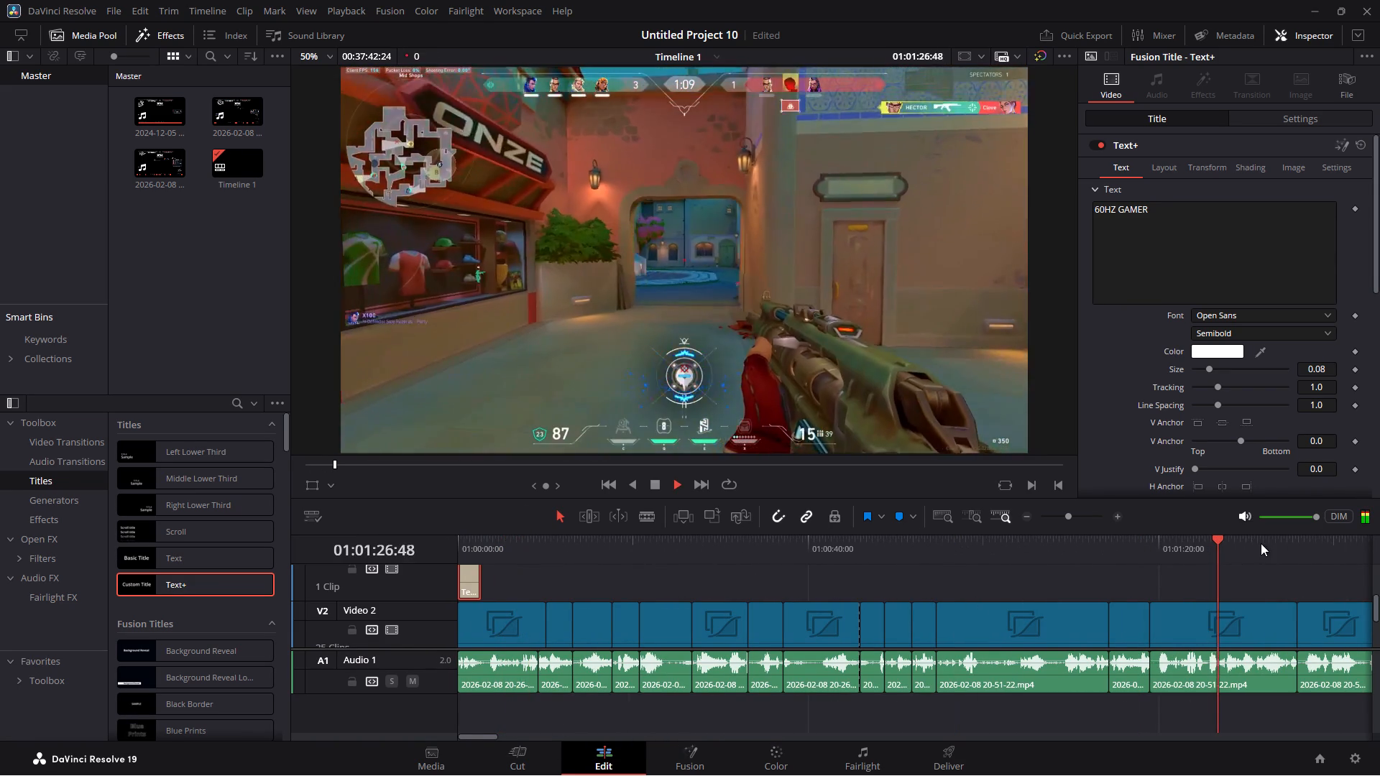
left_click(1333, 538)
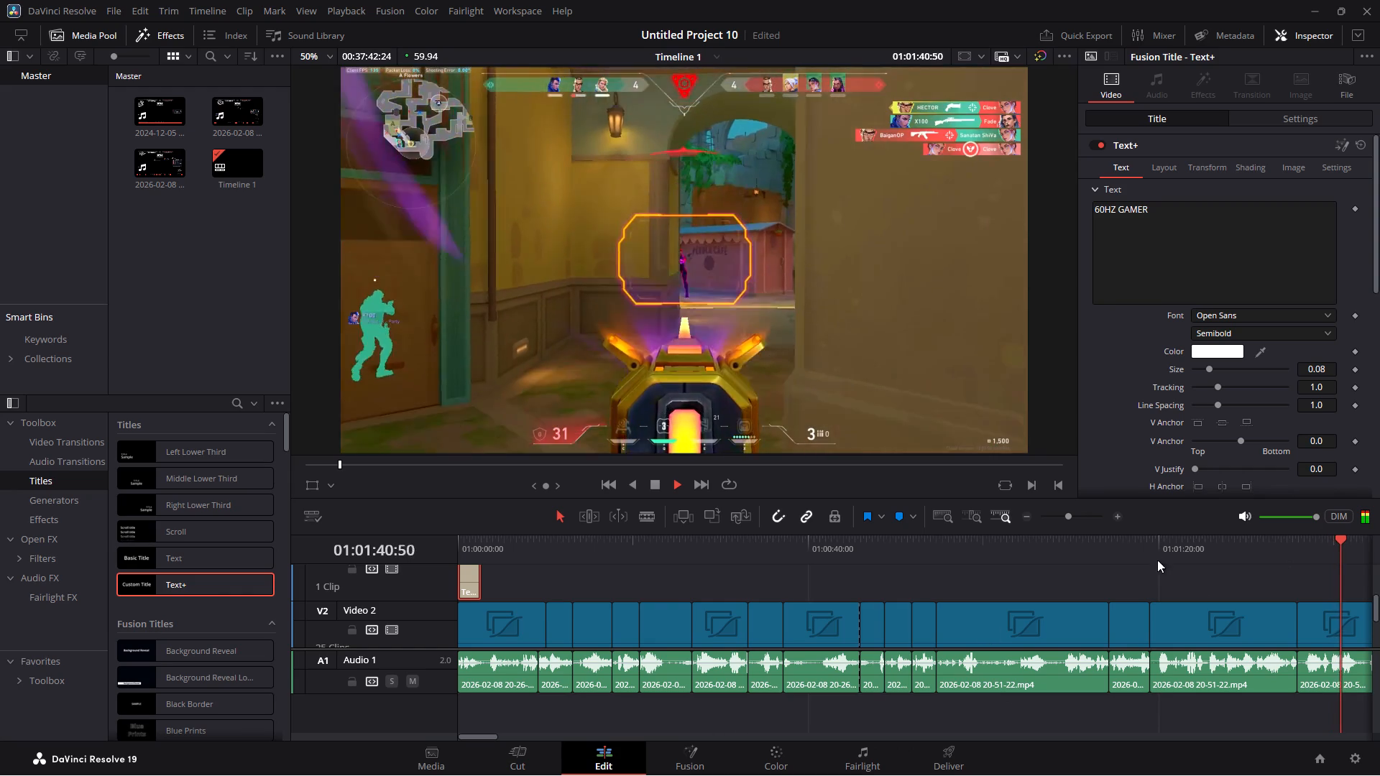
Play the area around 01:02:56 to locate where the edited clips end and the uncut footage begins.
left_click(1026, 520)
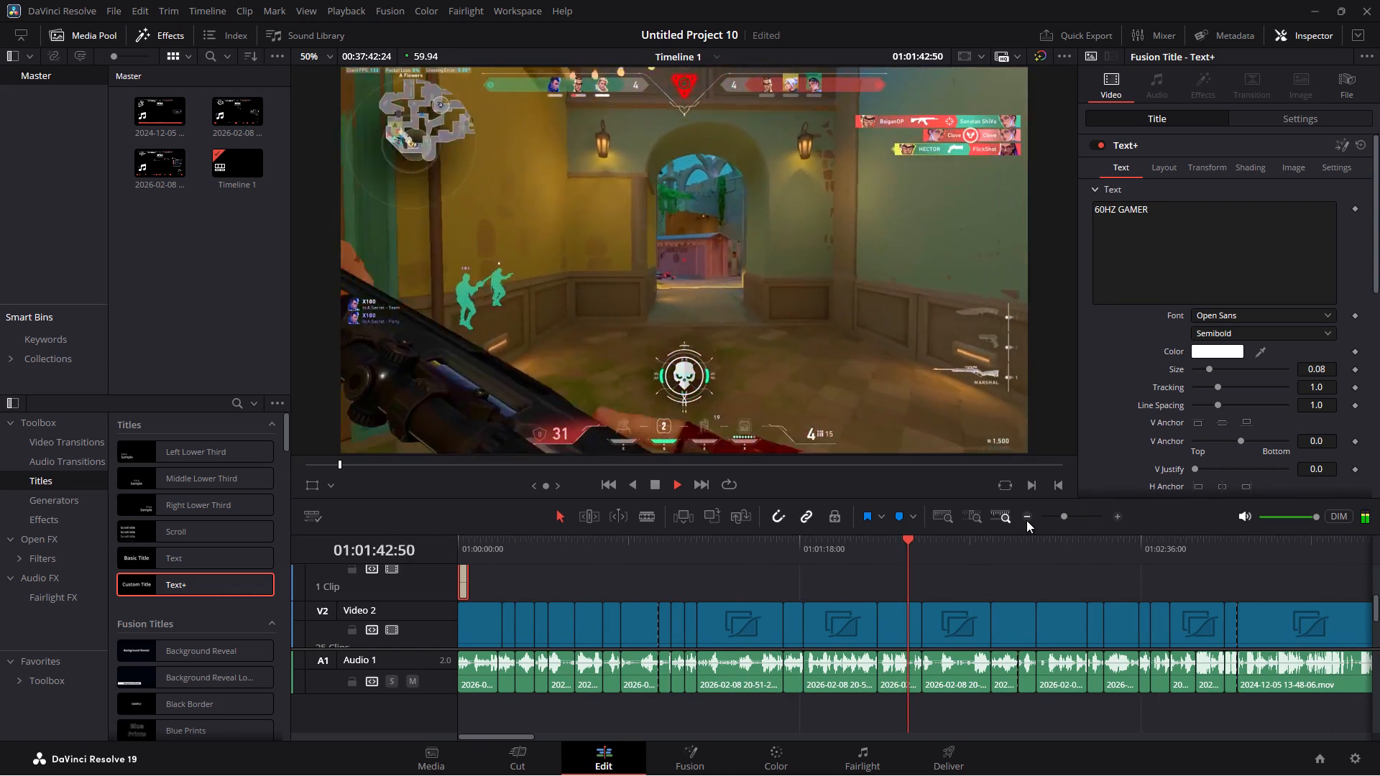
left_click(1026, 520)
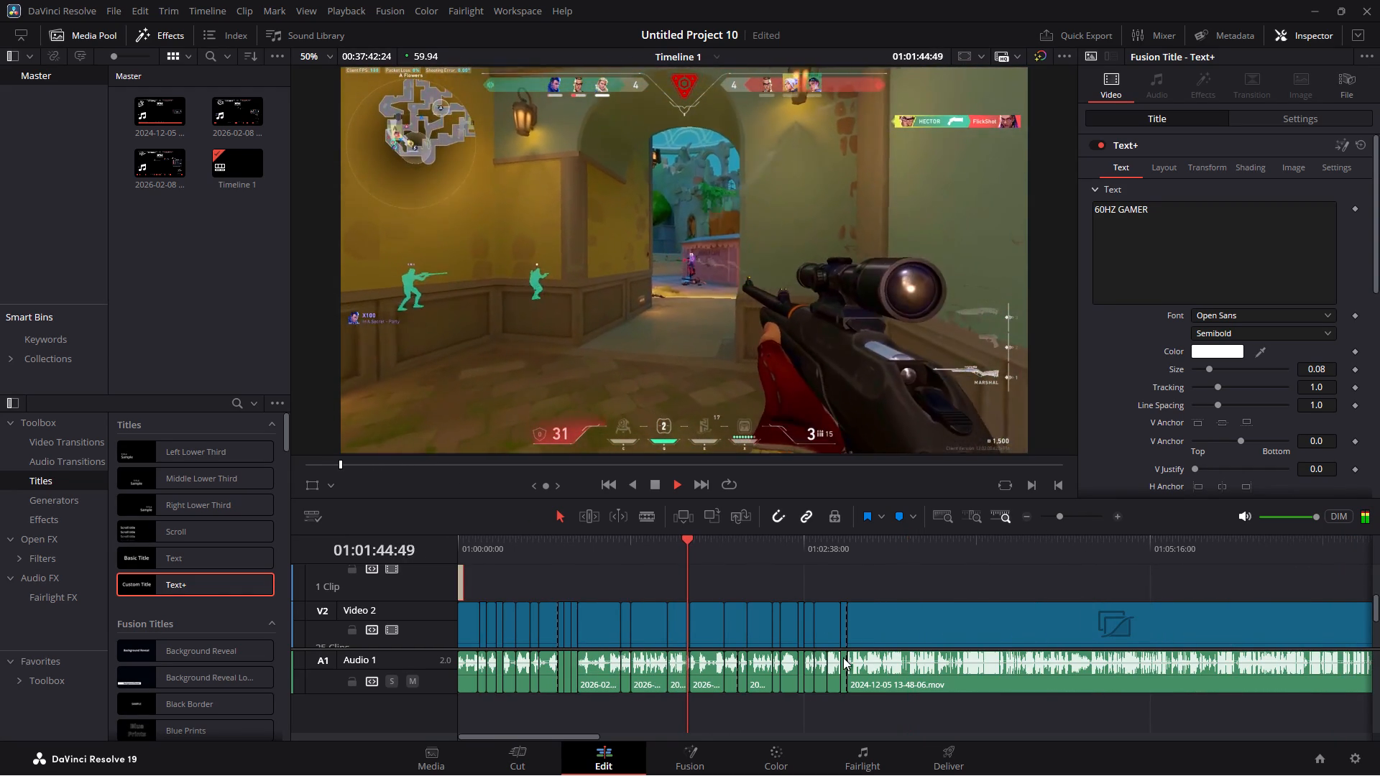
left_click_drag(579, 735, 630, 733)
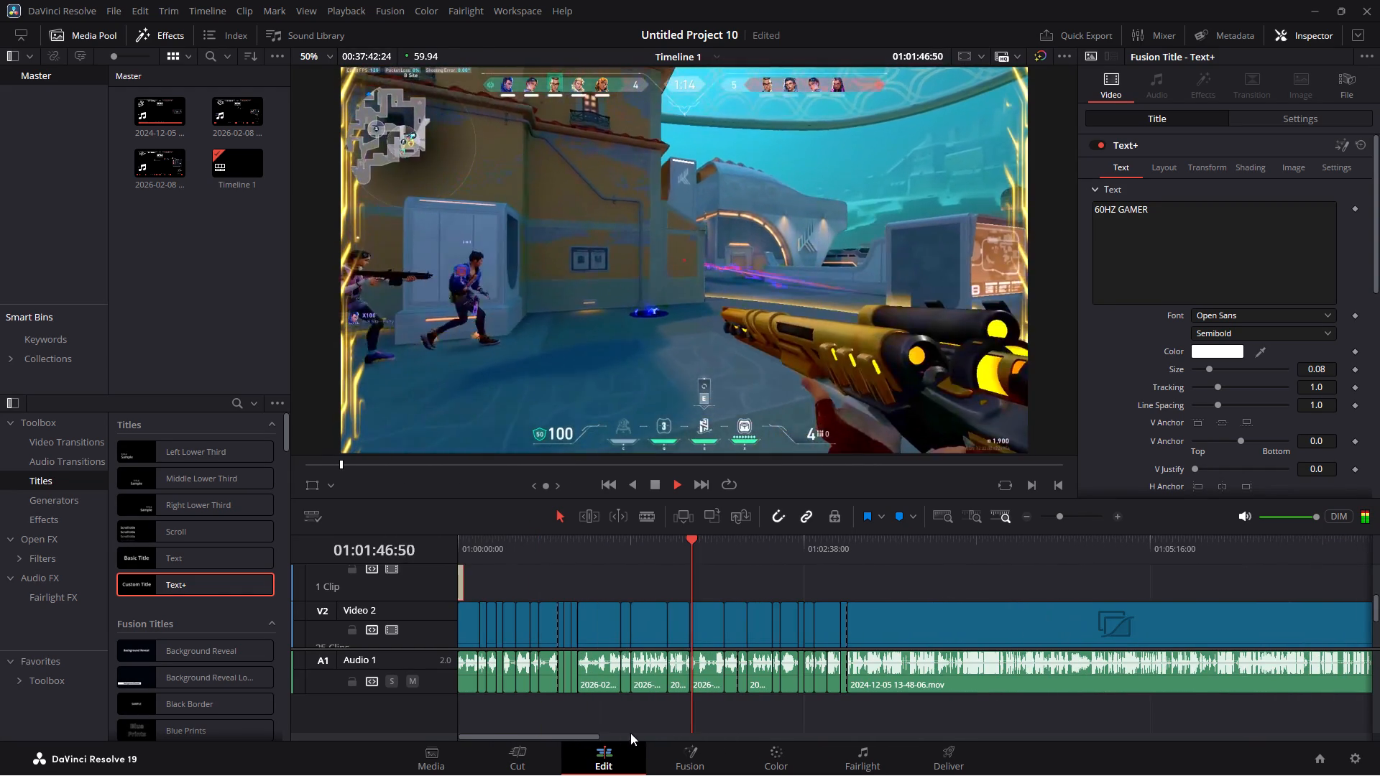
left_click_drag(630, 733, 647, 733)
left_click(868, 555)
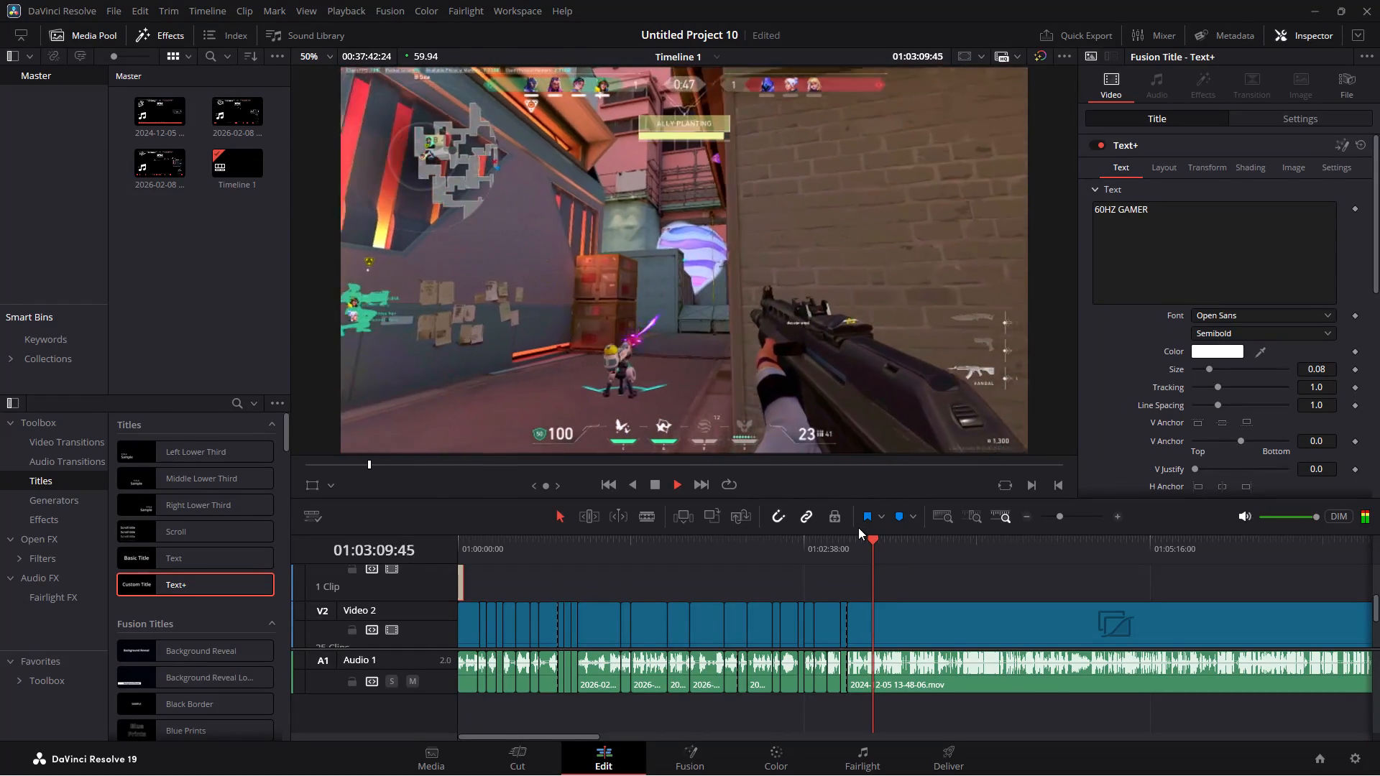
left_click(827, 544)
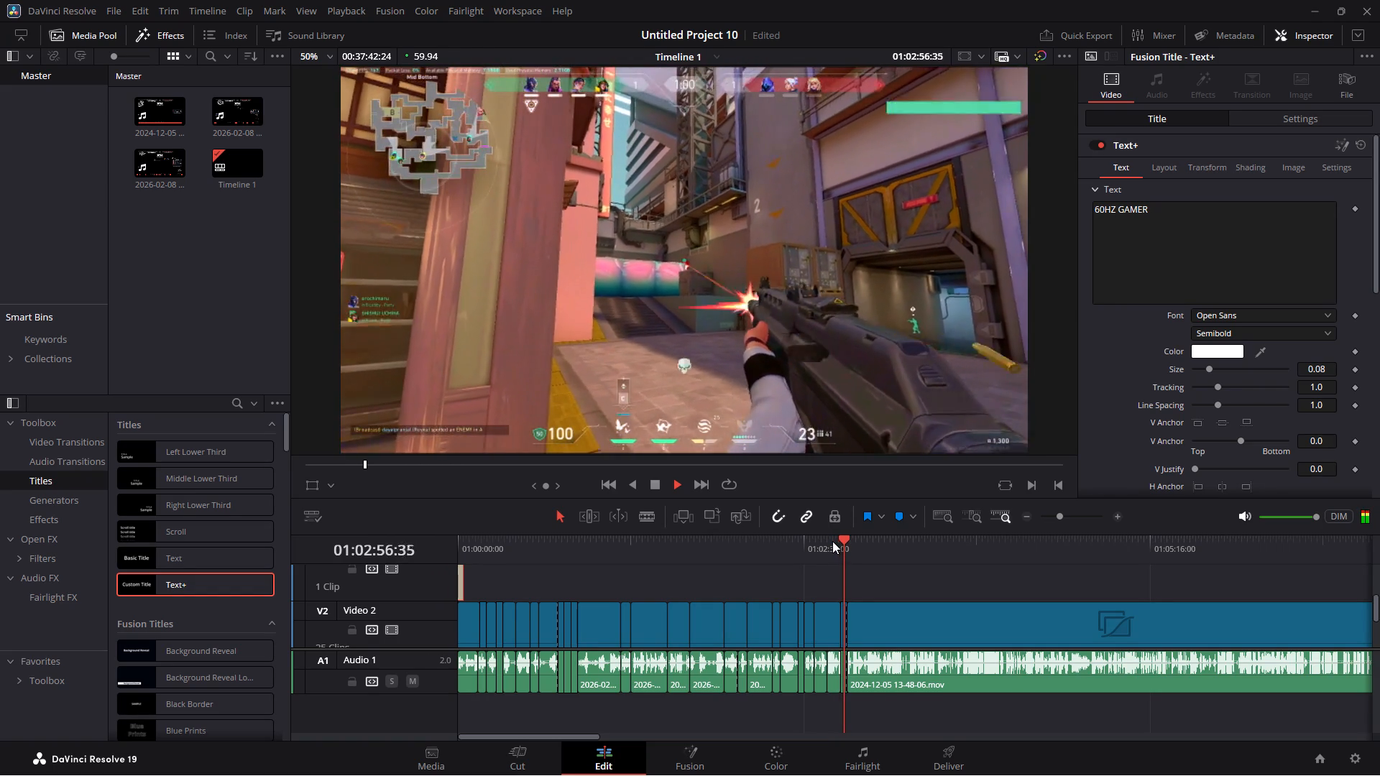
key("space")
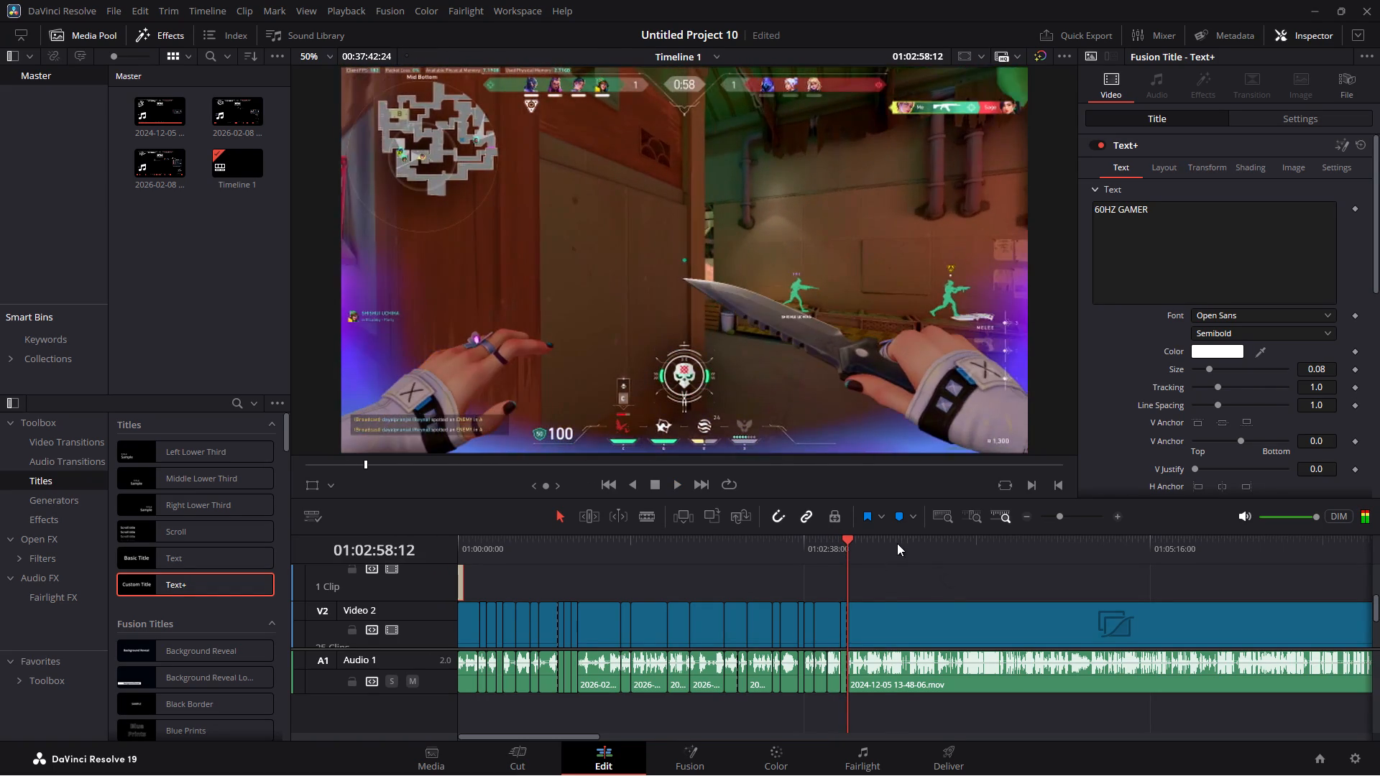
left_click(885, 541)
left_click(921, 544)
left_click(927, 543)
left_click(944, 540)
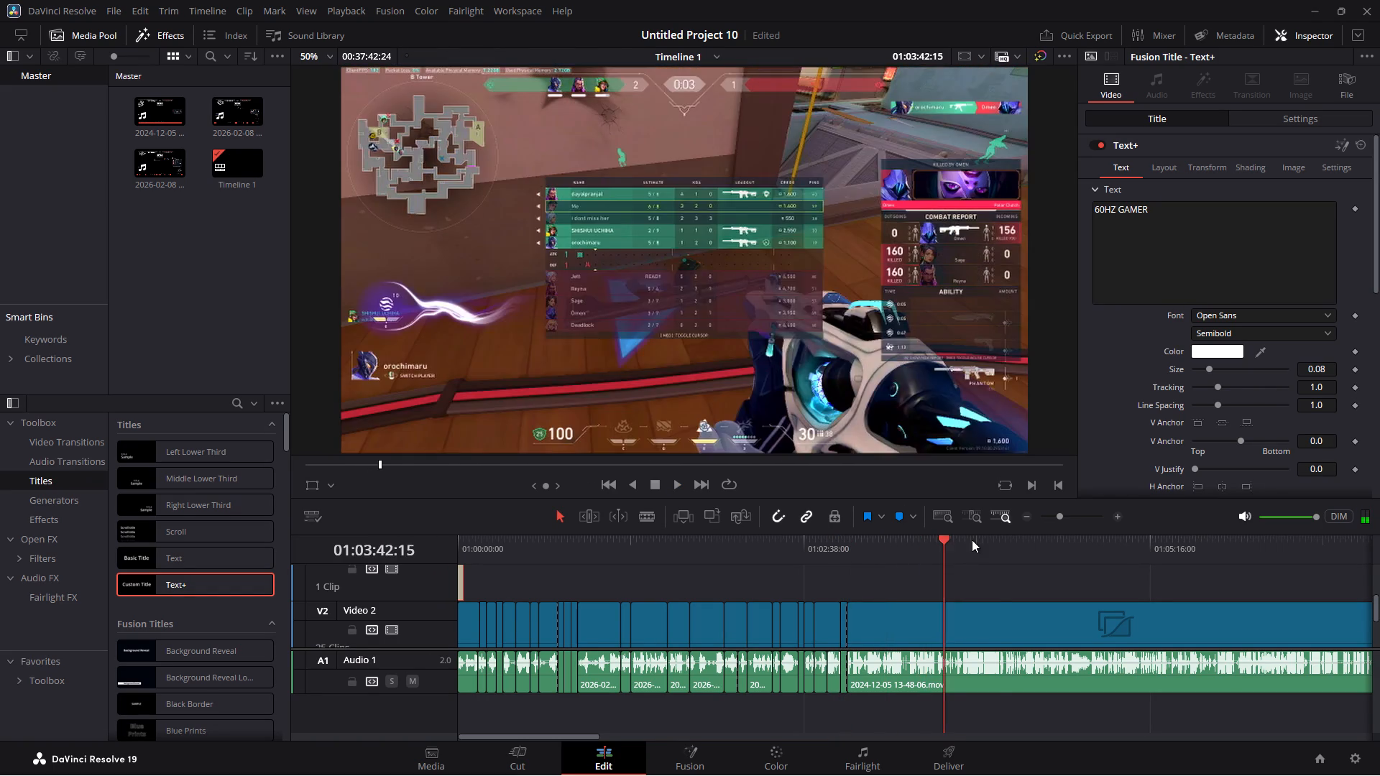
left_click(972, 540)
left_click(998, 542)
left_click_drag(596, 737, 609, 736)
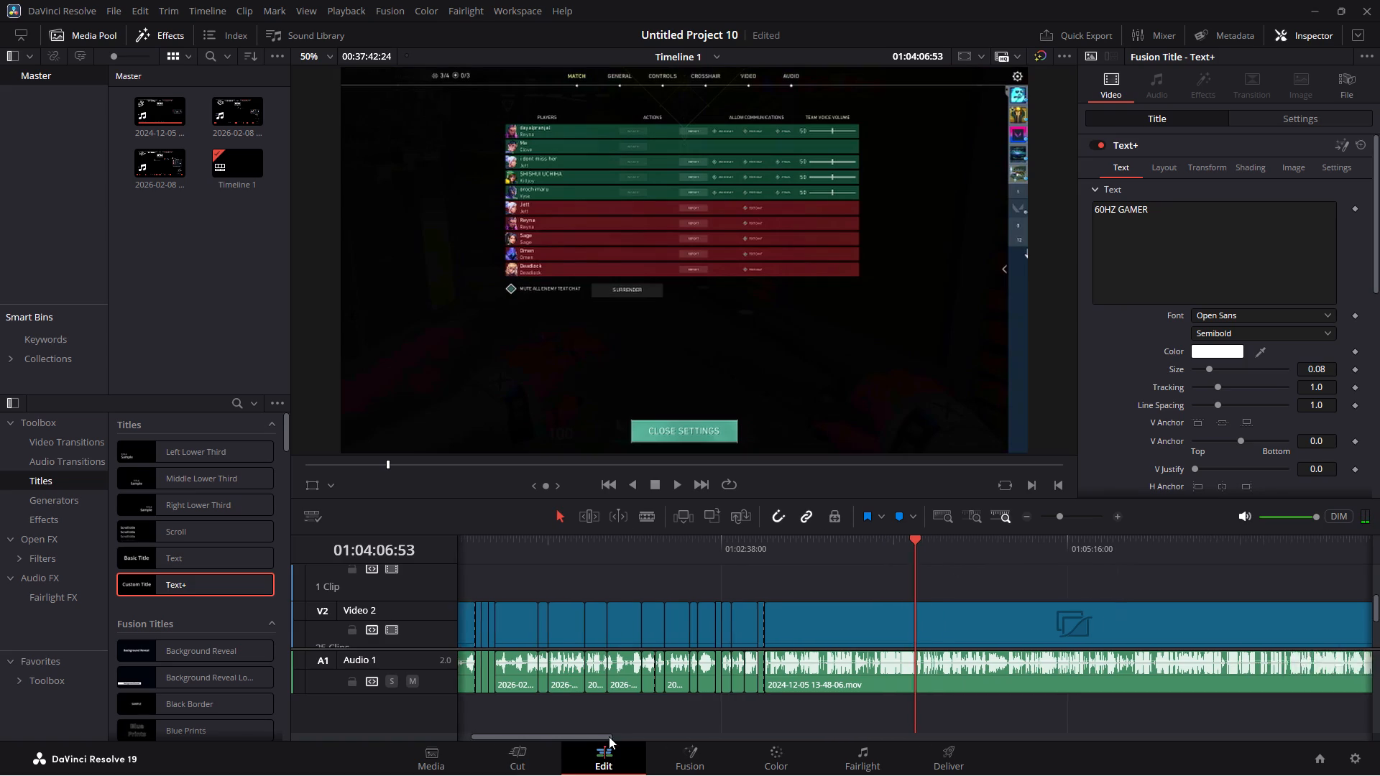
left_click_drag(609, 736, 656, 736)
left_click(636, 543)
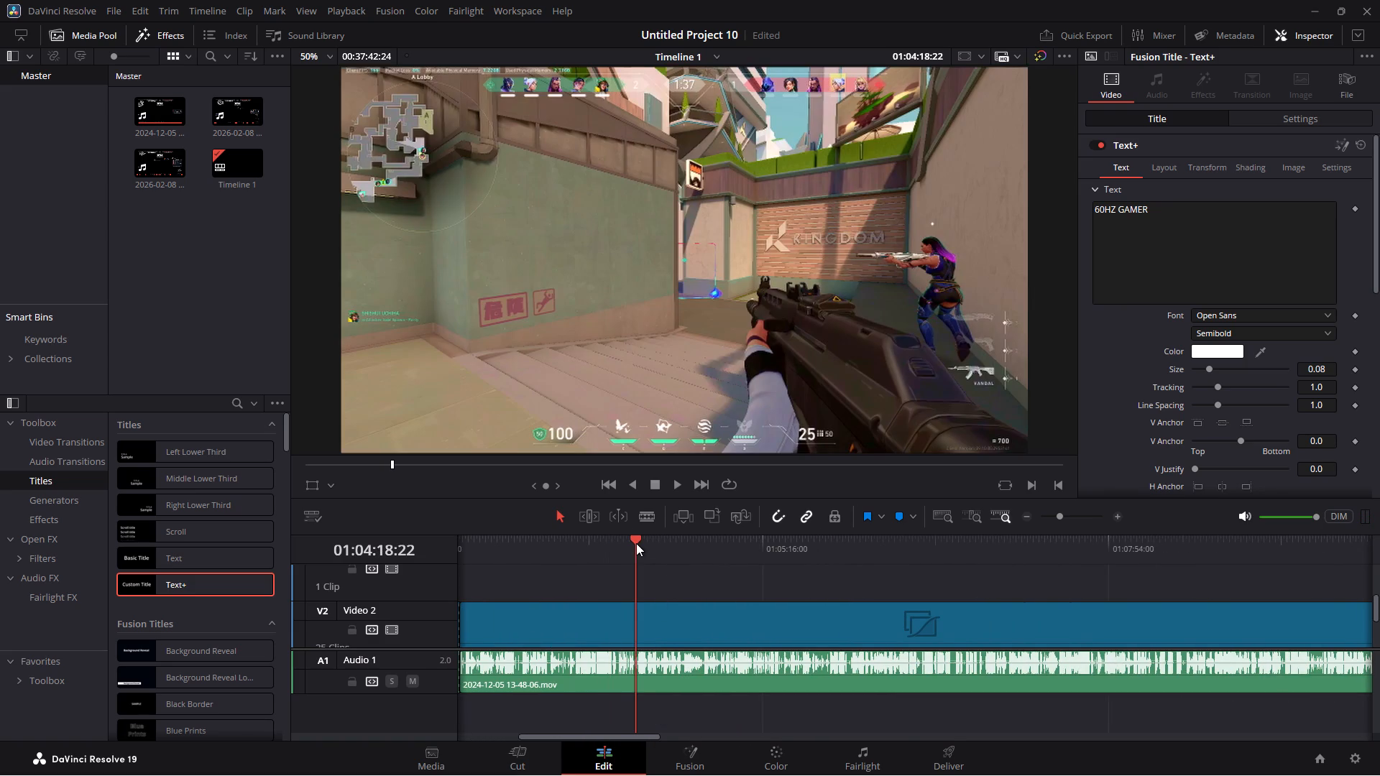
key("space")
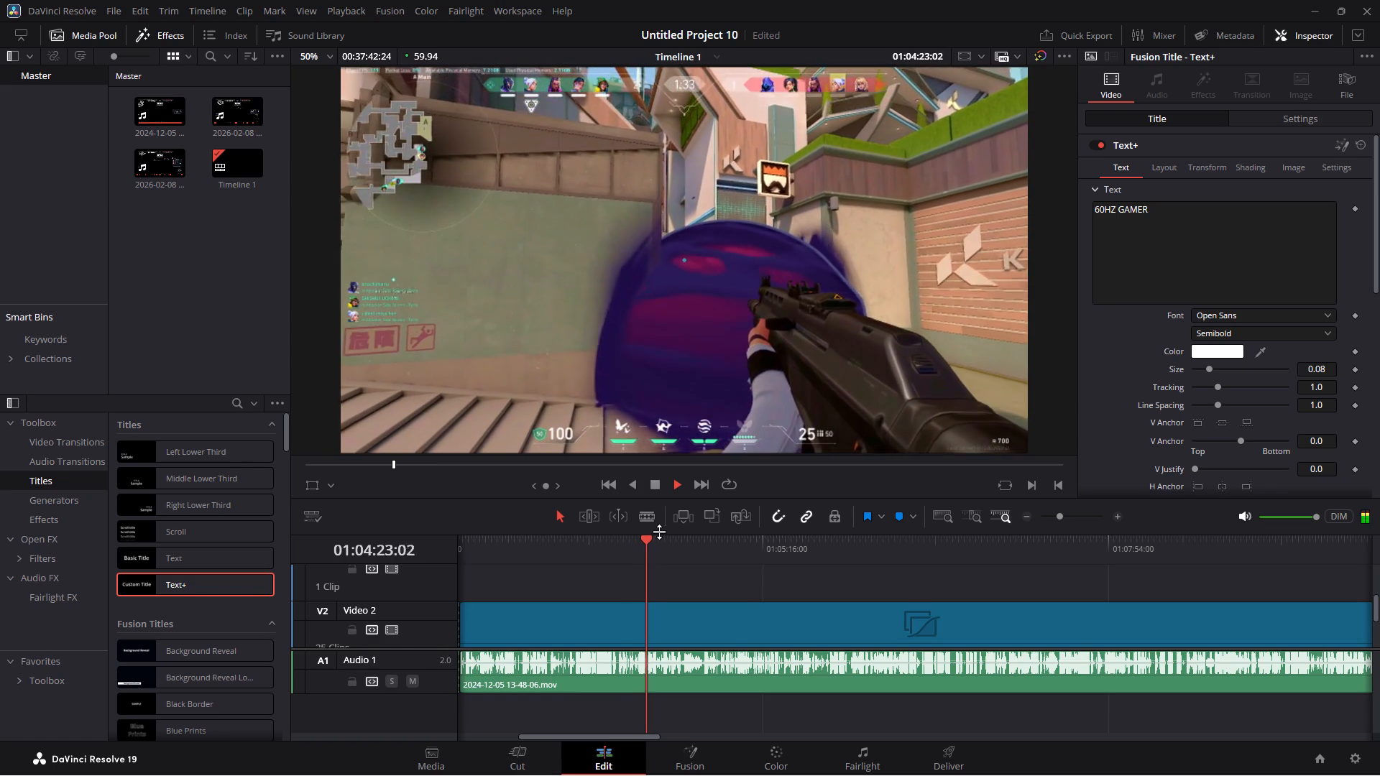
left_click(658, 539)
left_click(668, 537)
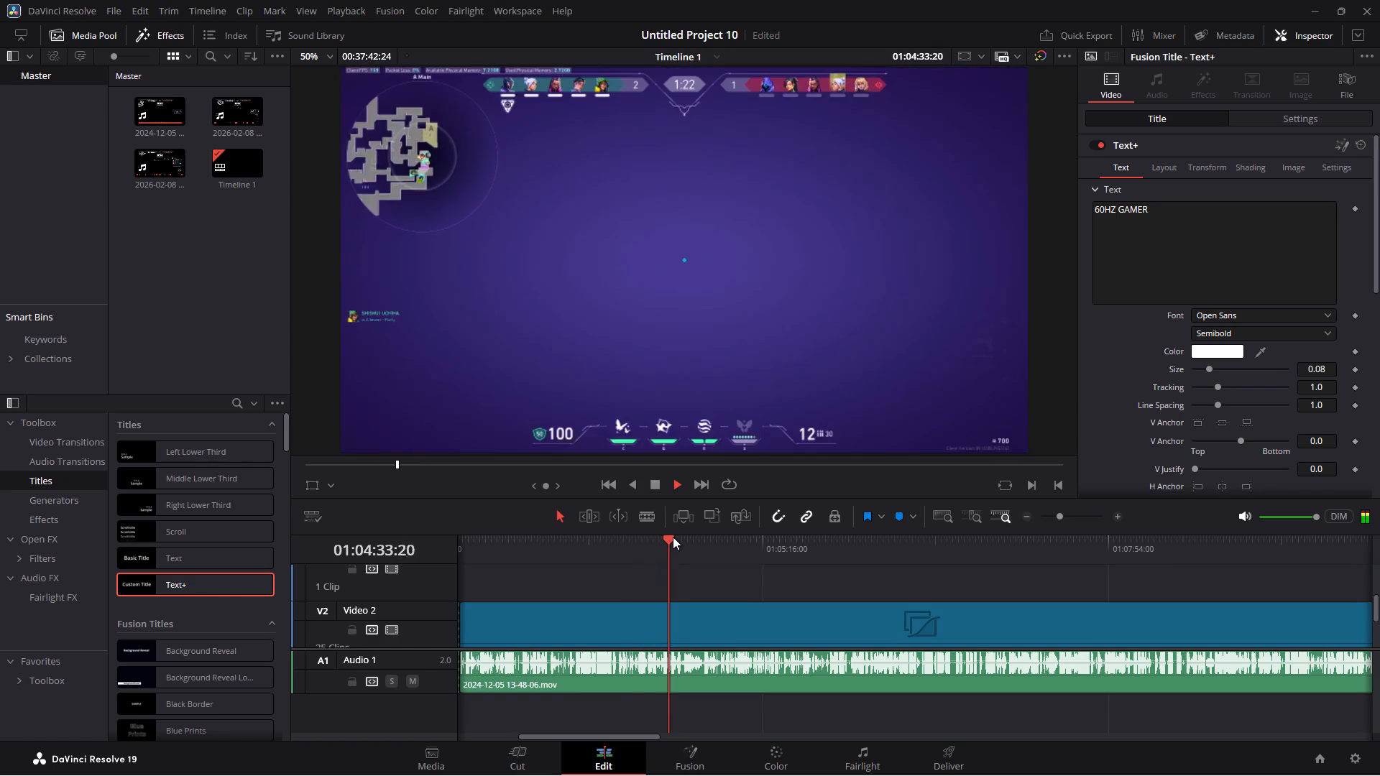
left_click(673, 537)
left_click(684, 537)
left_click(689, 539)
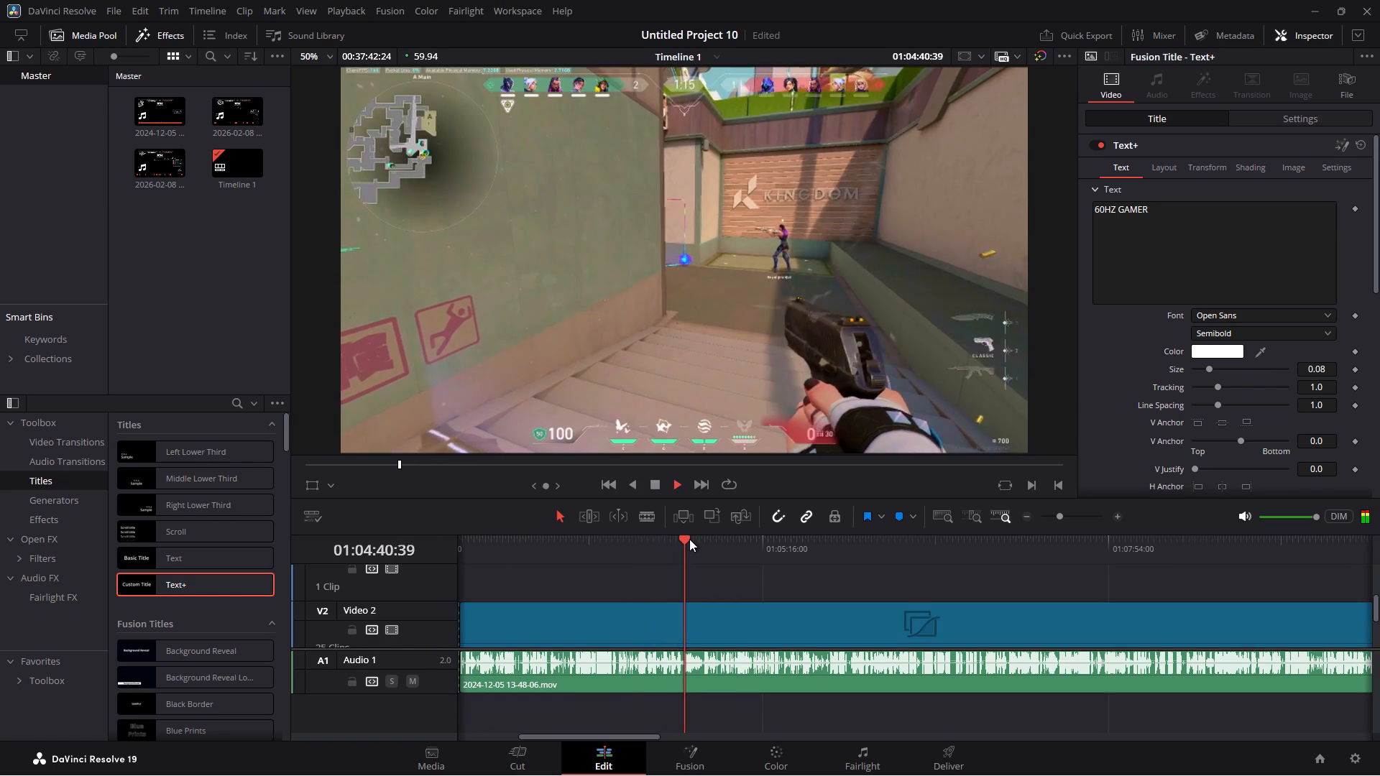
left_click(692, 539)
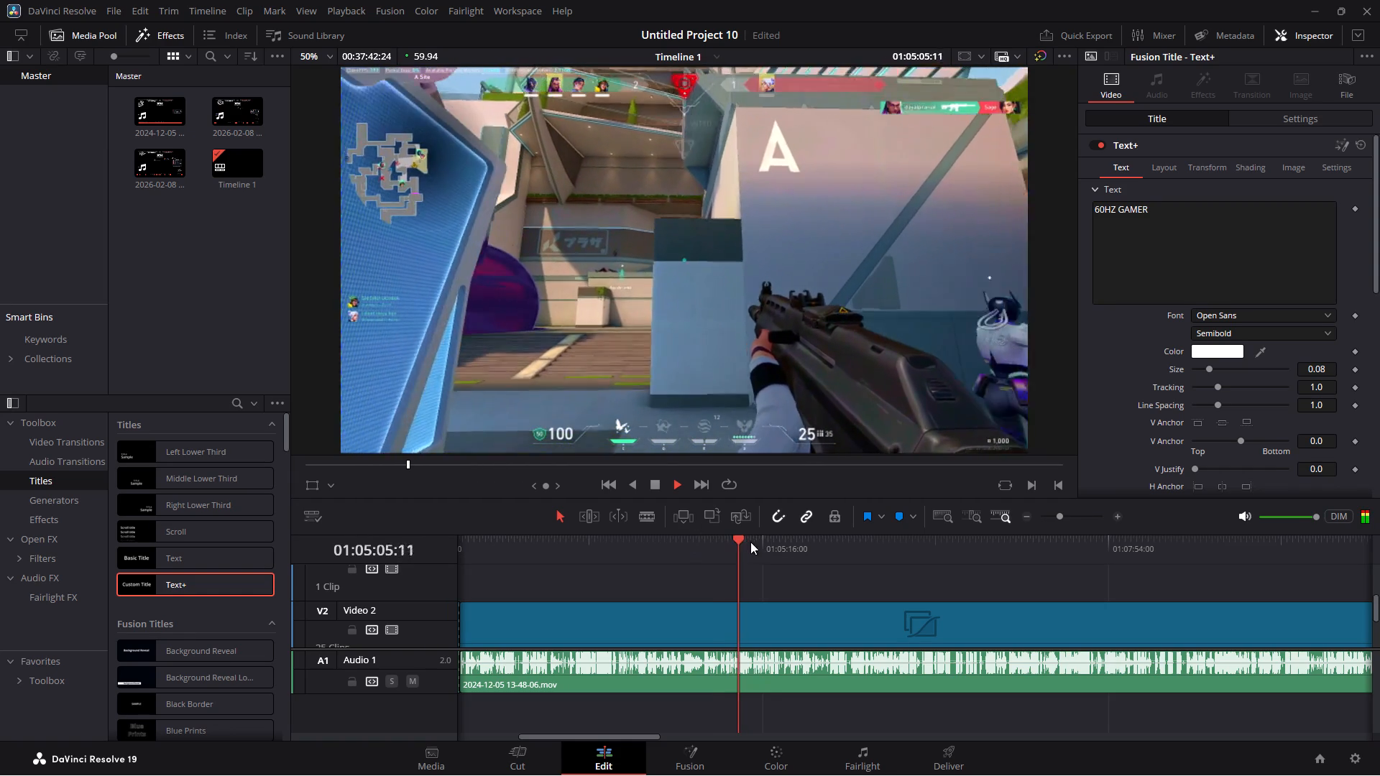
Skim the uncut footage from about 01:05:10 to 01:08:04 in search of the next usable fight.
left_click(750, 542)
left_click(774, 542)
left_click(796, 545)
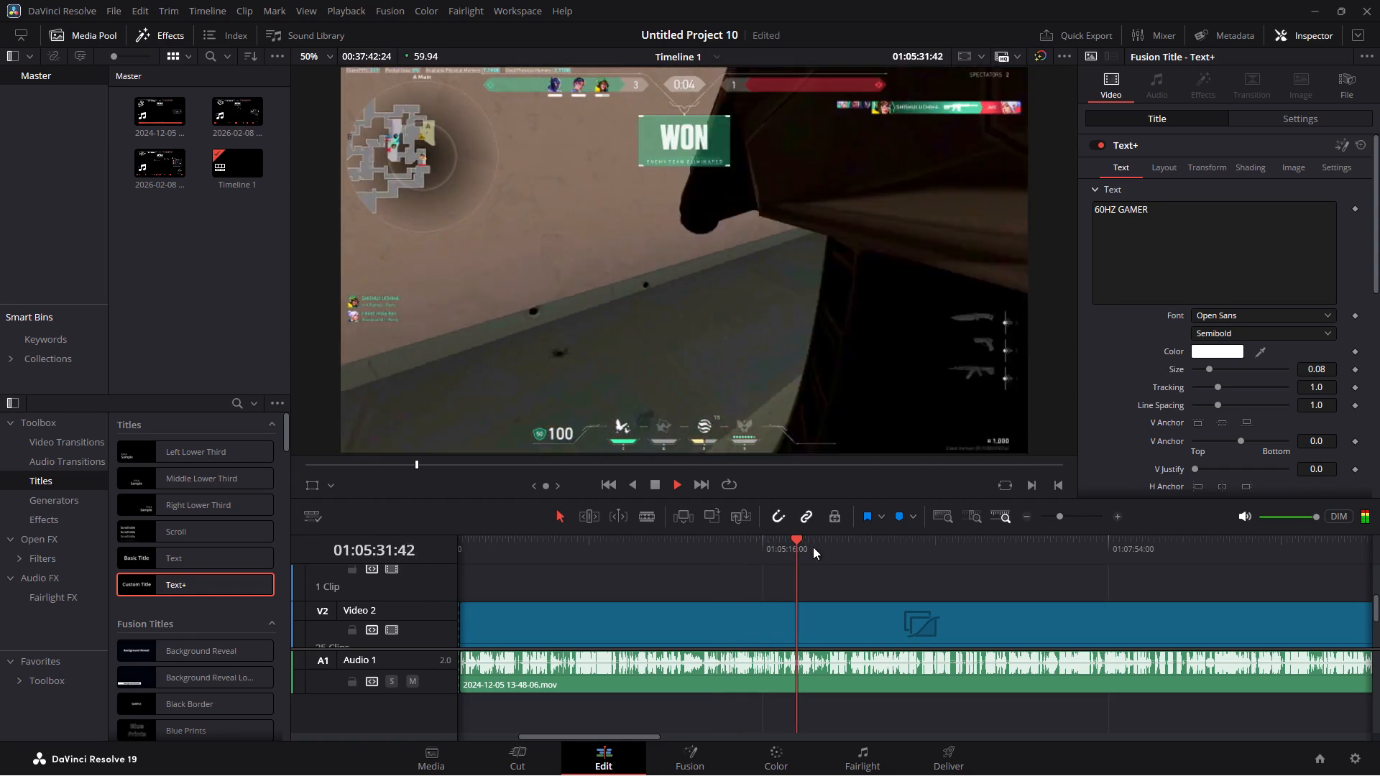
left_click(813, 547)
left_click(839, 550)
left_click(865, 553)
left_click(899, 553)
left_click(935, 548)
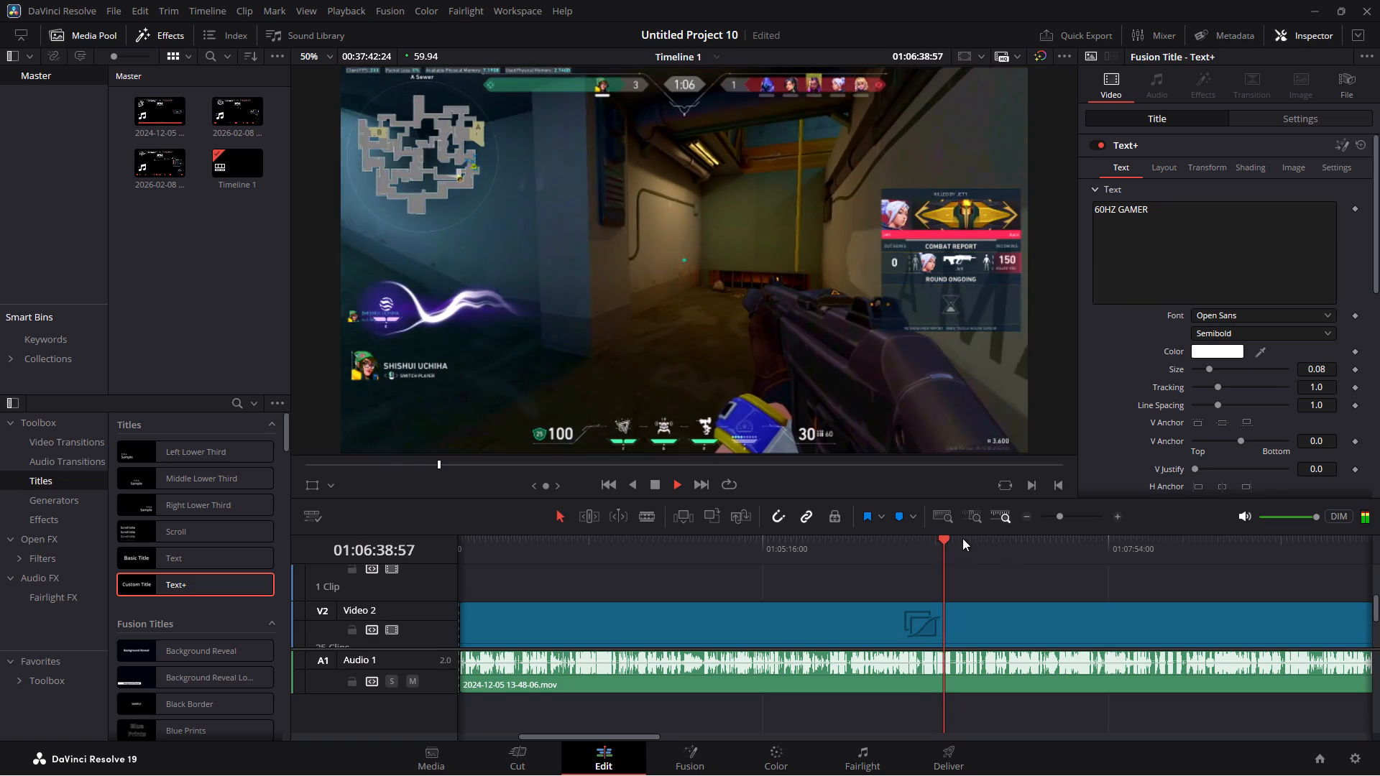
left_click(962, 538)
left_click(976, 538)
left_click(994, 537)
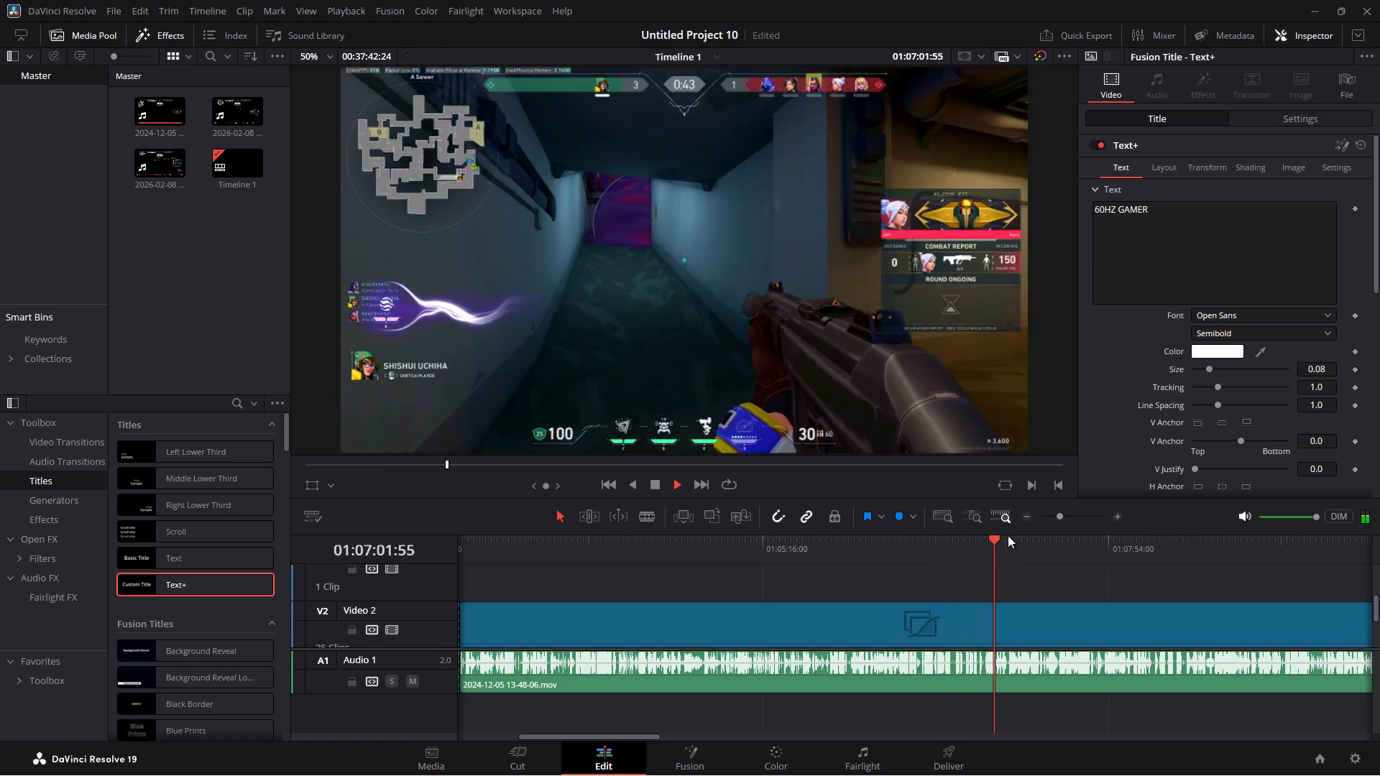
left_click(1031, 535)
left_click(1039, 537)
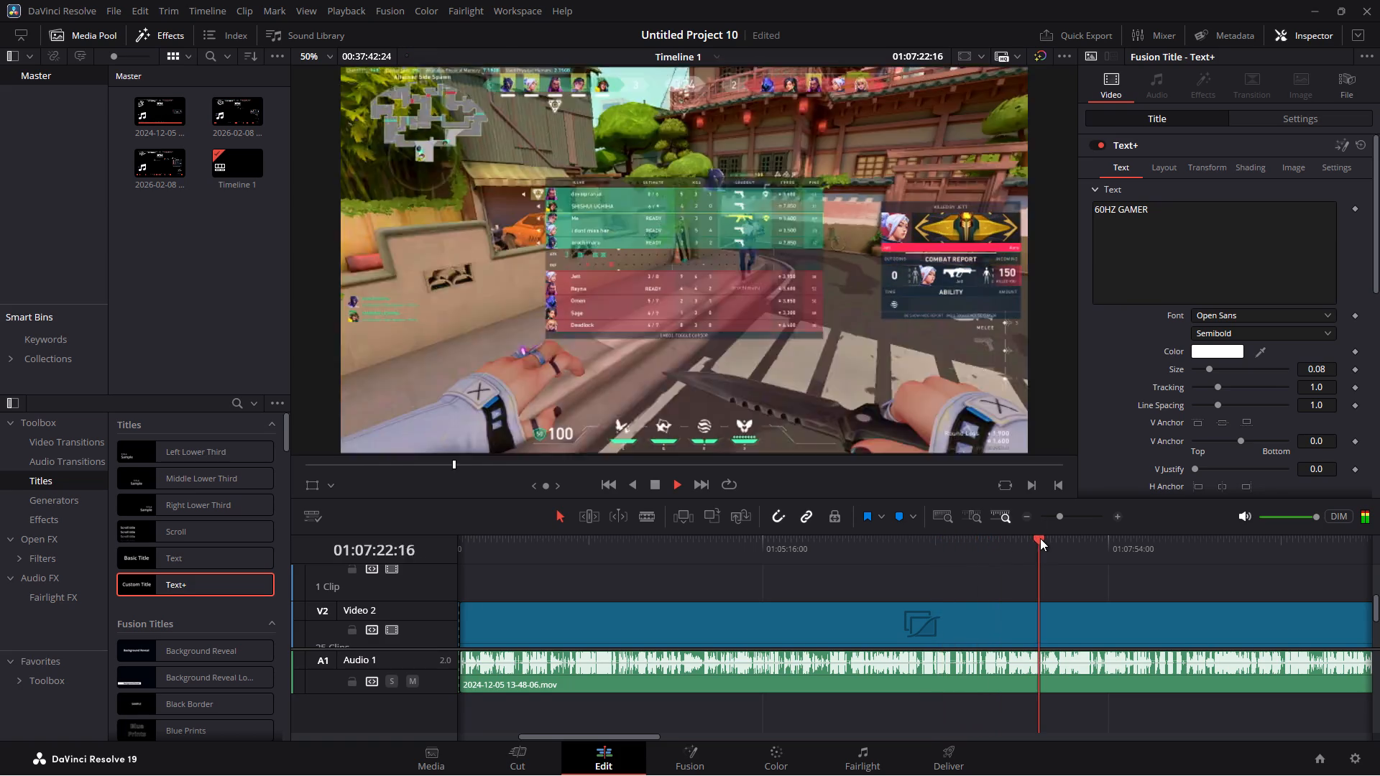
left_click(1077, 542)
left_click(1103, 541)
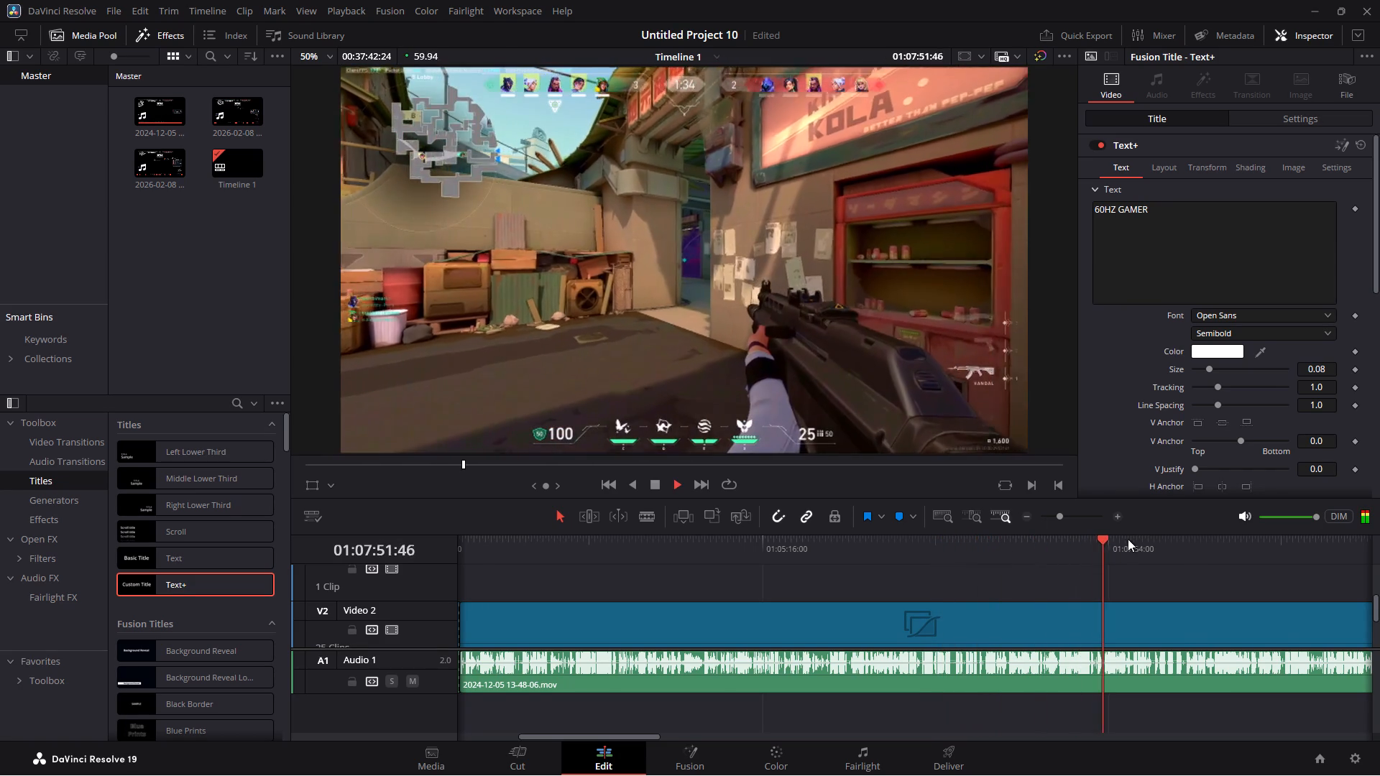
left_click(1128, 538)
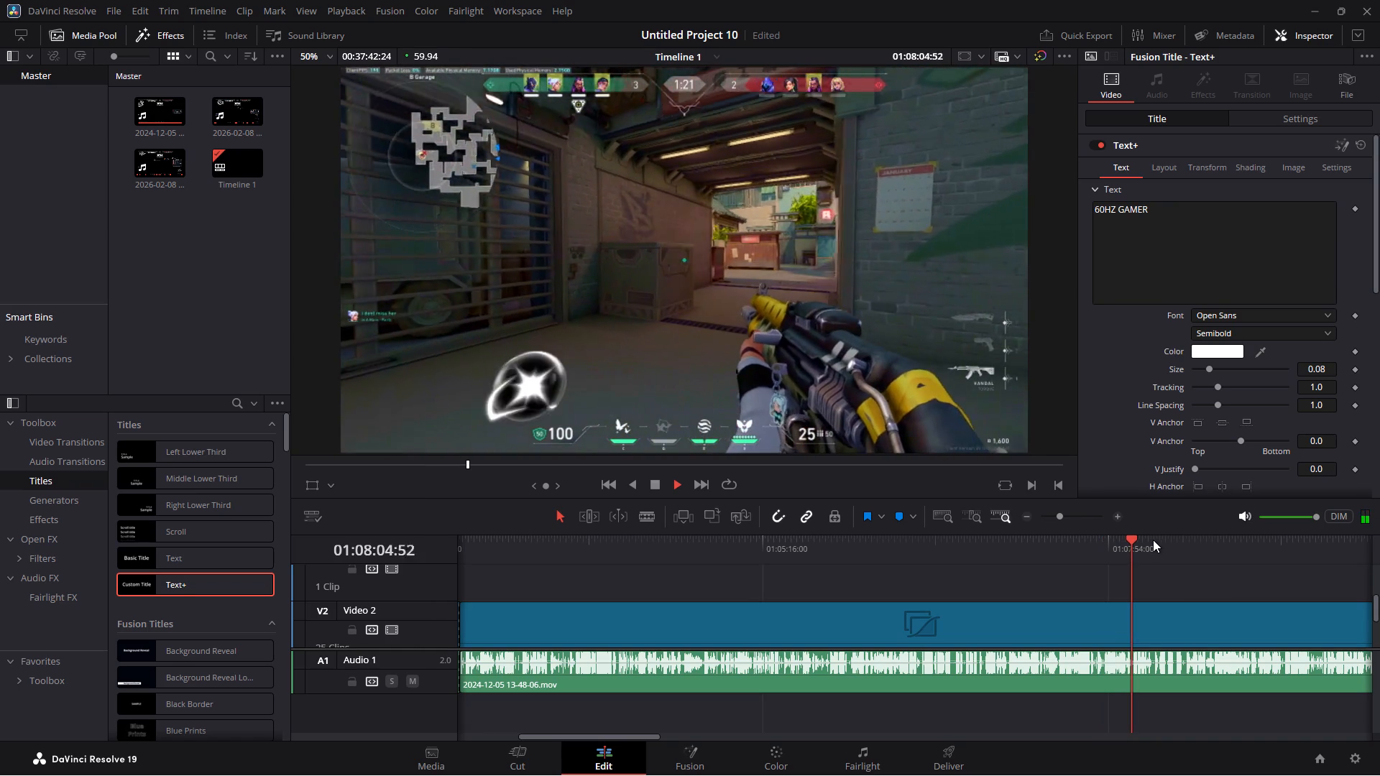
Replay the gameplay leading up to about 01:08:01 to determine where the next highlight should start.
left_click(1118, 542)
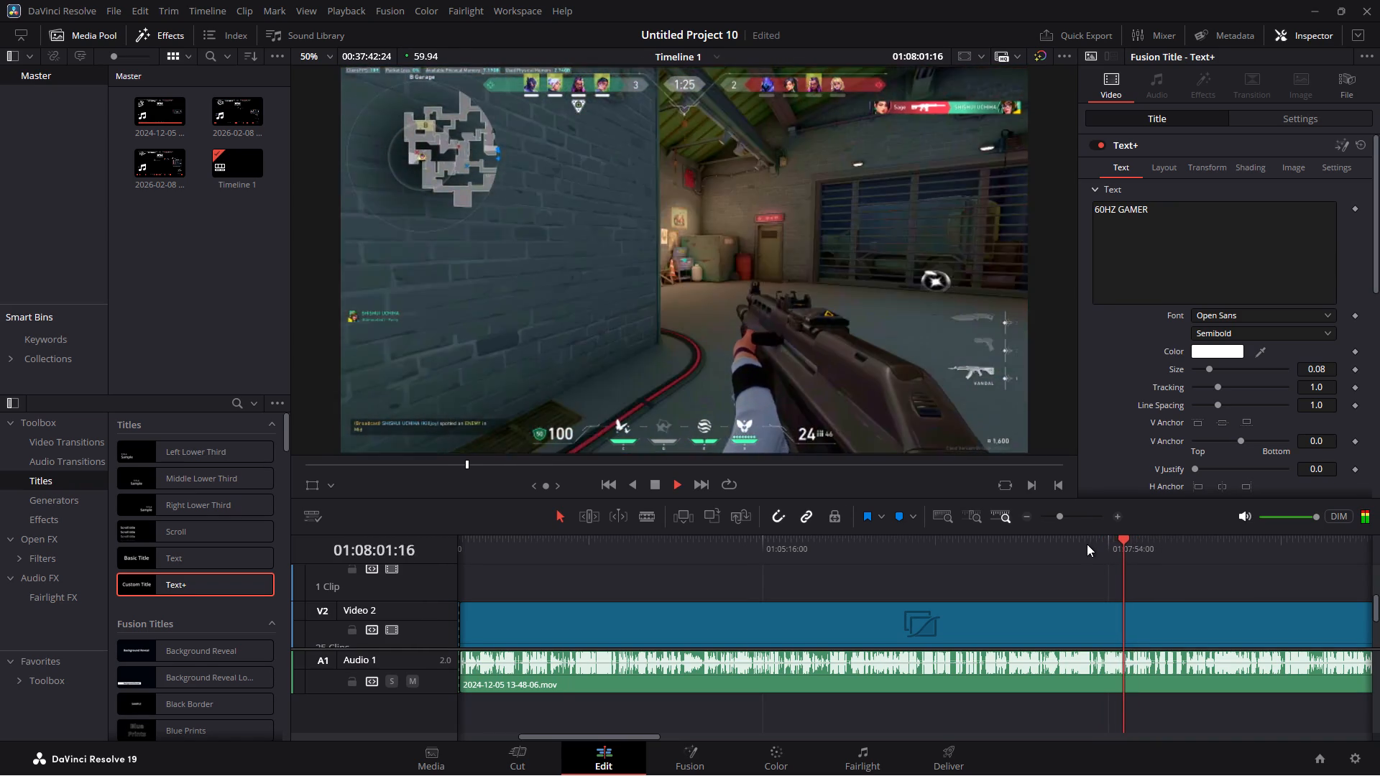
left_click(1087, 544)
left_click(1059, 544)
left_click(1075, 544)
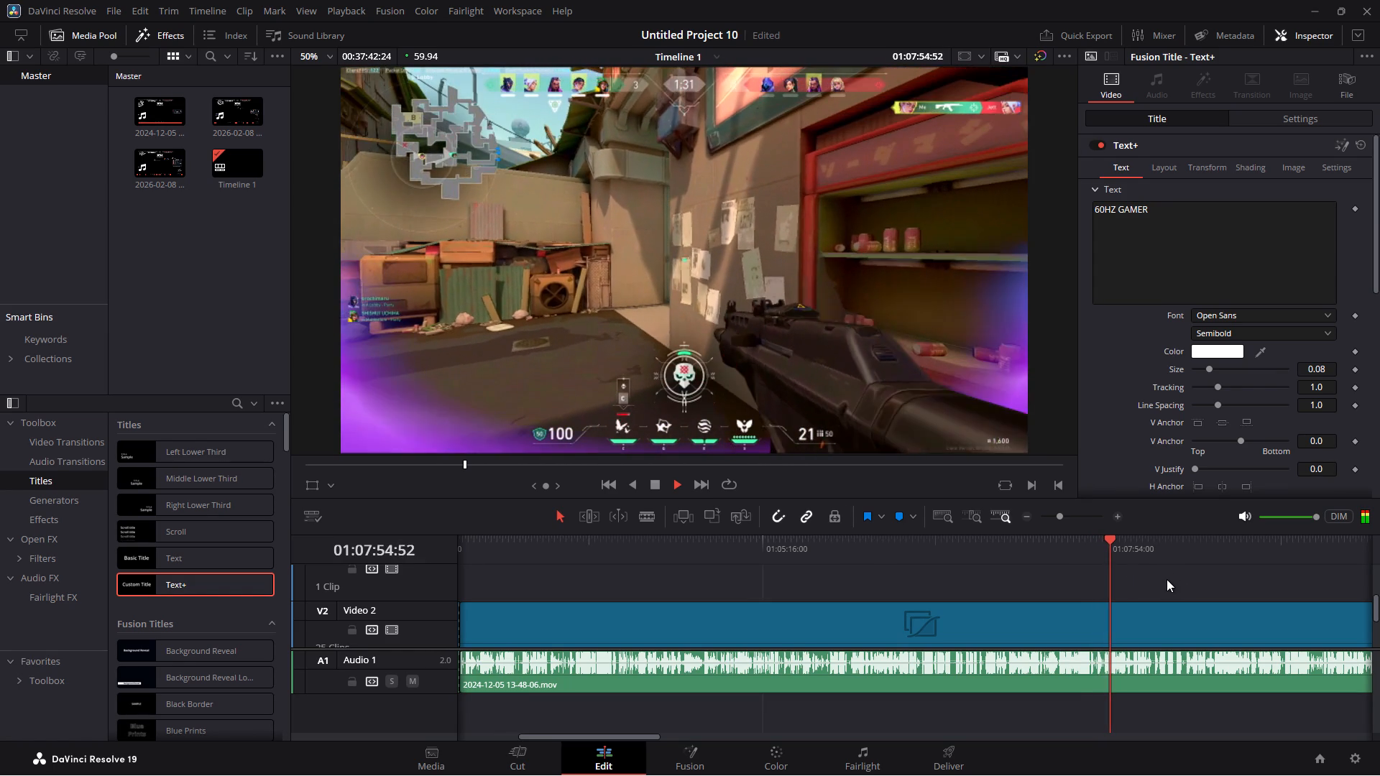
key("space")
left_click(1108, 538)
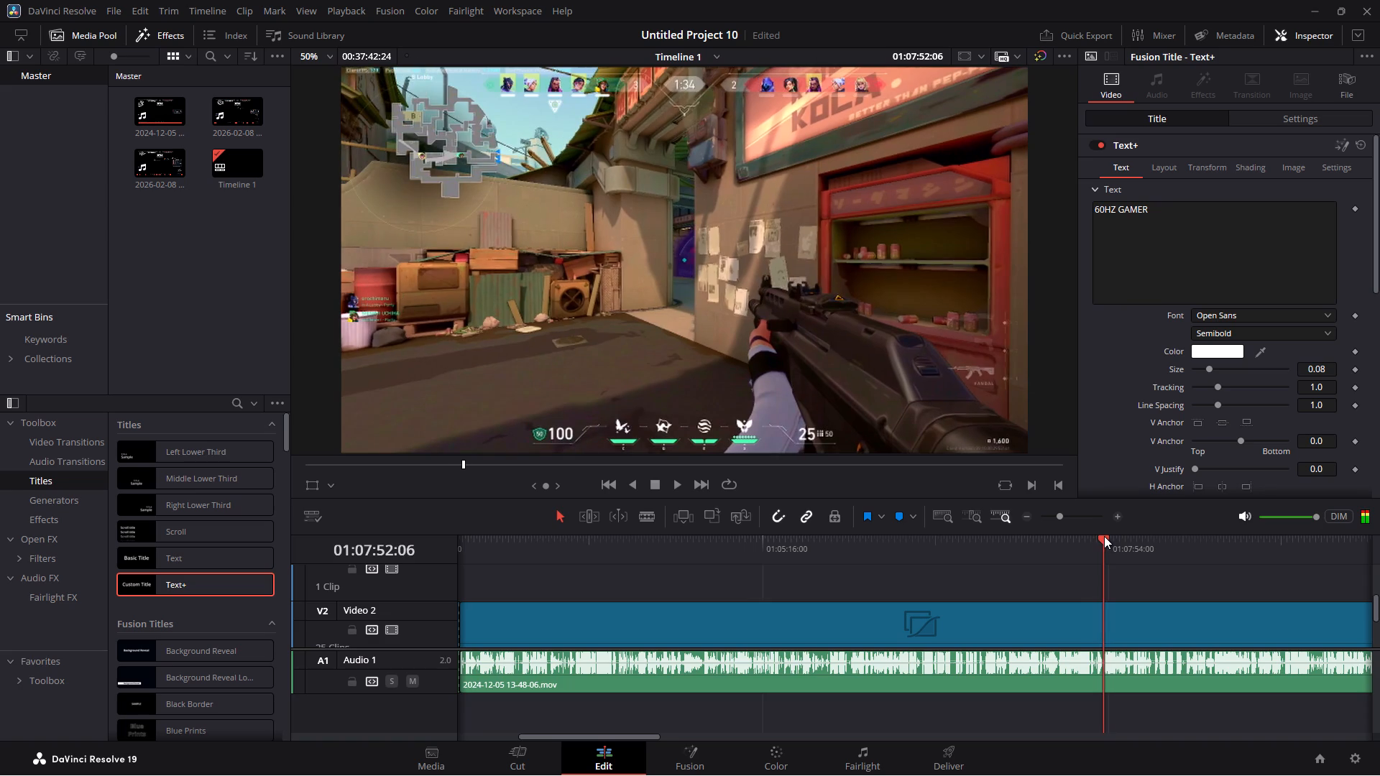
key("space")
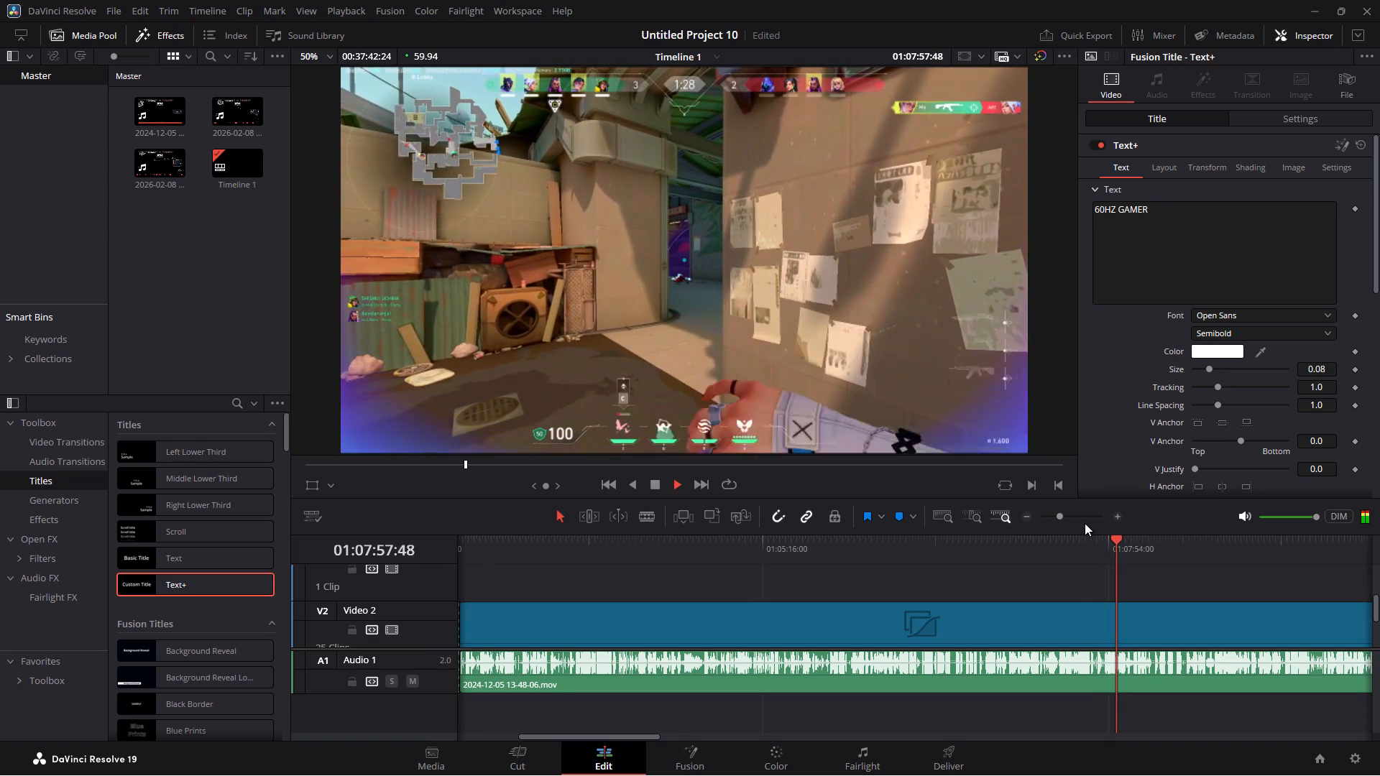
key("space")
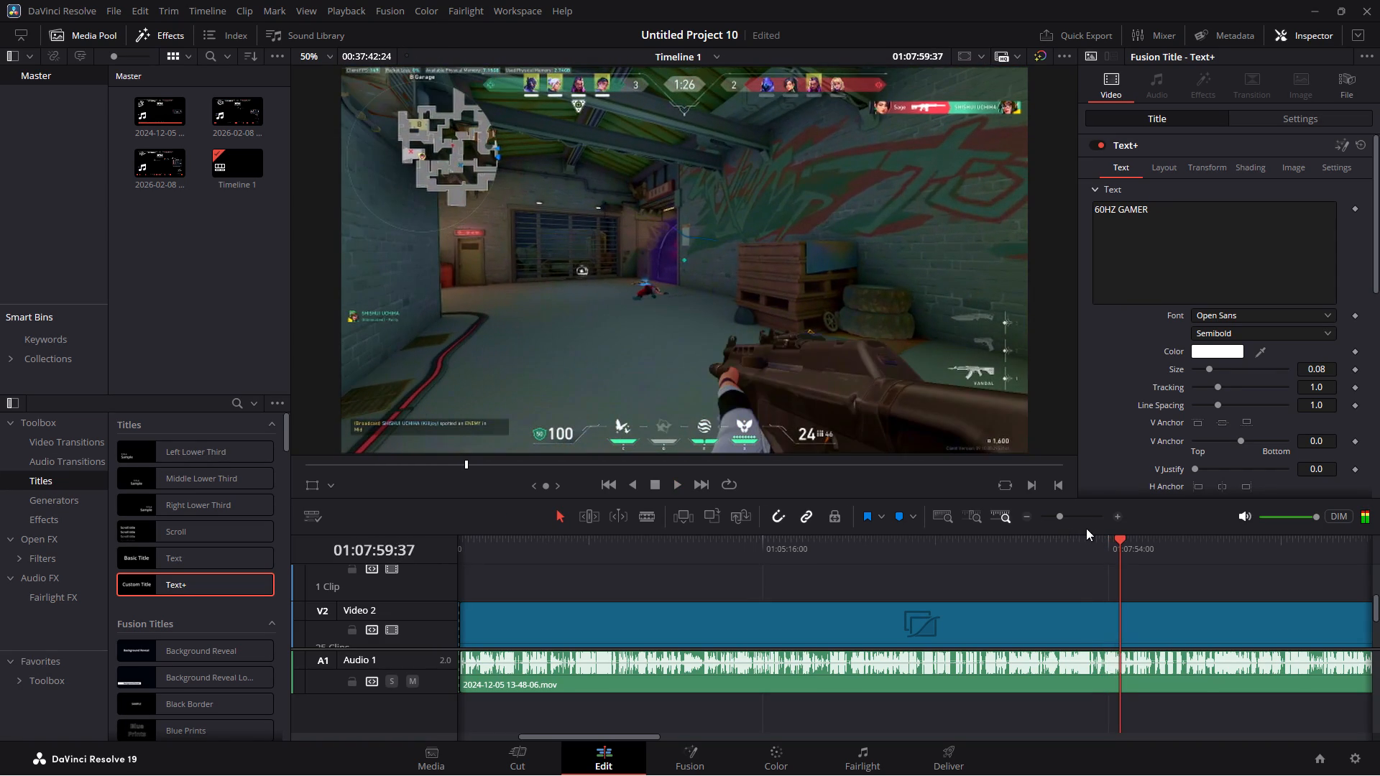
Split the long gameplay clip and the Video 2 clip above it at 01:07:51:26 on the Cut page.
left_click(1108, 539)
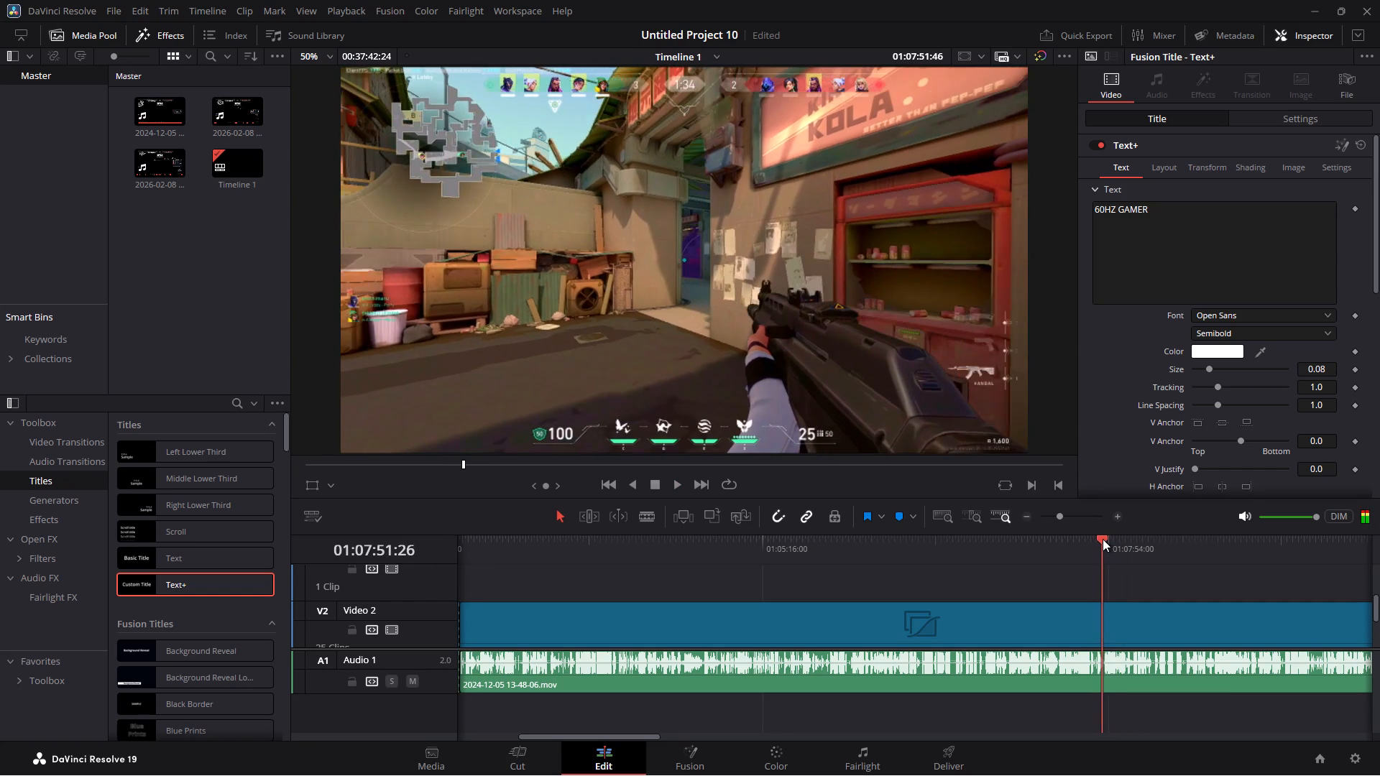
left_click(523, 754)
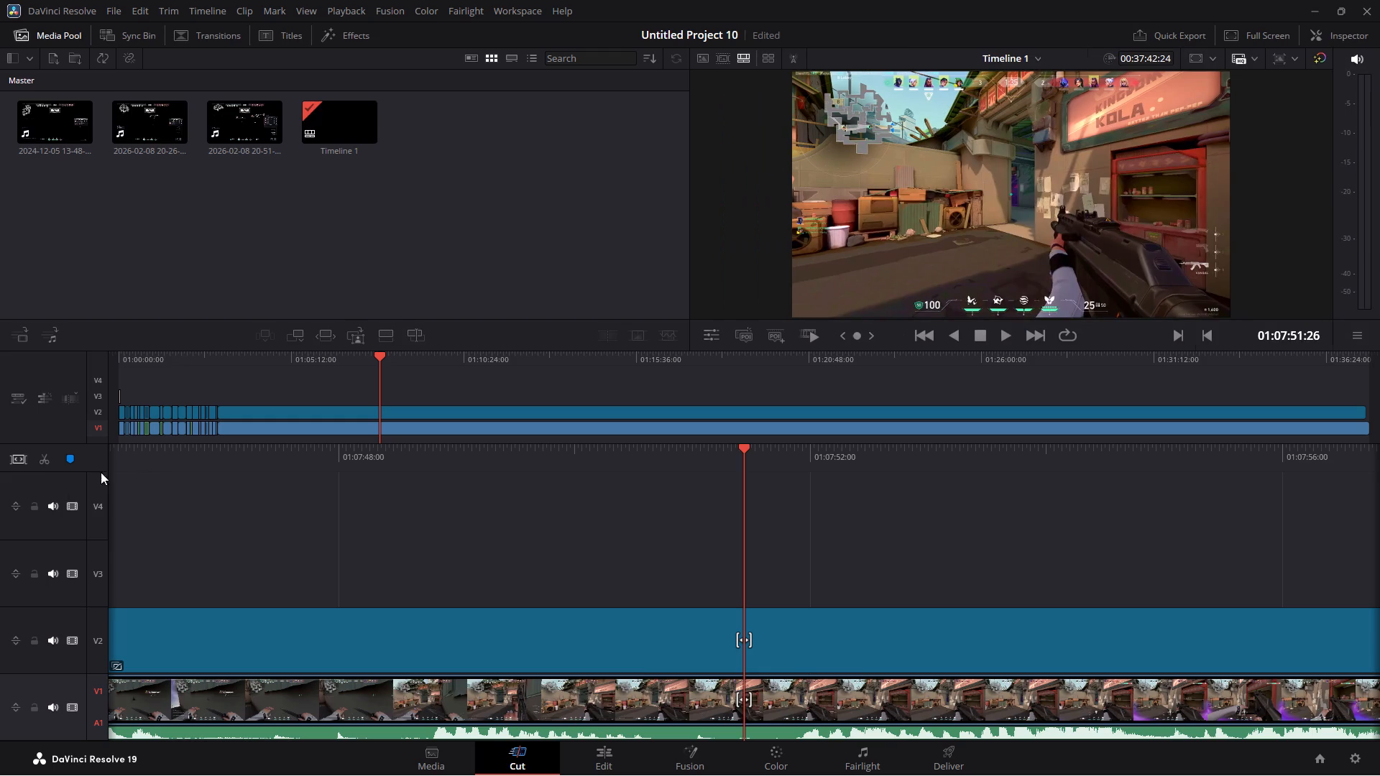
scroll(346, 536, "down", 2)
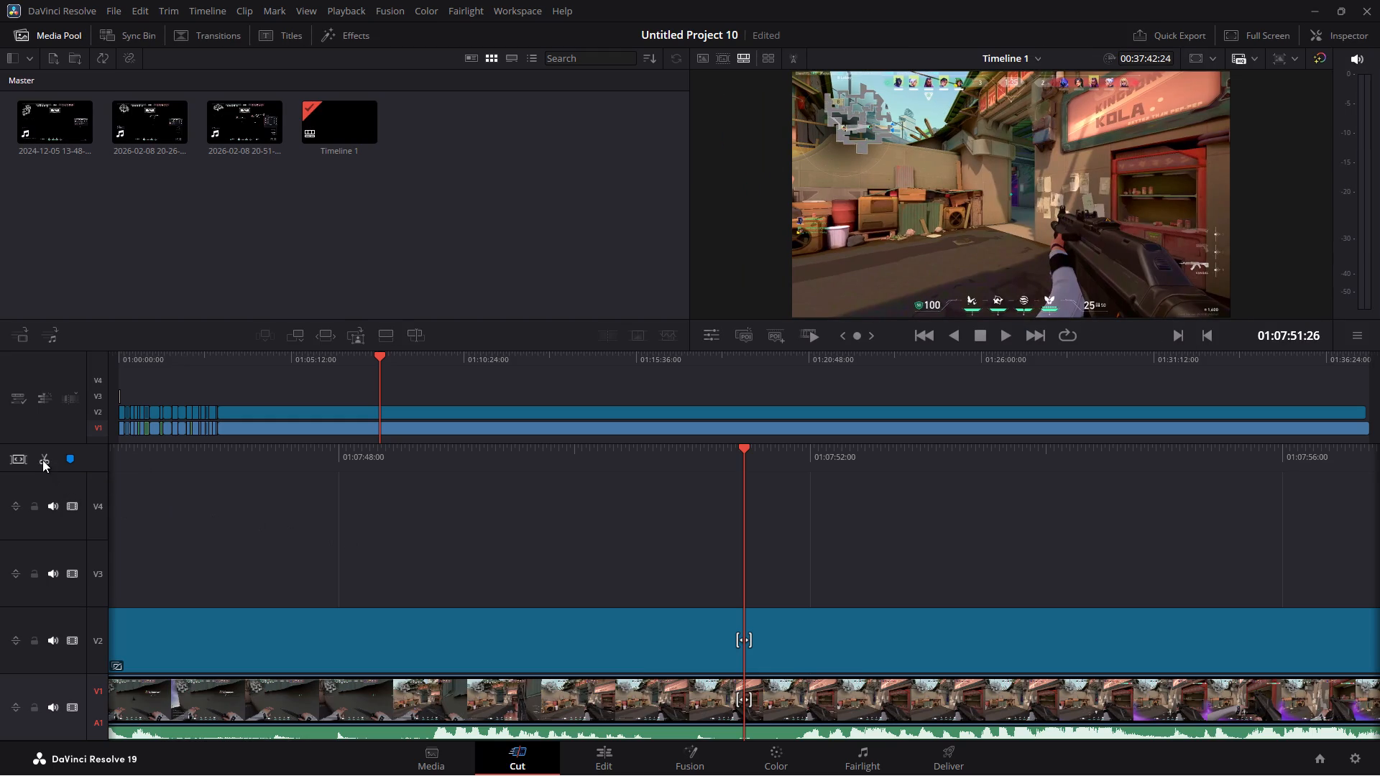
left_click(42, 460)
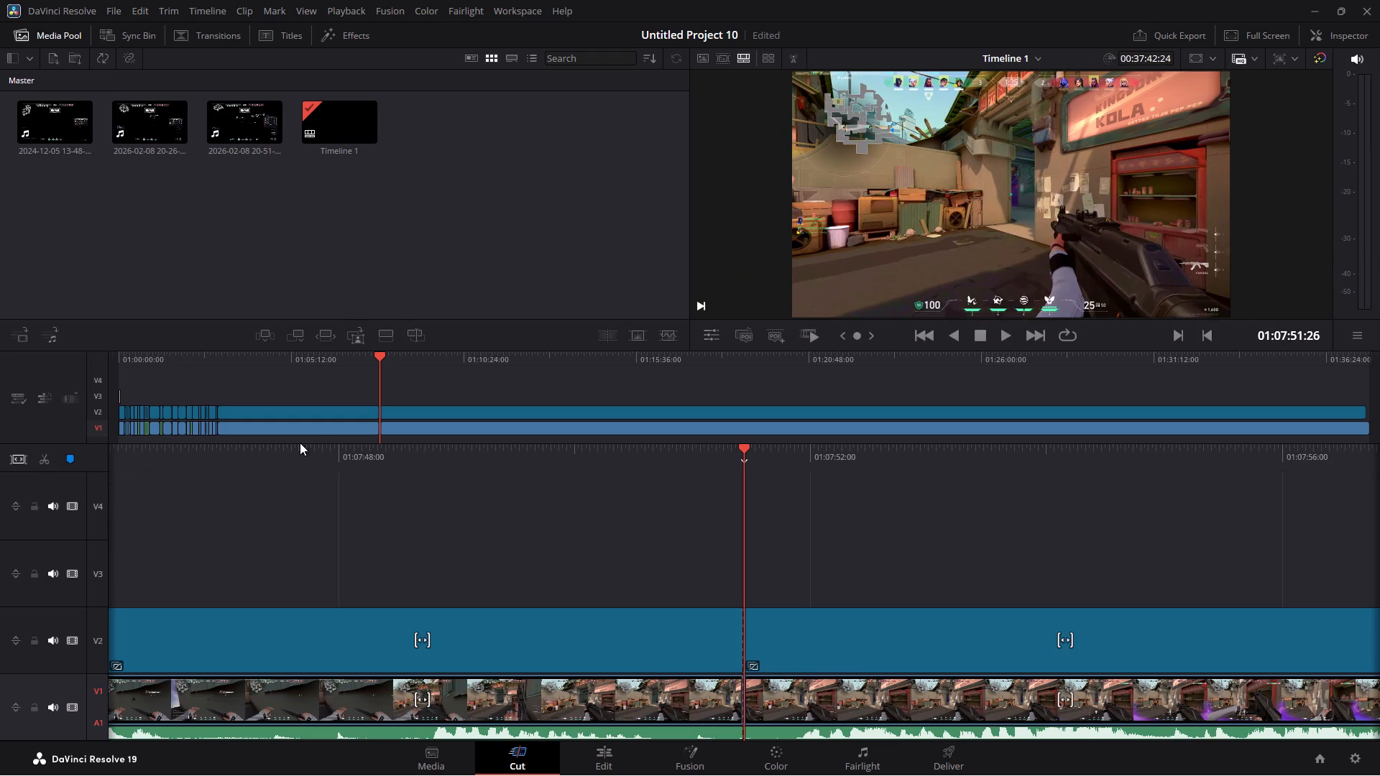
Delete the unused footage before the new cut on both video tracks and close the gap after the edited clips.
left_click_drag(314, 438, 323, 397)
key("BackSpace")
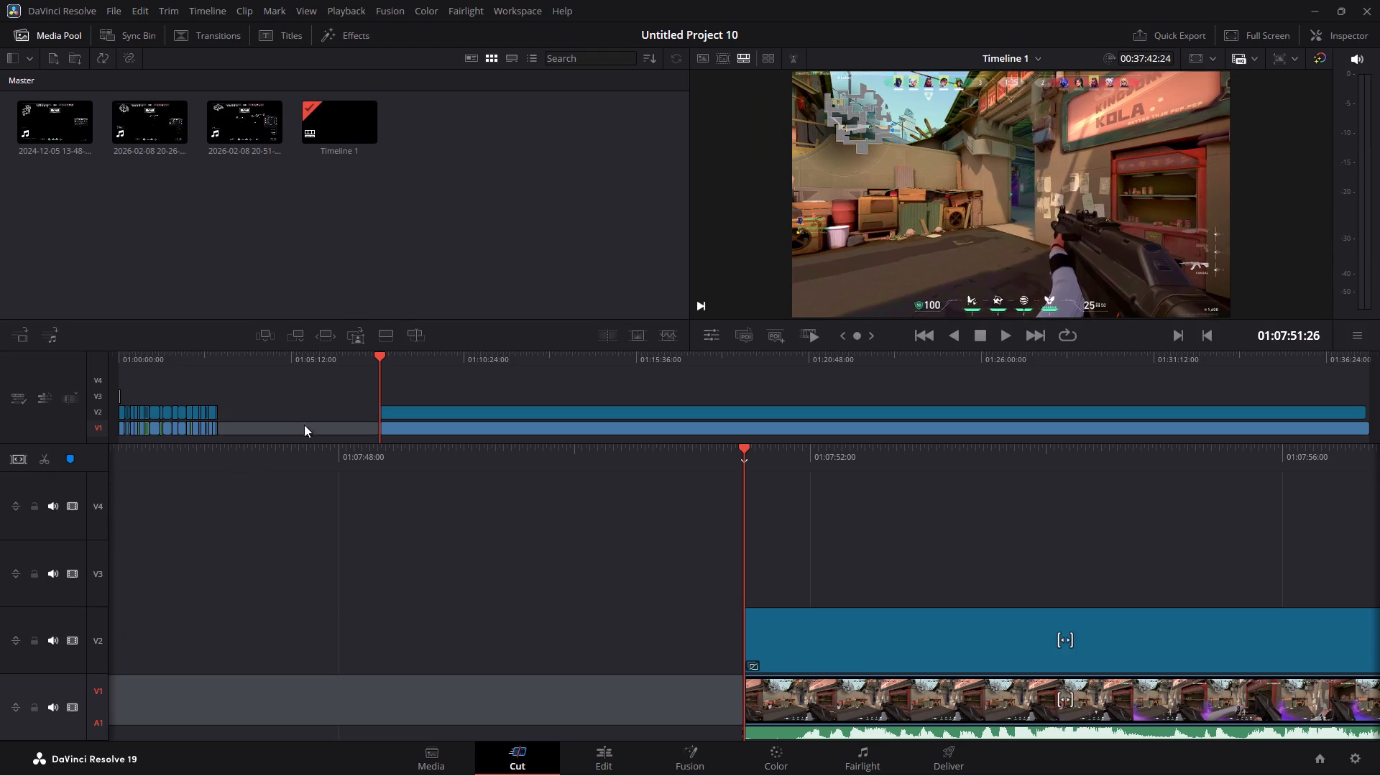
left_click(371, 428)
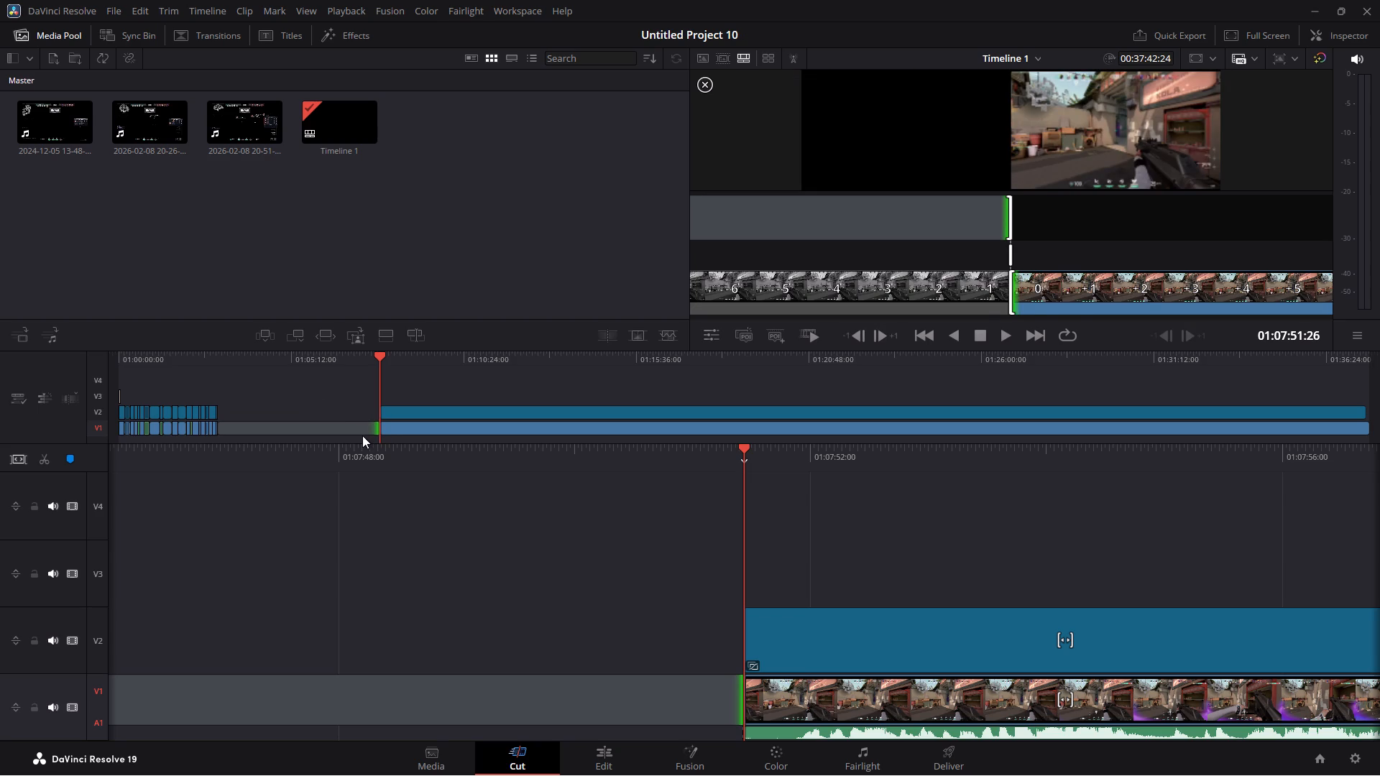
left_click(350, 433)
key("BackSpace")
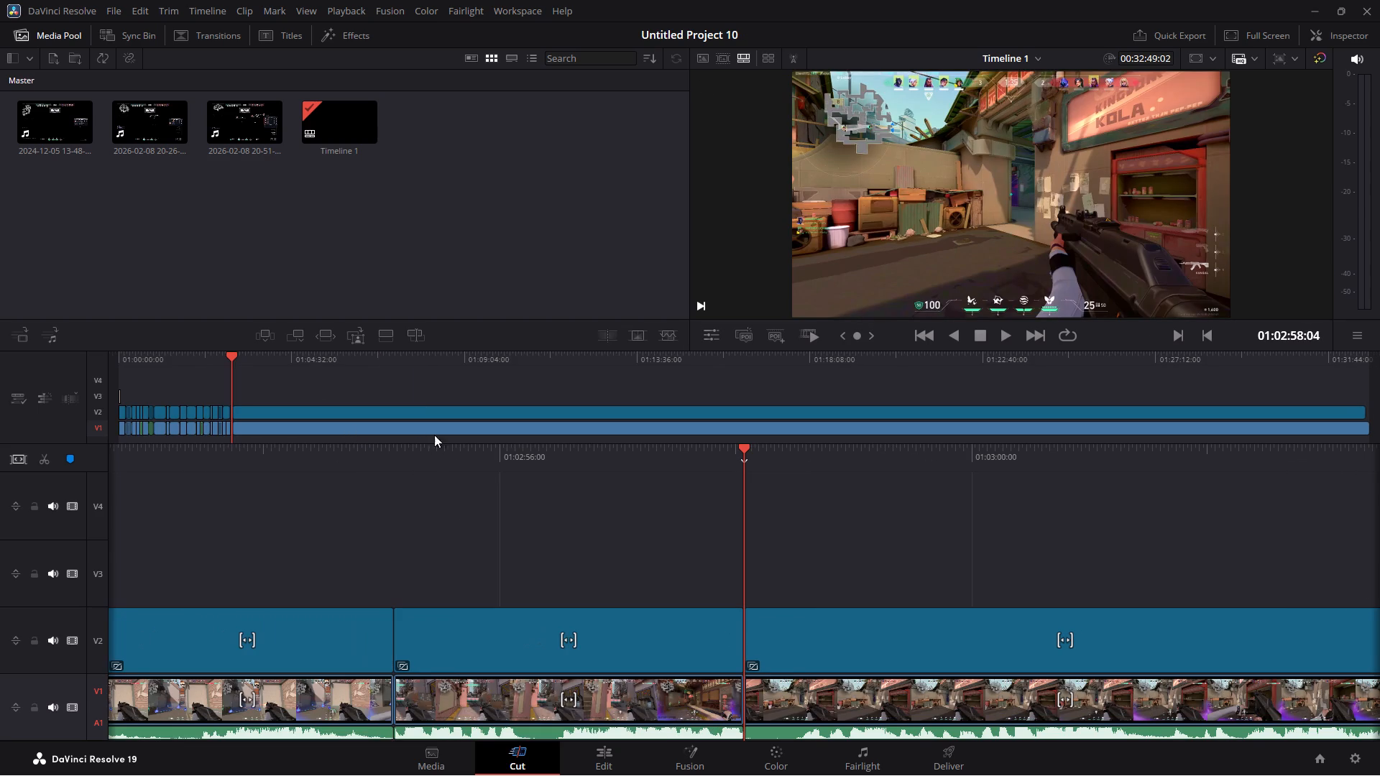
Replay the montage on the Edit page from about 01:02:55 across the latest cut to determine where the new highlight should end.
left_click(591, 747)
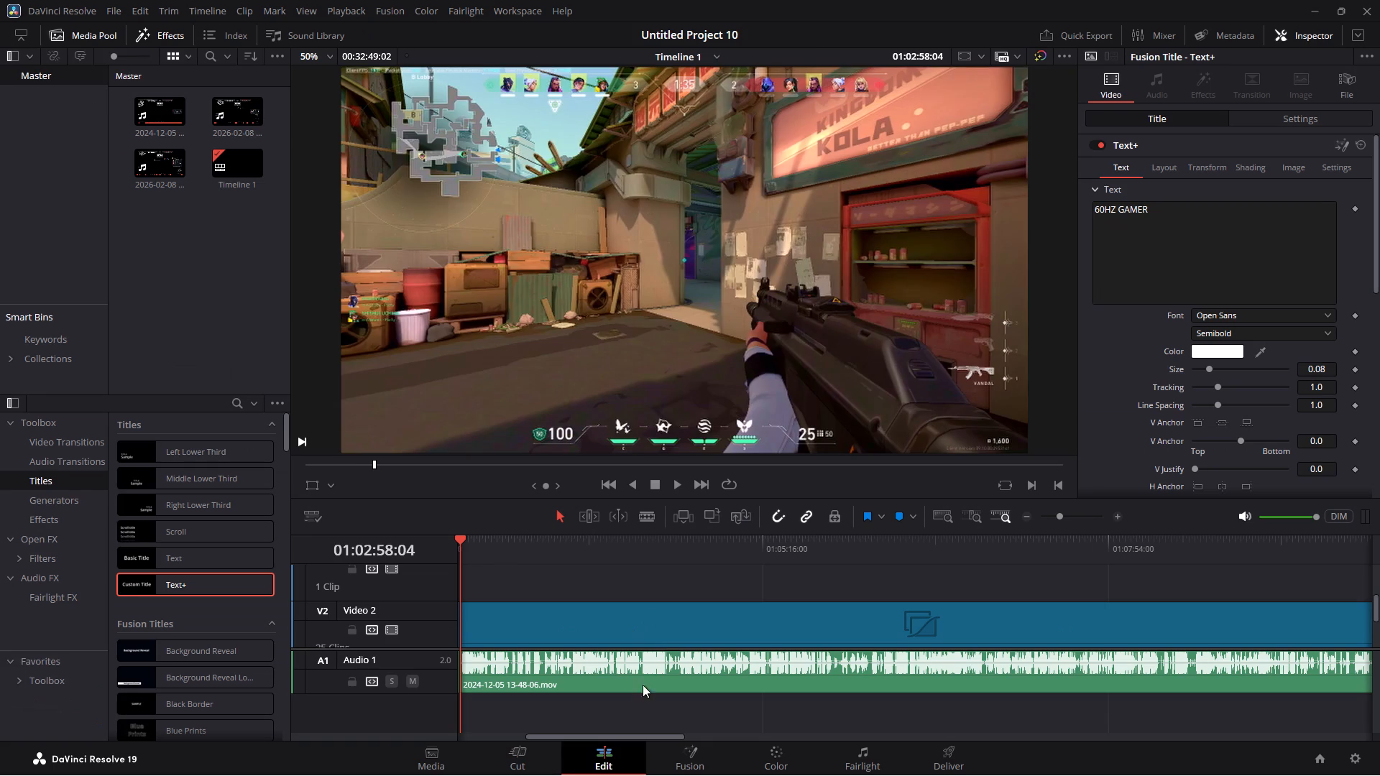
scroll(645, 692, "down", 2)
scroll(645, 703, "up", 3)
left_click_drag(599, 738, 528, 730)
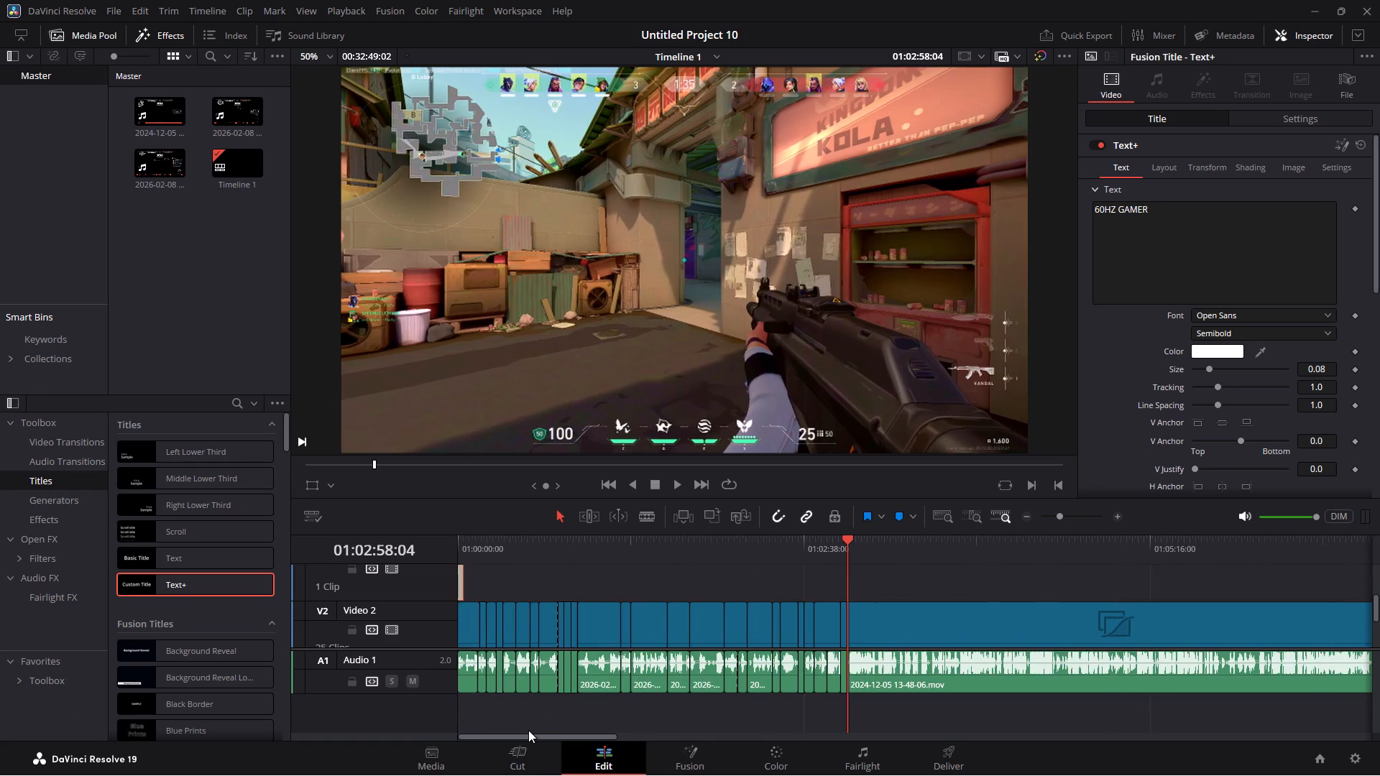
left_click_drag(528, 730, 550, 727)
key("space")
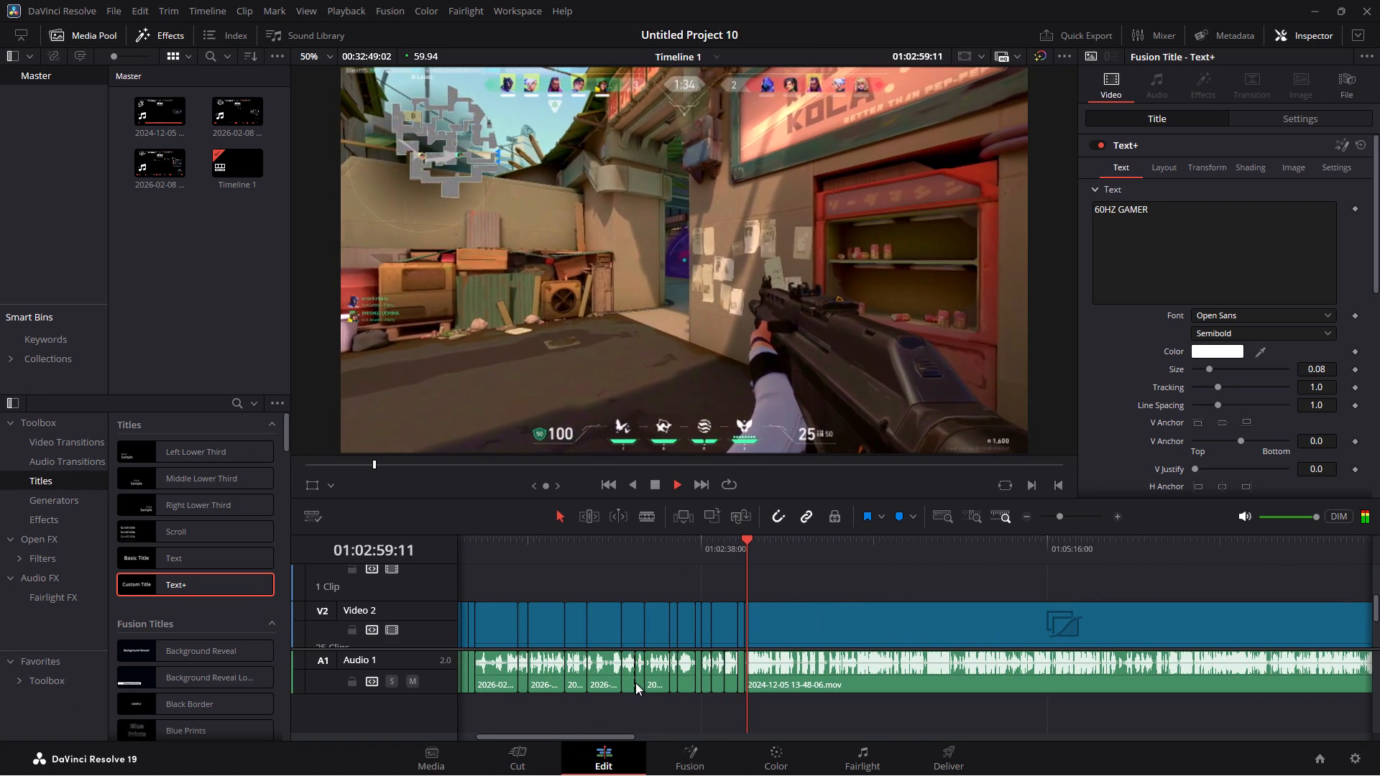
key("space")
scroll(584, 736, "up", 1)
scroll(598, 608, "up", 4)
scroll(617, 621, "down", 6)
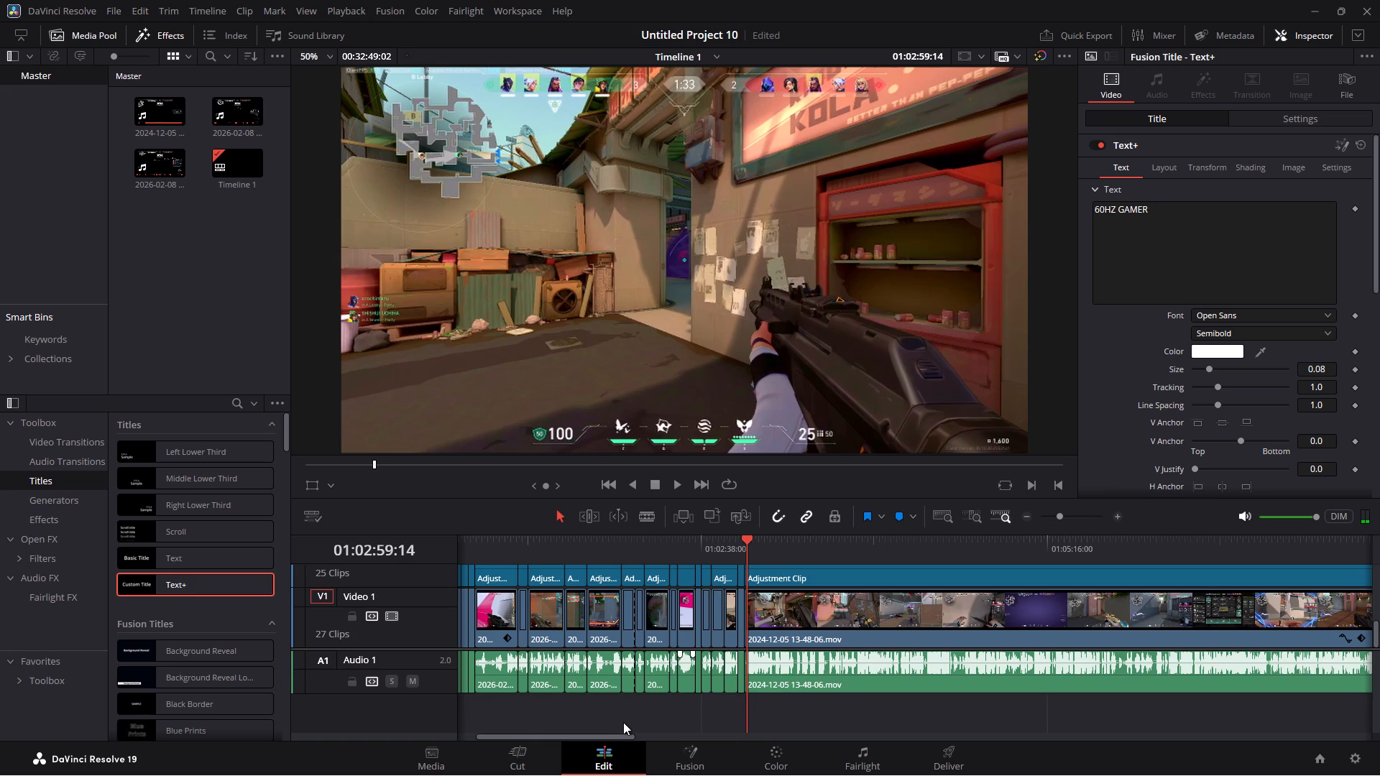
key("space")
key("space")
left_click(737, 539)
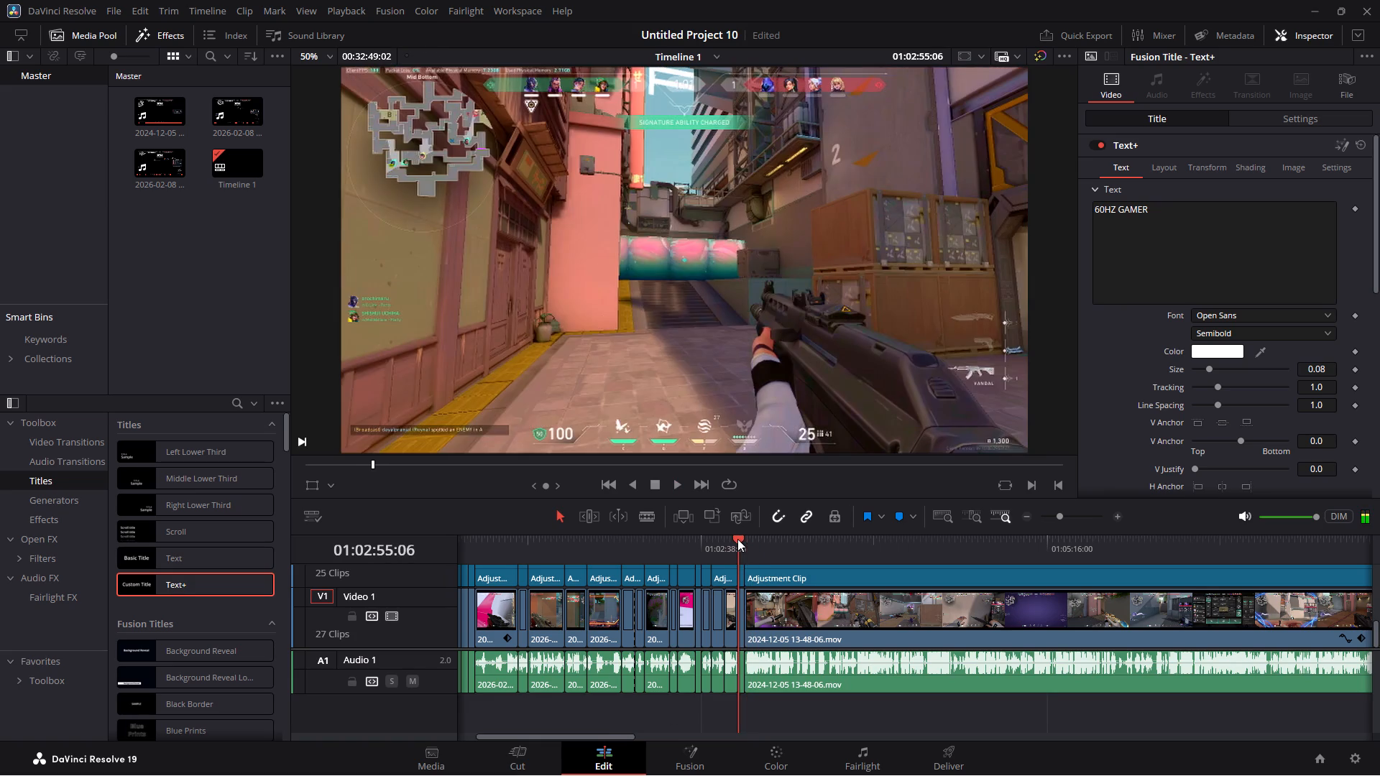
key("space")
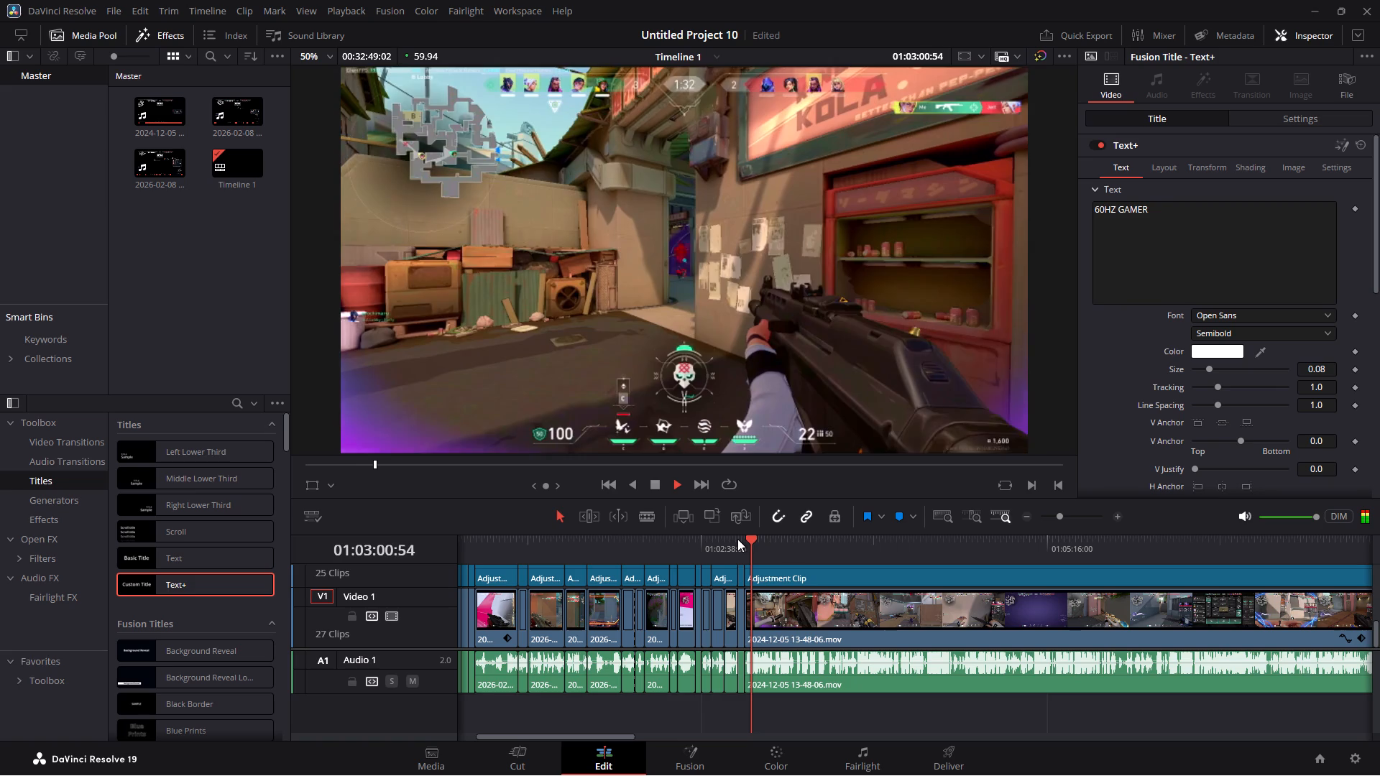
key("space")
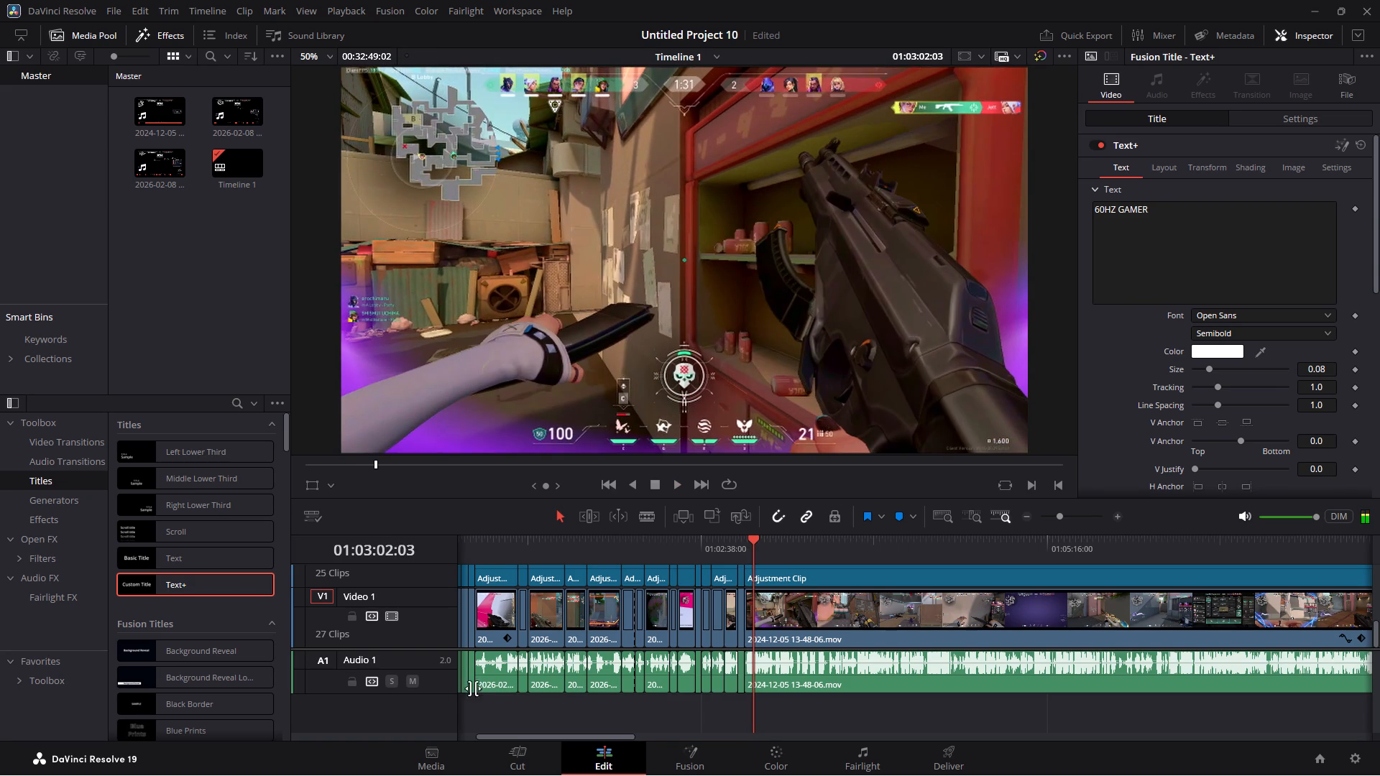
Split the long gameplay clip and the adjustment clip above it at 01:03:02:03 on the Cut page.
left_click(512, 761)
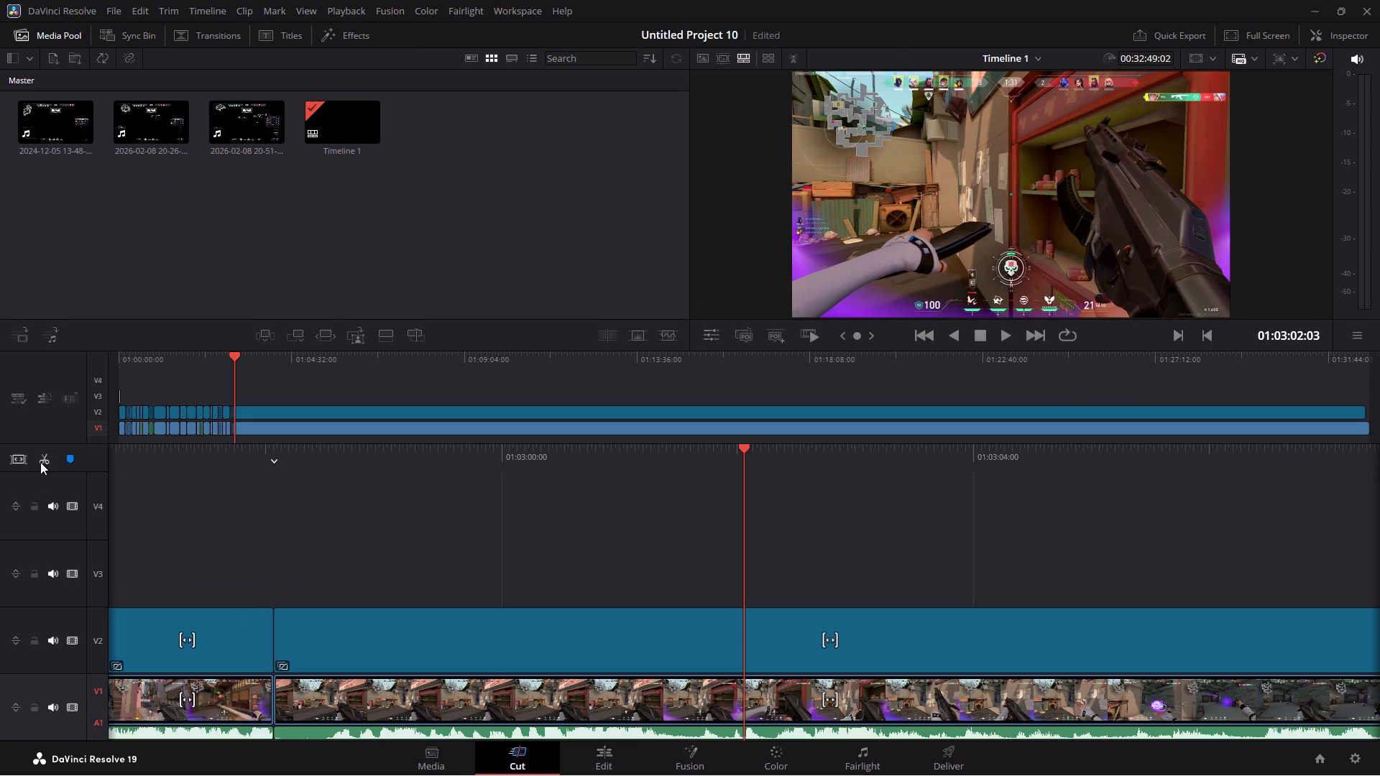
left_click(40, 462)
Skim the uncut footage on the Edit page from 01:03:02 to about 01:04:05 in search of the next usable fight.
left_click(609, 752)
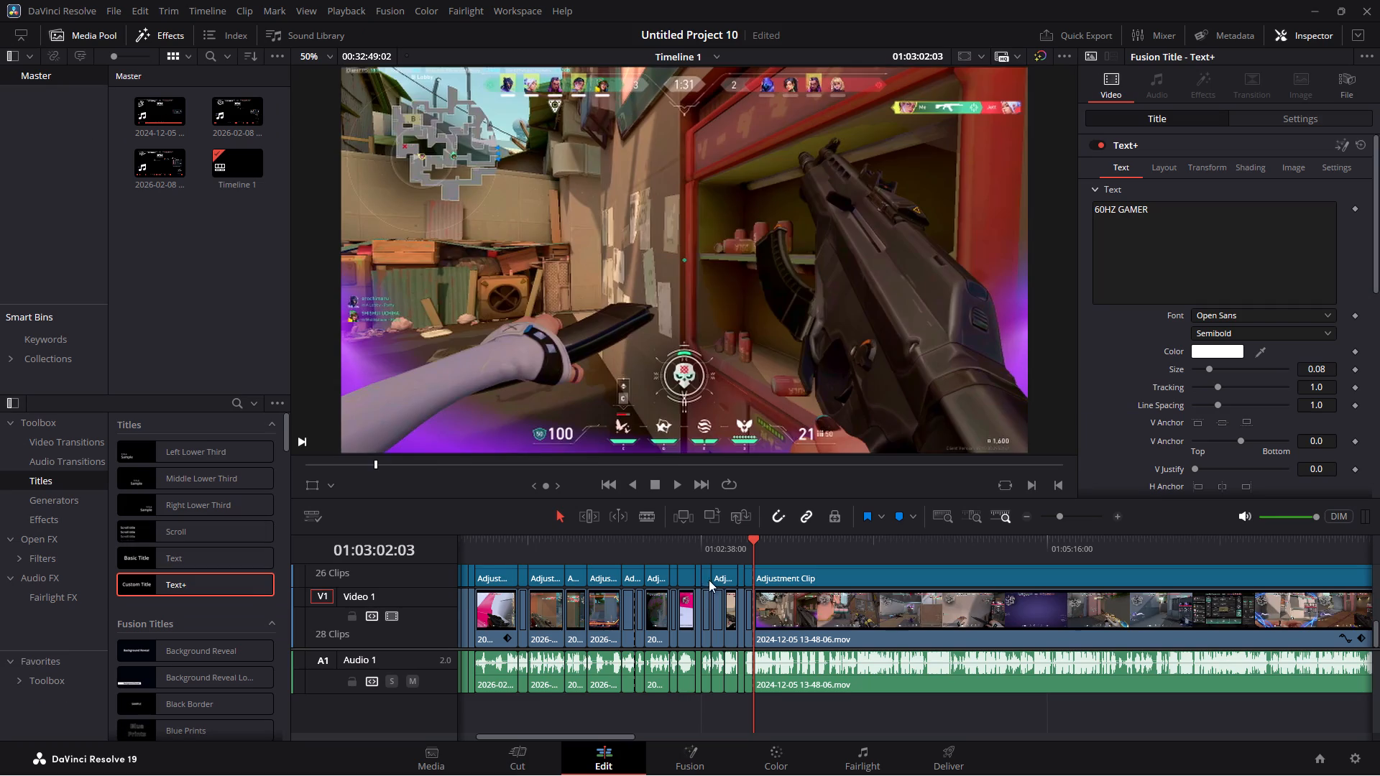
key("space")
left_click(761, 542)
left_click(764, 539)
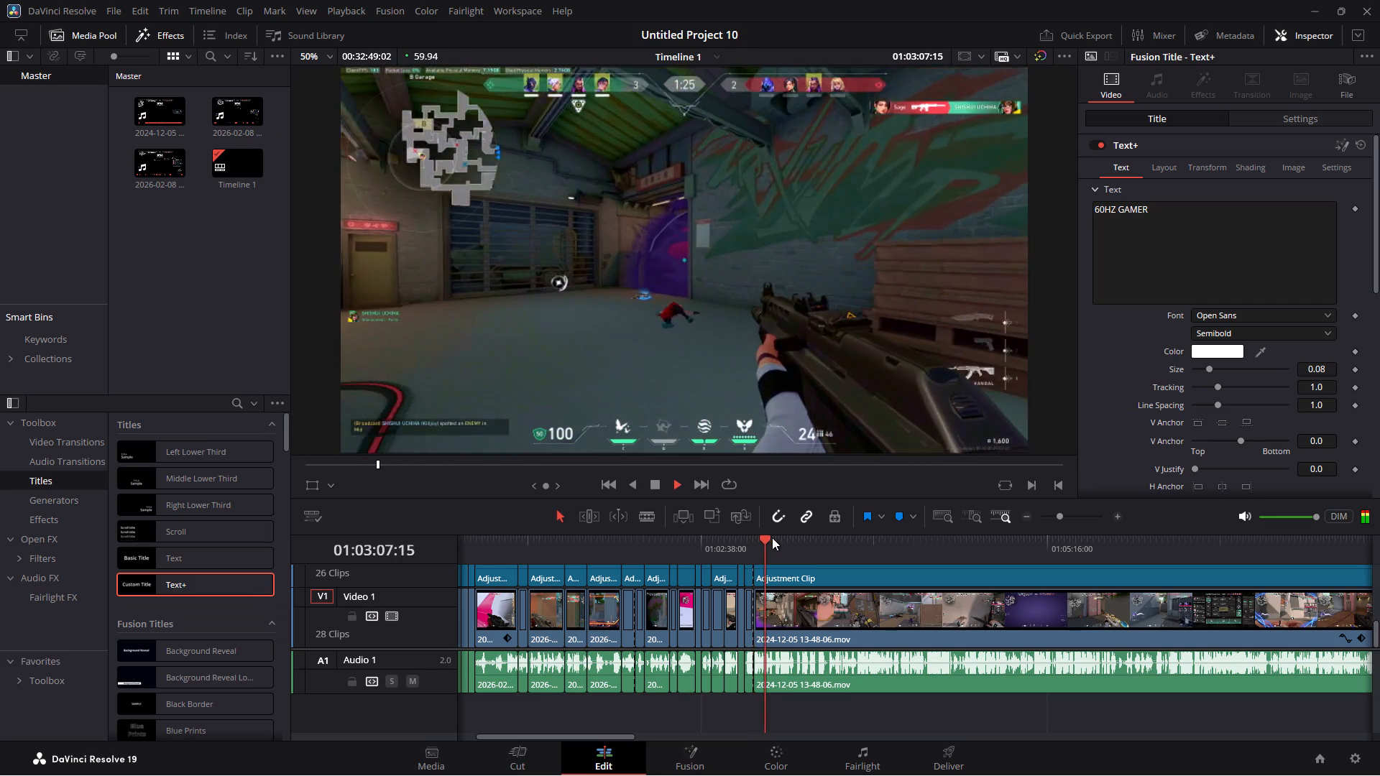
left_click(772, 537)
left_click(781, 537)
left_click(787, 537)
left_click(793, 537)
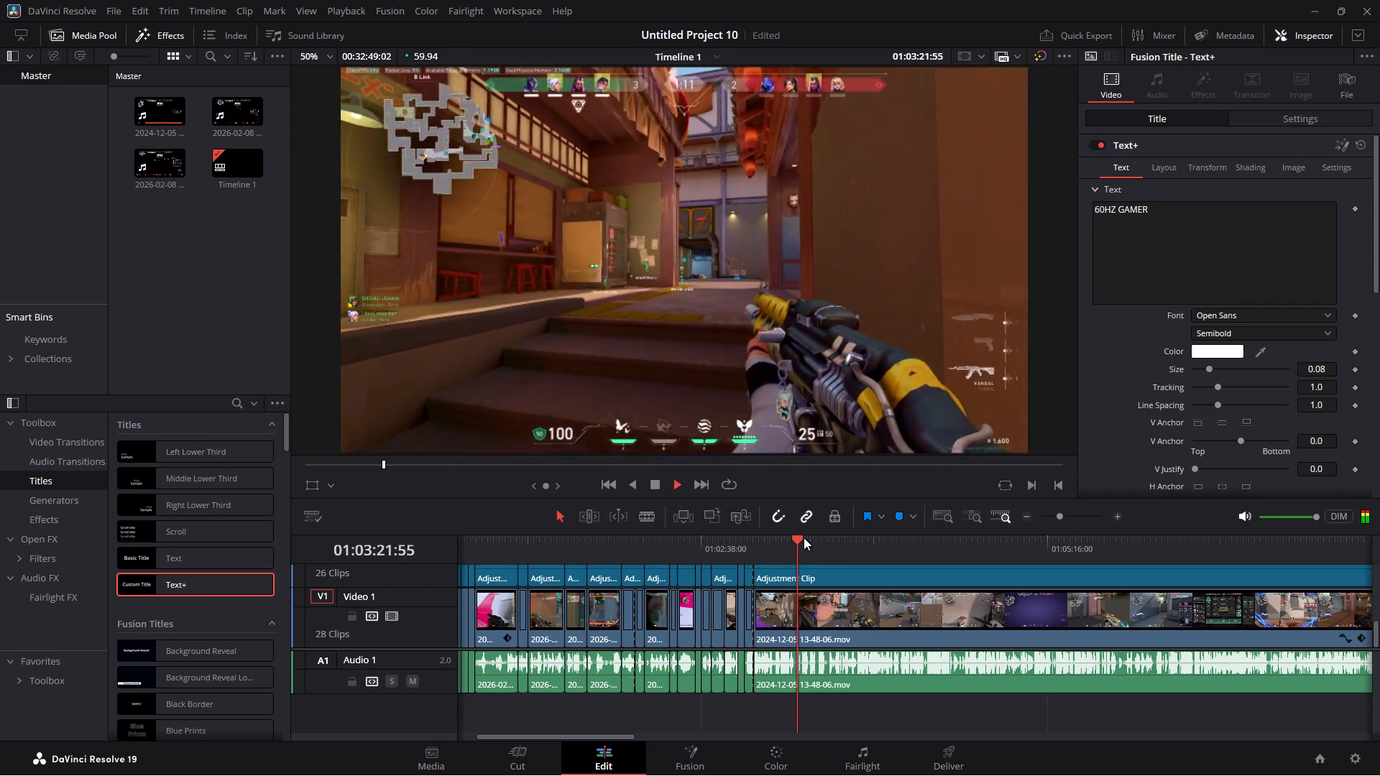
left_click(804, 537)
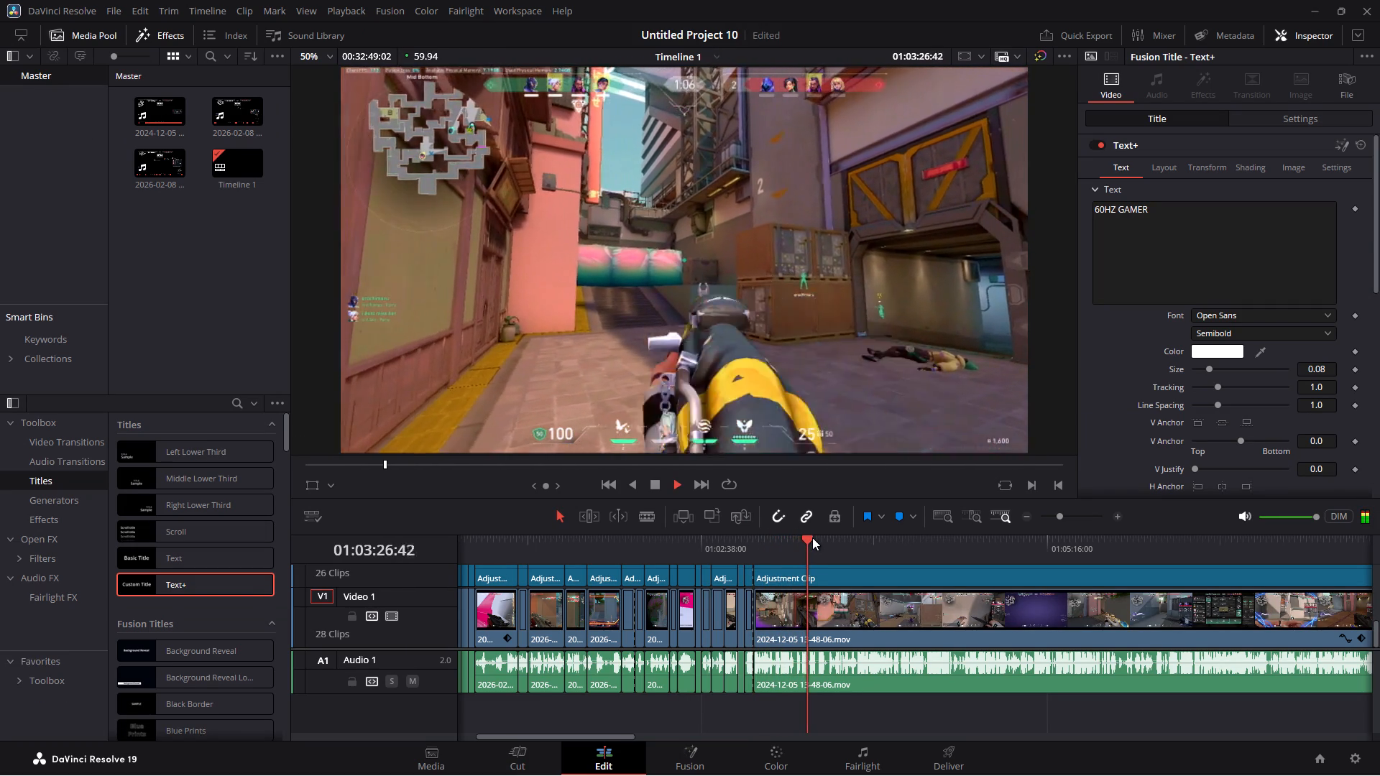
left_click(812, 537)
left_click(822, 538)
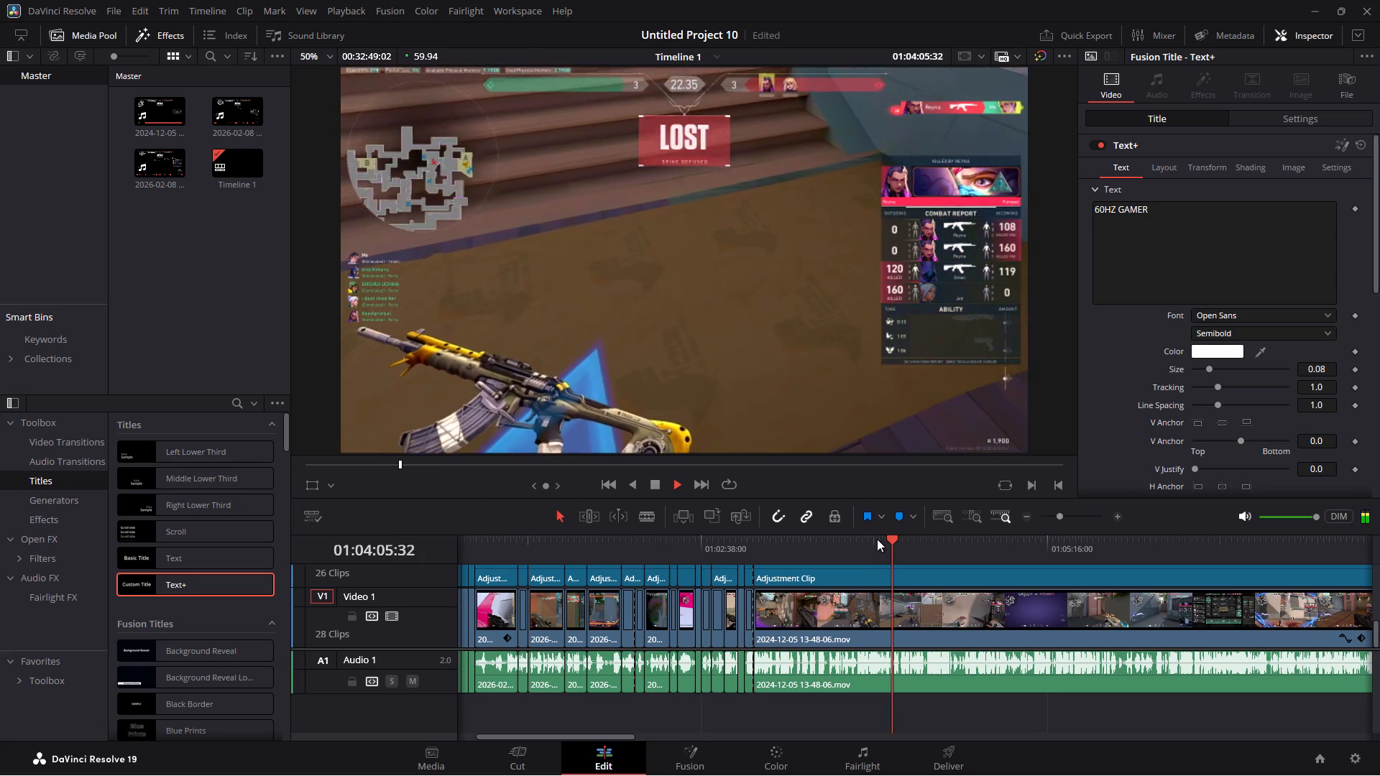
Go back through the footage before 01:04:05 and replay around 01:03:46 to determine where the next highlight should start.
left_click(877, 539)
left_click(874, 537)
left_click(869, 537)
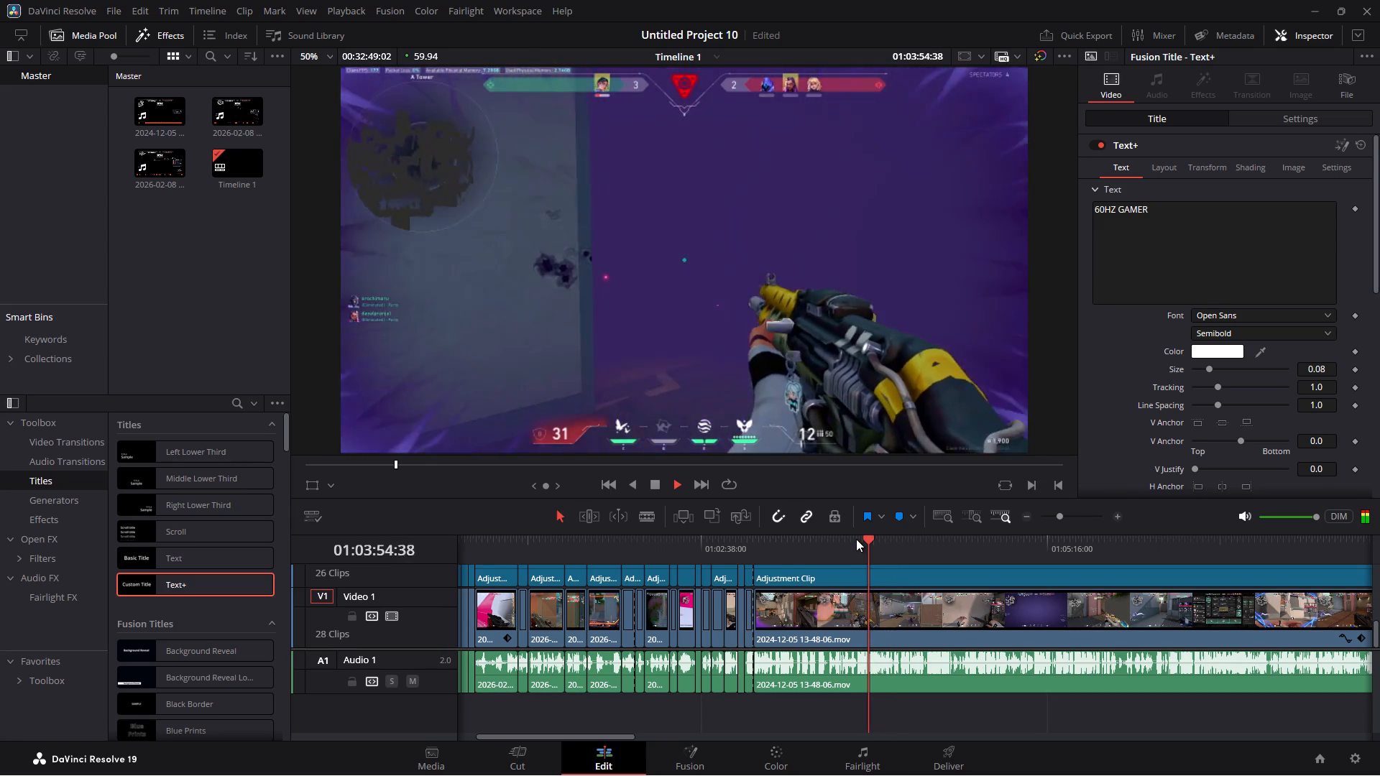
left_click(853, 539)
key("space")
left_click(845, 541)
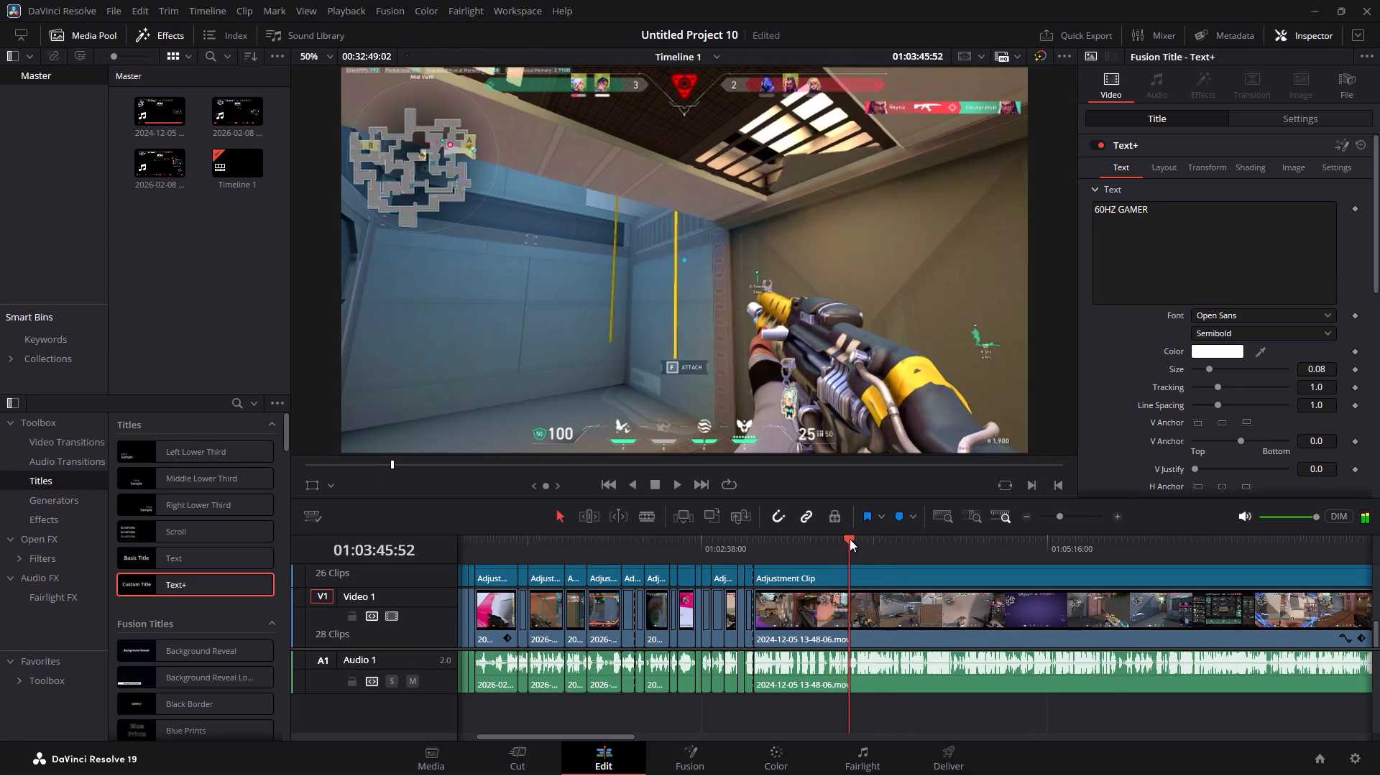
key("space")
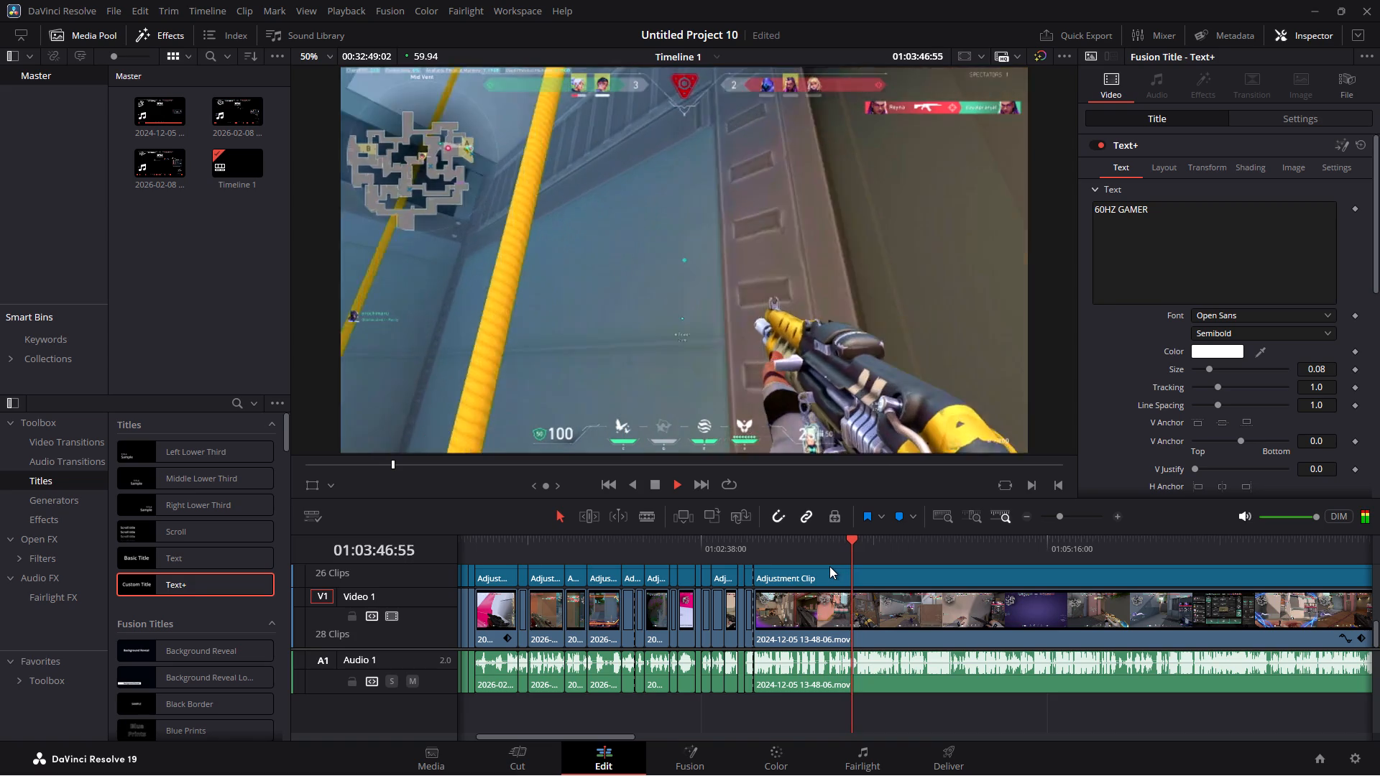
key("space")
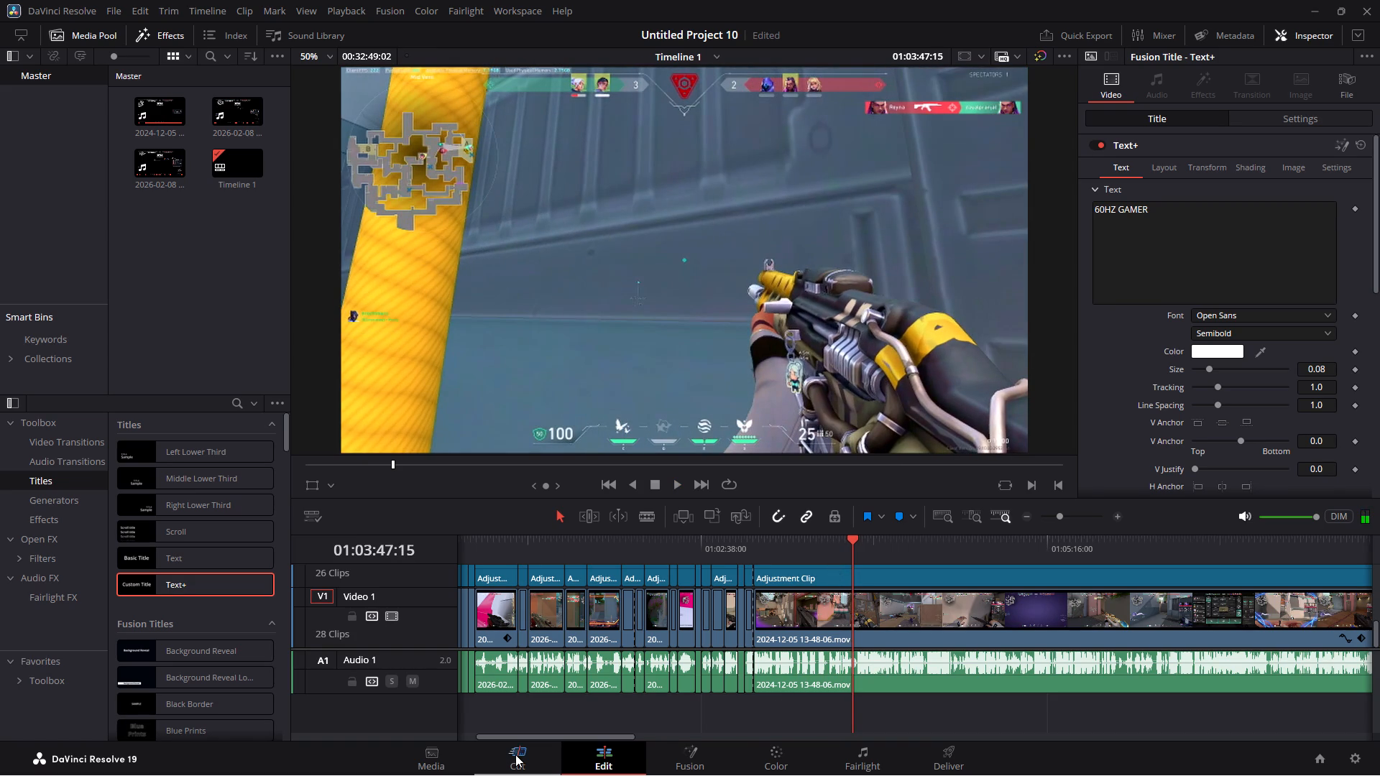
Split the long gameplay clip and the adjustment clip above it at 01:03:47:15 on the Cut page.
left_click(515, 754)
left_click(46, 461)
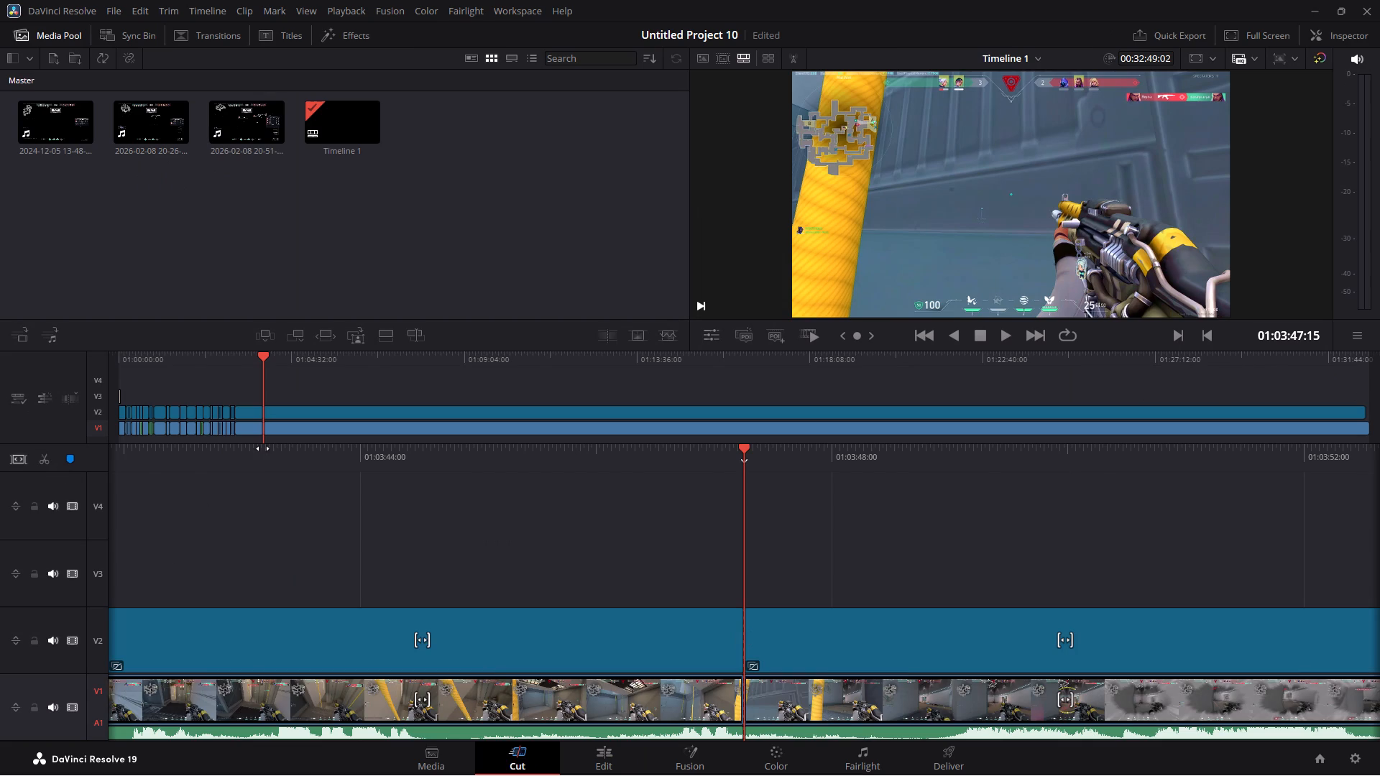
Delete the unused footage between 01:03:02:03 and 01:03:47:15 from both video tracks, along with its leftover audio on Audio 1.
left_click_drag(251, 438, 252, 407)
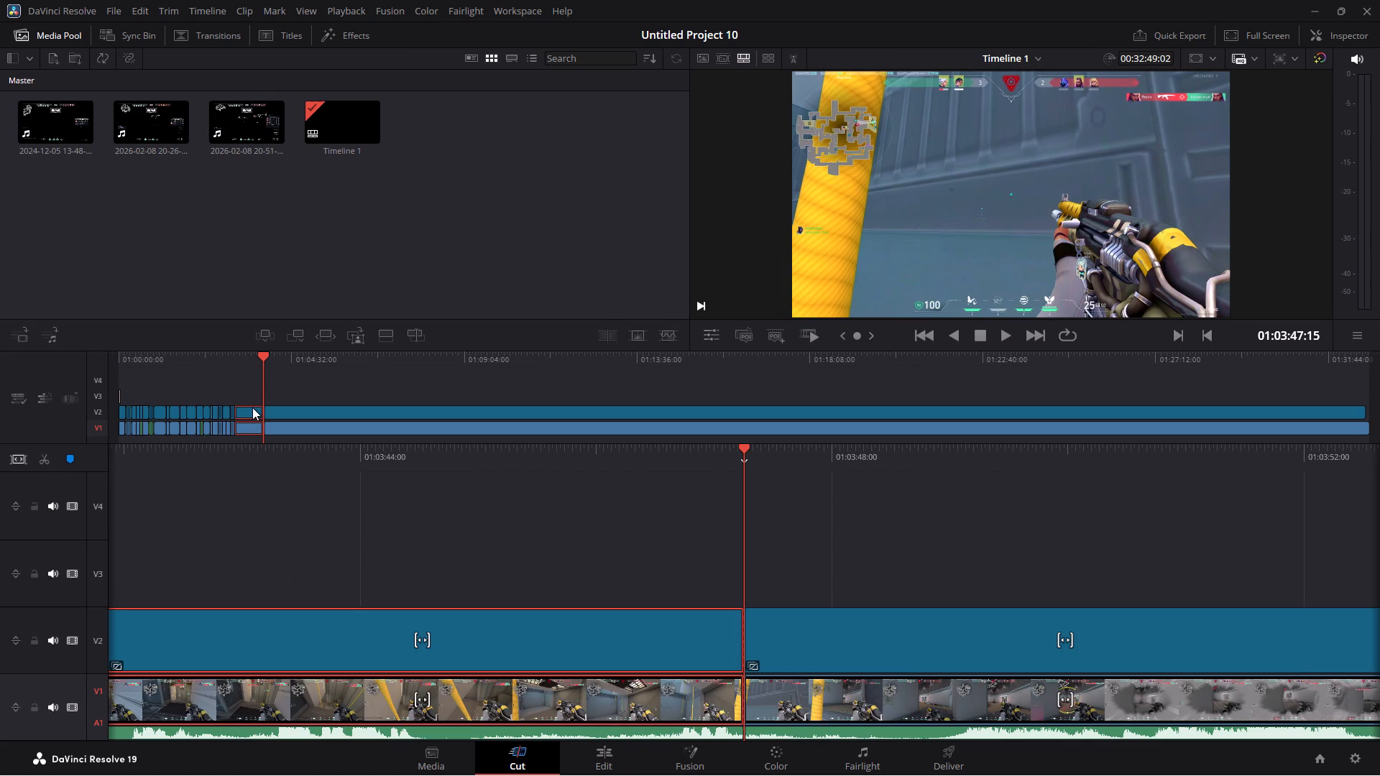
key("BackSpace")
left_click(244, 427)
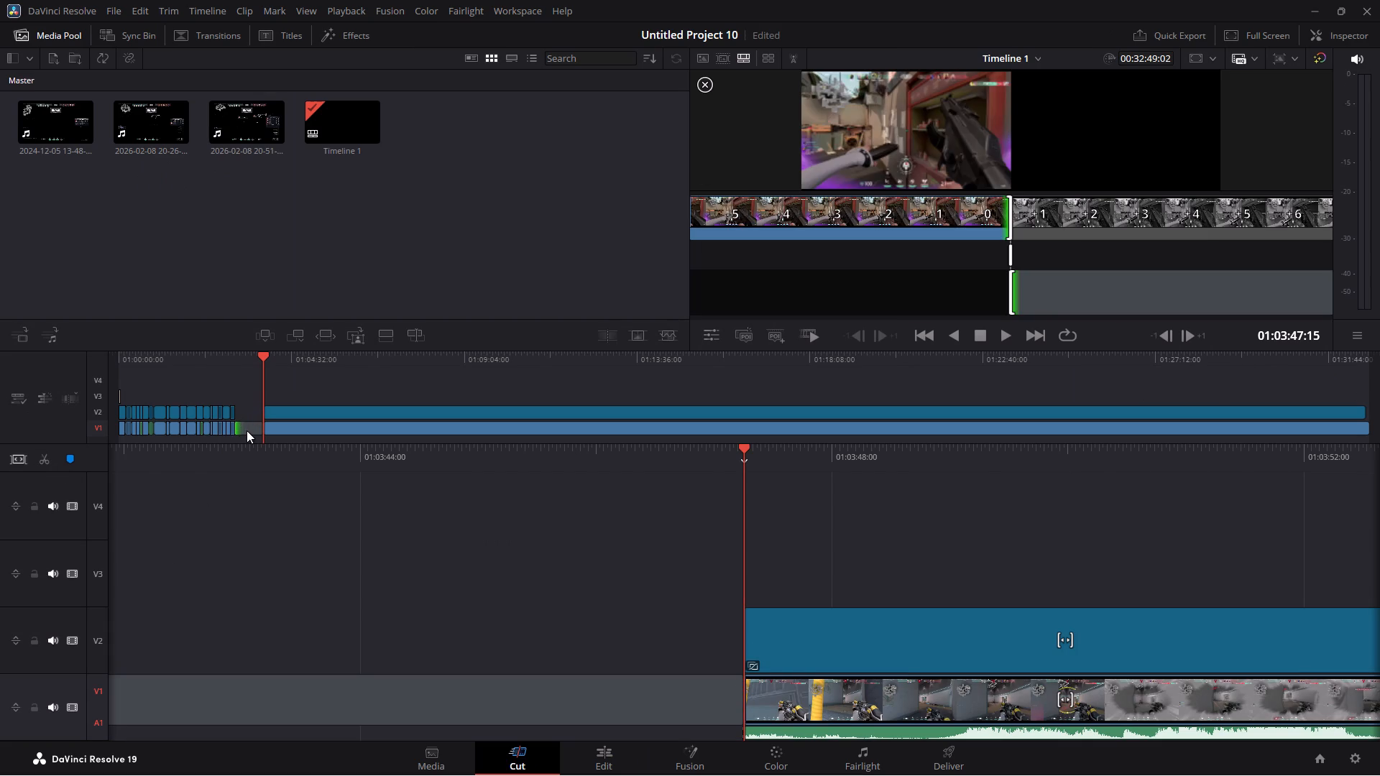
left_click(251, 430)
scroll(260, 624, "down", 1)
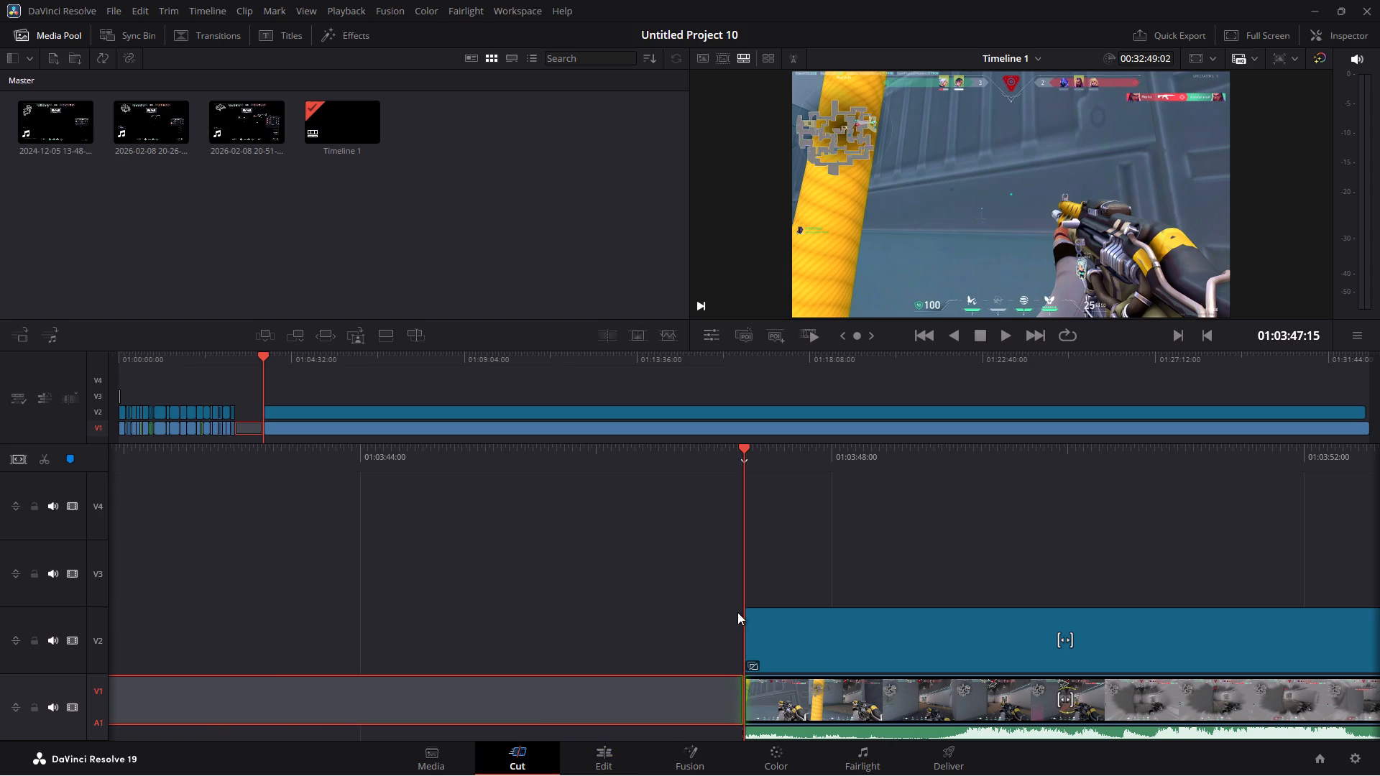
triple_click(696, 698)
left_click(593, 761)
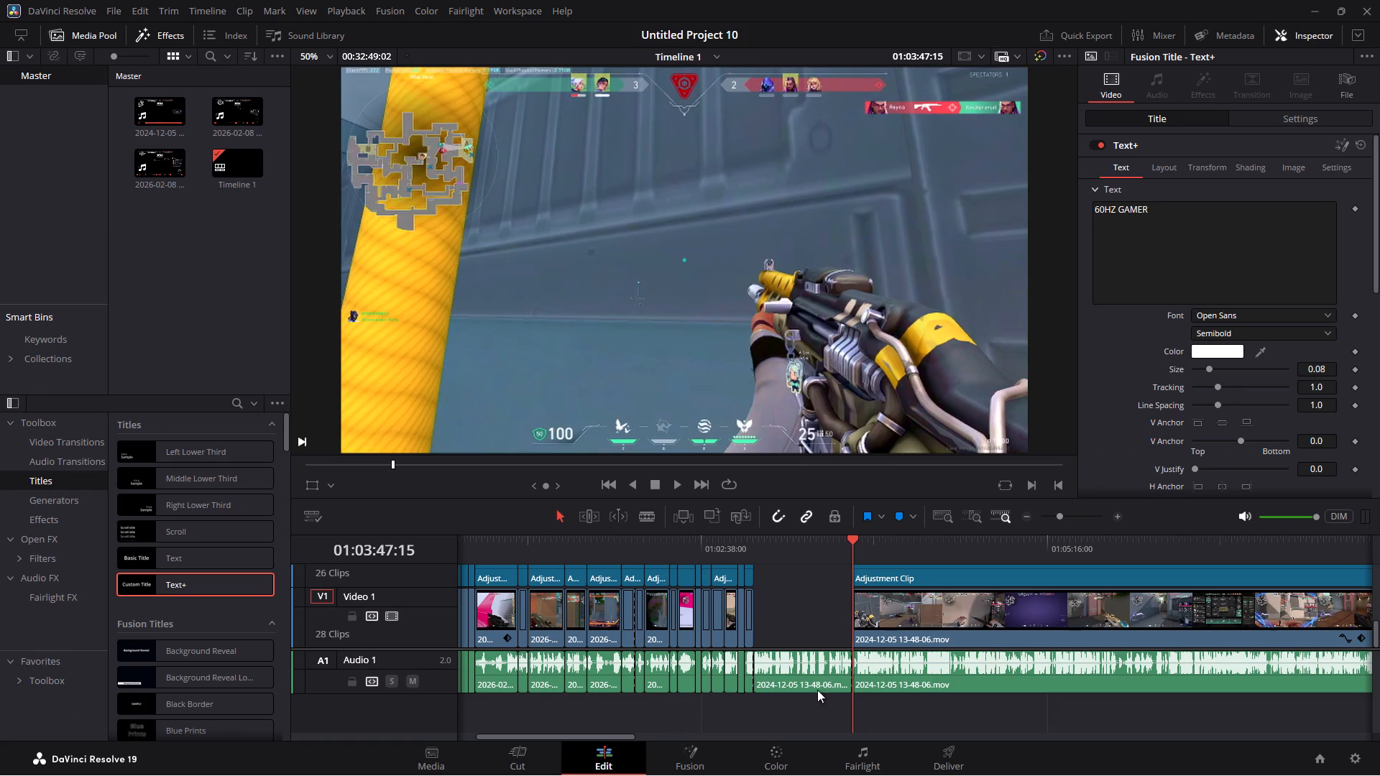
left_click(814, 681)
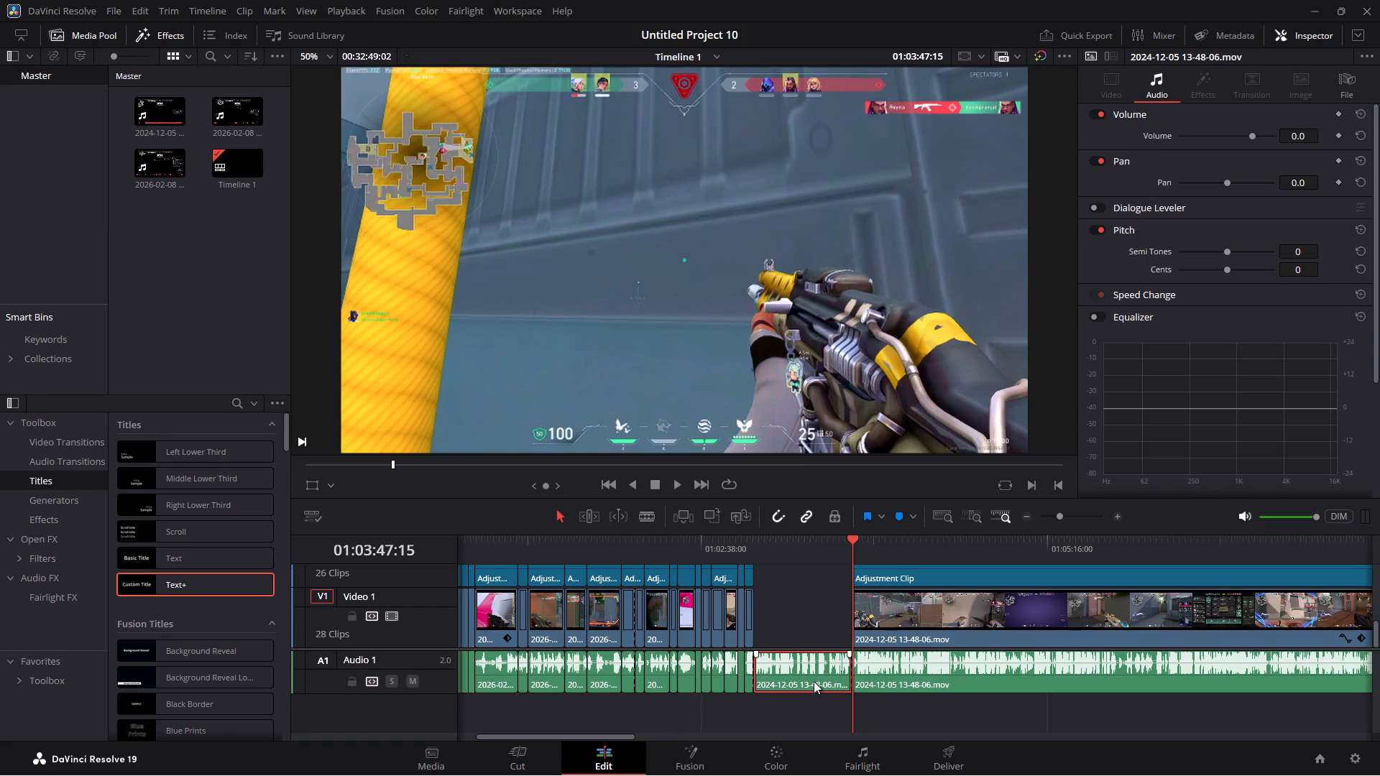
key("BackSpace")
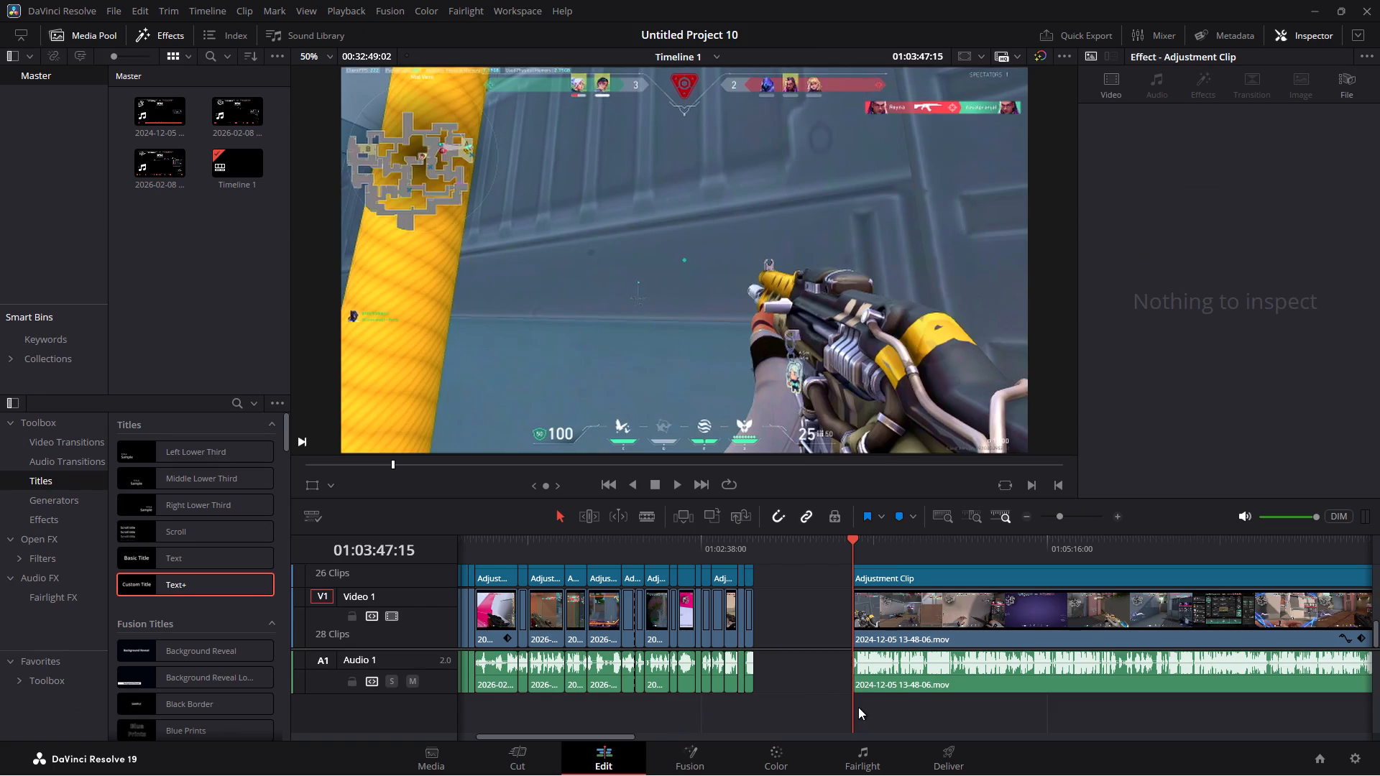
Close the gap between the edited clips and the remaining footage on the Cut page.
left_click_drag(884, 709, 893, 565)
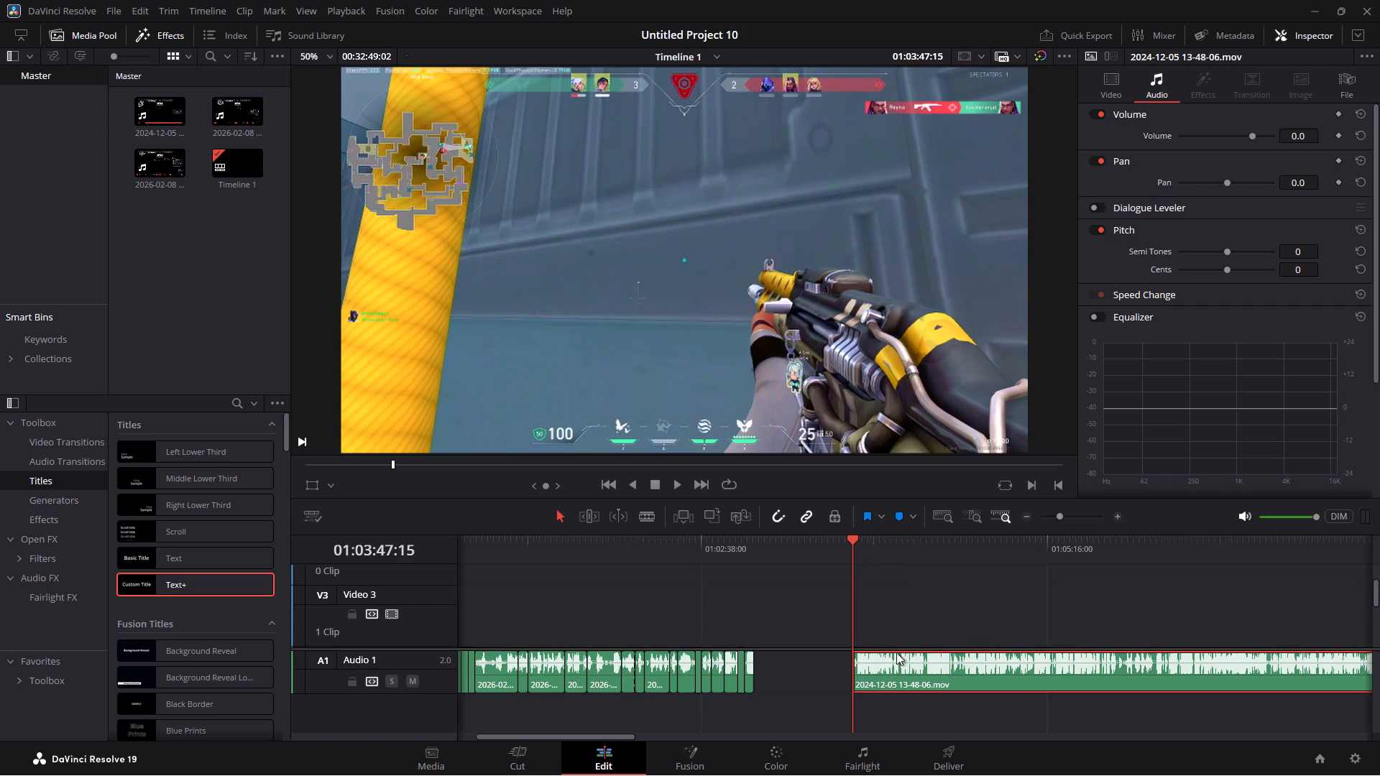
left_click(530, 753)
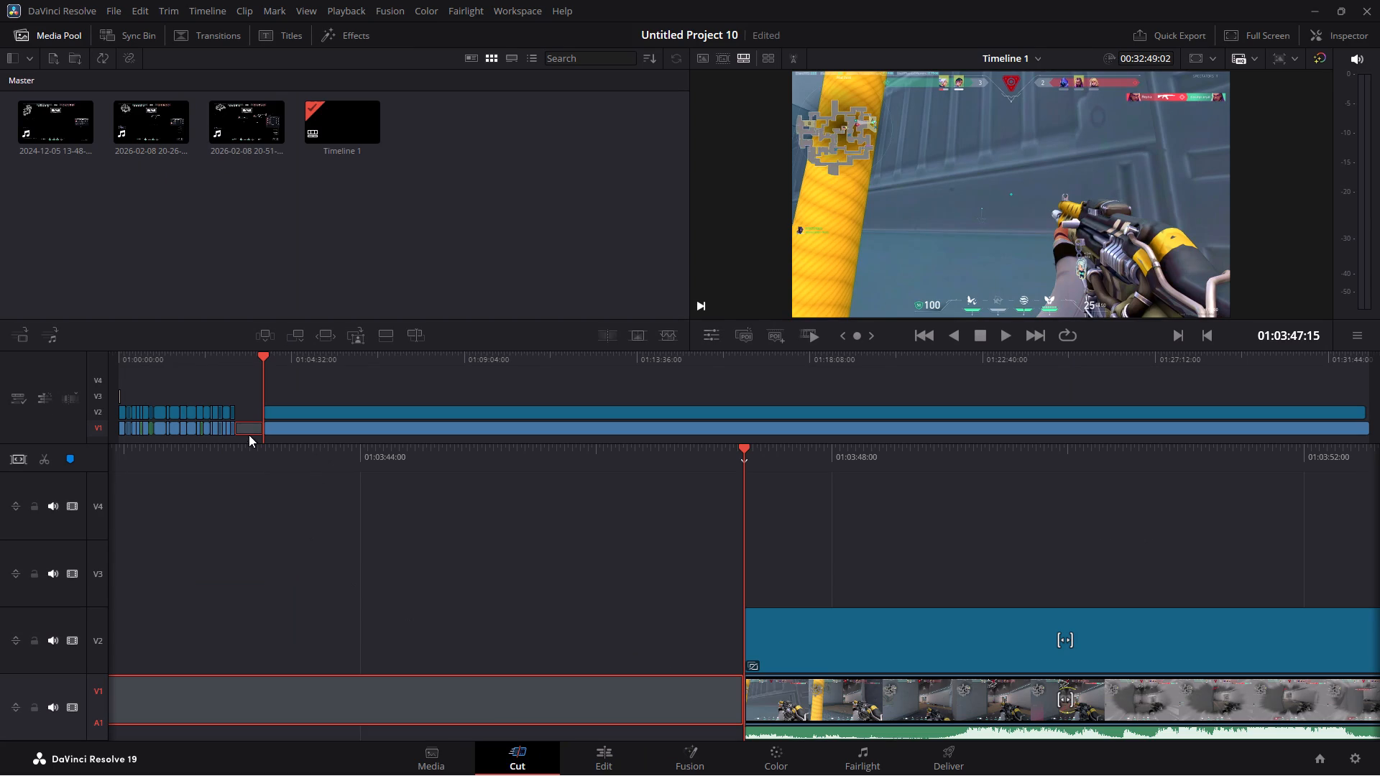
key("BackSpace")
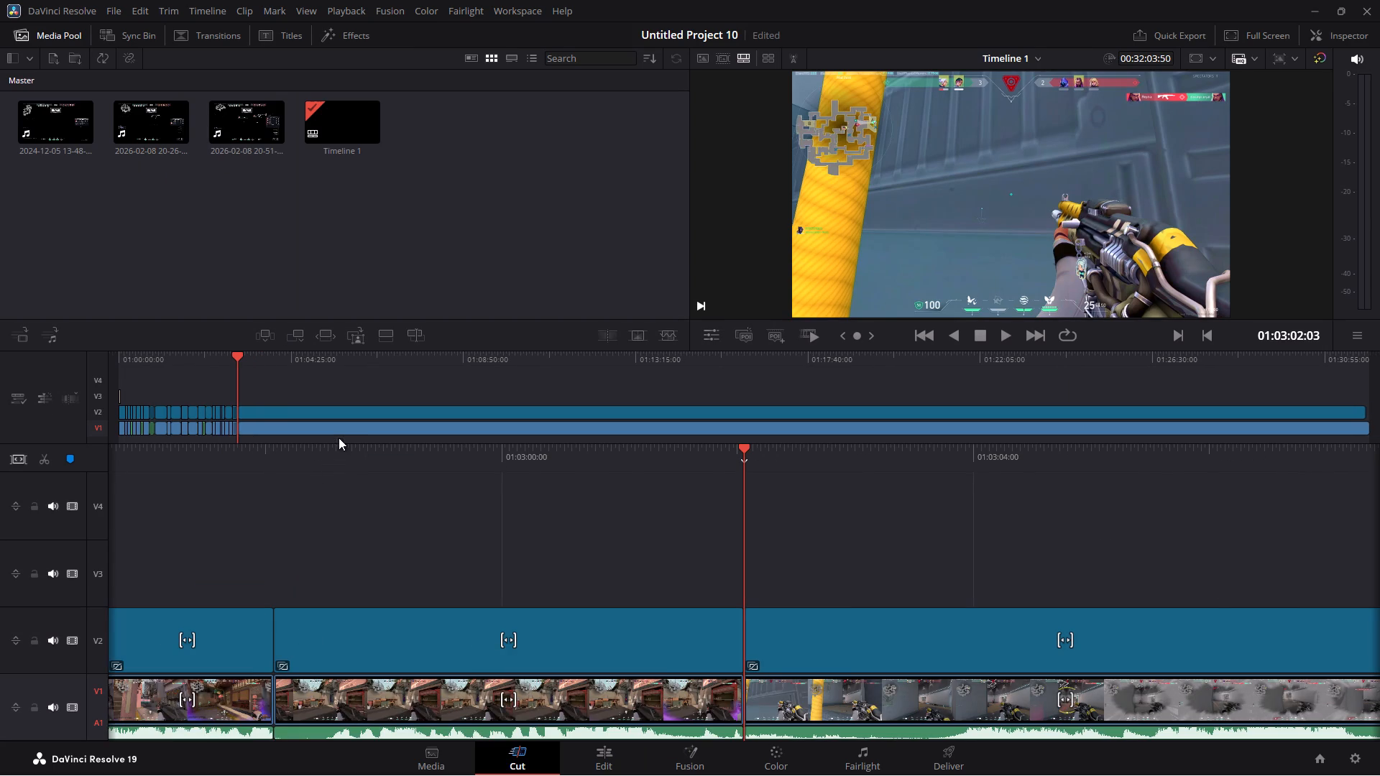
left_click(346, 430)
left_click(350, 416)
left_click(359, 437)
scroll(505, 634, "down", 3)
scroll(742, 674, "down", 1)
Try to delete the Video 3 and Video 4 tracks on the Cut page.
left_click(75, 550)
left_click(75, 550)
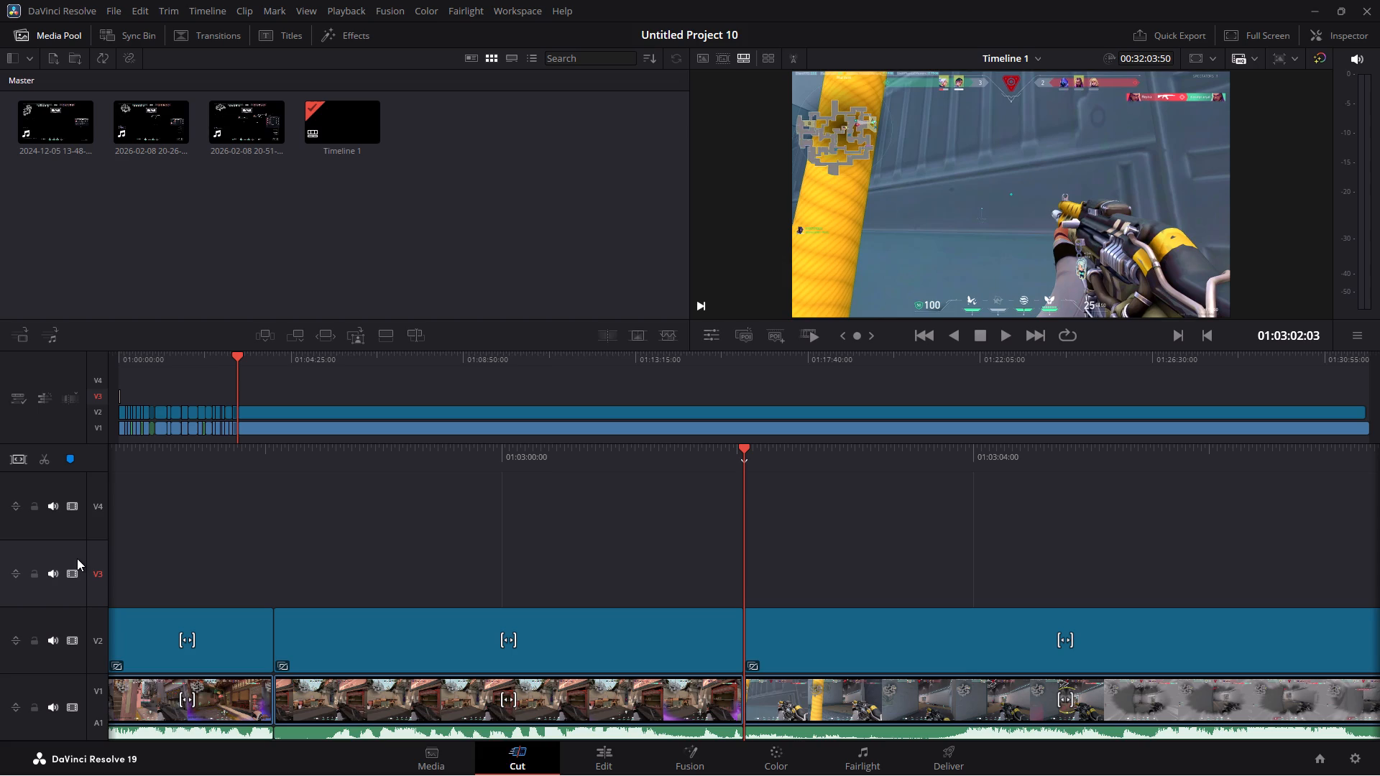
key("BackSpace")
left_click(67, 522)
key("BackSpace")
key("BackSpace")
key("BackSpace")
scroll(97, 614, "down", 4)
Bring the Video 1 and adjustment clip tracks back into view above Audio 1 on the Edit page.
left_click(604, 763)
scroll(688, 664, "down", 2)
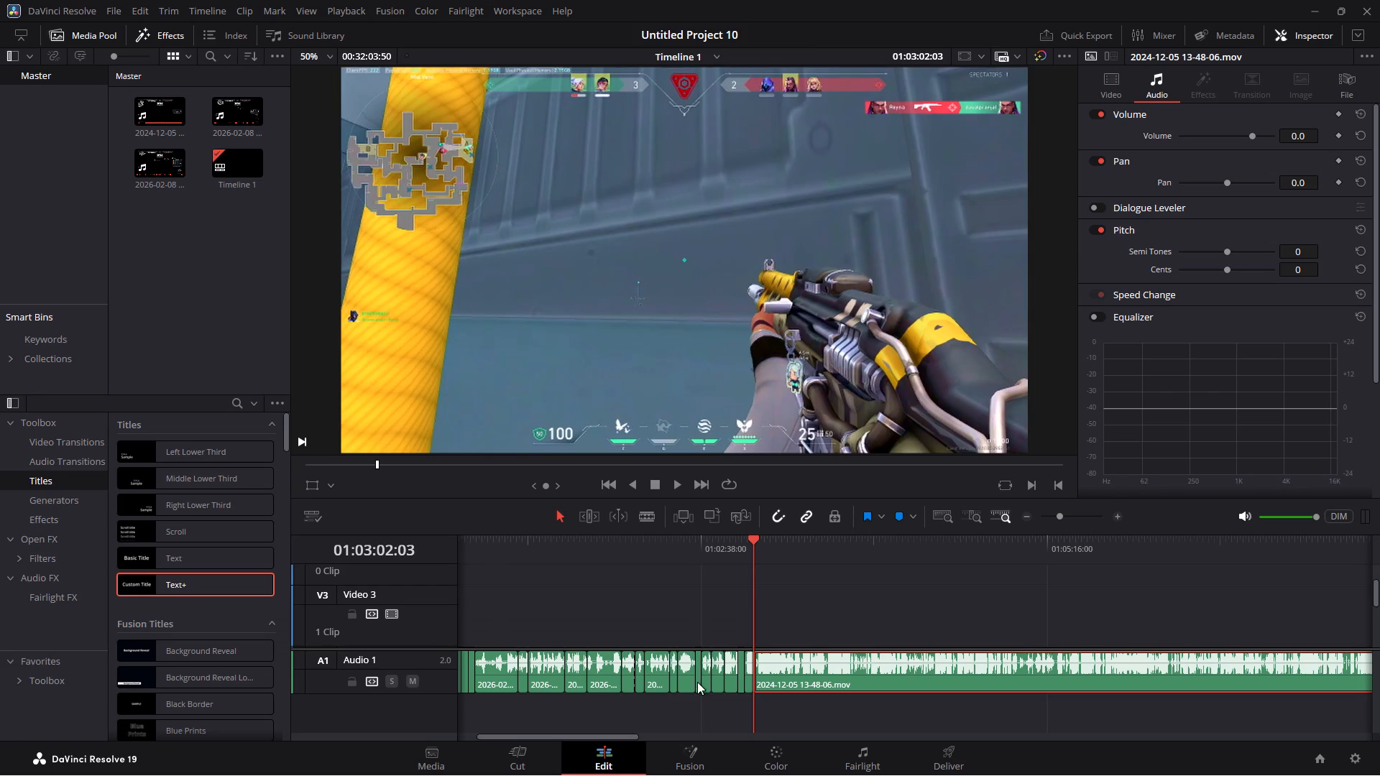
scroll(698, 685, "up", 7)
left_click(673, 604)
scroll(701, 647, "up", 2)
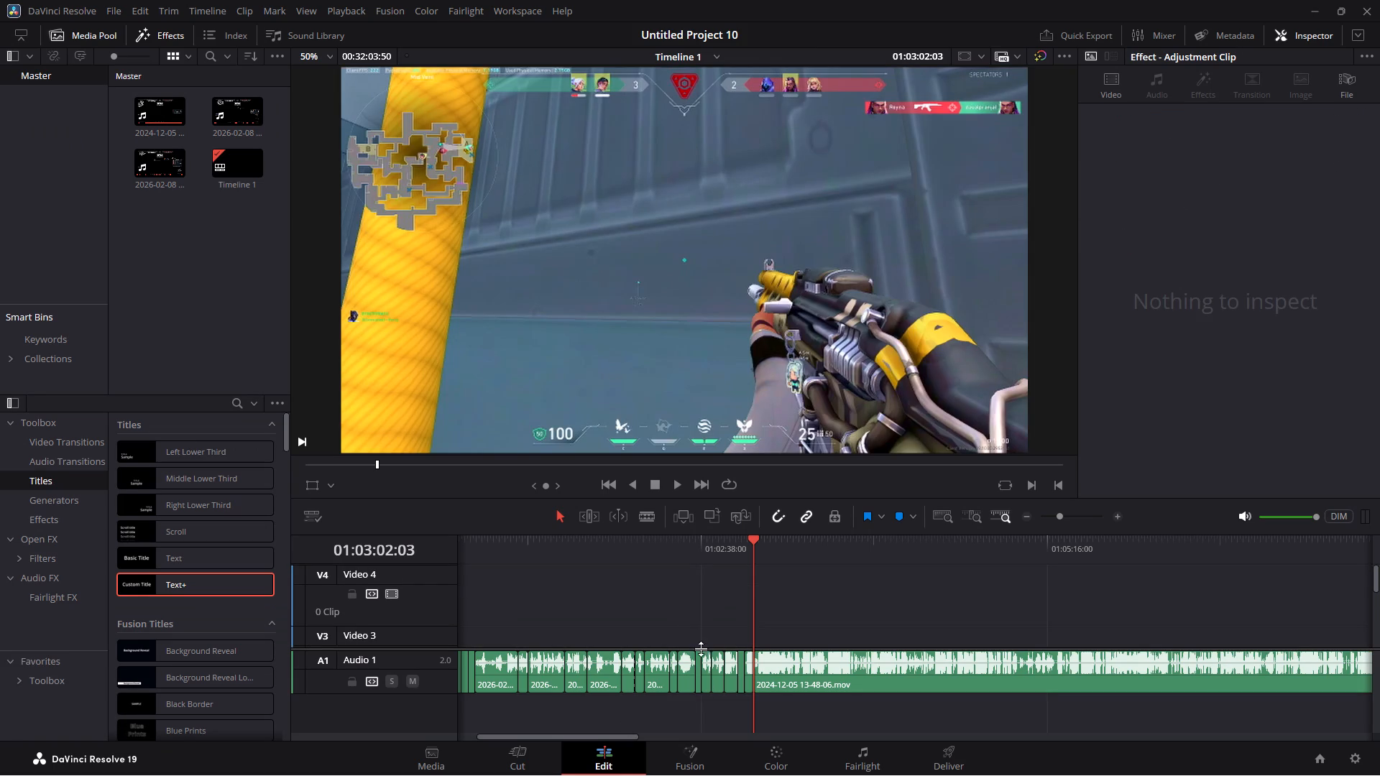
scroll(701, 649, "up", 2)
scroll(727, 687, "down", 4)
left_click(731, 710)
scroll(731, 710, "up", 3)
scroll(668, 720, "down", 3)
left_click_drag(1378, 576, 1379, 634)
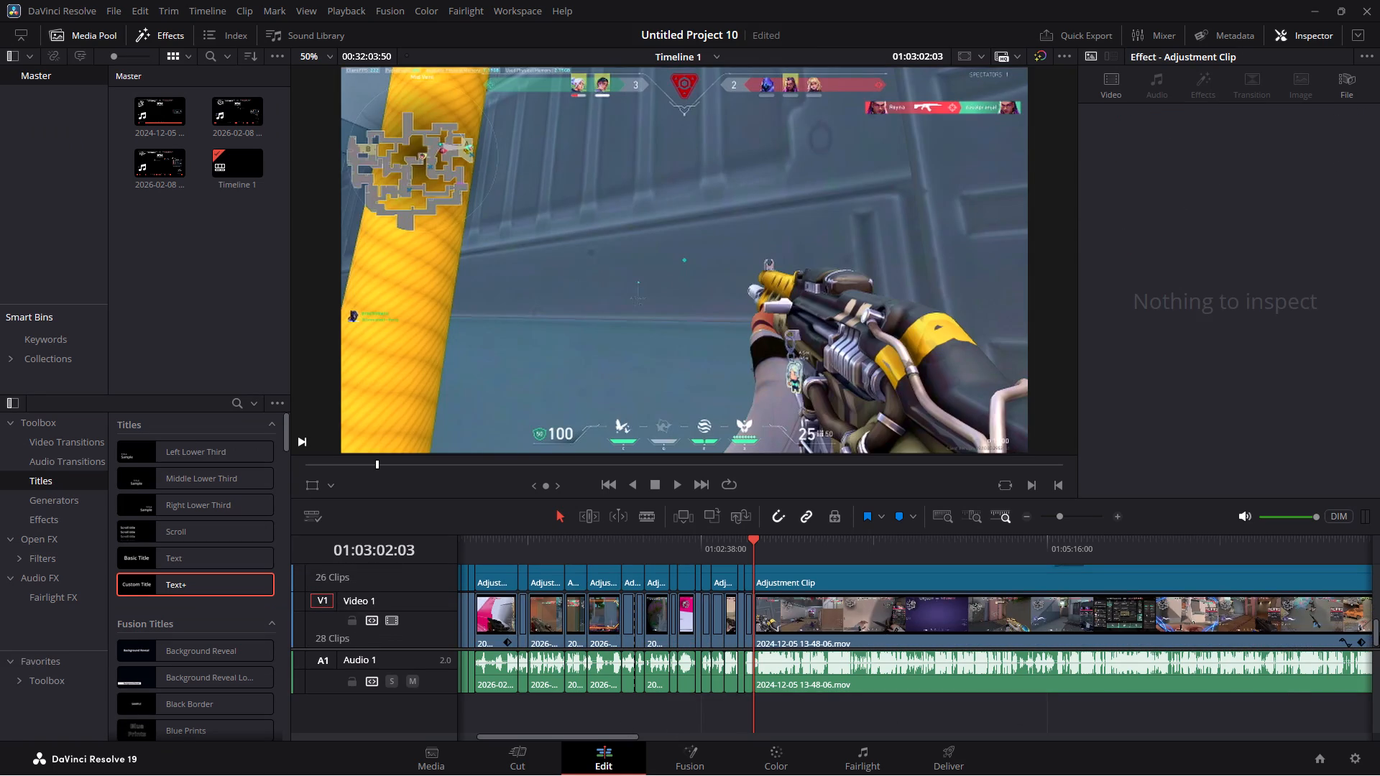
left_click_drag(1379, 634, 1376, 656)
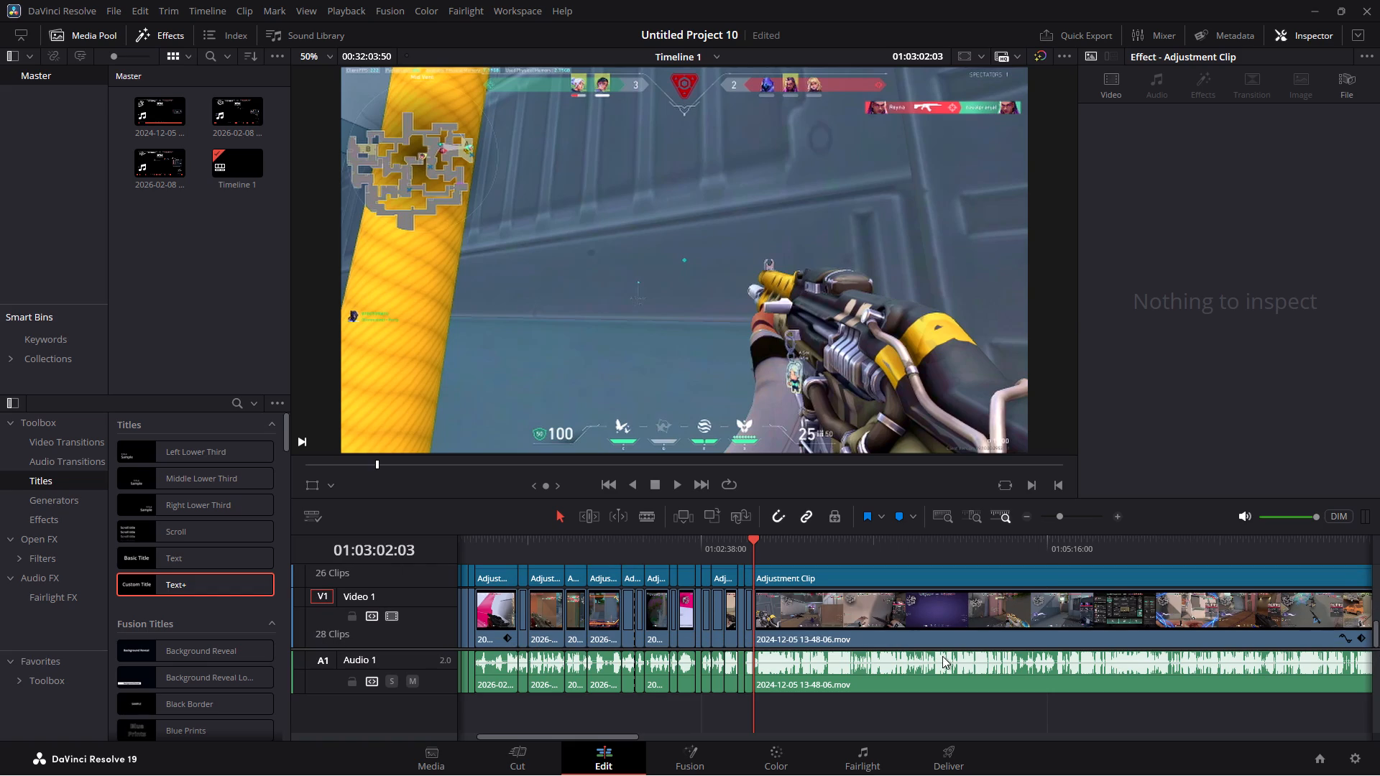
scroll(835, 655, "down", 3)
left_click(841, 634)
left_click(833, 692)
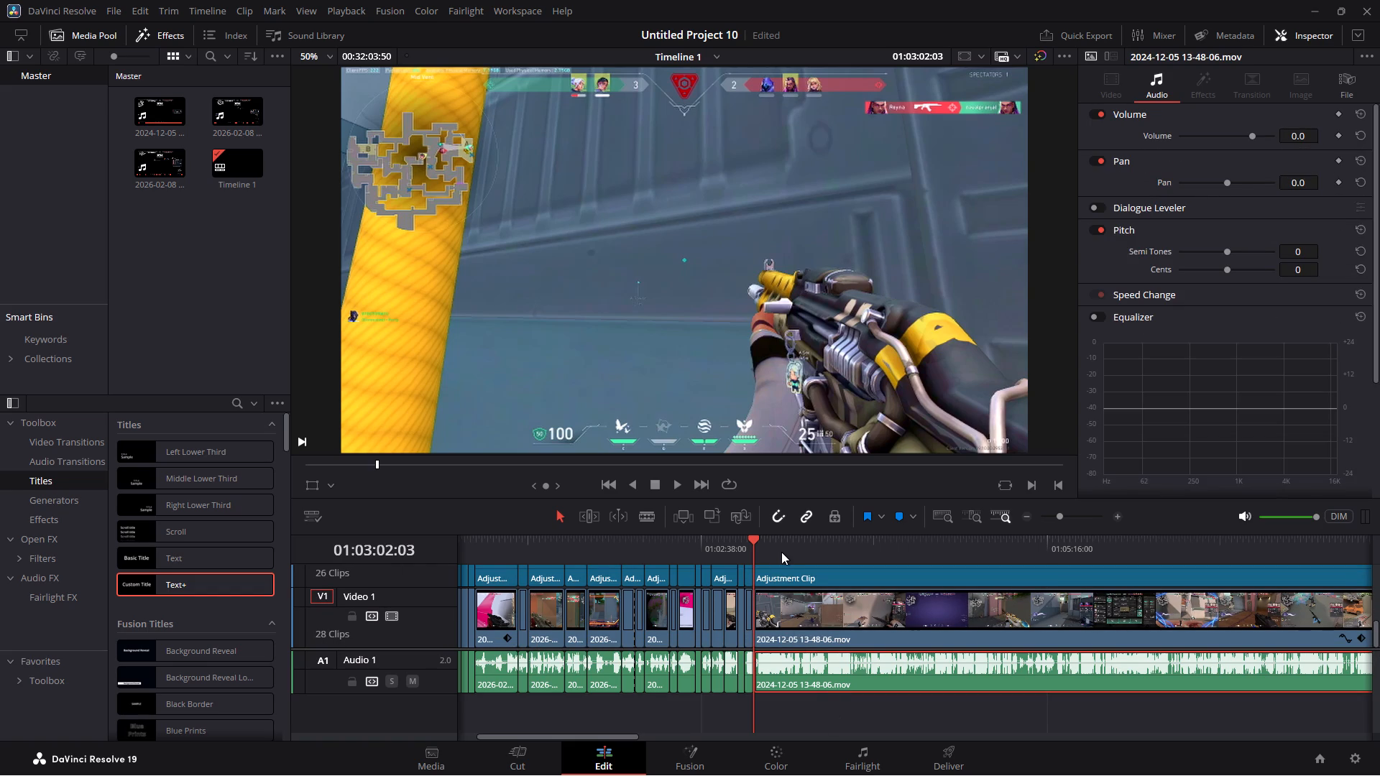
Play the footage from 01:03:02:03 and split the long gameplay clip and its adjustment clip at 01:03:11:29 on the Cut page.
key("space")
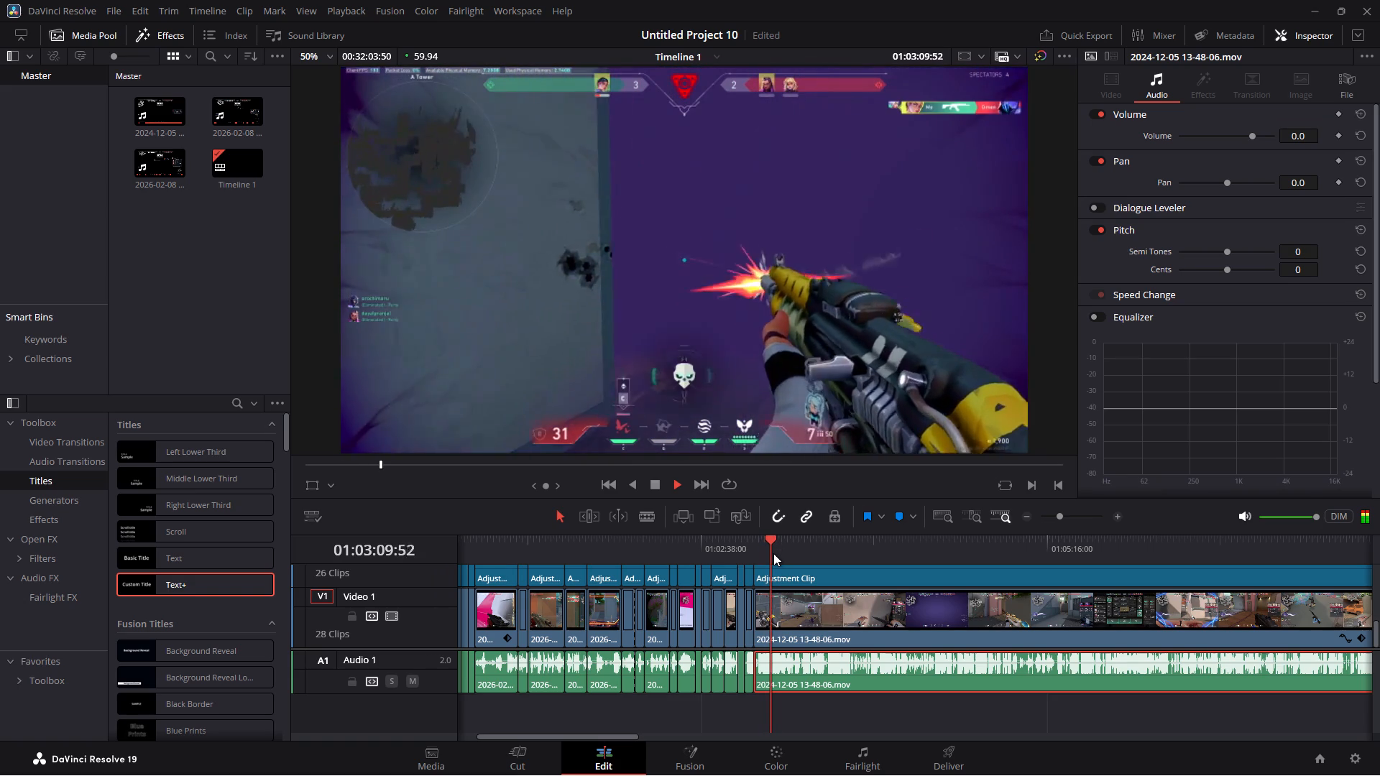
key("space")
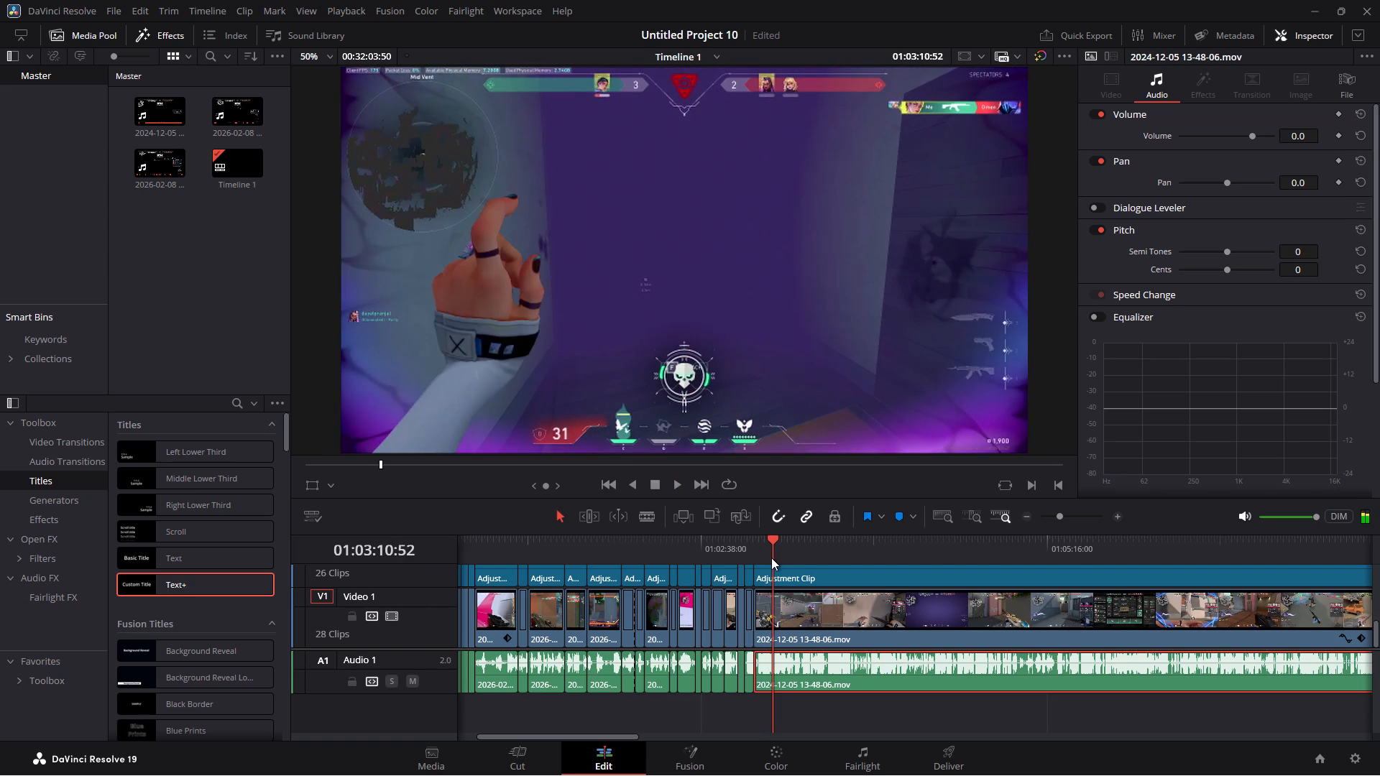
key("space")
key("space")
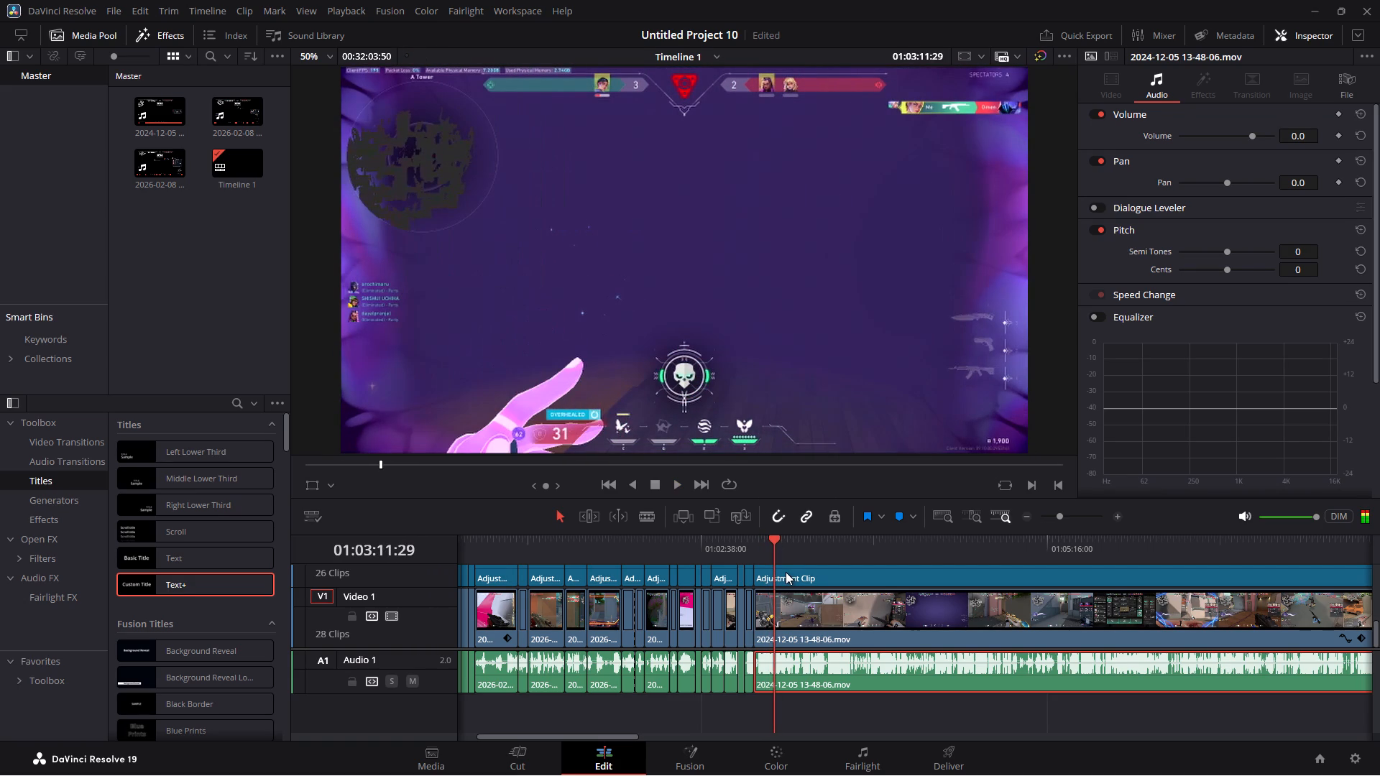
left_click(535, 754)
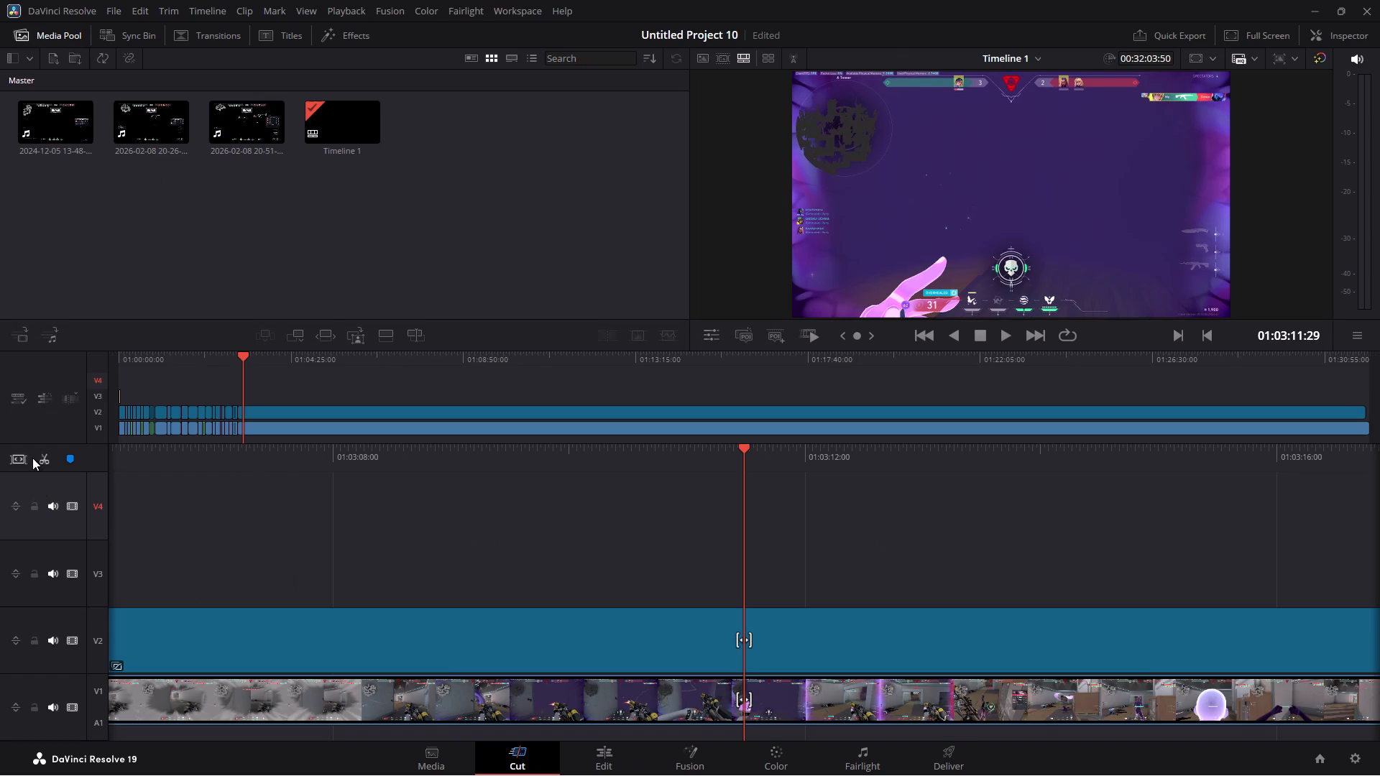
left_click(39, 461)
Examine the footage after 01:03:11:29 on the Edit page for the start of the next highlight.
key("space")
left_click(602, 752)
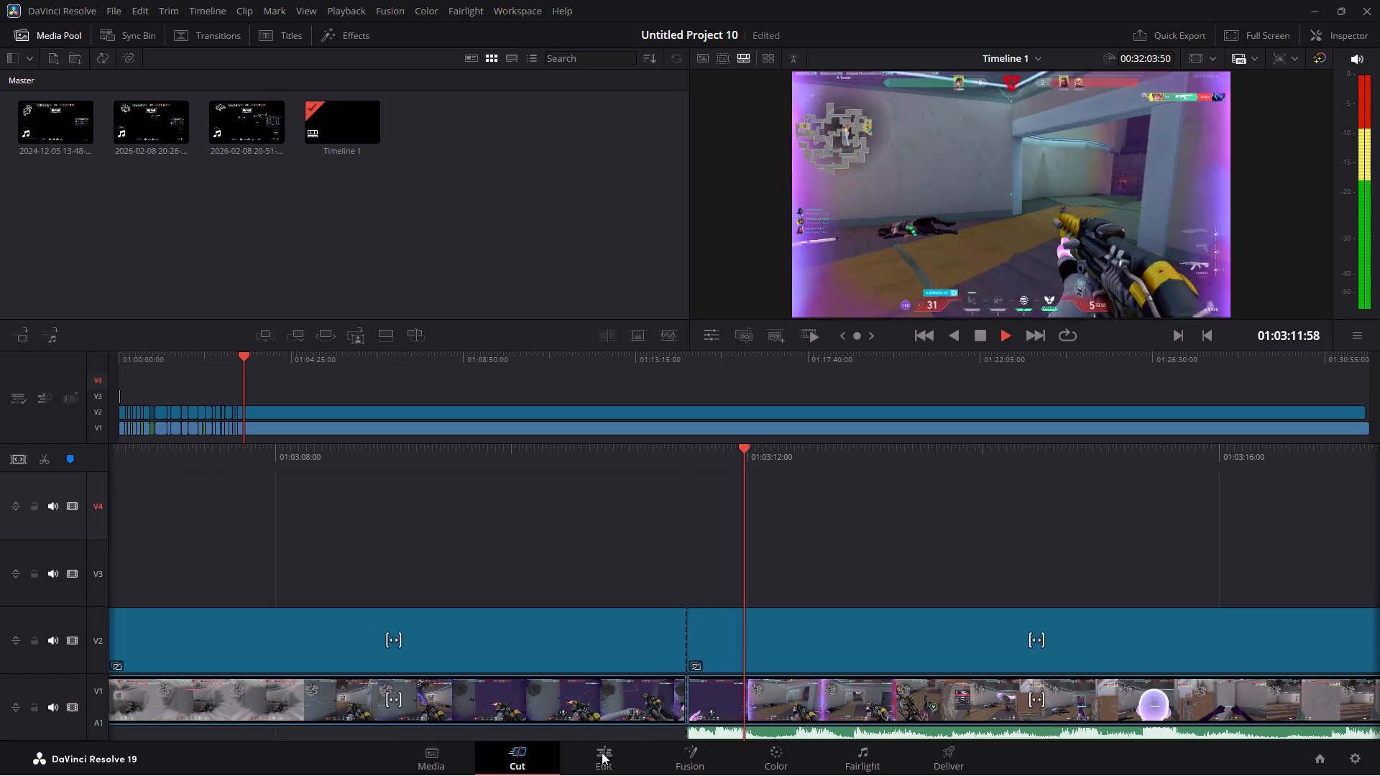
left_click(599, 766)
key("space")
left_click(599, 766)
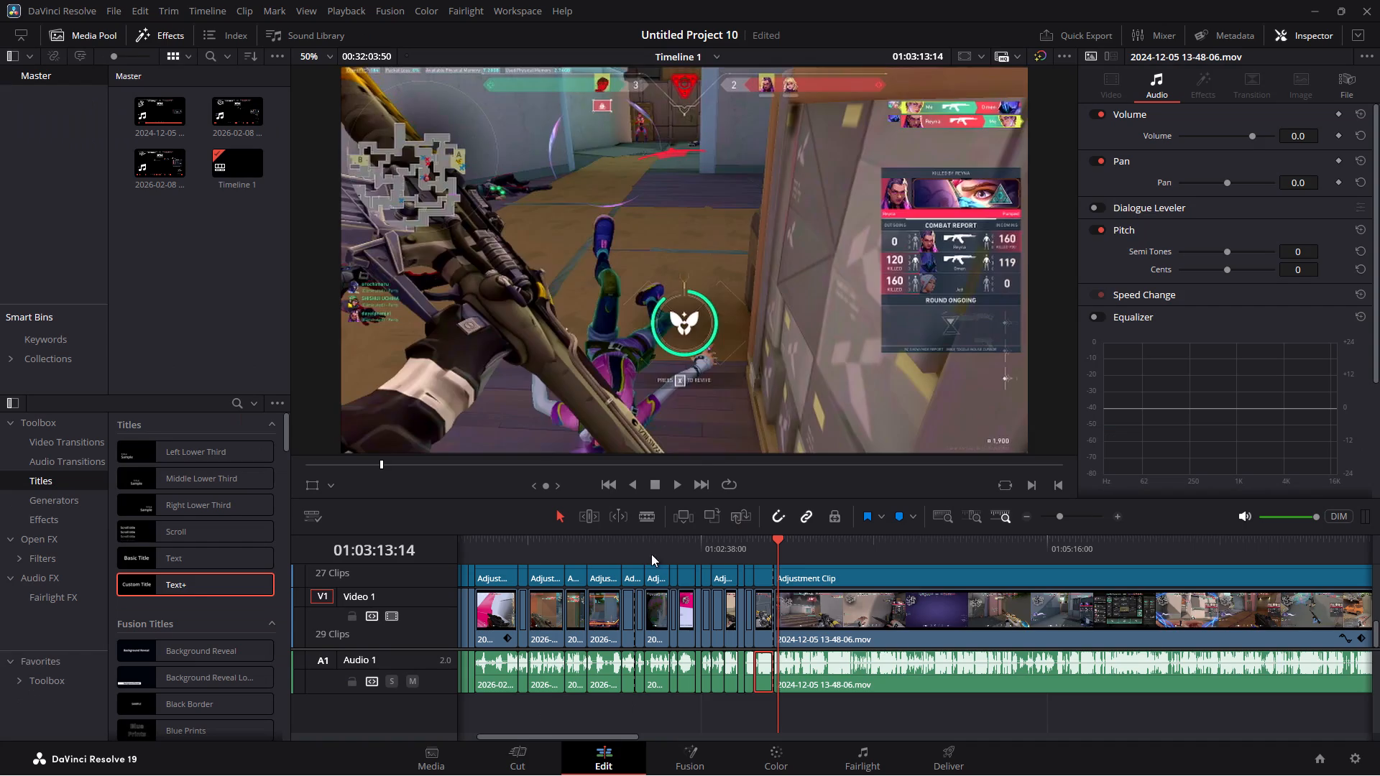
key("space")
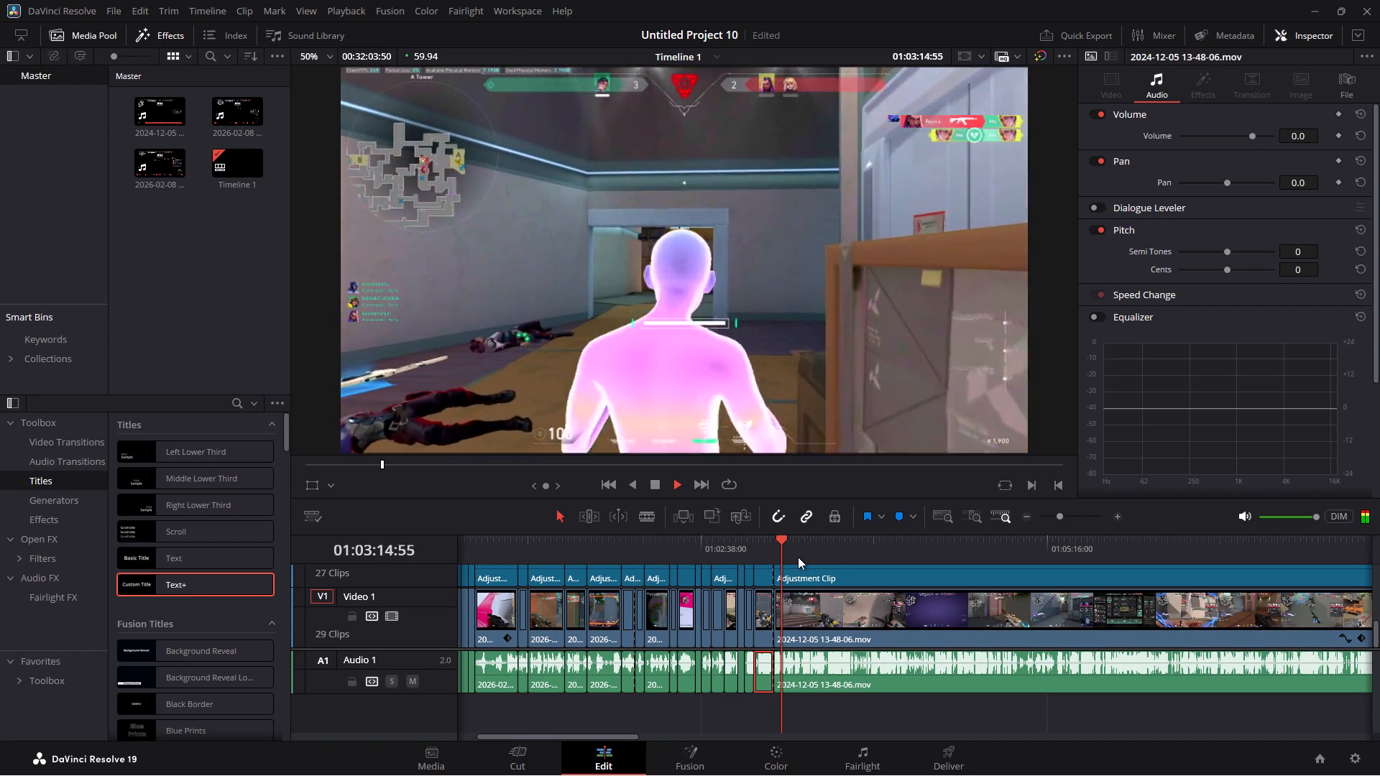
key("space")
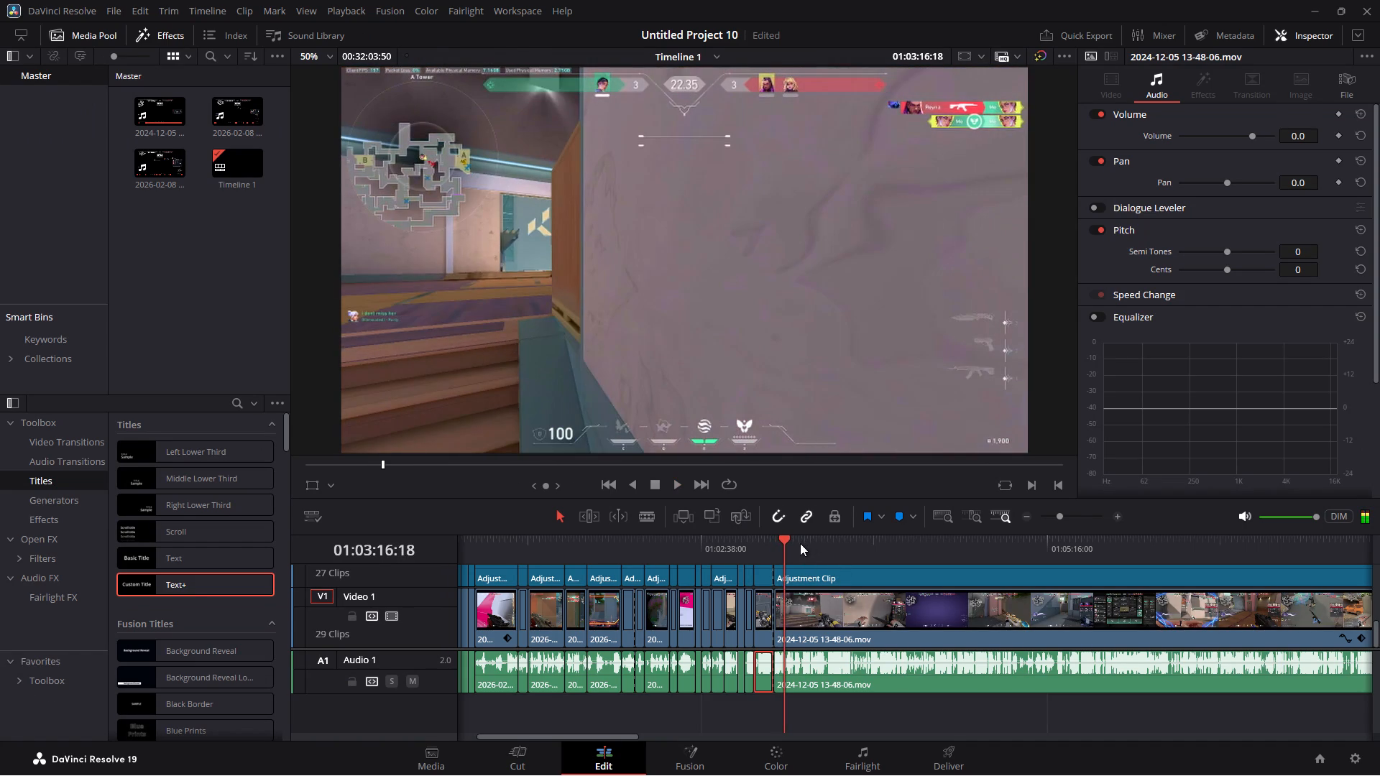
left_click(800, 543)
left_click(816, 543)
left_click(829, 541)
left_click(851, 541)
left_click(862, 541)
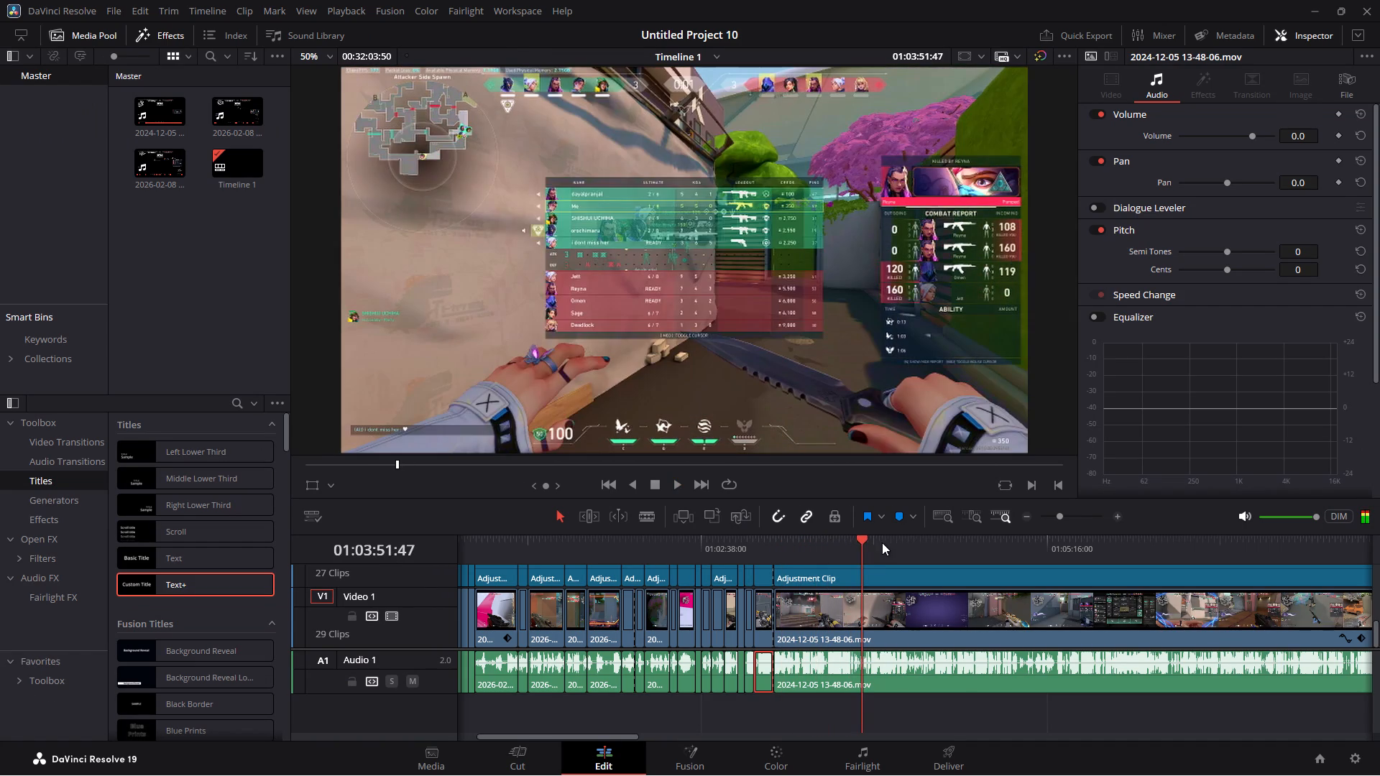
left_click(882, 542)
left_click(899, 544)
left_click(912, 544)
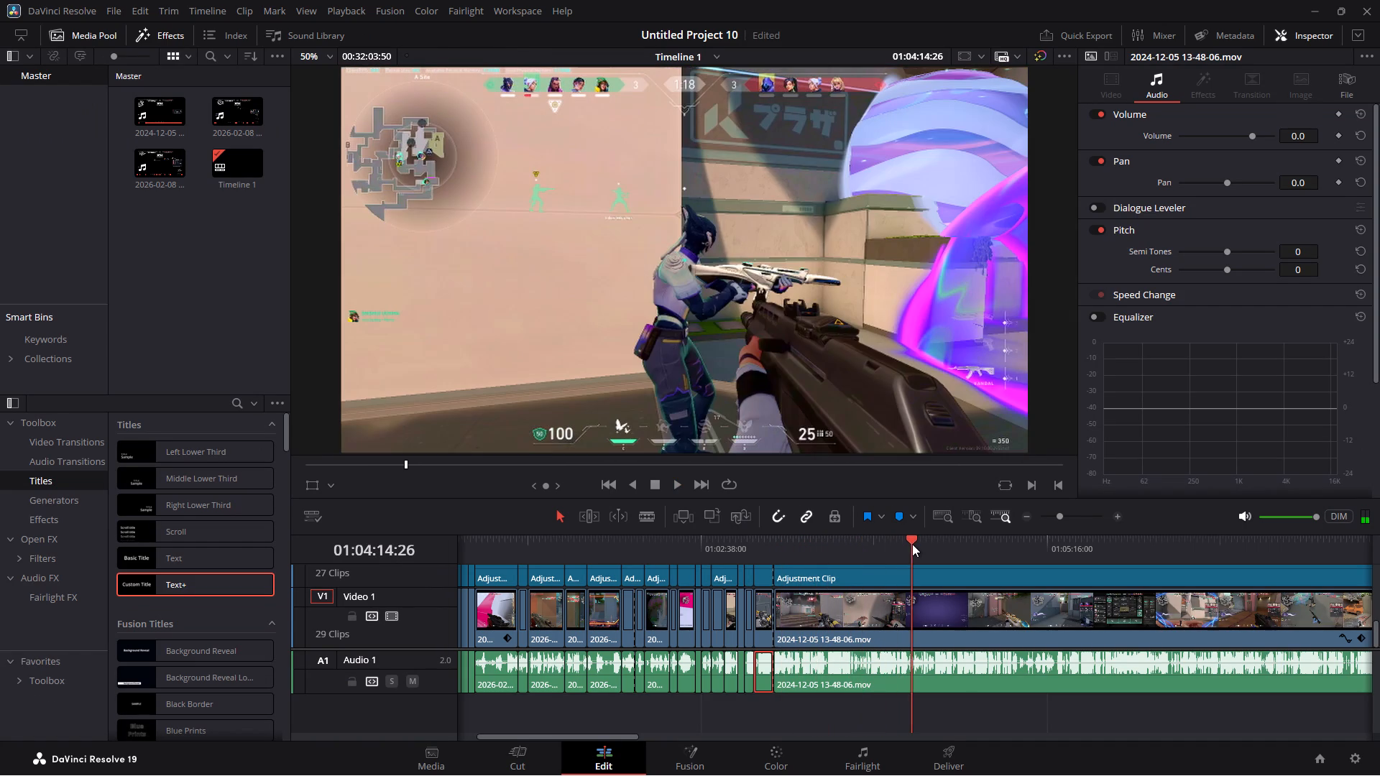
left_click(905, 544)
left_click(893, 545)
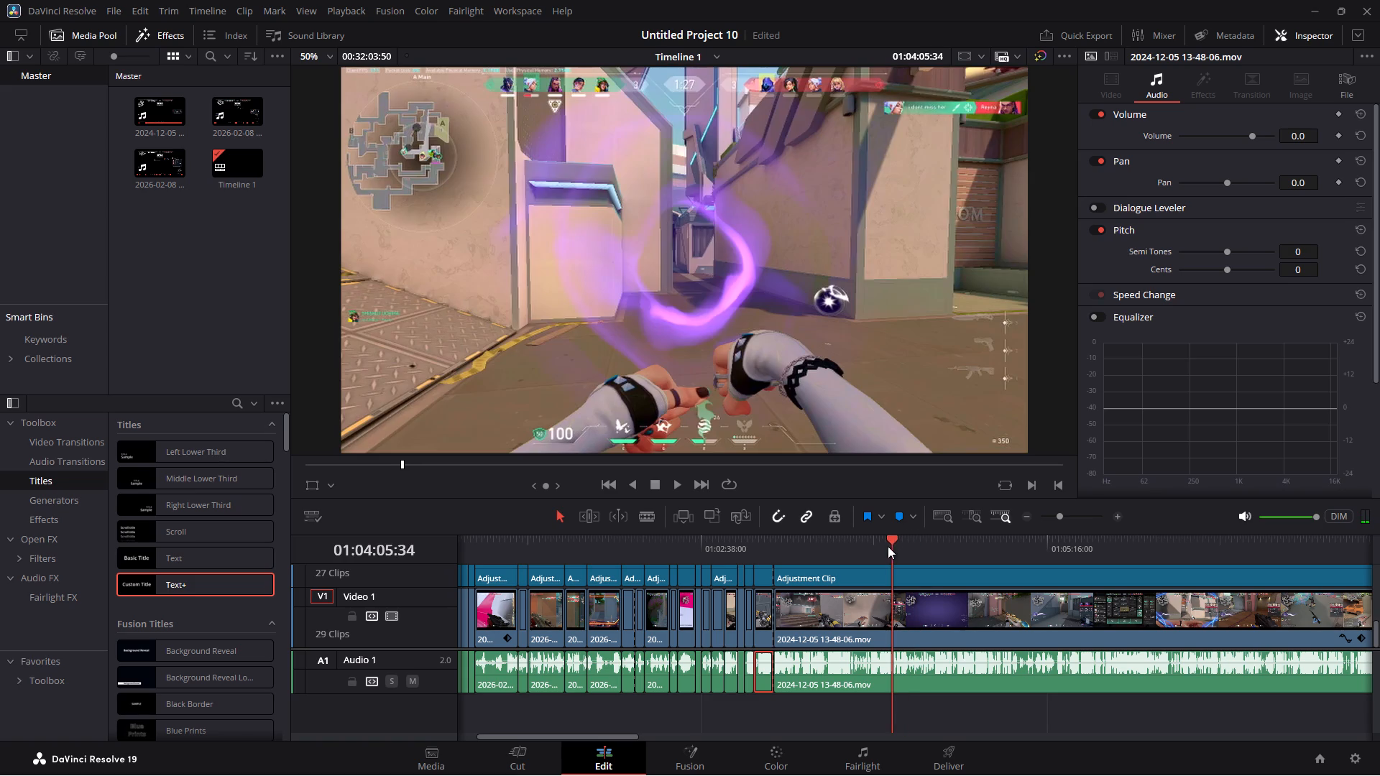
Locate the start of the next fight and split the gameplay clip and its adjustment clip at 01:04:18:02 on the Cut page.
left_click(913, 550)
key("space")
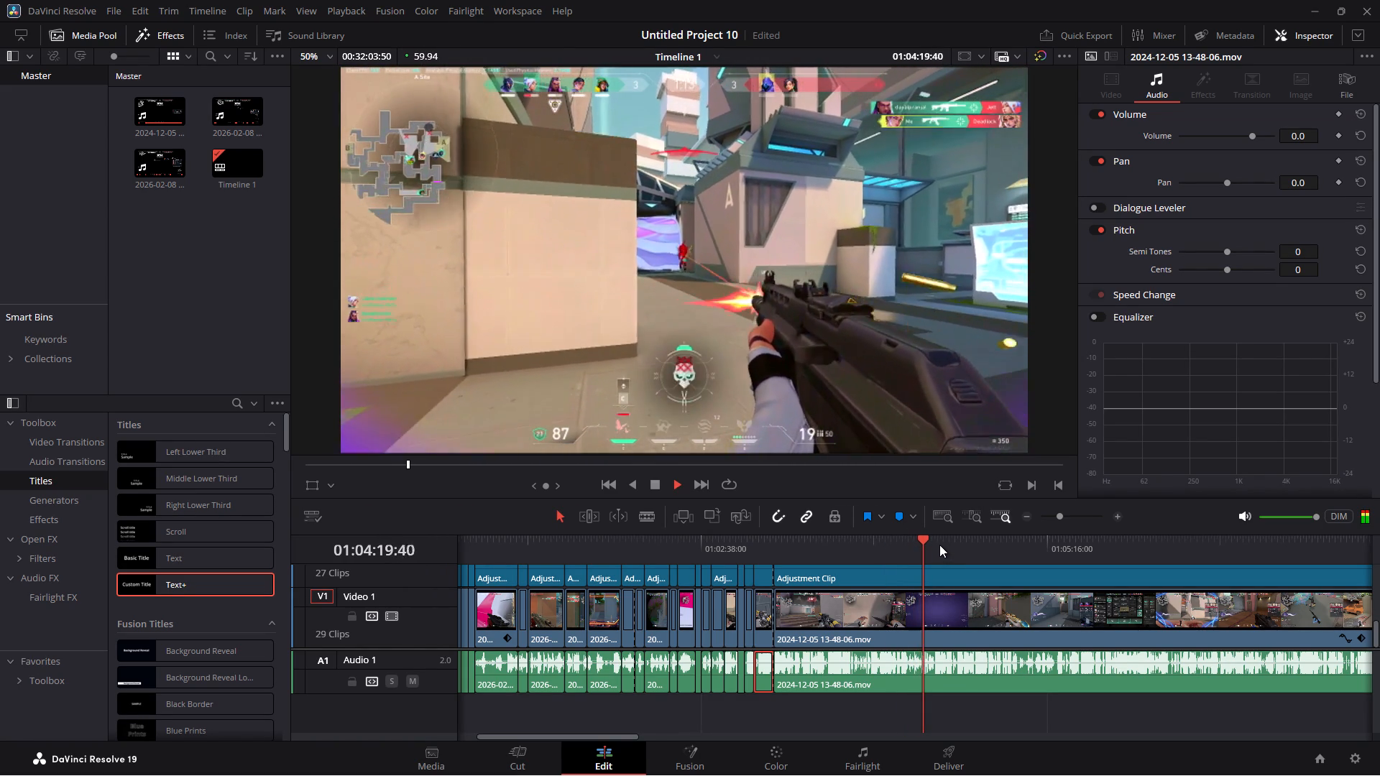
key("space")
left_click(921, 540)
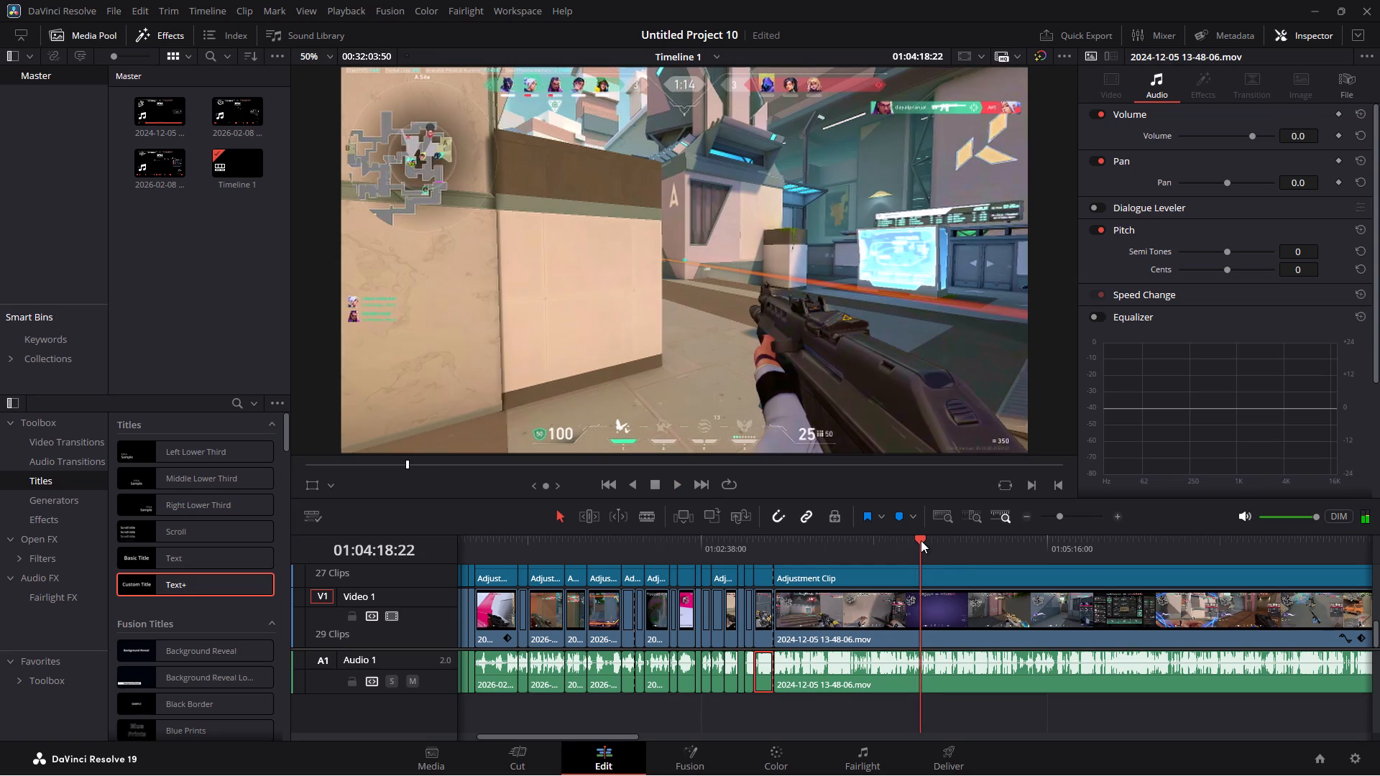
left_click(920, 540)
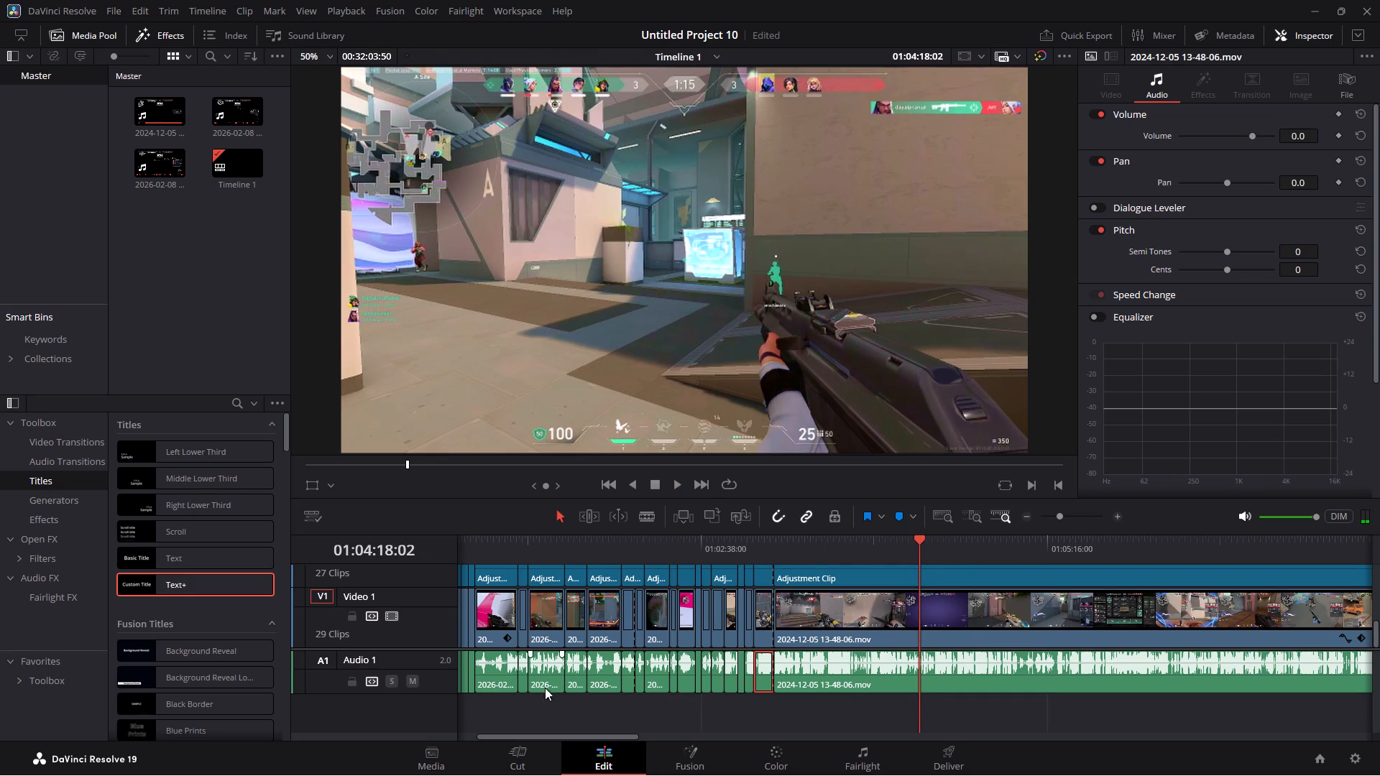
left_click(531, 749)
left_click(47, 466)
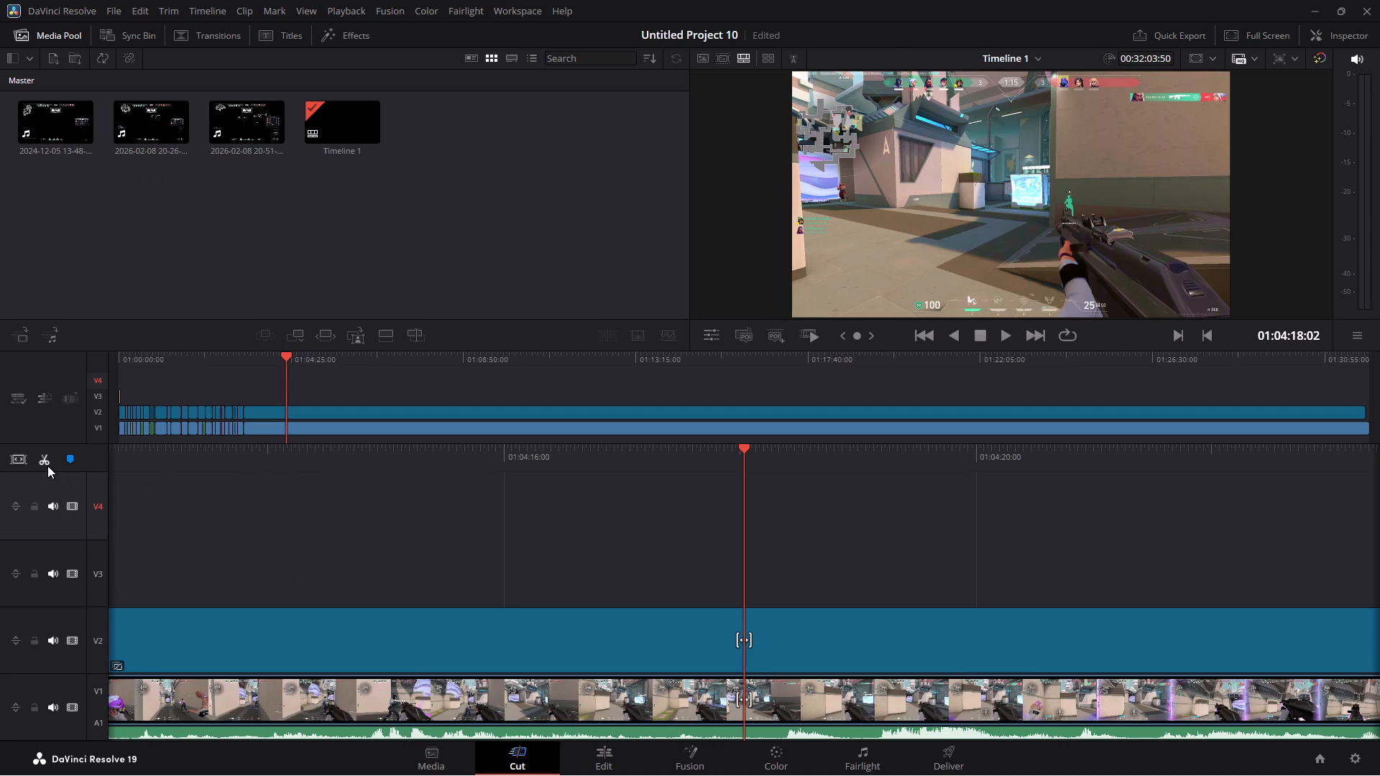
Delete the unused footage between 01:03:11:29 and 01:04:18:02 from both video tracks with its audio, and close the gap.
left_click_drag(272, 440, 270, 402)
key("BackSpace")
left_click(259, 429)
key("BackSpace")
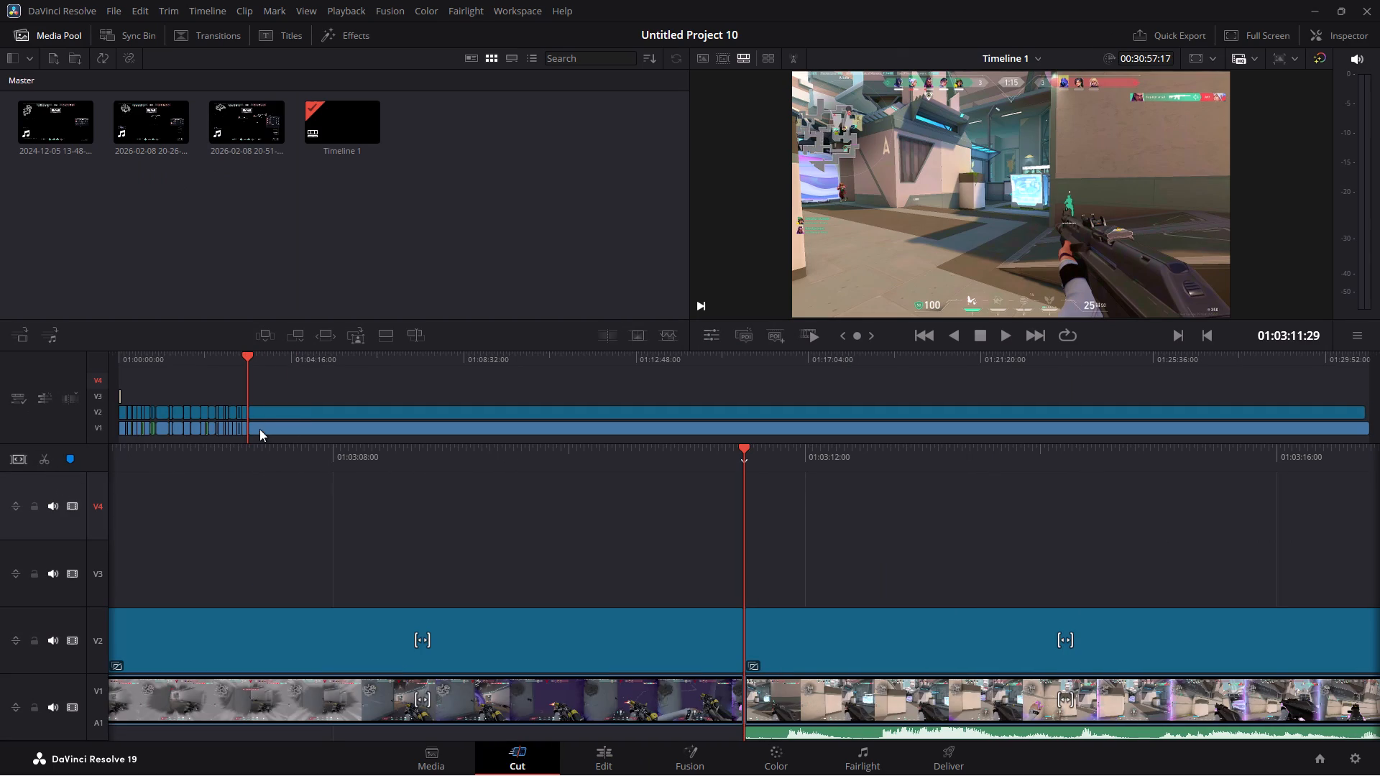
Play back the new join at 01:03:11:29 on the Edit page to examine the cut.
left_click(612, 756)
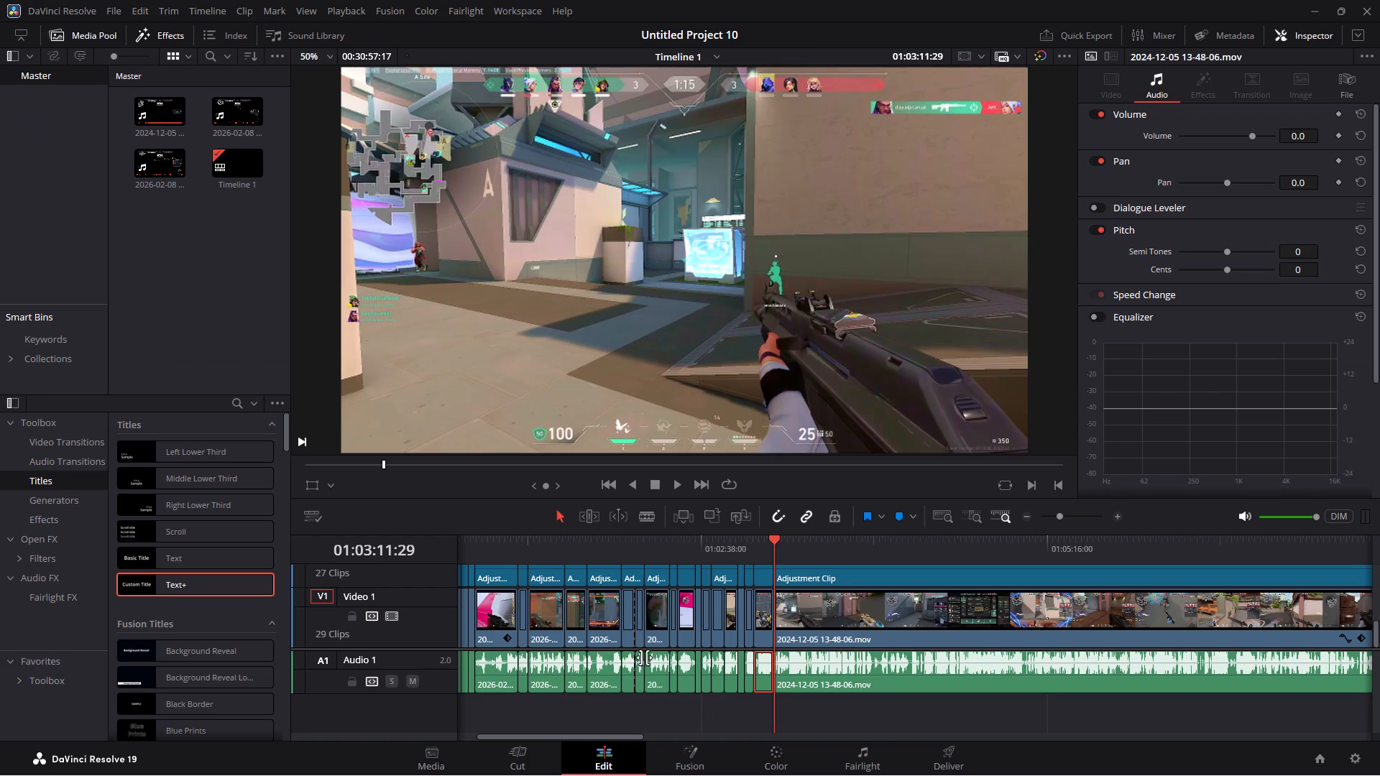
left_click(763, 550)
key("space")
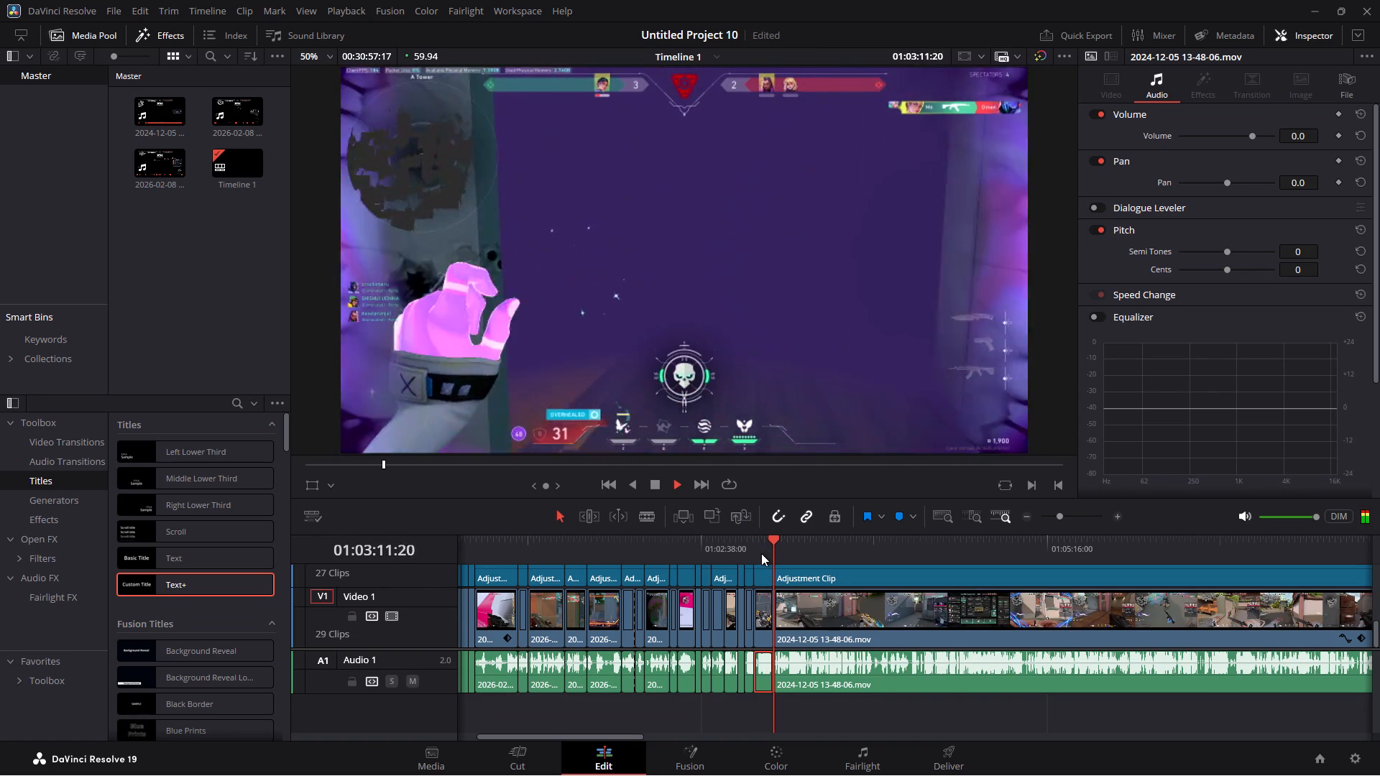
key("space")
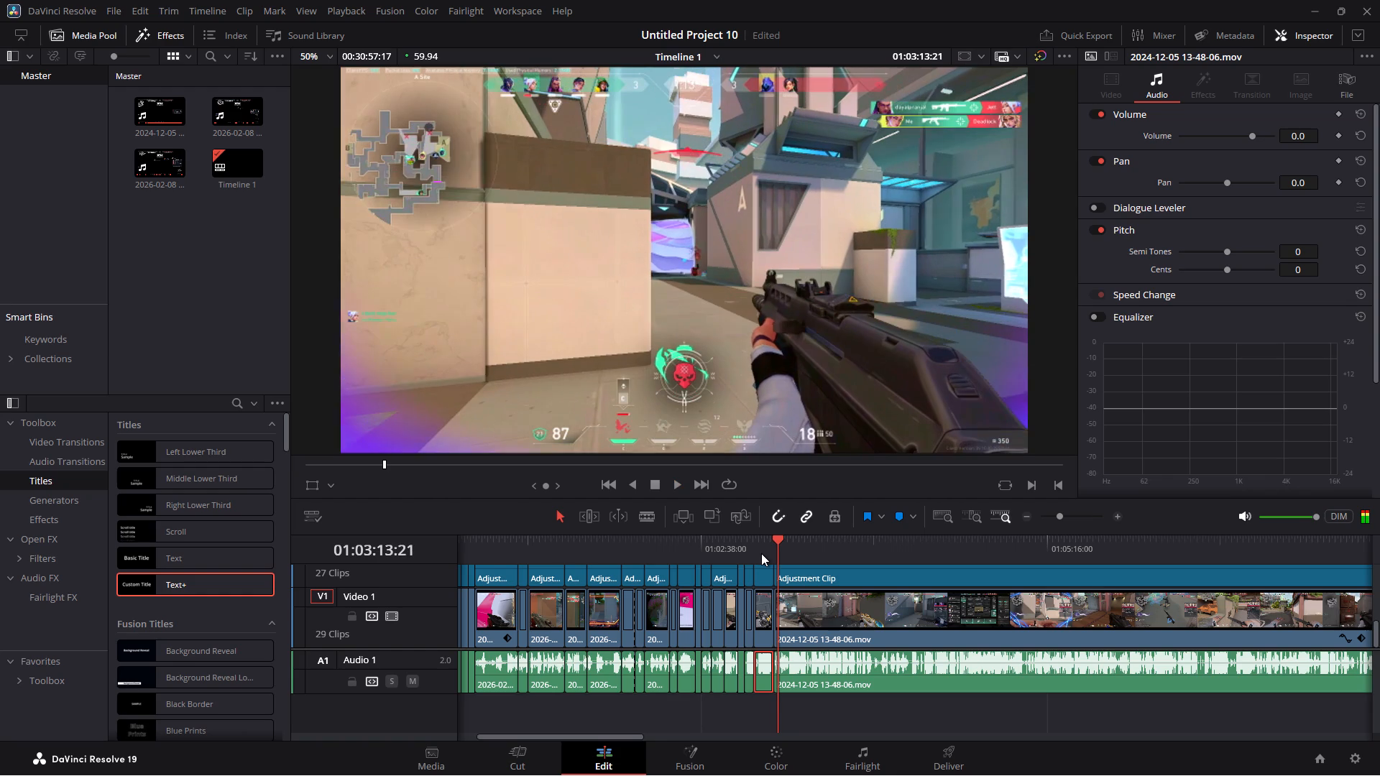
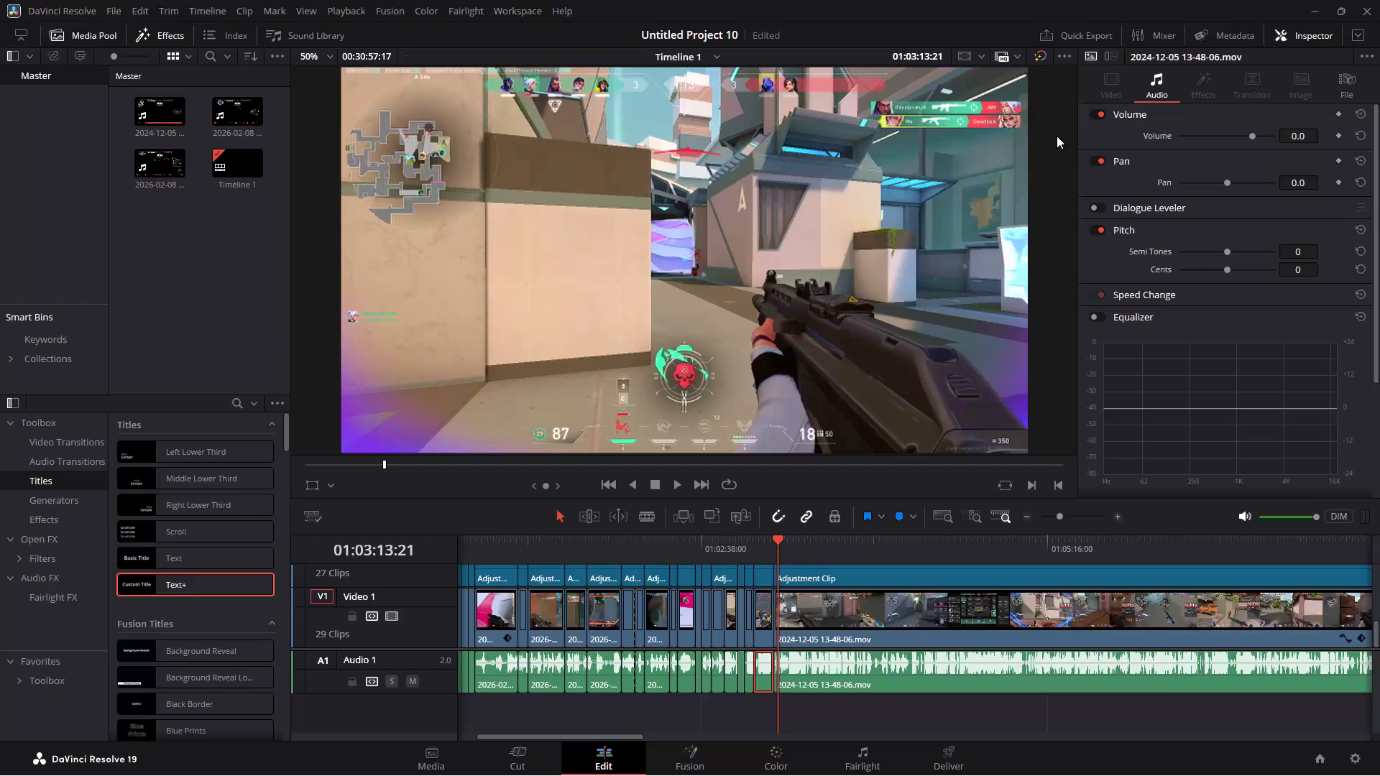
Locate the end of the fight after 01:03:11:29 and split the gameplay clip and its adjustment clip at 01:03:15:15 on the Cut page.
left_click(1113, 91)
left_click(806, 609)
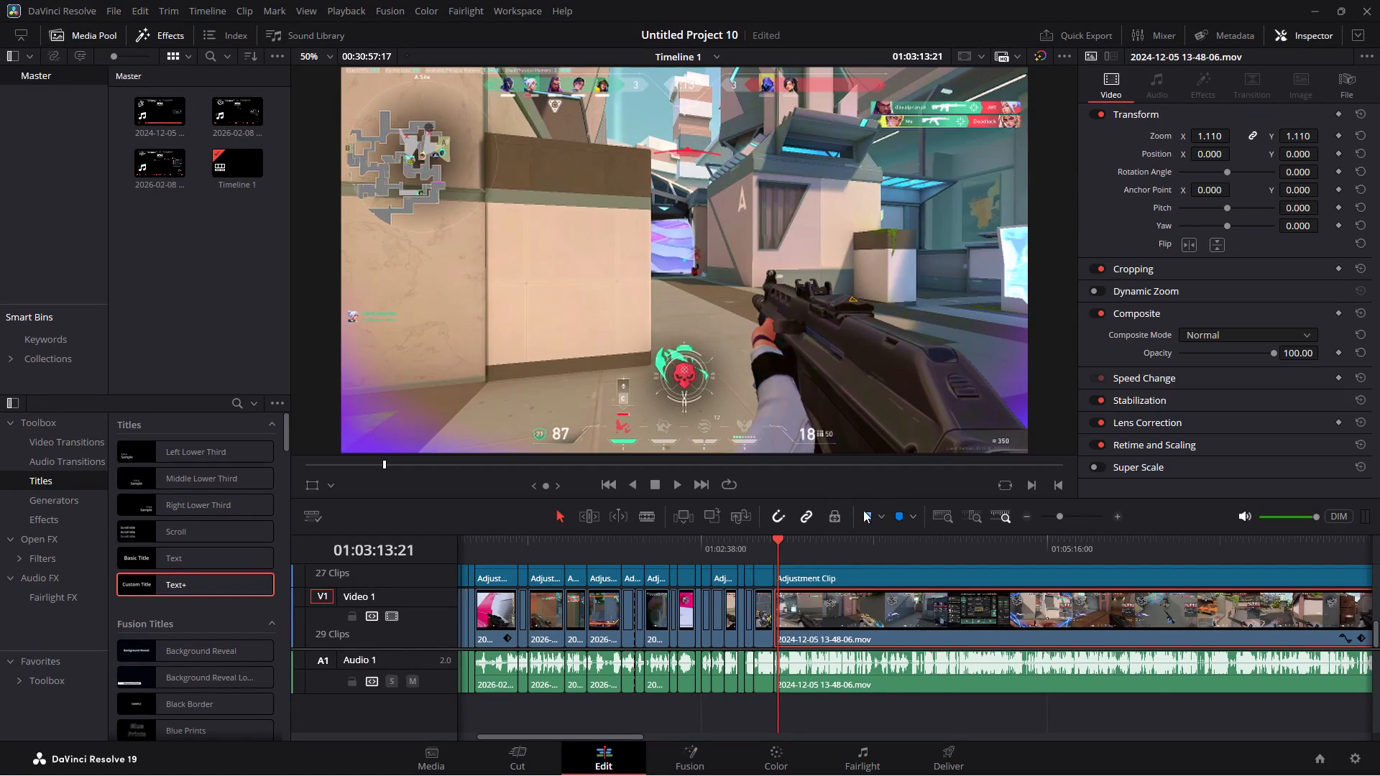
left_click(768, 541)
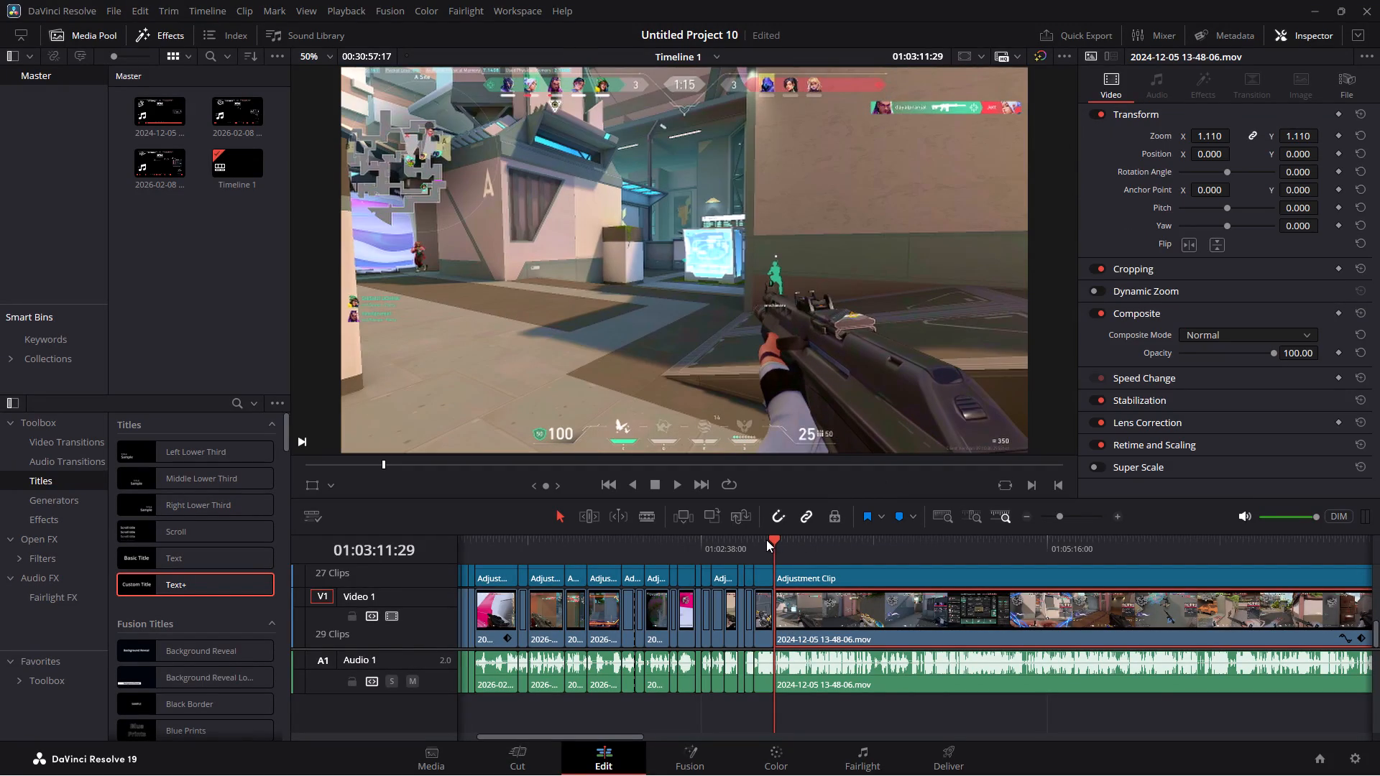
key("space")
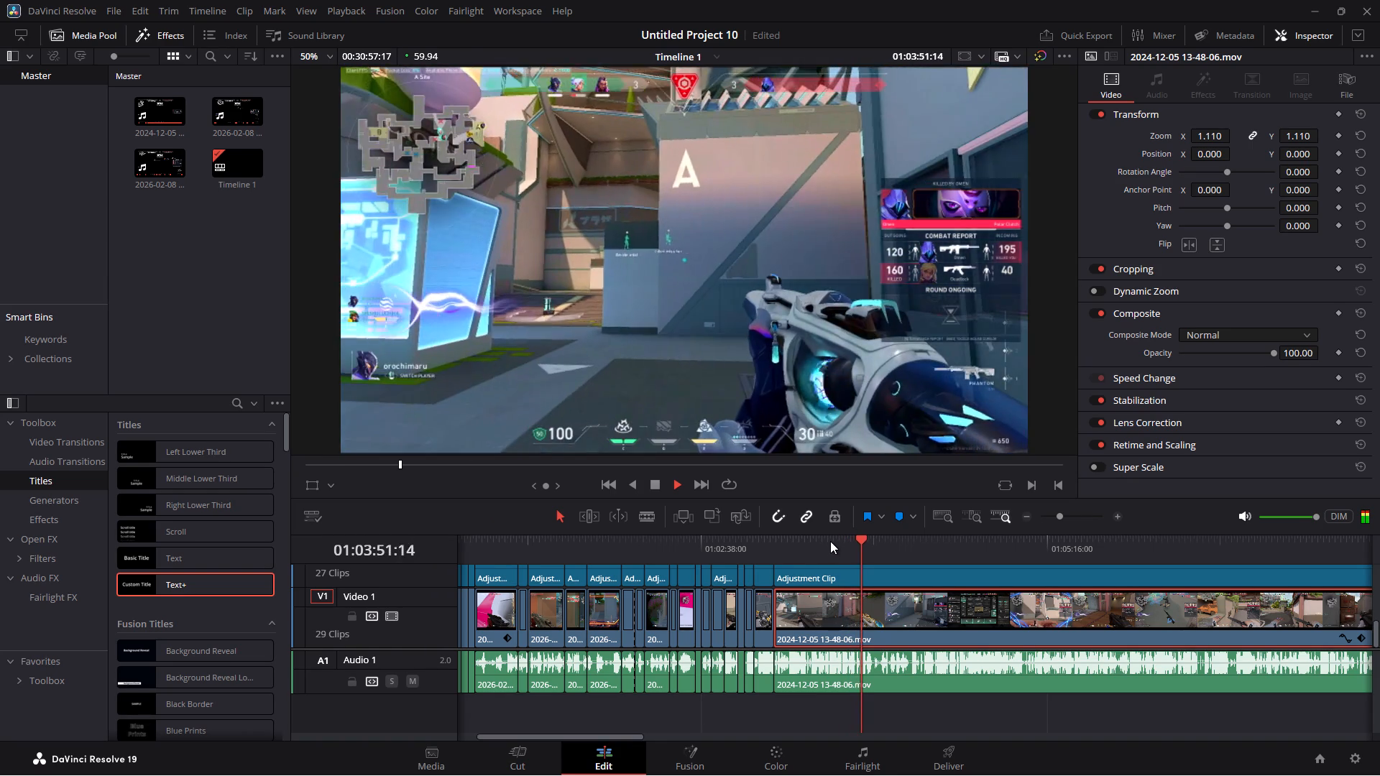
left_click(830, 541)
double_click(808, 544)
left_click(791, 537)
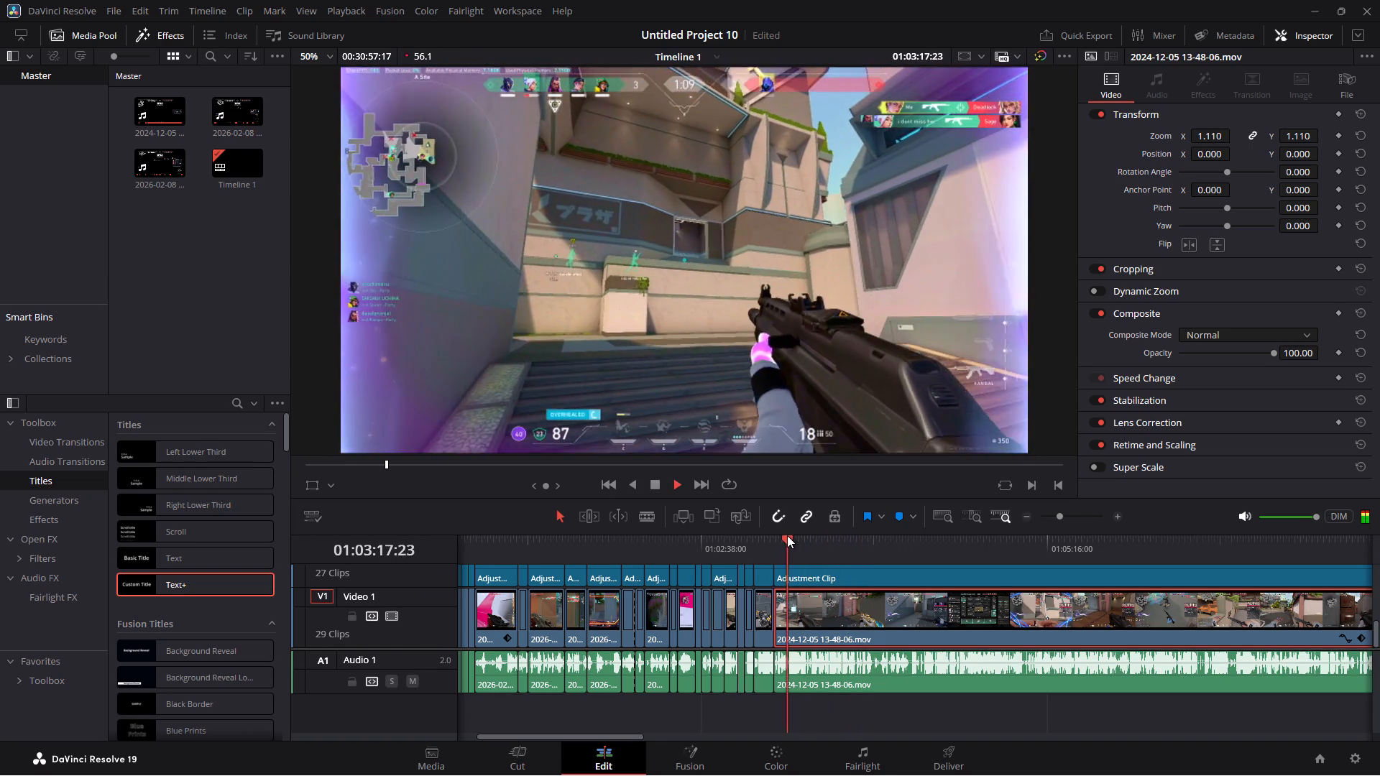
left_click(783, 537)
left_click(779, 539)
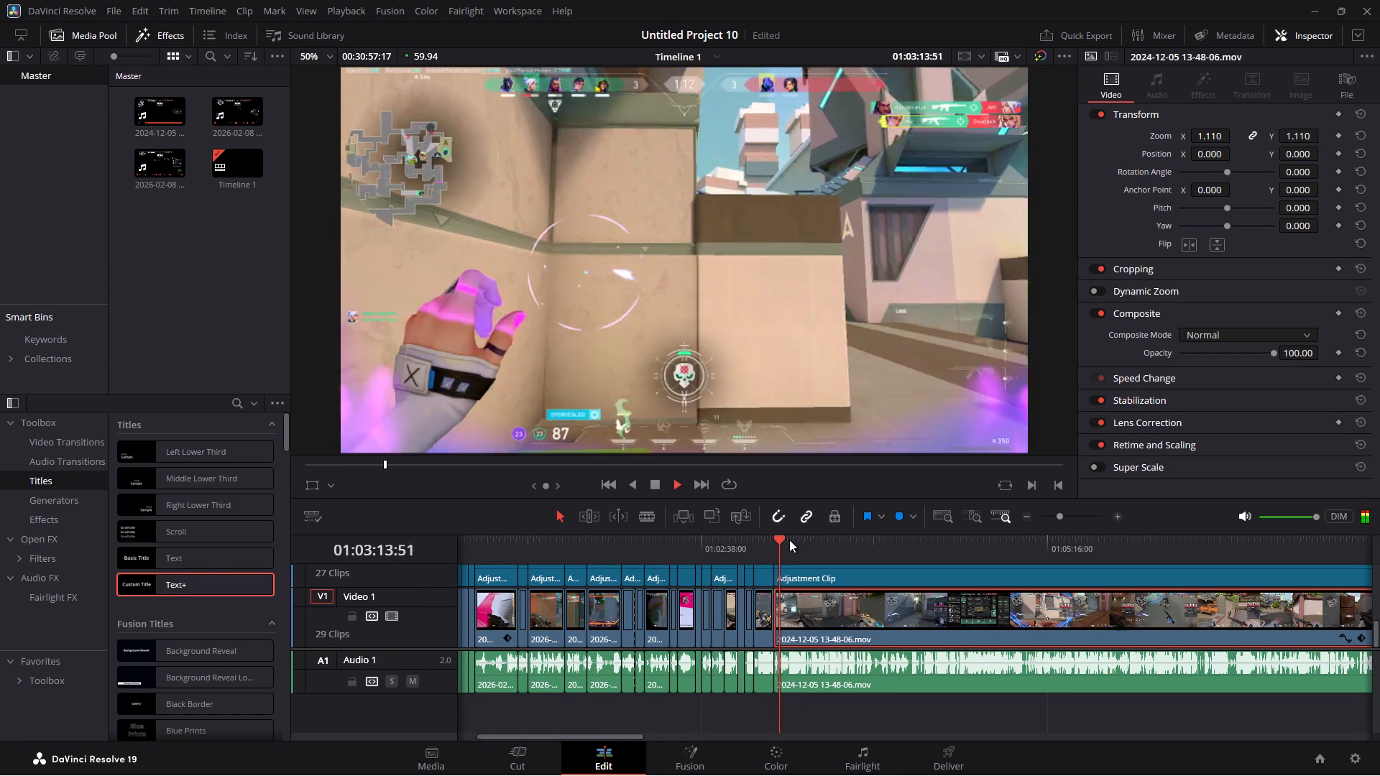
key("space")
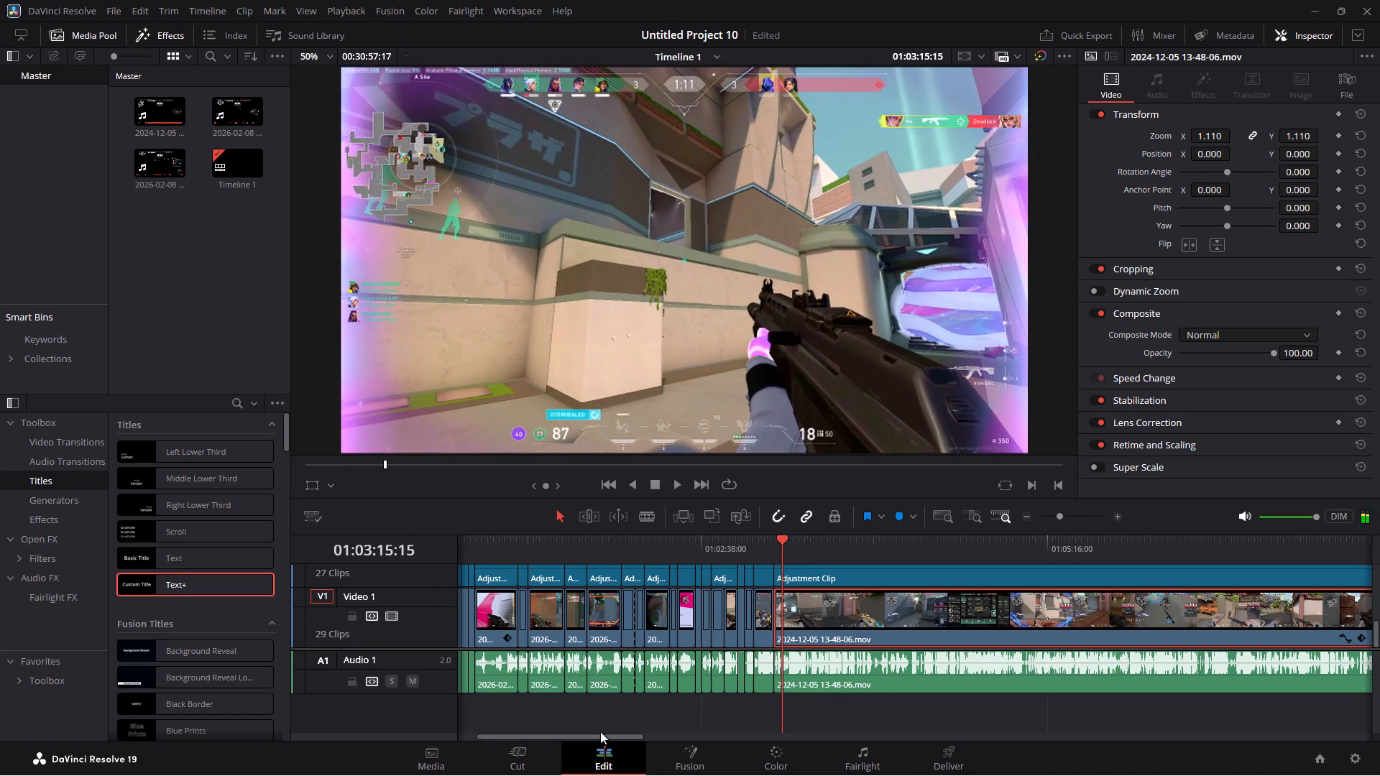
left_click(517, 760)
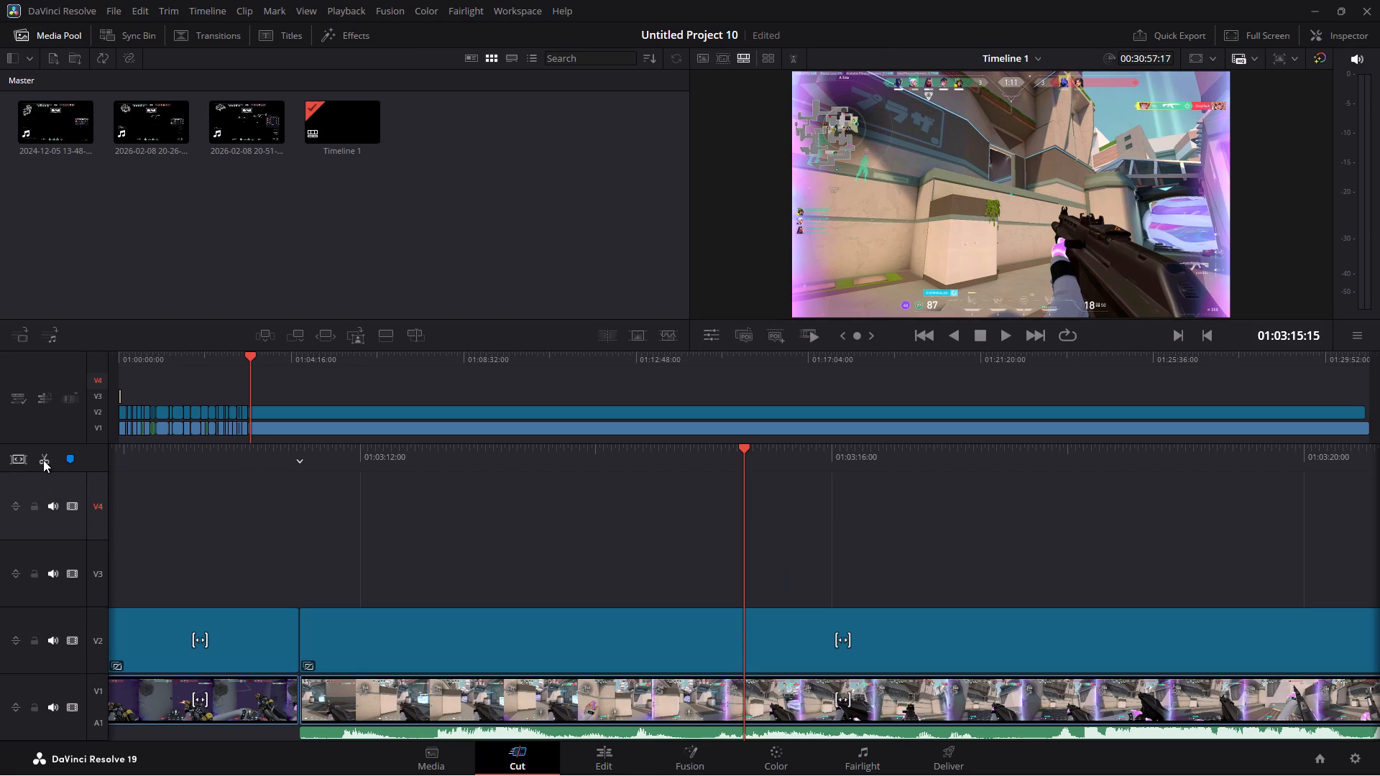
left_click(43, 460)
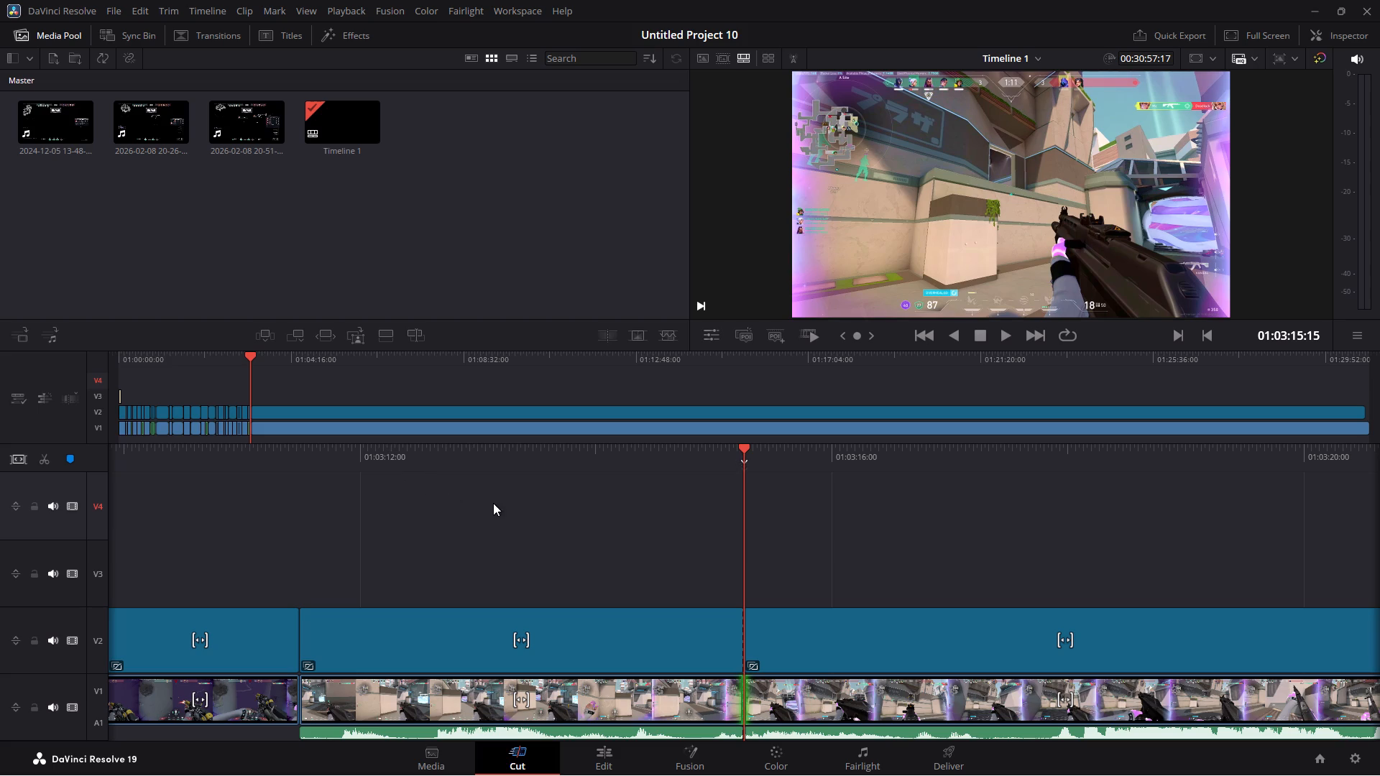
scroll(647, 581, "down", 3)
scroll(757, 607, "down", 1)
Scan the footage after 01:03:15:15 on the Edit page for the start of the next highlight.
left_click(623, 754)
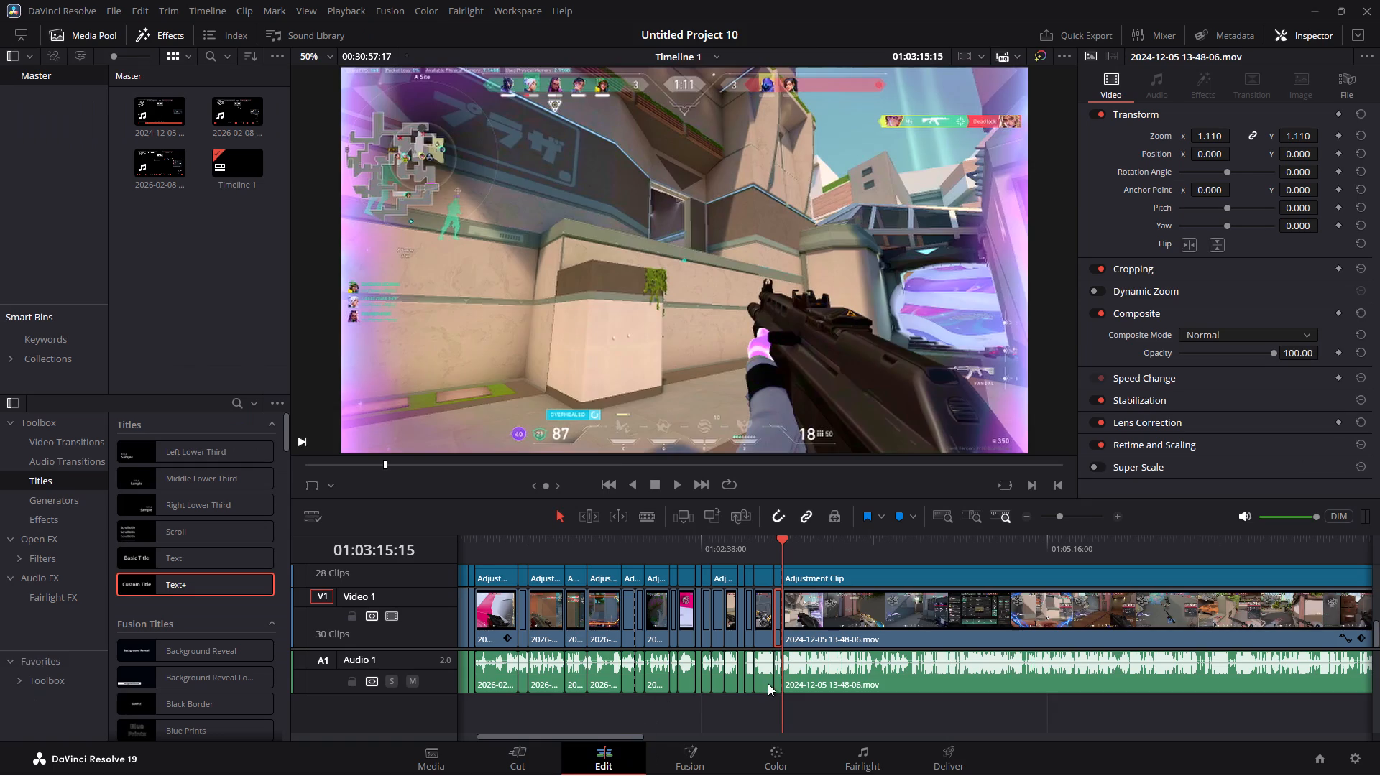
key("space")
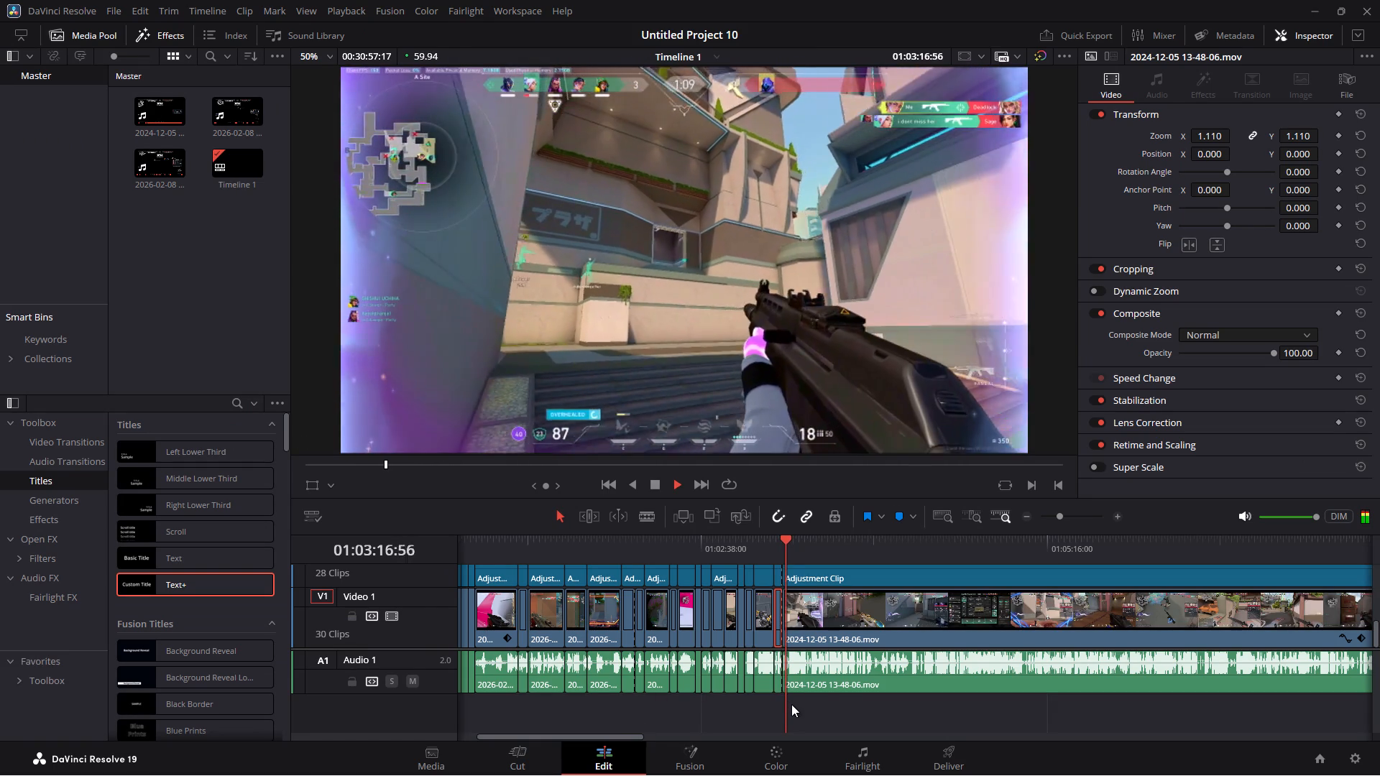
left_click(821, 542)
left_click(832, 541)
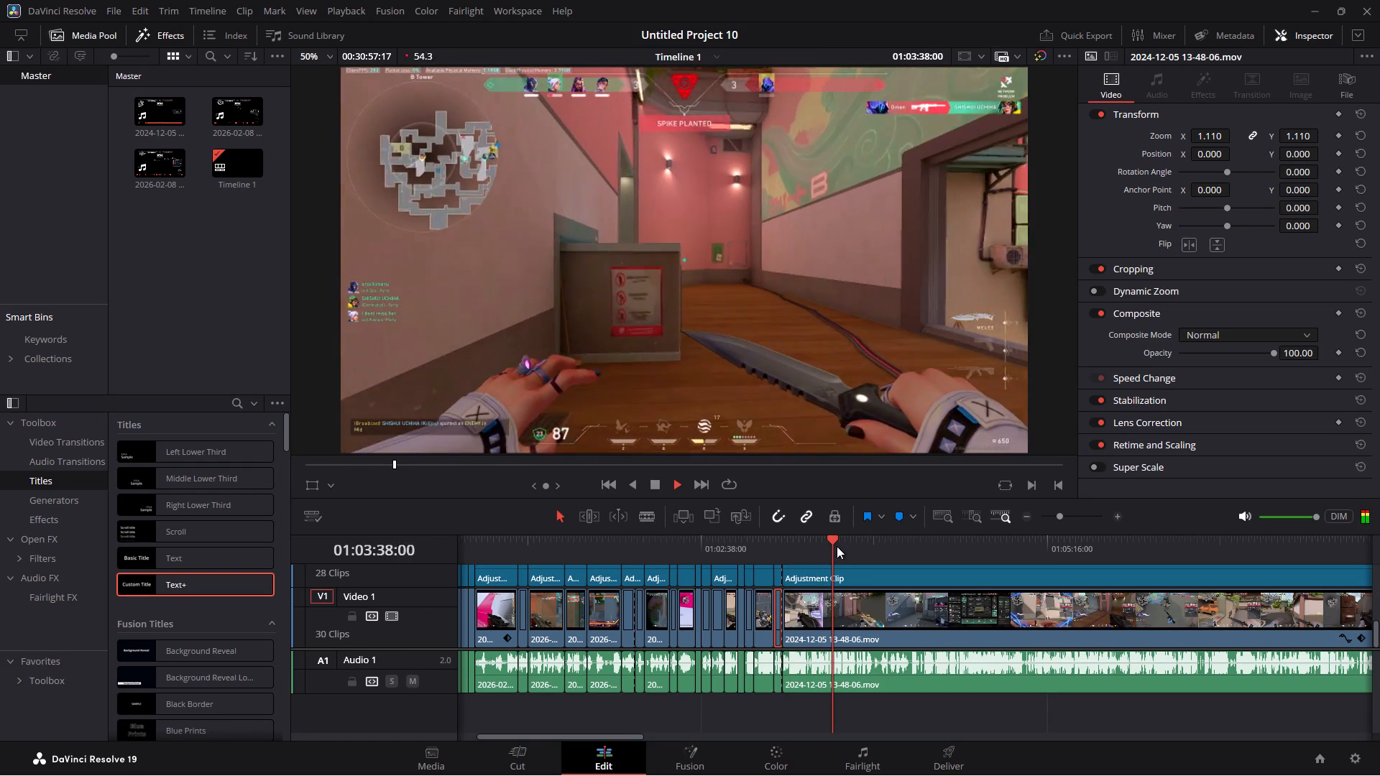
left_click(845, 540)
left_click(847, 540)
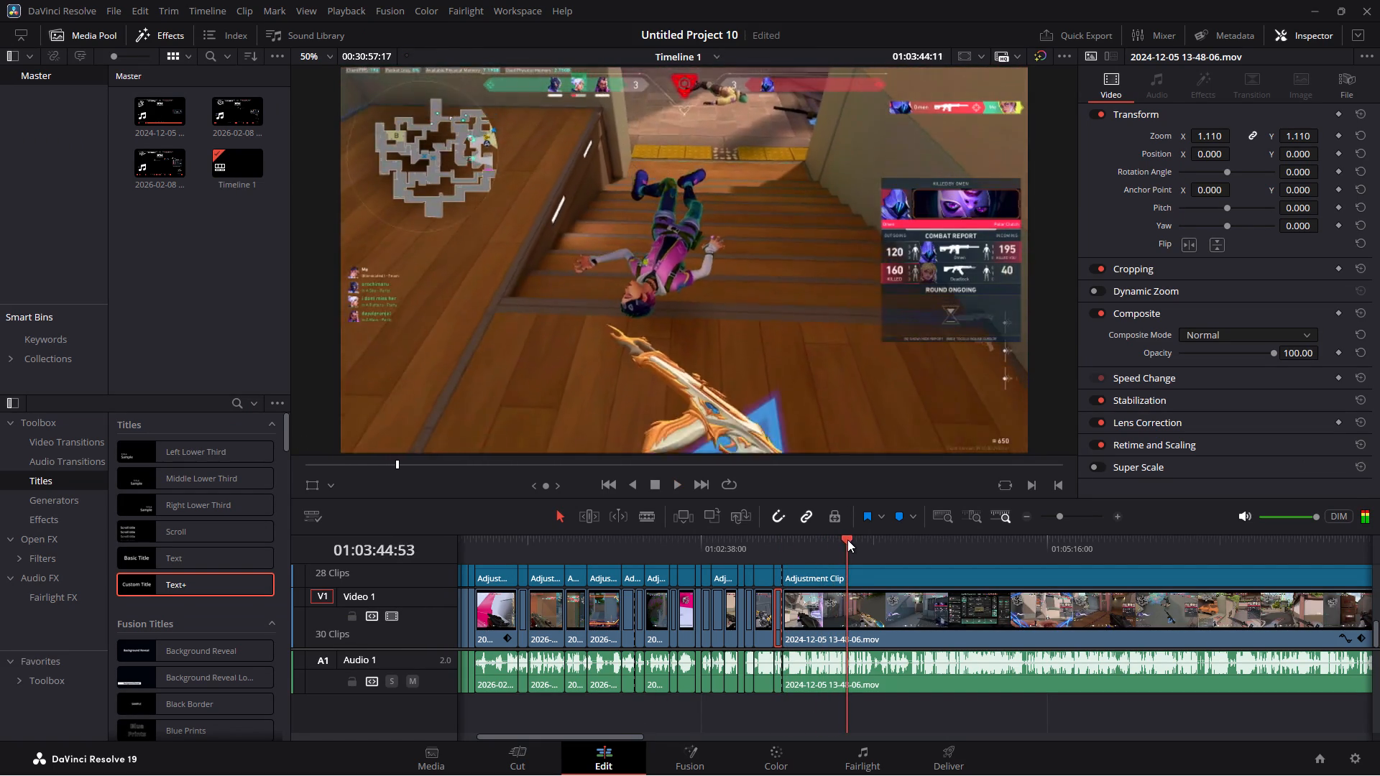
left_click(854, 537)
left_click(862, 535)
left_click(882, 535)
left_click(884, 537)
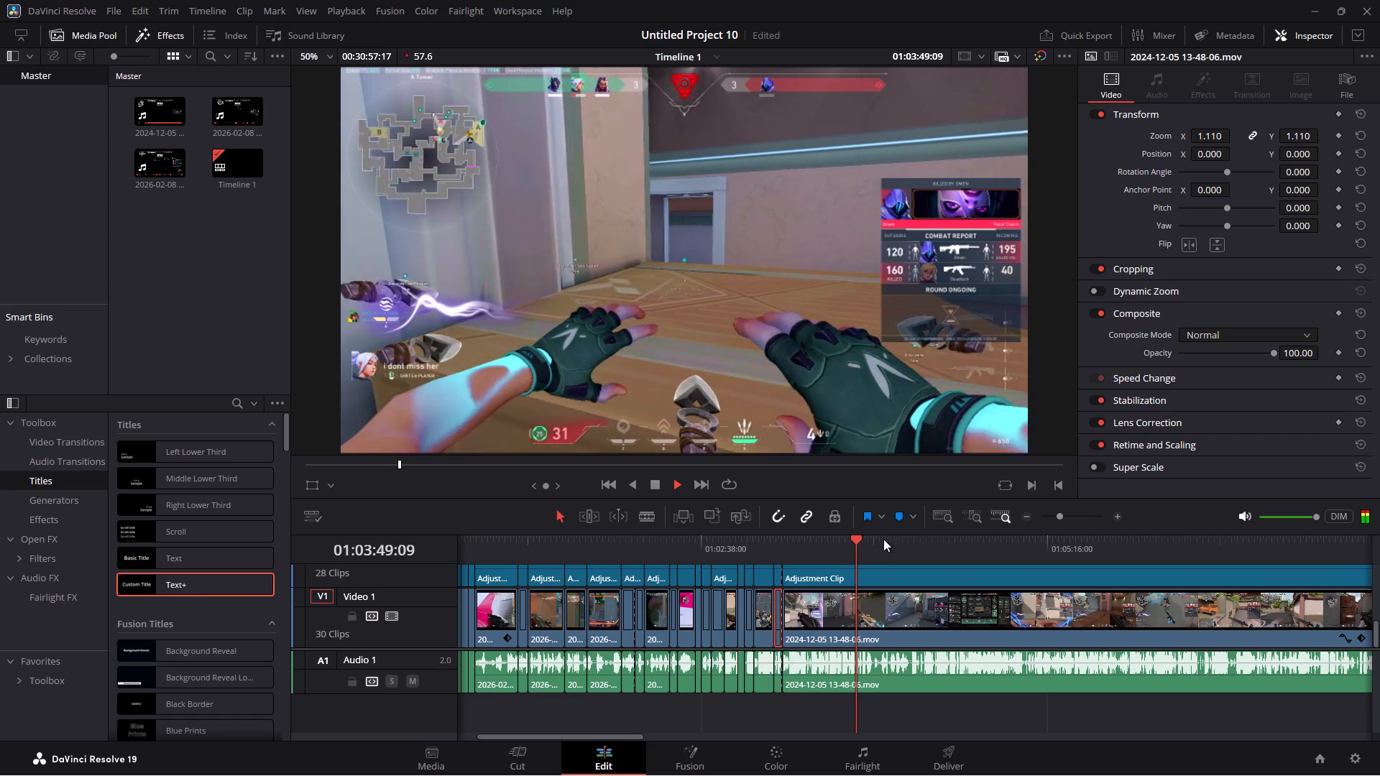
left_click(879, 541)
left_click(889, 540)
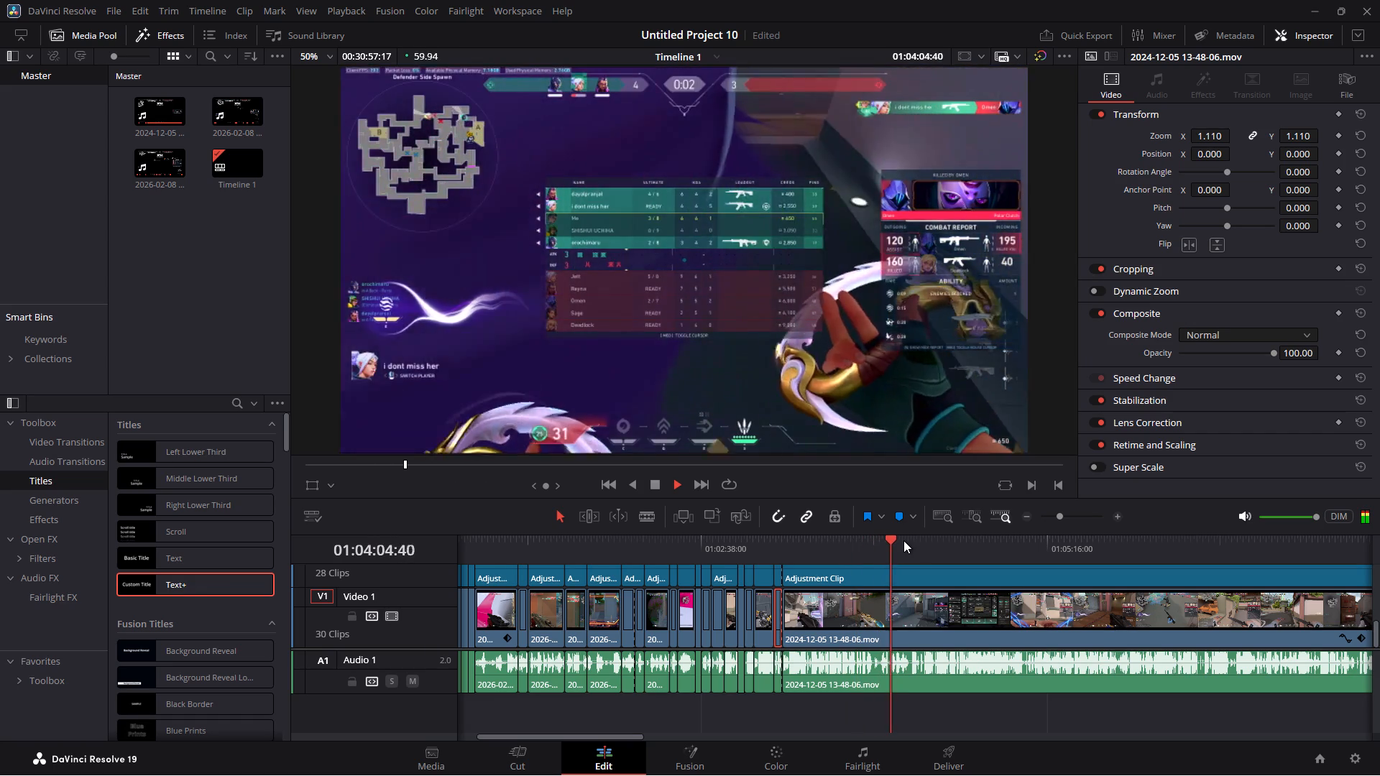
left_click(903, 540)
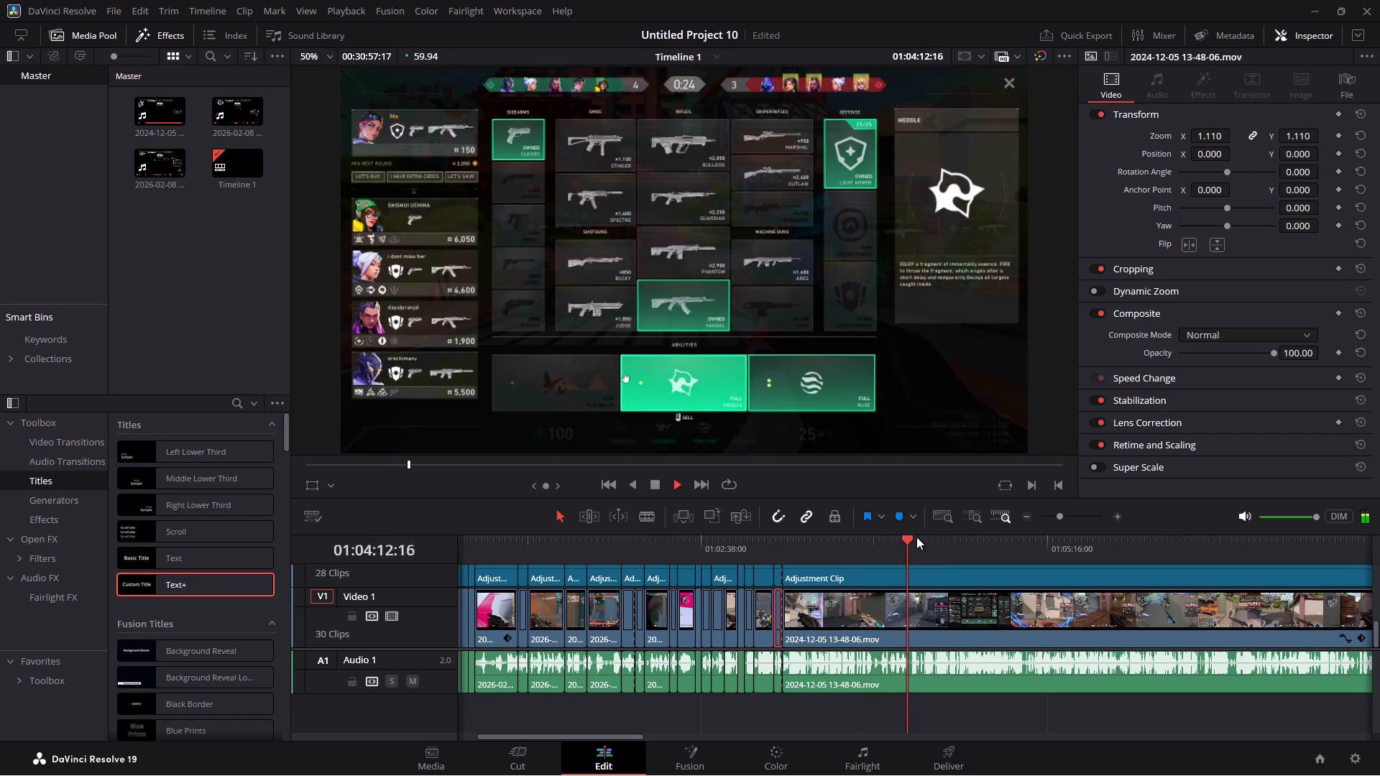
left_click(917, 540)
left_click(924, 540)
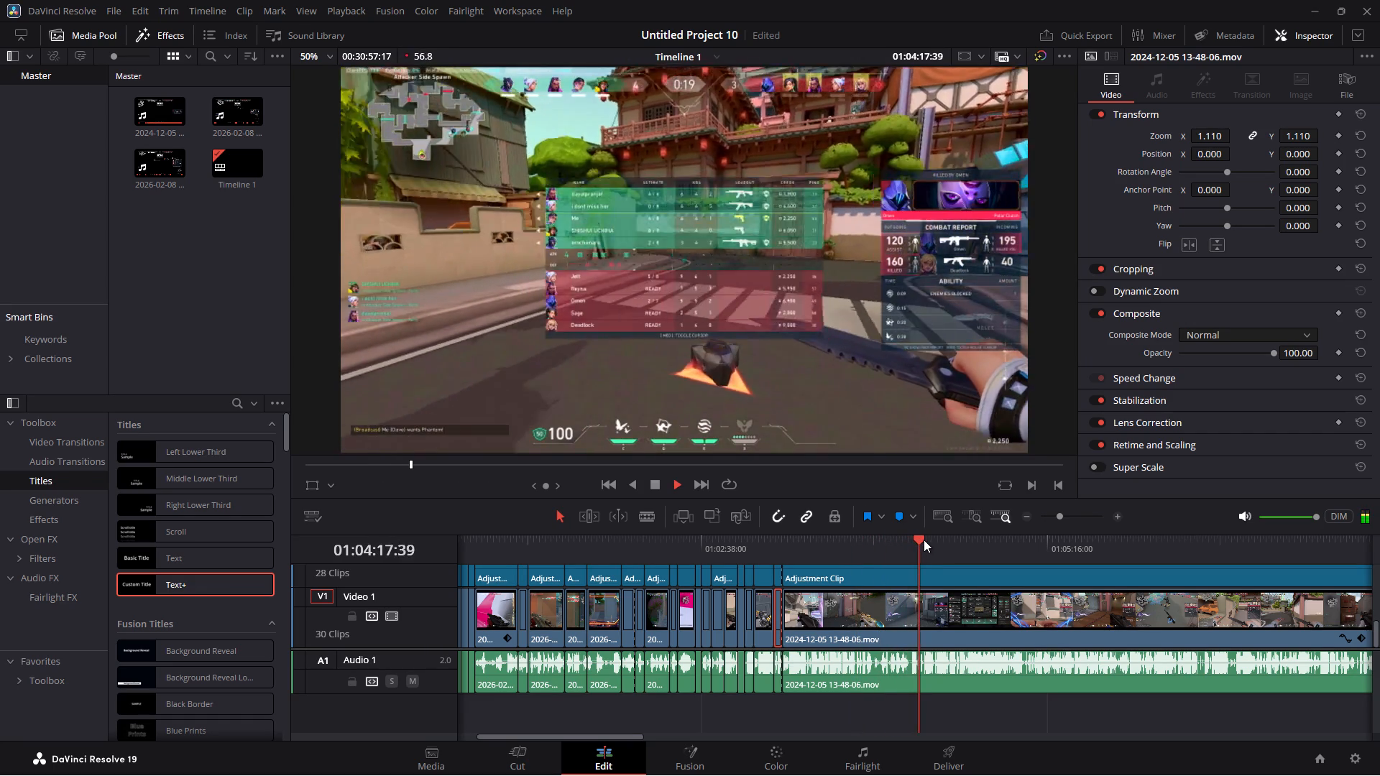
key("space")
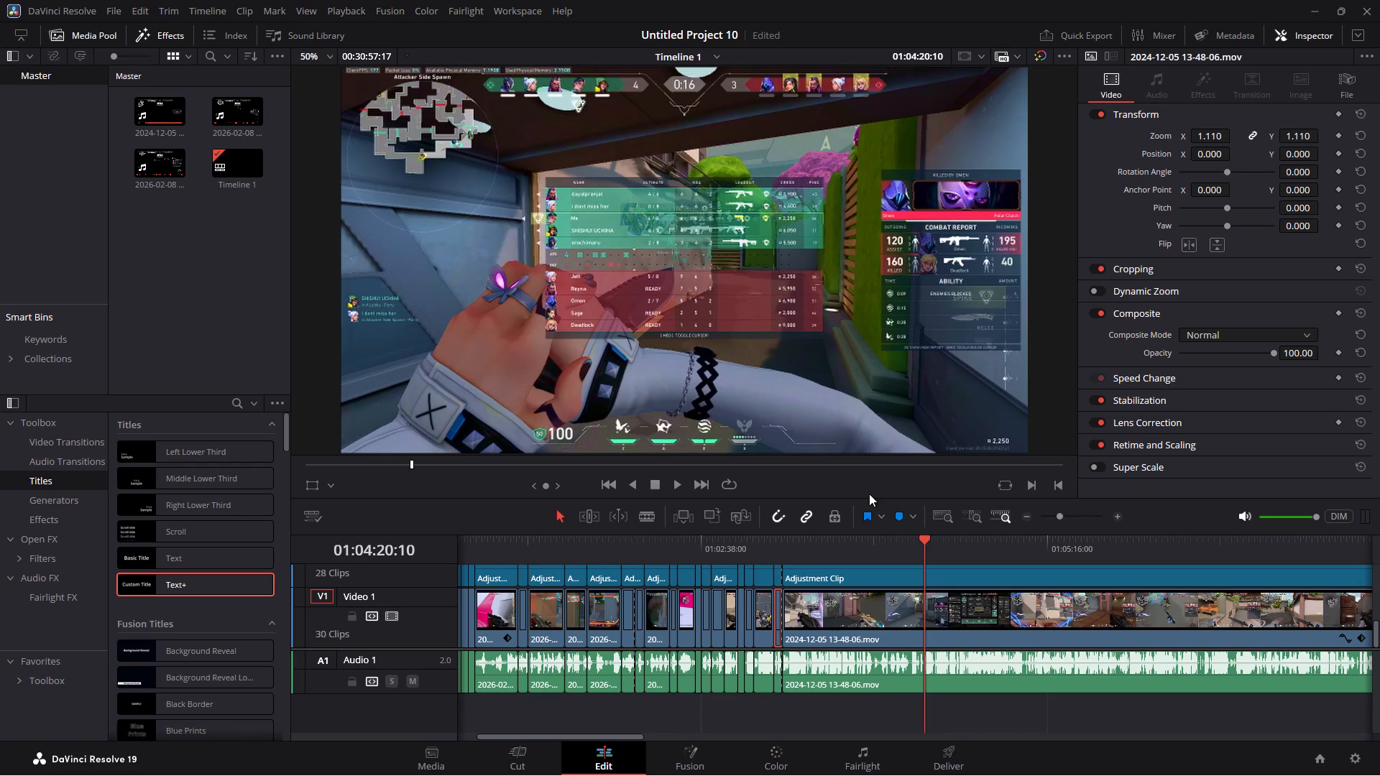
key("space")
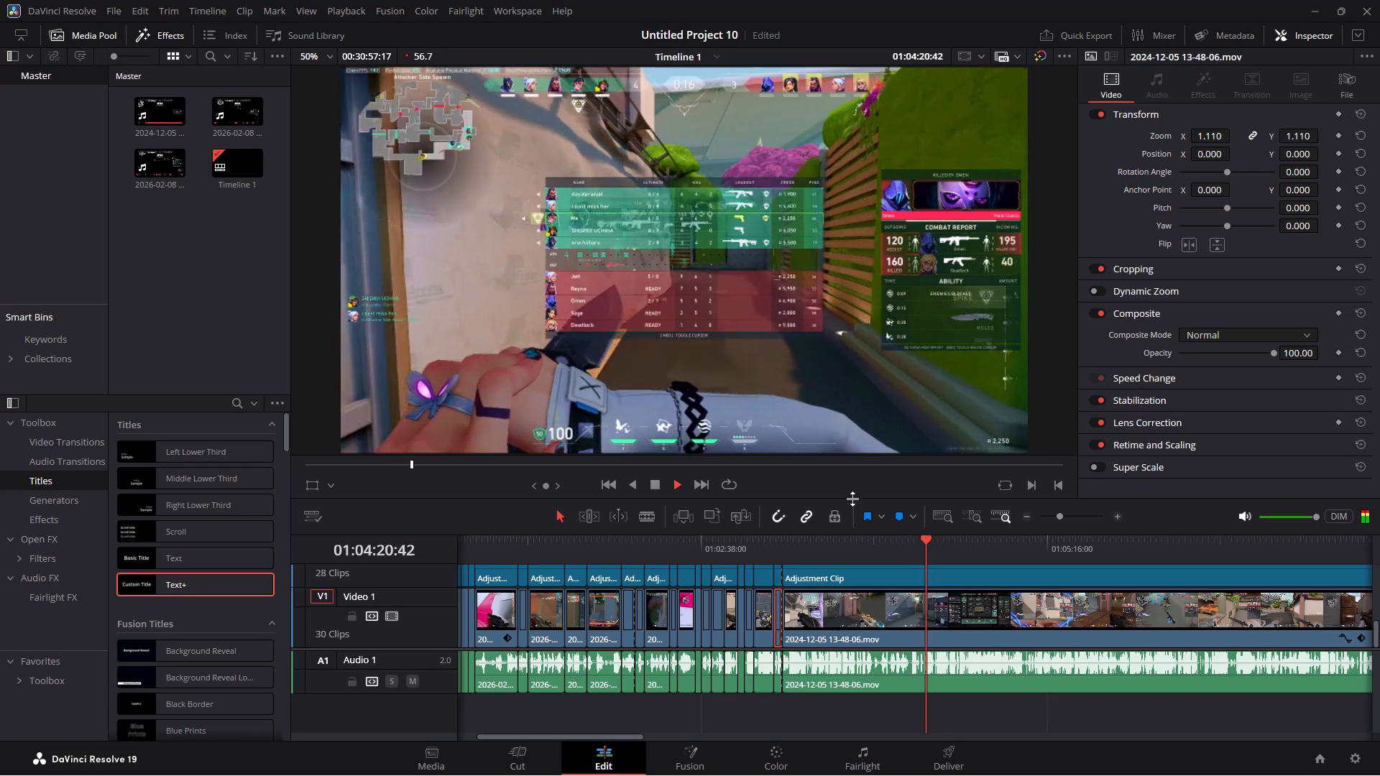
key("space")
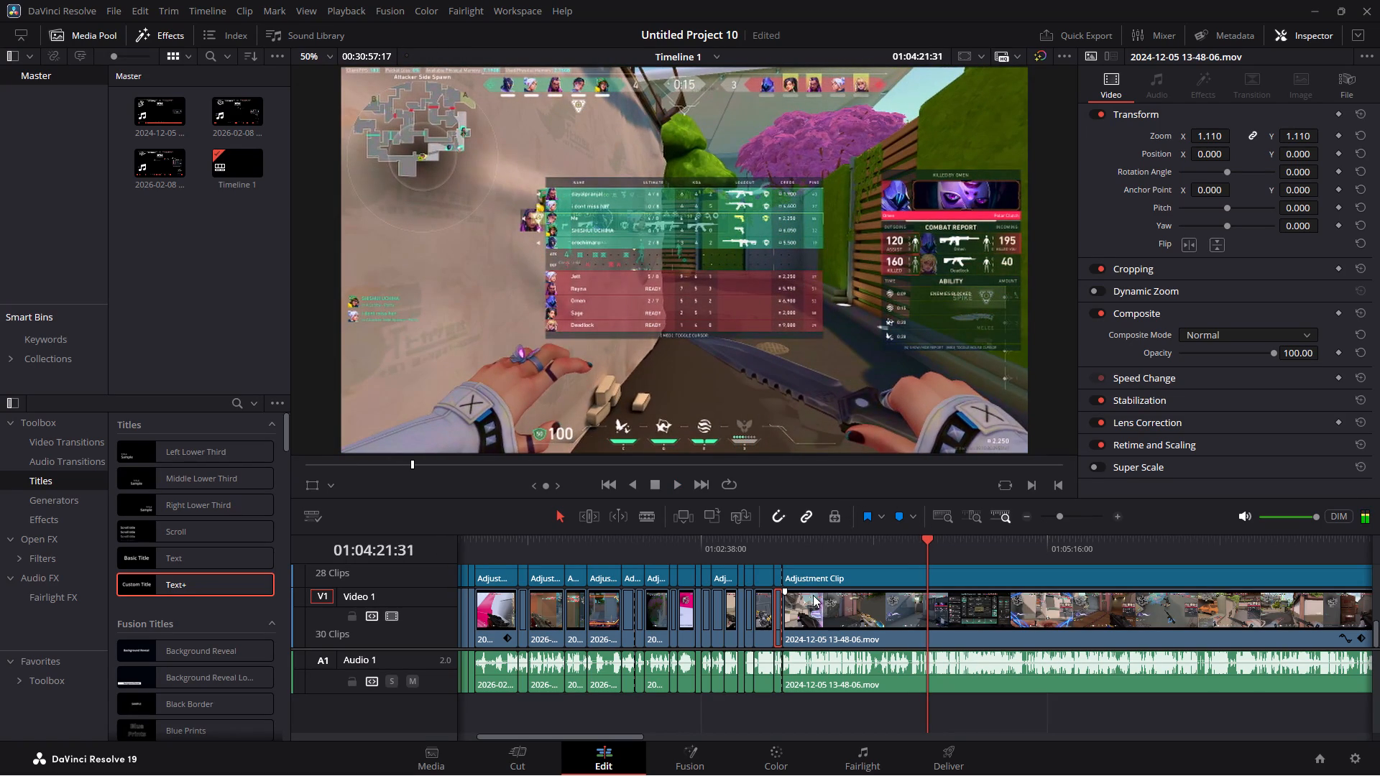
key("space")
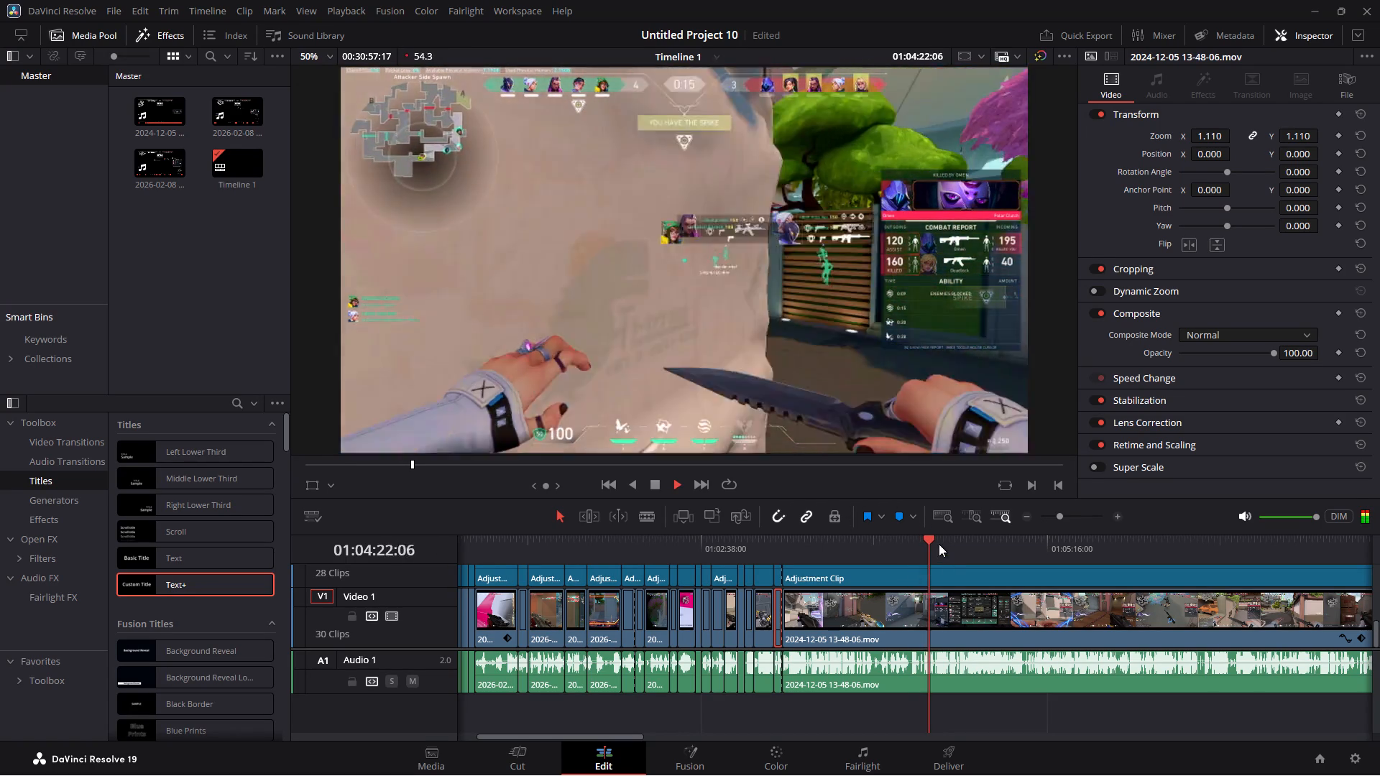
left_click(939, 544)
left_click(947, 542)
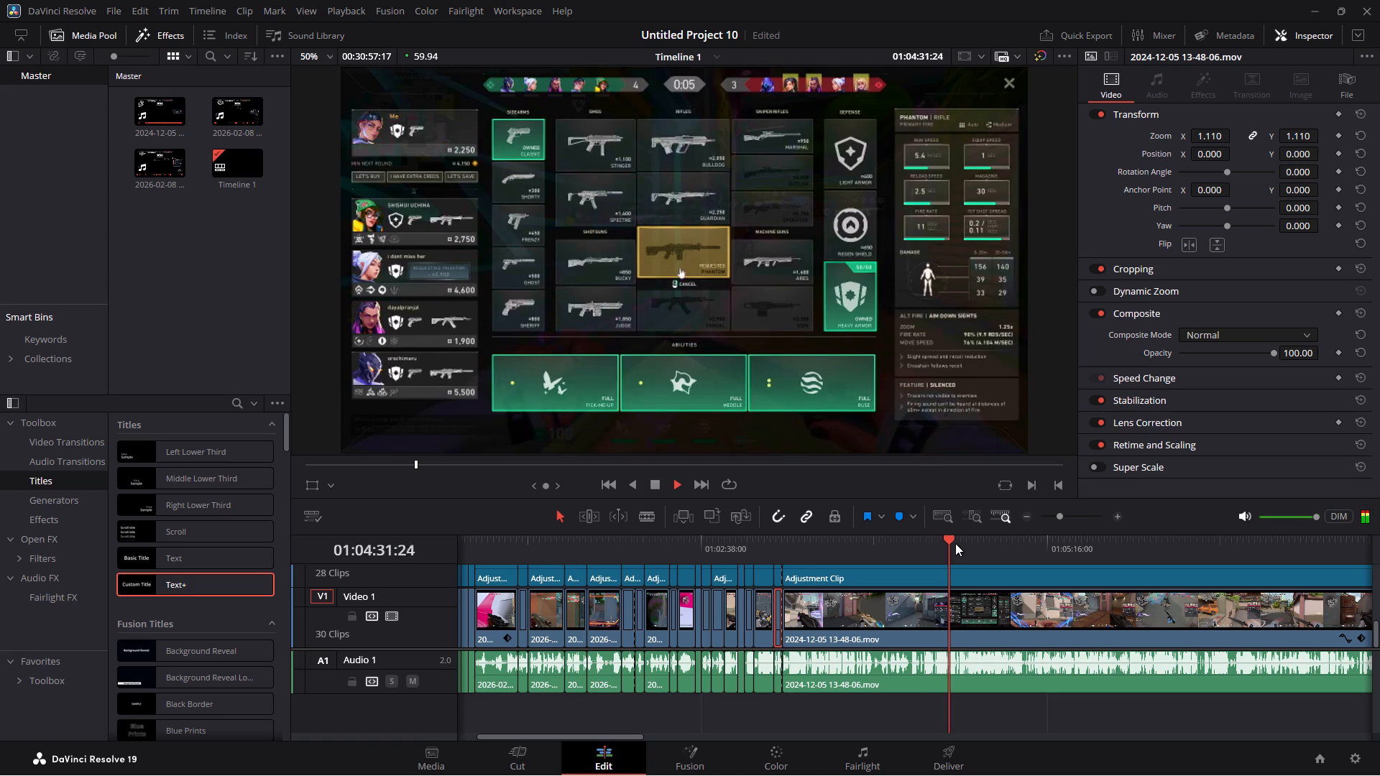
left_click(956, 543)
left_click(972, 542)
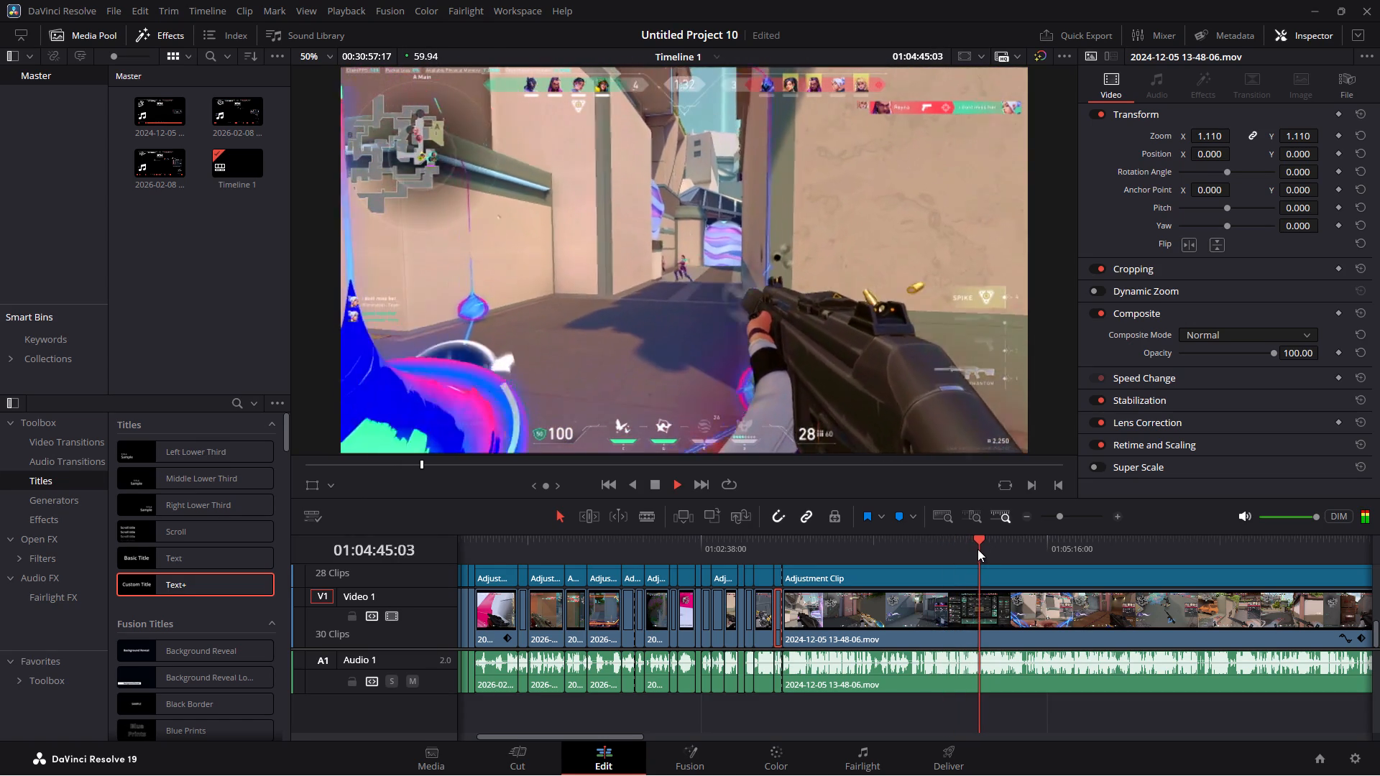
Play through the fight from about 01:04:45 in short stretches to judge it as a highlight.
key("space")
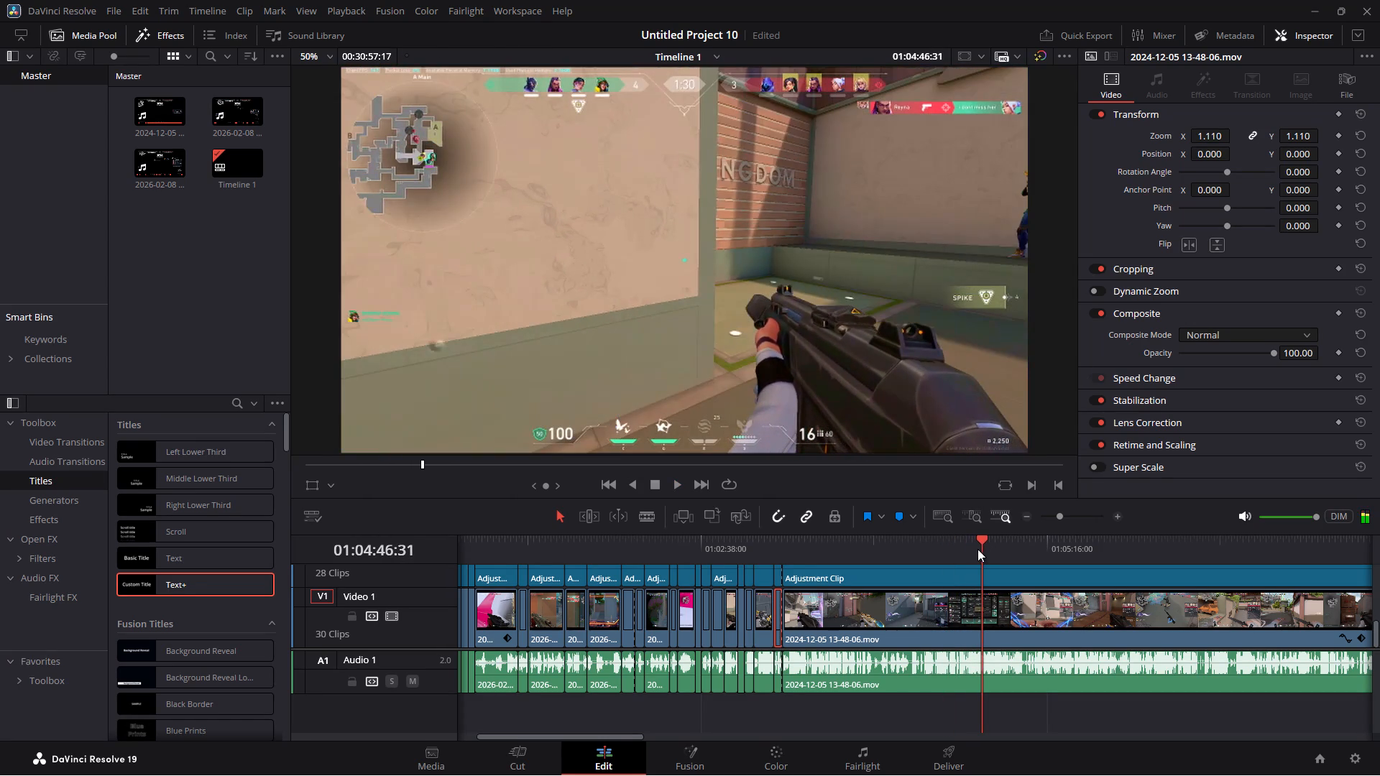
key("space")
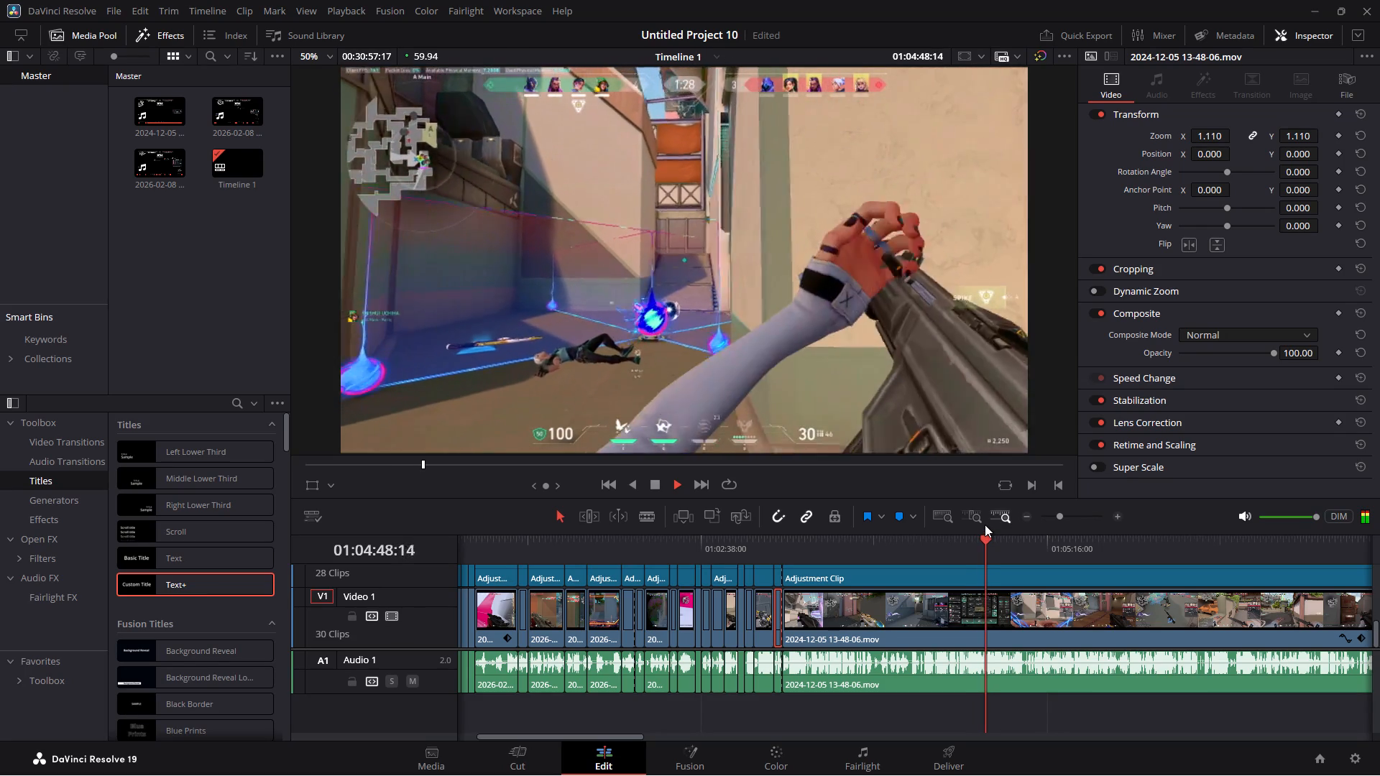
key("space")
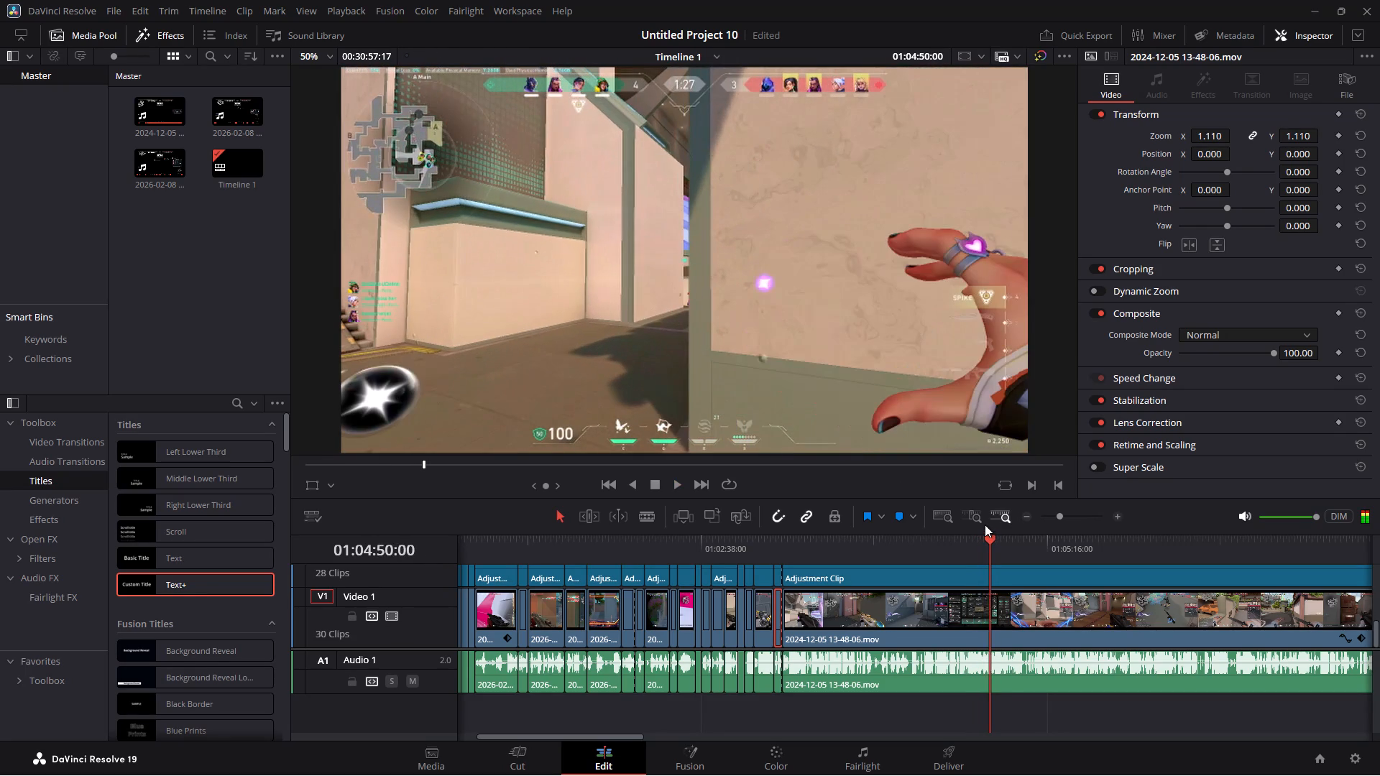
key("space")
key("space")
key("space")
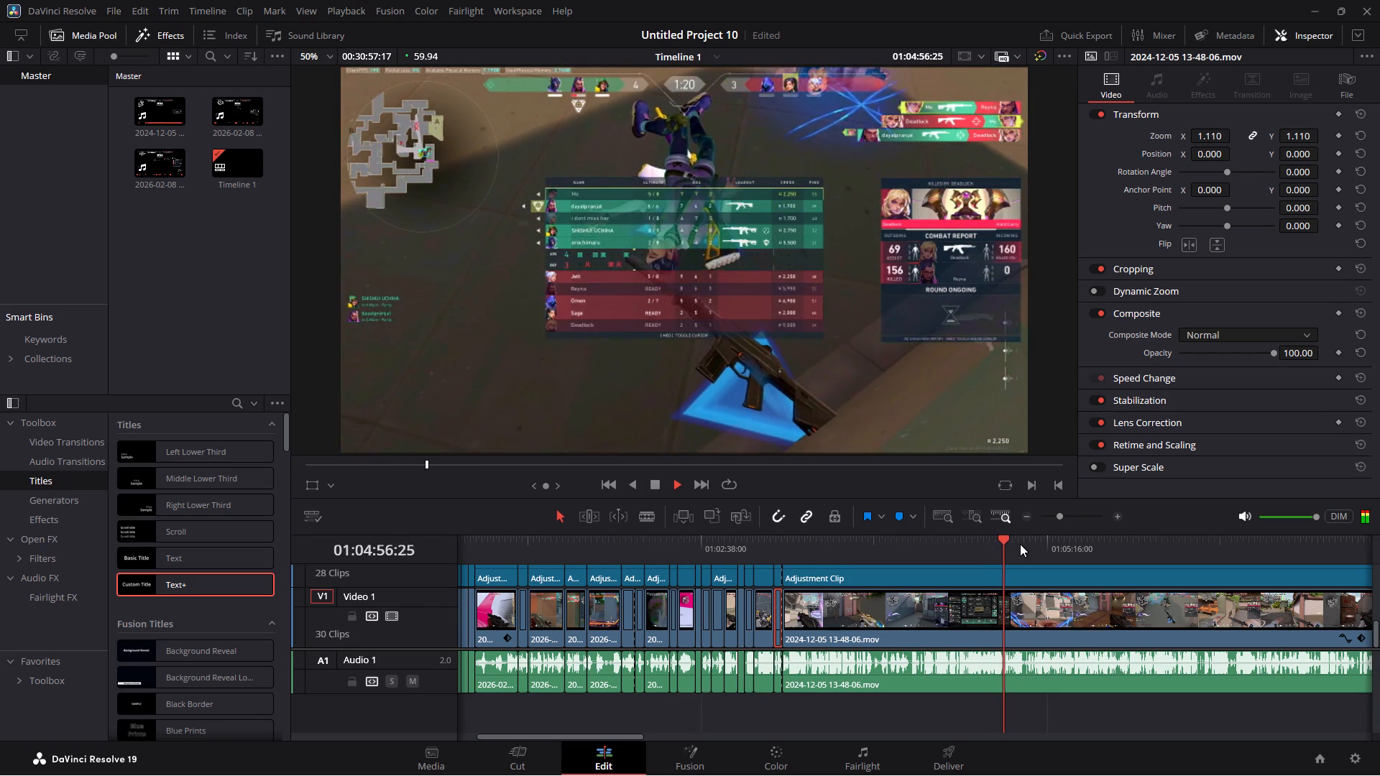
Scan the gameplay footage from about 01:04:57 to 01:07:10 for the start of the next highlight.
left_click(1020, 542)
left_click(1022, 541)
left_click(1032, 541)
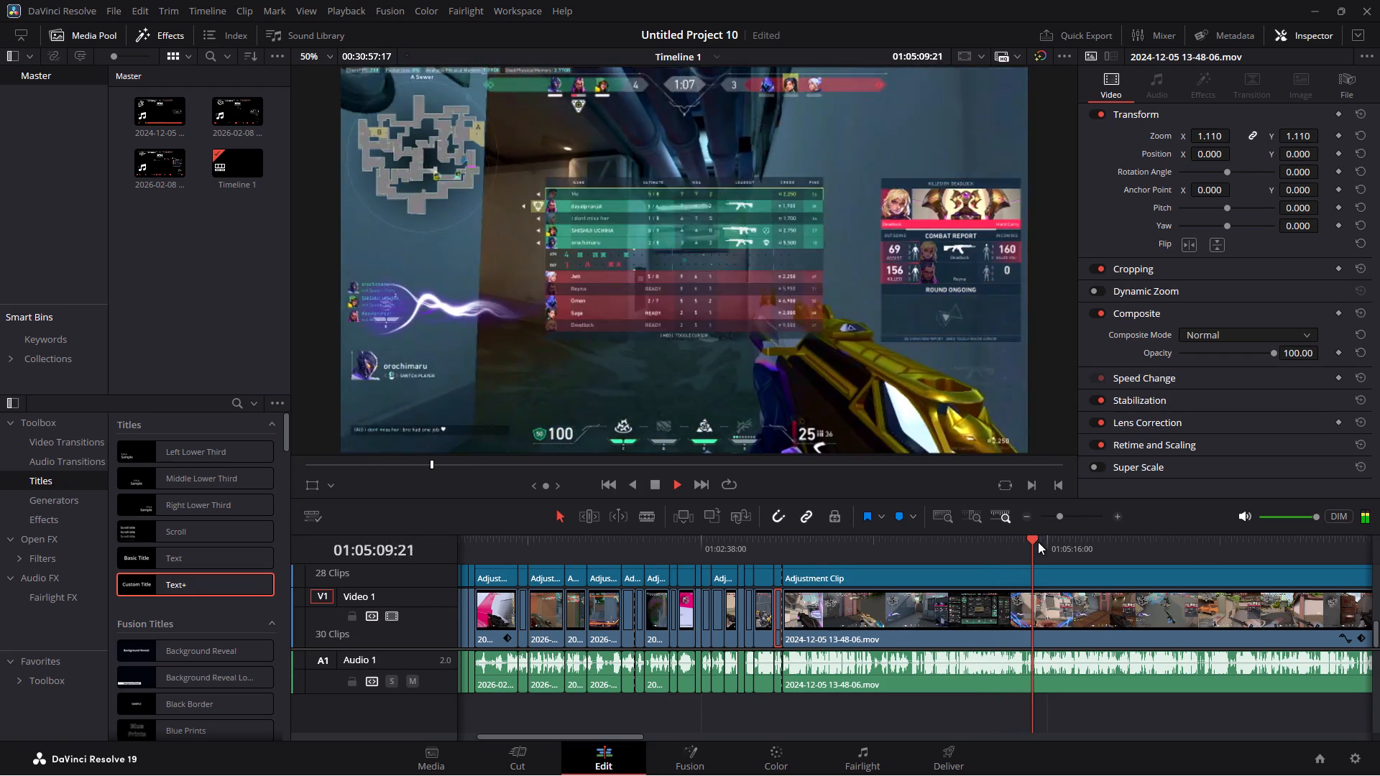
left_click(1039, 542)
left_click(1048, 537)
left_click(1078, 539)
left_click(1091, 539)
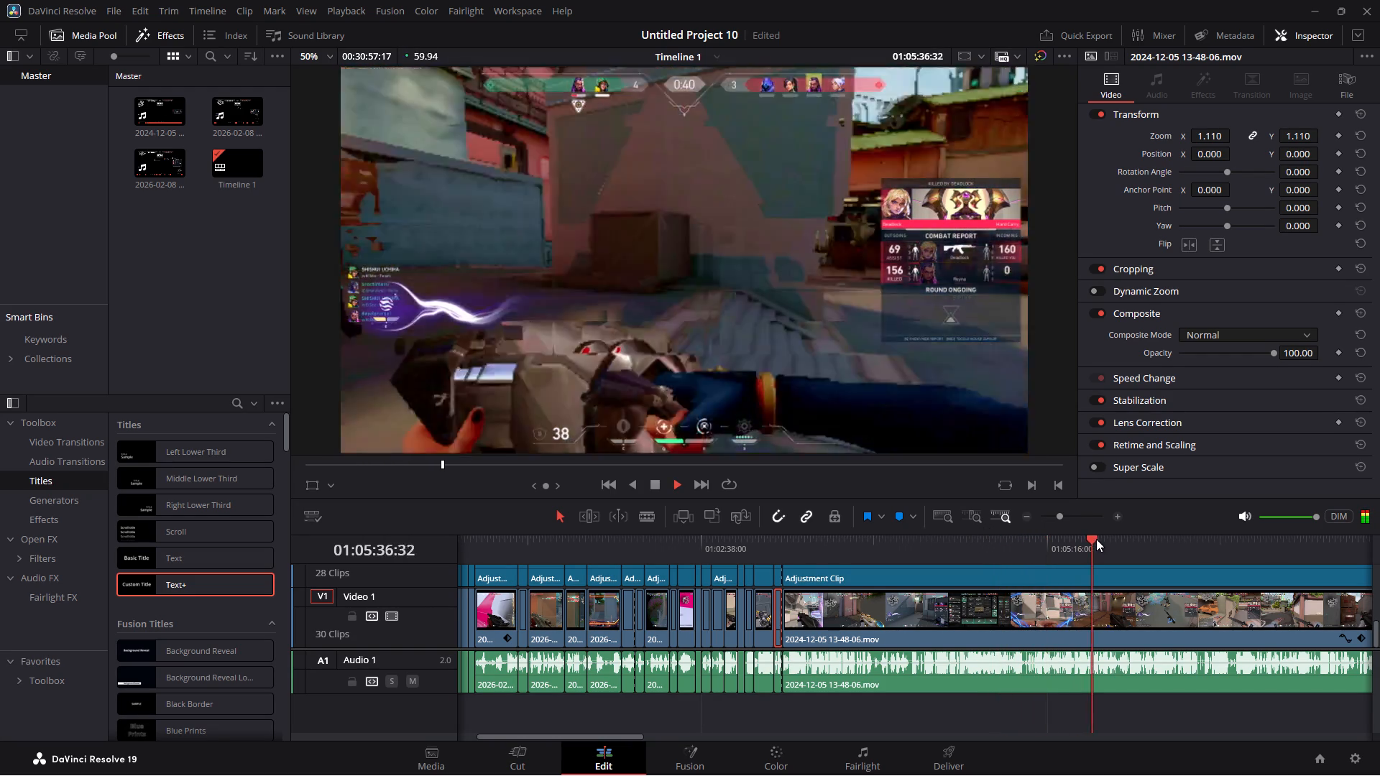
left_click(1096, 539)
left_click(1105, 541)
left_click(1123, 545)
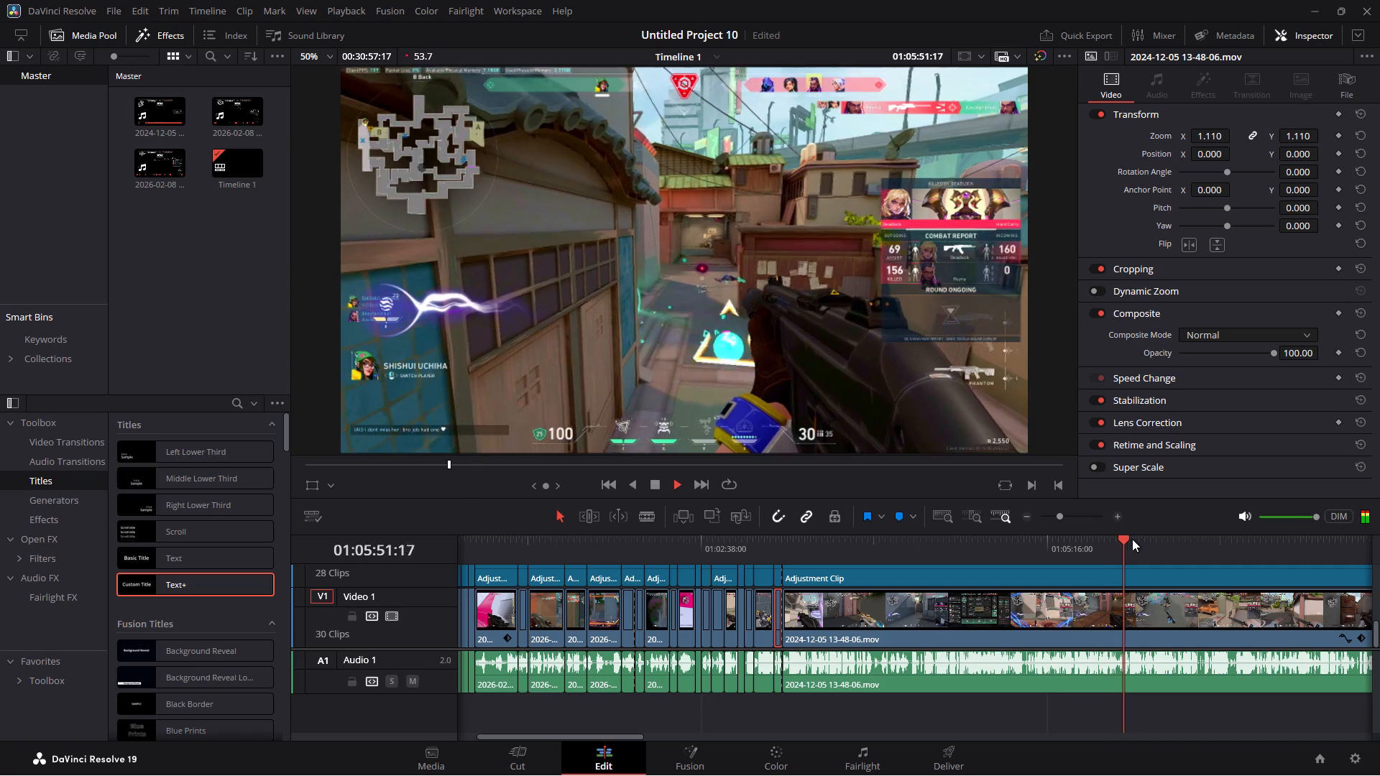
left_click(1135, 537)
left_click(1146, 537)
left_click(1149, 537)
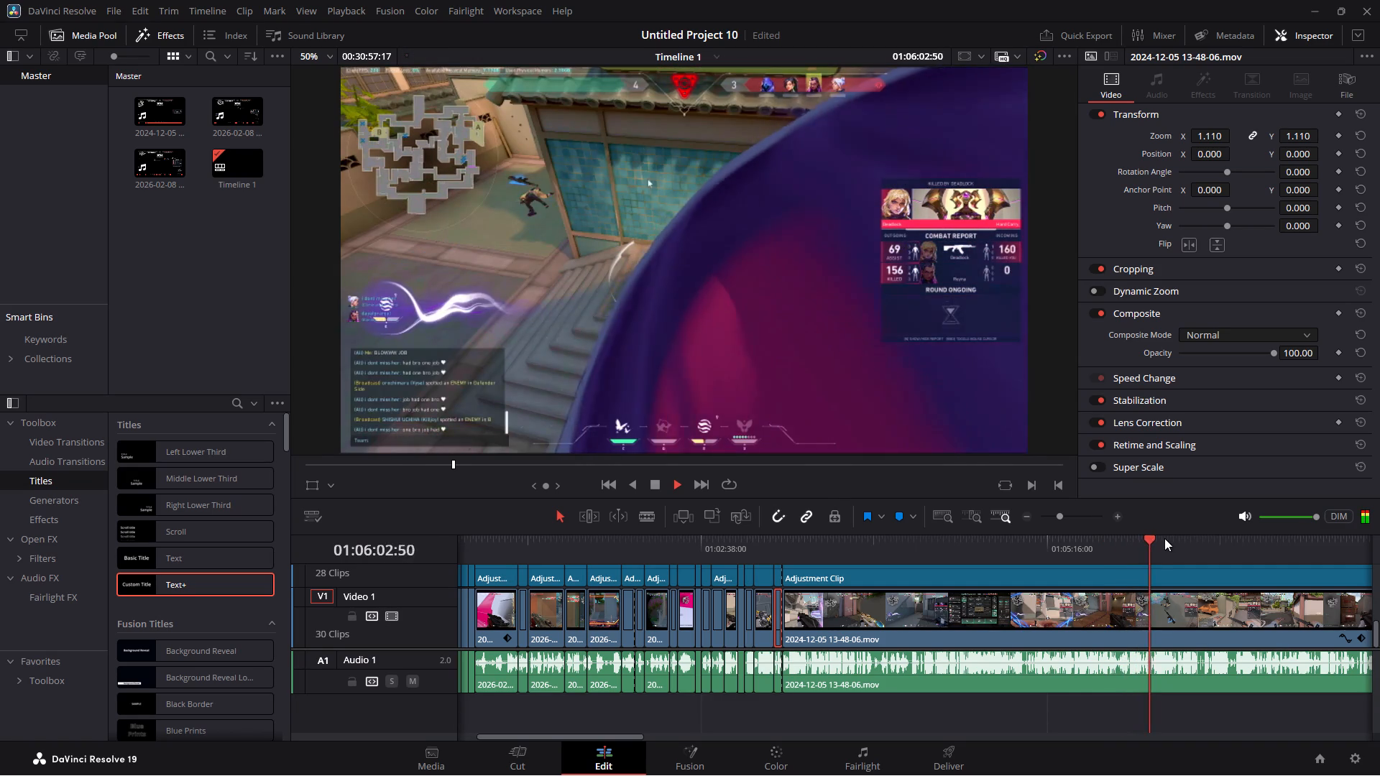
left_click(1164, 538)
left_click(1172, 538)
left_click(1177, 538)
left_click(1186, 535)
left_click(1199, 535)
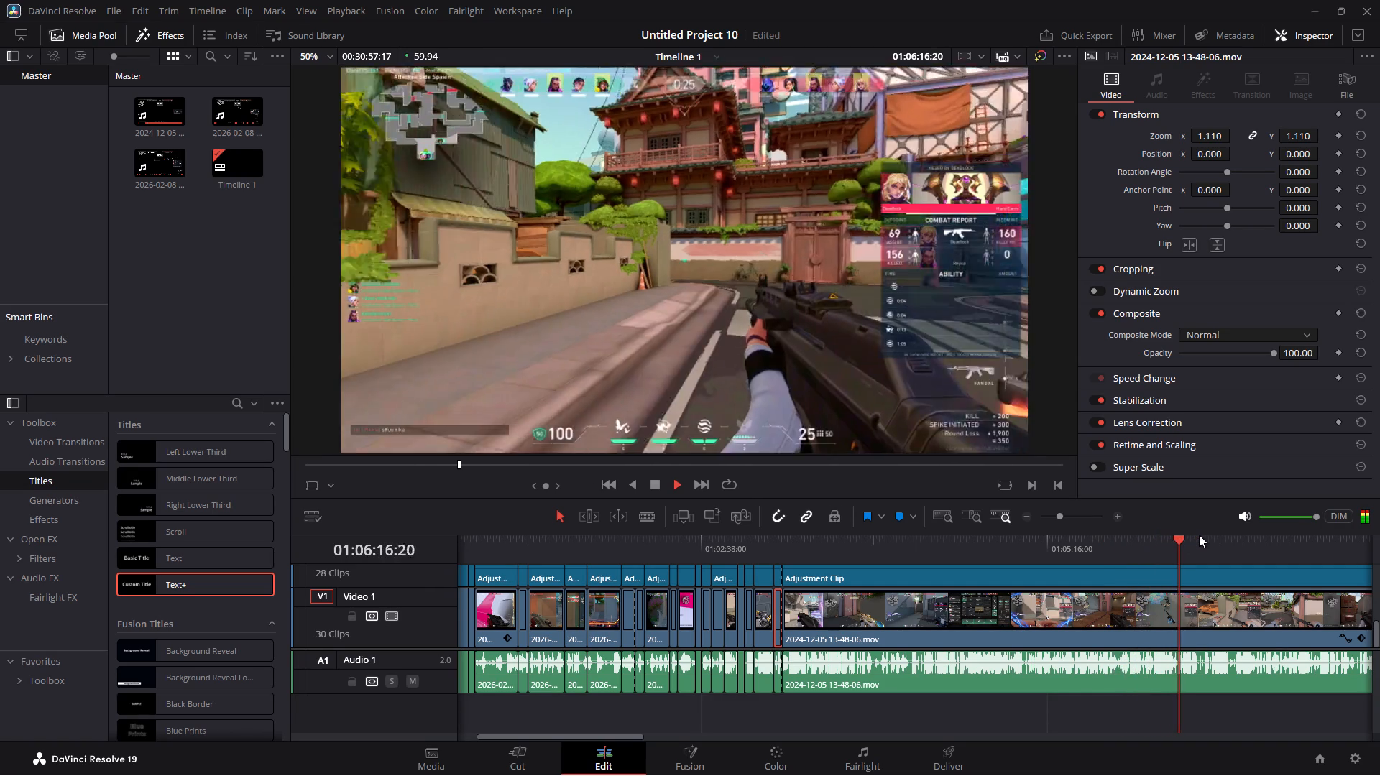
left_click(1201, 537)
left_click(1212, 537)
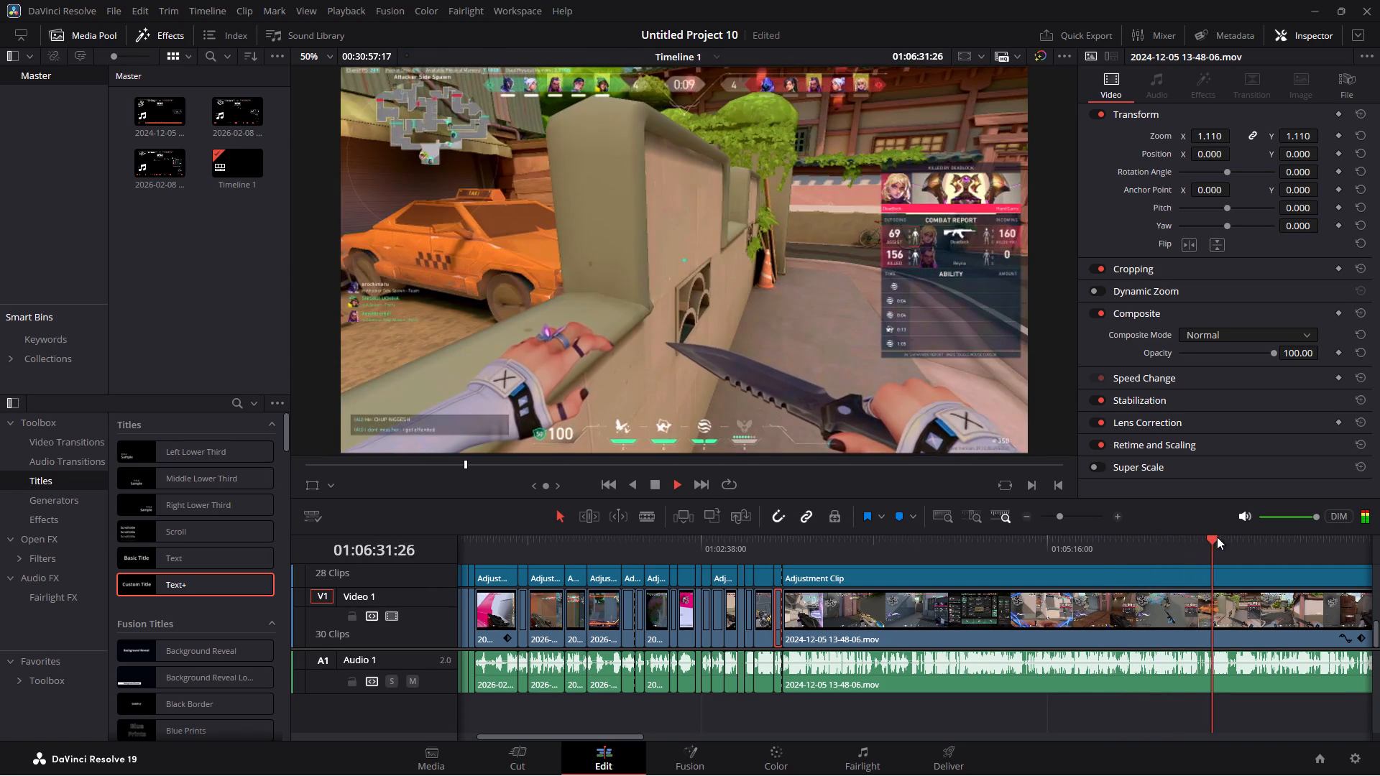
left_click(1217, 537)
left_click(1231, 537)
left_click(1247, 537)
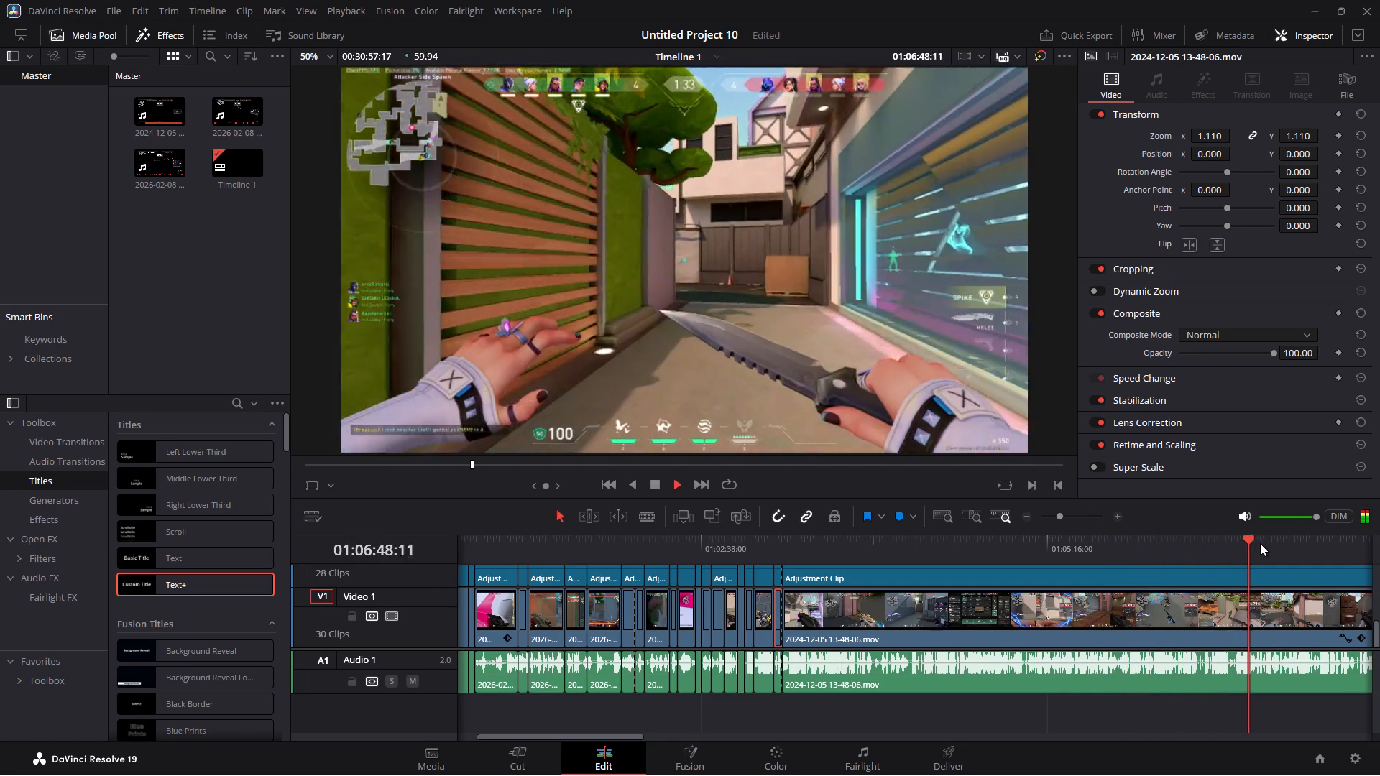
left_click(1261, 543)
left_click(1272, 537)
left_click(1284, 537)
left_click(1292, 537)
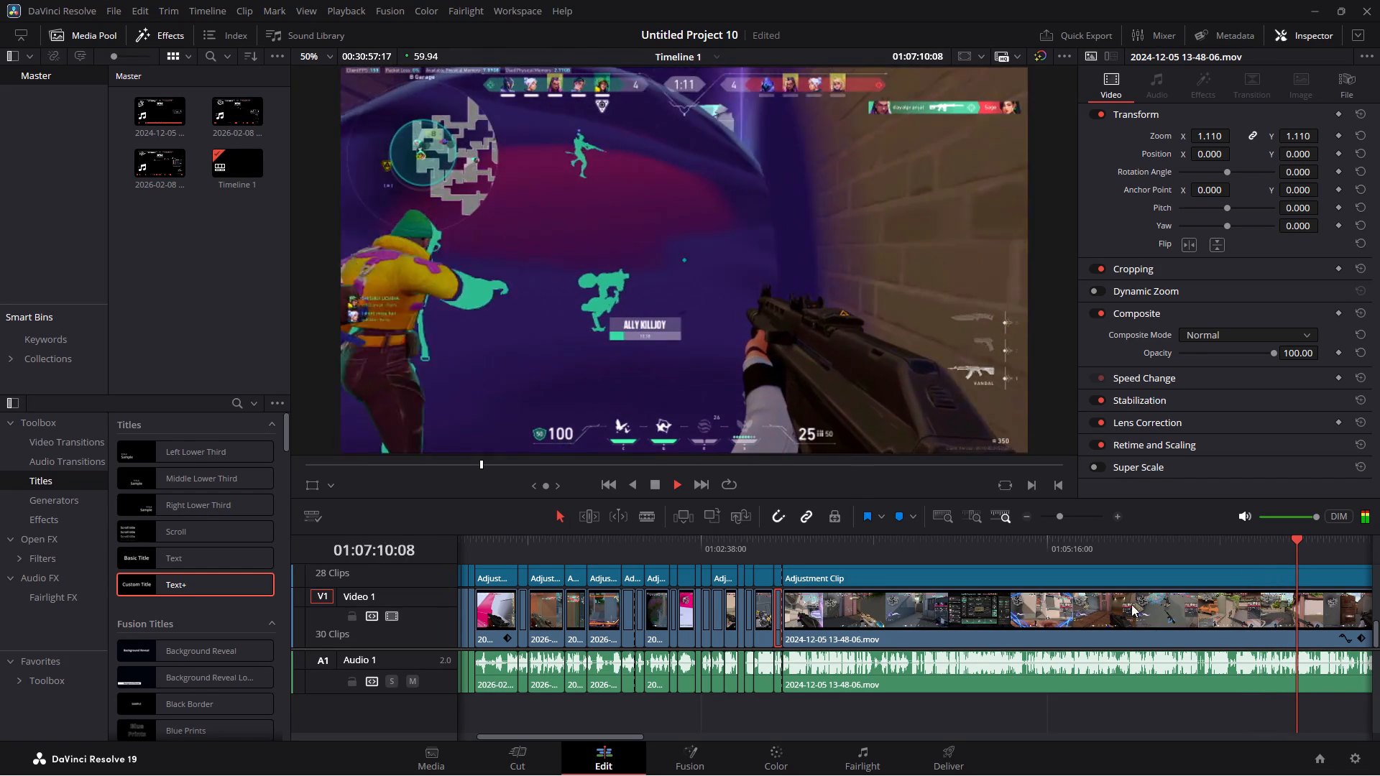
Continue scanning the gameplay footage from about 01:07:10 to 01:09:17 for the next highlight.
key("space")
left_click_drag(627, 735, 750, 733)
left_click(630, 540)
left_click(634, 540)
left_click(650, 540)
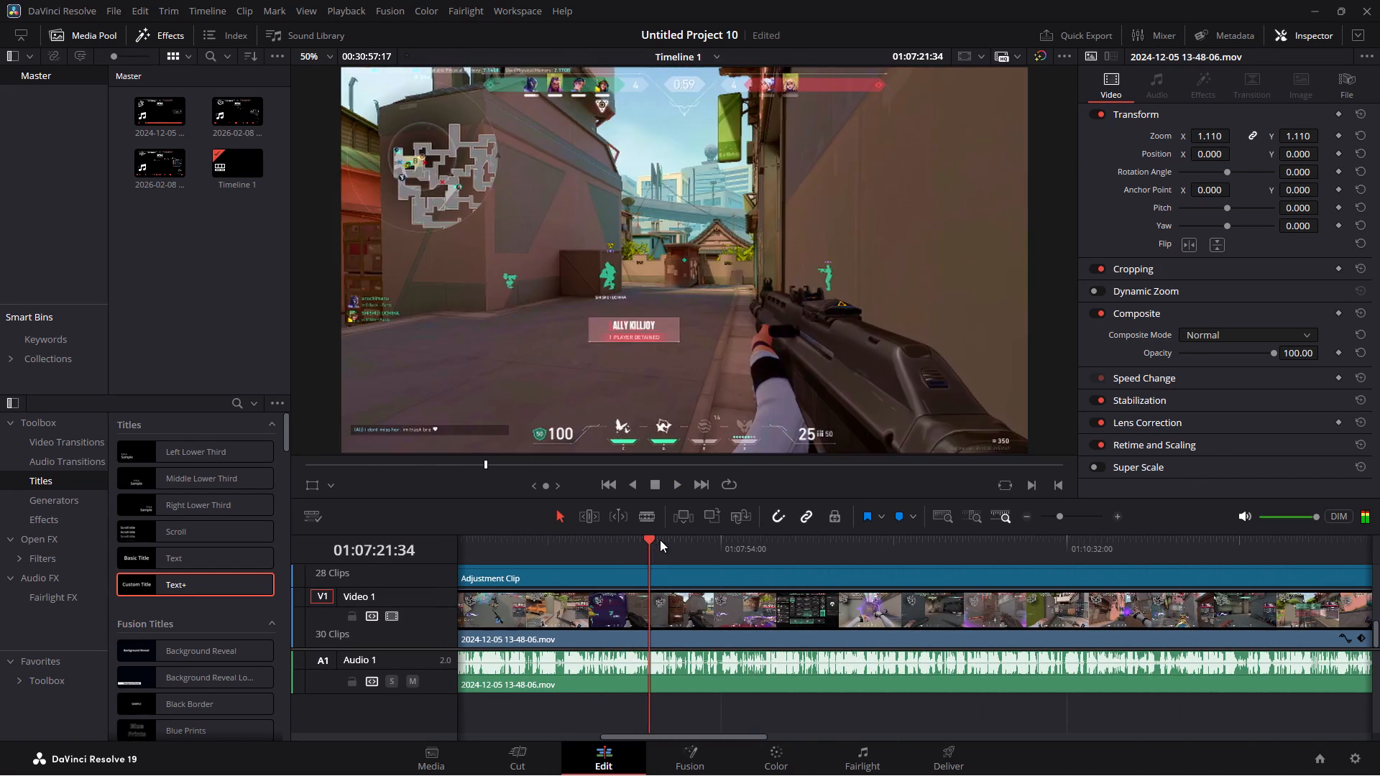
left_click(660, 540)
left_click(671, 541)
left_click(695, 541)
left_click(709, 541)
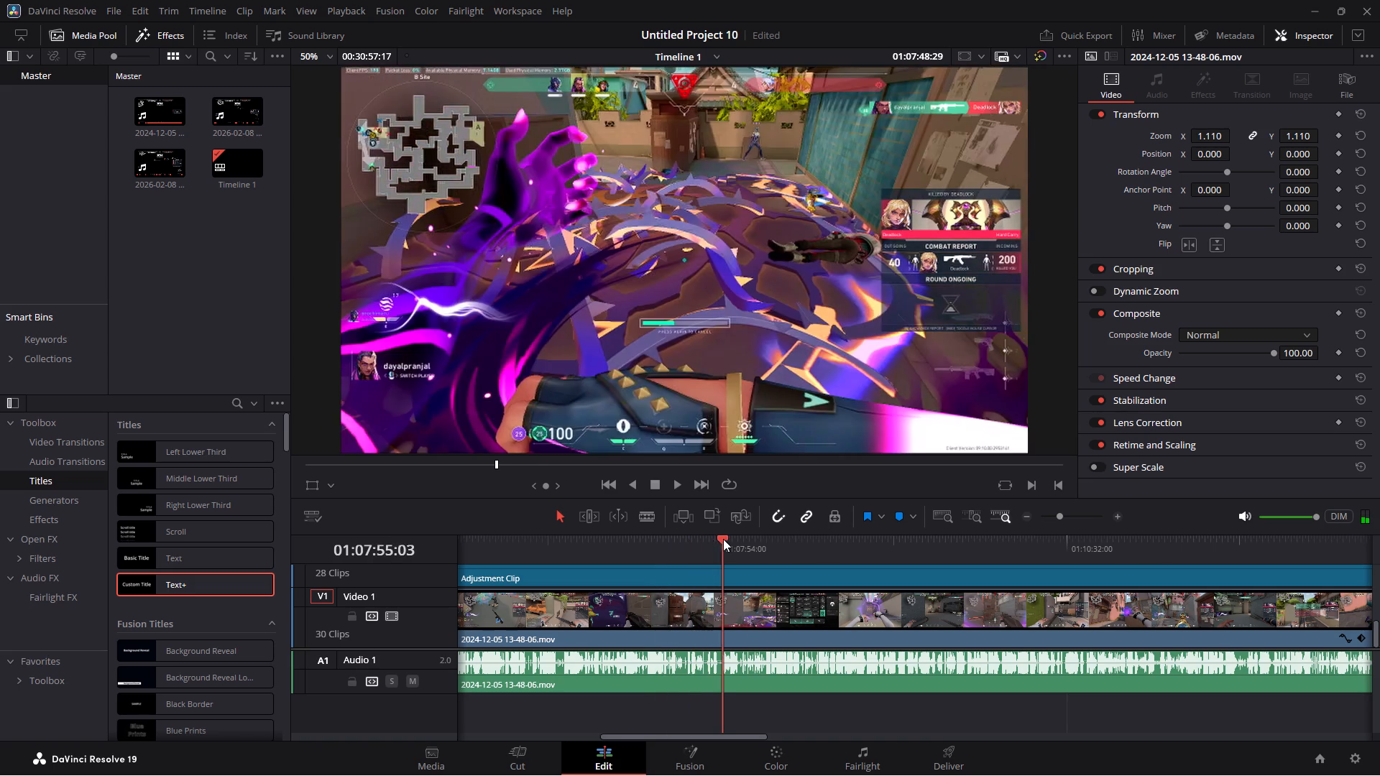
left_click(723, 539)
left_click(735, 537)
left_click(759, 542)
left_click(775, 542)
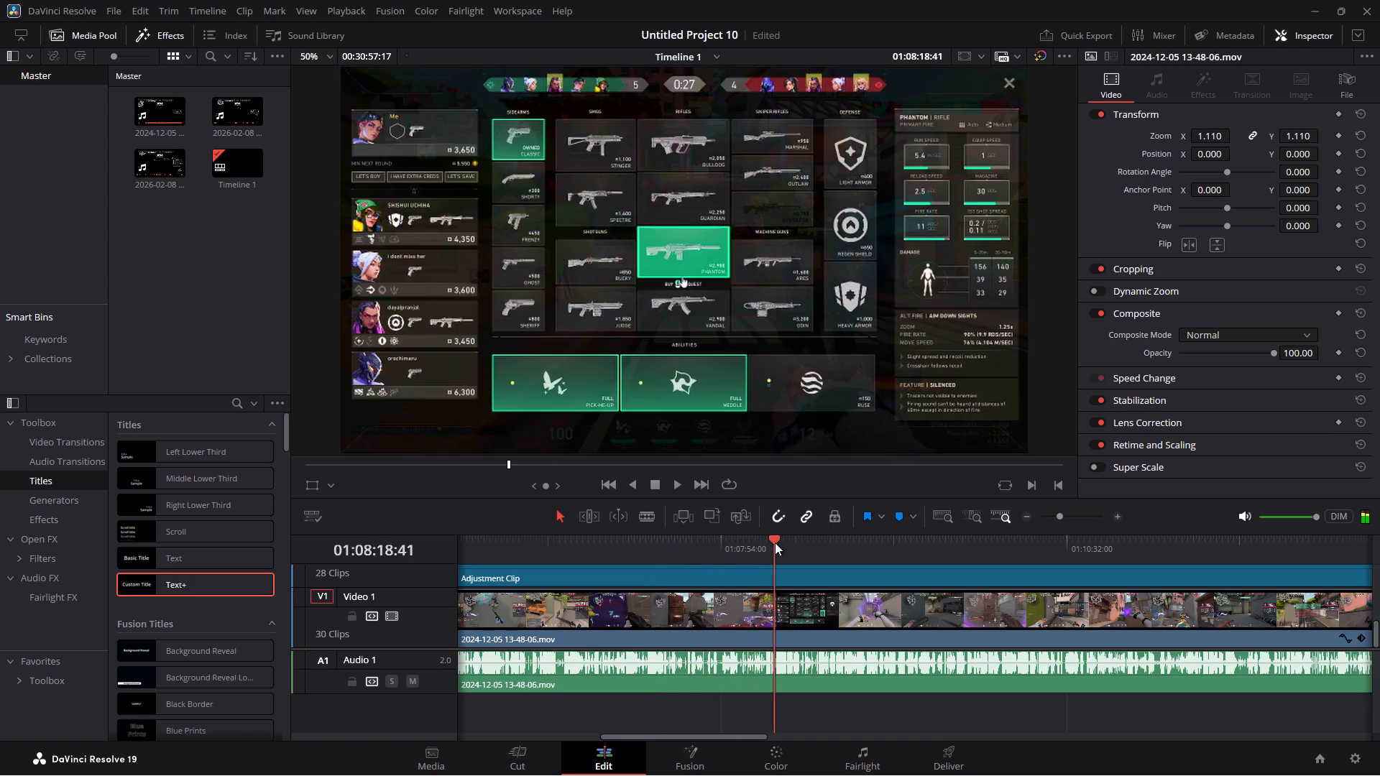
left_click(796, 545)
left_click(805, 545)
left_click(821, 545)
left_click(835, 545)
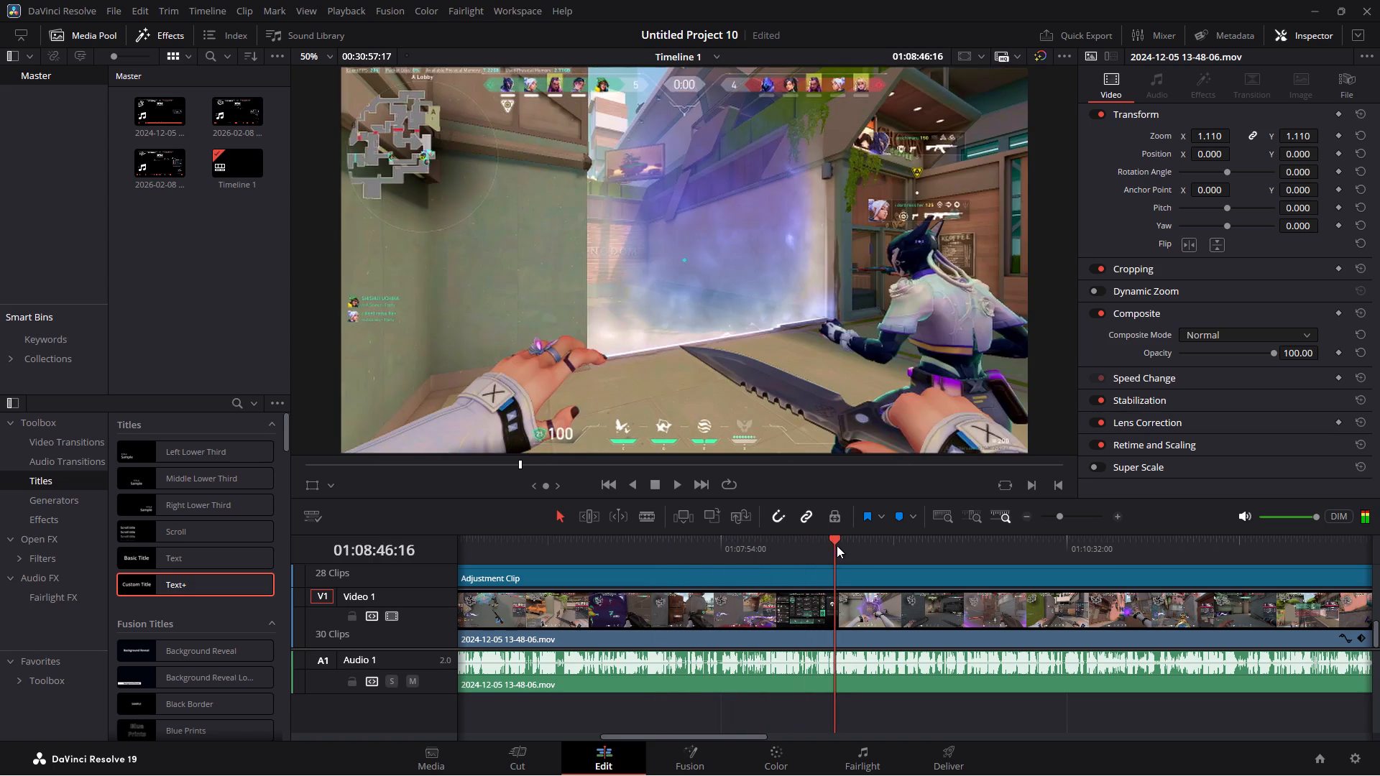
left_click(839, 545)
left_click(855, 548)
left_click(873, 548)
left_click(903, 550)
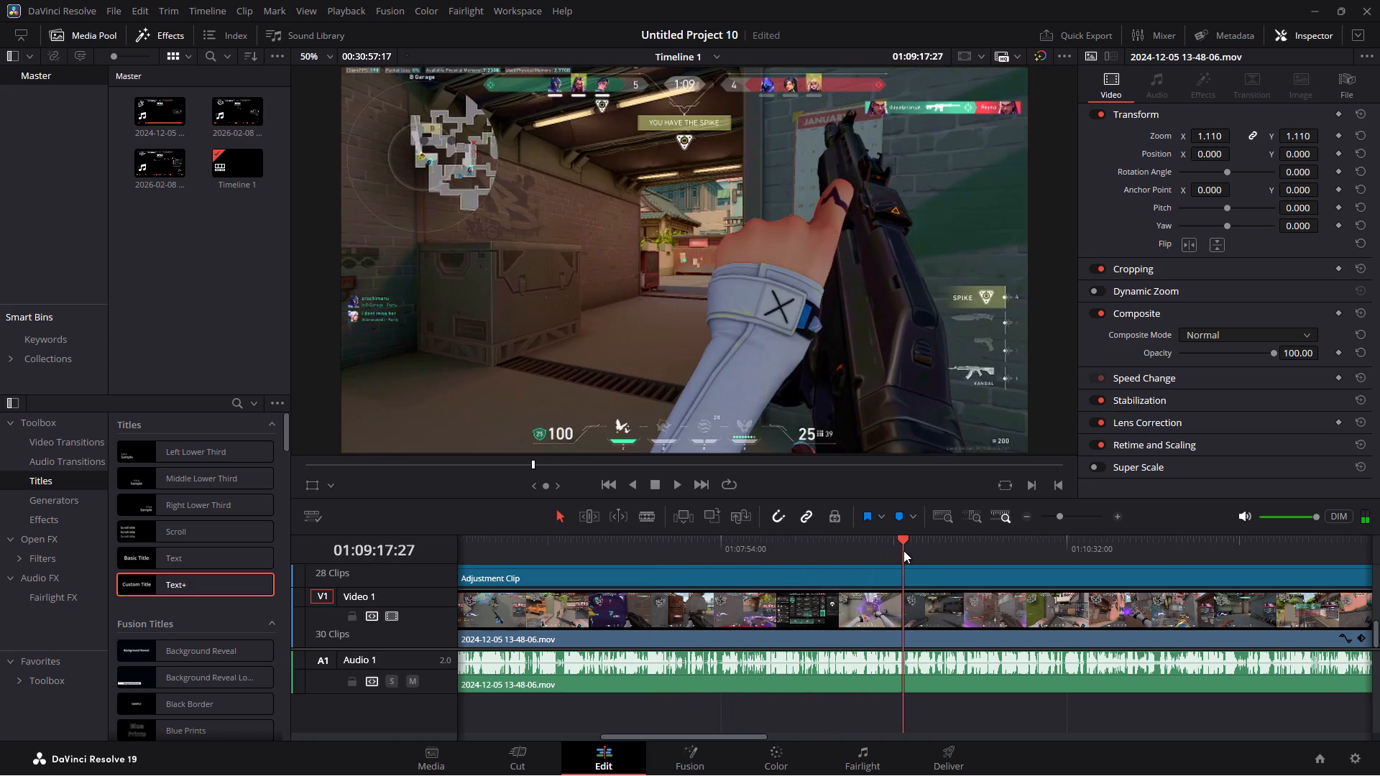
Play through the round from 01:09:17:27 to its end to judge it as a highlight.
key("space")
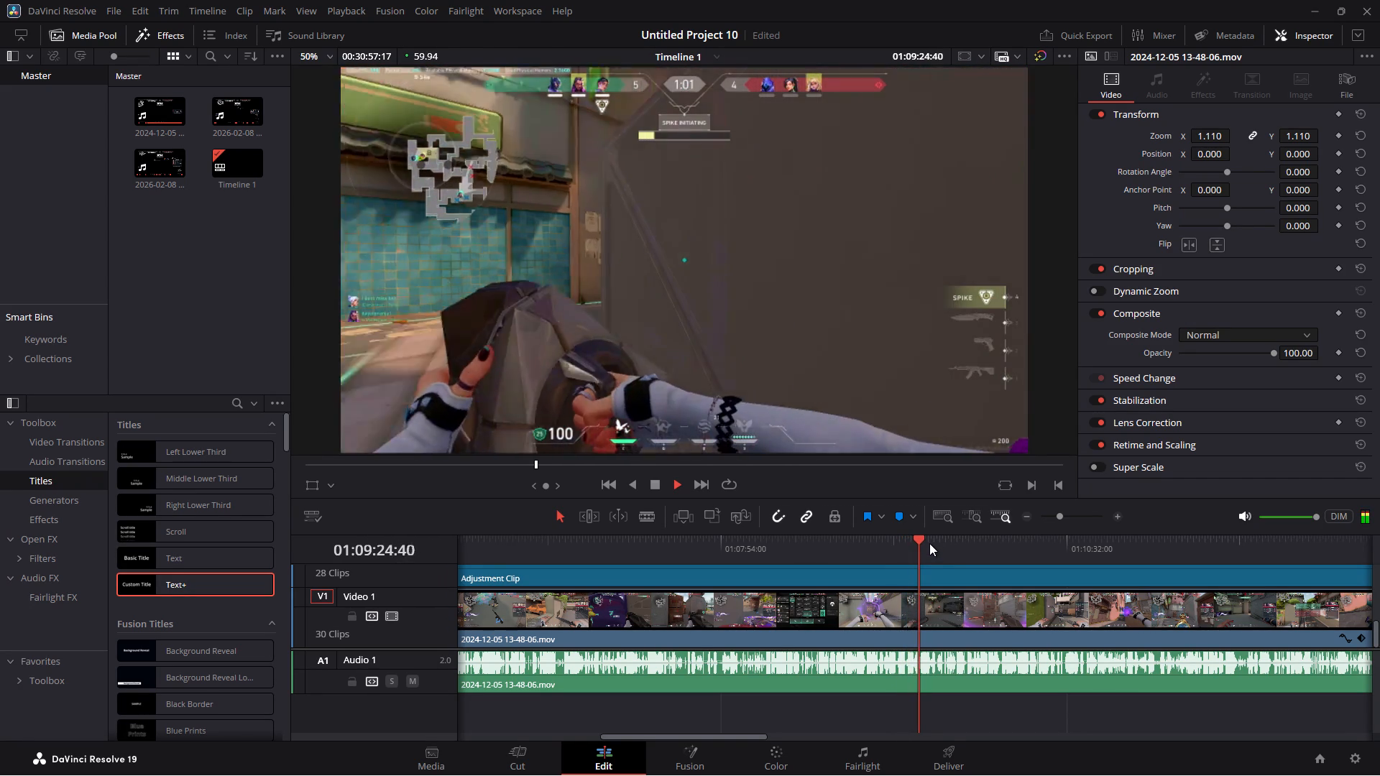
key("space")
key("space")
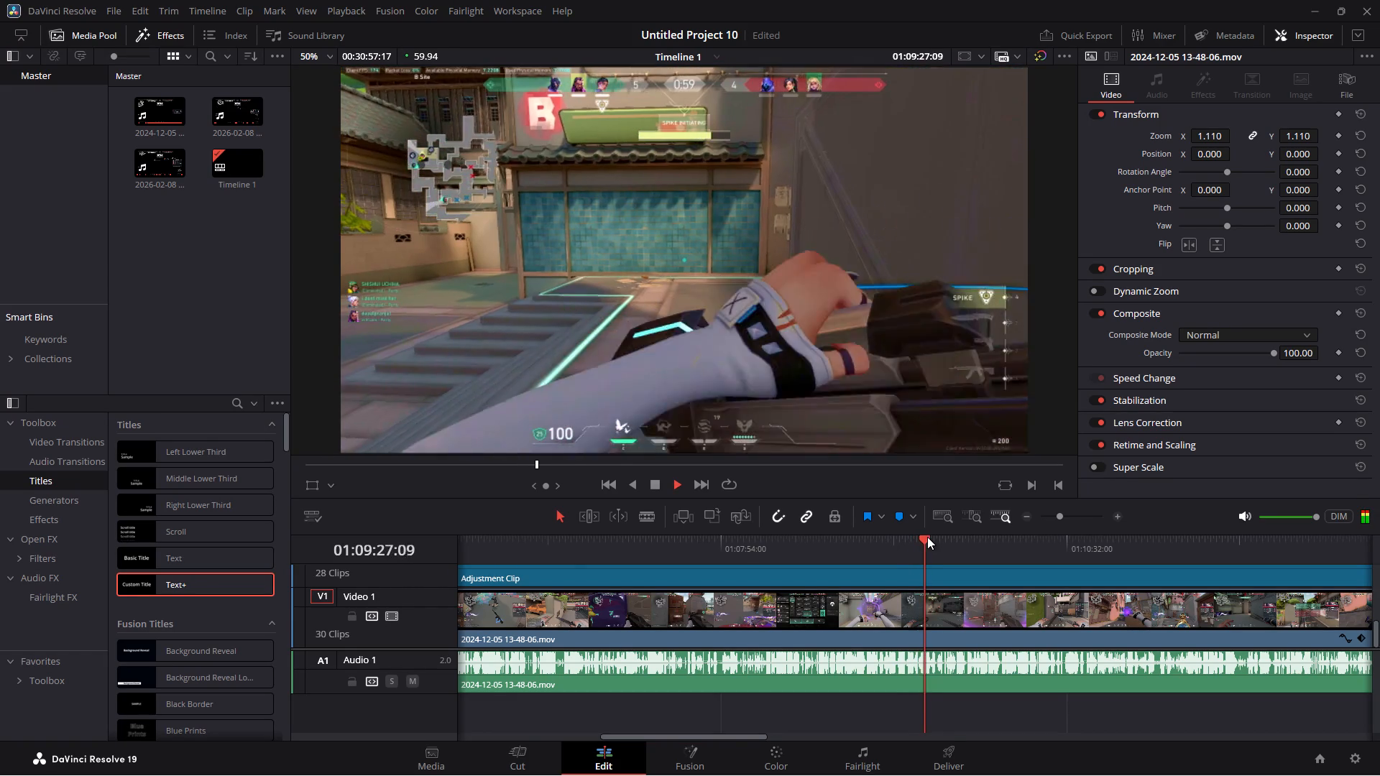
left_click(929, 537)
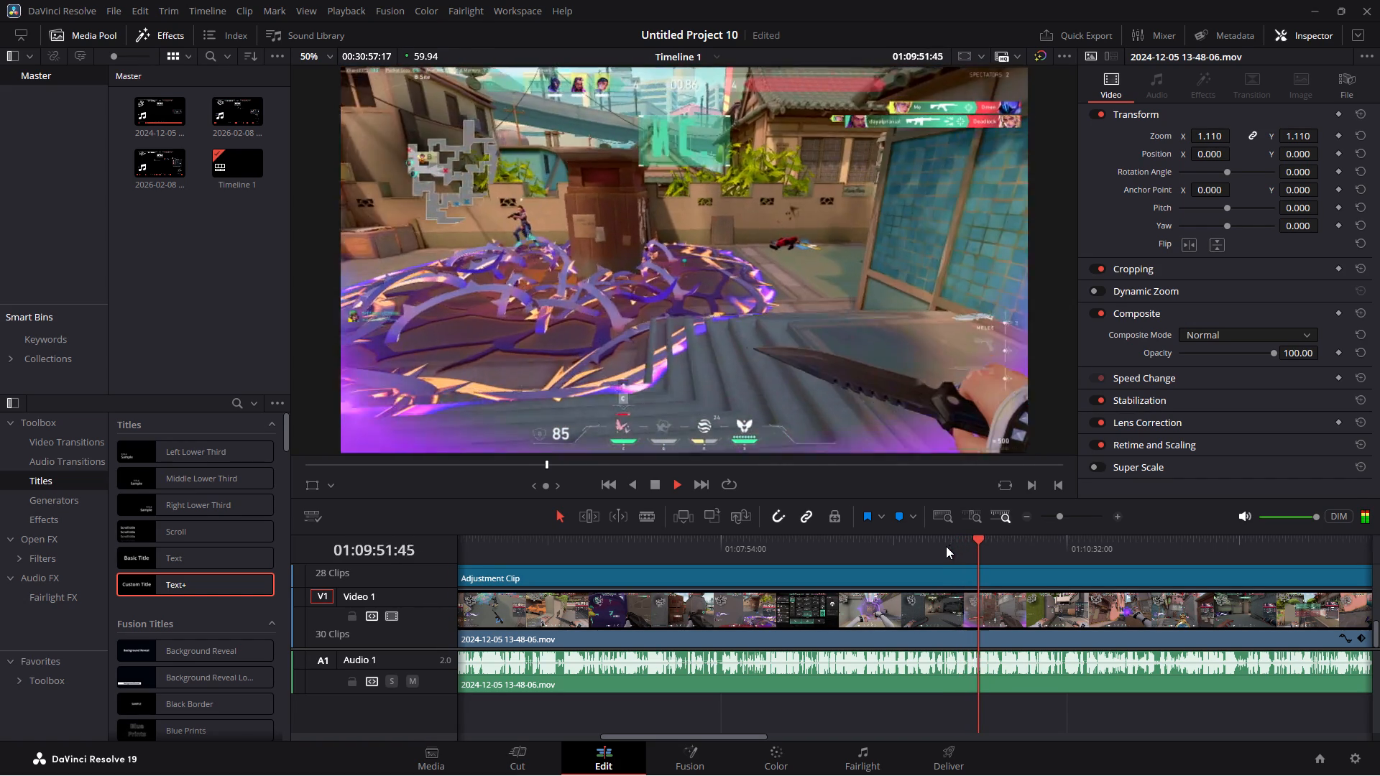
key("space")
Go back to before the fight and split the gameplay clip and its adjustment clip at 01:09:35:11 on the Cut page.
left_click(958, 541)
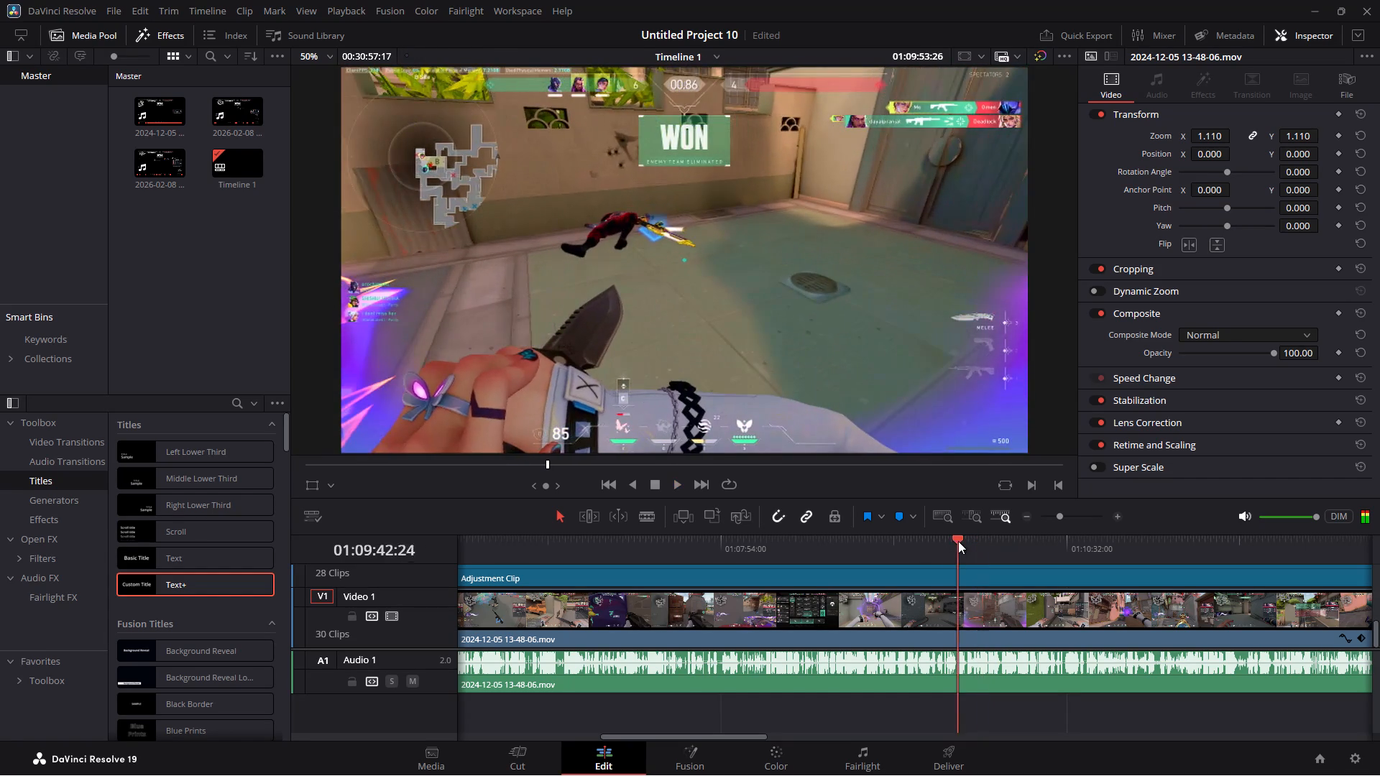
left_click(942, 539)
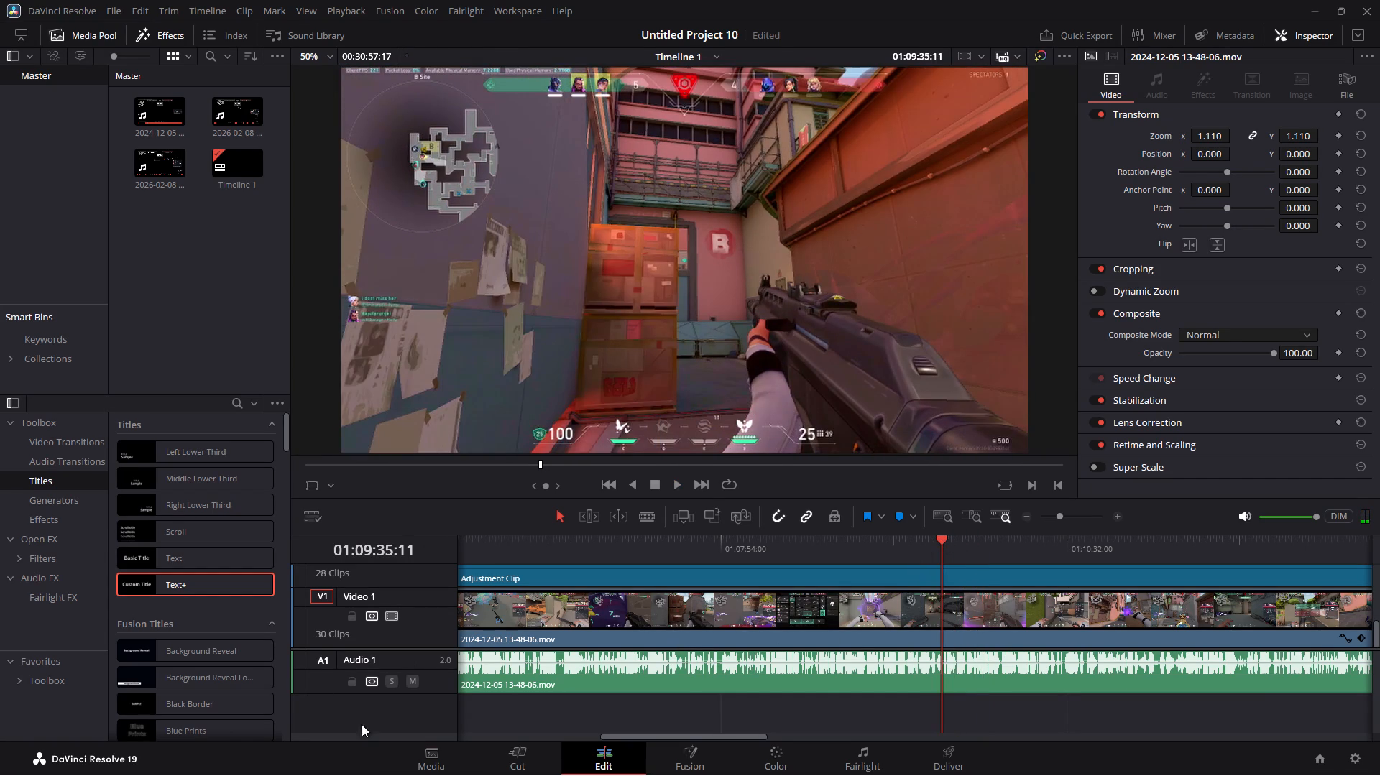
left_click(521, 759)
left_click(43, 460)
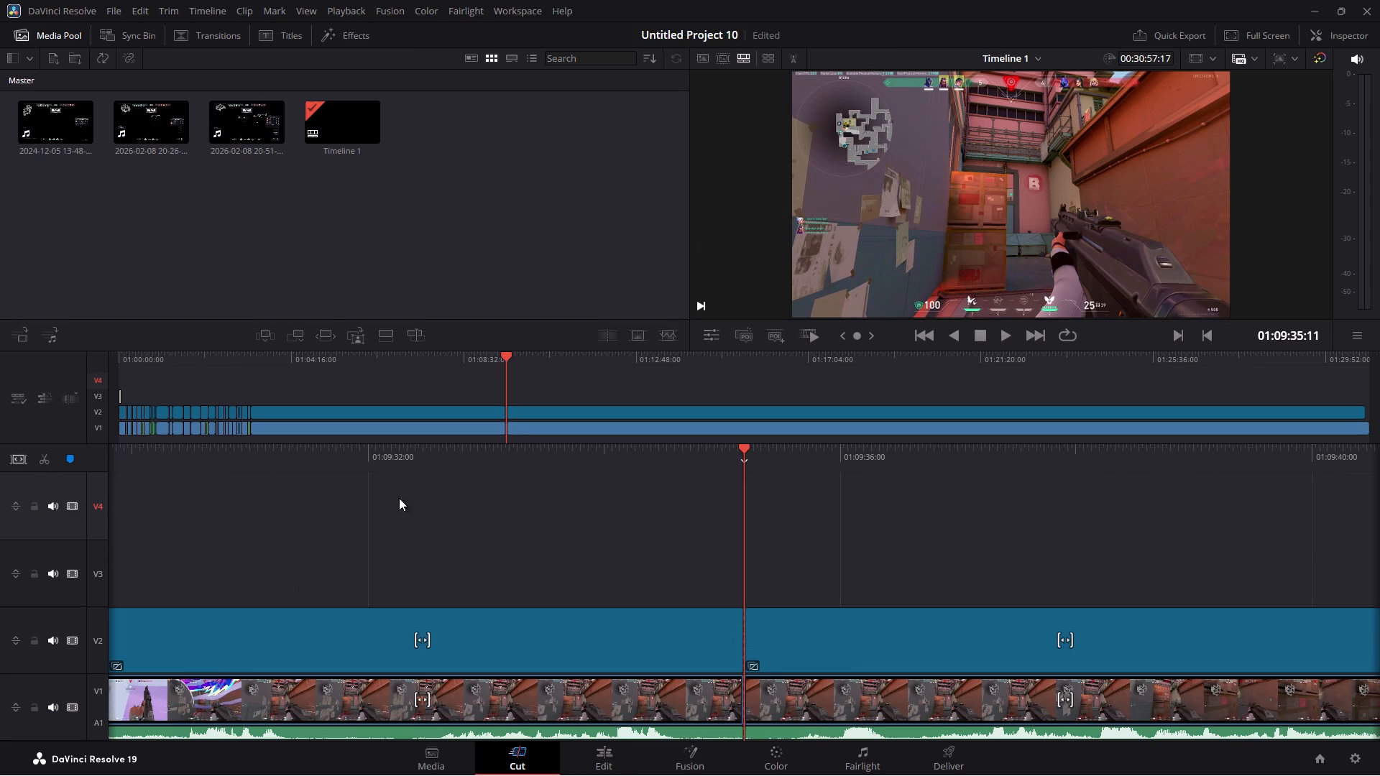
Delete the gameplay clip and adjustment clip between 01:03:15:15 and 01:09:35:11 and close the gap.
left_click_drag(461, 438, 467, 408)
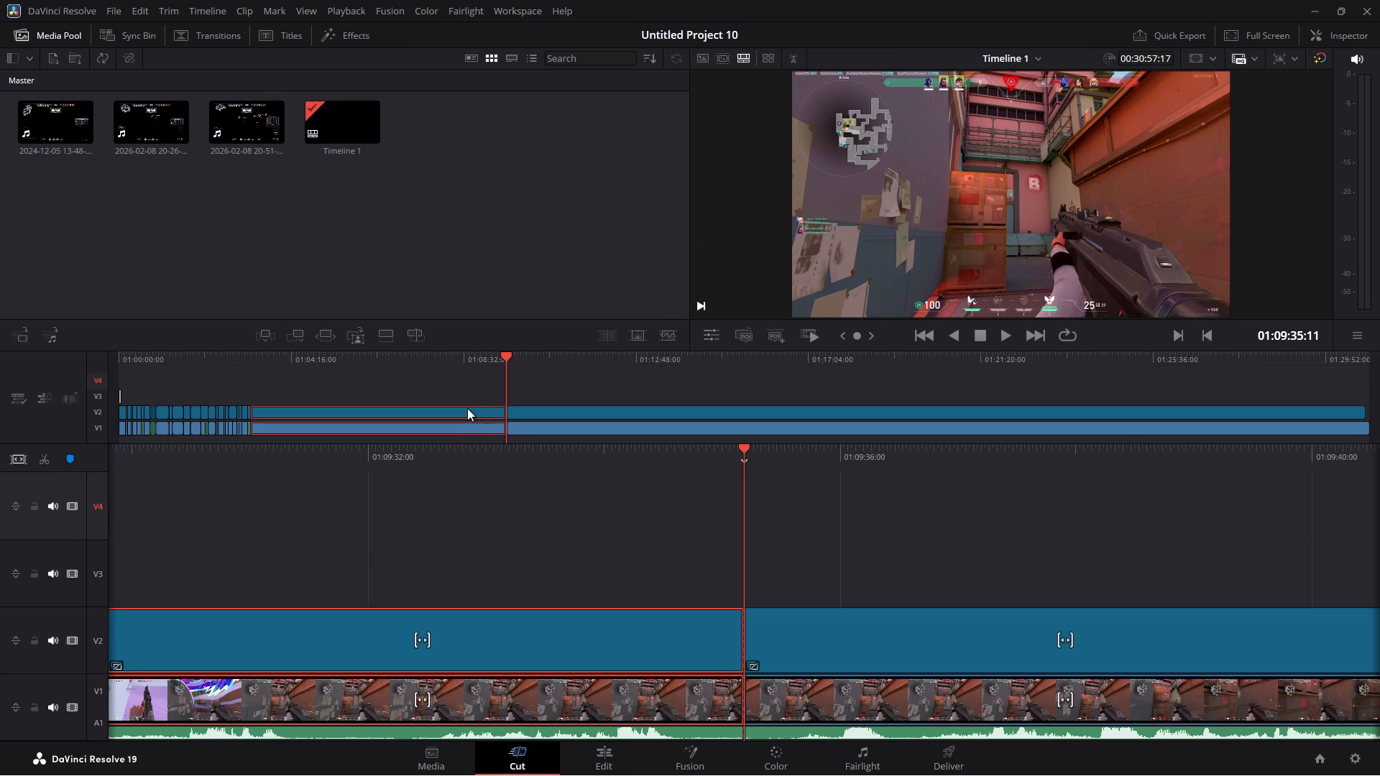
key("BackSpace")
left_click(441, 428)
key("BackSpace")
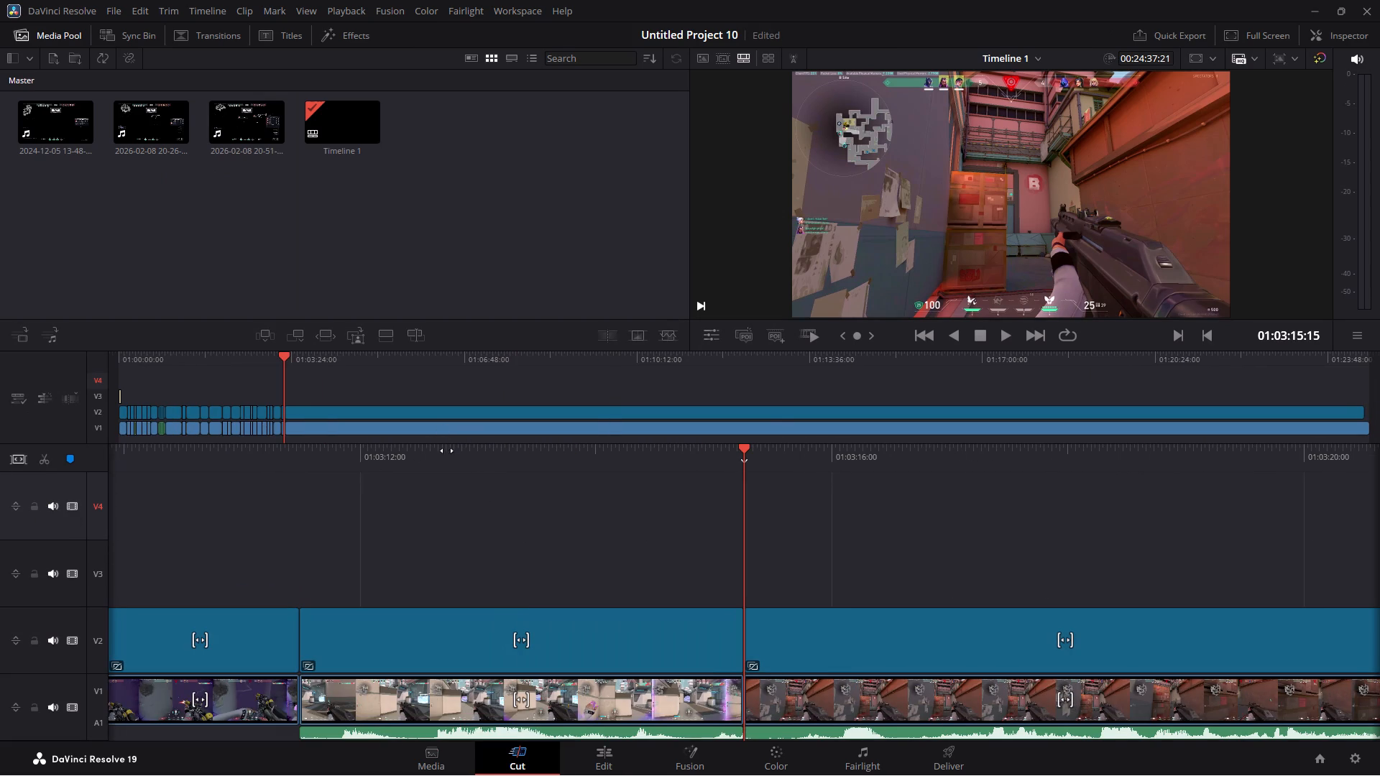
Play across the new join at 01:03:15:15, then split the gameplay clip and its adjustment clip just before the fight at 01:03:20:35.
left_click(606, 748)
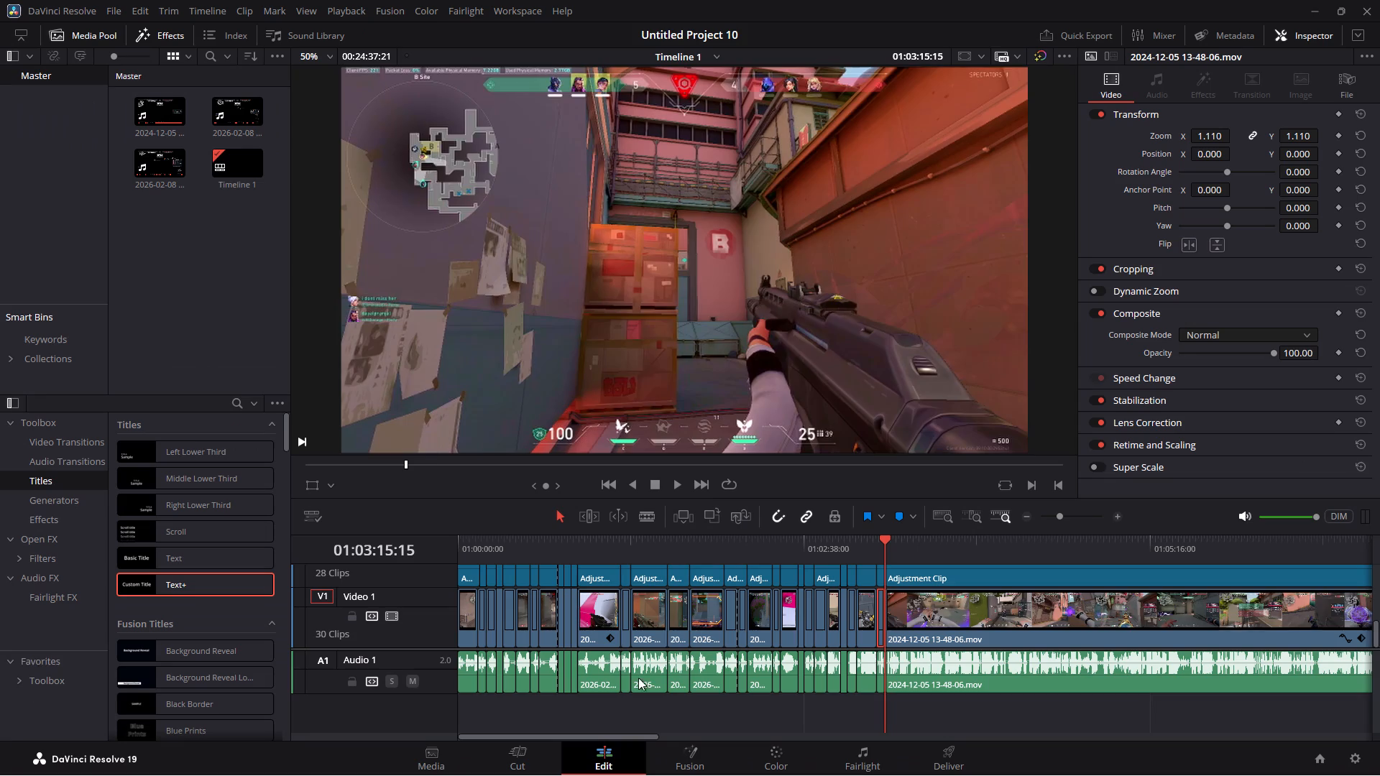
left_click(874, 535)
key("space")
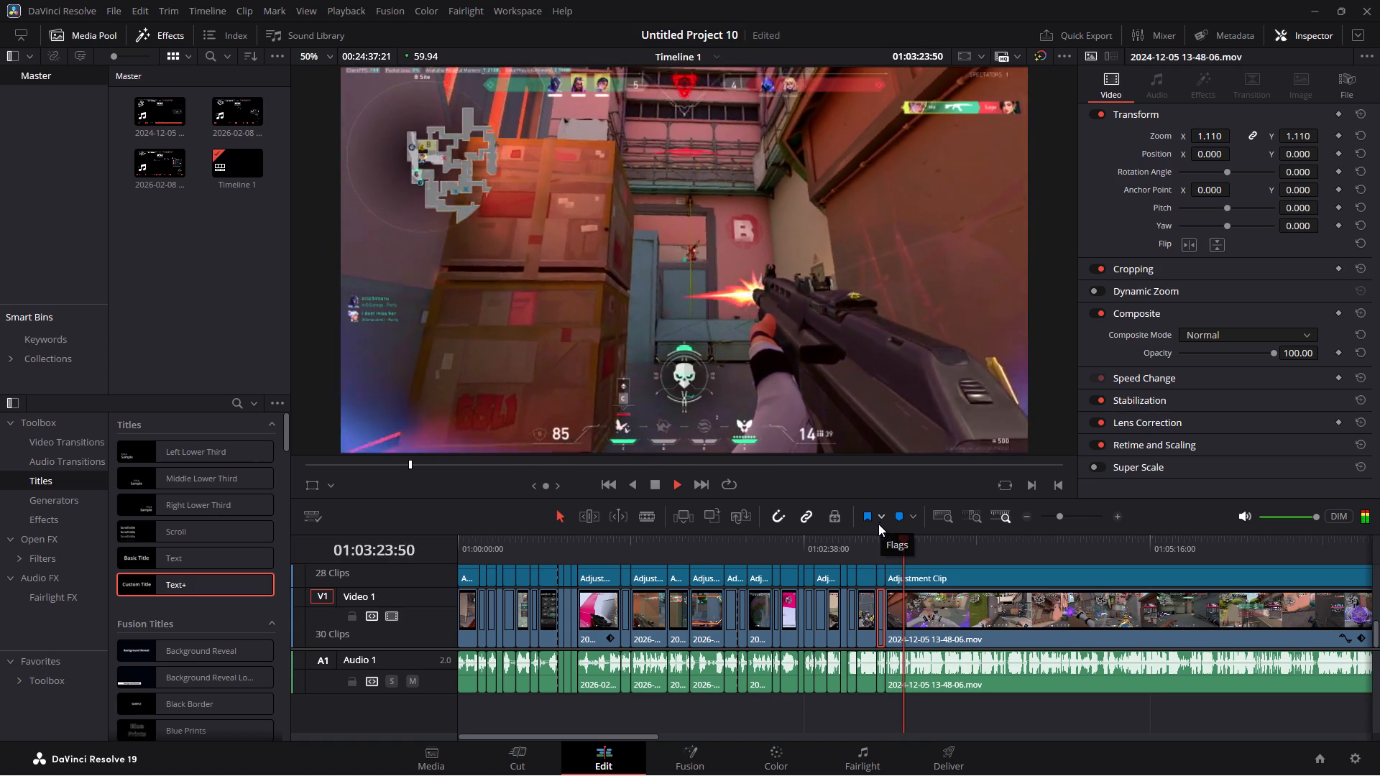
key("space")
left_click(897, 539)
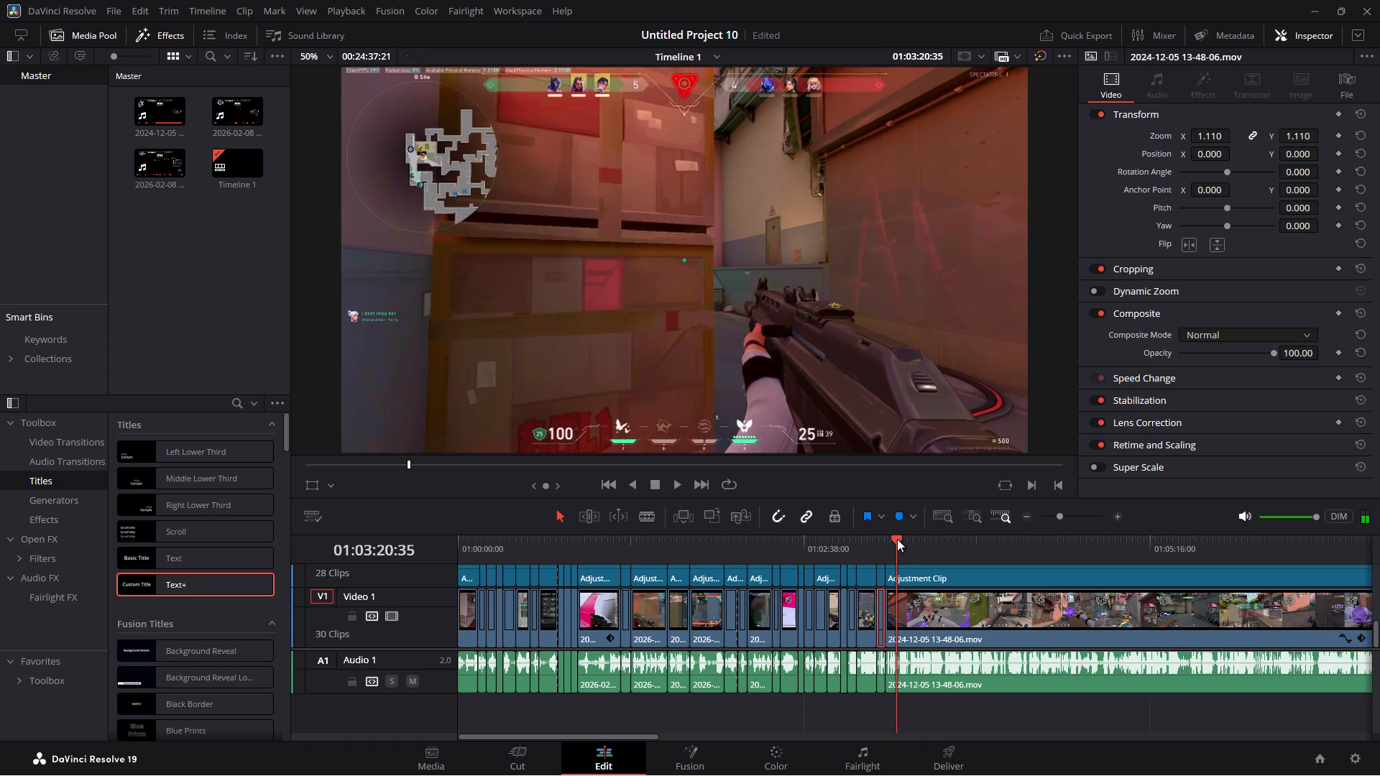
left_click(516, 765)
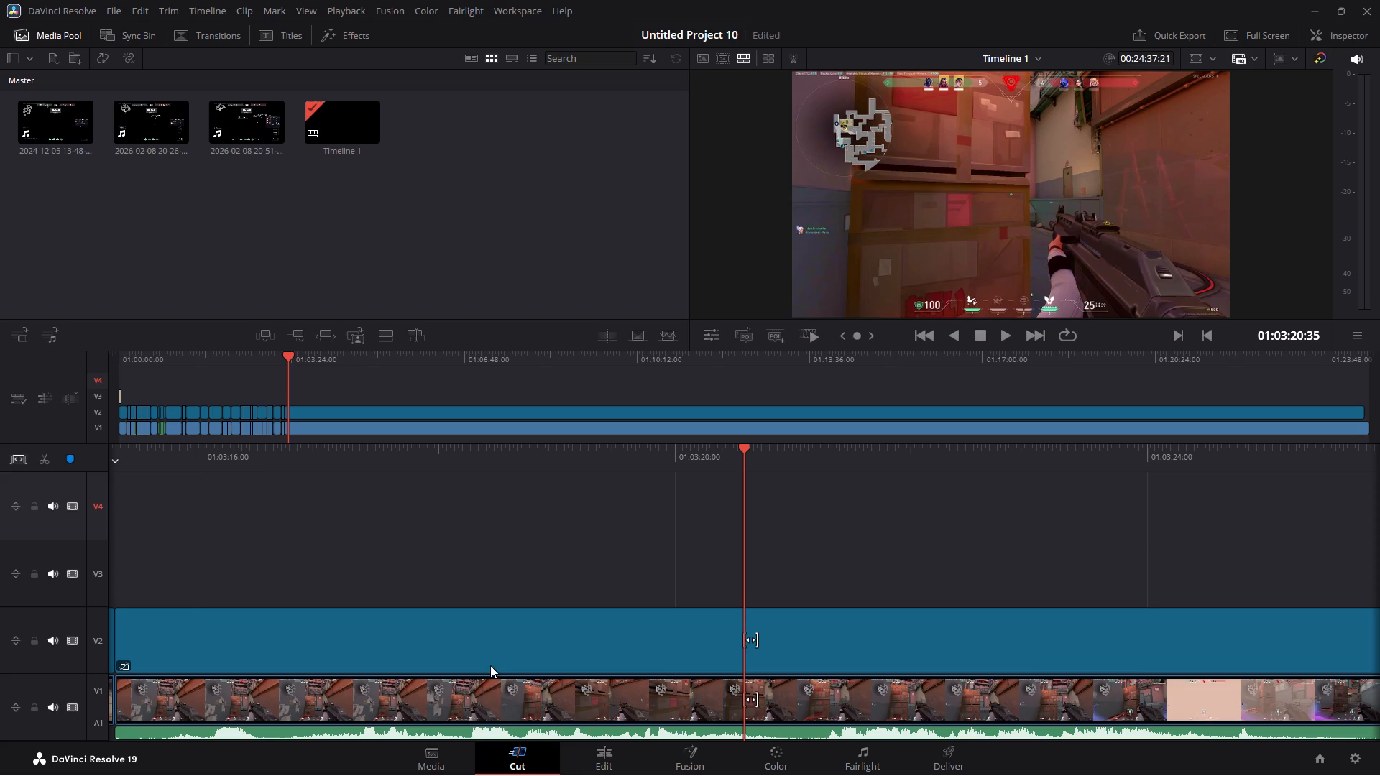
left_click(45, 458)
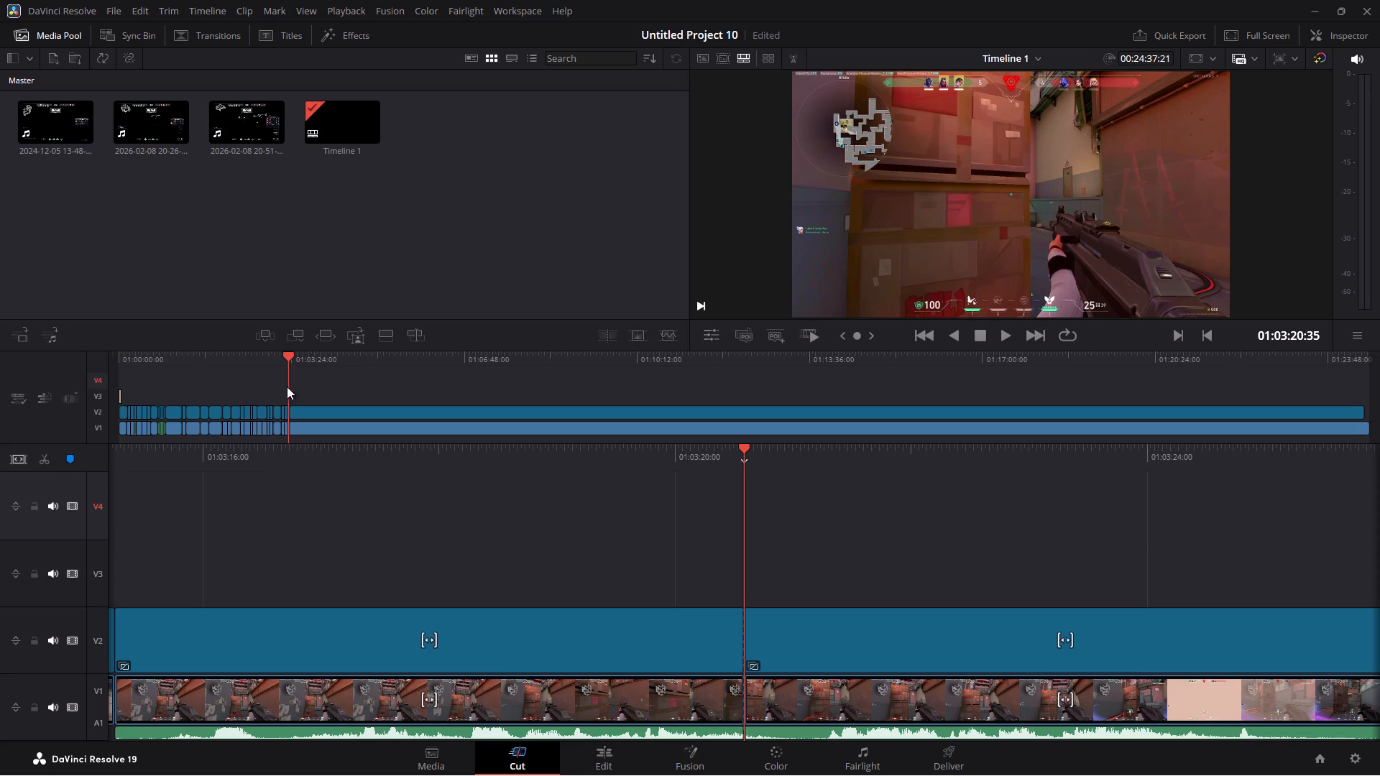
Check and delete the short gameplay piece between 01:03:15:15 and 01:03:20:35 with its audio and adjustment clip on the Edit page.
left_click(316, 355)
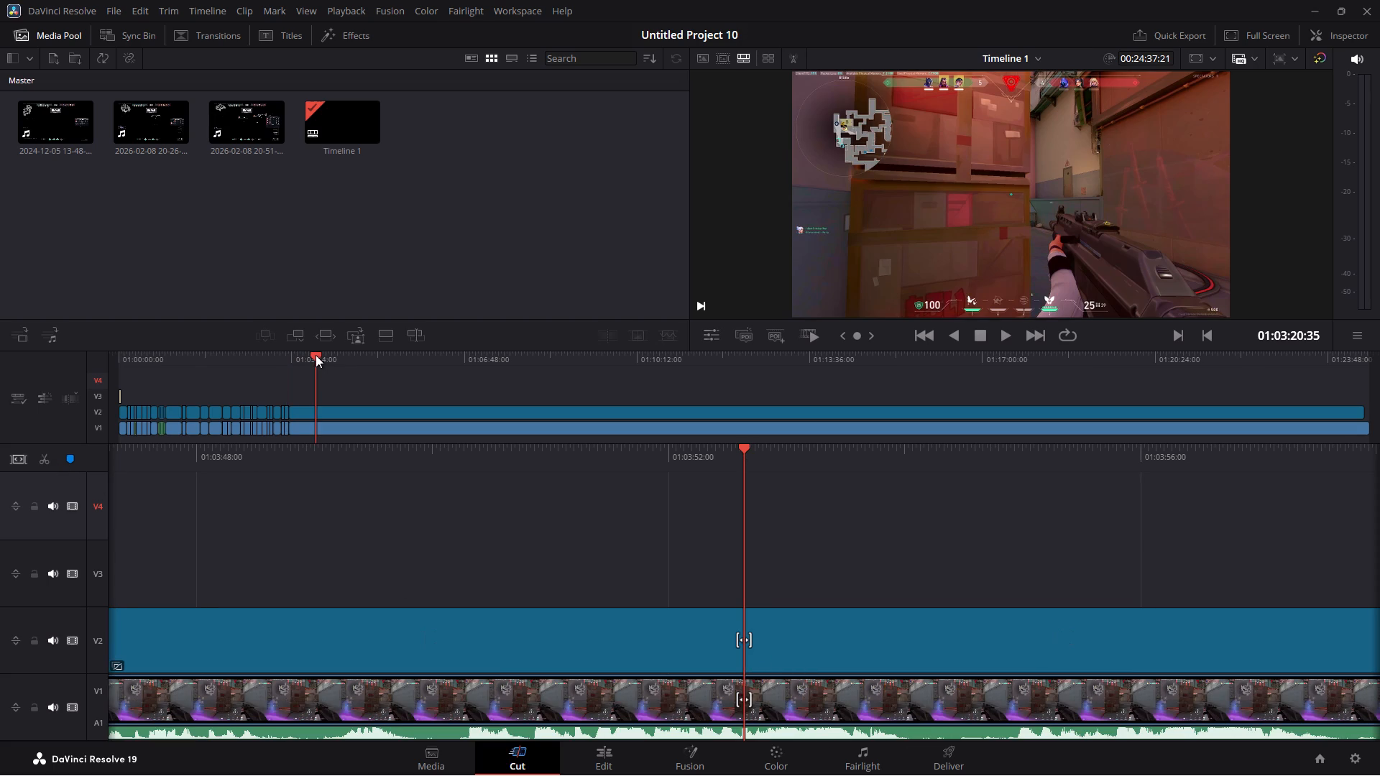
left_click(608, 754)
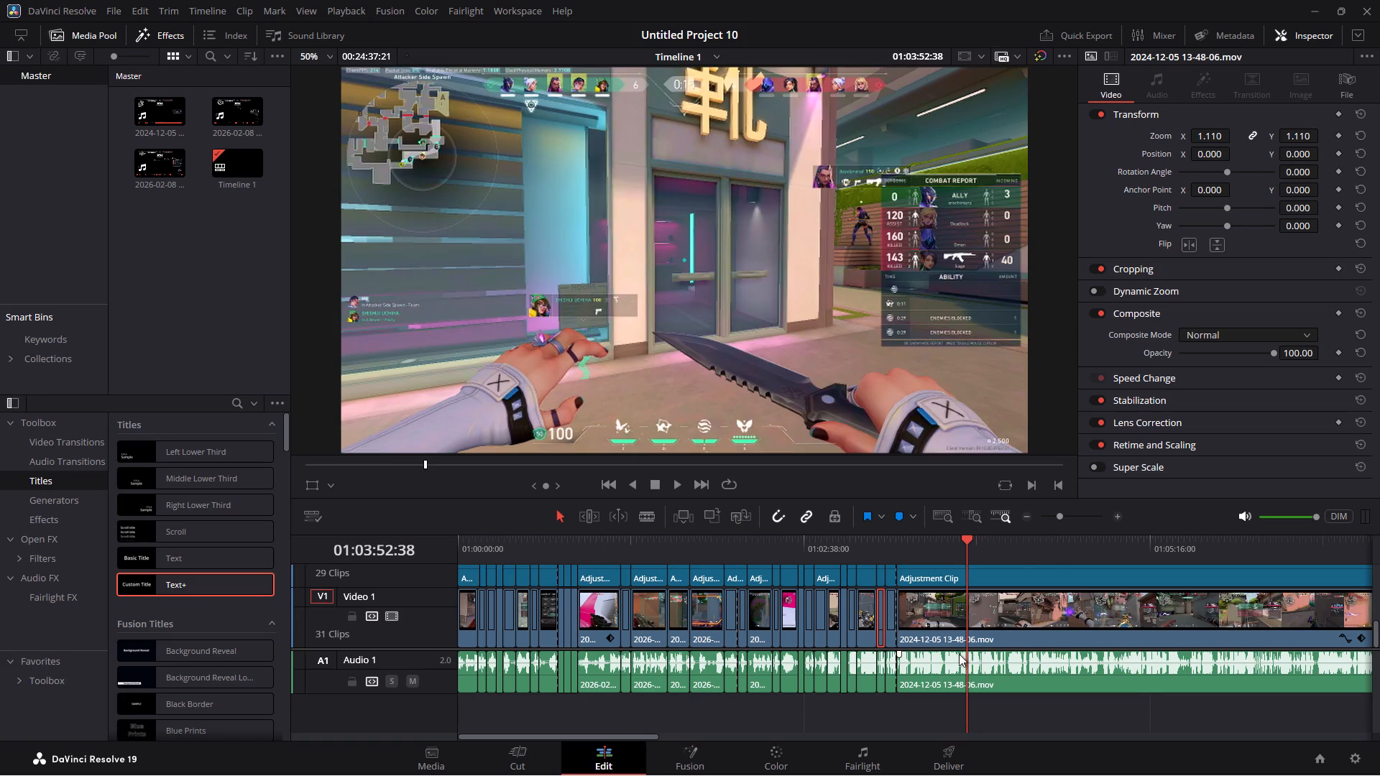
left_click(1083, 517)
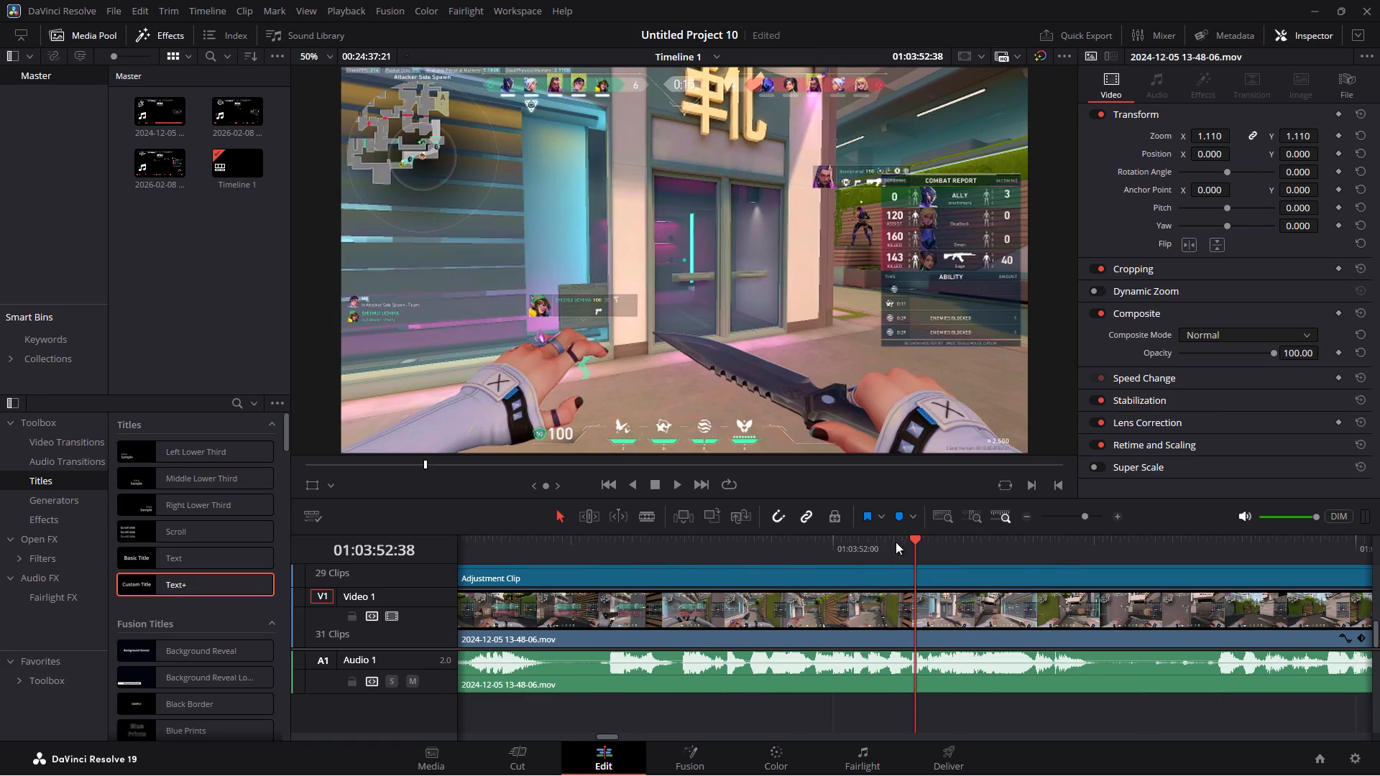
left_click(1059, 515)
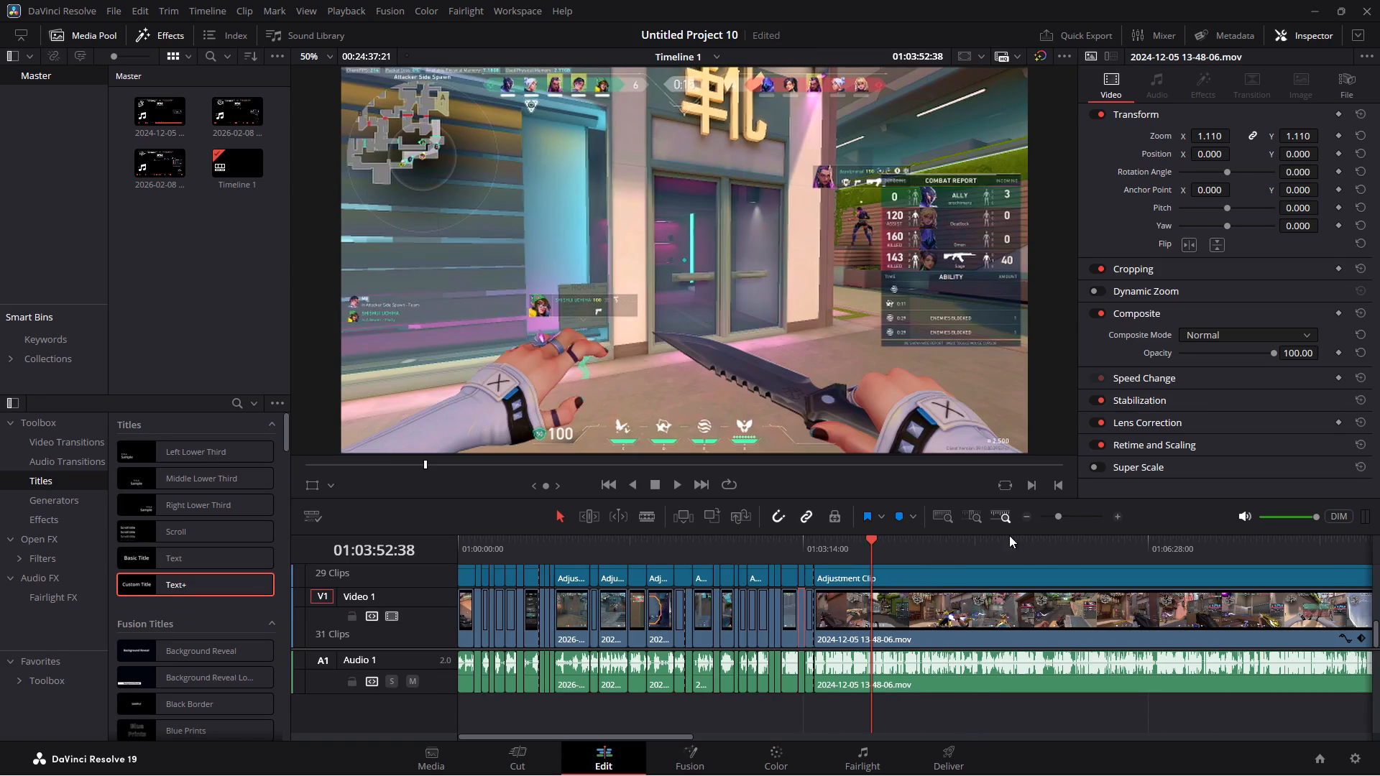
left_click(837, 543)
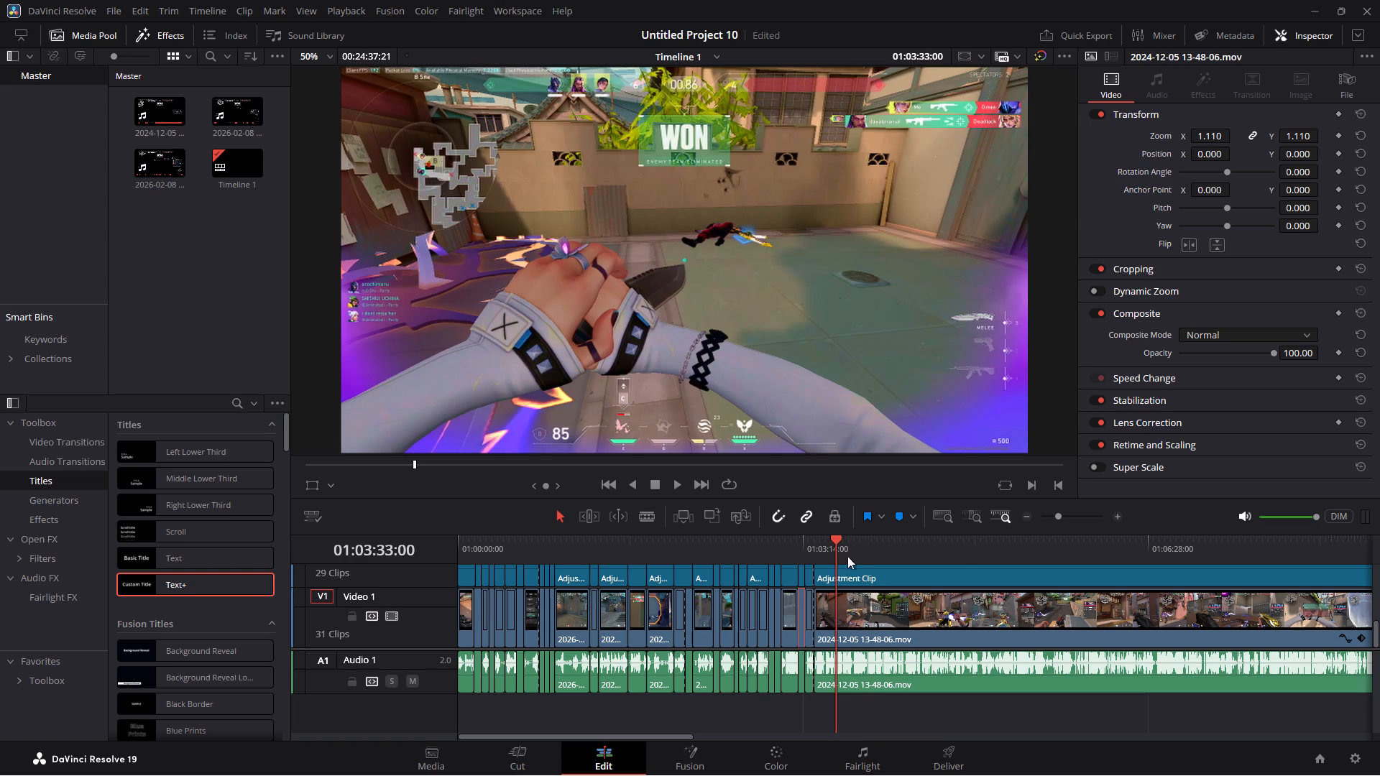
left_click(1073, 520)
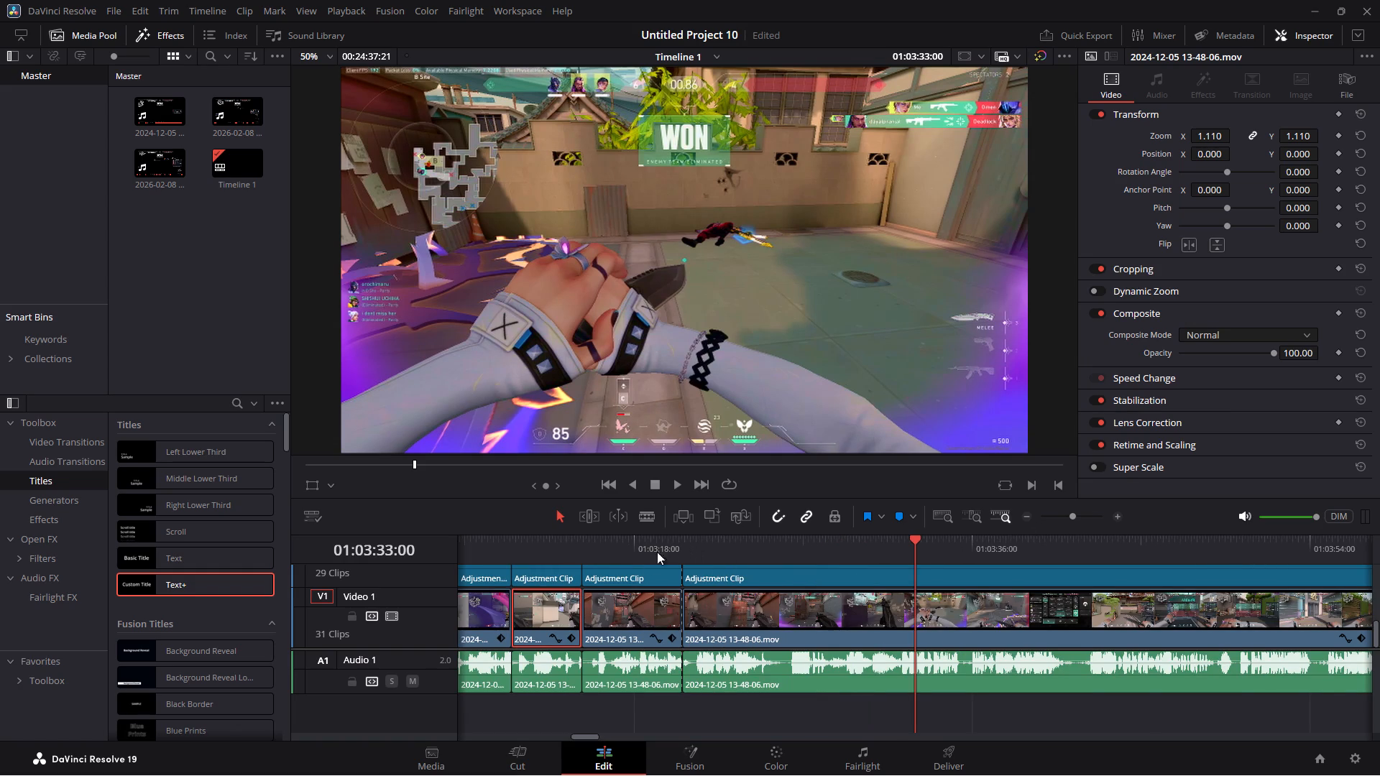
left_click(586, 537)
key("space")
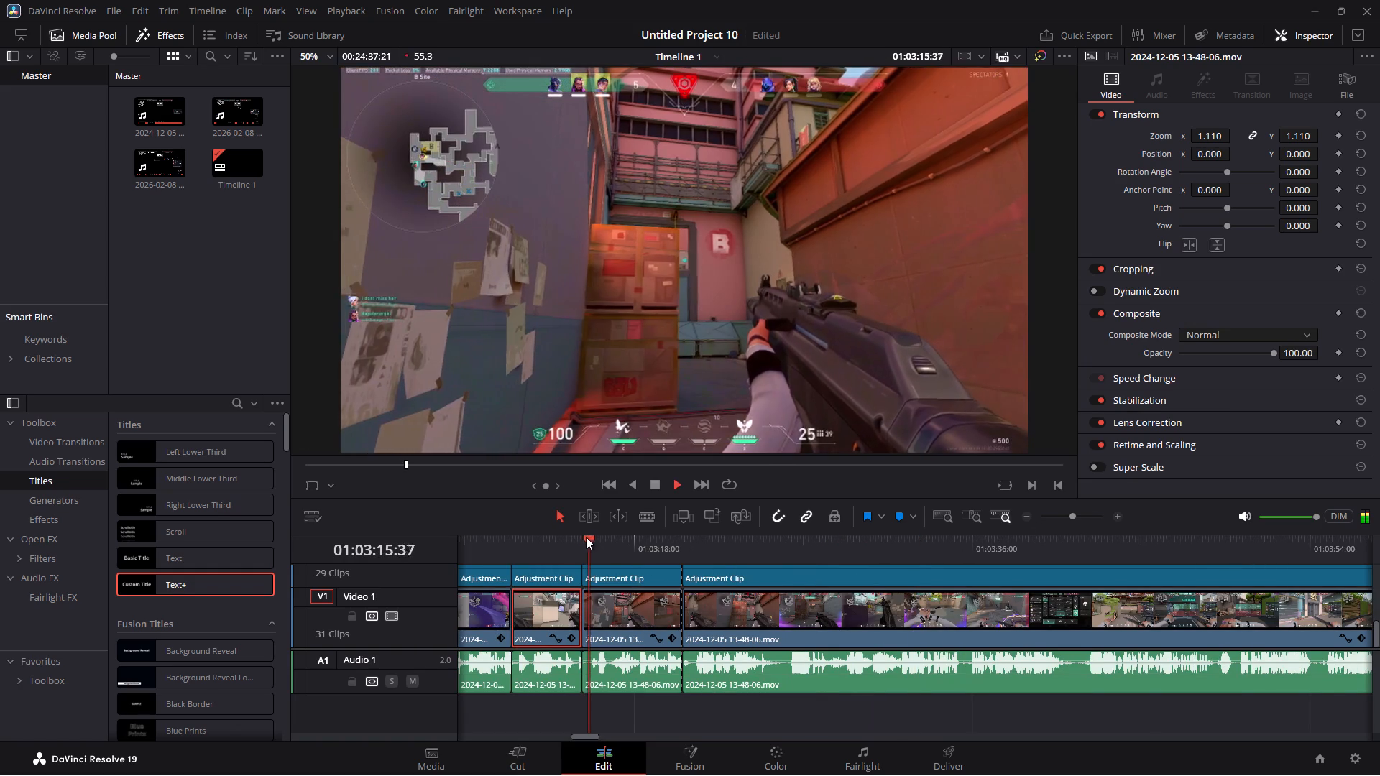
key("space")
left_click_drag(653, 732, 638, 565)
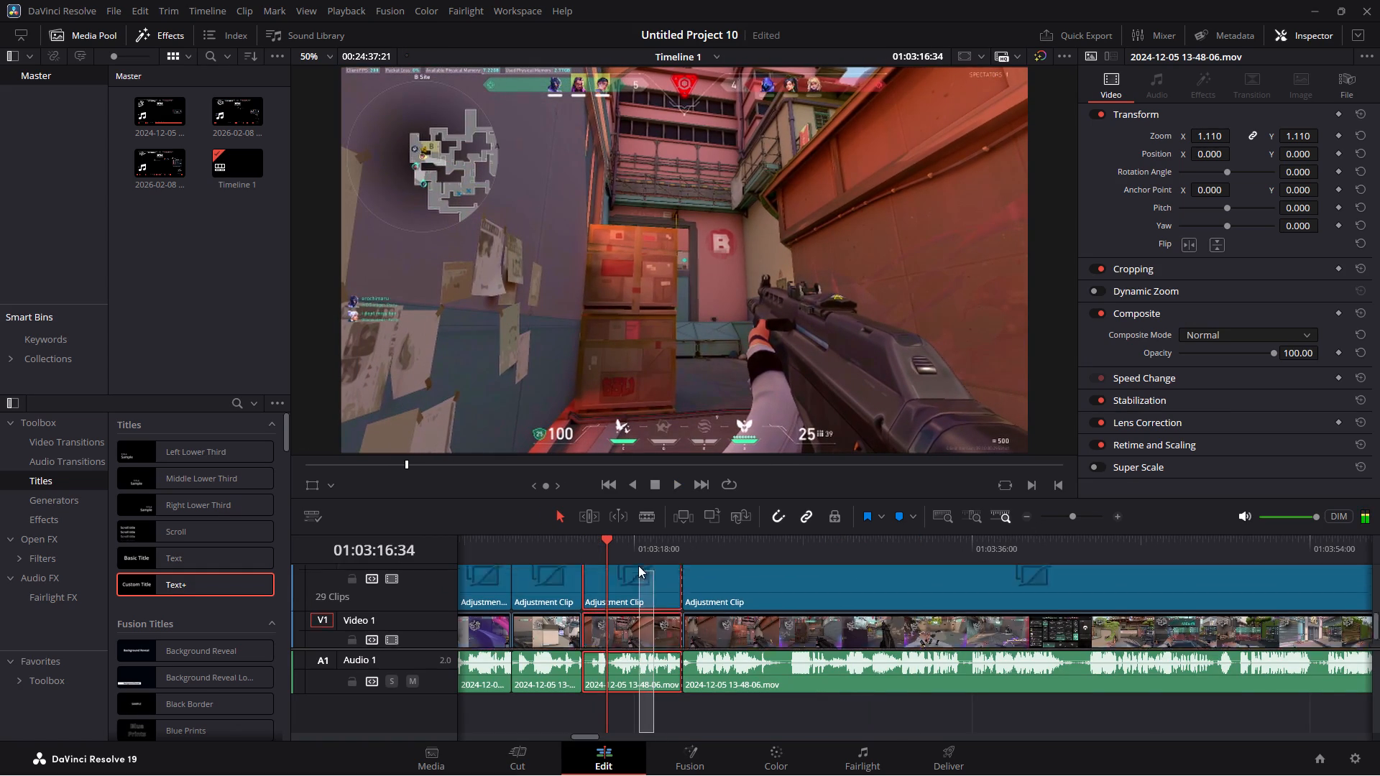
left_click_drag(638, 565, 638, 561)
key("BackSpace")
scroll(638, 592, "down", 3)
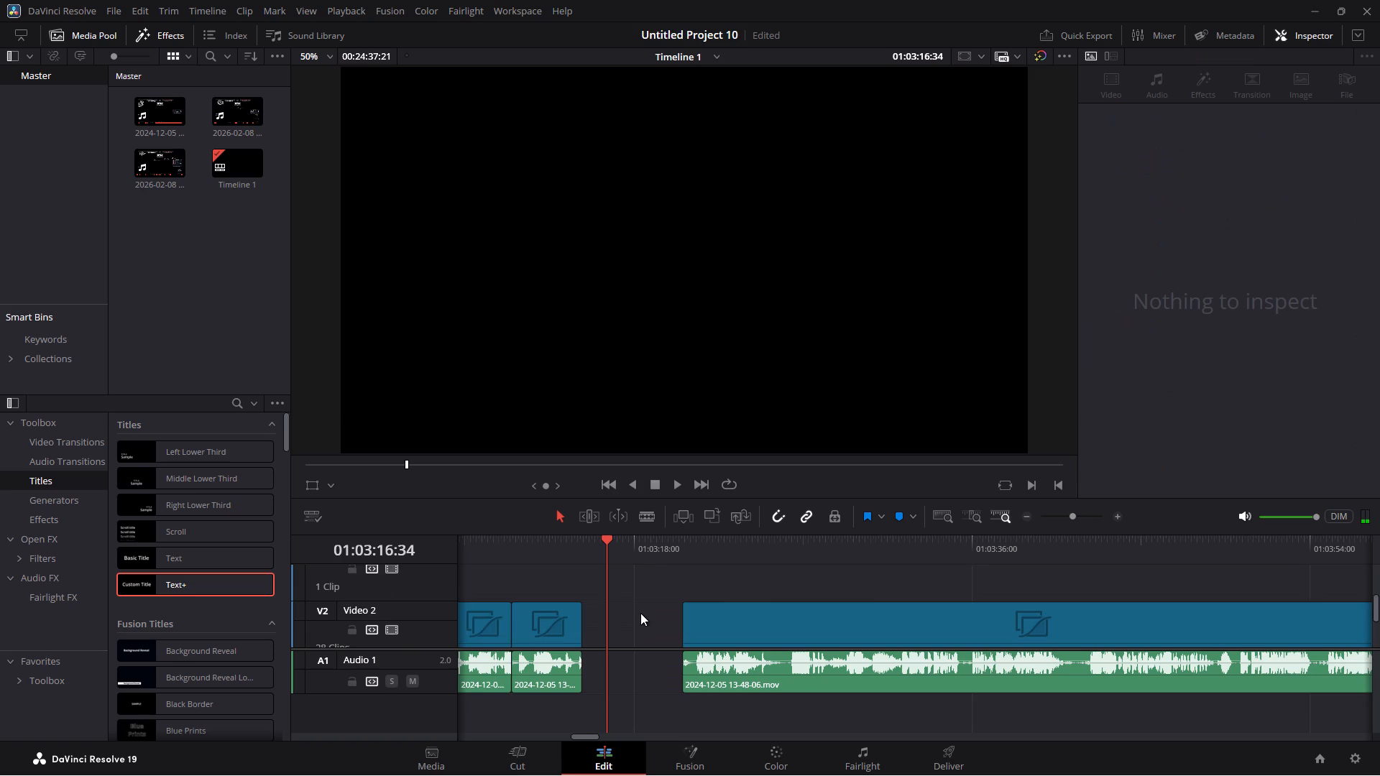
Move the remaining gameplay clip with its audio and adjustment clip back against the preceding clips to close the gap at 01:03:15:15.
scroll(640, 613, "down", 4)
left_click_drag(709, 706, 715, 569)
left_click_drag(709, 616, 701, 618)
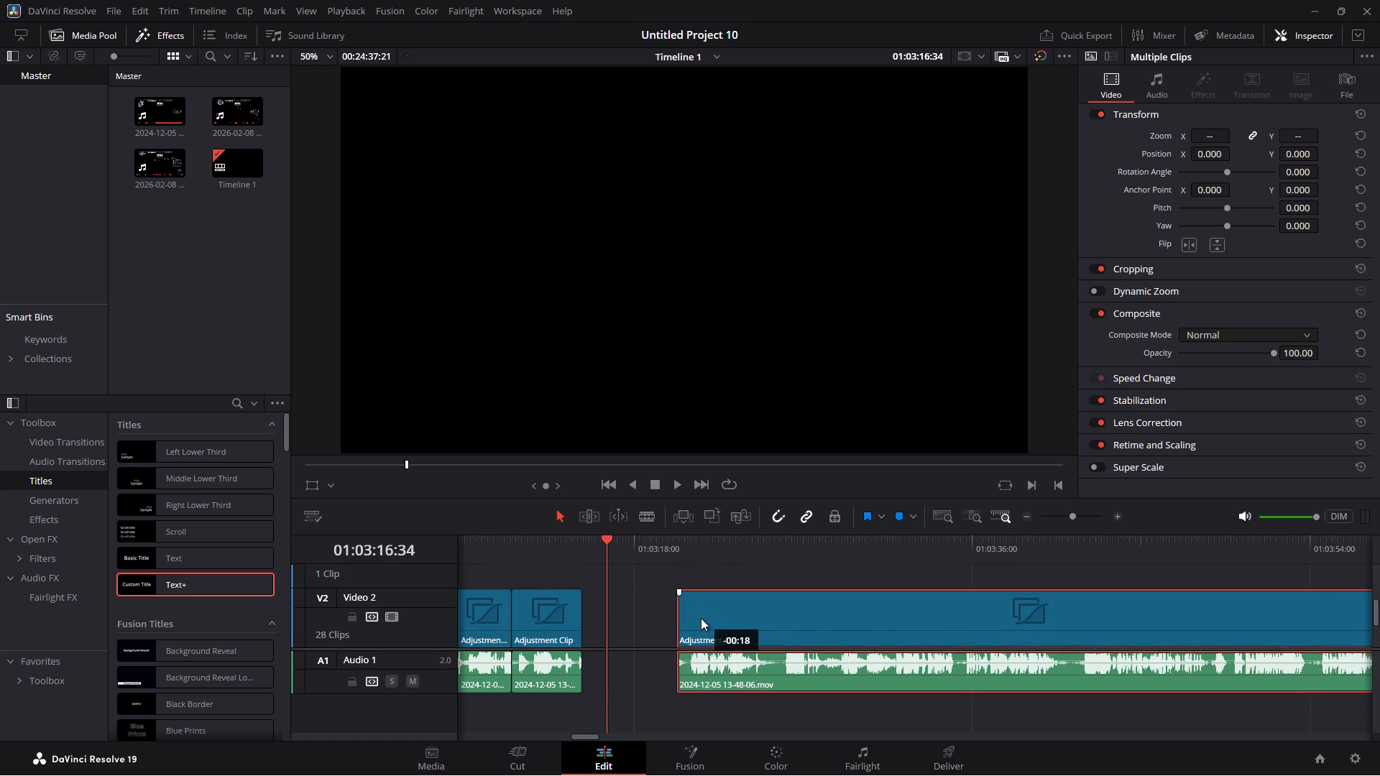
left_click_drag(701, 618, 612, 623)
scroll(592, 565, "down", 1)
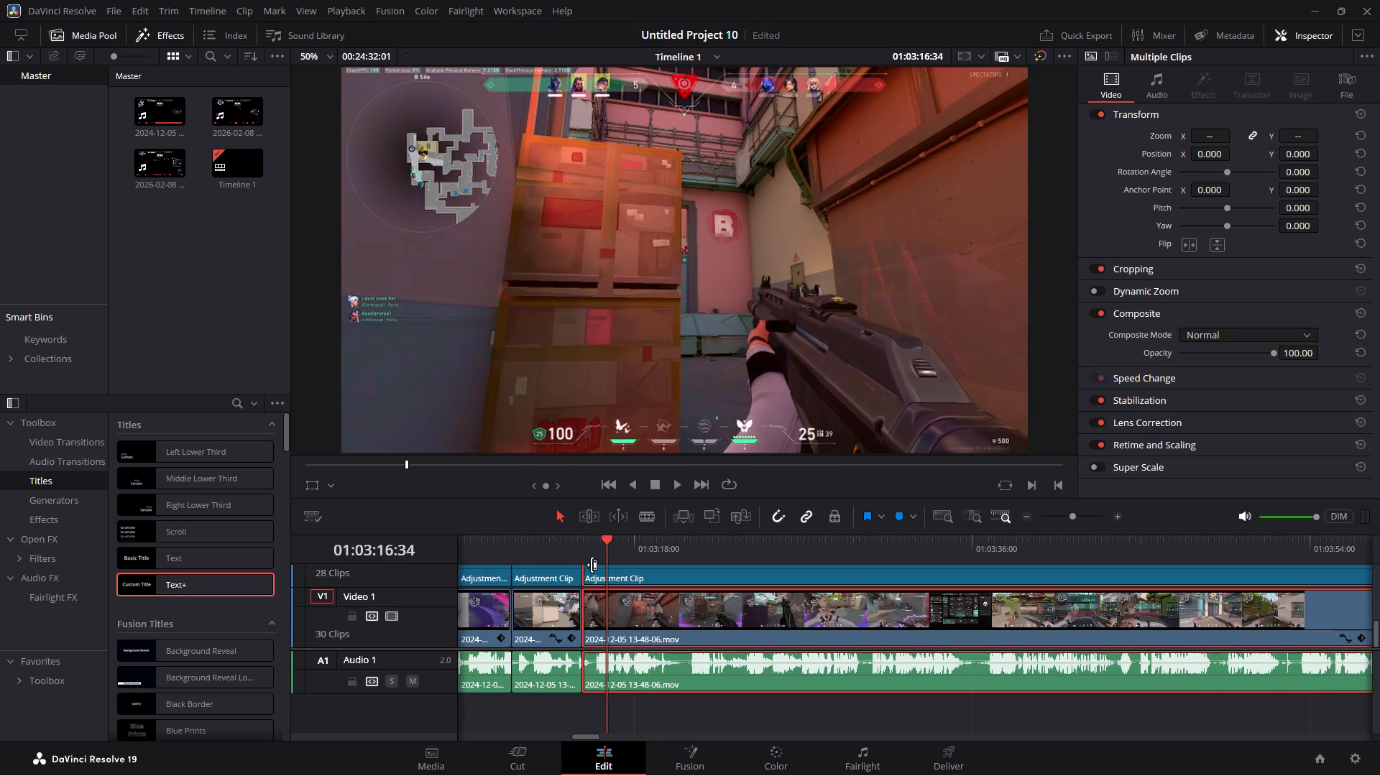
Play the fight after the new join, then split the gameplay clip and its adjustment clip just after the round win, at 01:03:26:47.
left_click(574, 545)
key("space")
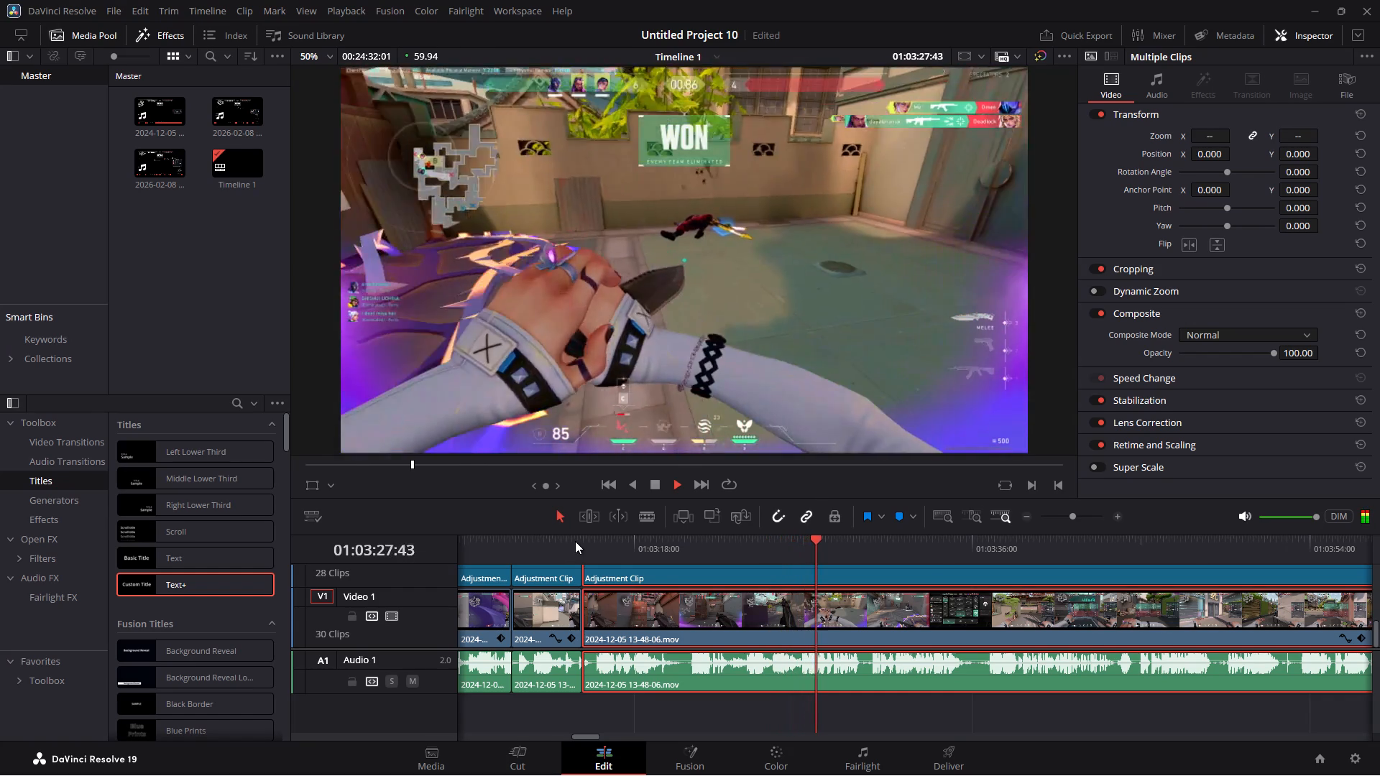
key("space")
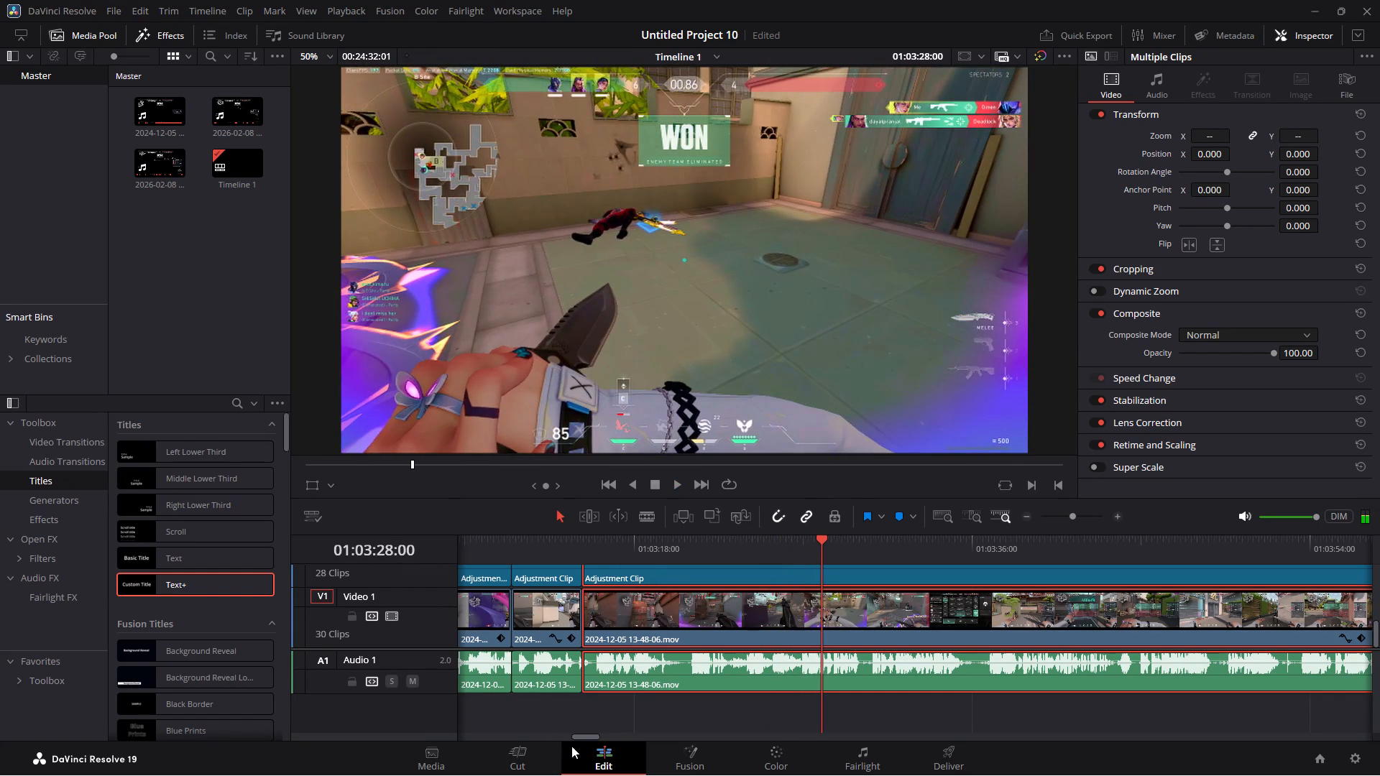
left_click(653, 517)
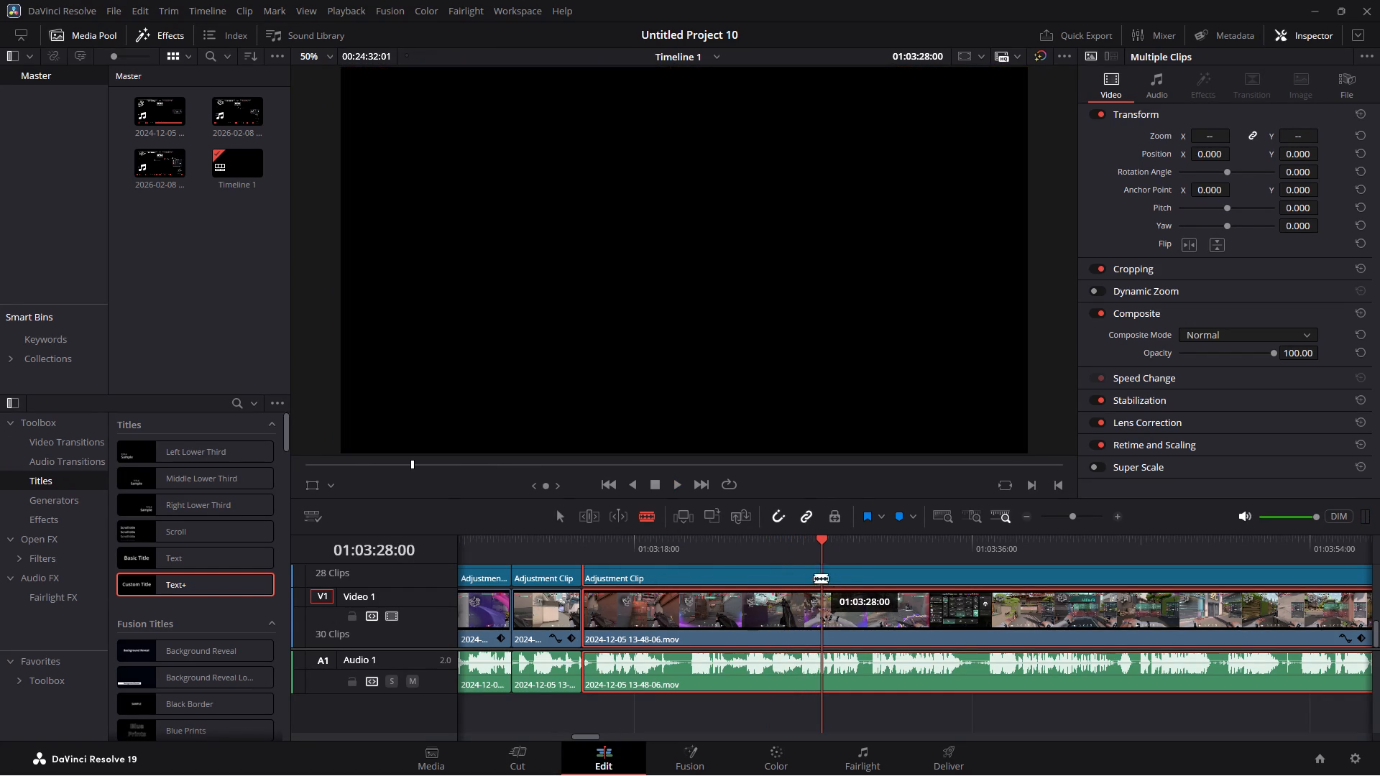
left_click(569, 519)
left_click(803, 542)
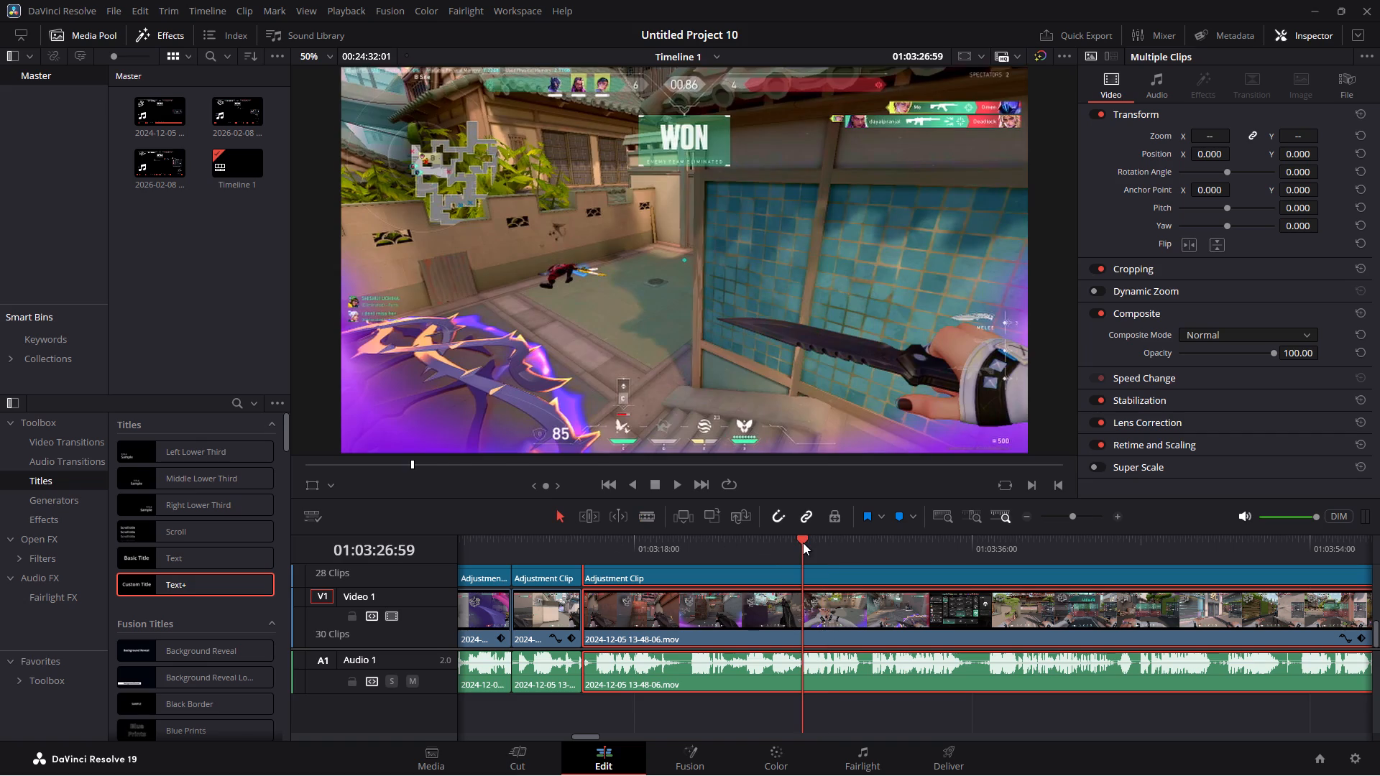
left_click(788, 542)
key("space")
left_click(775, 541)
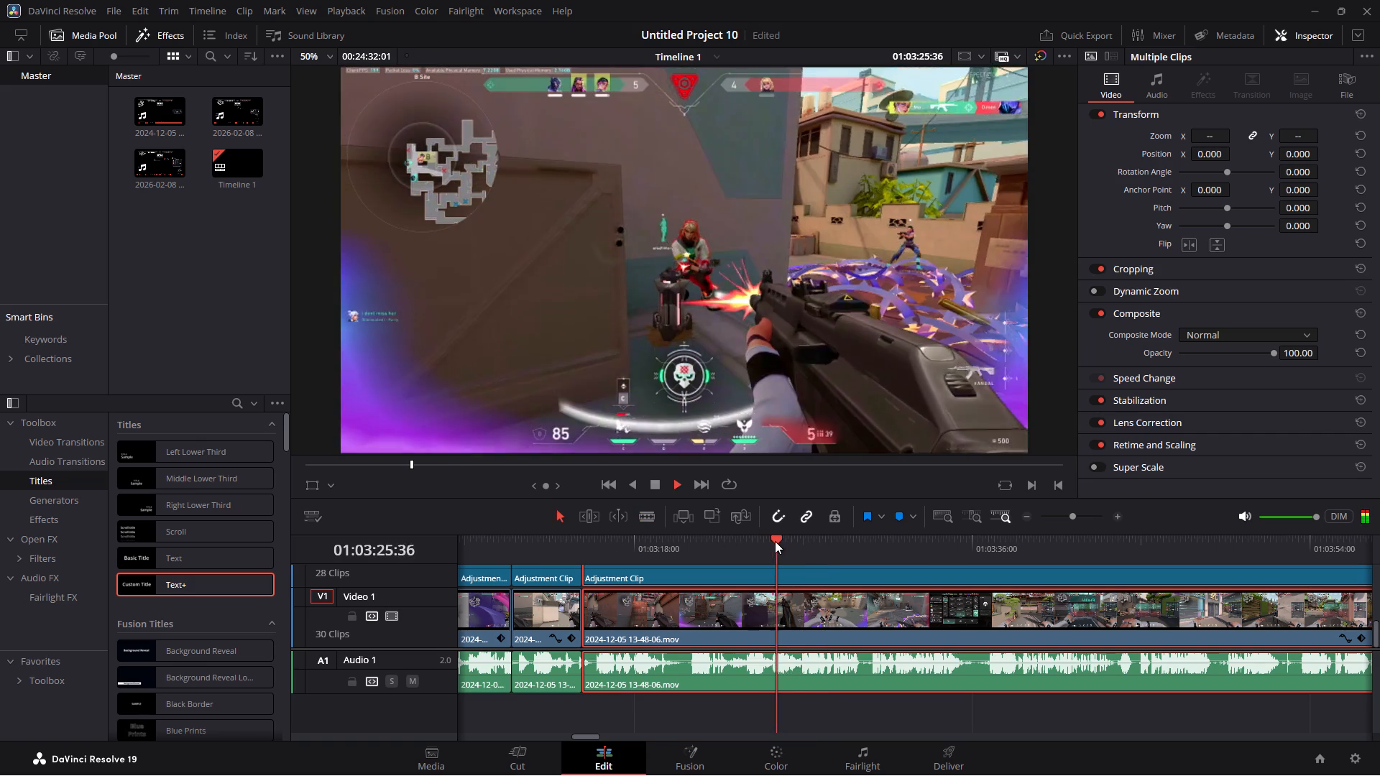
key("space")
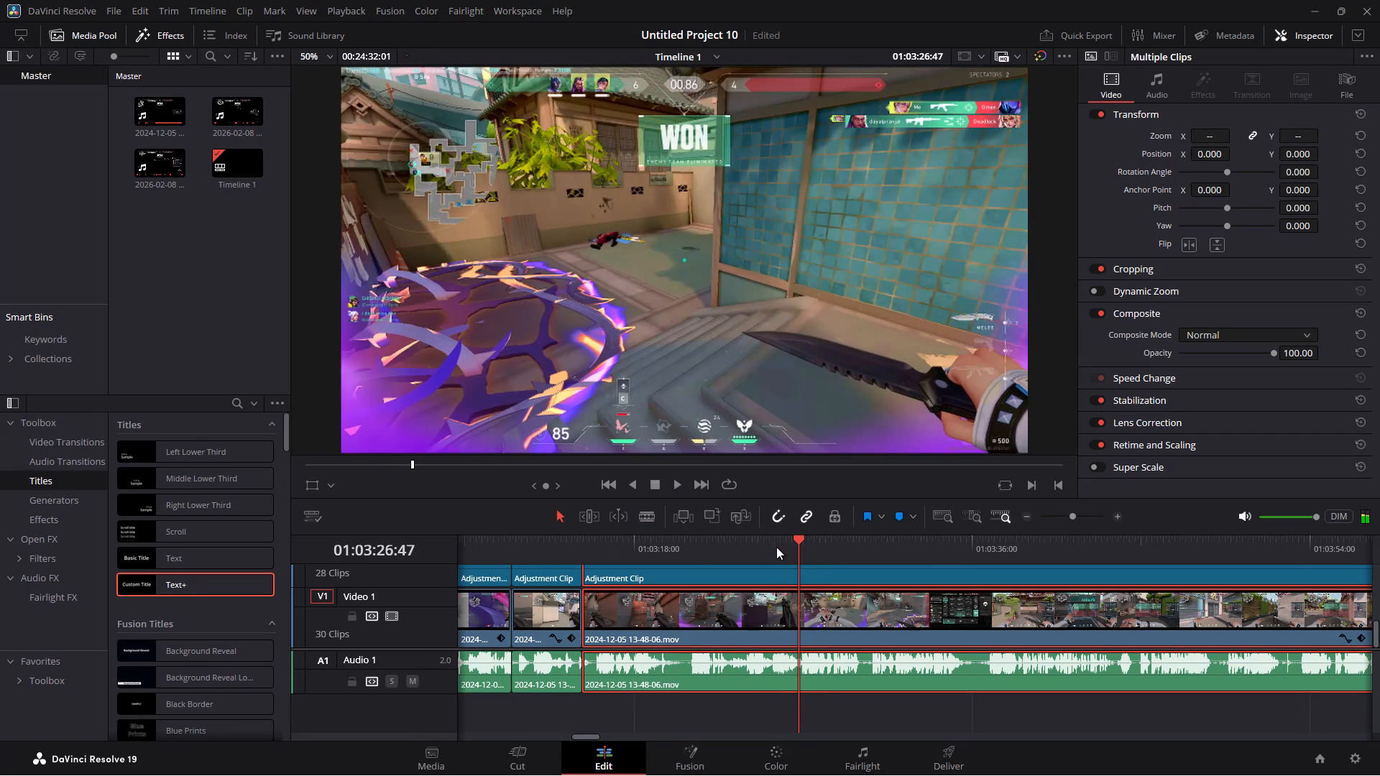
left_click(655, 521)
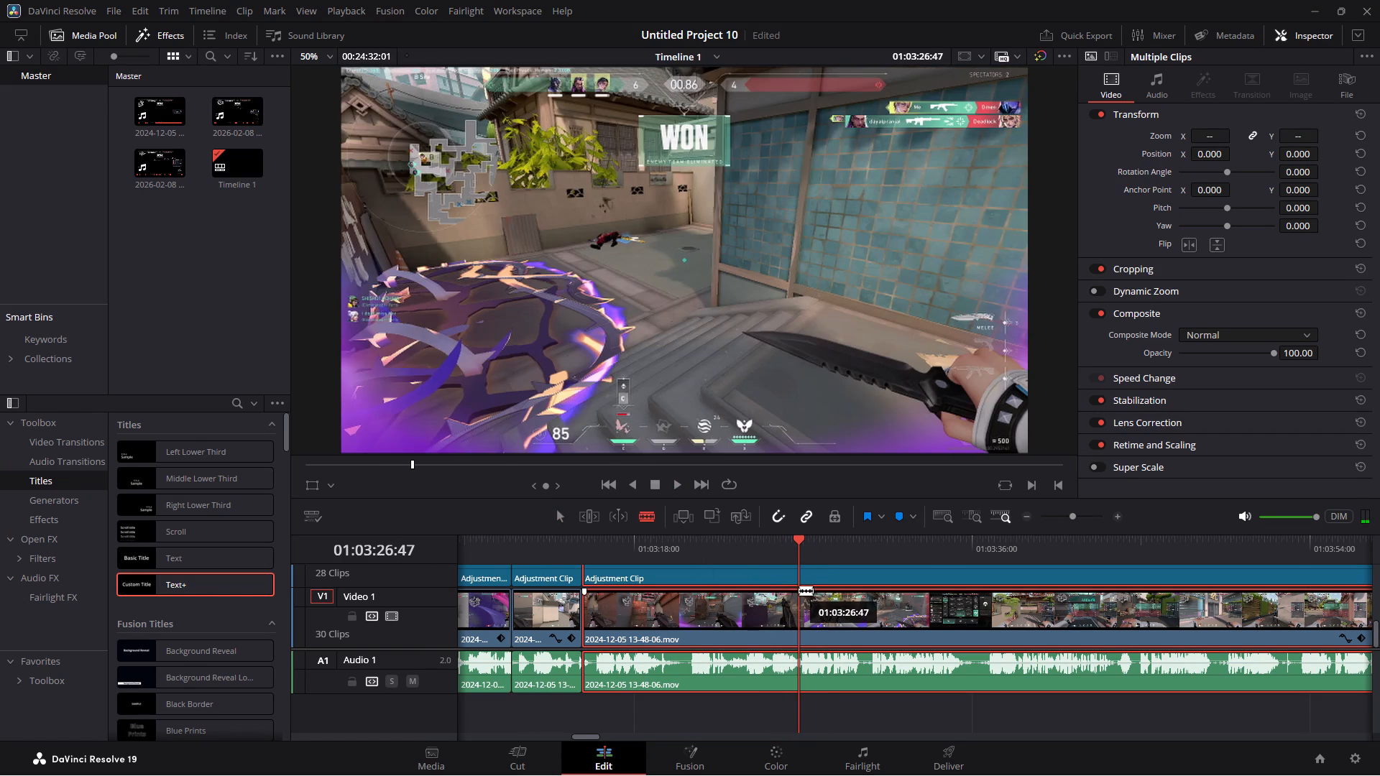
left_click(798, 590)
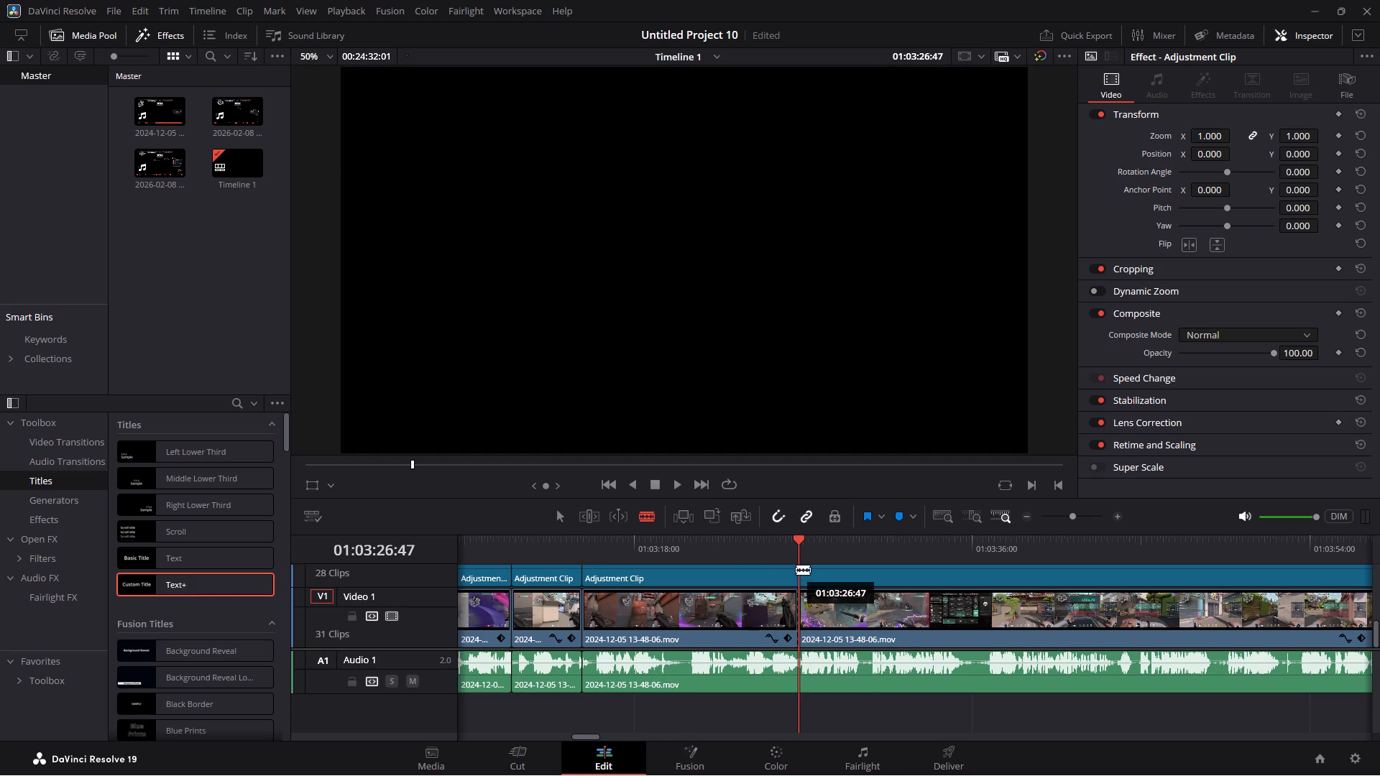
left_click(796, 569)
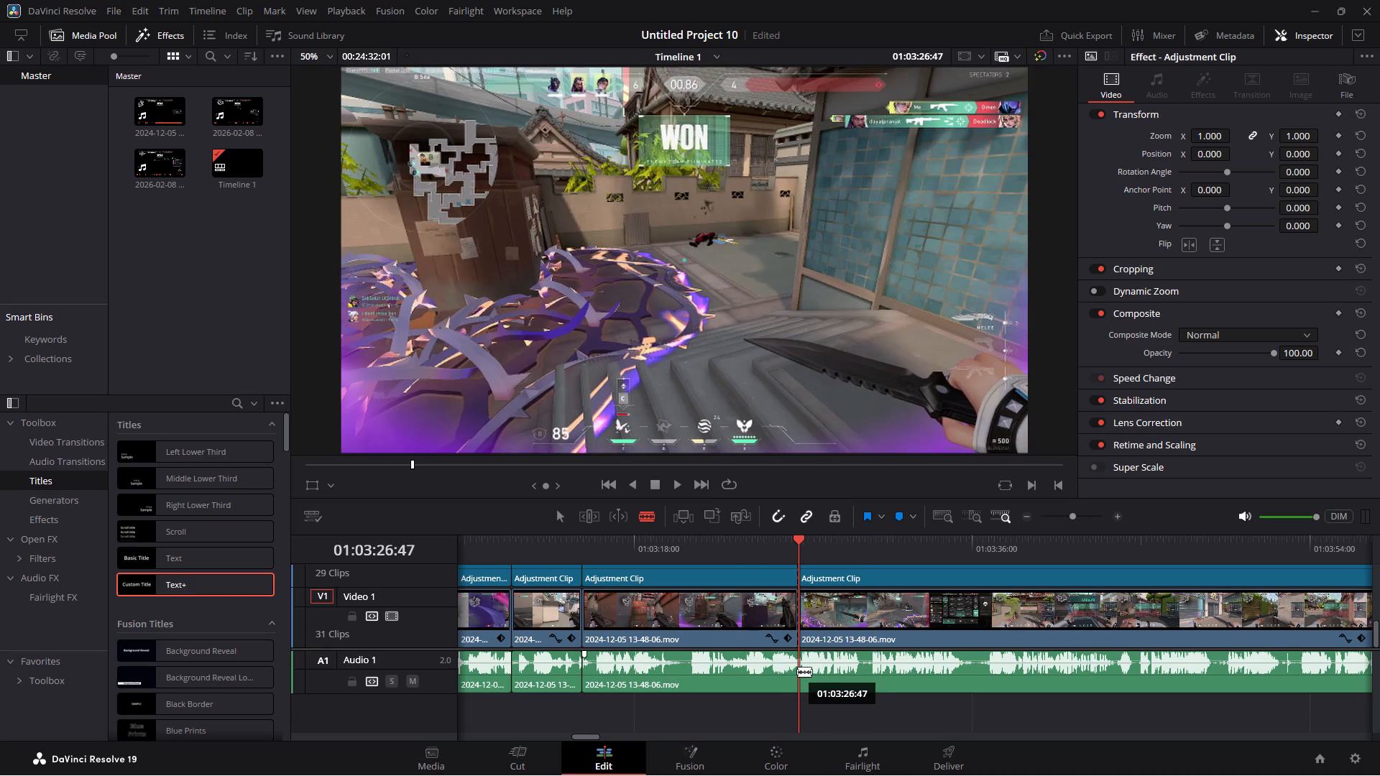
left_click(559, 511)
Skim the uncut gameplay from the new split at 01:03:26:47 to about 01:05:37, looking for the next highlight.
key("space")
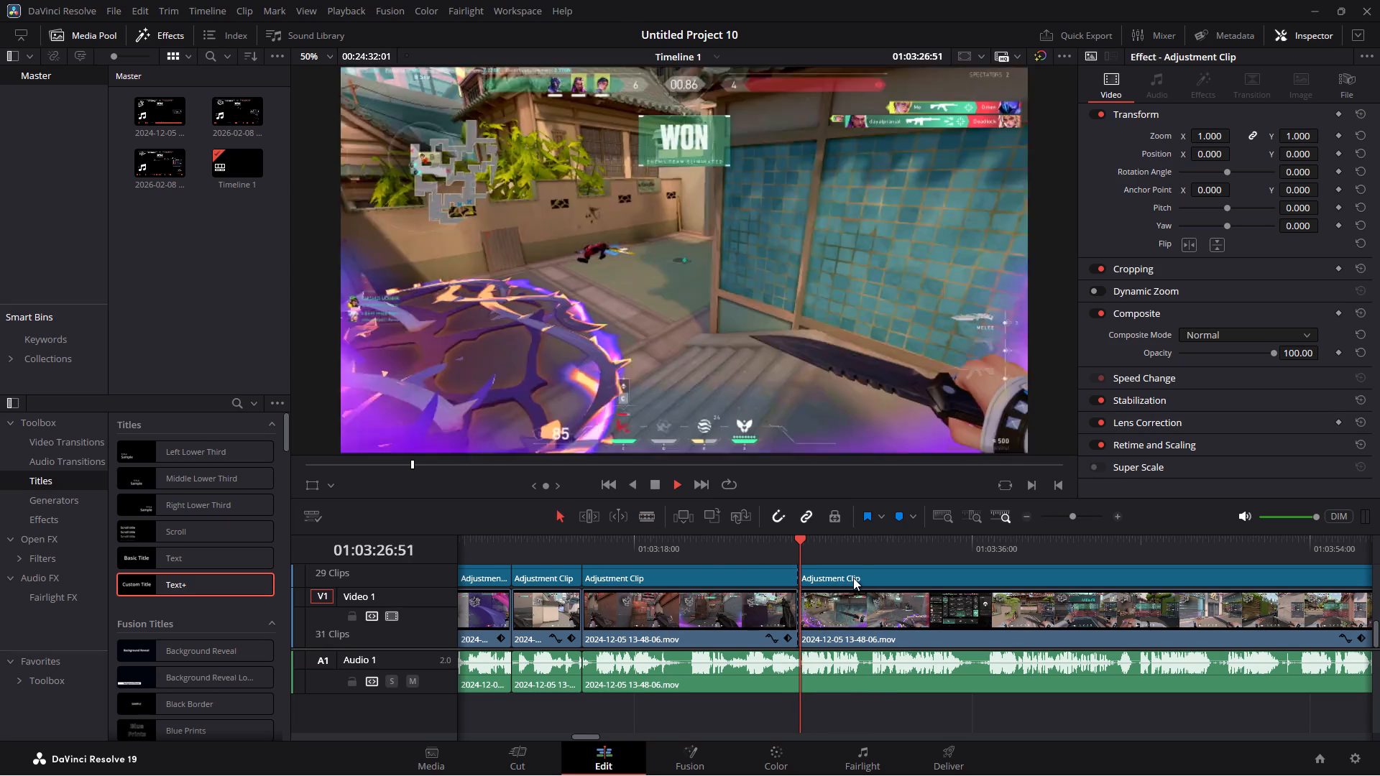
left_click(864, 550)
left_click(871, 545)
left_click(898, 542)
left_click(944, 542)
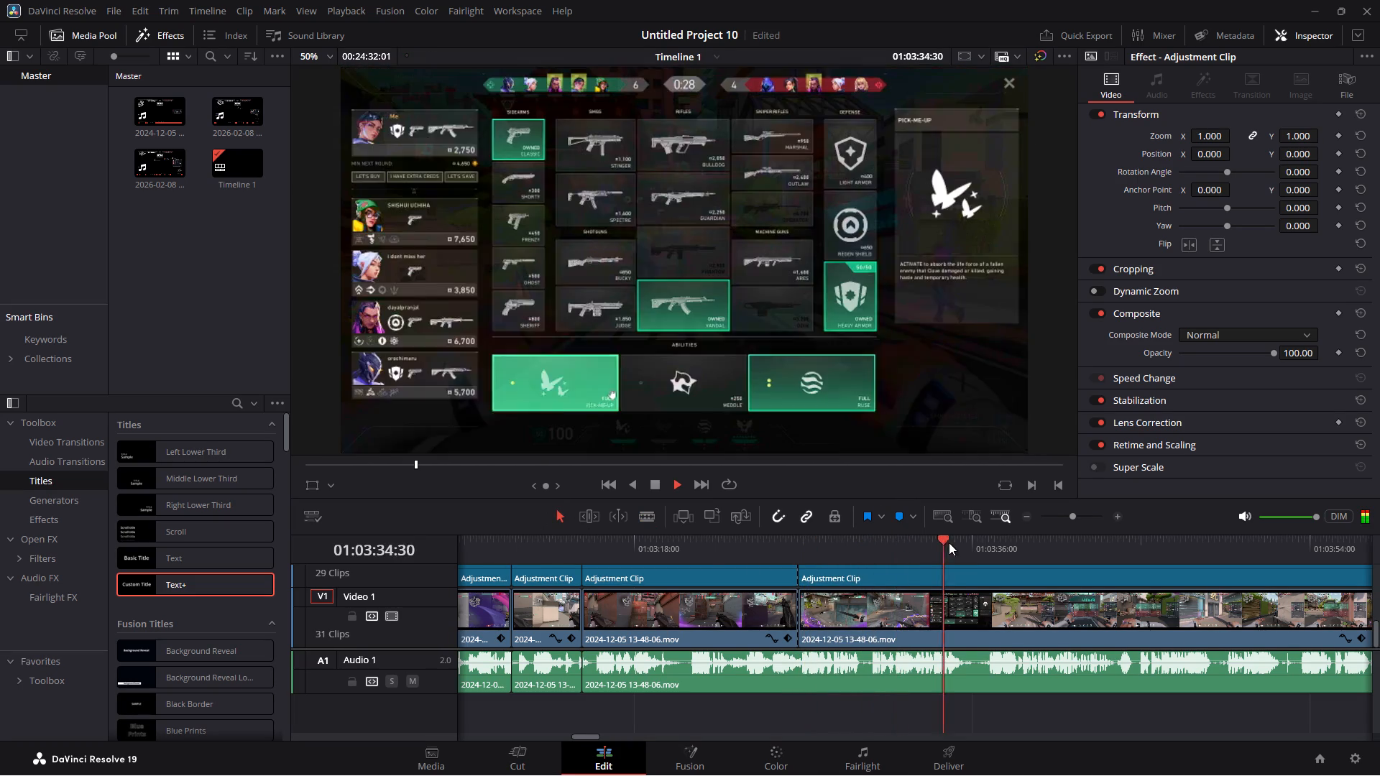
left_click(983, 545)
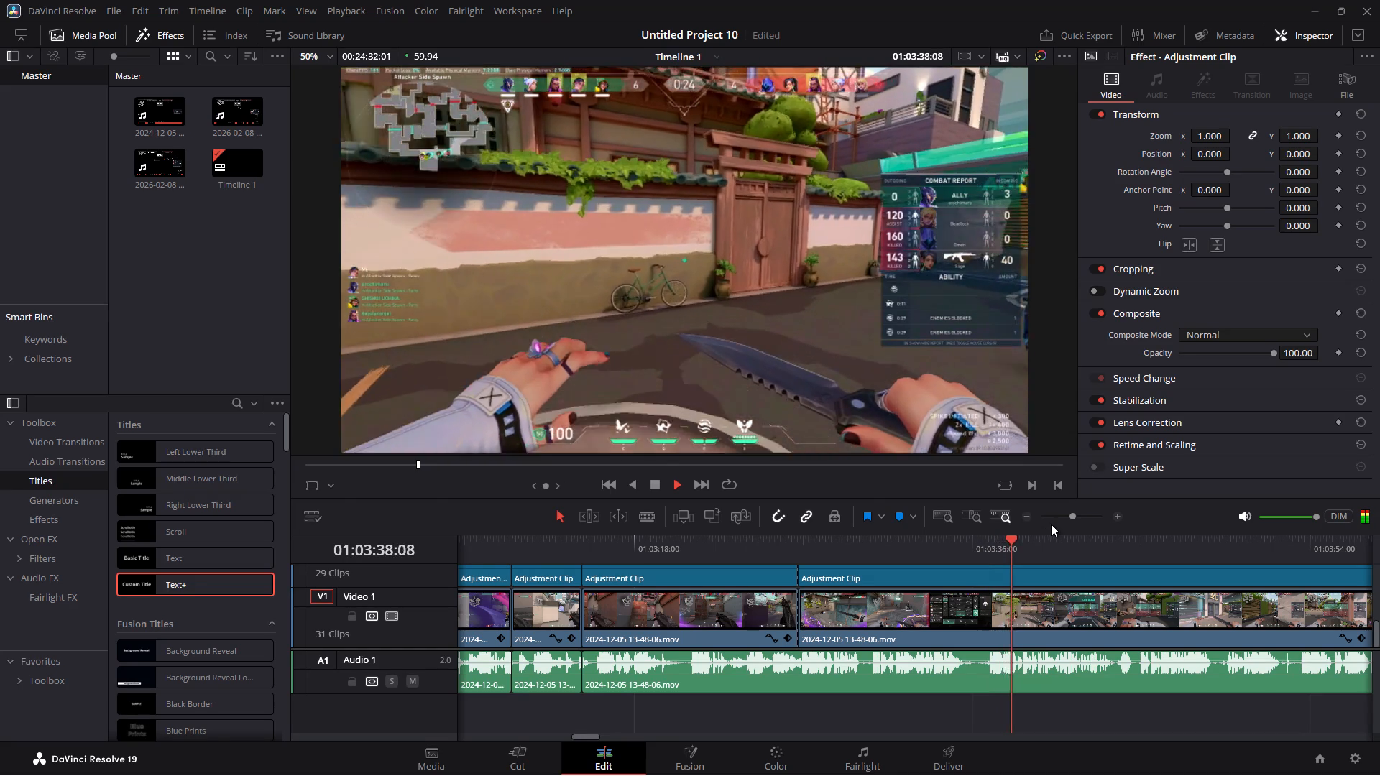
left_click(1026, 519)
left_click(1026, 519)
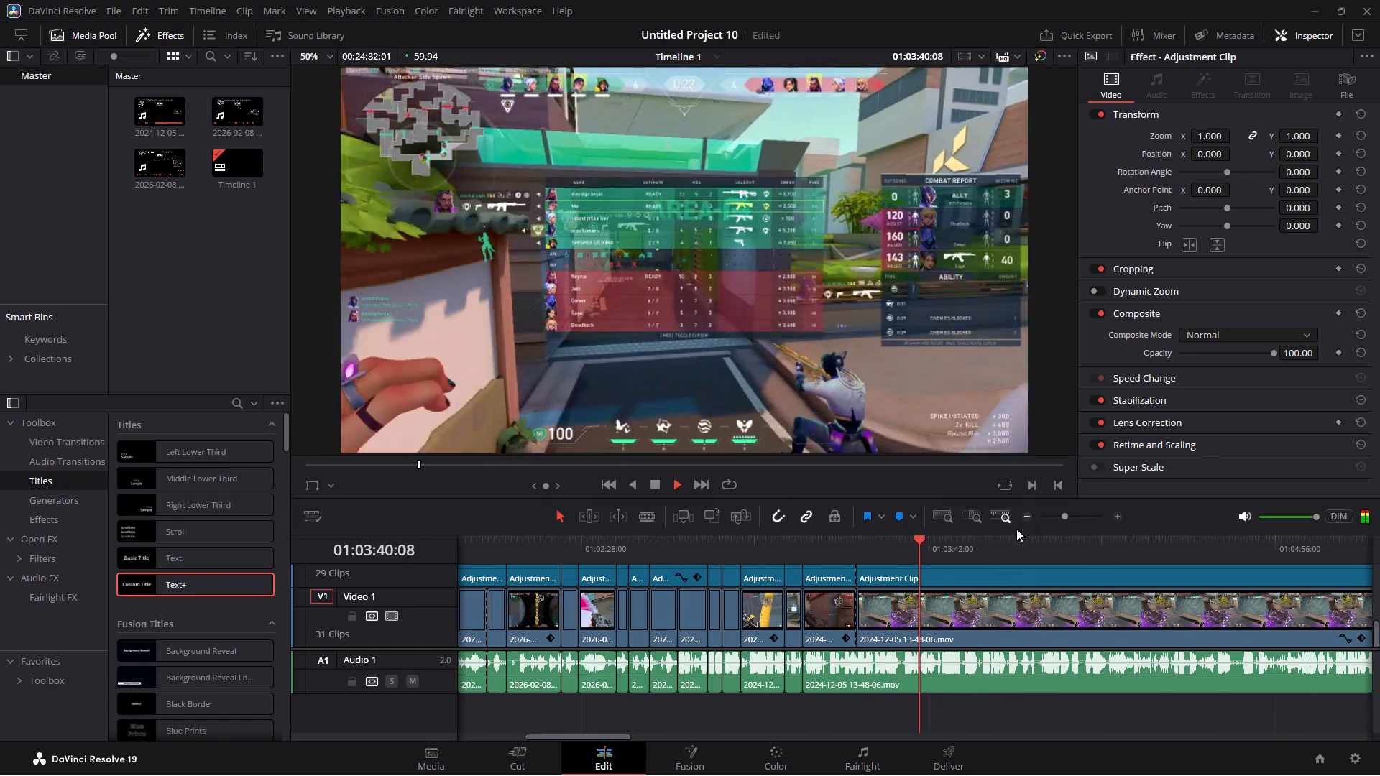
left_click_drag(613, 735, 666, 729)
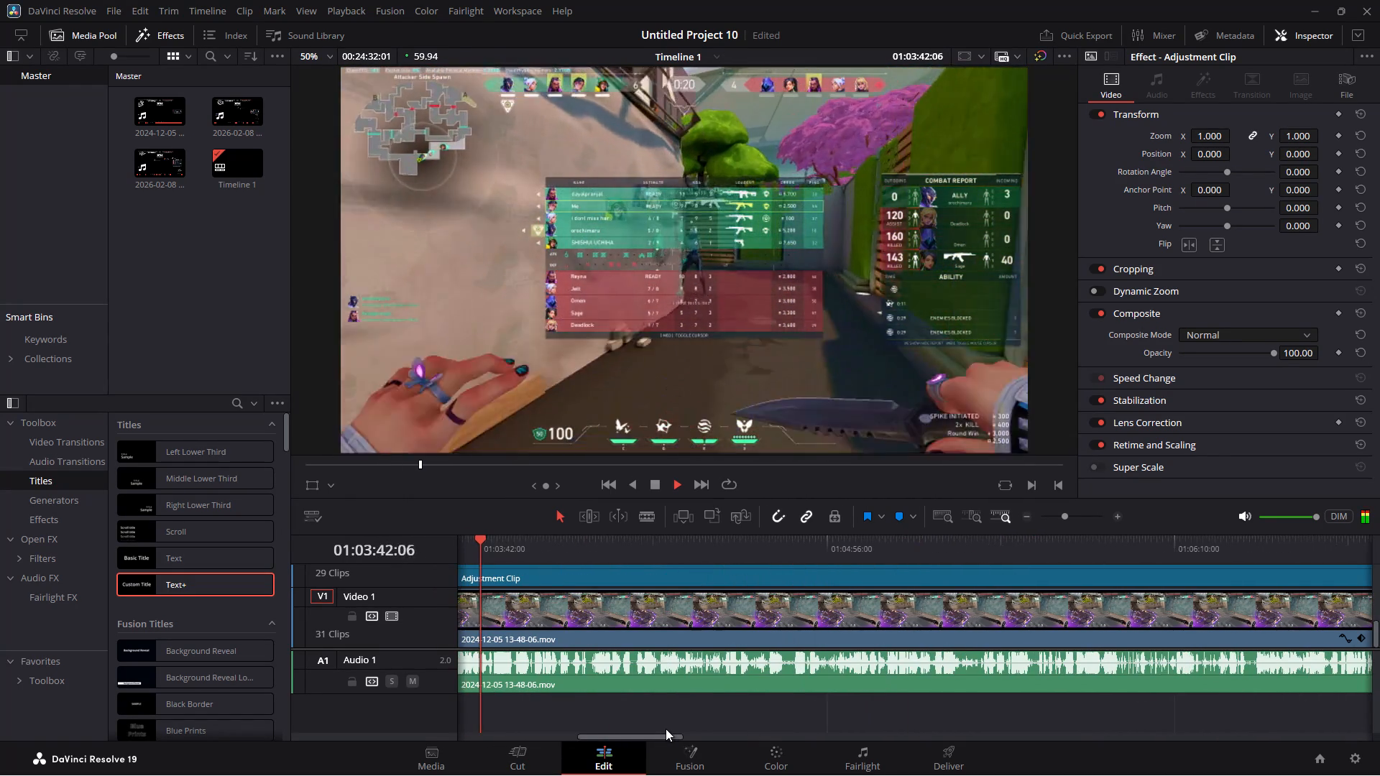
left_click(512, 551)
left_click(552, 540)
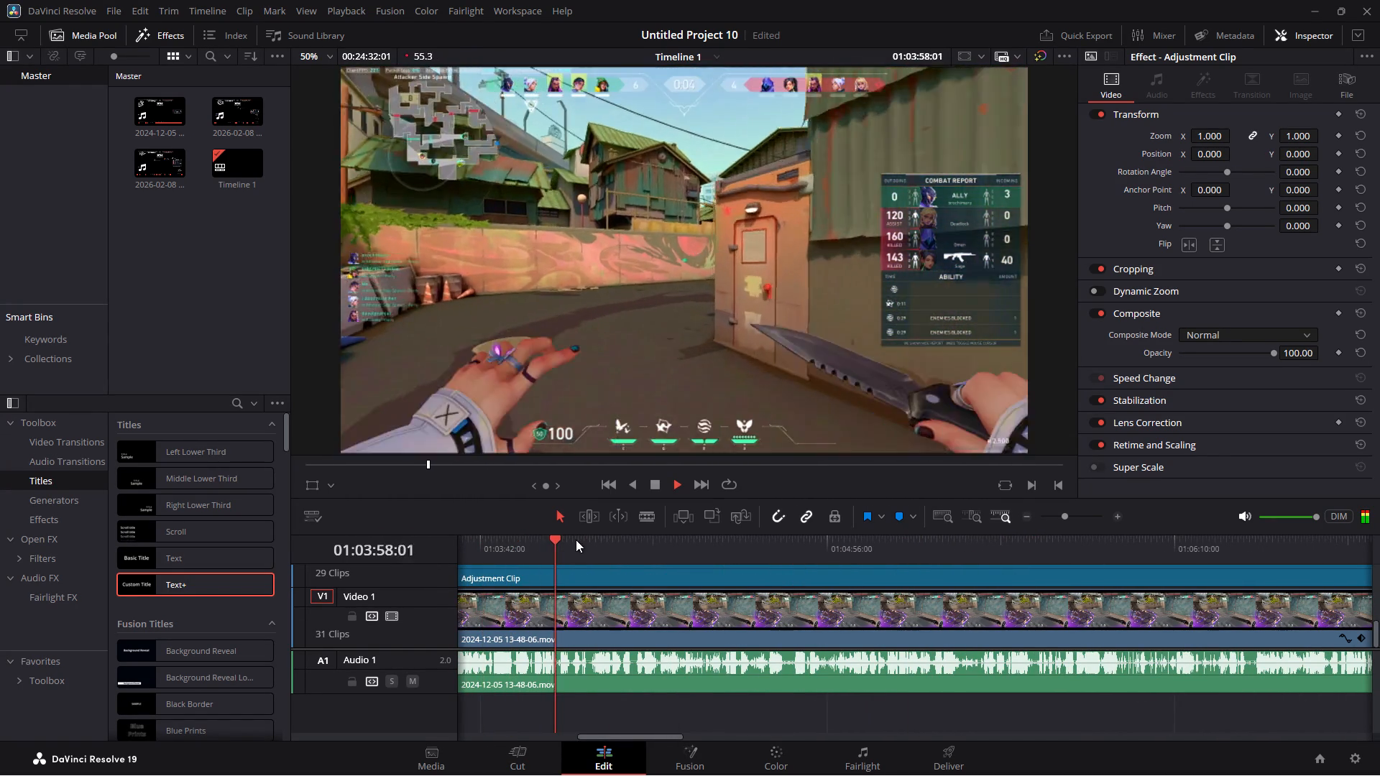
left_click(576, 540)
left_click(604, 541)
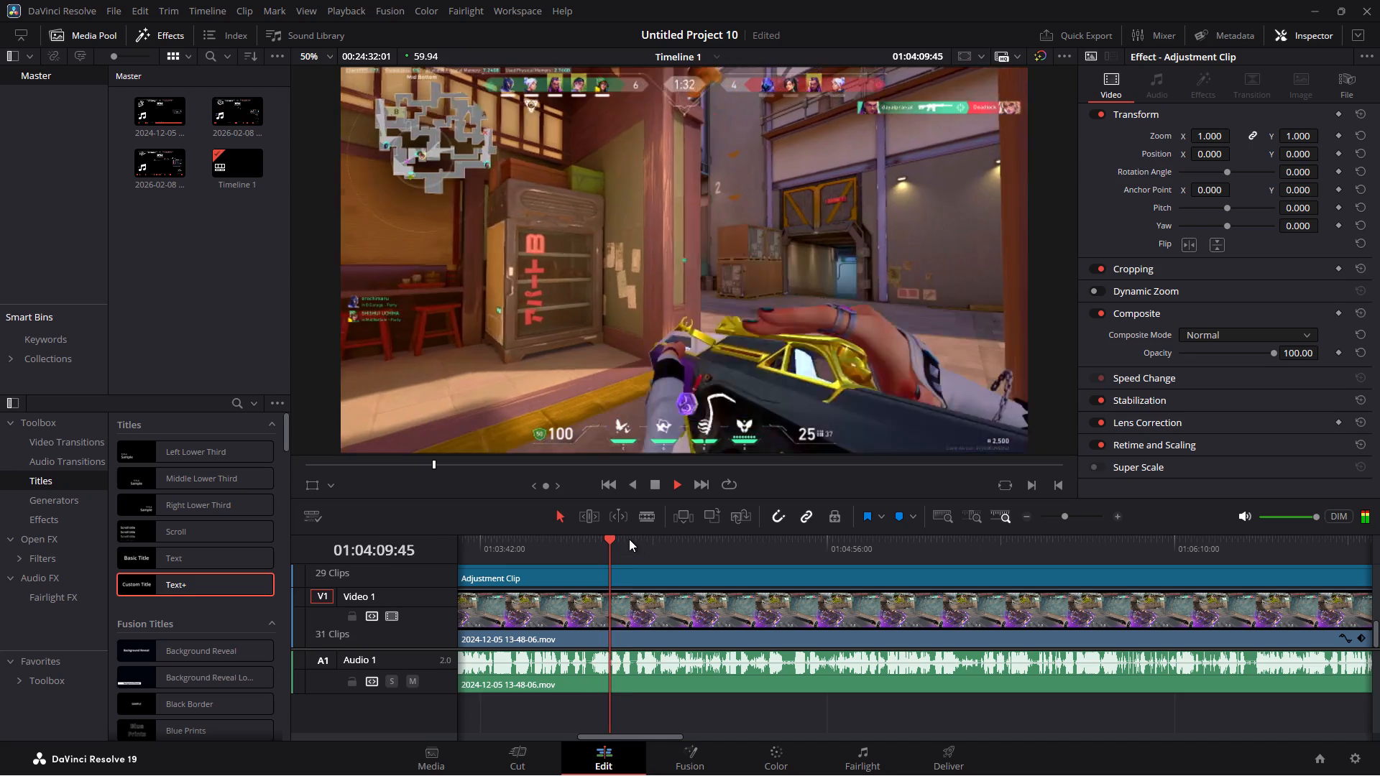
left_click(629, 539)
left_click(660, 537)
left_click(690, 537)
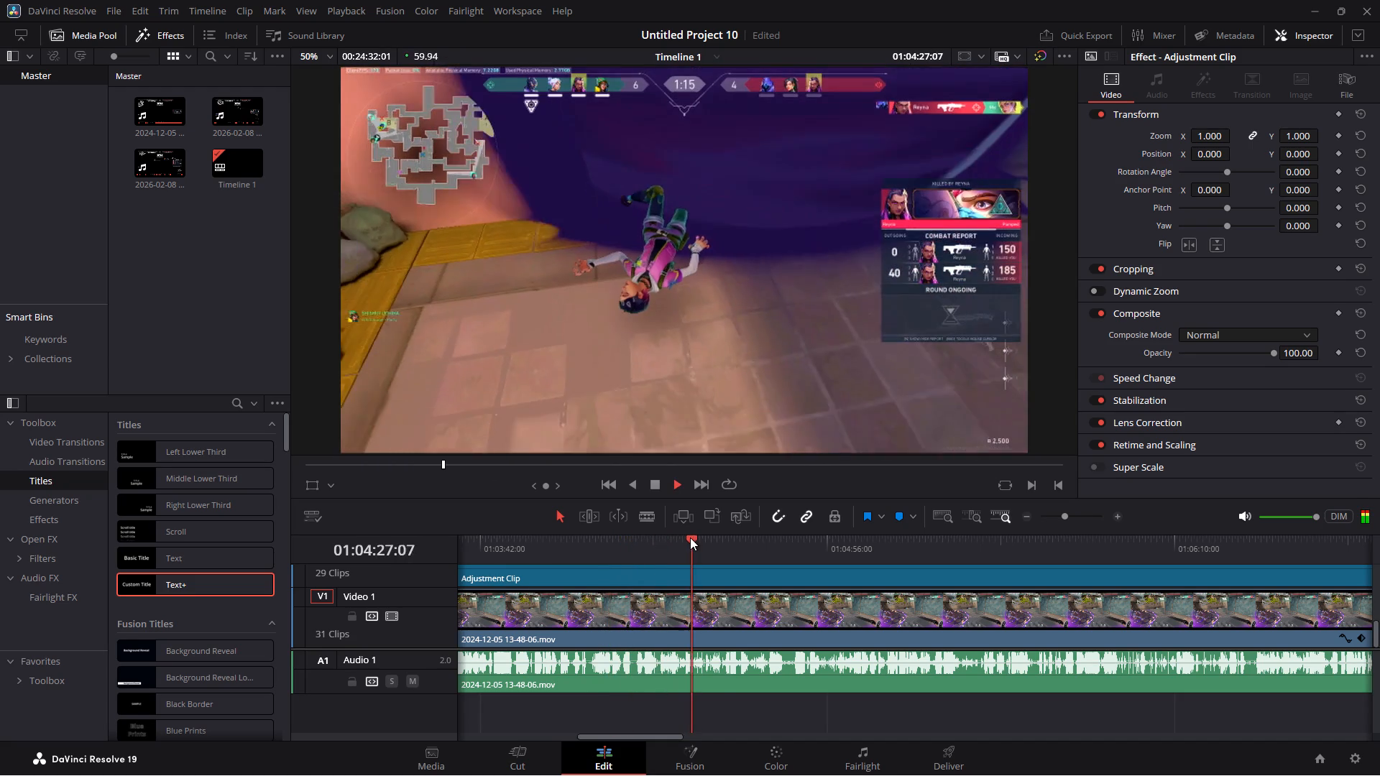
left_click(724, 540)
left_click(768, 543)
left_click(795, 541)
left_click(828, 542)
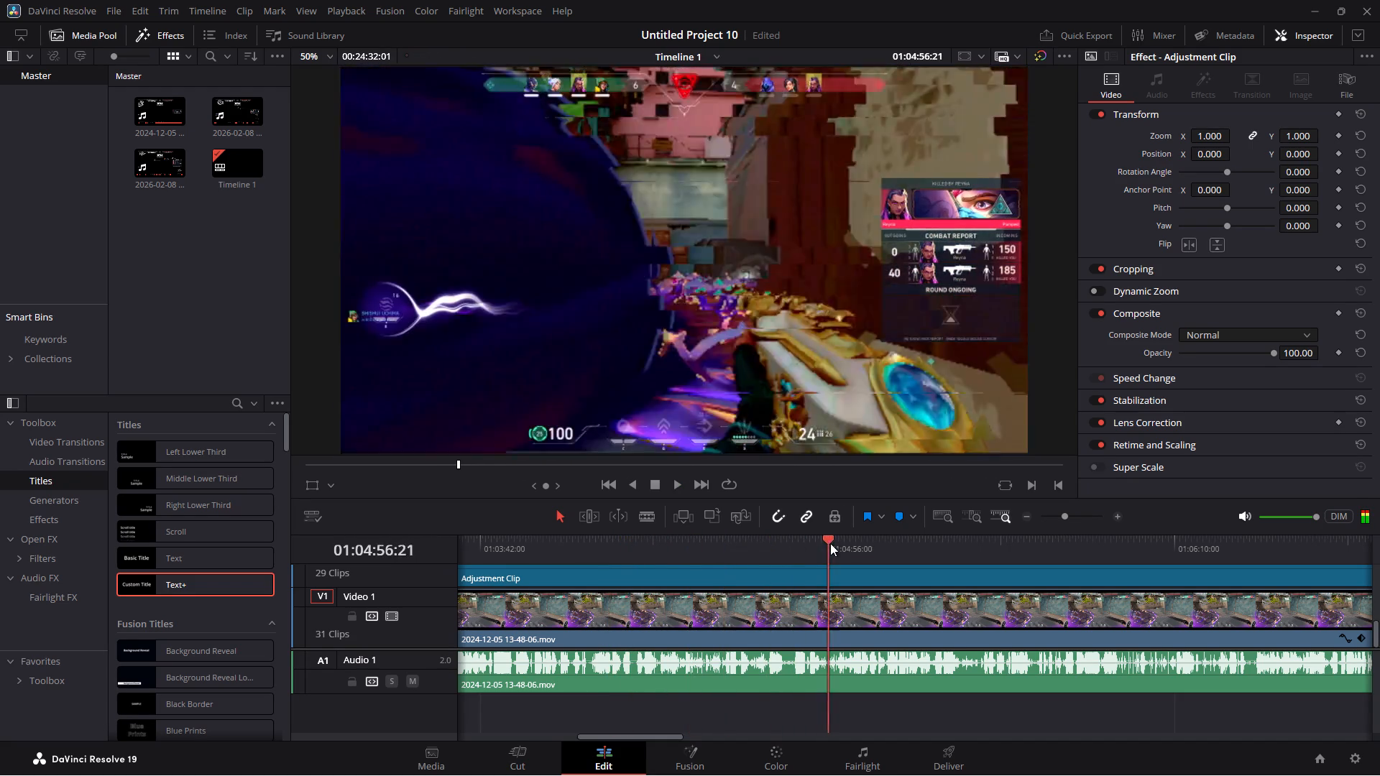
left_click(855, 545)
left_click(890, 548)
left_click(938, 541)
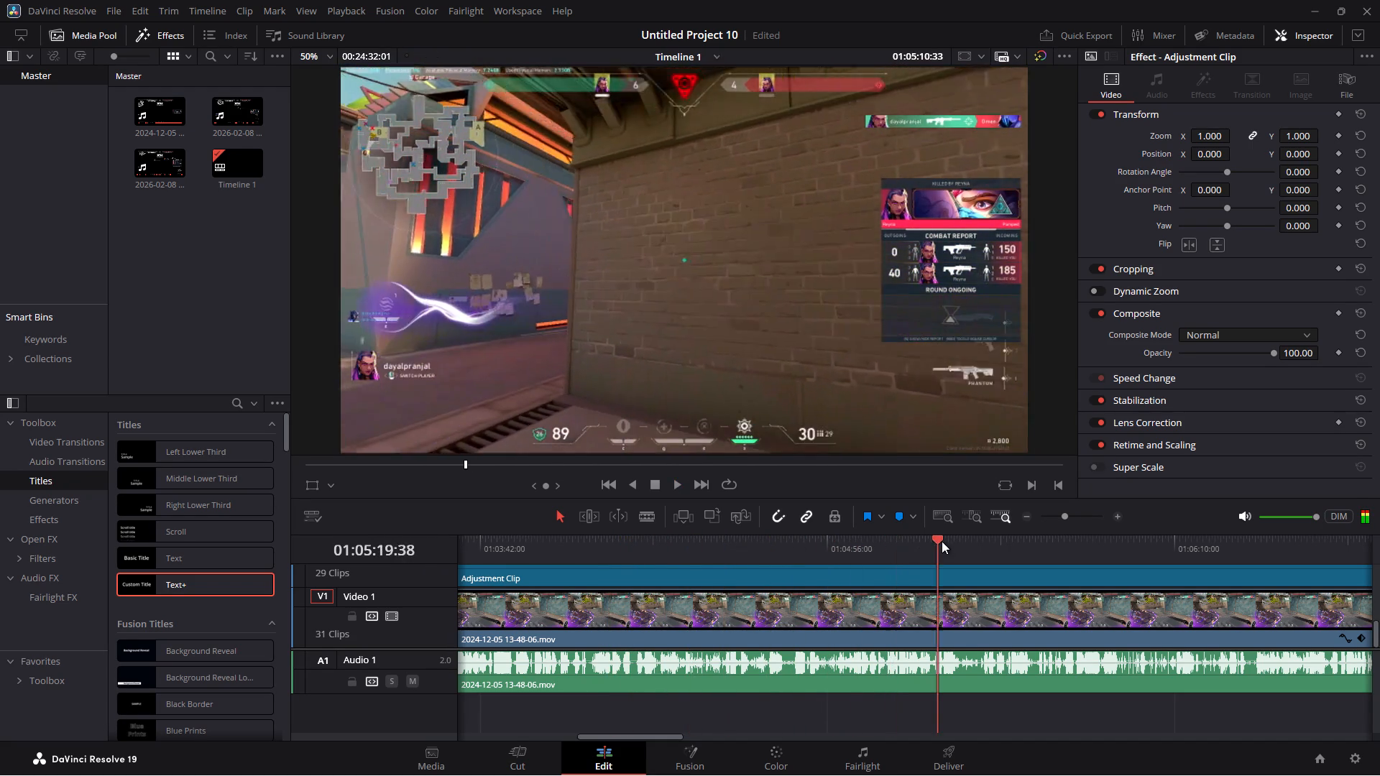
left_click(989, 541)
left_click(1018, 538)
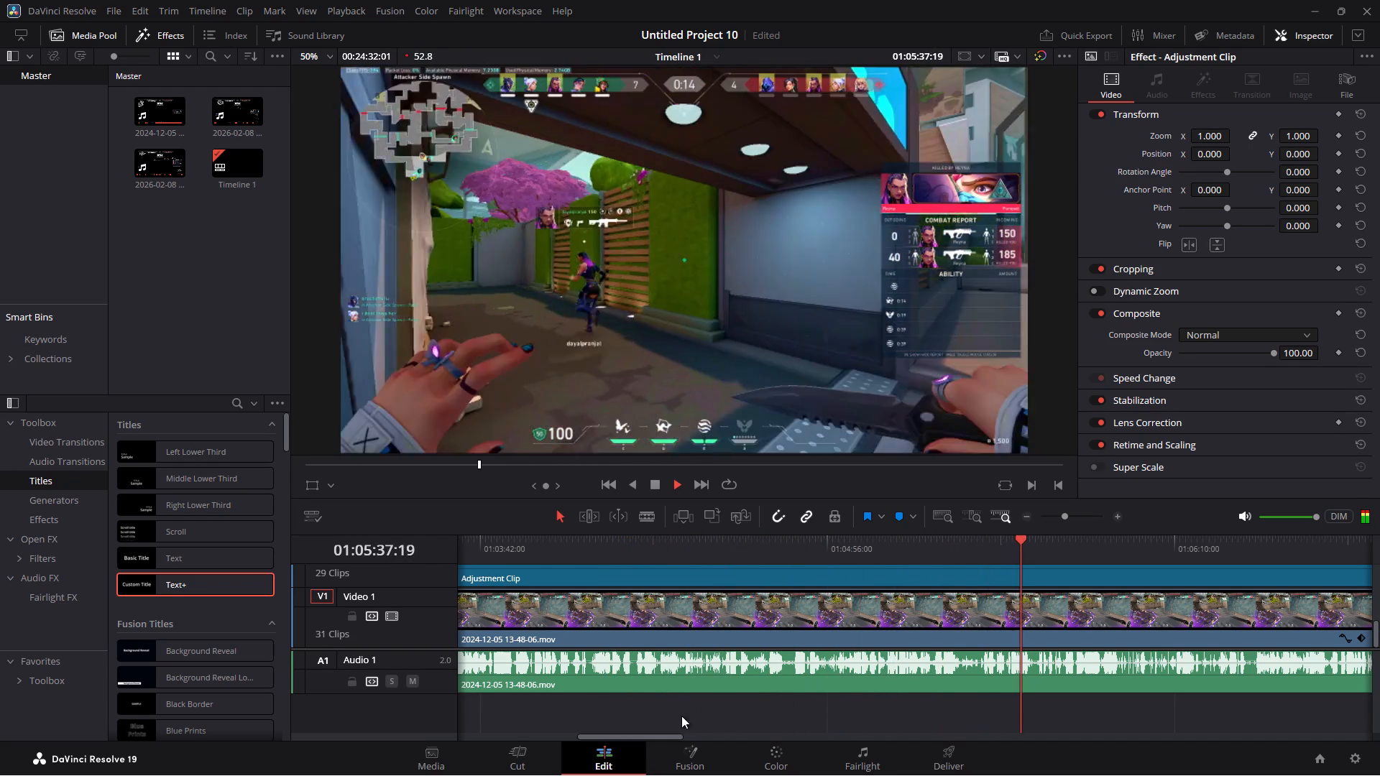
Skim the uncut gameplay from about 01:05:37 to 01:07:53 on the Edit page, looking for the next highlight.
left_click_drag(673, 735, 724, 730)
left_click(648, 546)
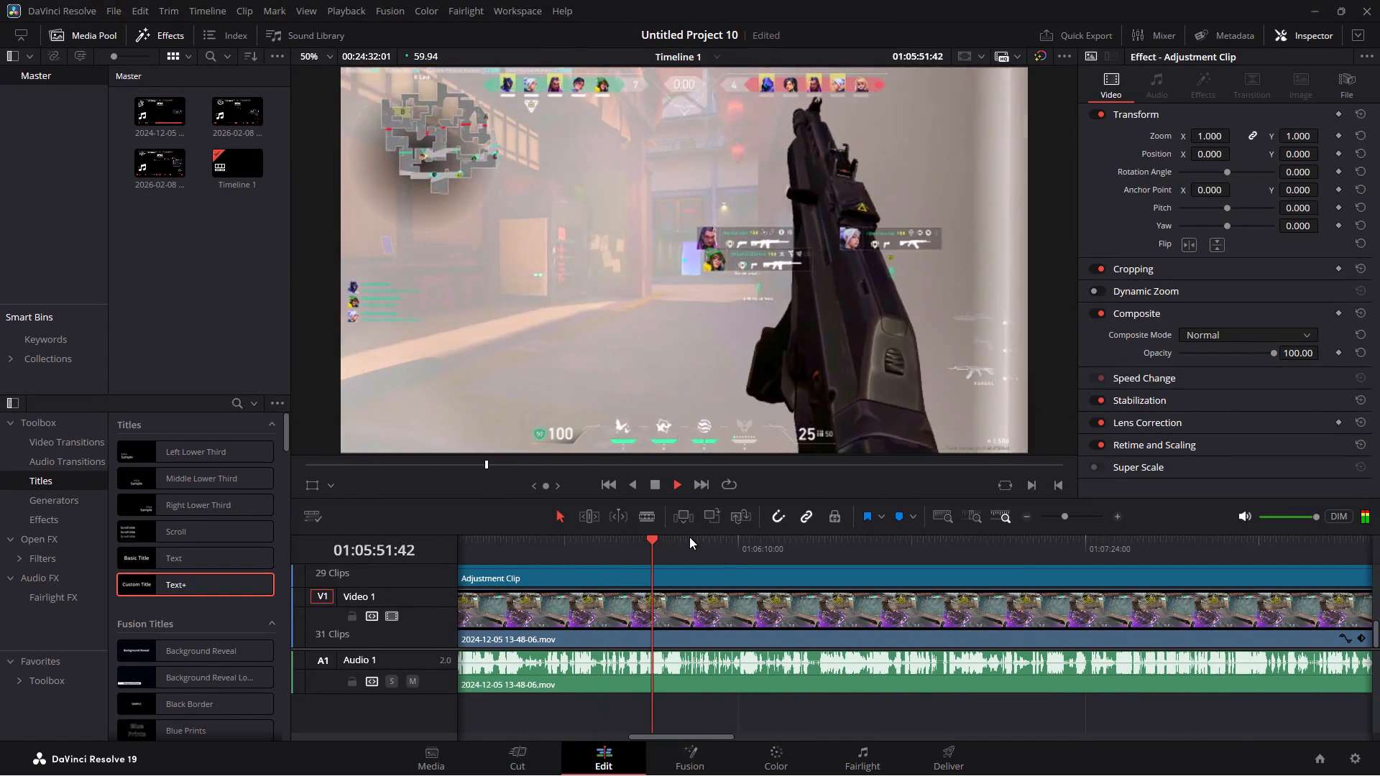
left_click(689, 537)
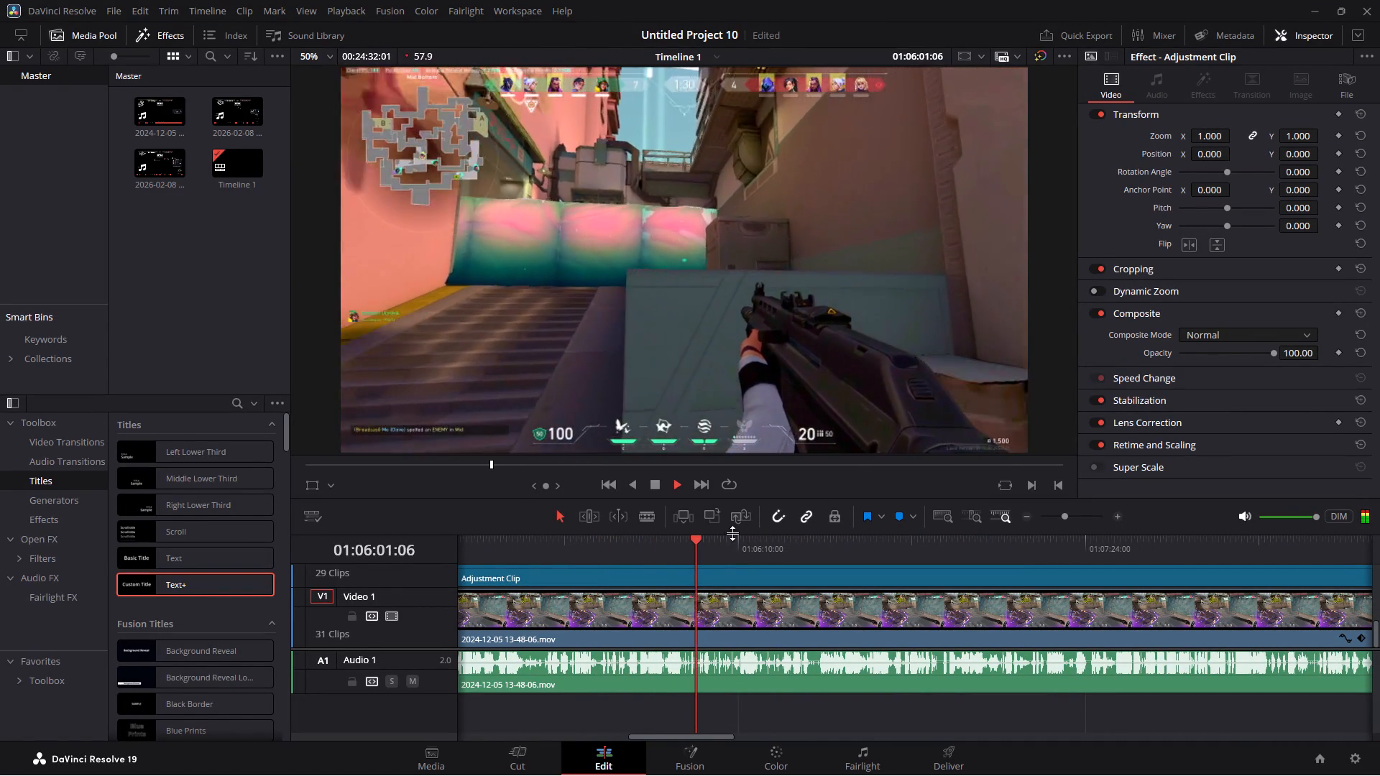
left_click(714, 541)
left_click(743, 540)
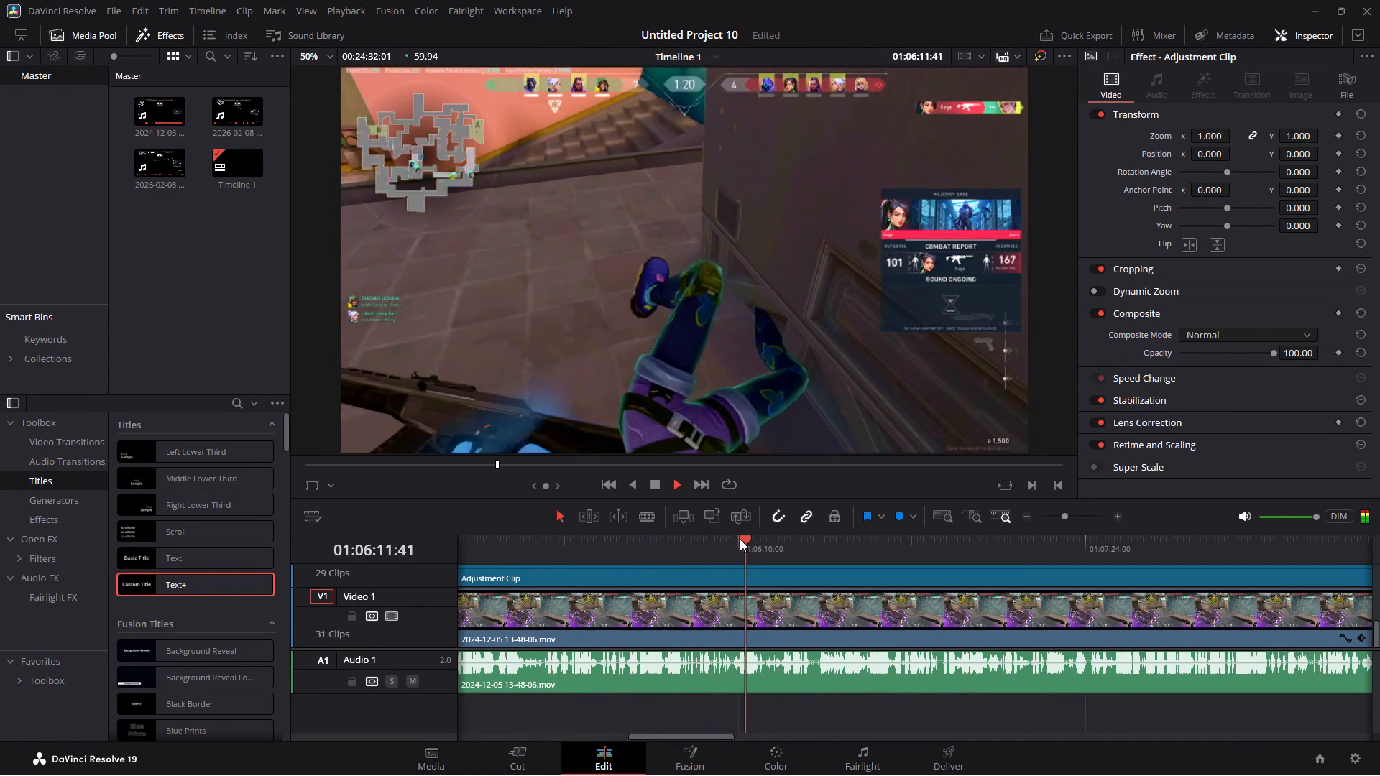
left_click(740, 539)
left_click(770, 542)
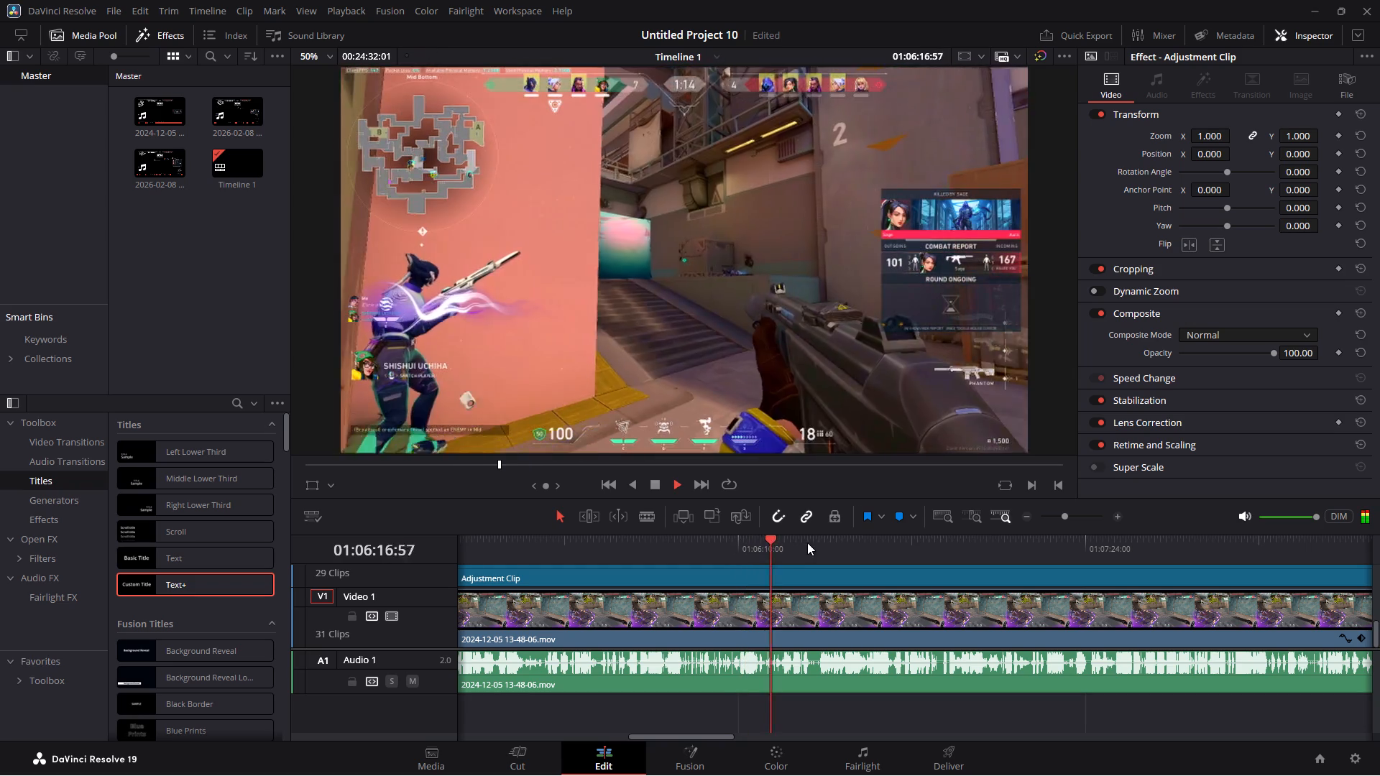
left_click(807, 542)
left_click(850, 540)
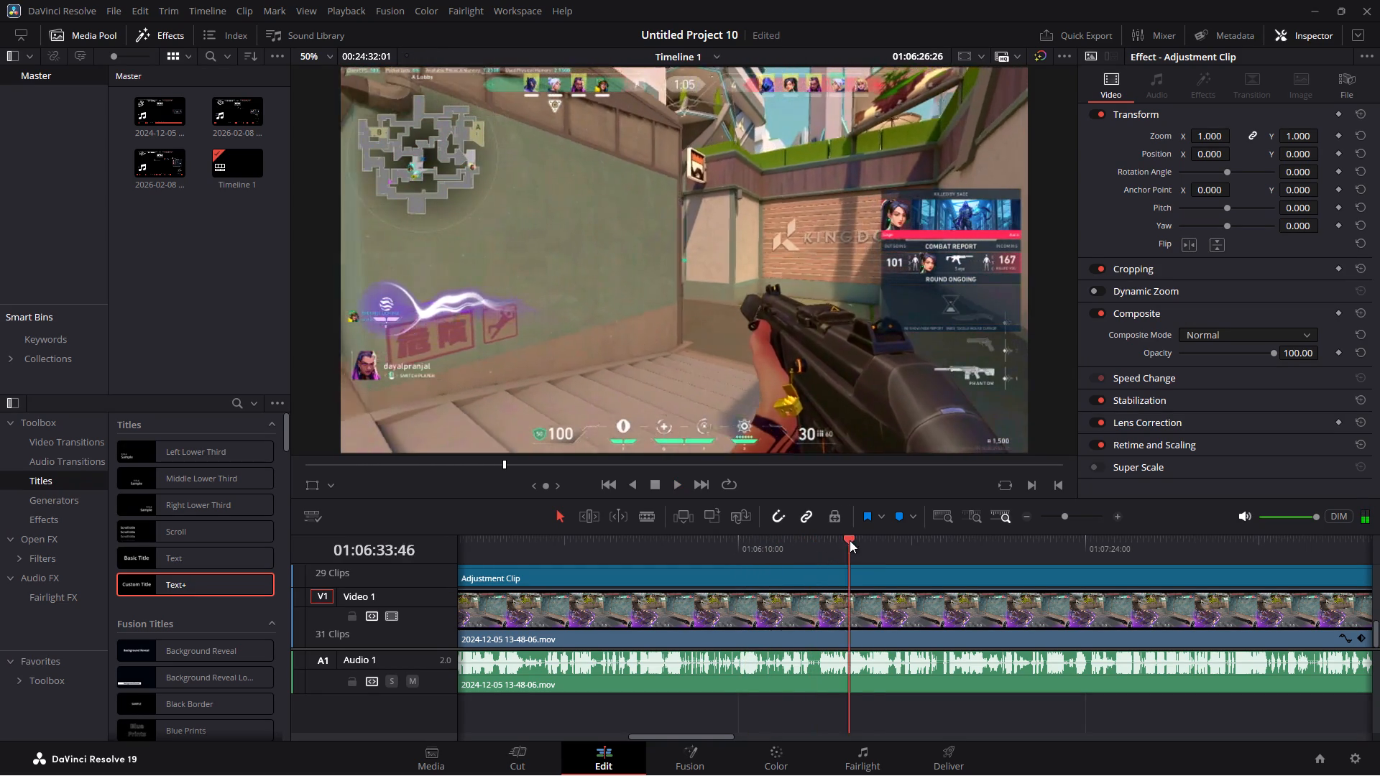
left_click(873, 539)
left_click(891, 545)
left_click(929, 553)
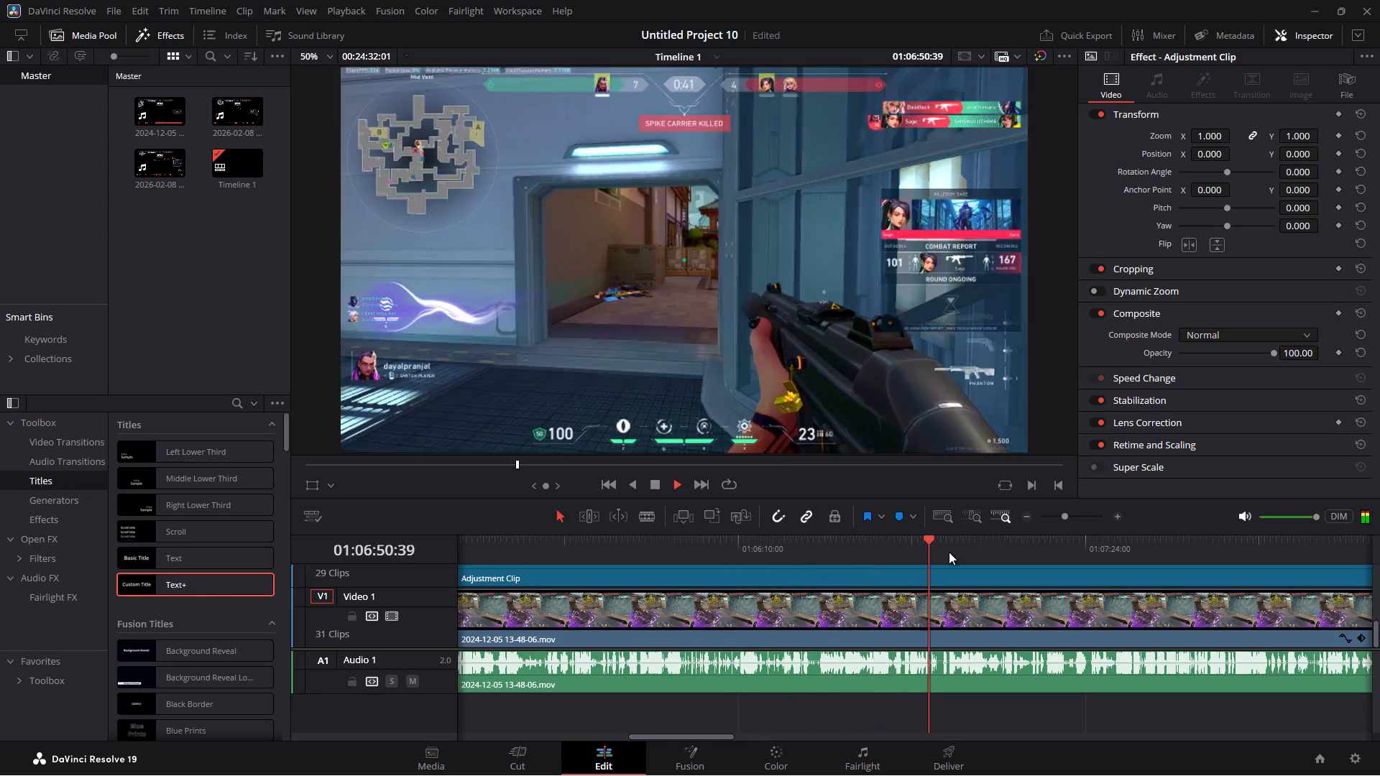
left_click(964, 549)
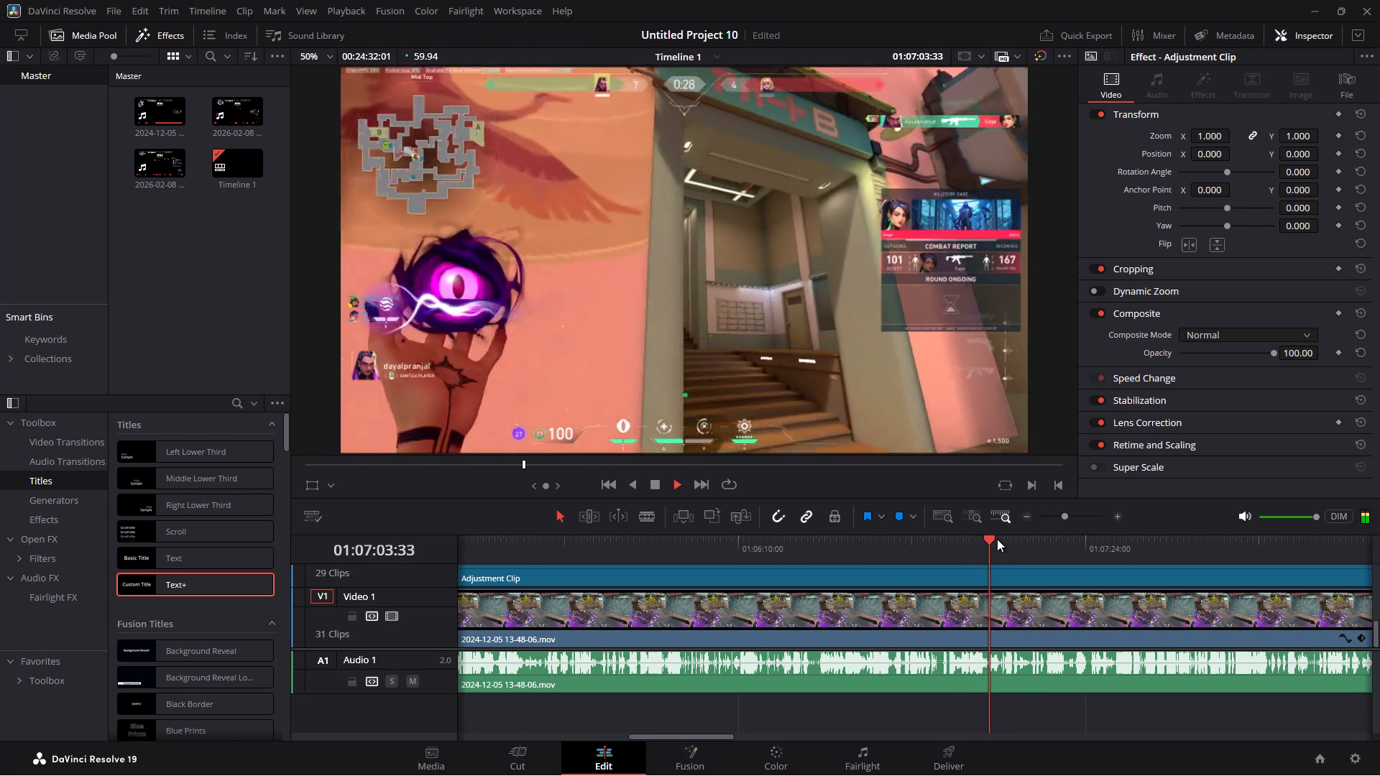
left_click(997, 539)
left_click(1002, 539)
left_click(1021, 536)
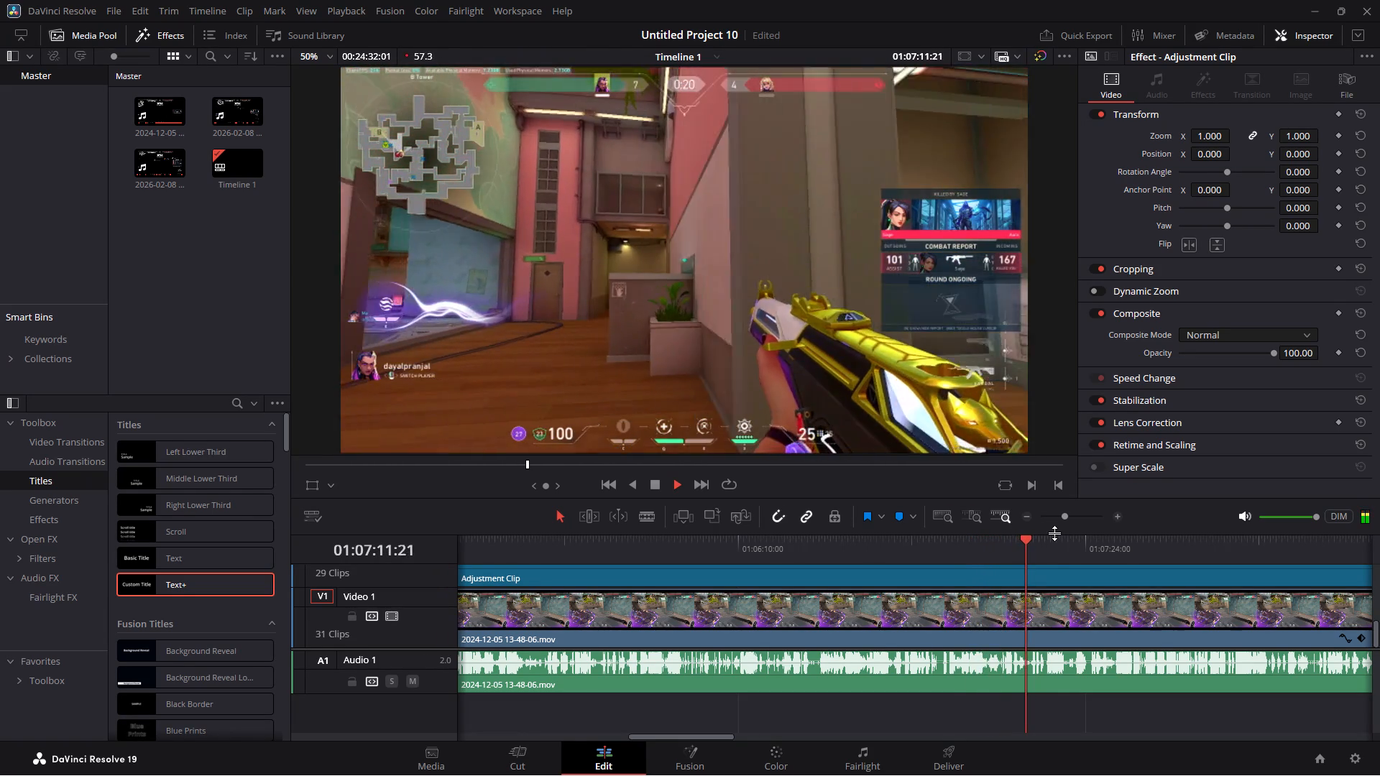
left_click(1054, 533)
left_click(1054, 540)
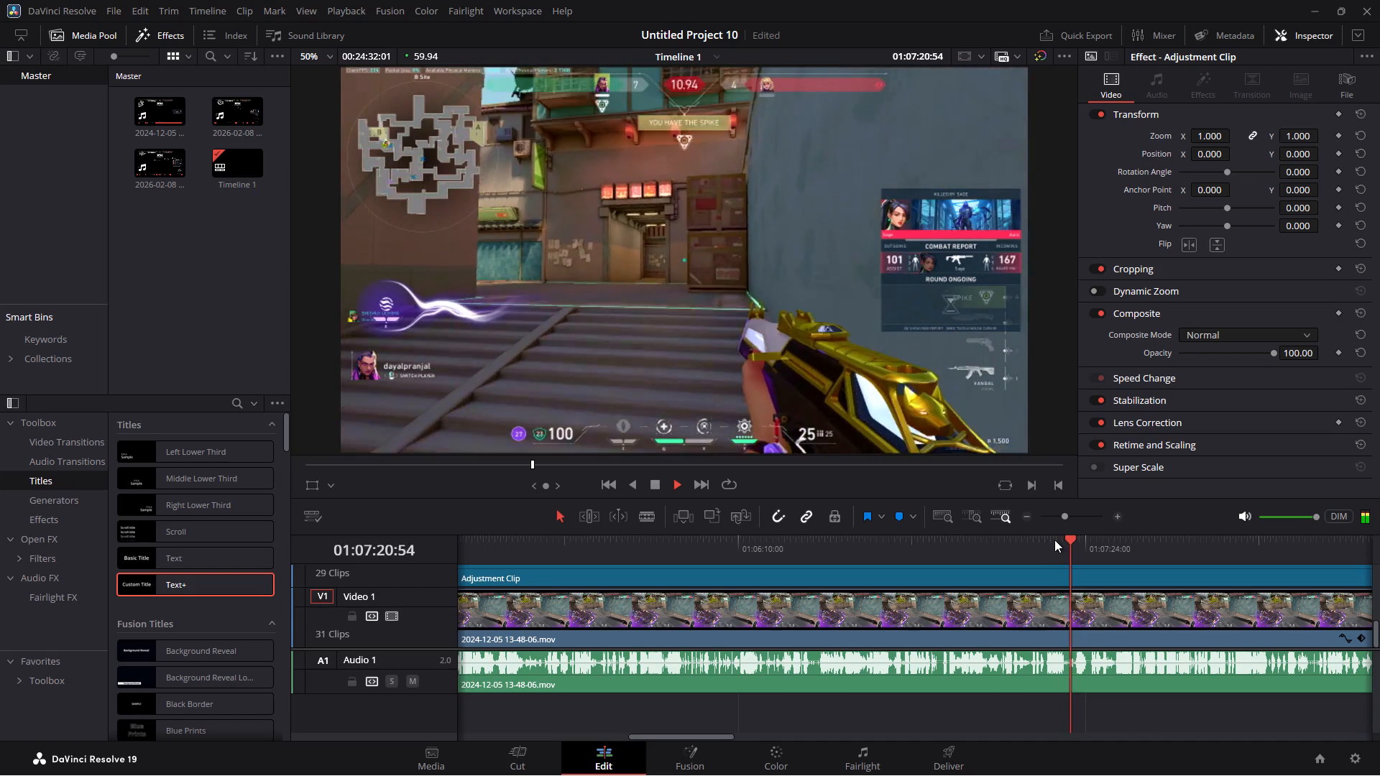
left_click(1085, 546)
left_click(1095, 543)
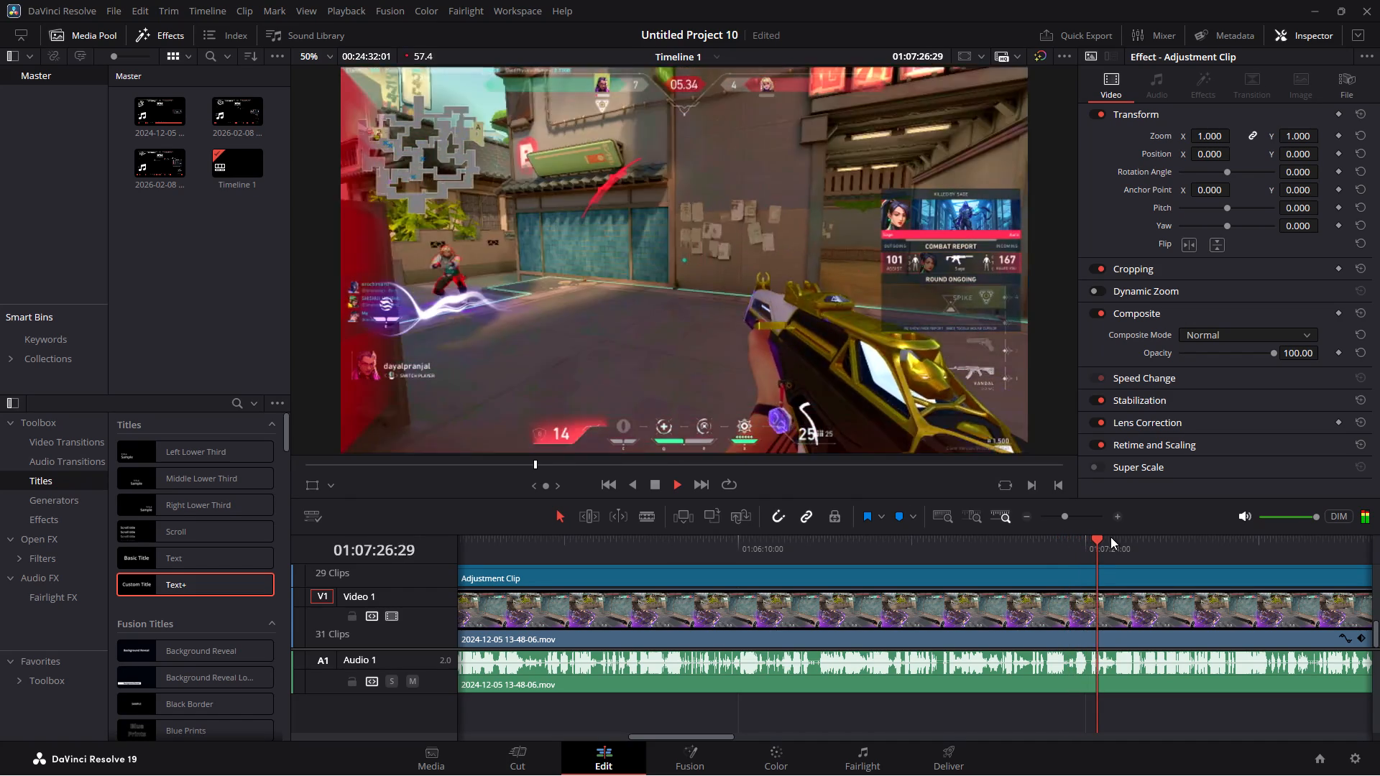
left_click(1118, 537)
left_click(1136, 541)
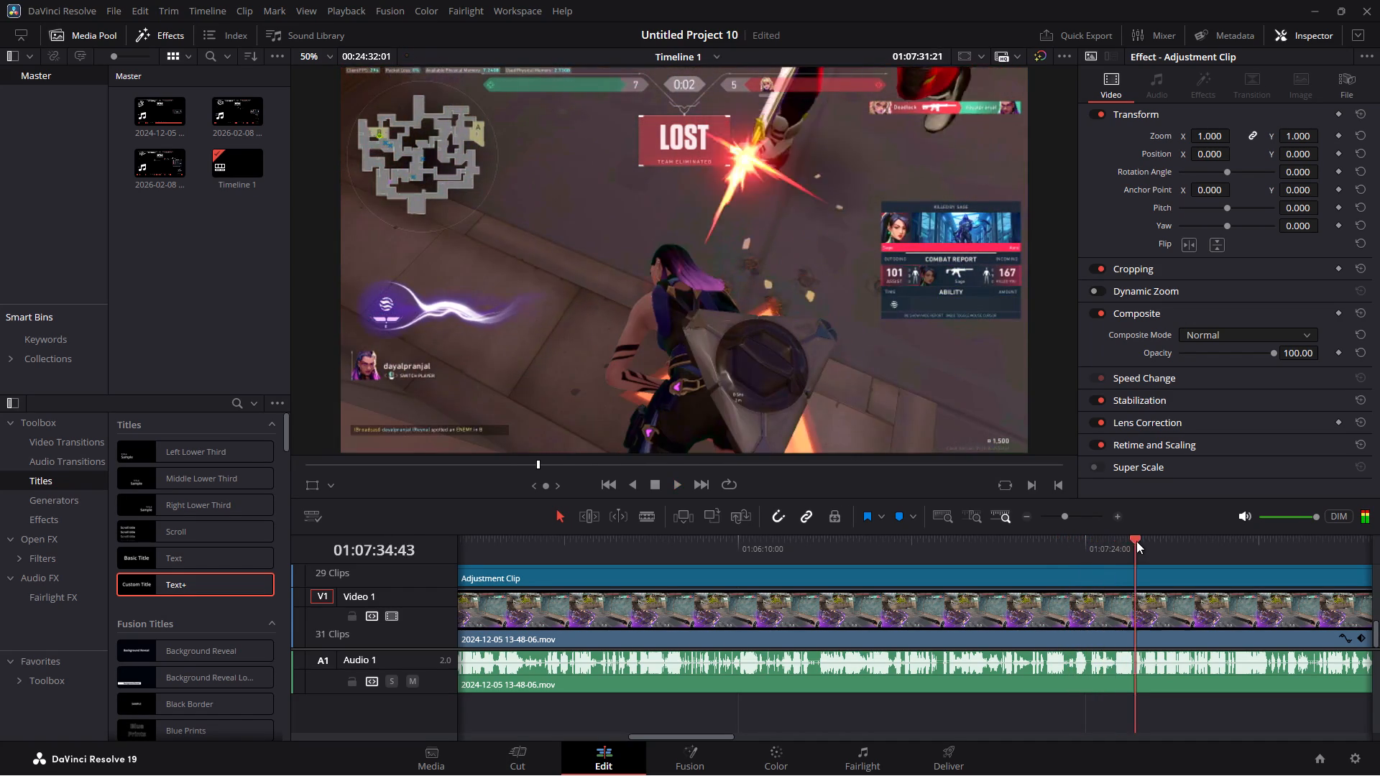
left_click(1156, 541)
left_click(1182, 541)
left_click(1206, 541)
left_click(1225, 541)
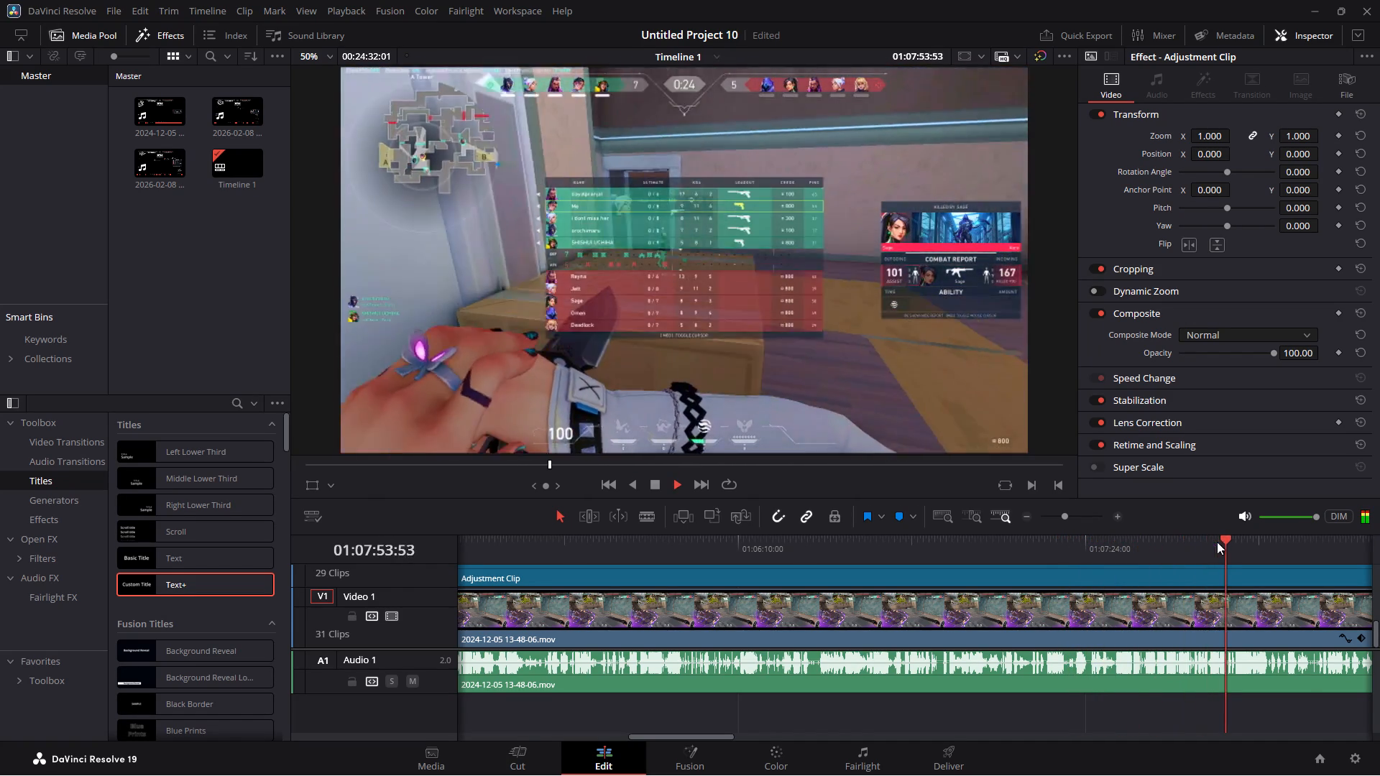
Skim the uncut gameplay onward from about 01:07:55 and watch the fight up to about 01:09:59.
left_click_drag(726, 739, 790, 739)
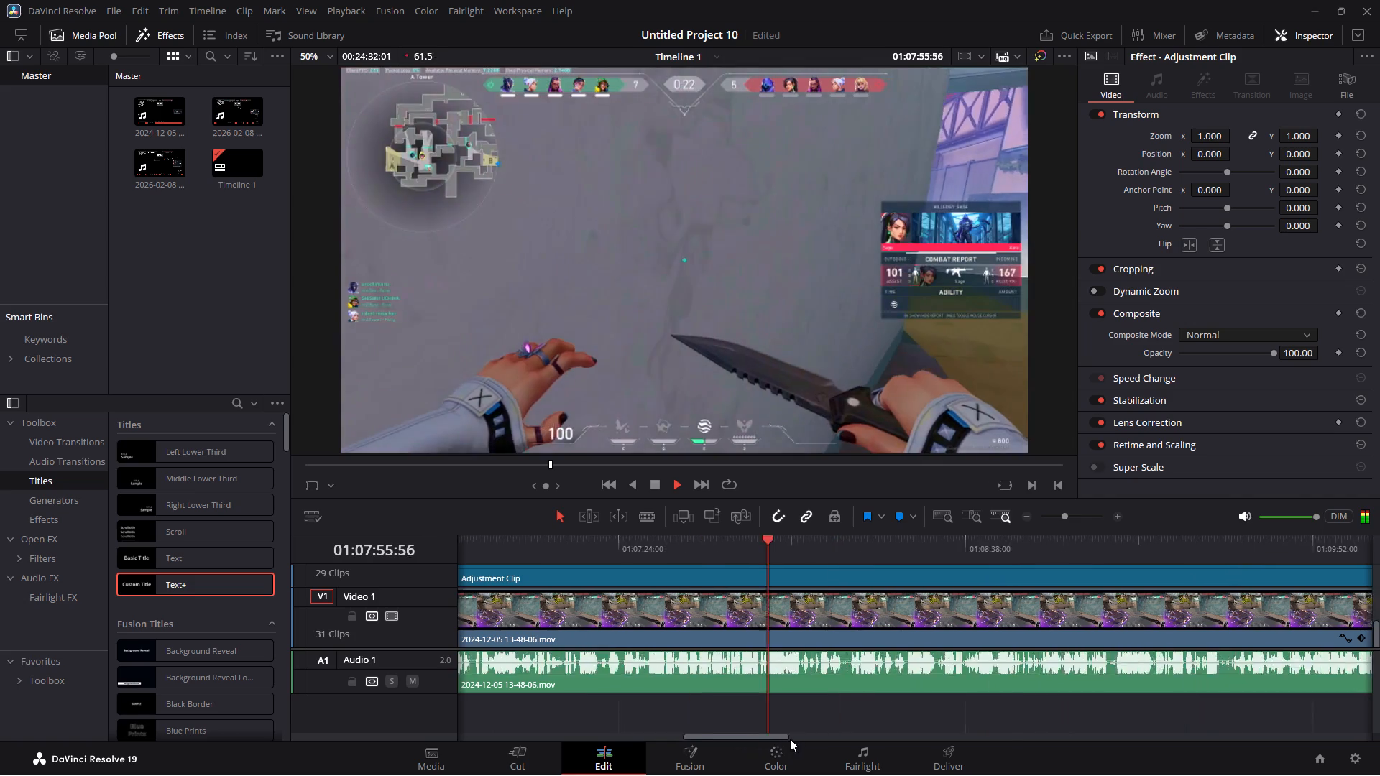
left_click_drag(790, 739, 808, 735)
left_click(594, 540)
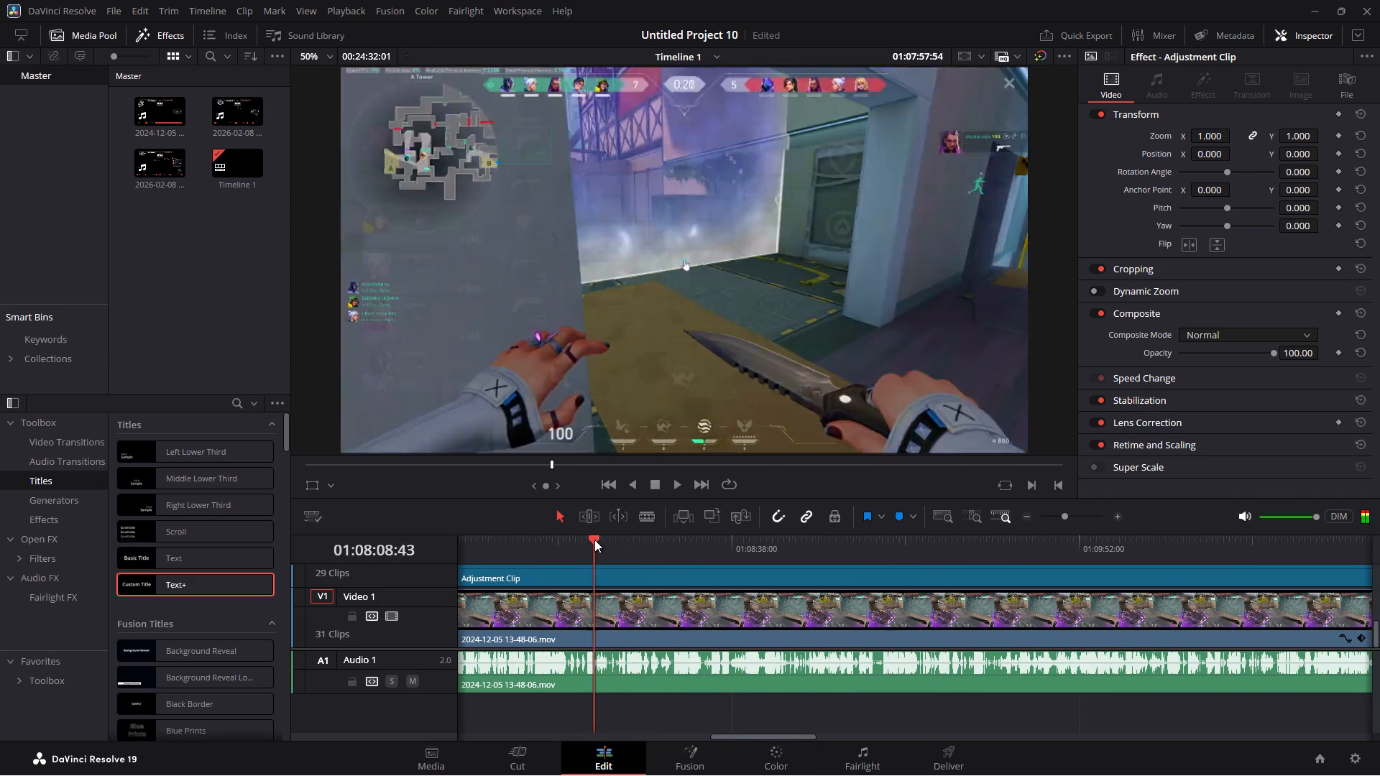
left_click(625, 547)
left_click(650, 539)
left_click(688, 540)
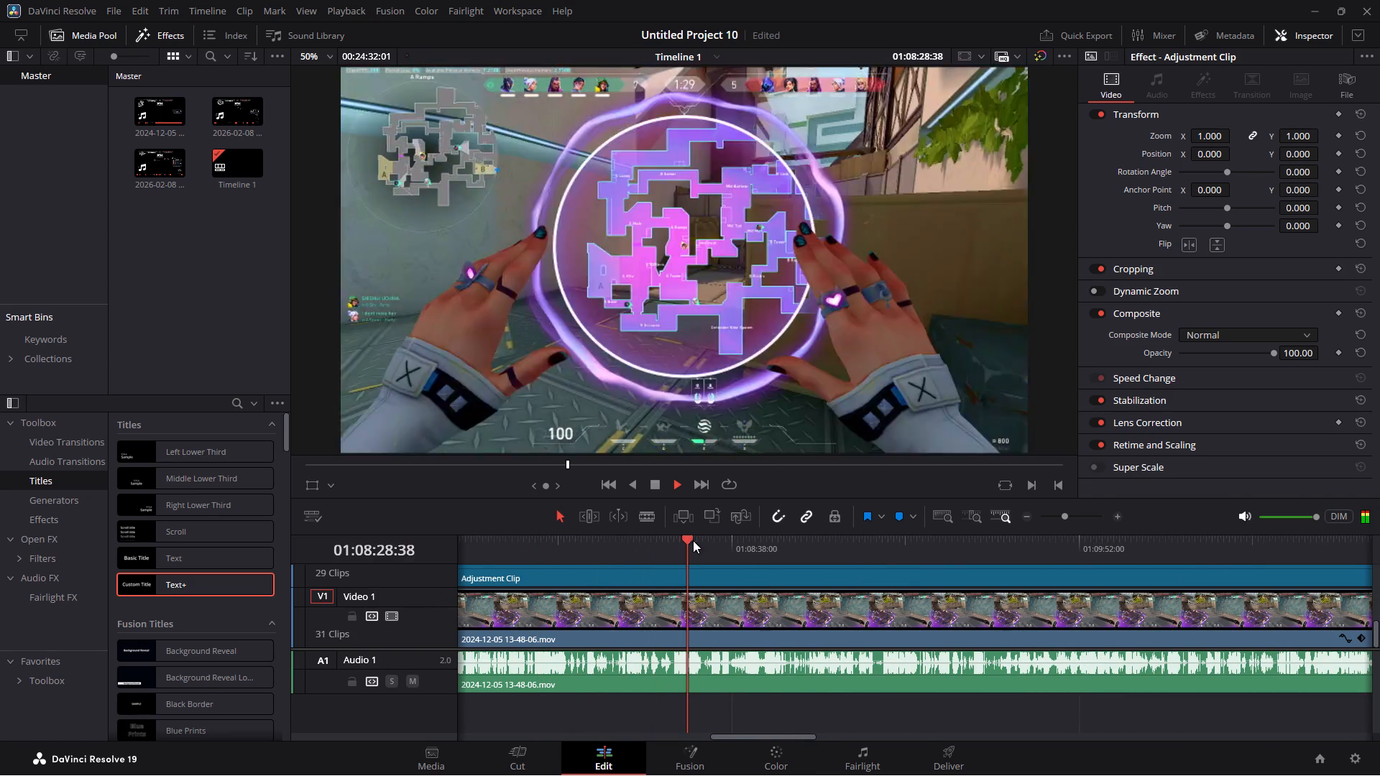
left_click(722, 541)
left_click(740, 541)
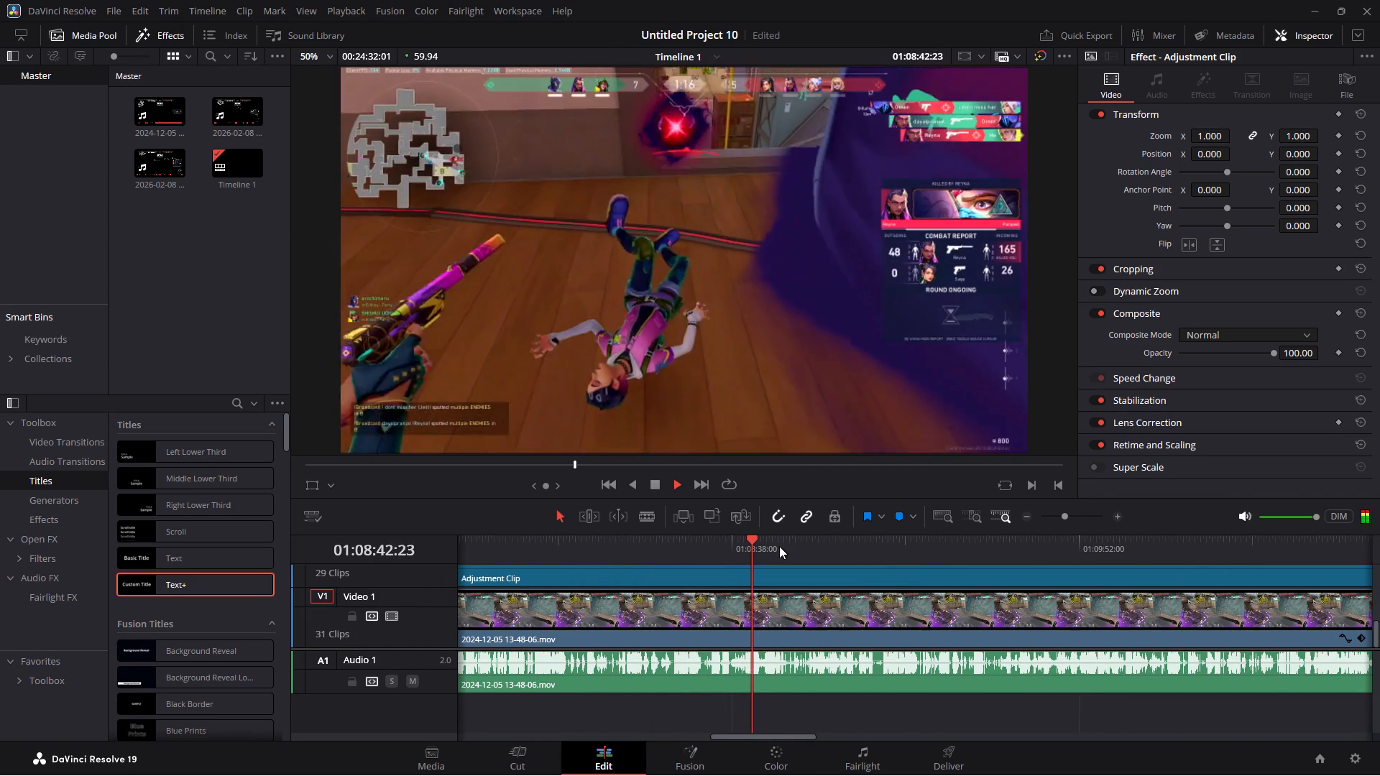
left_click(796, 545)
left_click(838, 539)
left_click(854, 537)
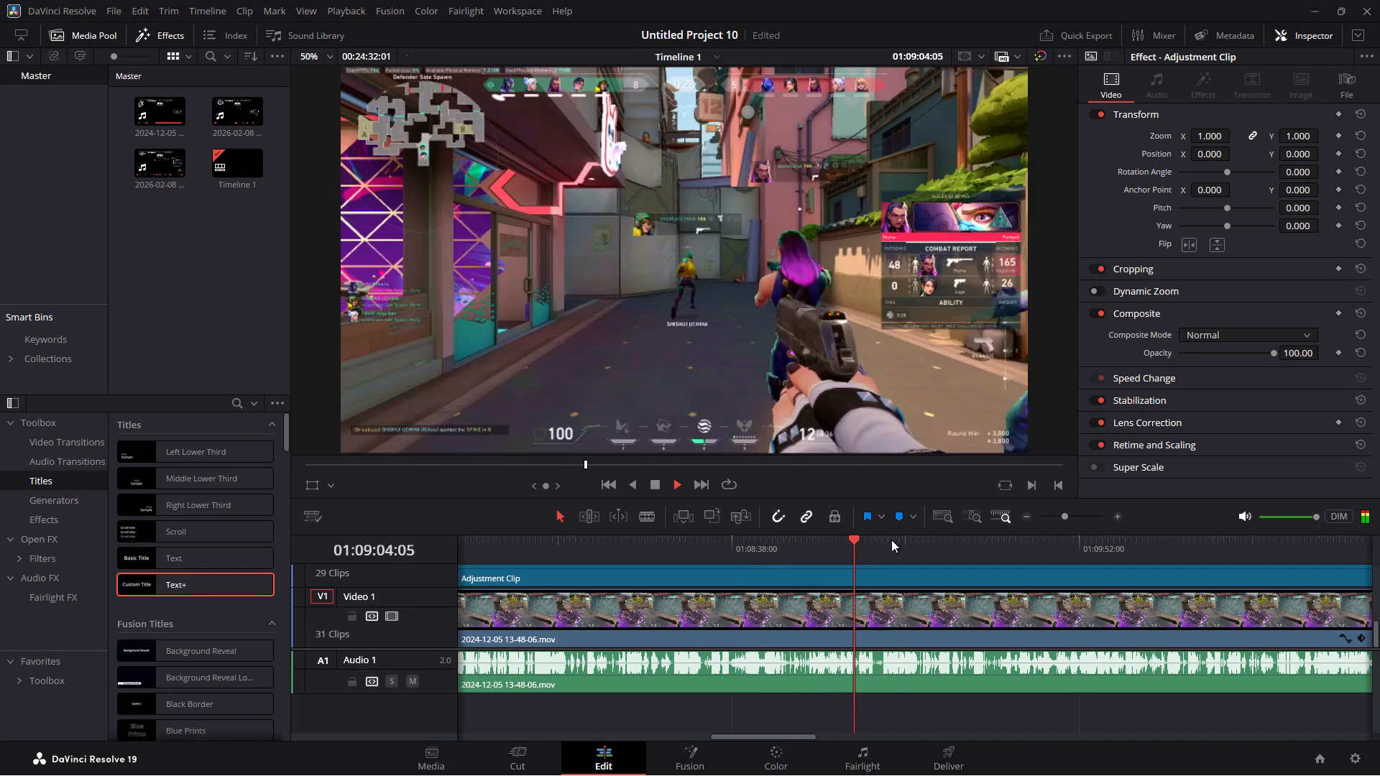
left_click(892, 540)
left_click(918, 542)
left_click(941, 542)
left_click(960, 545)
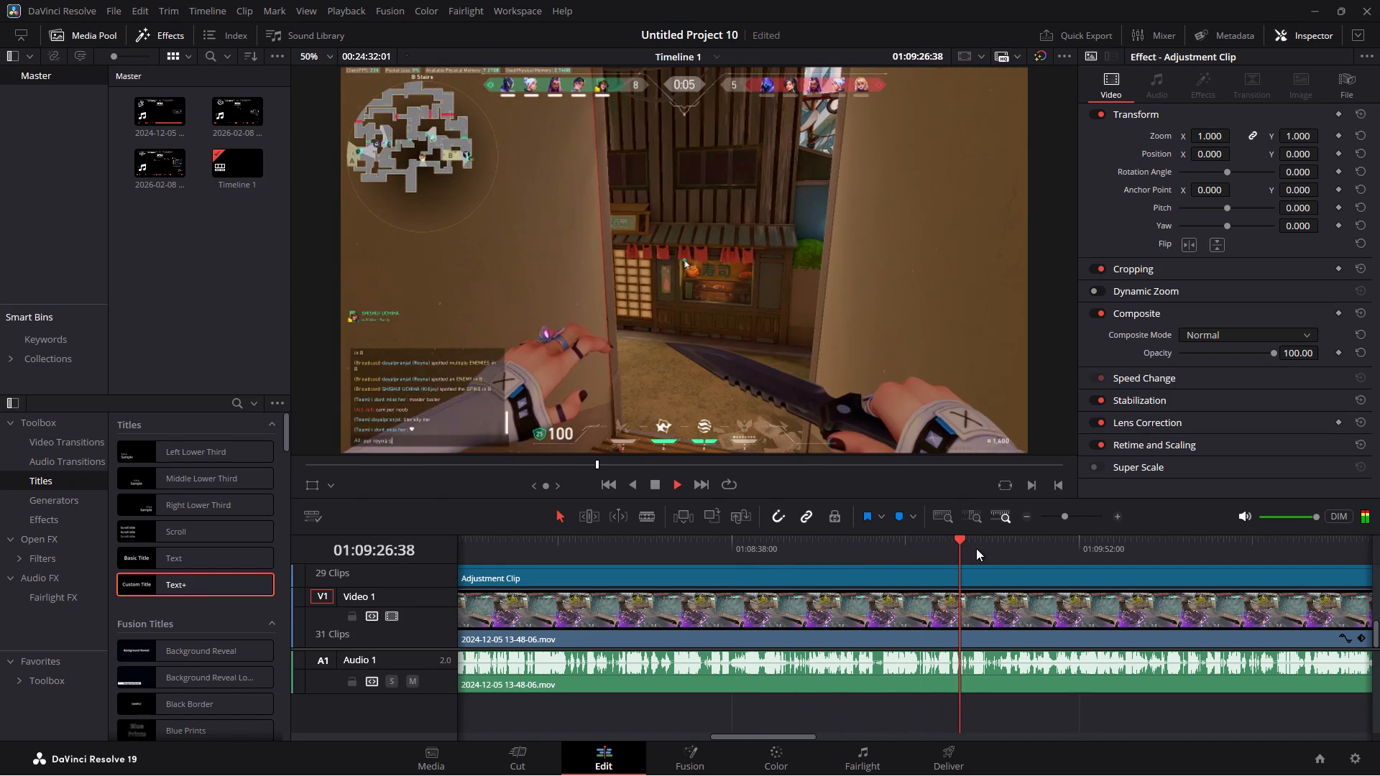
left_click(976, 548)
left_click(1009, 548)
left_click(1036, 544)
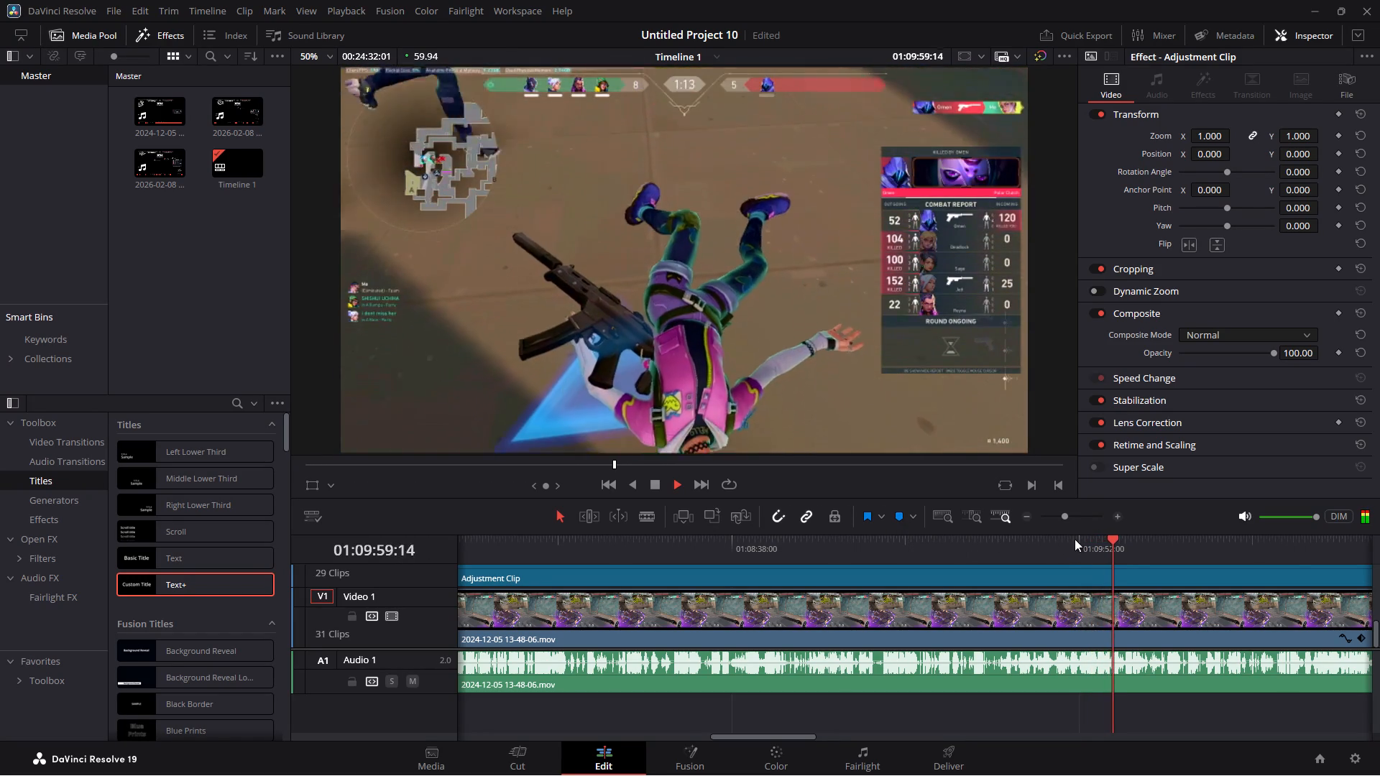
Find the start of that fight and split the gameplay clip and its adjustment clip at 01:09:45:40 on the Cut page.
left_click(1075, 537)
left_click(1054, 540)
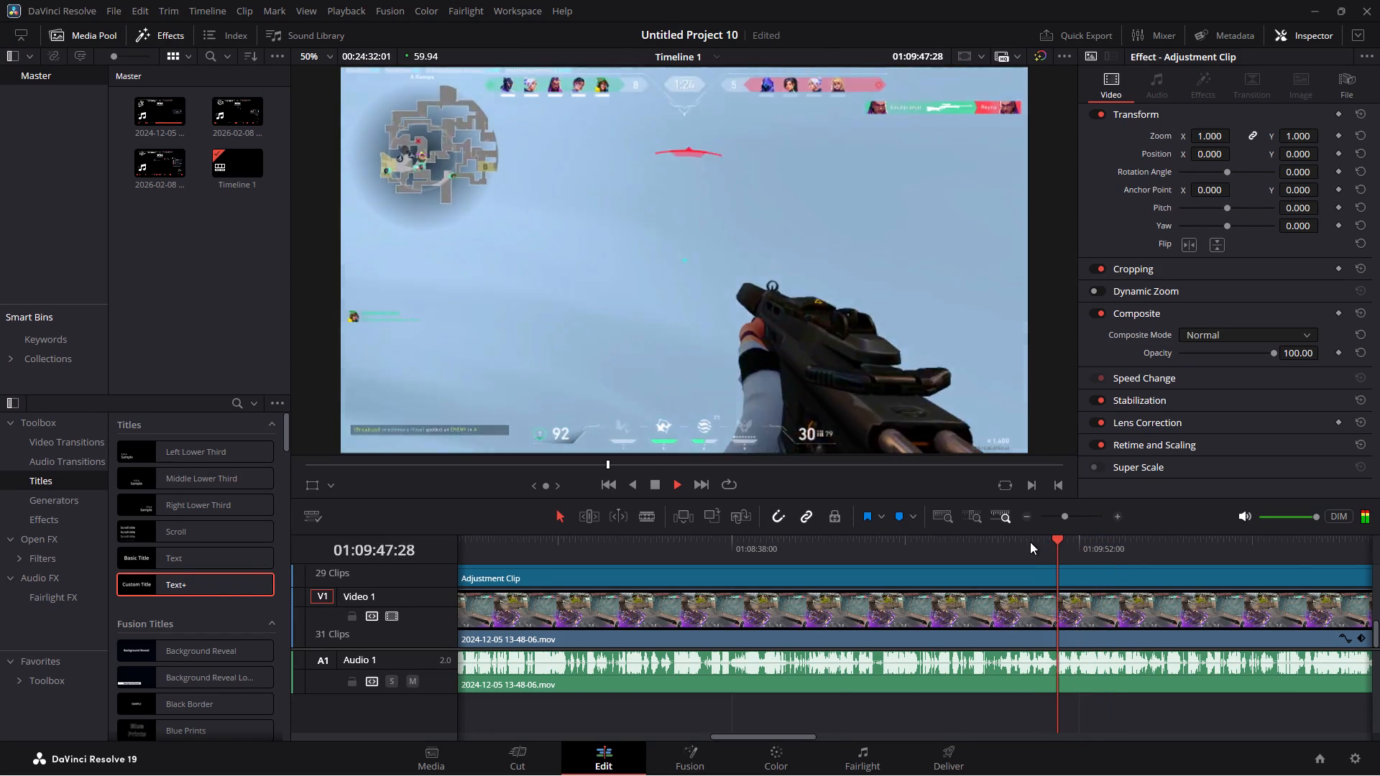
key("space")
left_click(1049, 541)
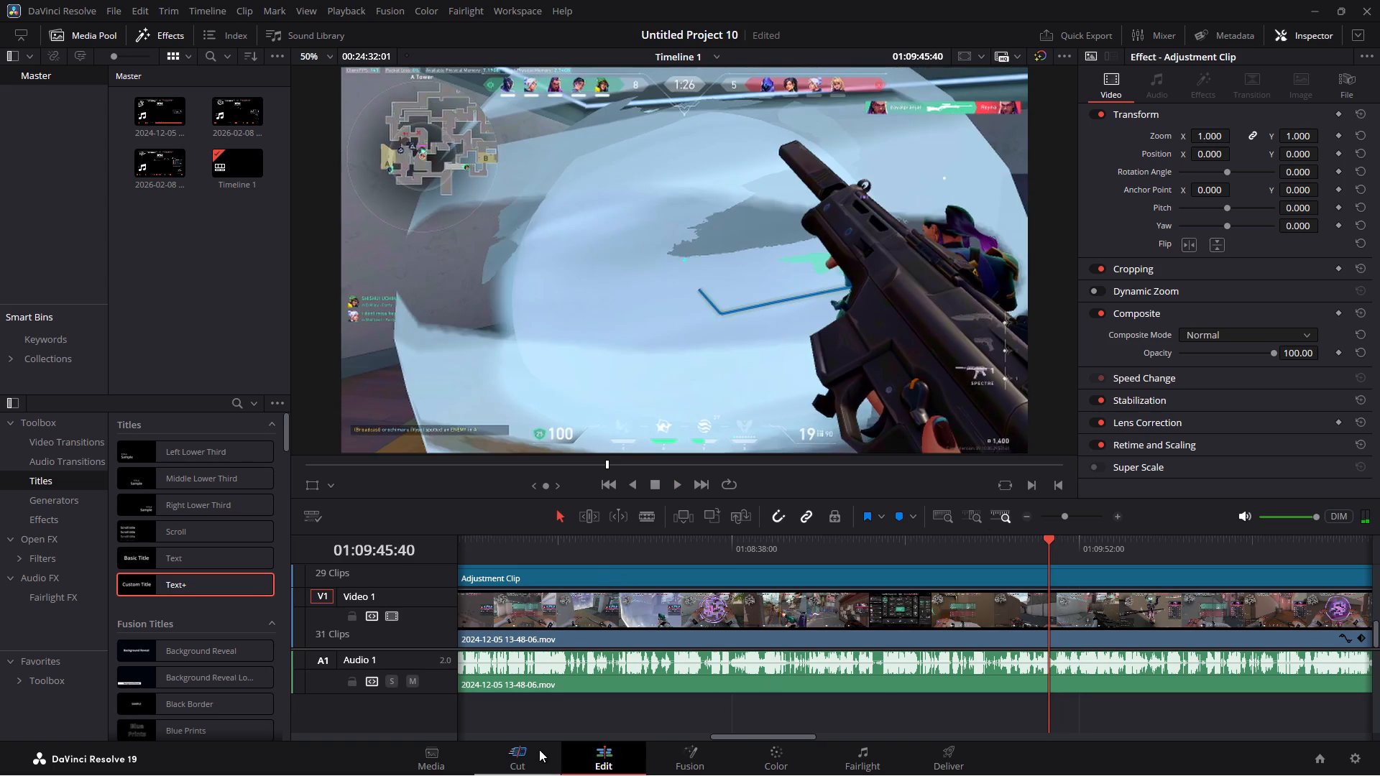
left_click(517, 749)
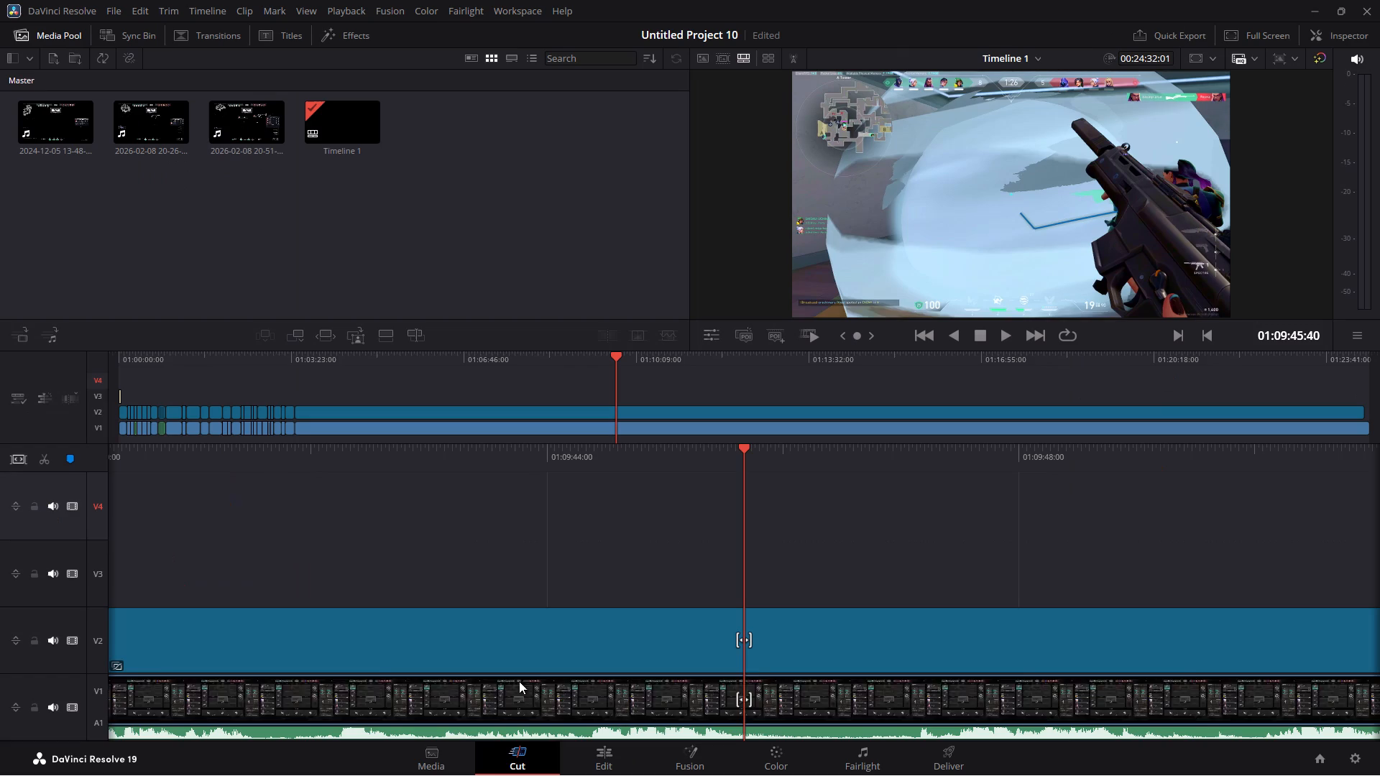
left_click(47, 462)
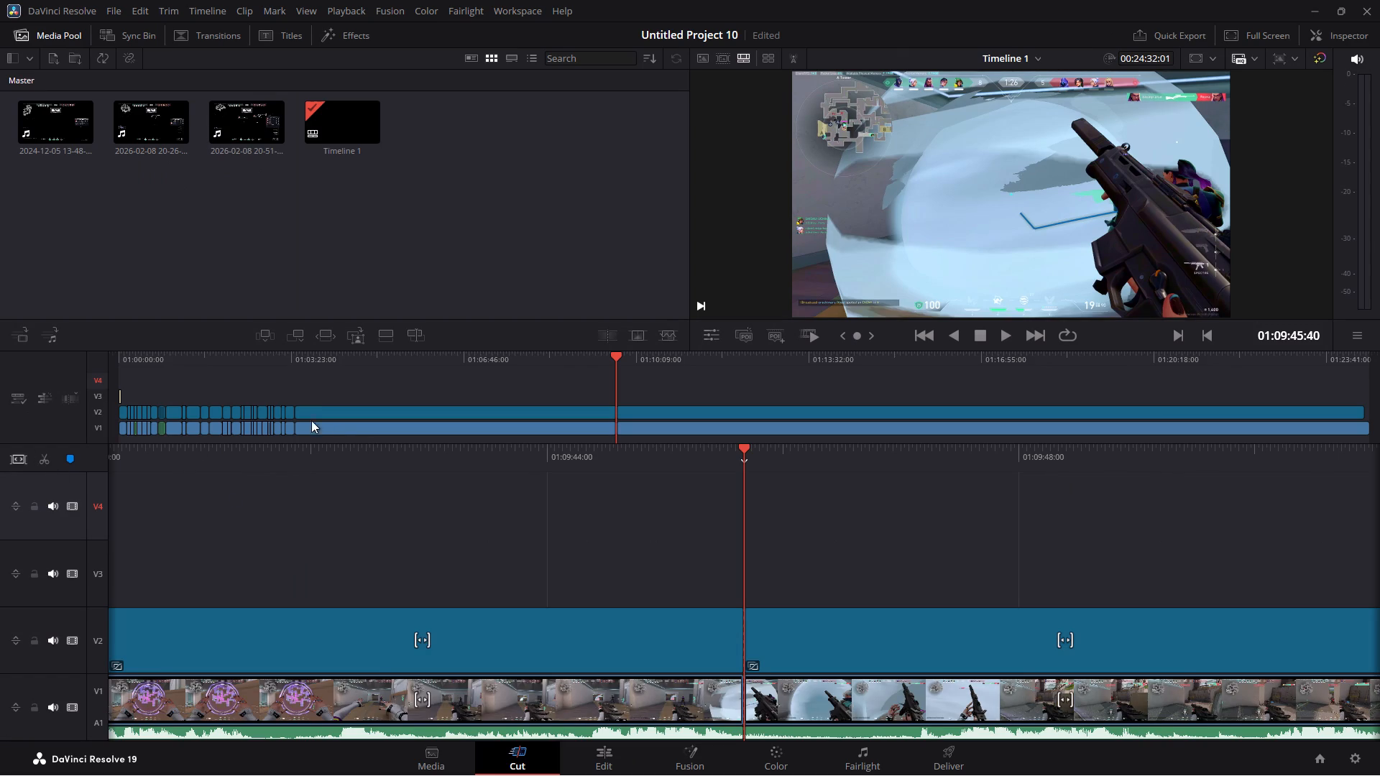
Delete the gameplay between 01:03:26:47 and 01:09:45:40 with its audio and adjustment clip, and close the gap.
left_click(296, 364)
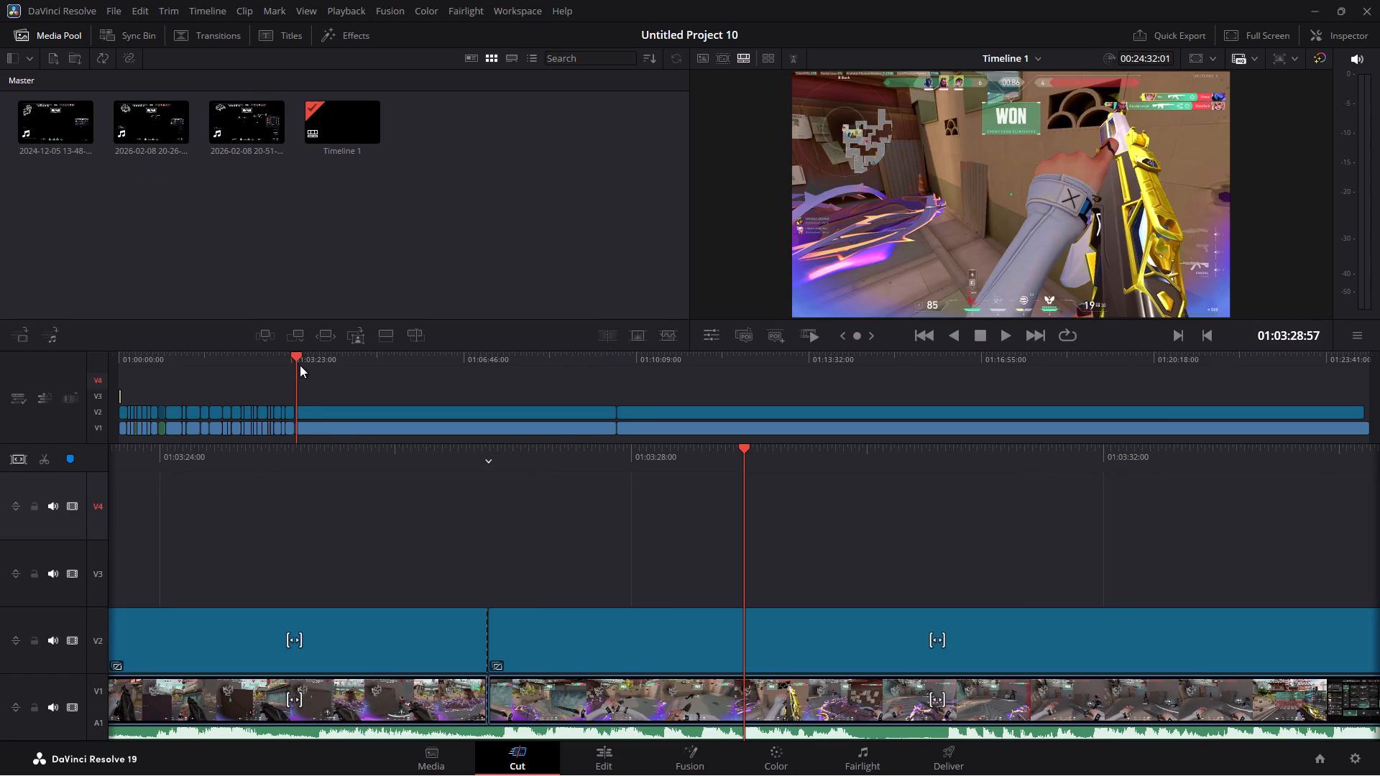
left_click_drag(571, 439, 565, 393)
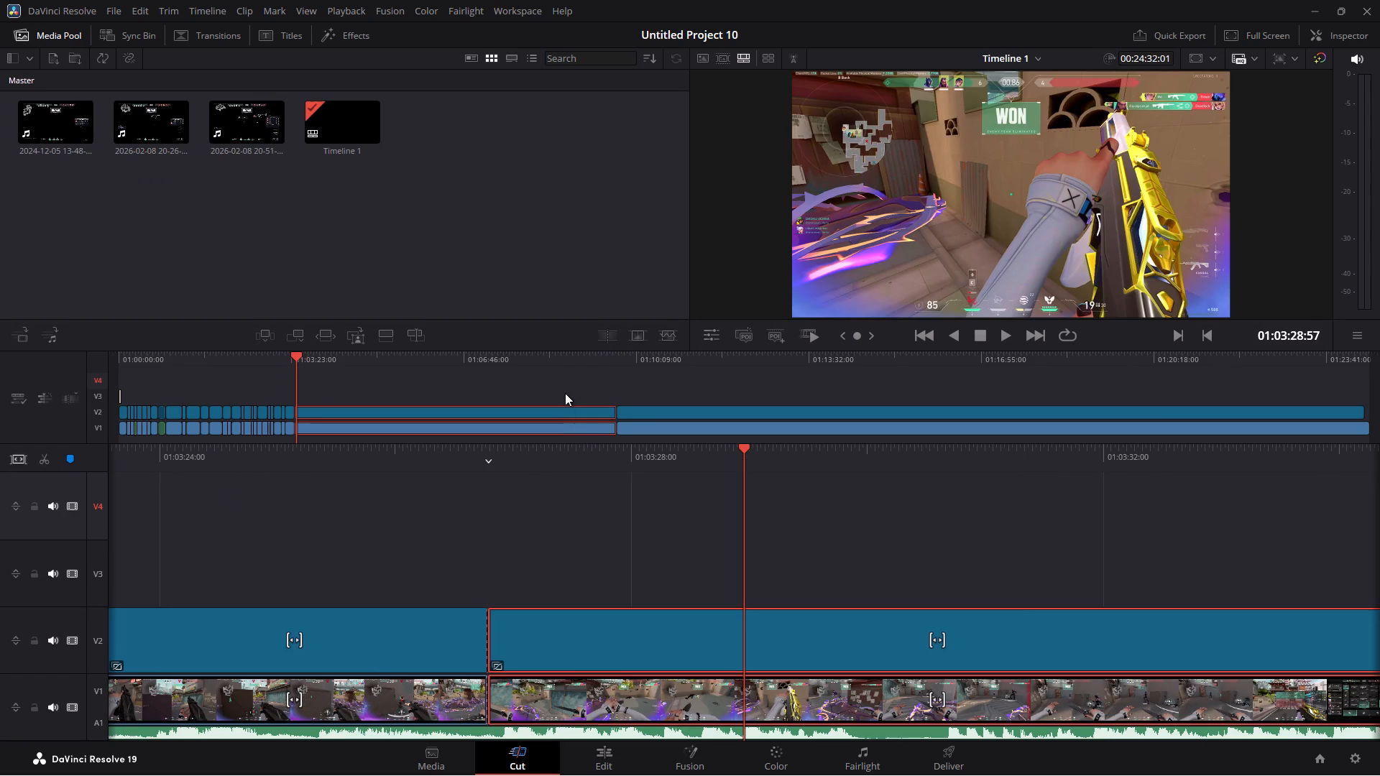
key("BackSpace")
left_click(541, 435)
key("BackSpace")
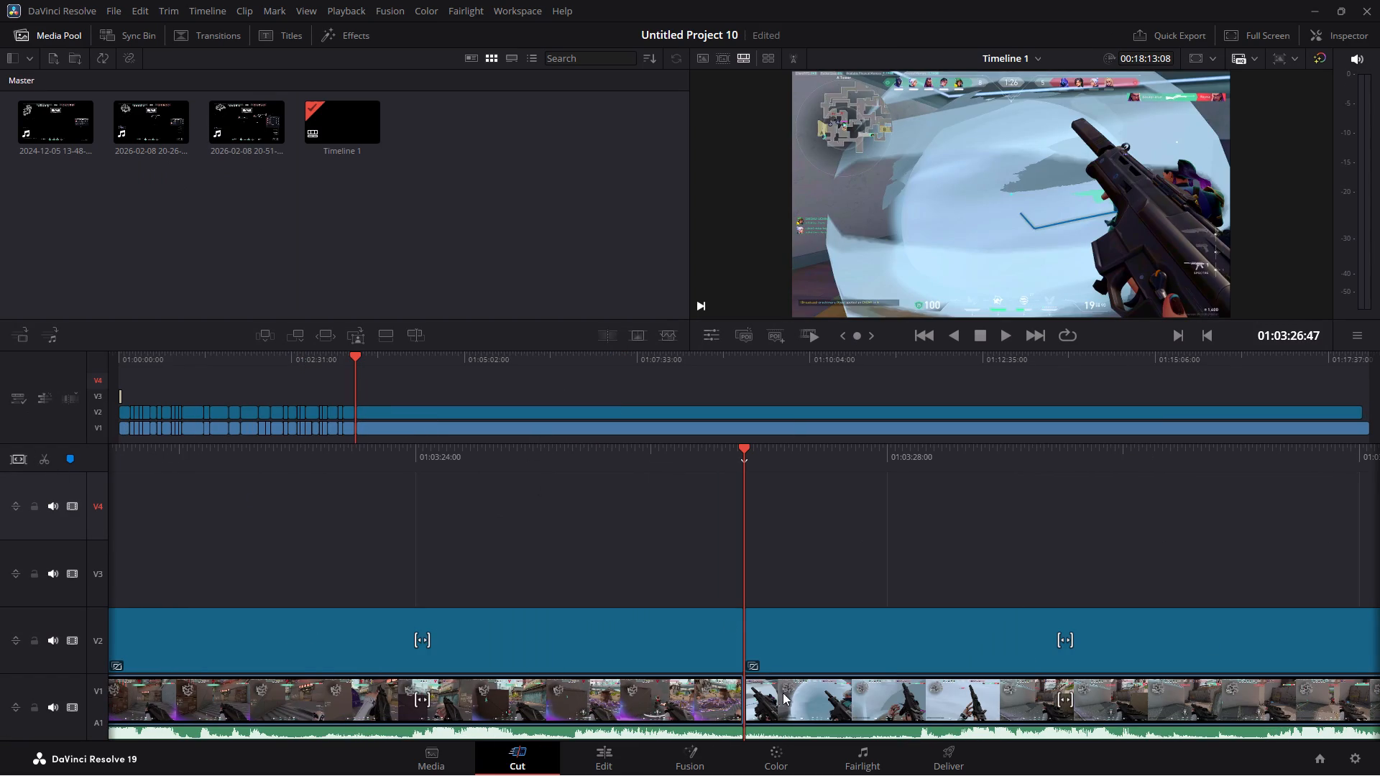
Play the fight across the new join, then split the gameplay clip and its adjustment clip at 01:03:34:59.
left_click(624, 748)
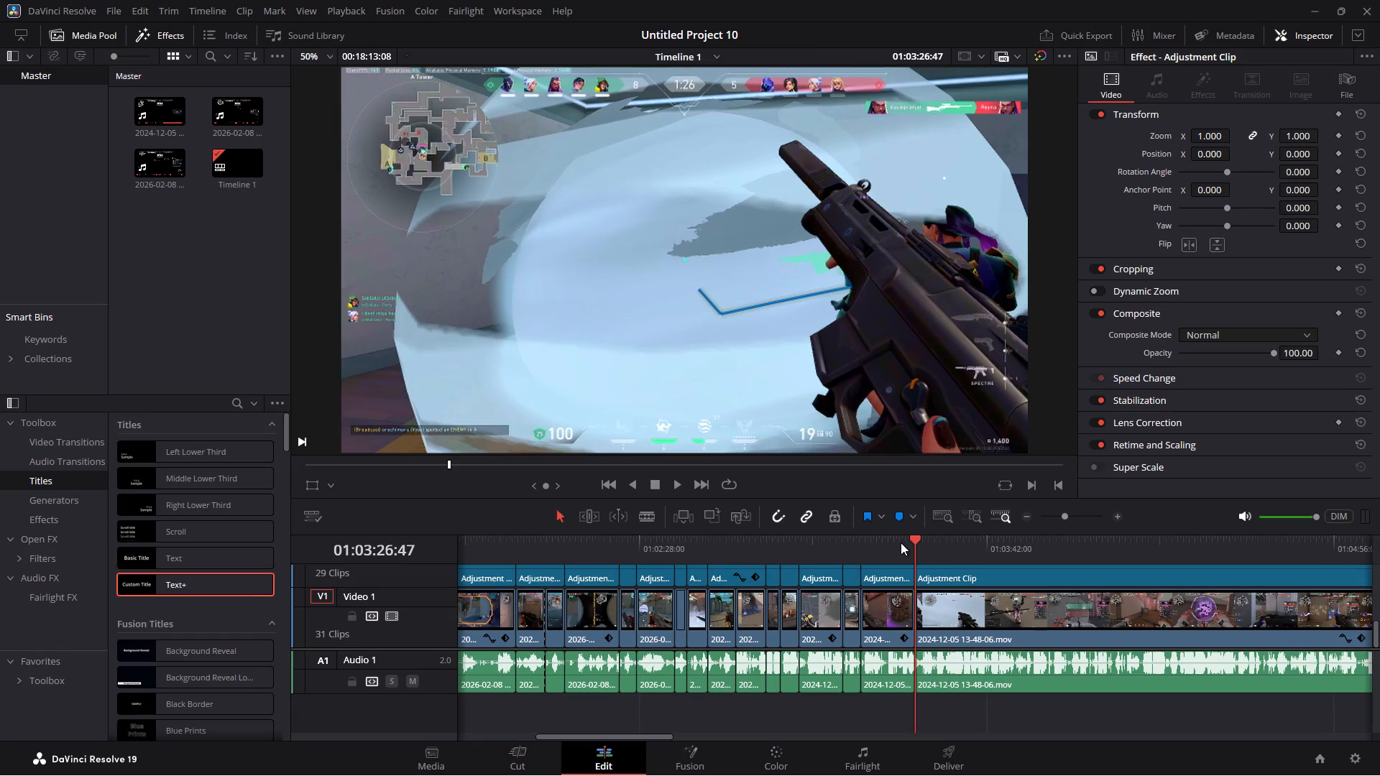
left_click(899, 541)
key("space")
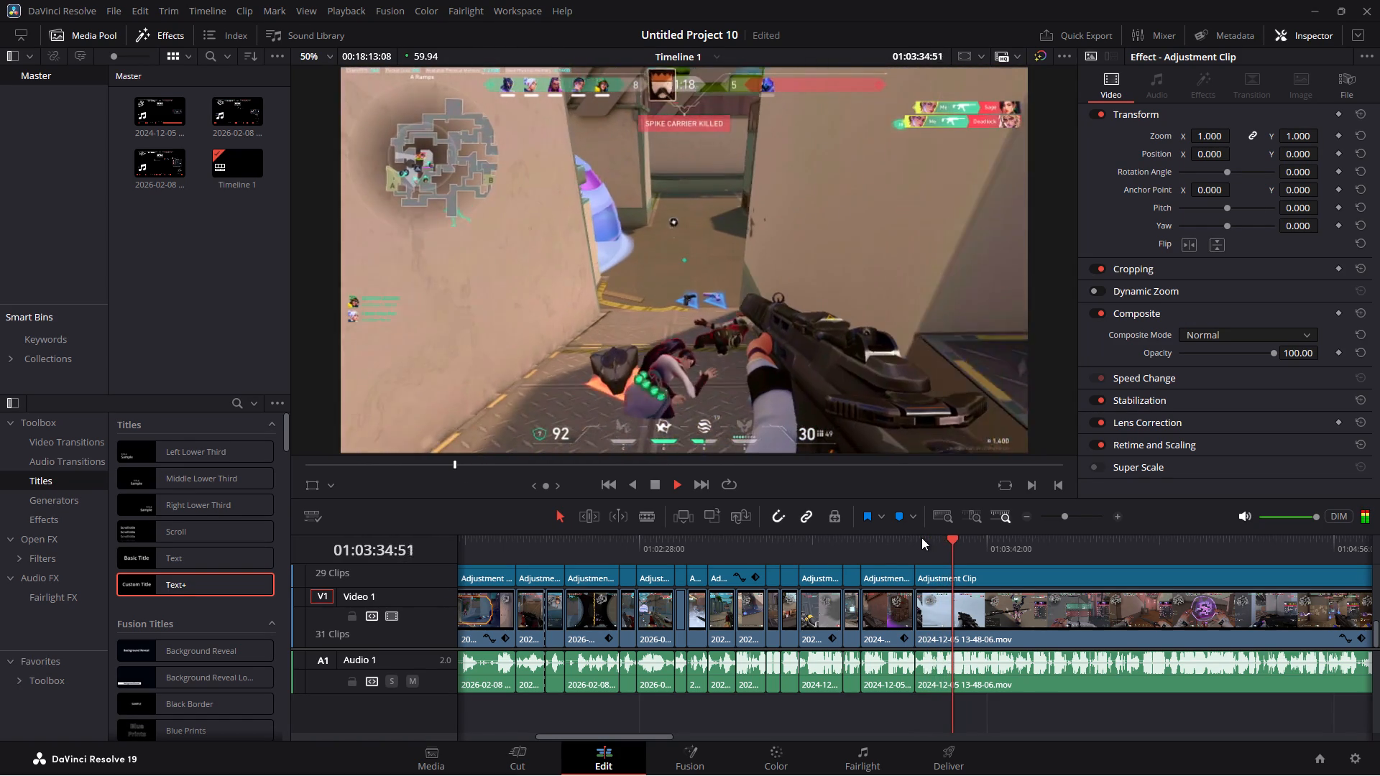
key("space")
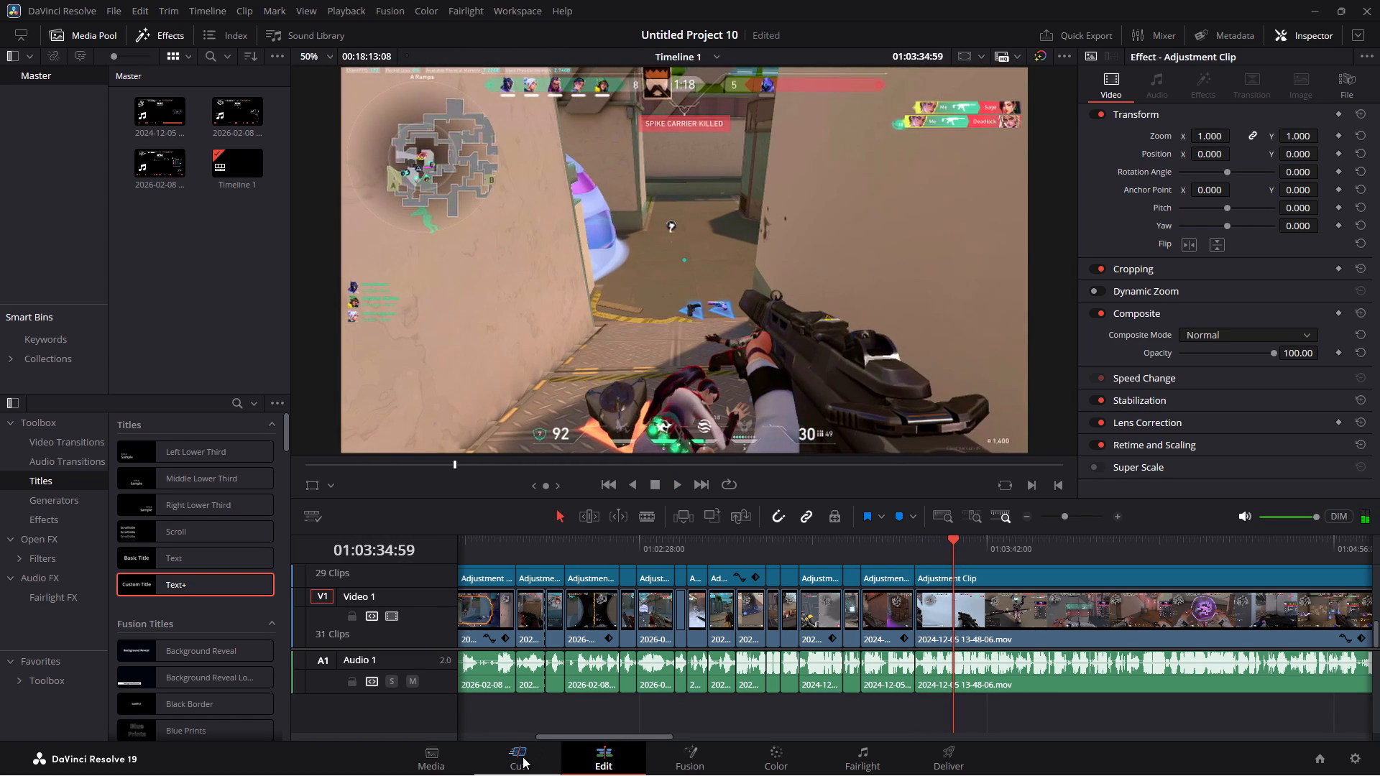
left_click(523, 757)
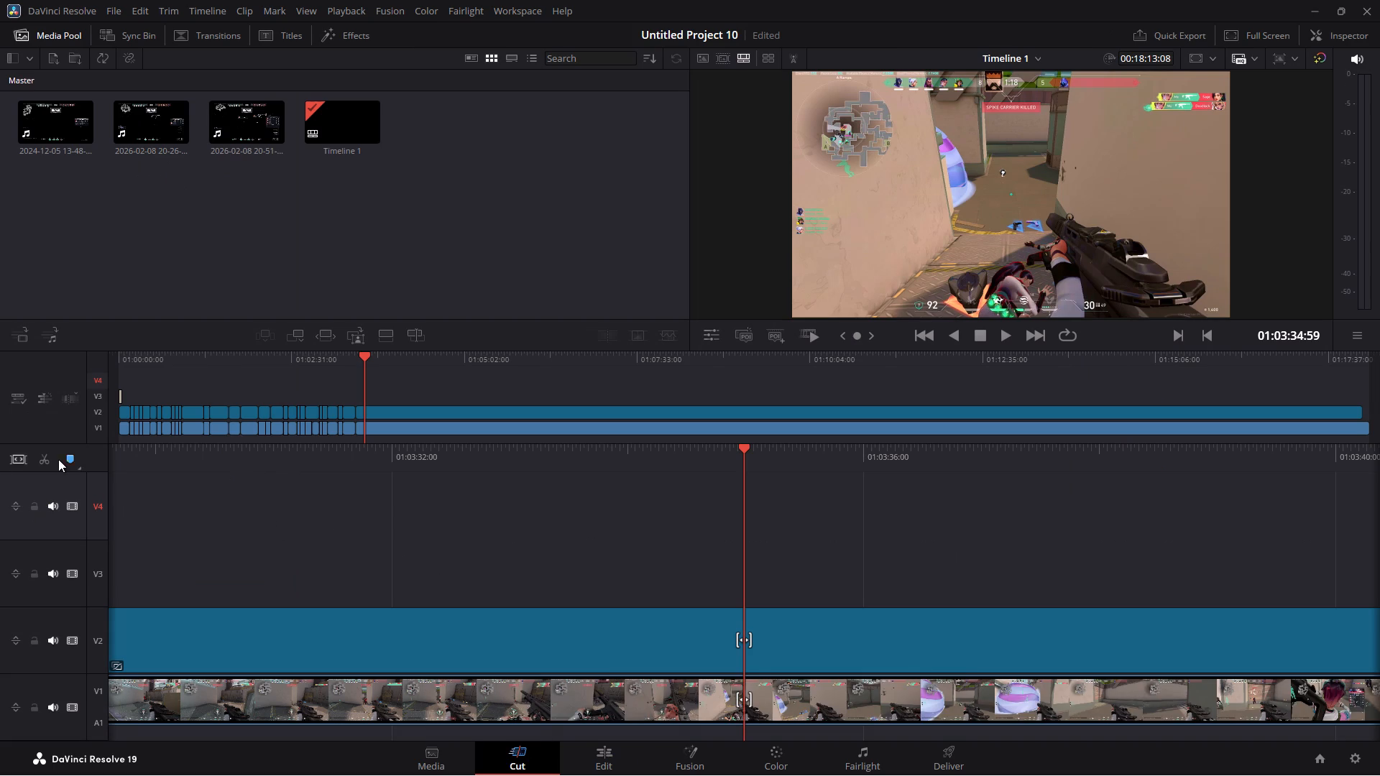
left_click(41, 458)
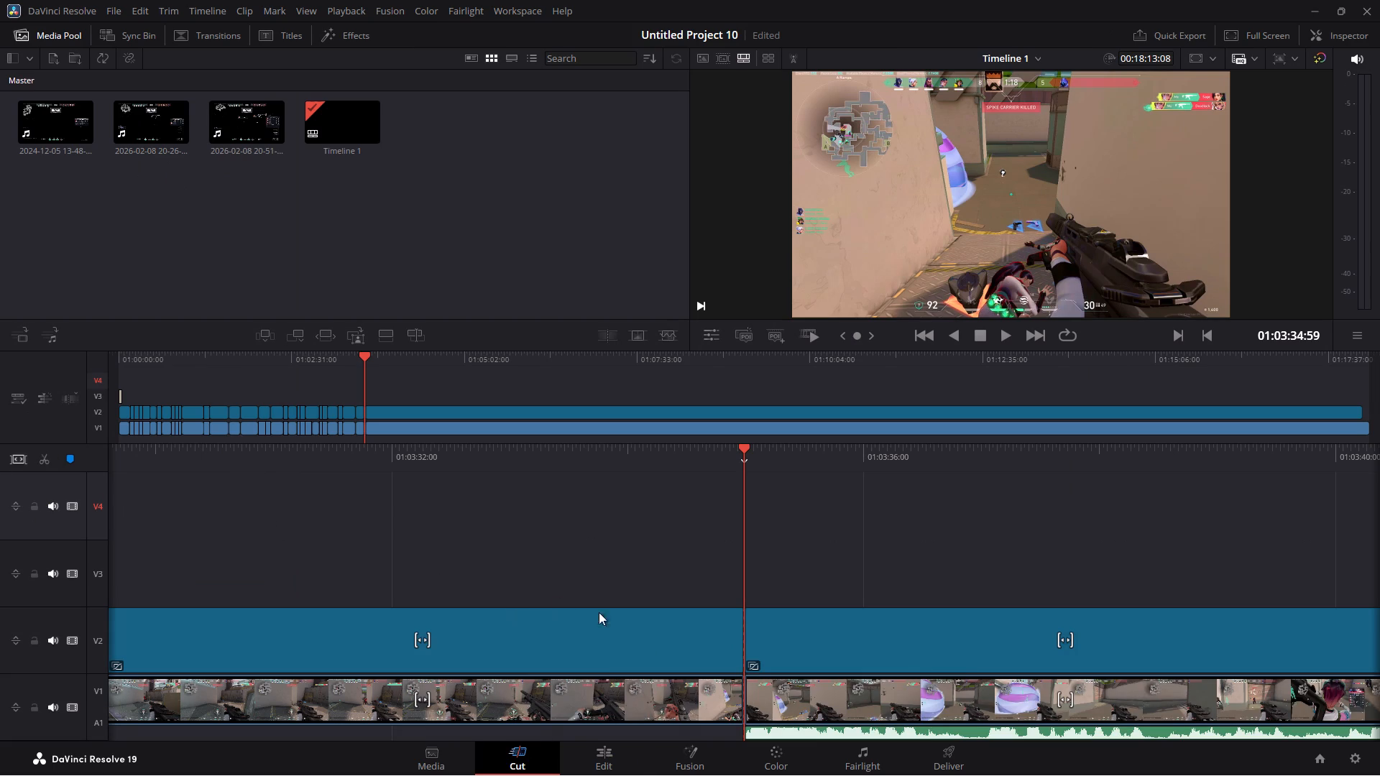
On the Edit page, skim the uncut gameplay after the last split, from about 01:03:35 to 01:04:25.
left_click(607, 742)
key("space")
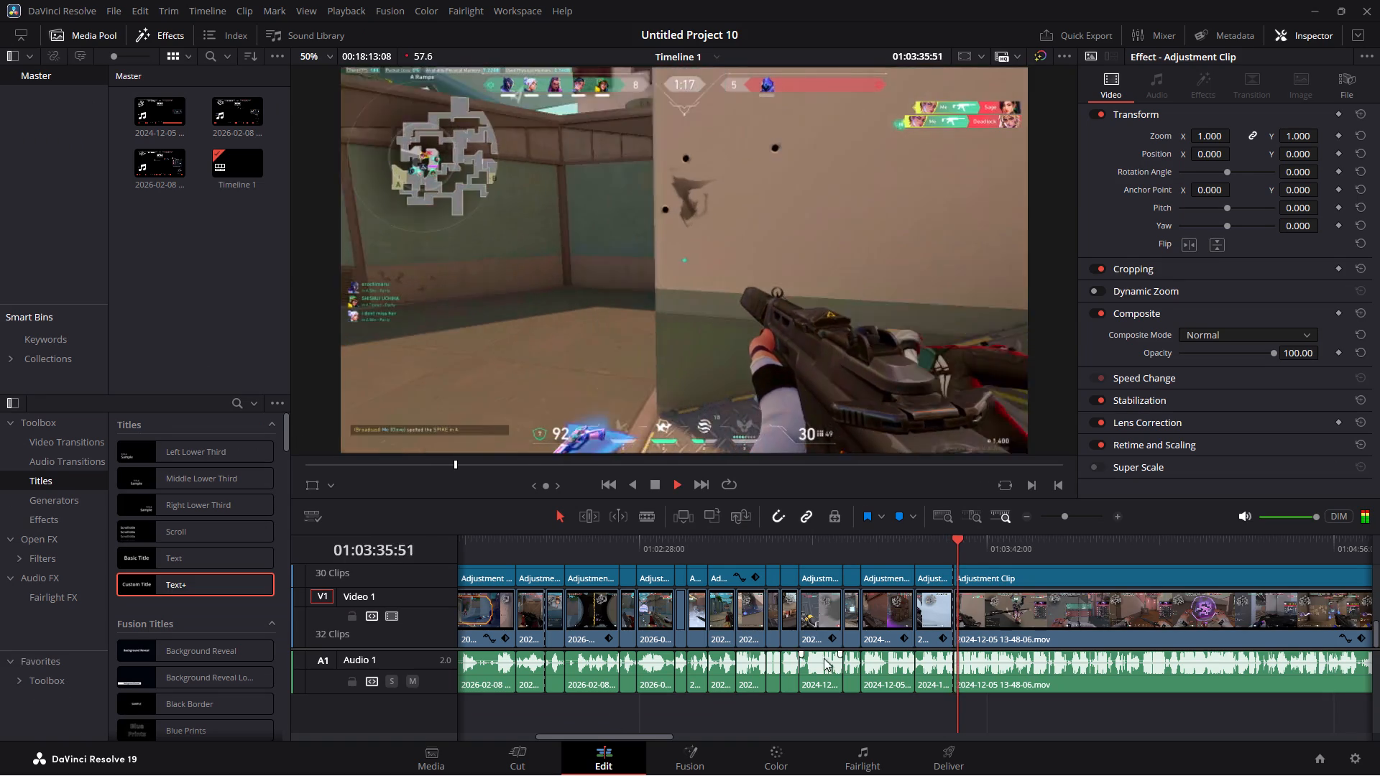
left_click(982, 548)
left_click(1016, 550)
left_click(1044, 540)
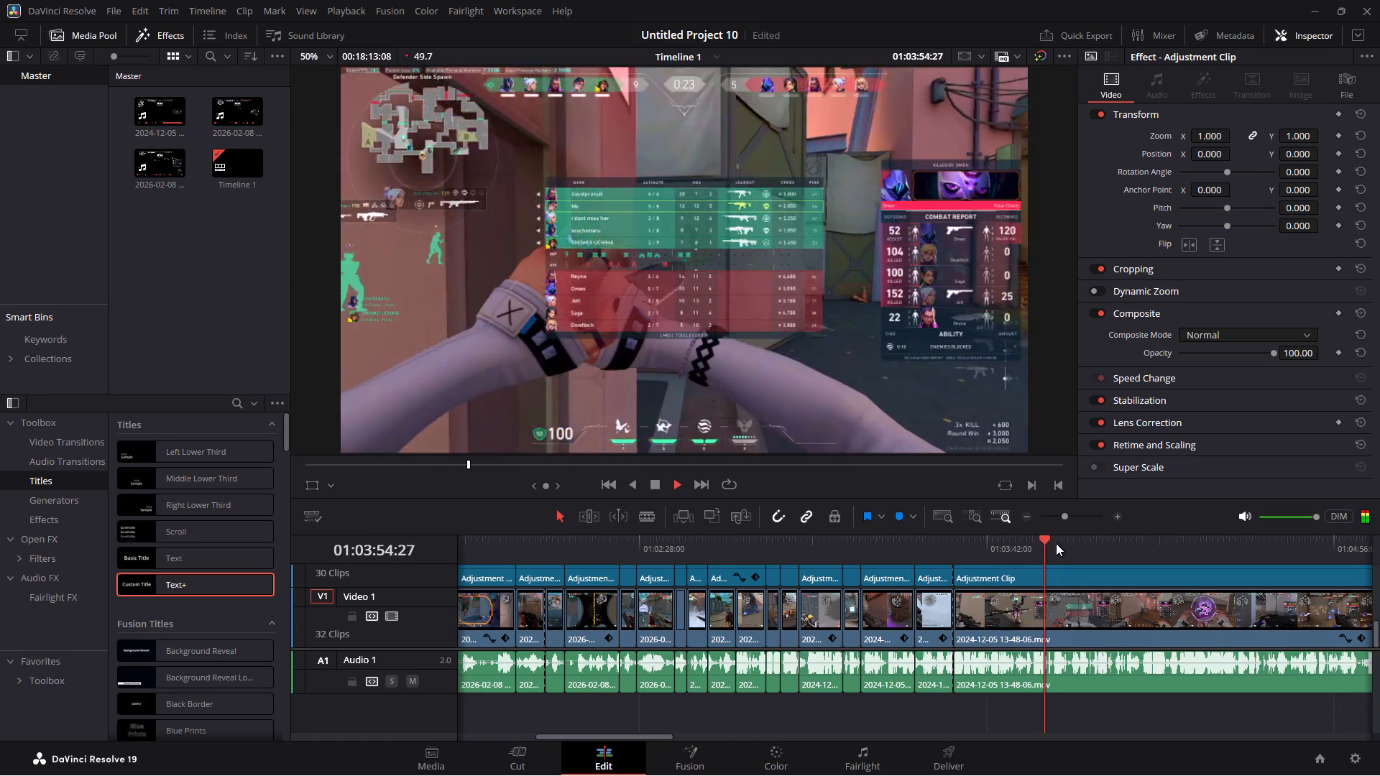
left_click(1057, 543)
left_click(1095, 545)
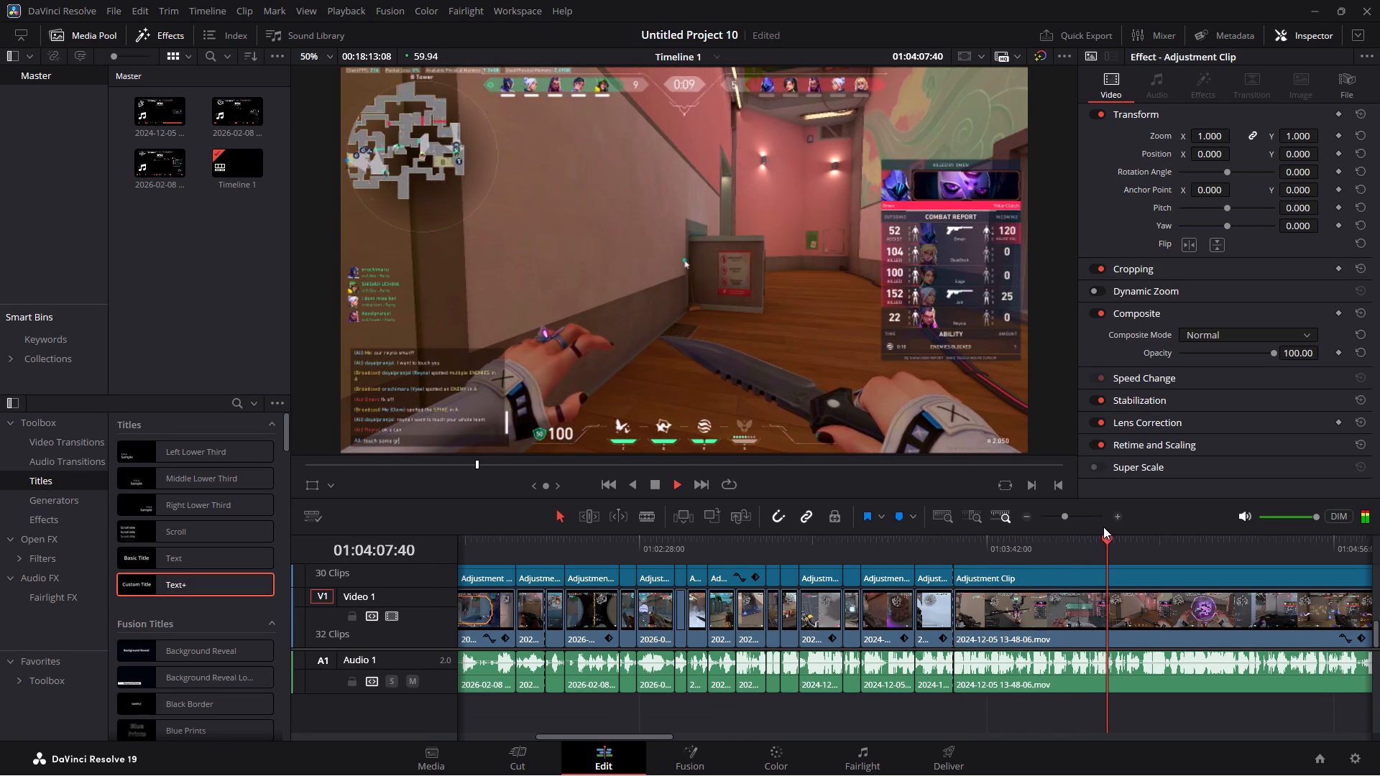
left_click(1117, 537)
left_click(1126, 539)
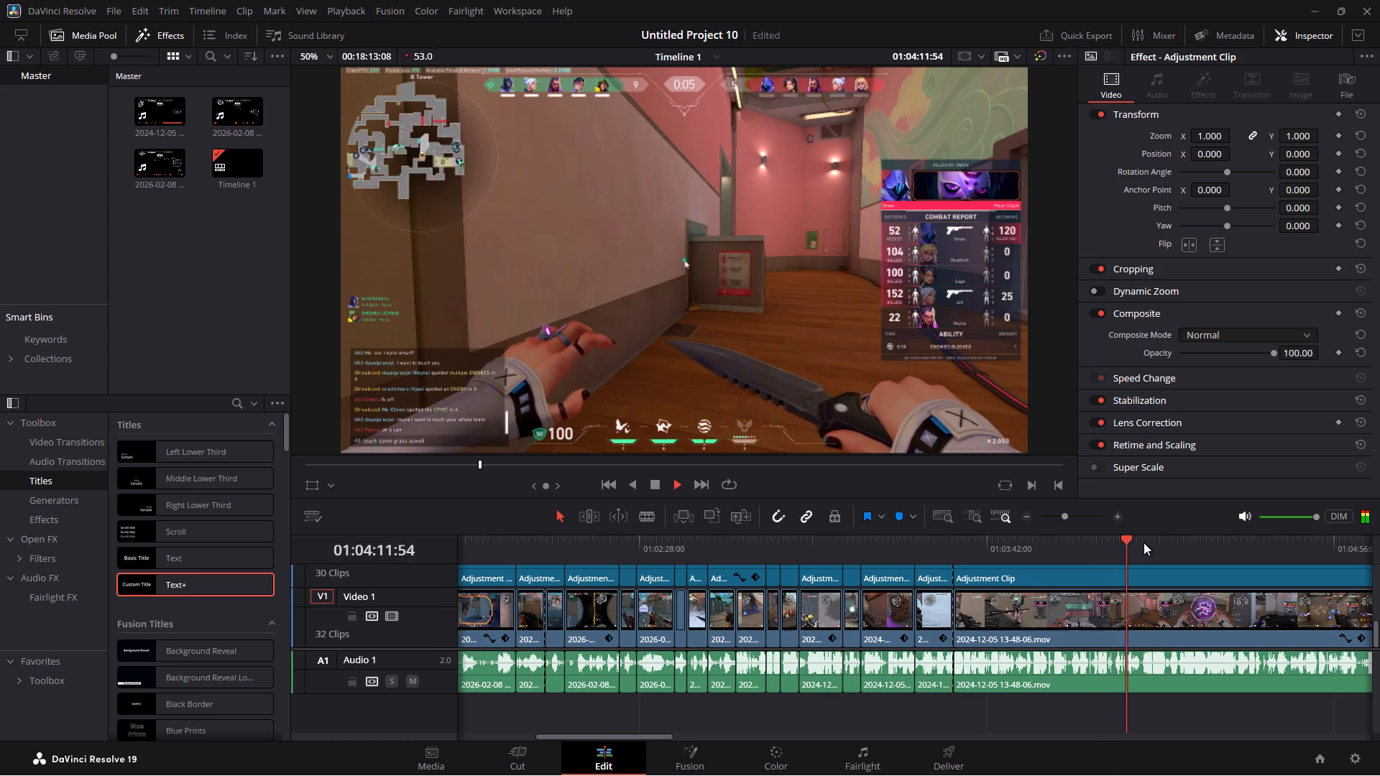
left_click(1147, 540)
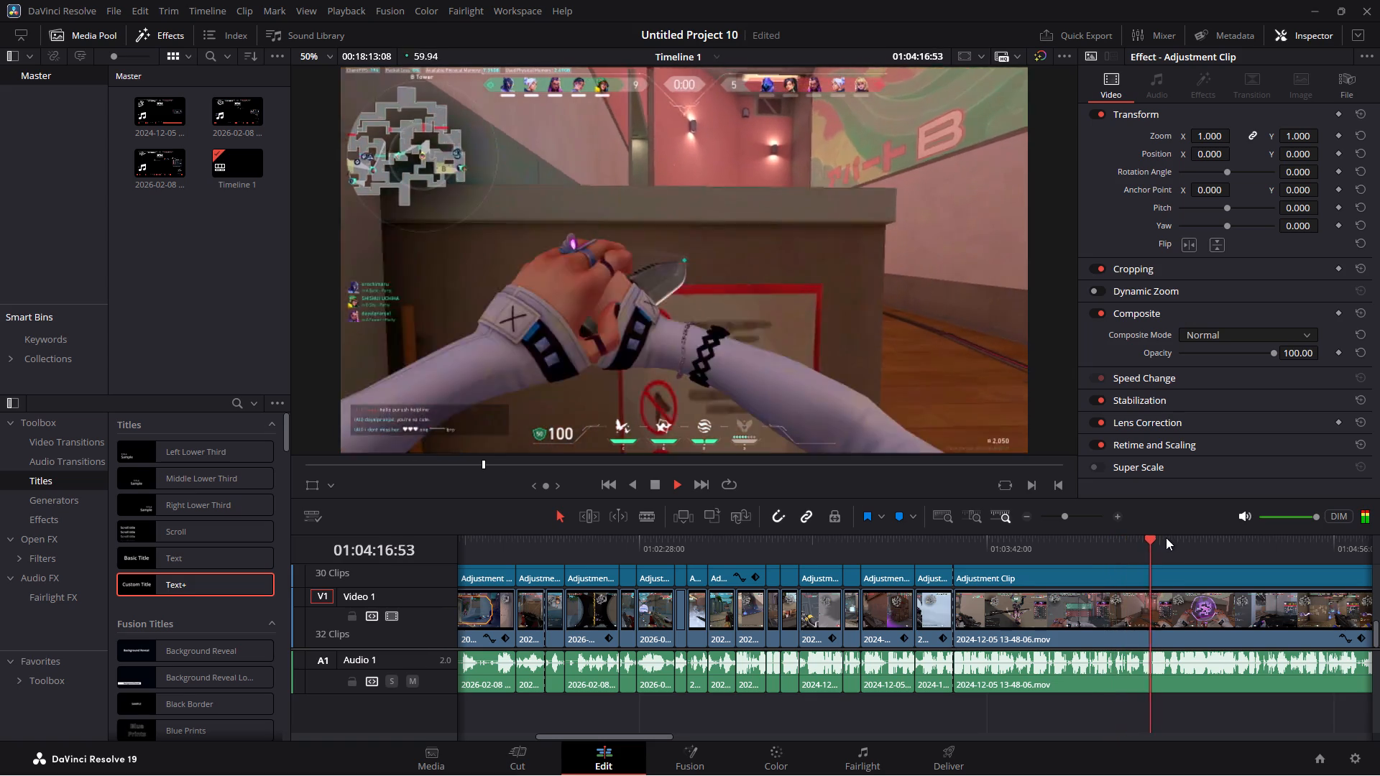
left_click(1166, 537)
left_click(1184, 537)
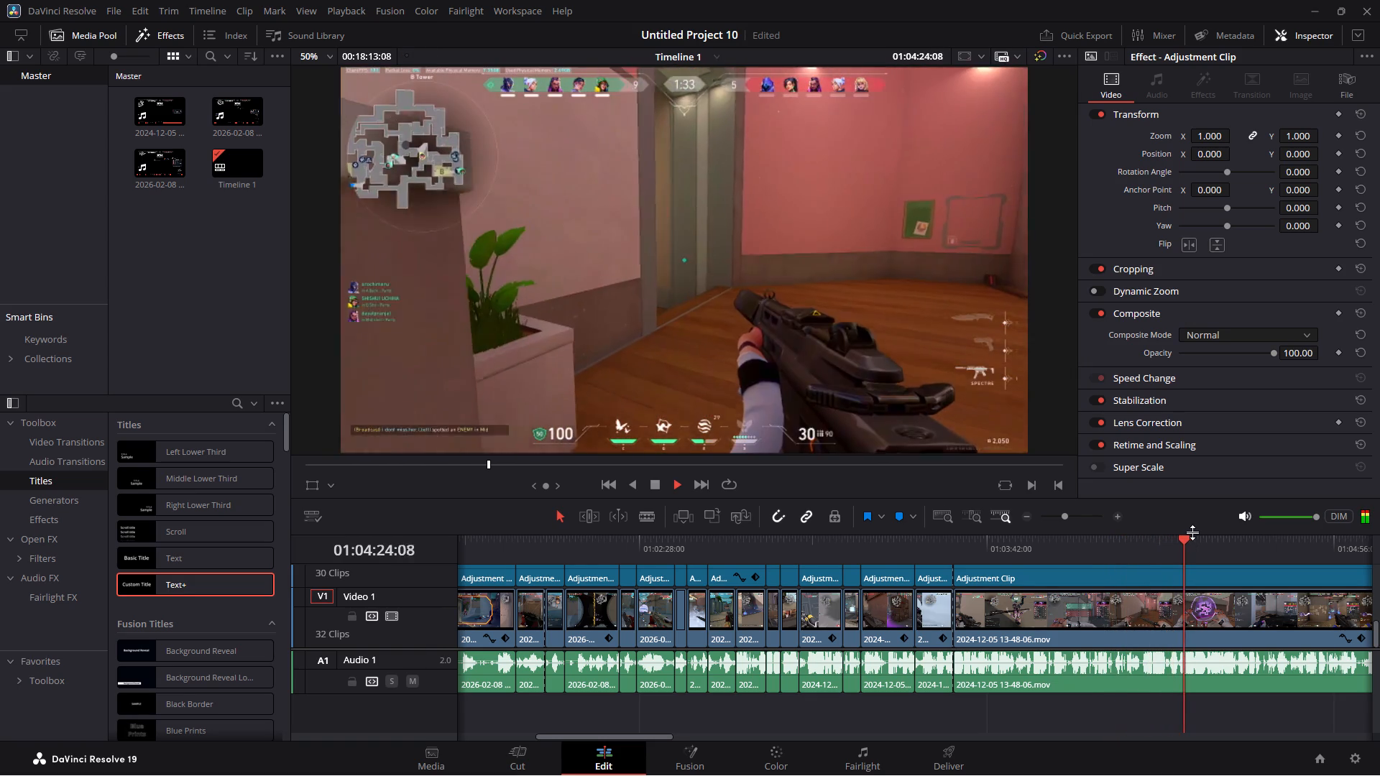
key("space")
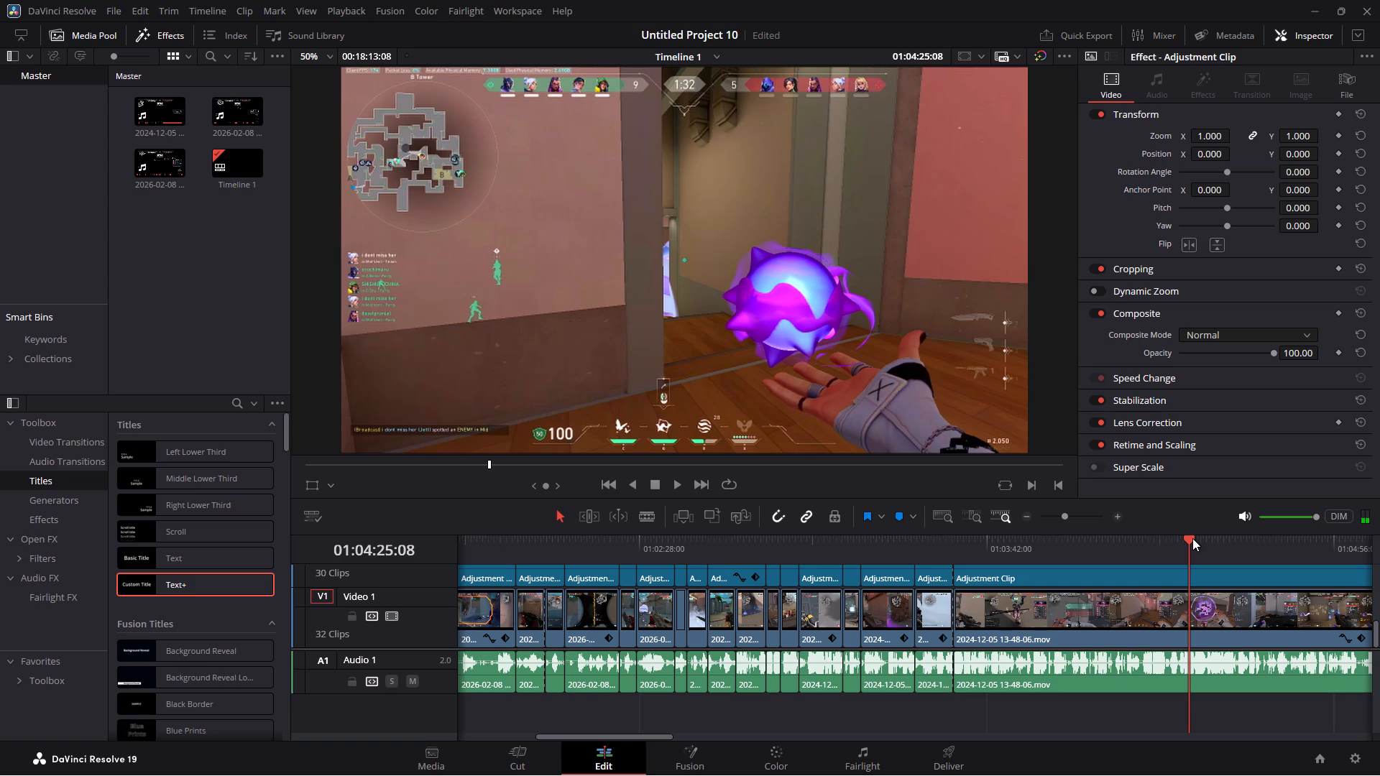
Review the round between about 01:04:25 and 01:04:50, rewatching the fight around 01:04:31 for highlight material.
key("space")
left_click(1203, 541)
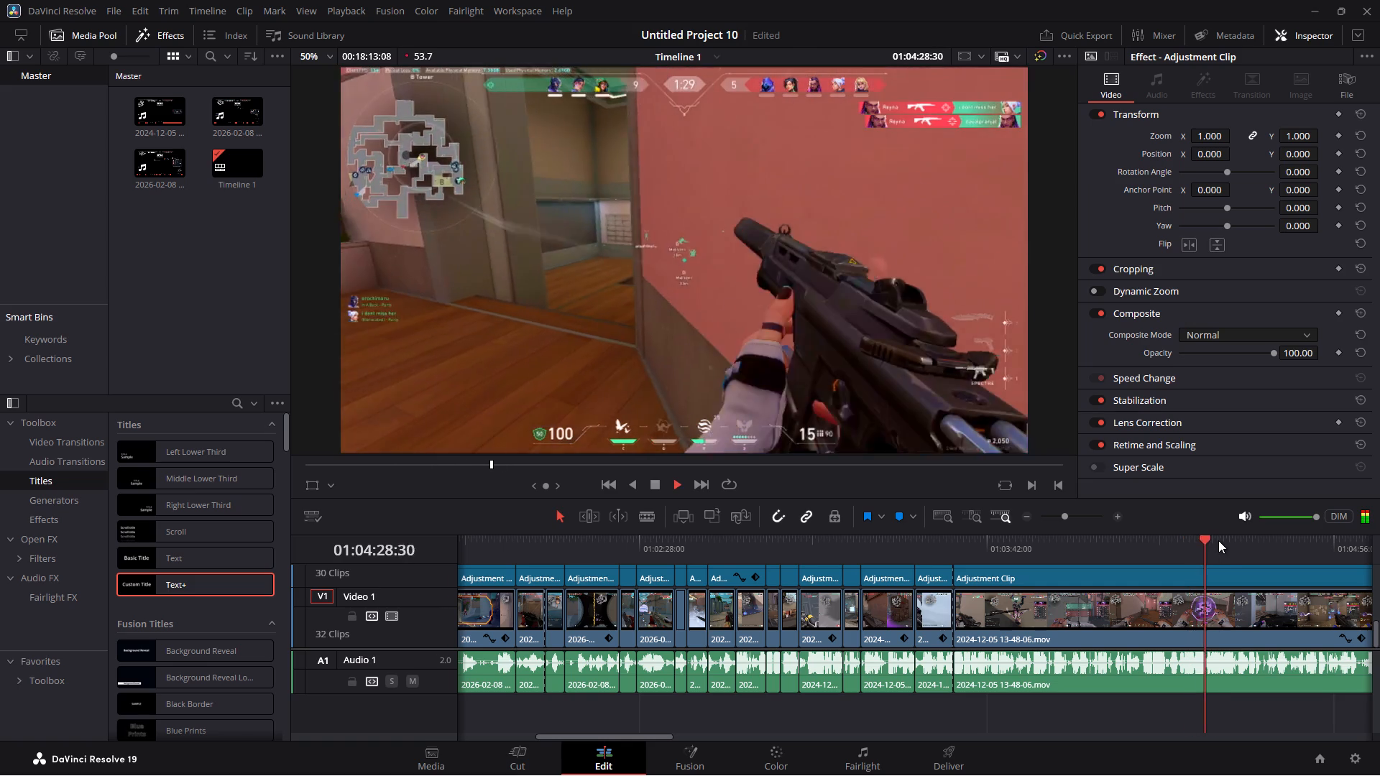
left_click(1218, 540)
key("space")
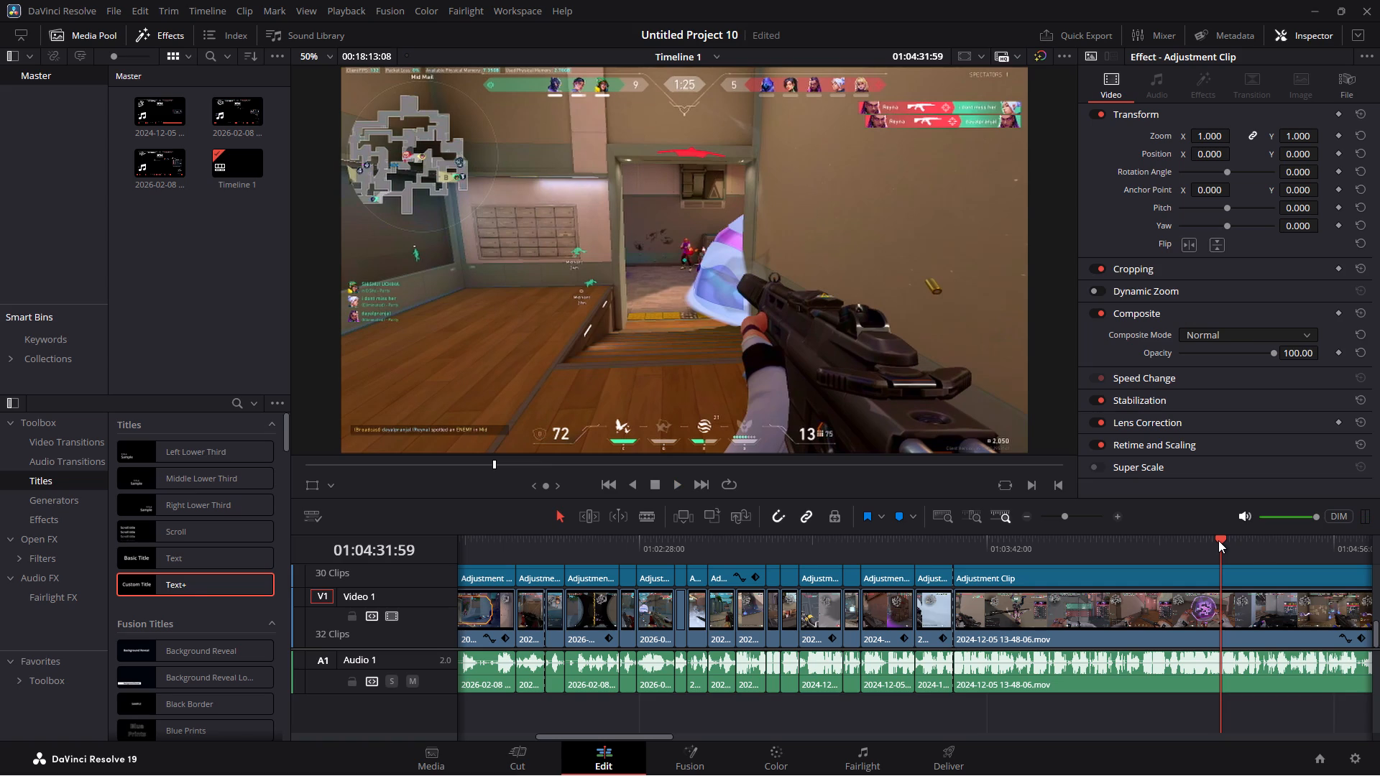
key("space")
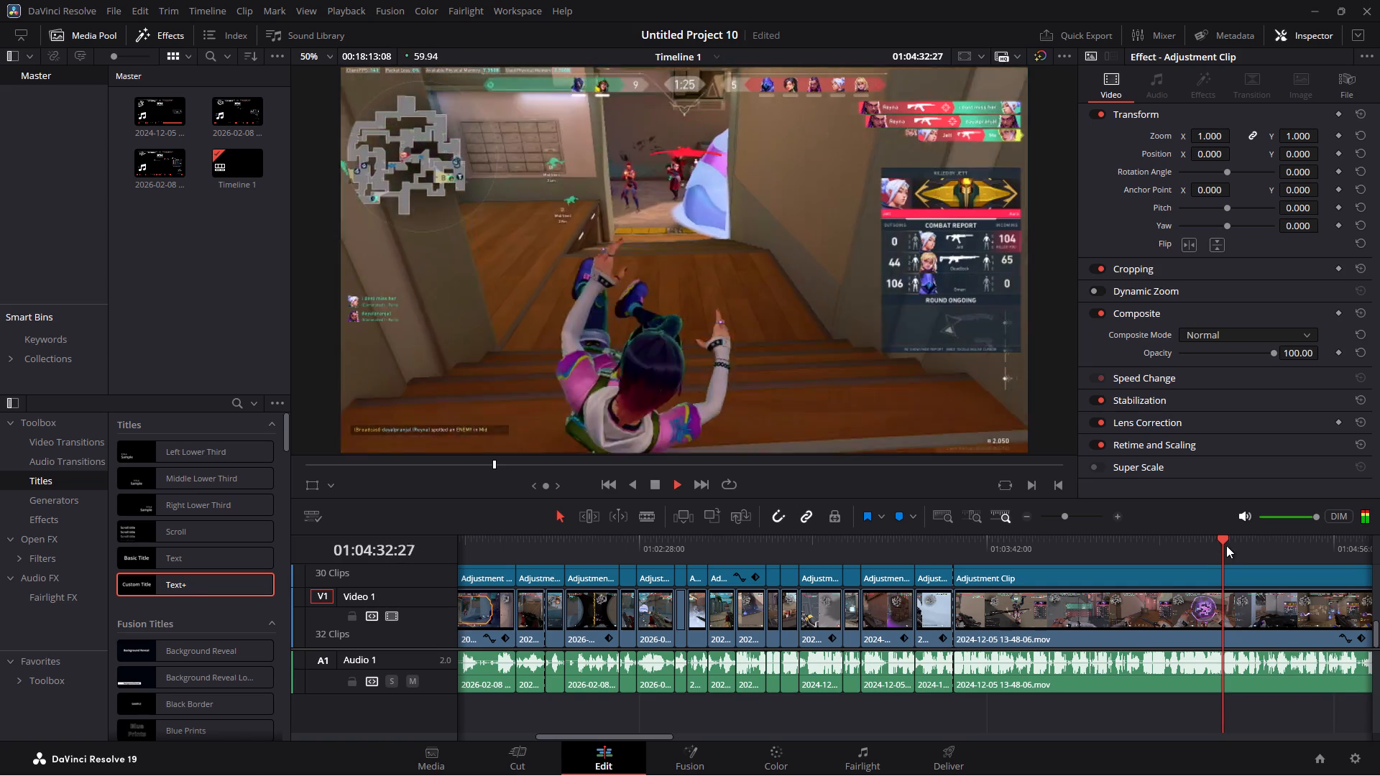
key("space")
left_click(1235, 539)
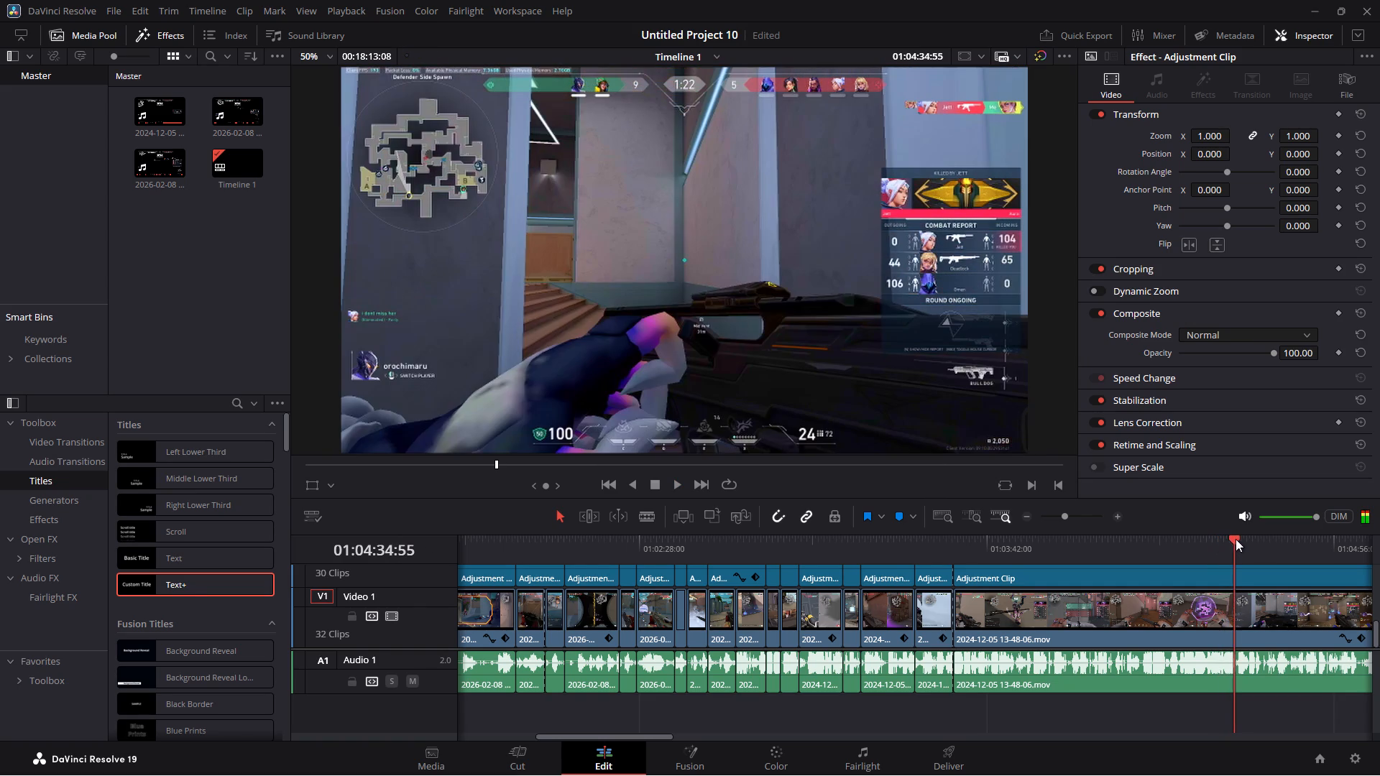
left_click(1246, 540)
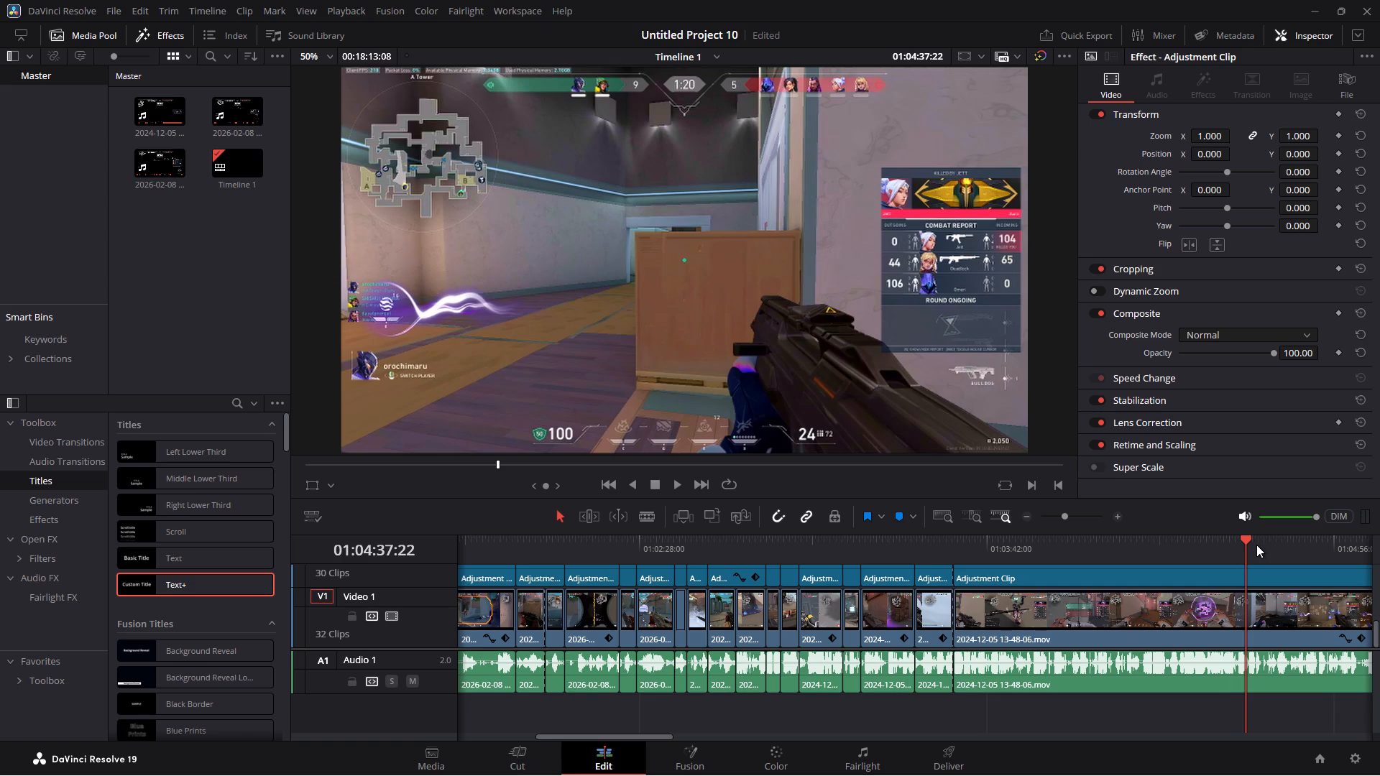
key("space")
key("space")
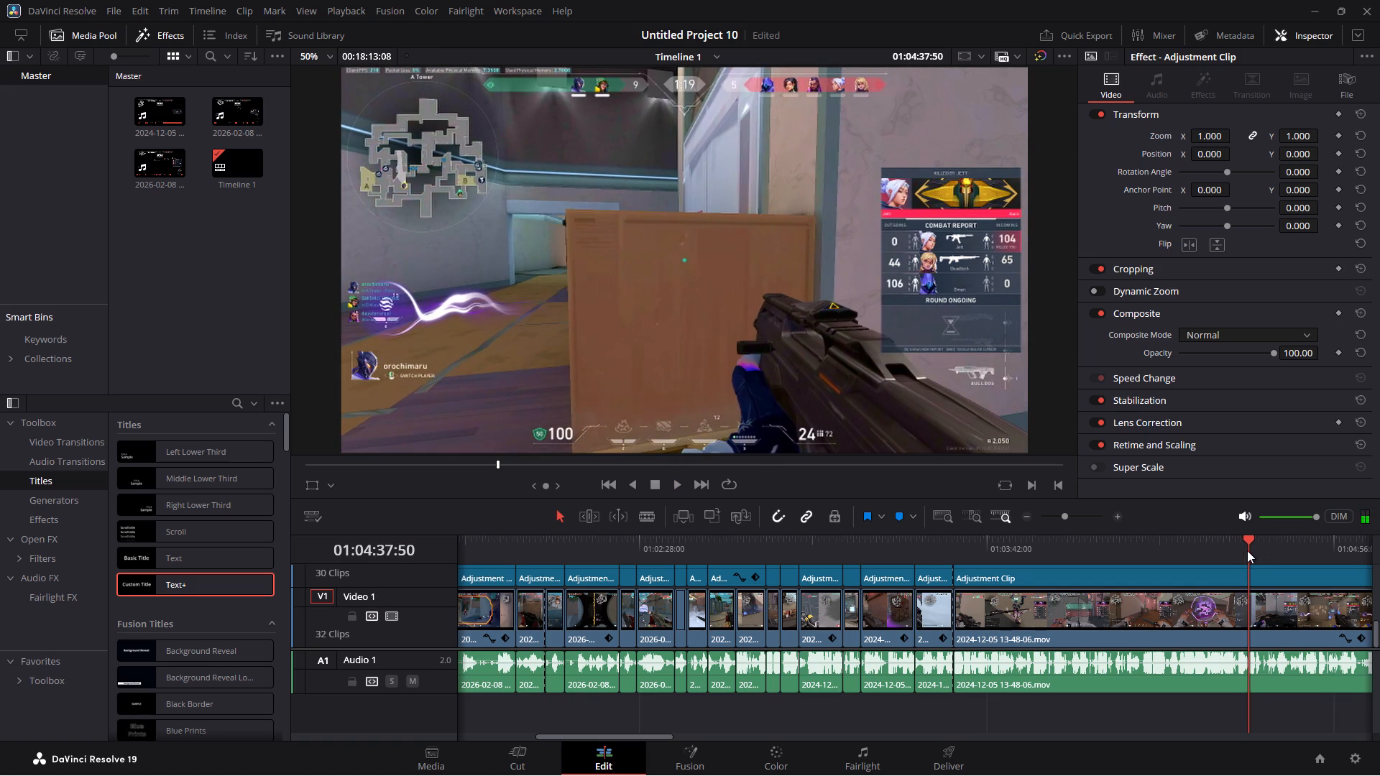
key("space")
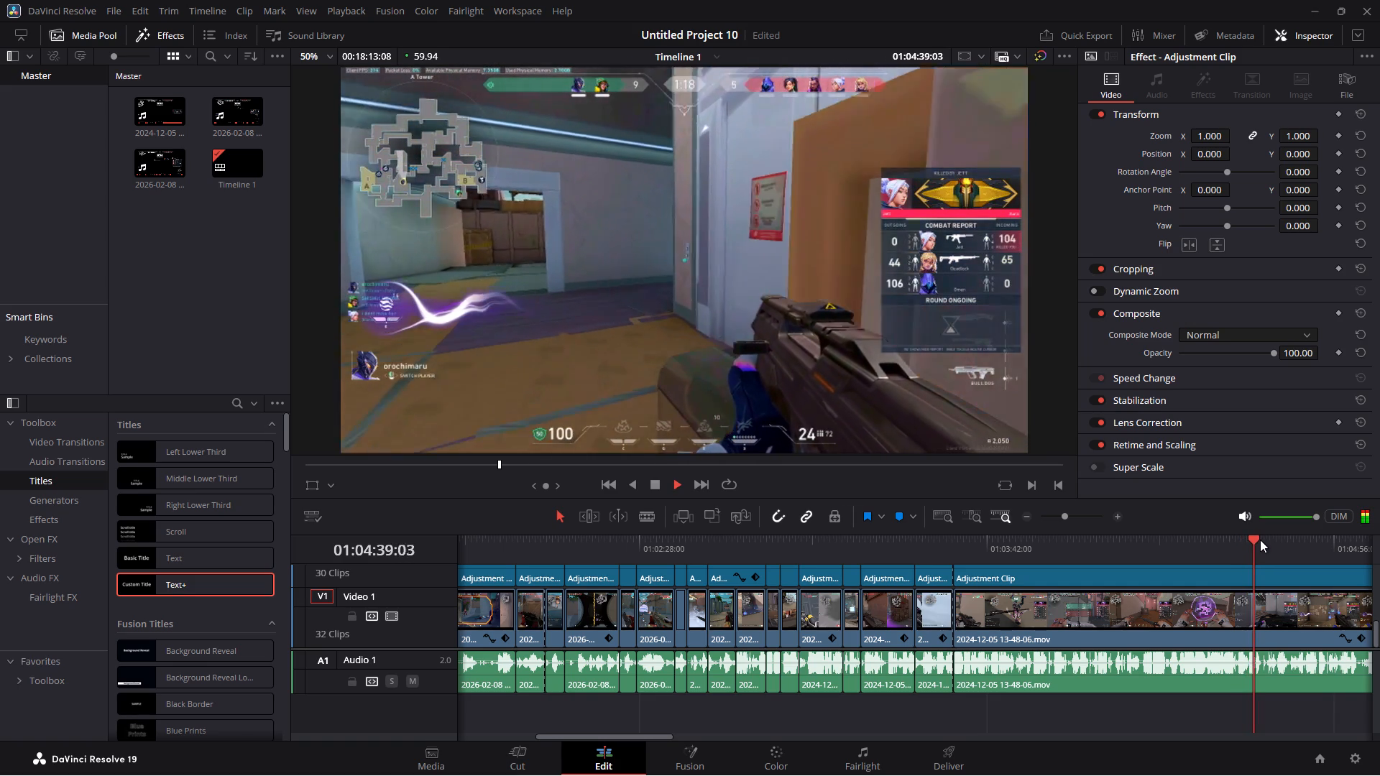
left_click(1271, 540)
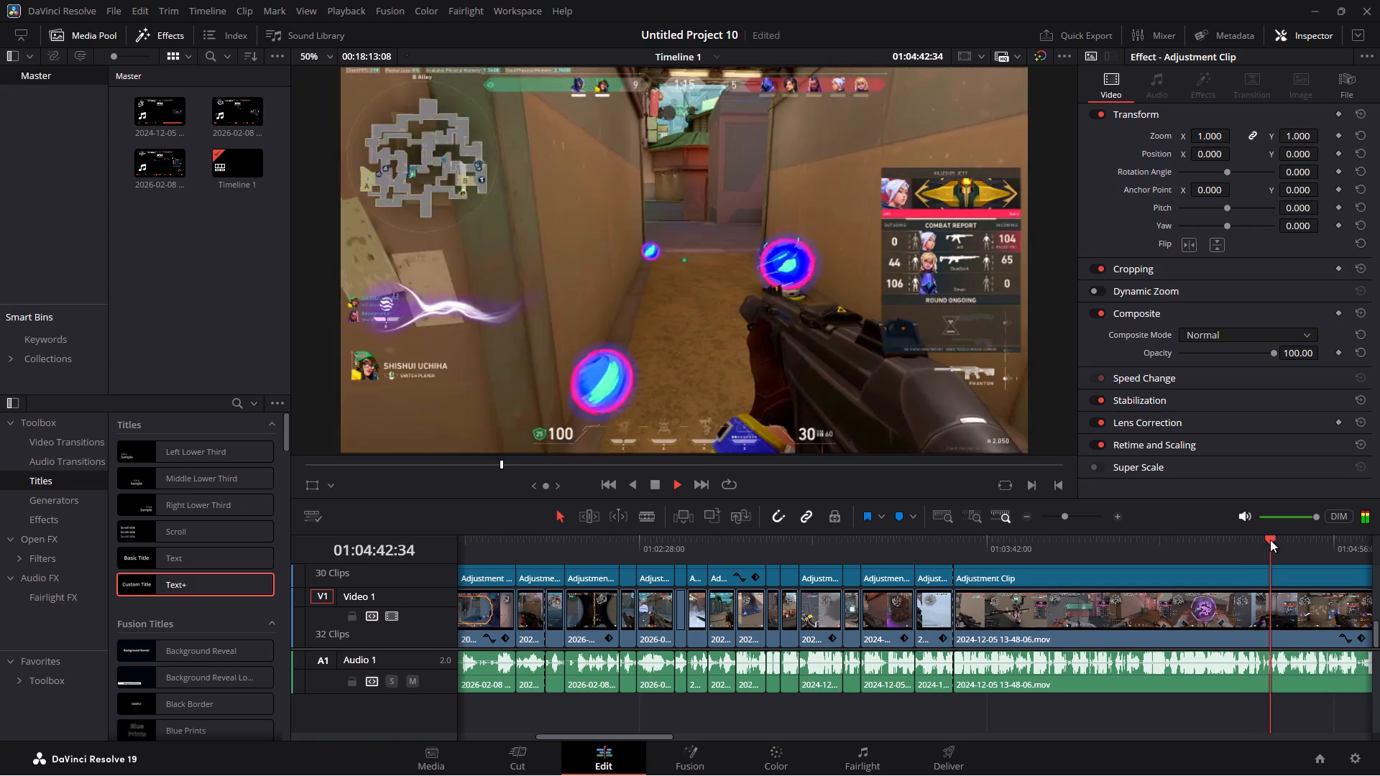
left_click(1240, 541)
left_click(1212, 542)
left_click(1188, 543)
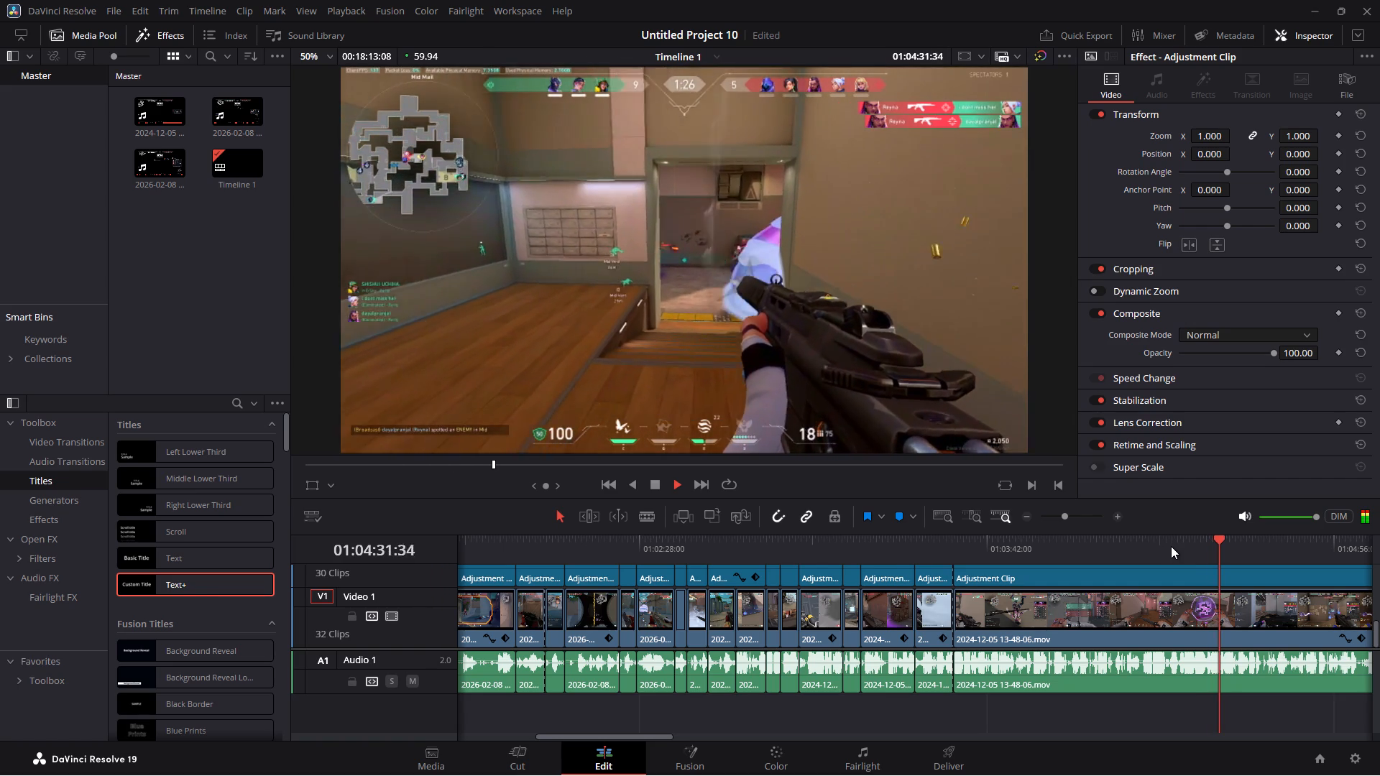
key("space")
left_click(1284, 545)
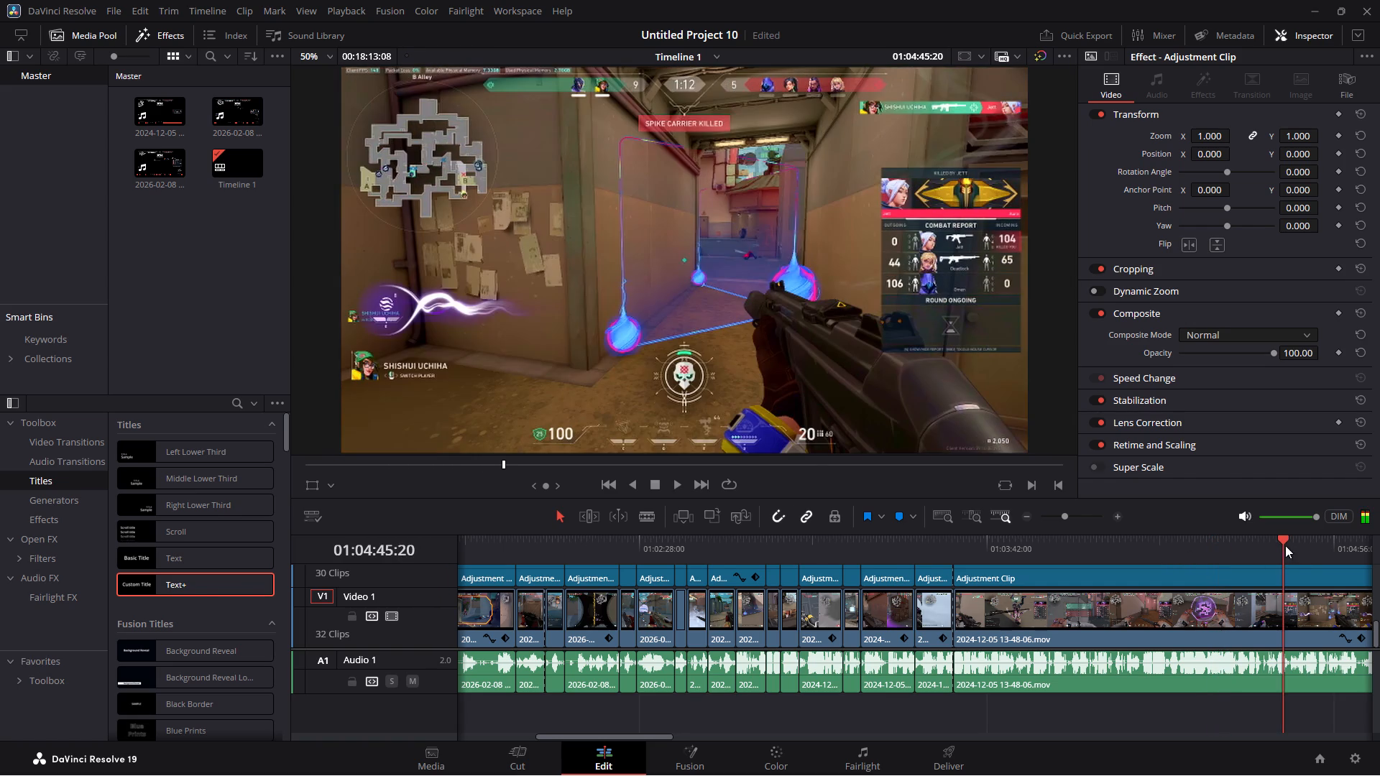
left_click(1309, 545)
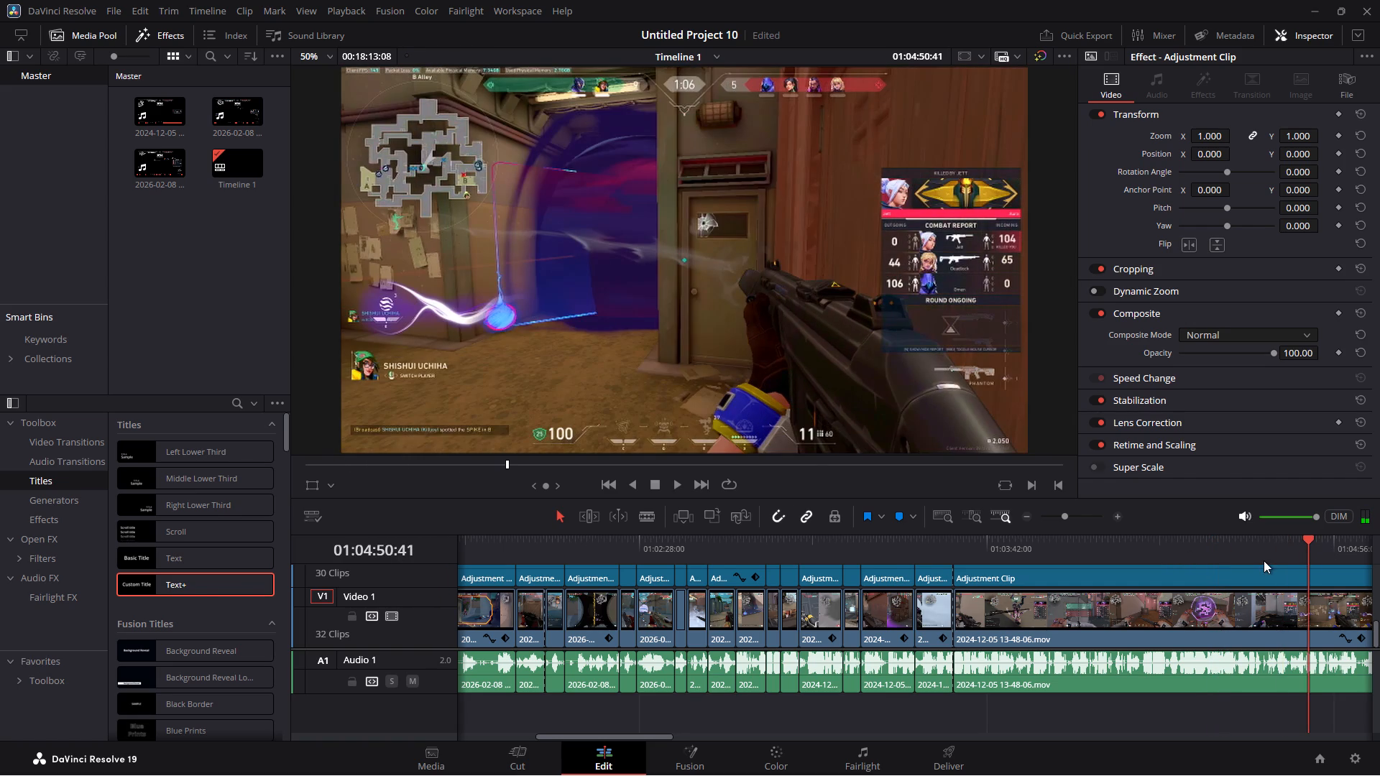
Skim the uncut gameplay from about 01:04:50 to 01:06:11, and watch the following round up to 01:06:52:11.
left_click_drag(660, 736, 709, 733)
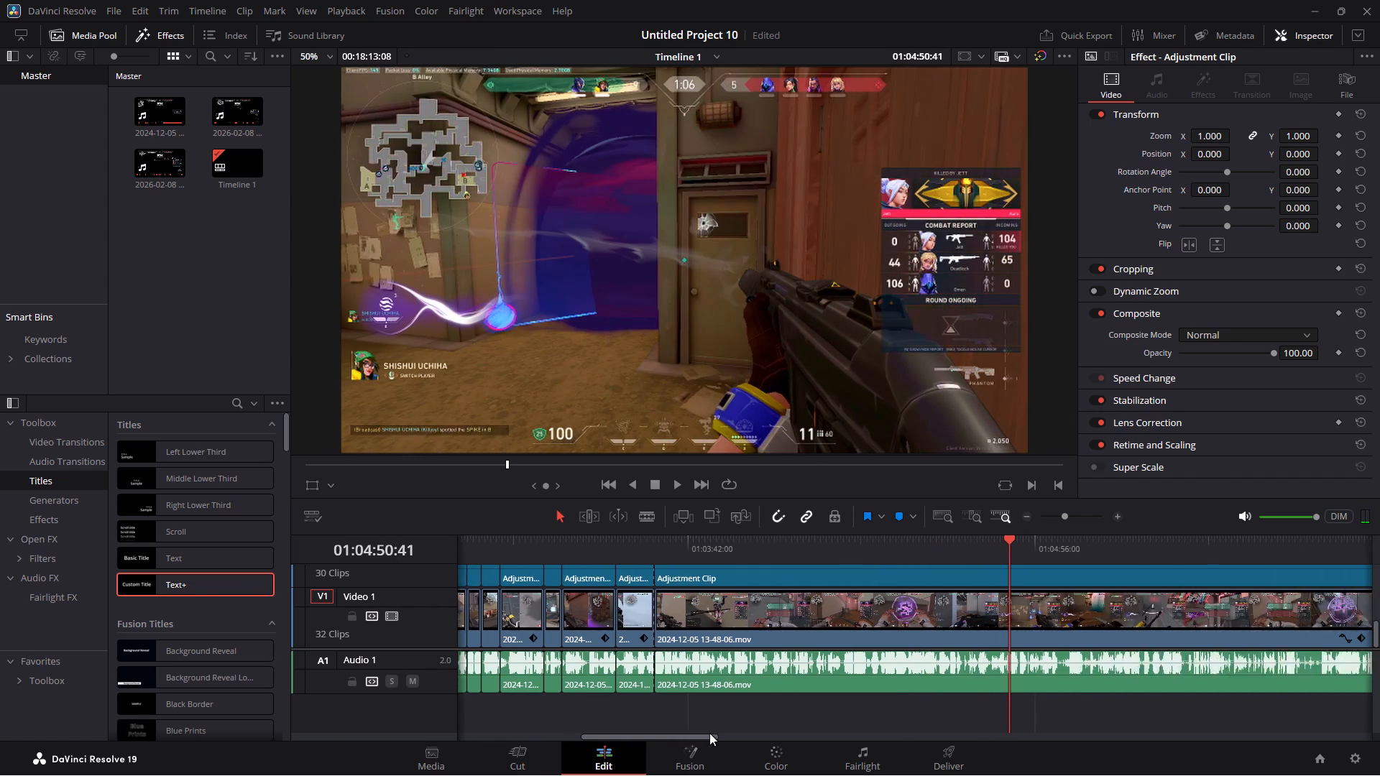
left_click_drag(709, 733, 742, 731)
left_click(808, 539)
left_click(837, 541)
left_click(883, 541)
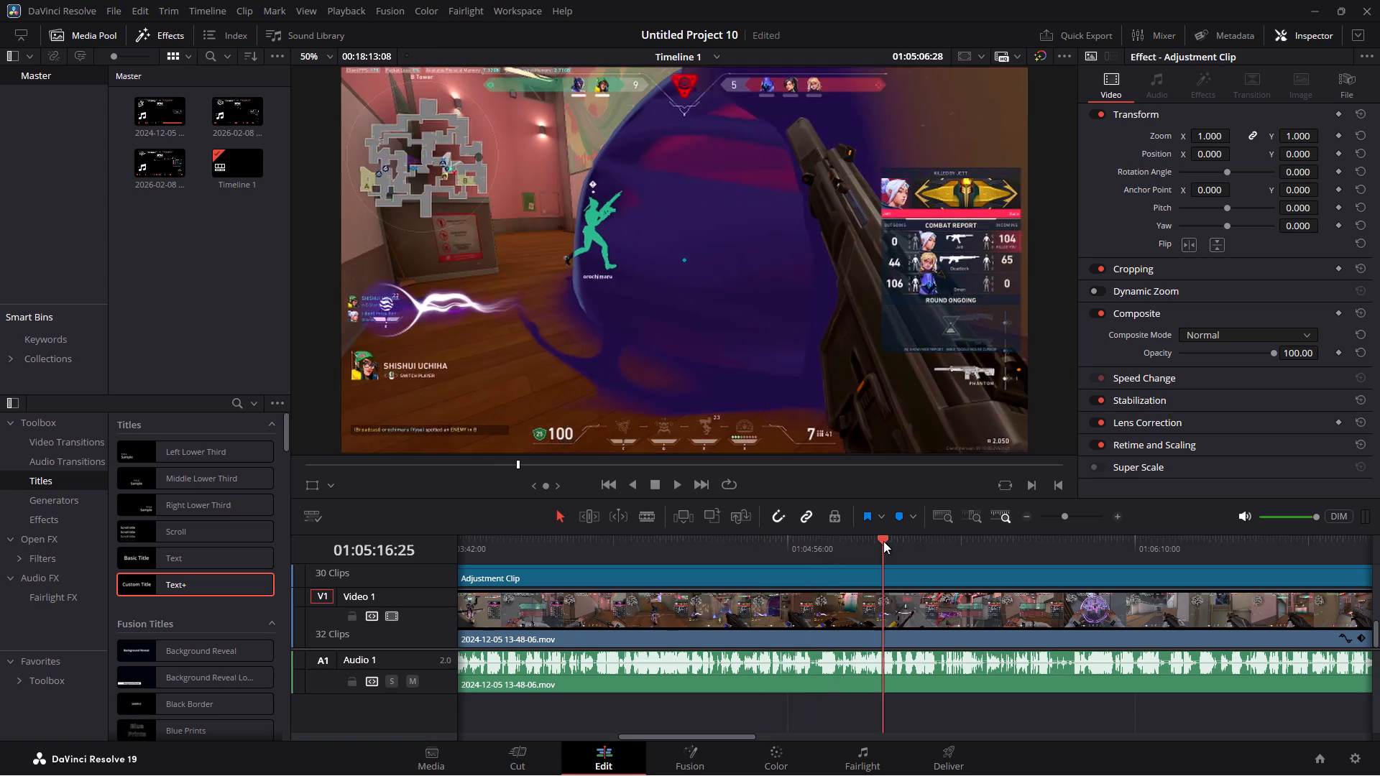
left_click(916, 541)
left_click(949, 541)
left_click(1005, 541)
left_click(1053, 548)
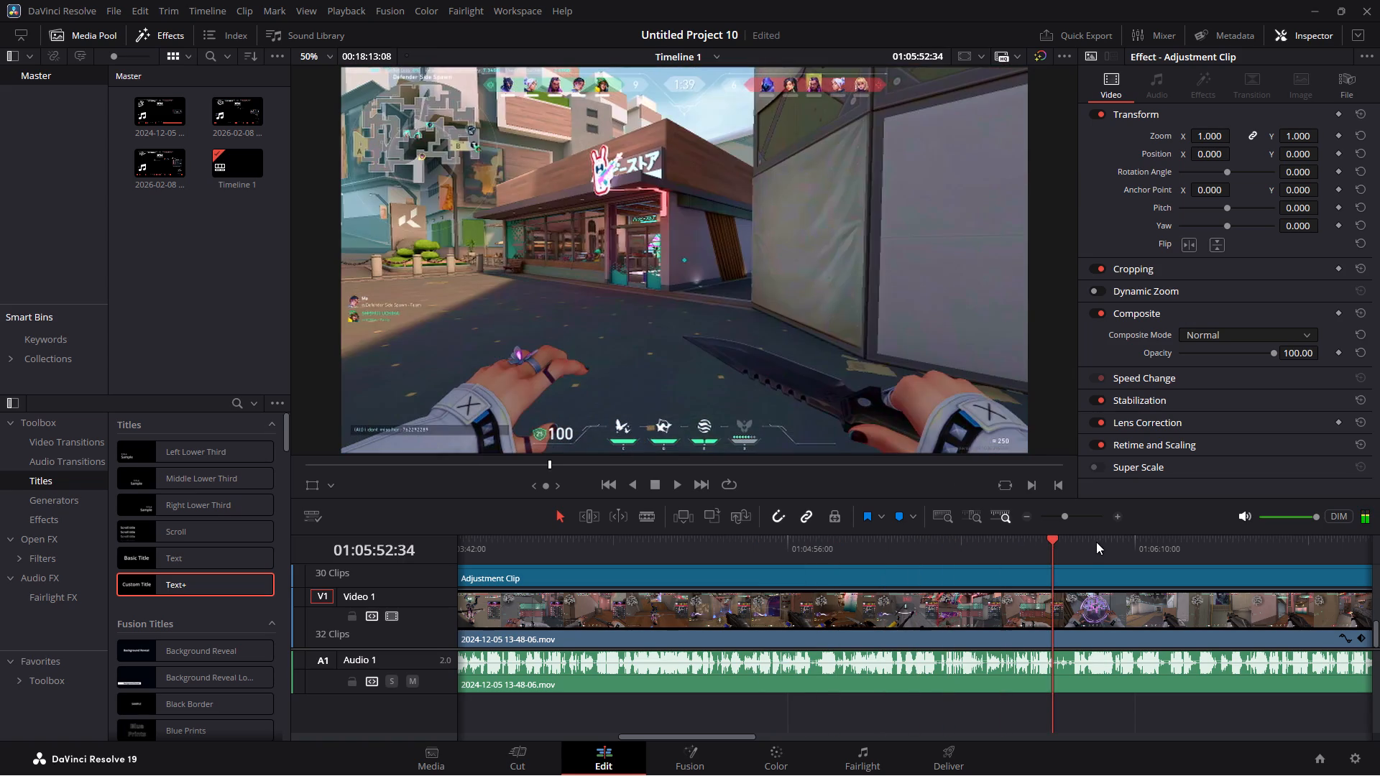
left_click(1096, 542)
left_click(1142, 543)
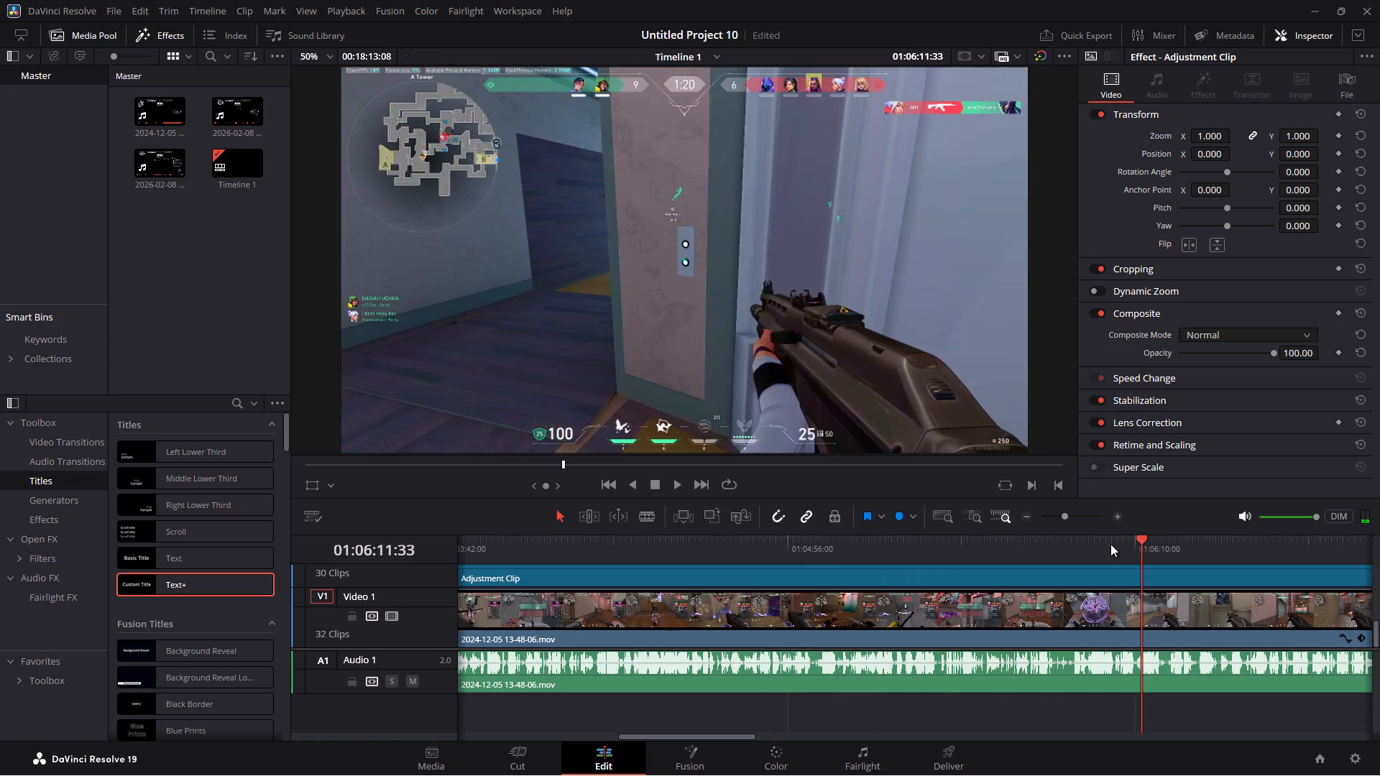
left_click(1110, 544)
left_click(1162, 553)
key("space")
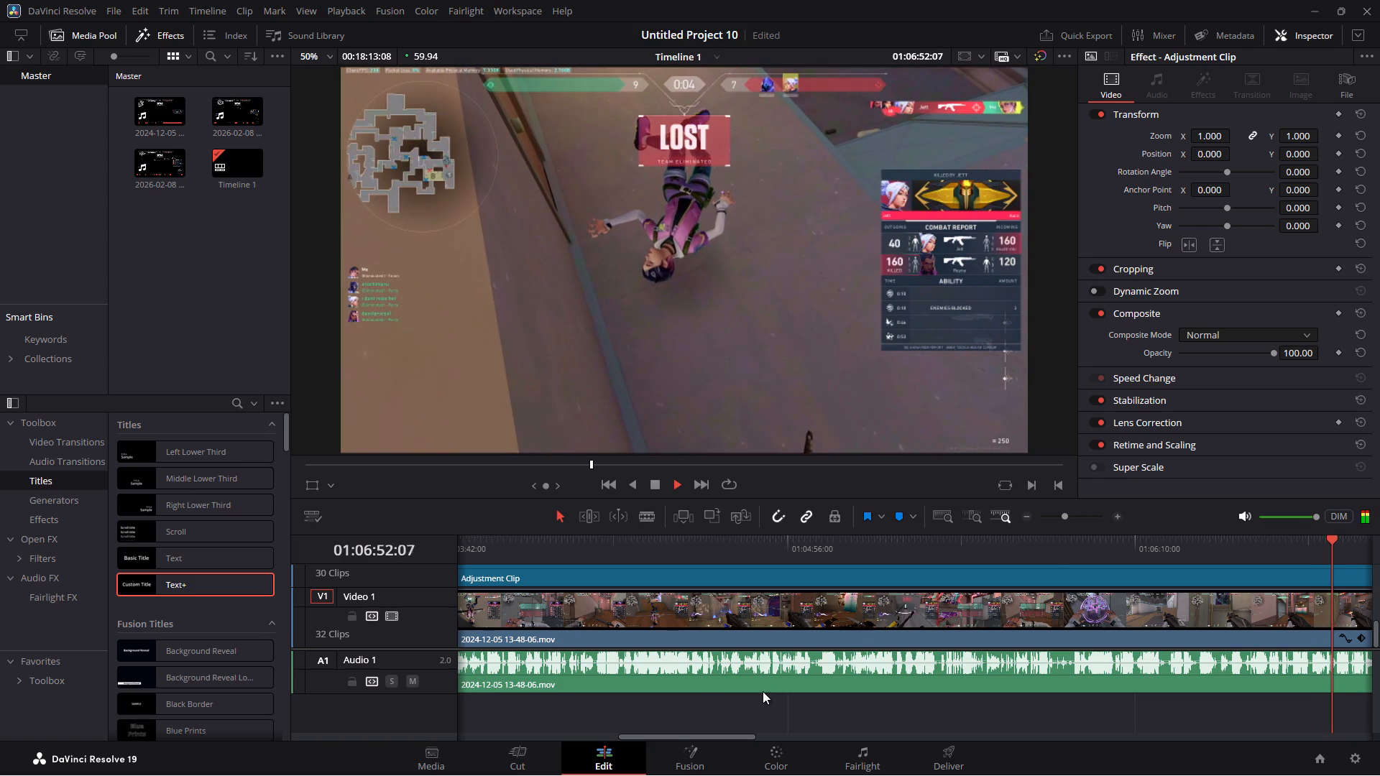
key("space")
Skim the uncut gameplay from about 01:06:52 to 01:07:52, looking for the next fight.
left_click_drag(744, 734, 868, 720)
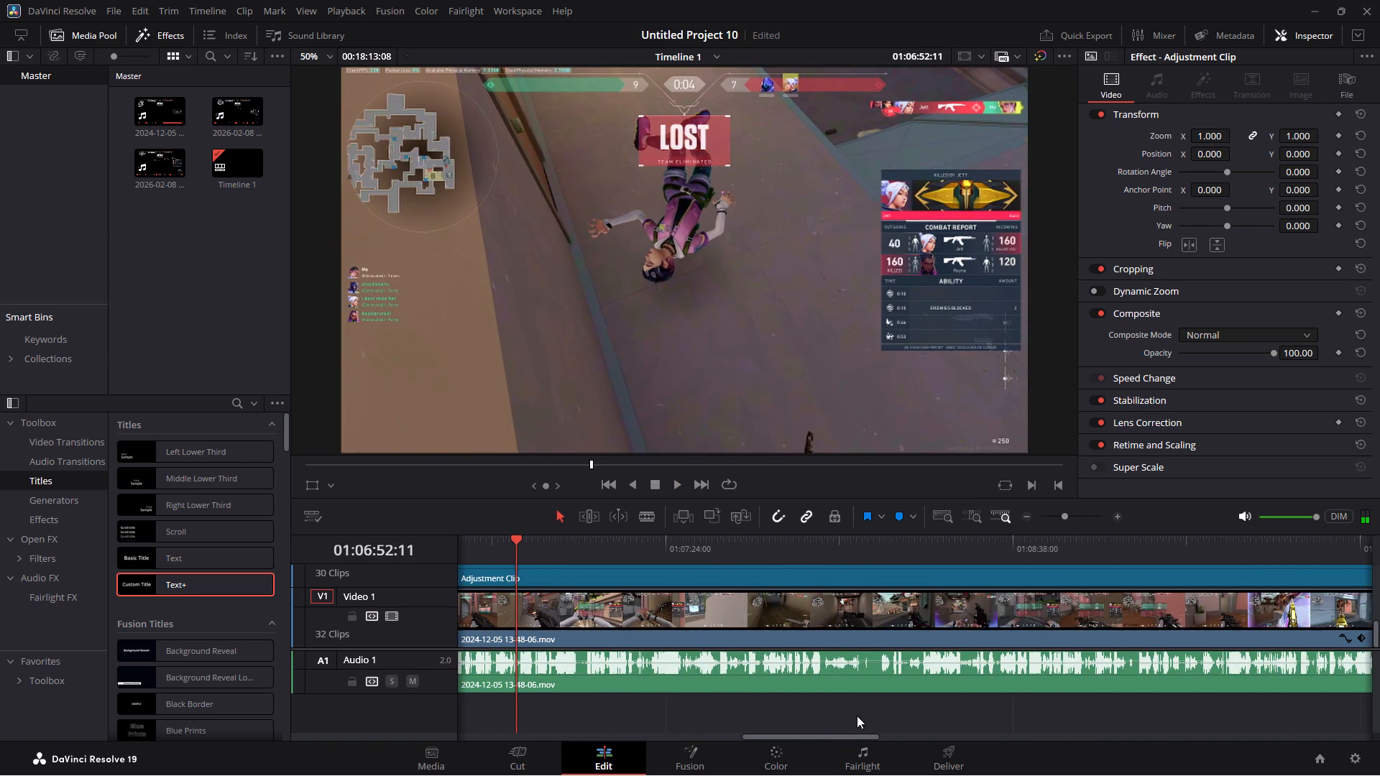
left_click(583, 548)
left_click(625, 543)
left_click(656, 540)
left_click(701, 541)
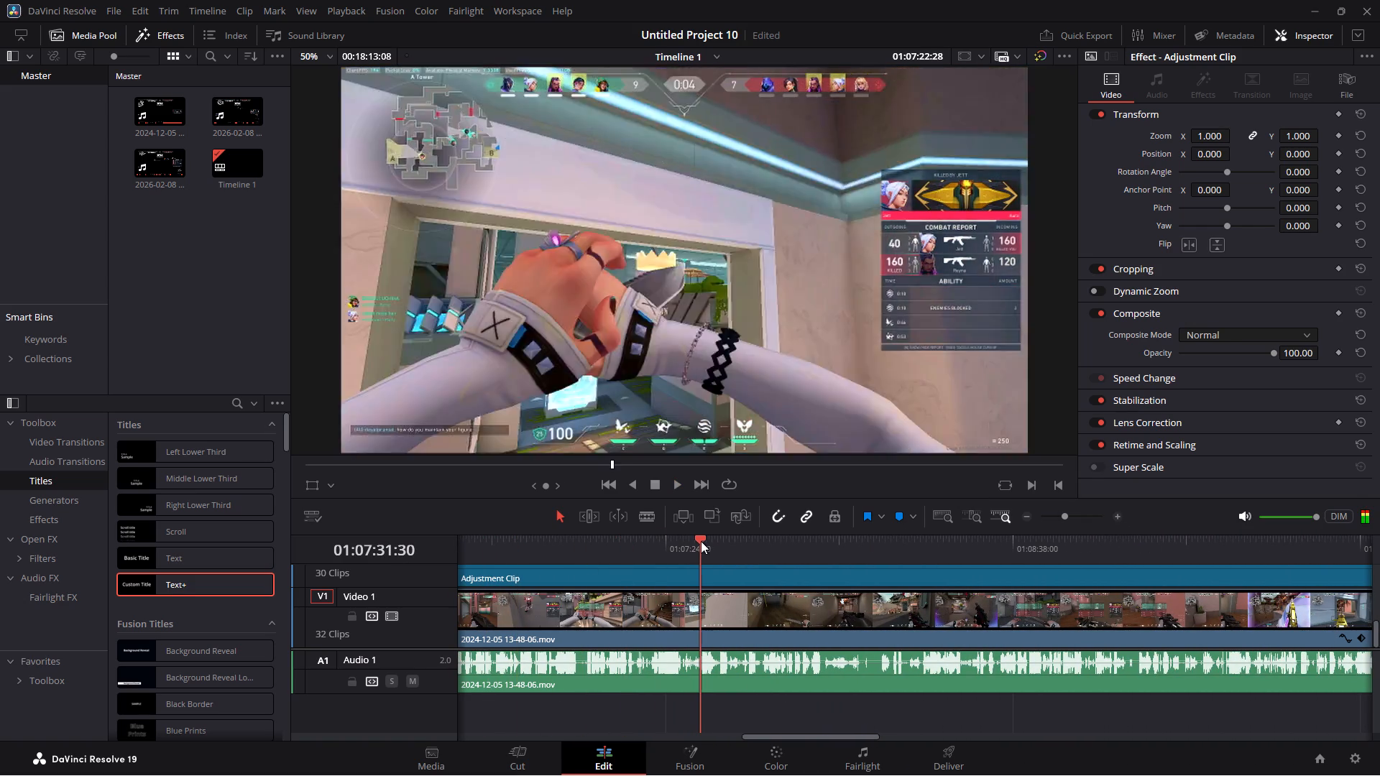
key("space")
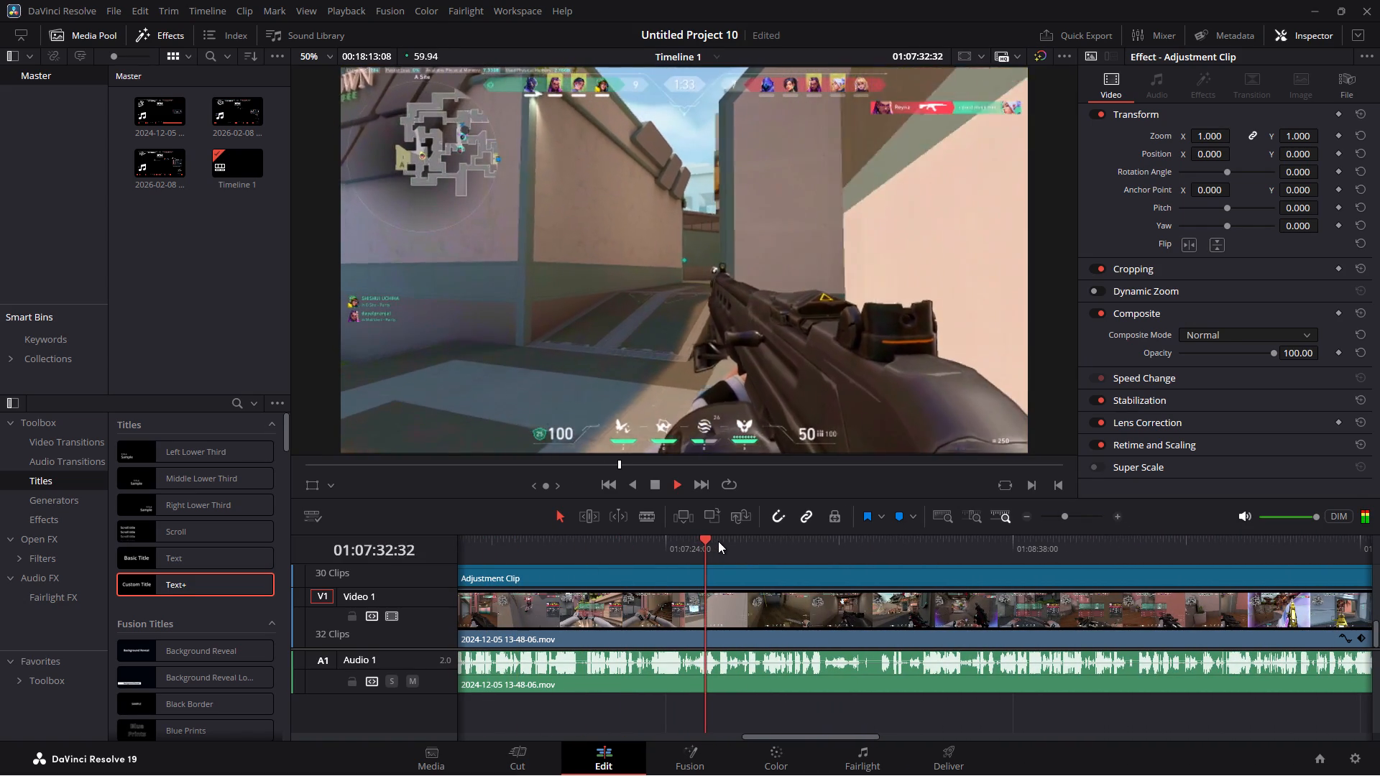
left_click(717, 539)
left_click(730, 539)
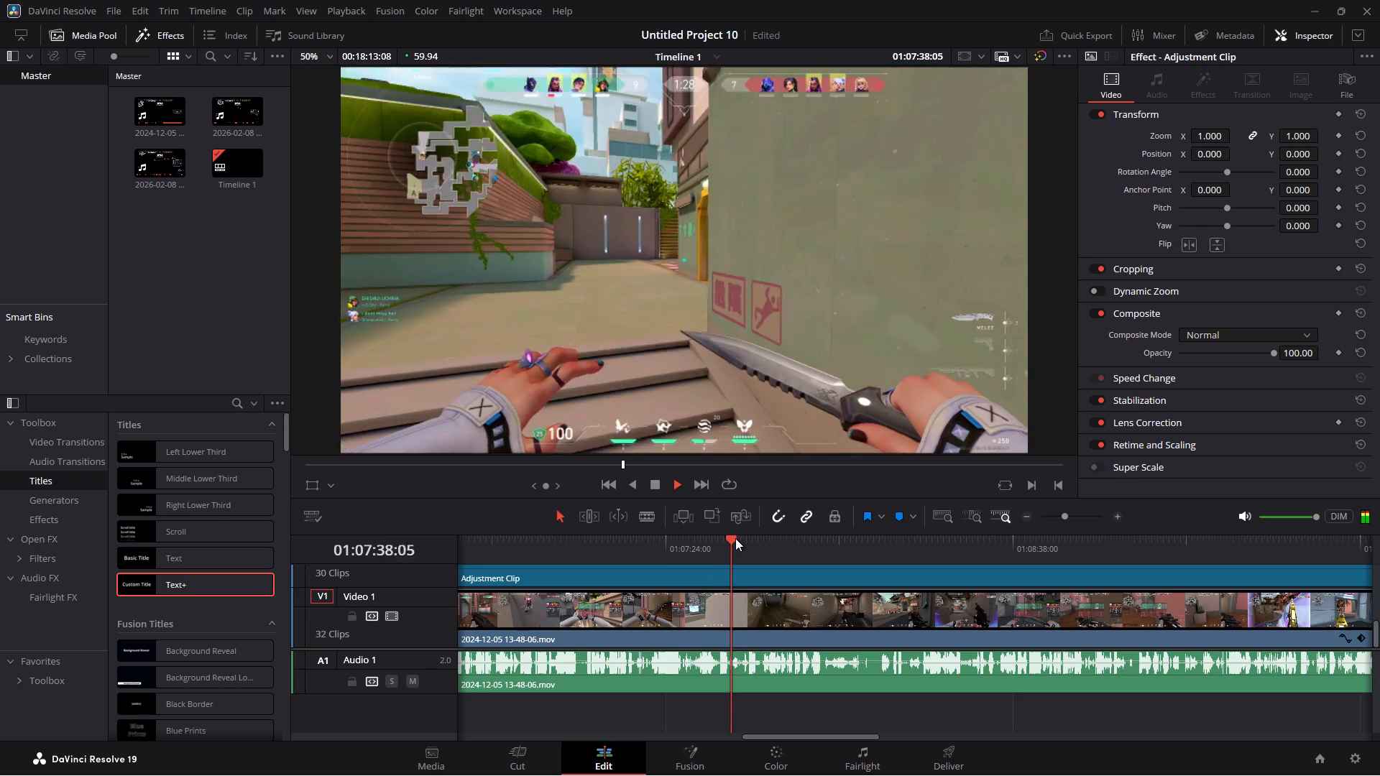
left_click(737, 538)
left_click(755, 541)
left_click(772, 542)
left_click(793, 541)
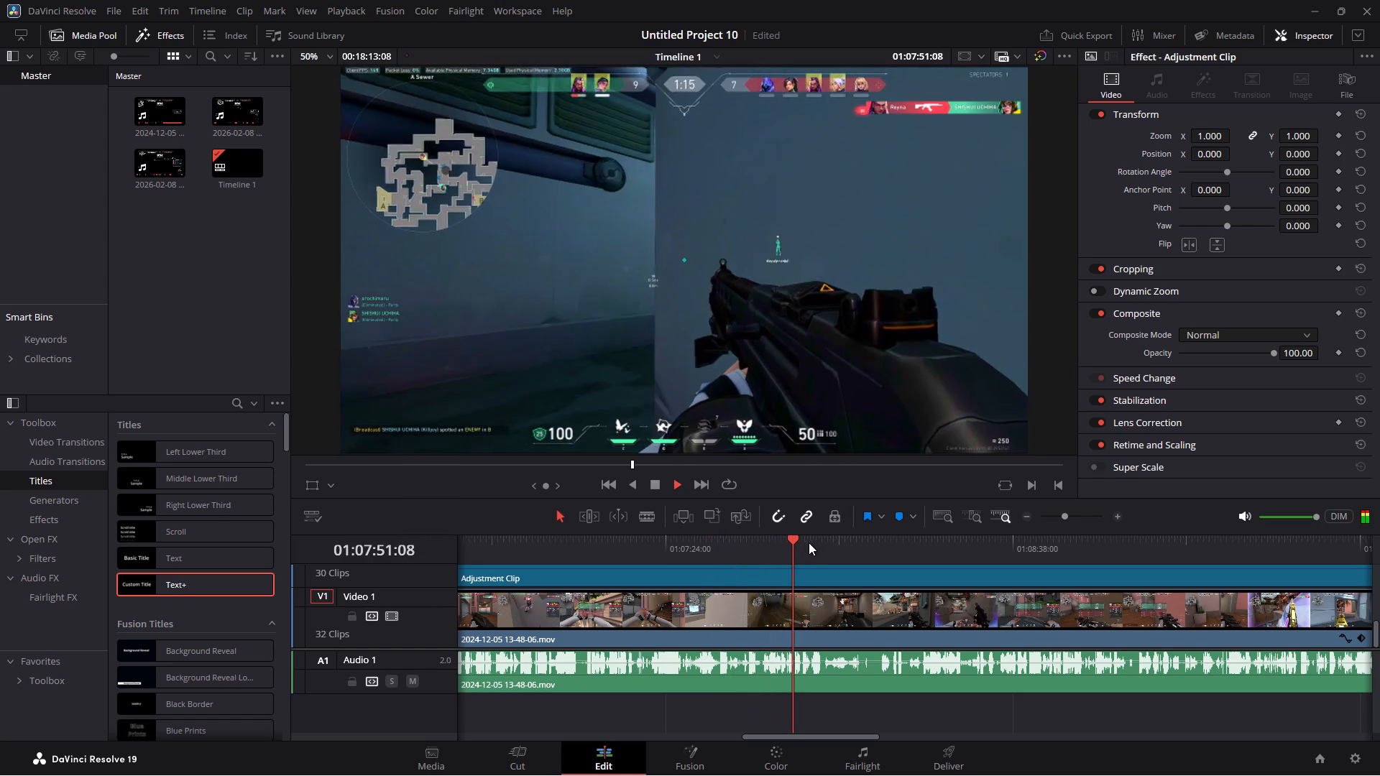
key("space")
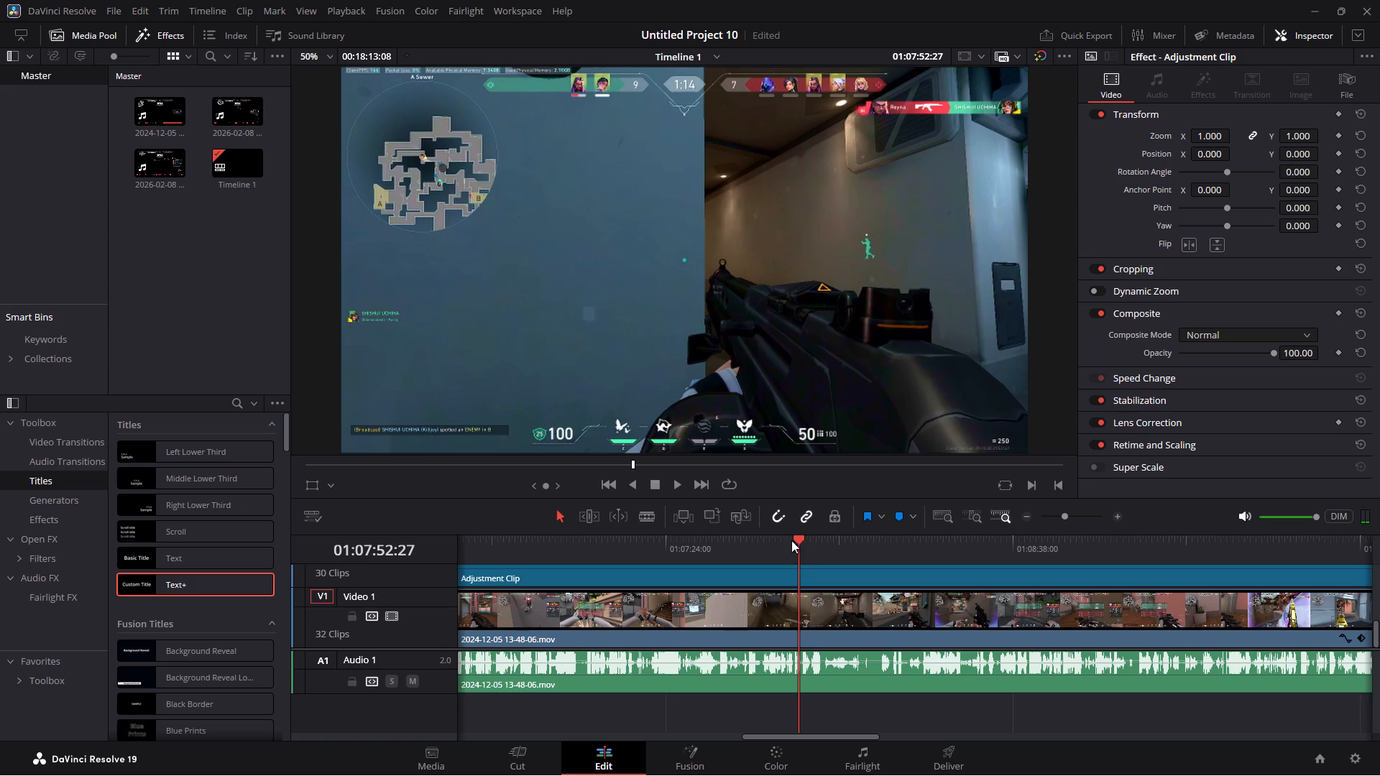
Skim the uncut gameplay from about 01:07:52 through the end of the round to the buy phase around 01:08:39.
key("space")
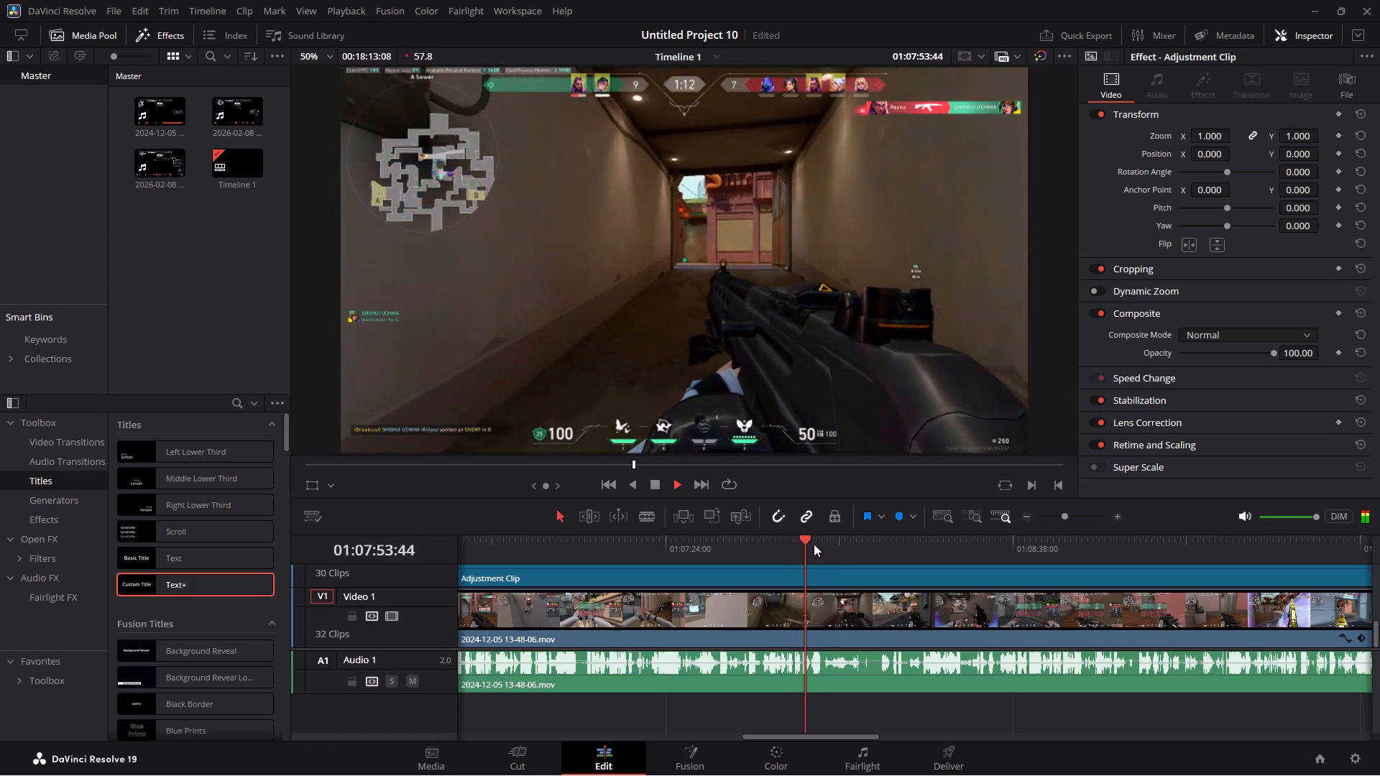
left_click(817, 540)
left_click(832, 540)
left_click(845, 542)
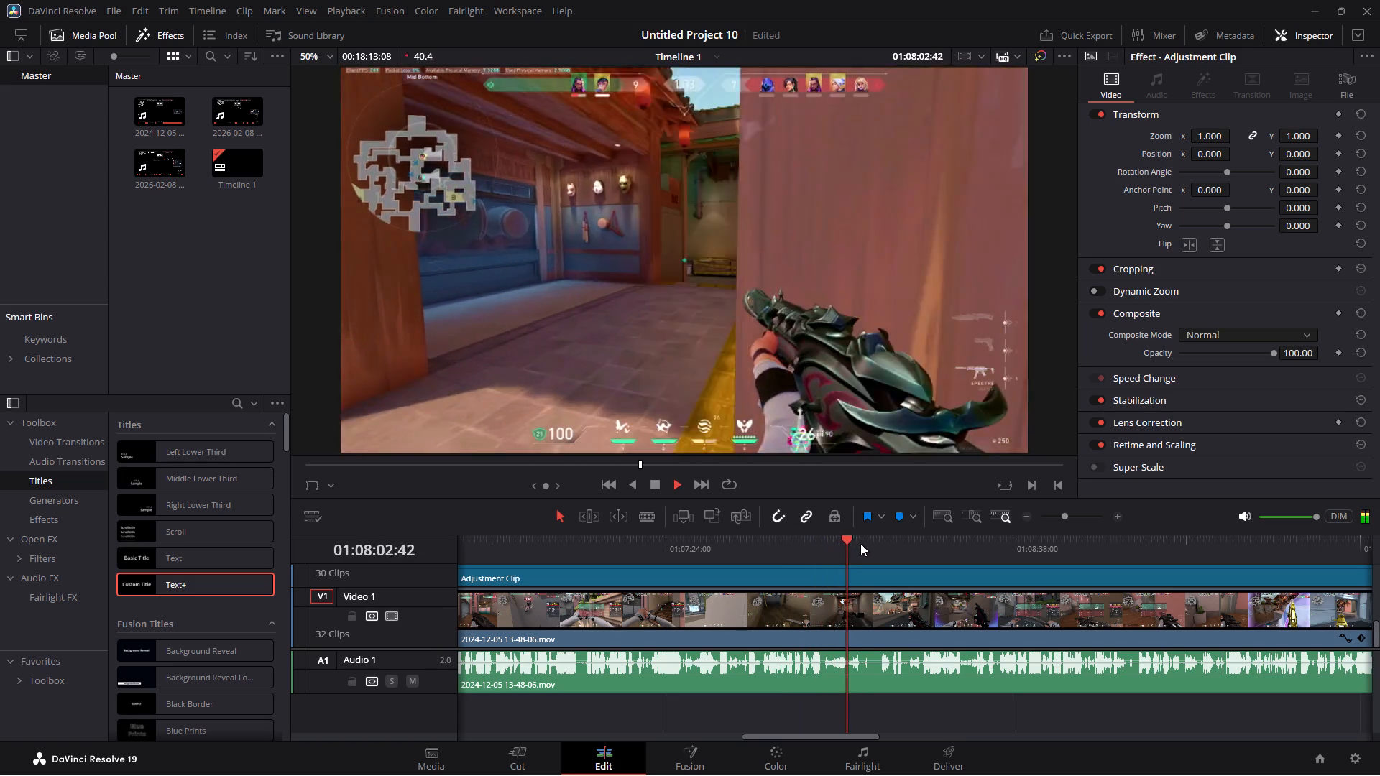
left_click(860, 543)
left_click(881, 544)
left_click(882, 545)
left_click(903, 544)
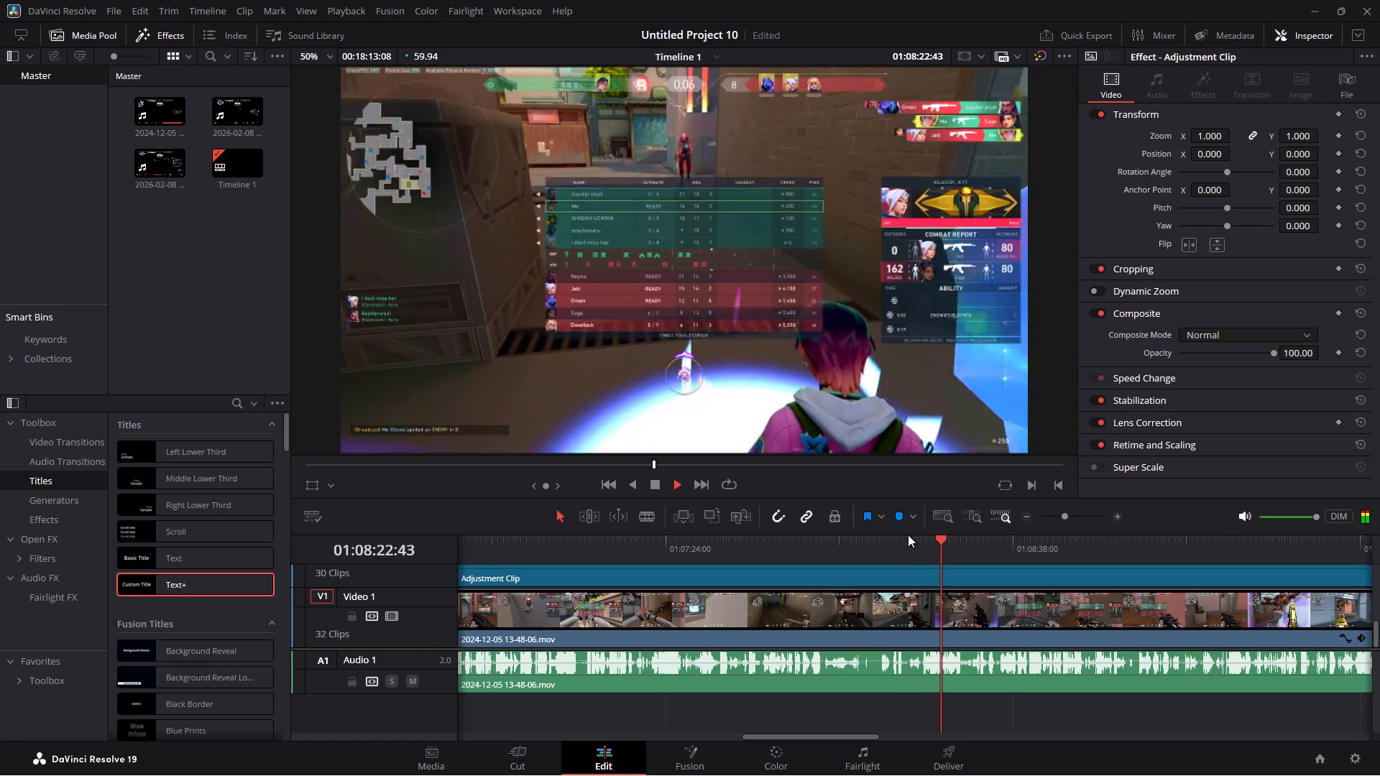
left_click(969, 539)
left_click(998, 541)
left_click(1020, 539)
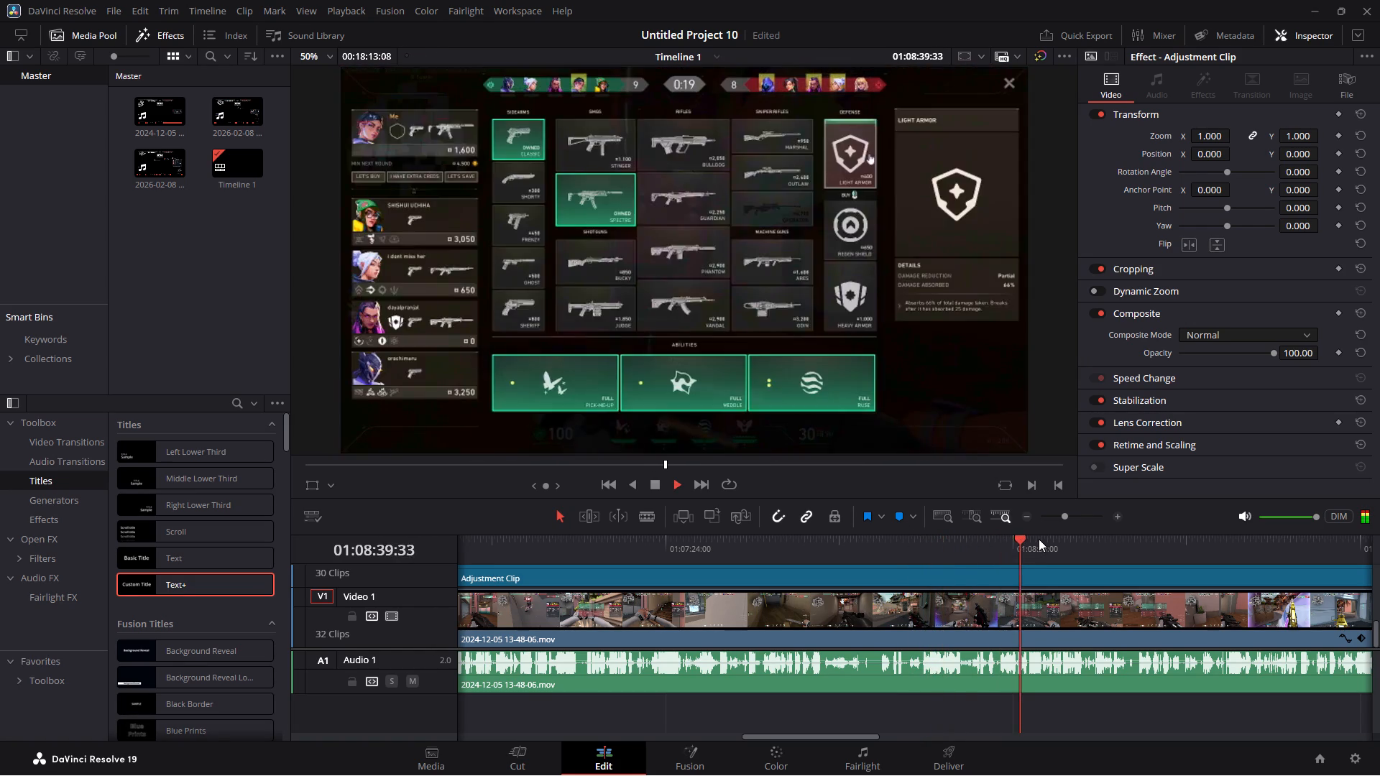
Skim the following round from about 01:08:39 to 01:09:40, looking for the next fight.
left_click(1039, 539)
left_click(1057, 538)
left_click(1073, 539)
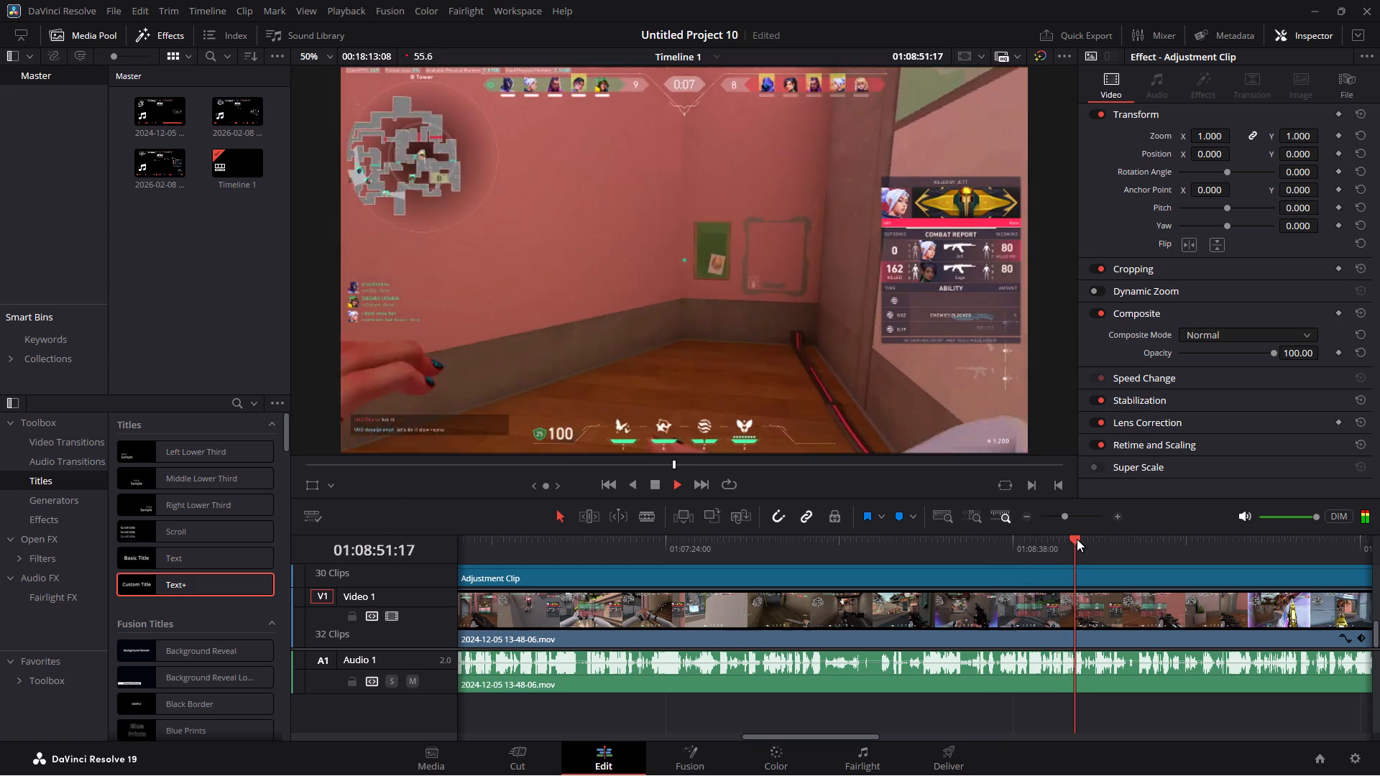
left_click(1077, 539)
left_click(1097, 541)
left_click(1122, 541)
left_click(1141, 540)
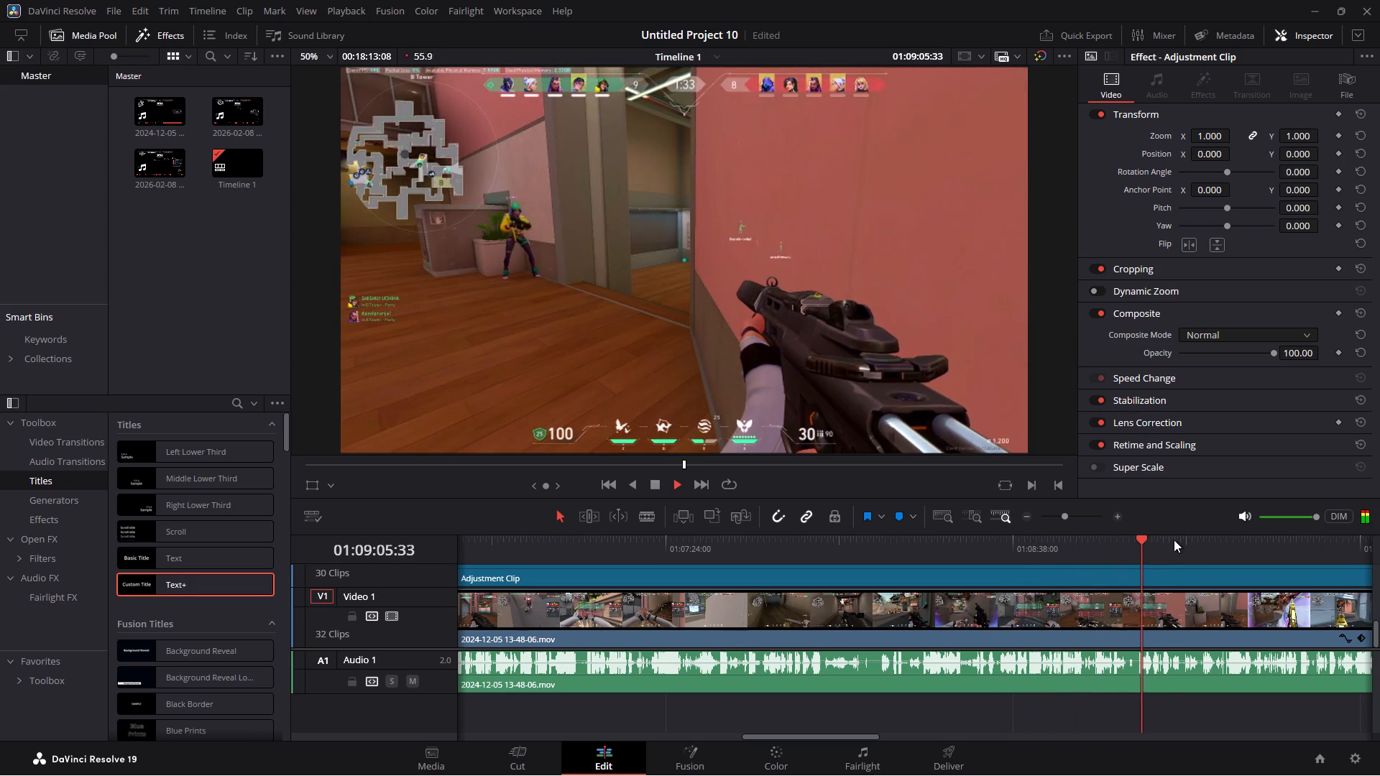
left_click(1174, 540)
left_click(1193, 540)
left_click(1225, 541)
left_click(1275, 545)
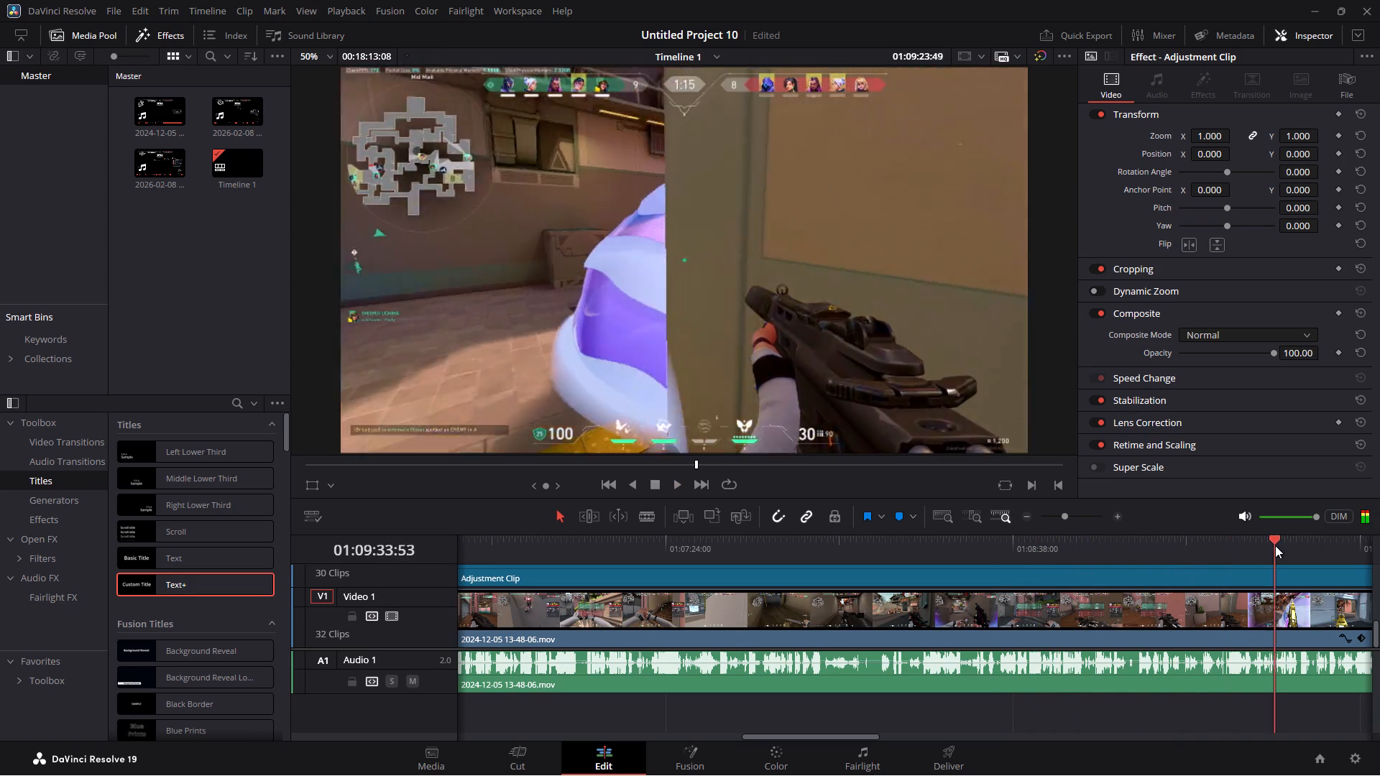
left_click(1305, 545)
Review the rest of the round from about 01:09:41 for highlight material, continuing to the buy phase around 01:10:30.
left_click_drag(844, 738, 904, 731)
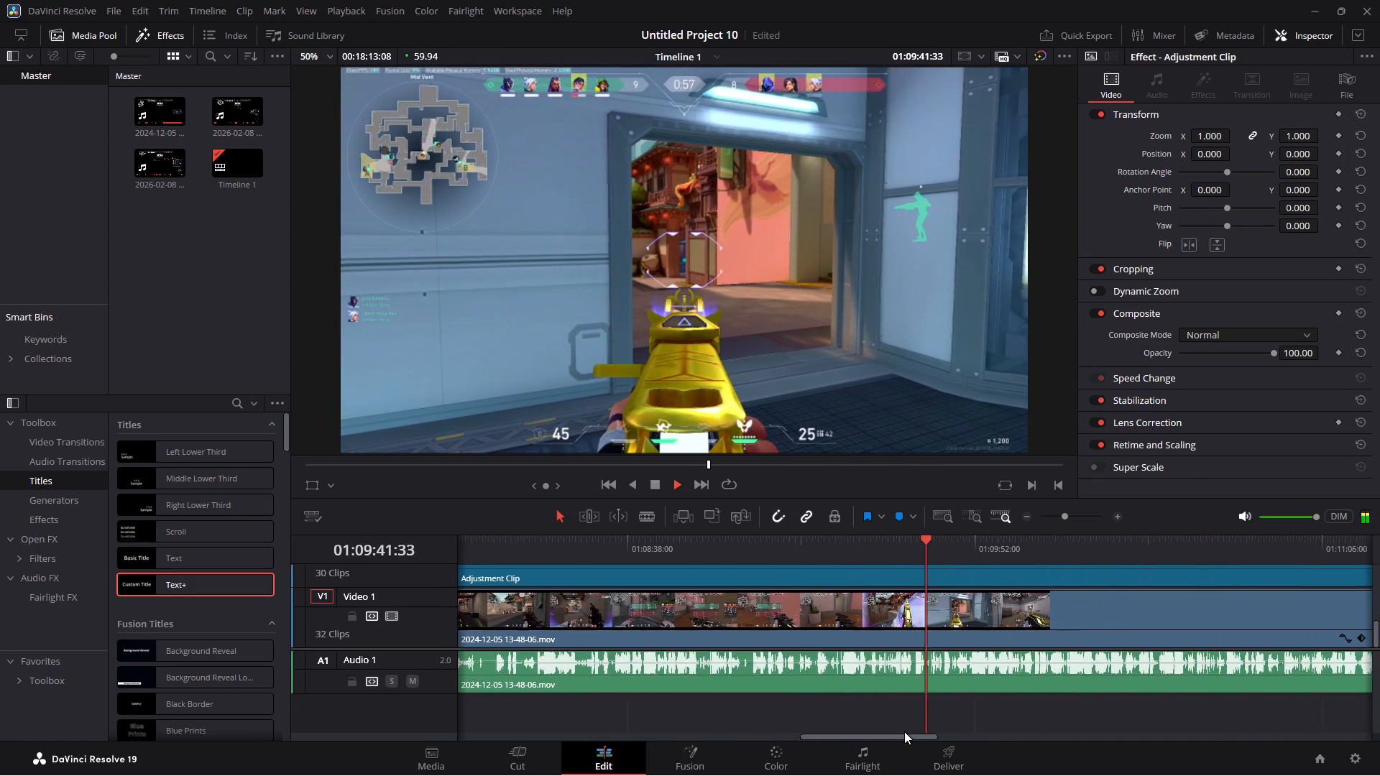
left_click_drag(904, 731, 934, 722)
left_click(753, 537)
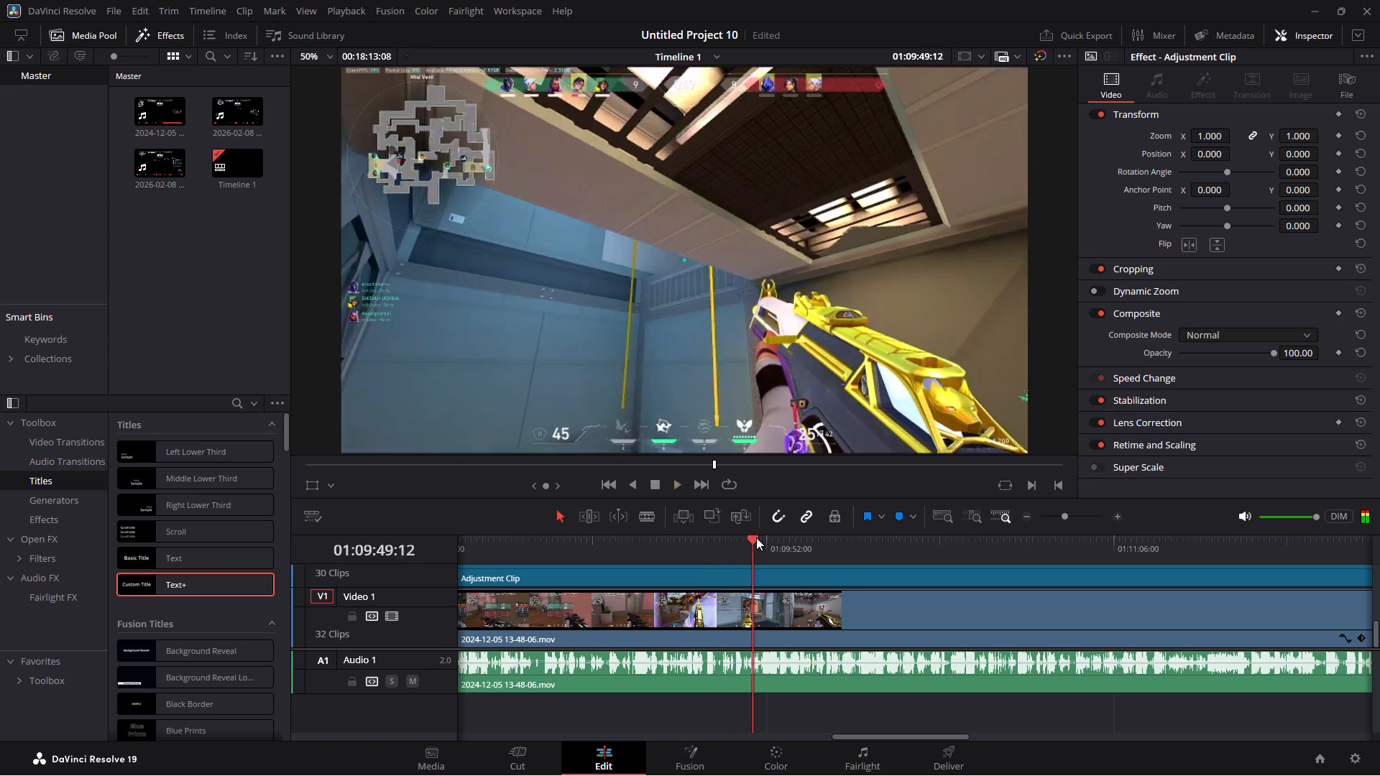
left_click(769, 537)
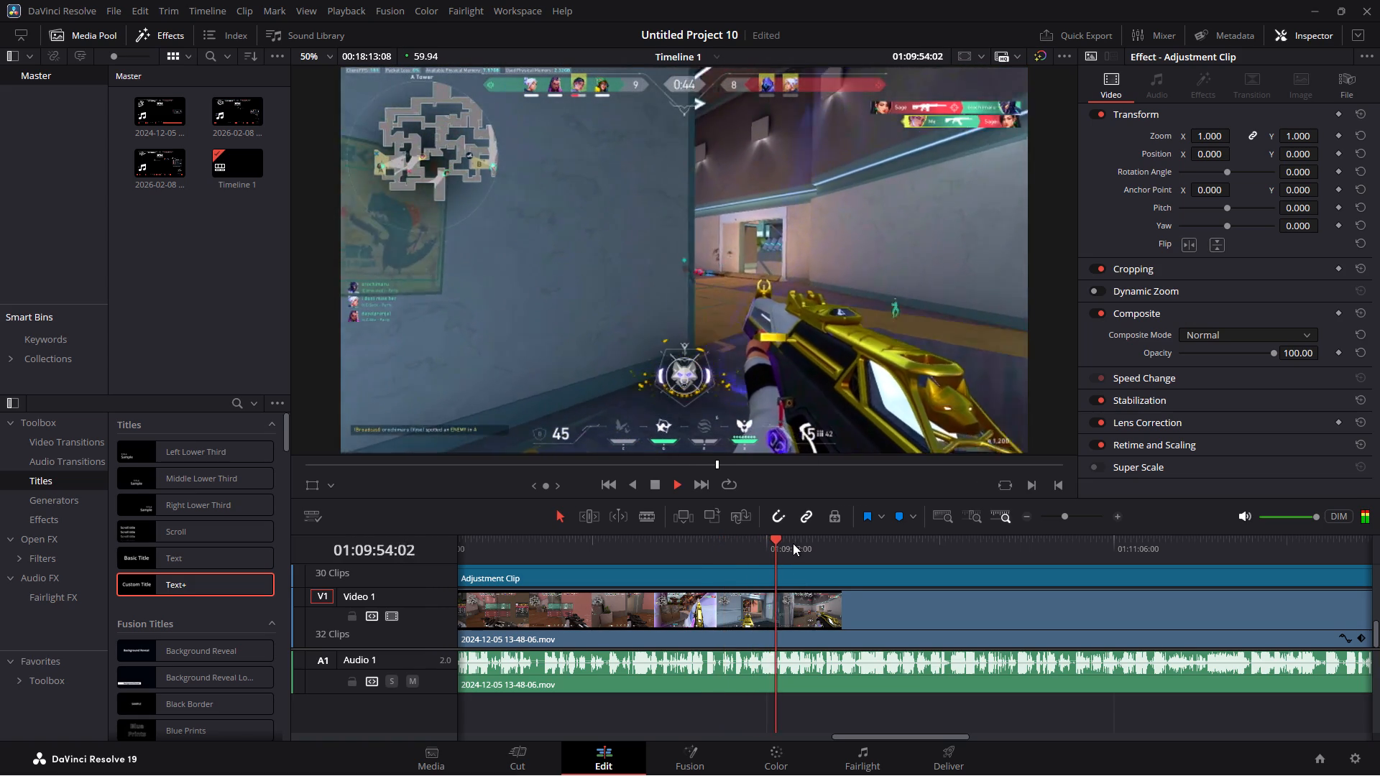
left_click(824, 541)
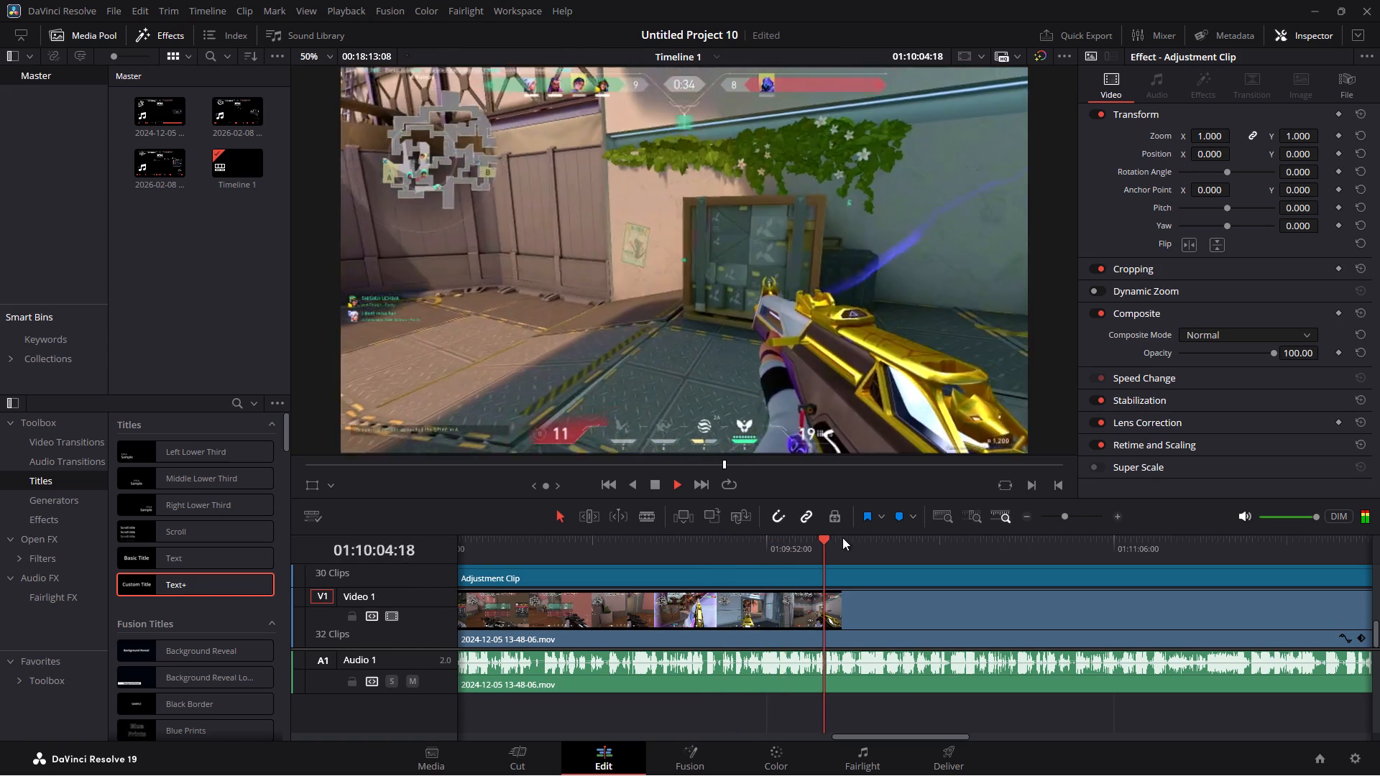
left_click(843, 537)
left_click(867, 539)
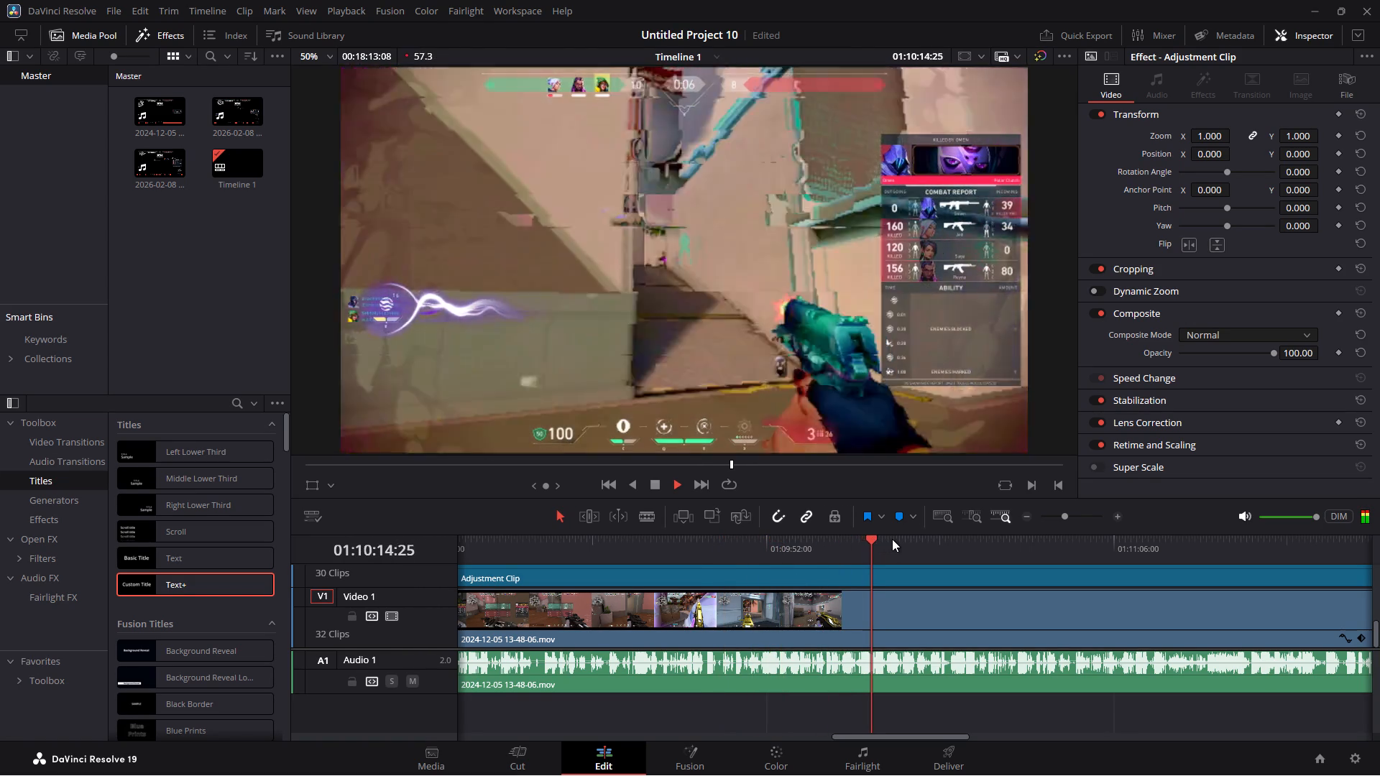
left_click(897, 538)
left_click(925, 540)
left_click(947, 541)
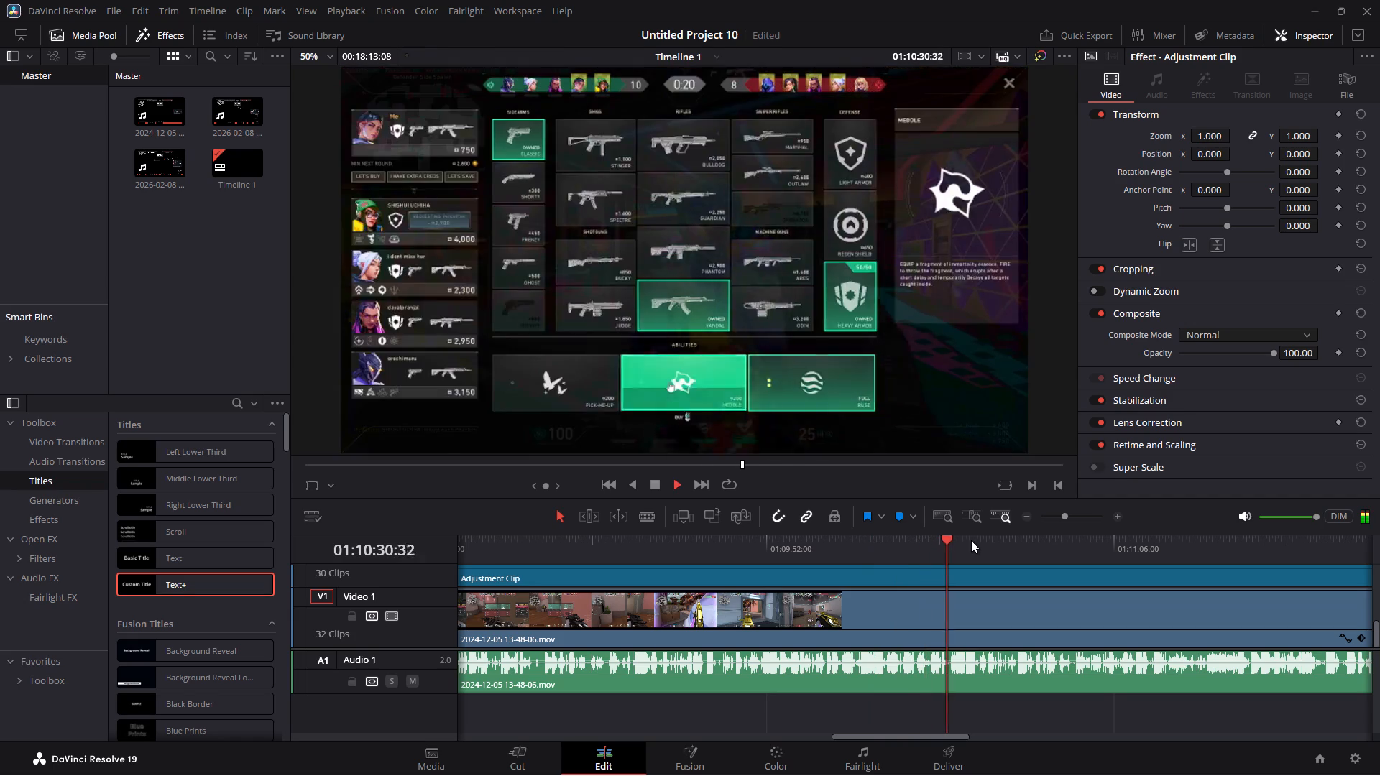
Skim the uncut gameplay from about 01:10:30, watch the site fight around 01:11:20 to 01:11:32, and stop playback at 01:11:37:09.
left_click(971, 540)
left_click(1029, 549)
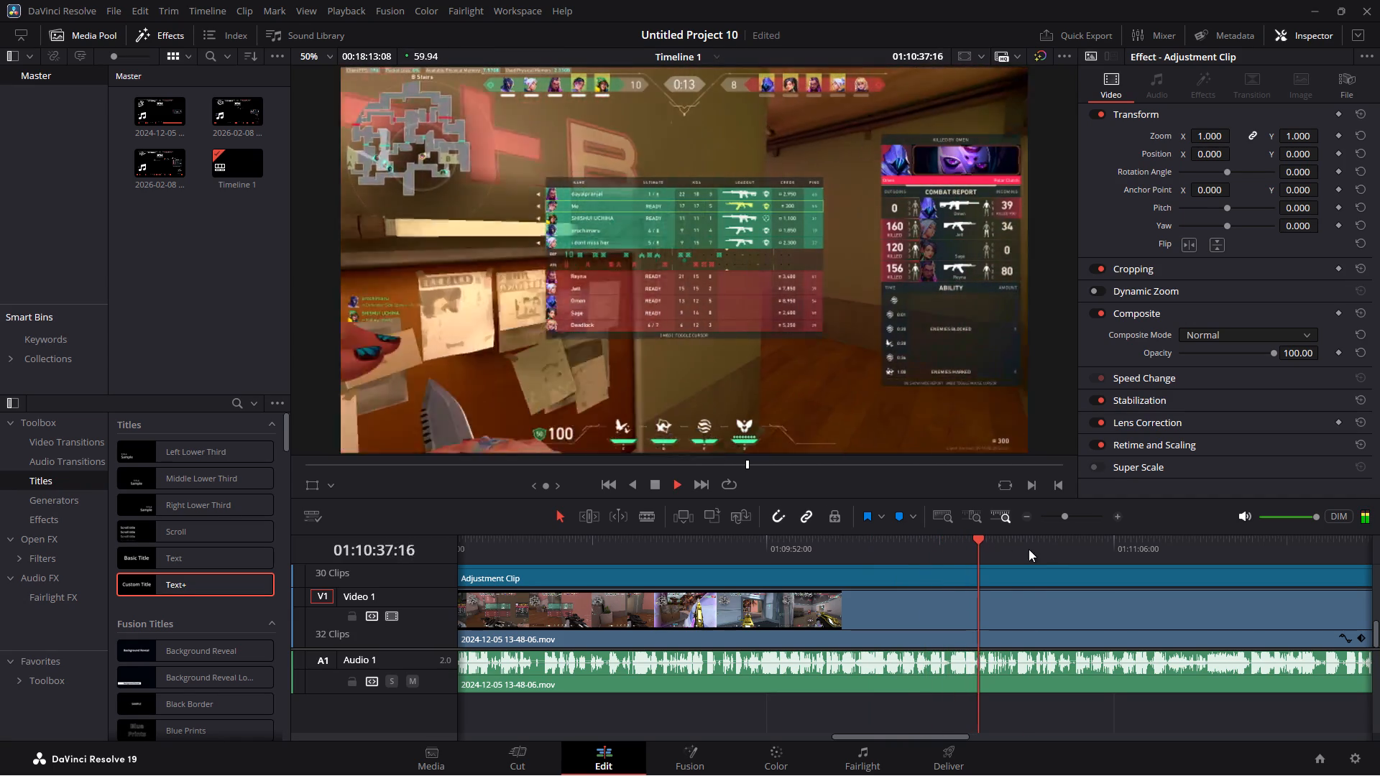
left_click(1062, 548)
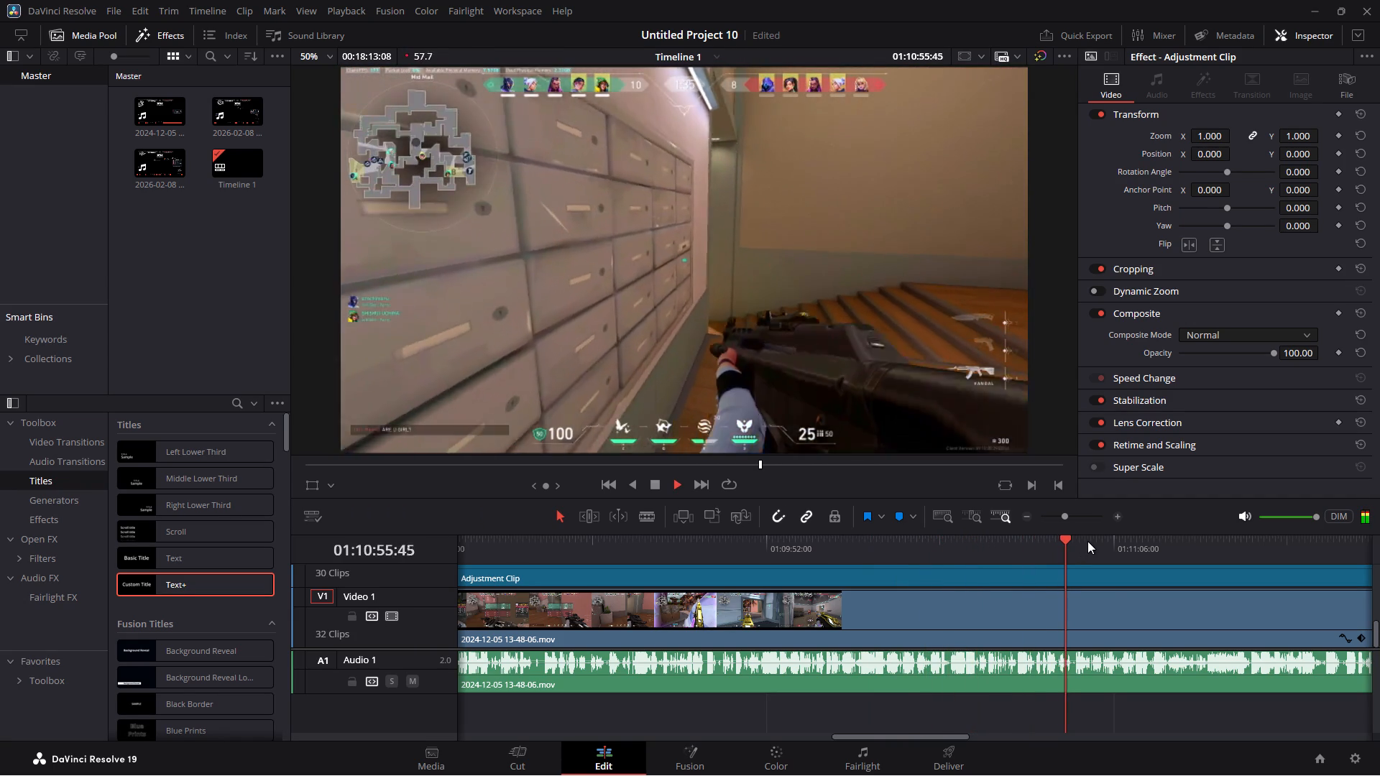
left_click(1087, 541)
left_click(1103, 544)
left_click(1117, 541)
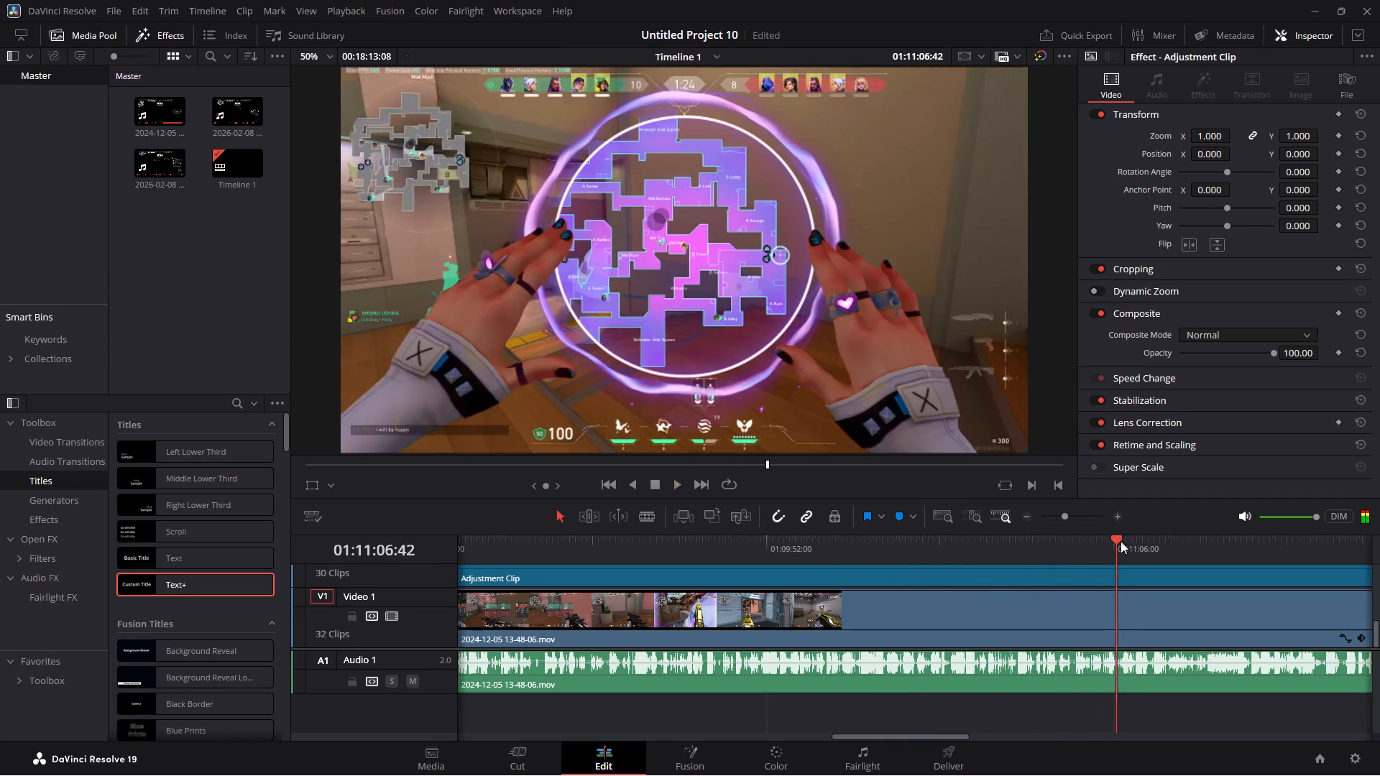
left_click(1125, 541)
left_click(1137, 540)
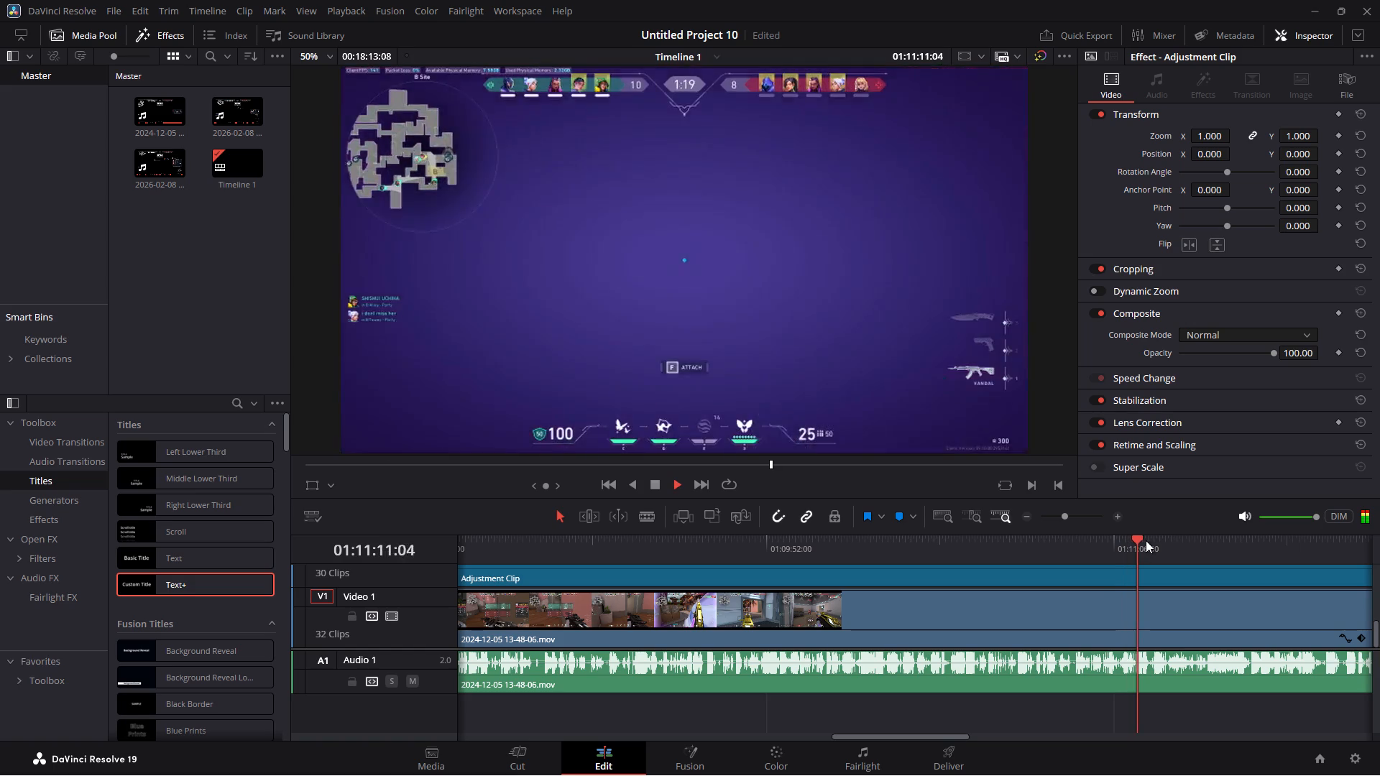
left_click(1152, 540)
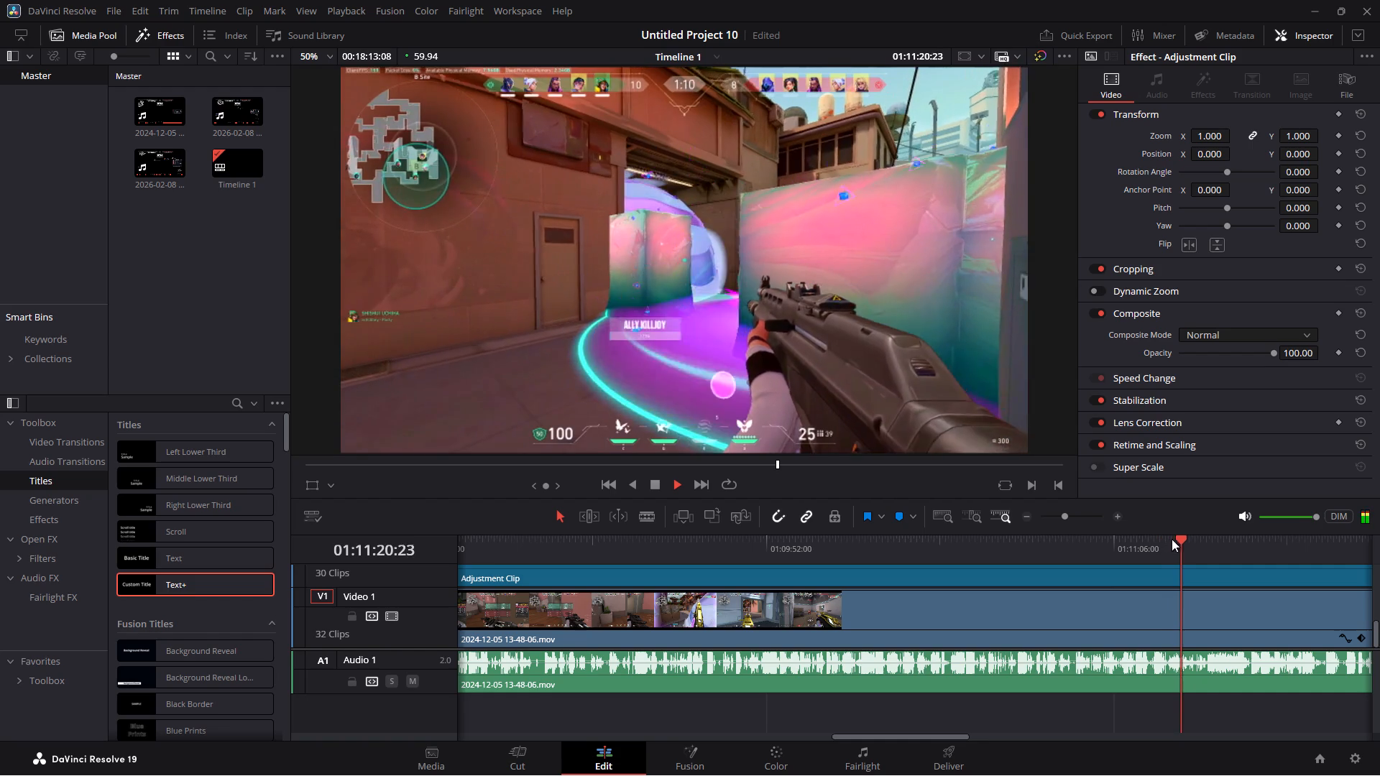
left_click(1196, 541)
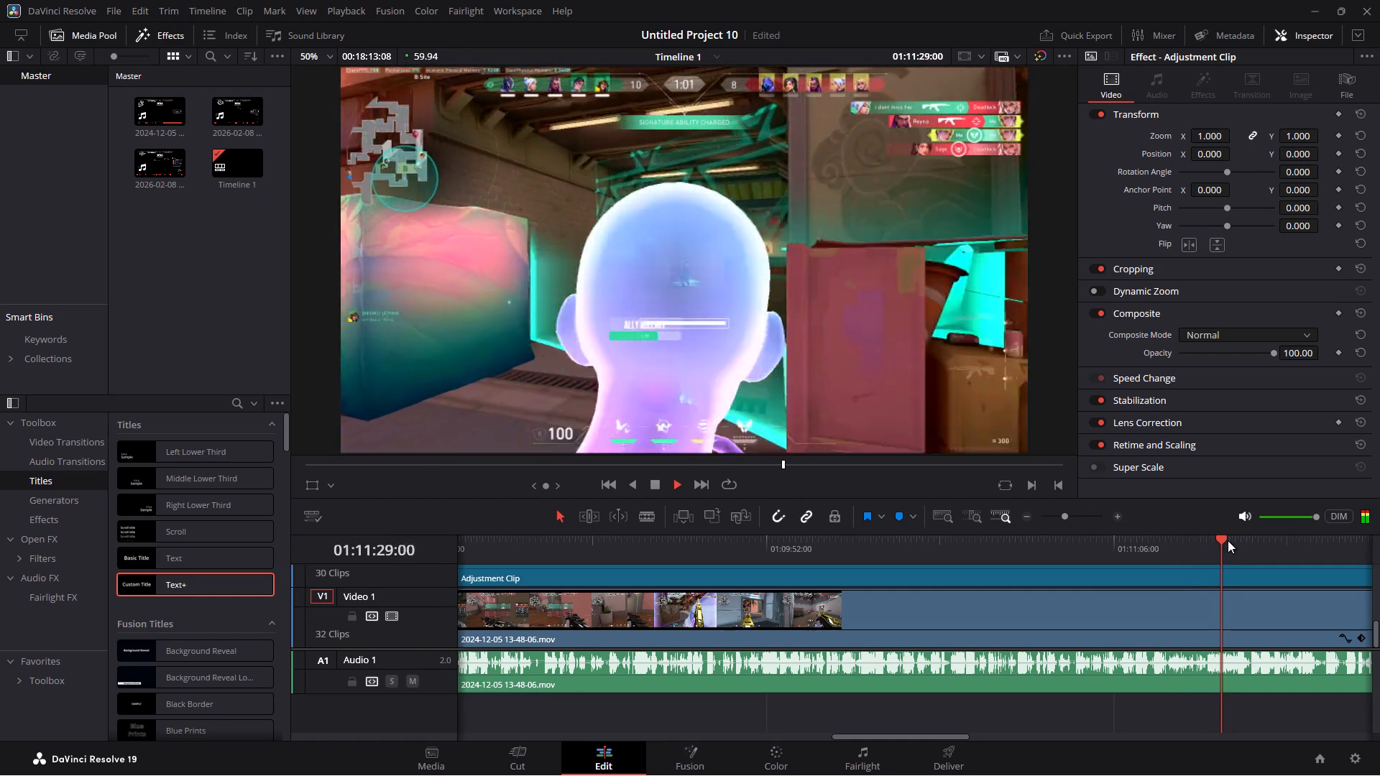
left_click(1228, 540)
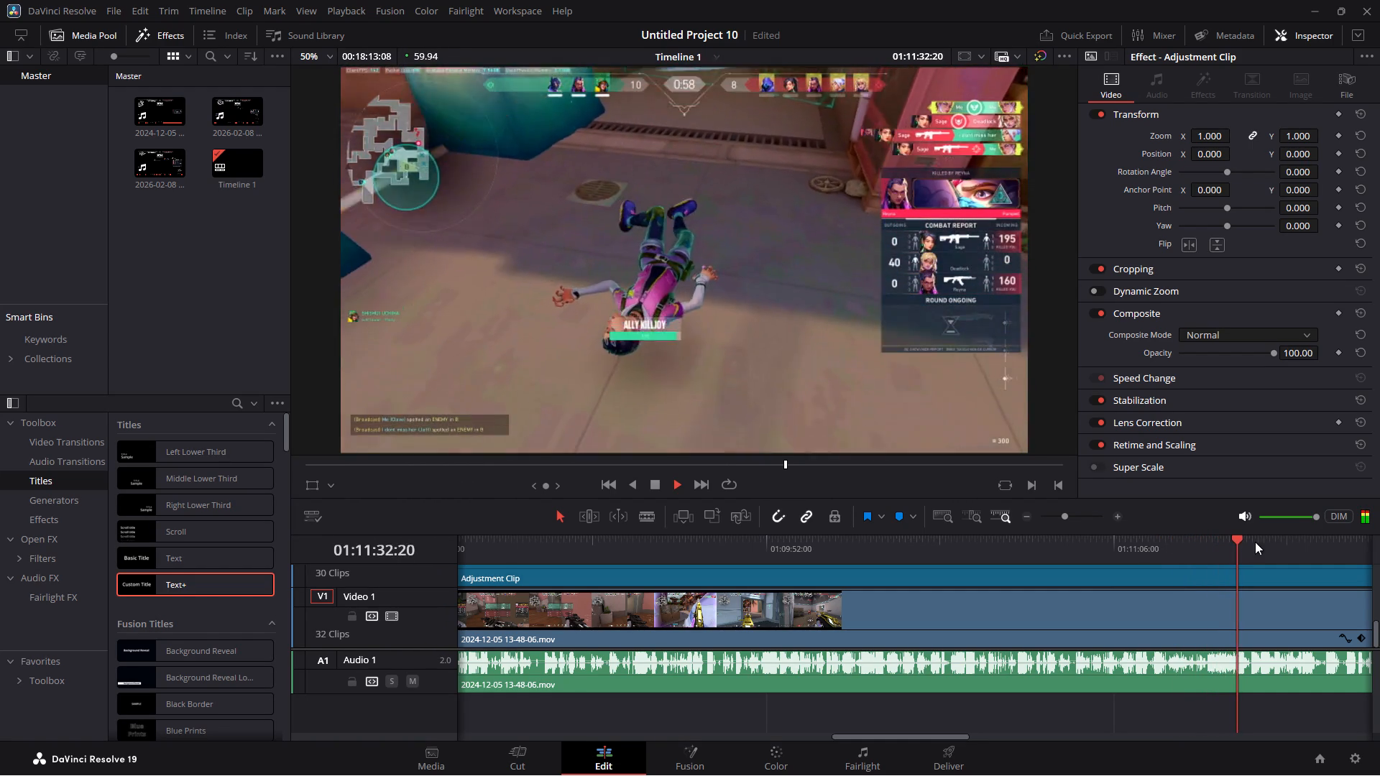
left_click(1257, 542)
key("space")
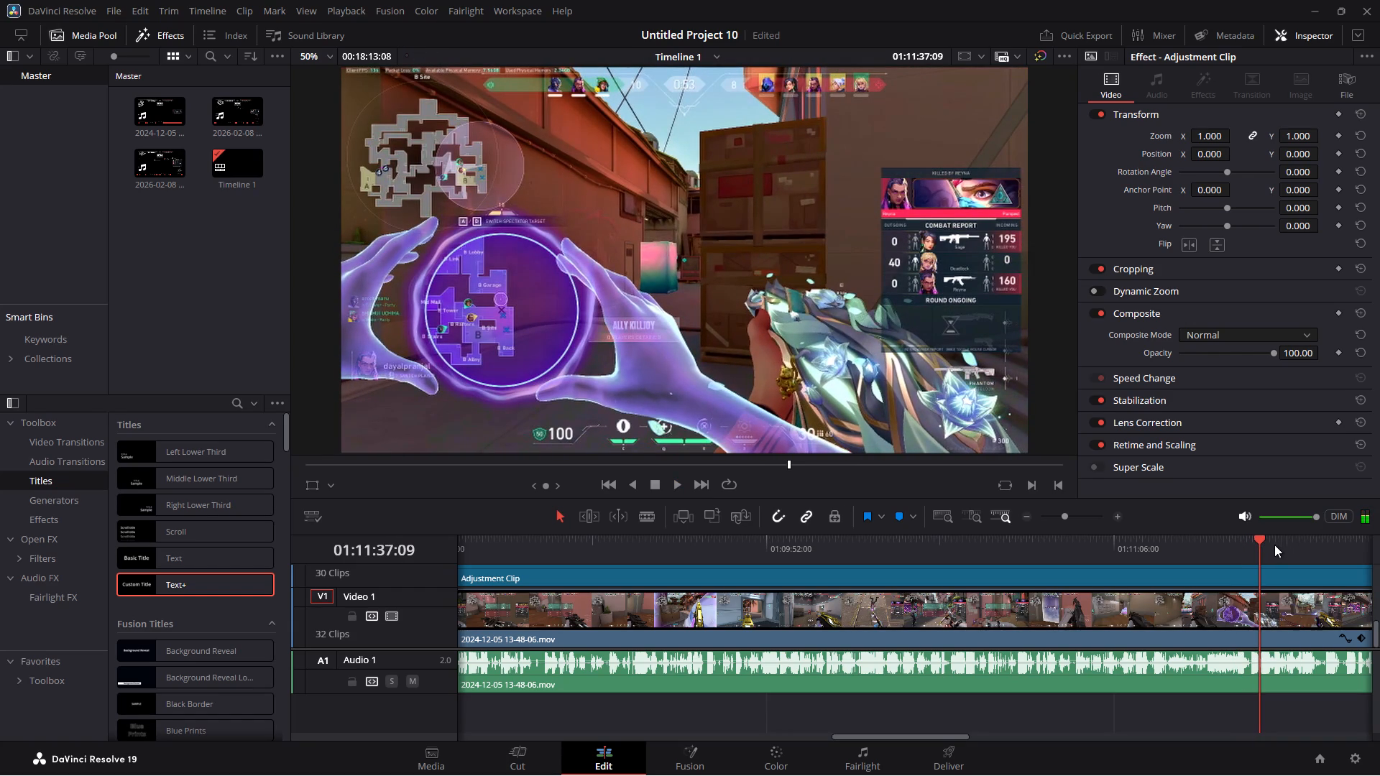
Skim the uncut gameplay from about 01:11:37 into the following round and stop playback at the fight at 01:12:52:28.
left_click_drag(919, 735, 983, 729)
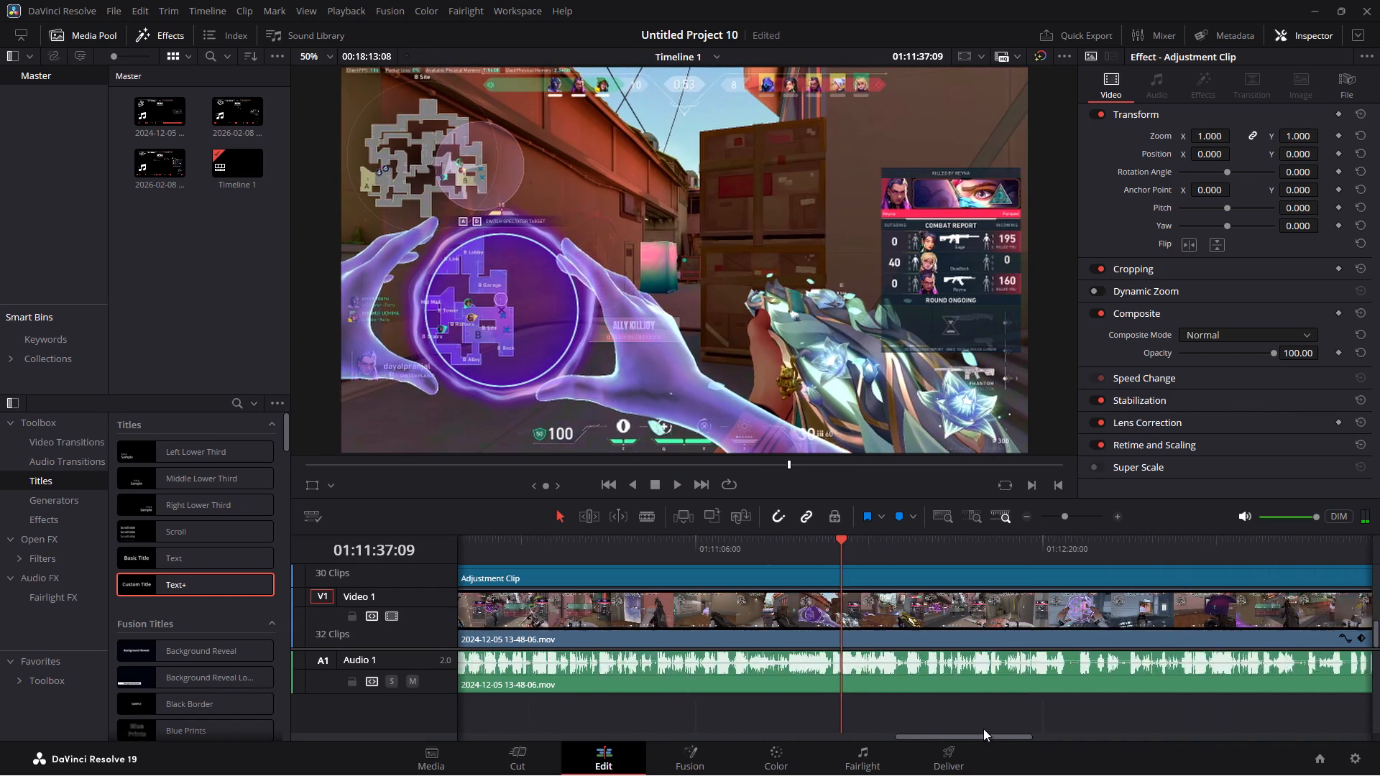
left_click_drag(983, 729, 1002, 723)
left_click(732, 545)
left_click(750, 543)
left_click(766, 541)
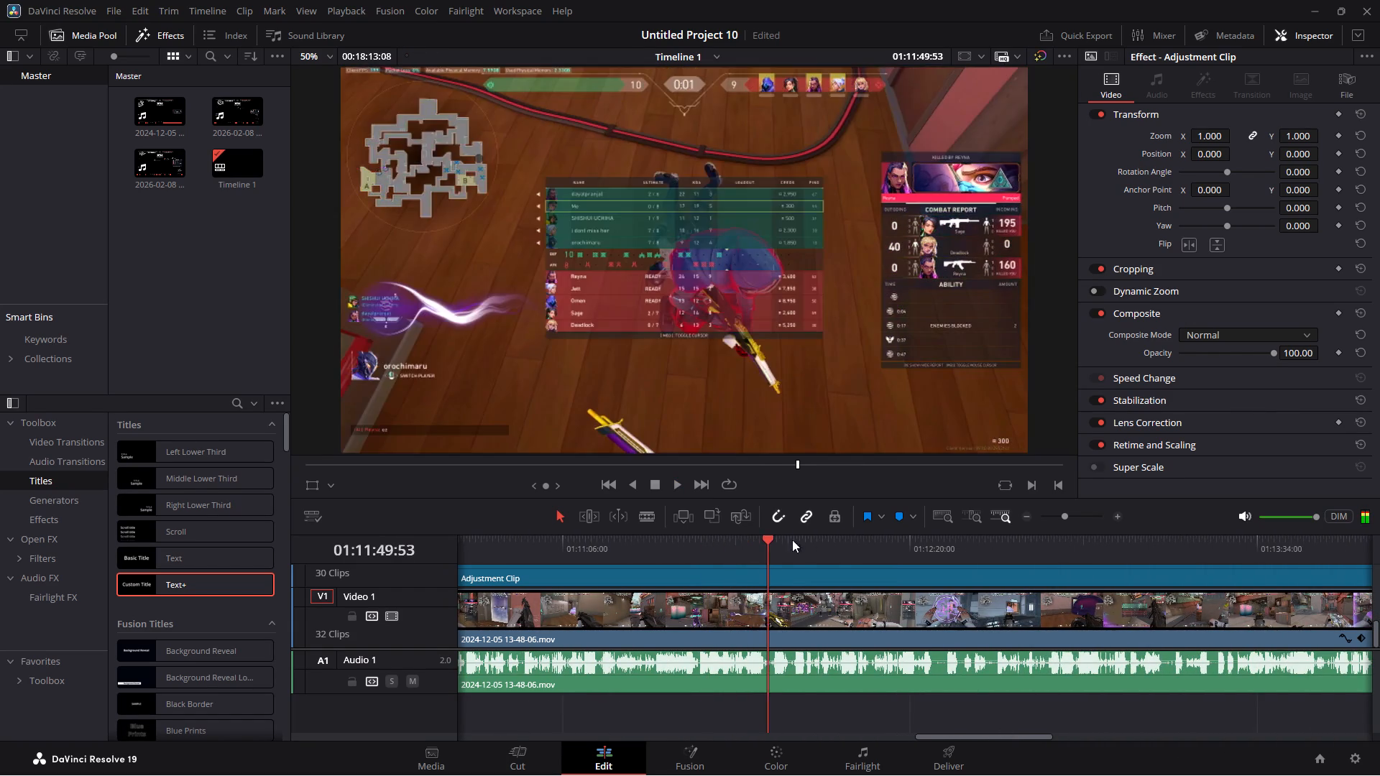
left_click(806, 540)
left_click(839, 542)
left_click(884, 540)
left_click(916, 540)
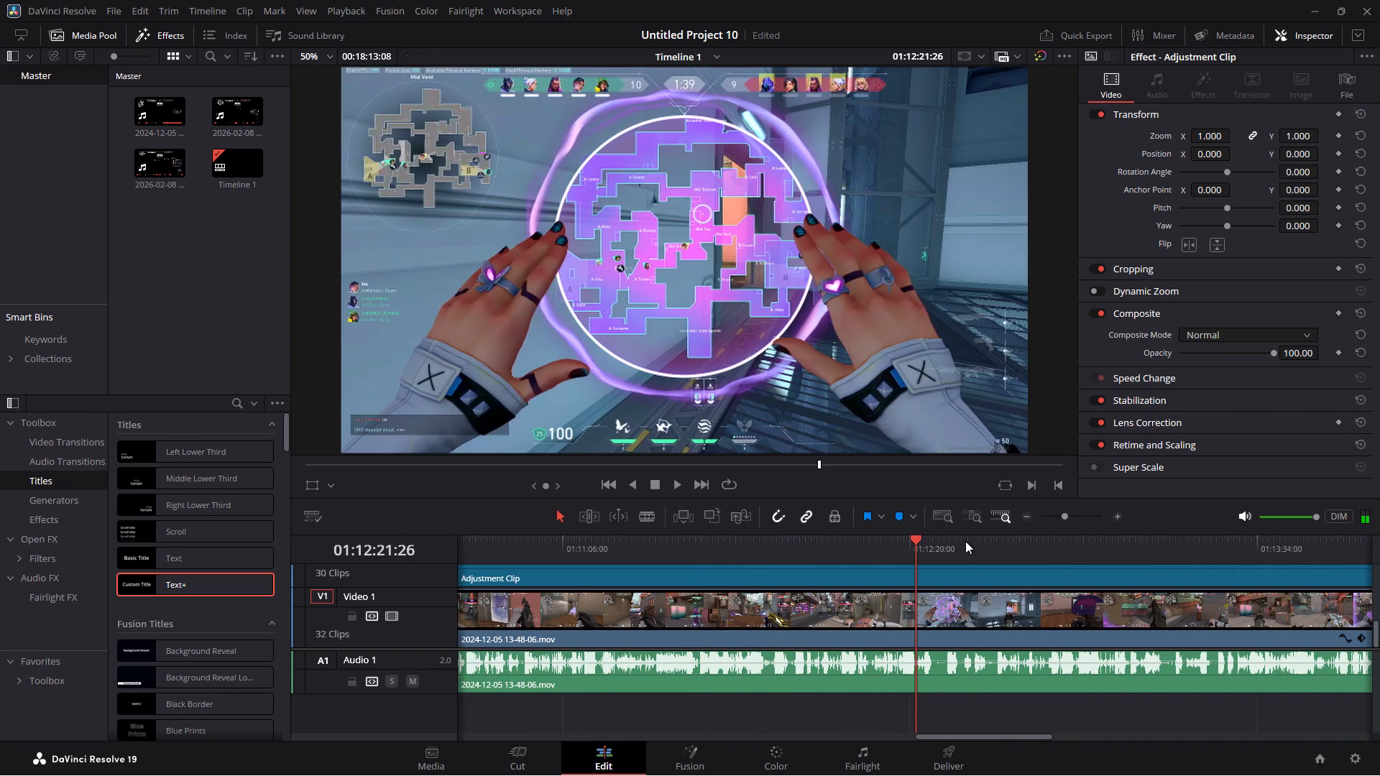
left_click(965, 541)
left_click(1010, 543)
key("space")
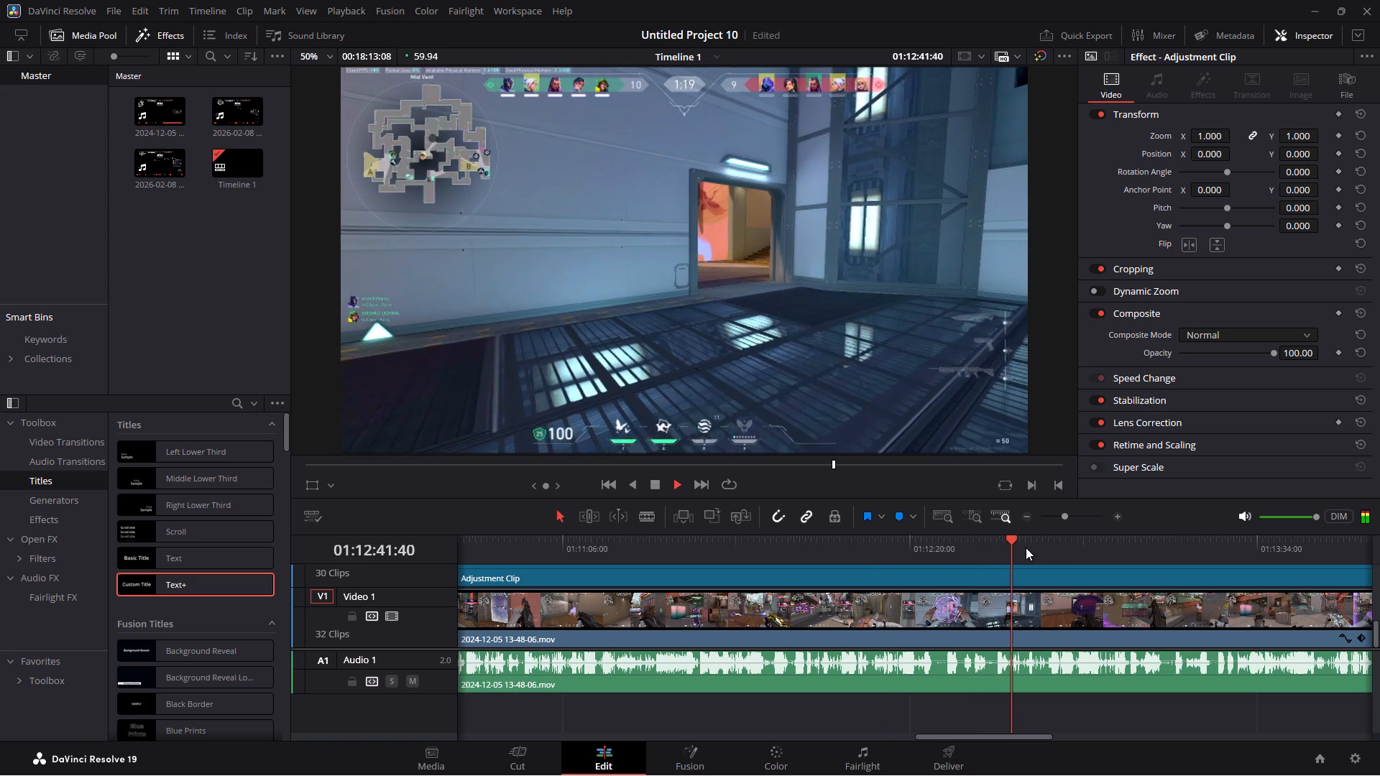
left_click(1030, 543)
left_click(1044, 542)
left_click(1058, 539)
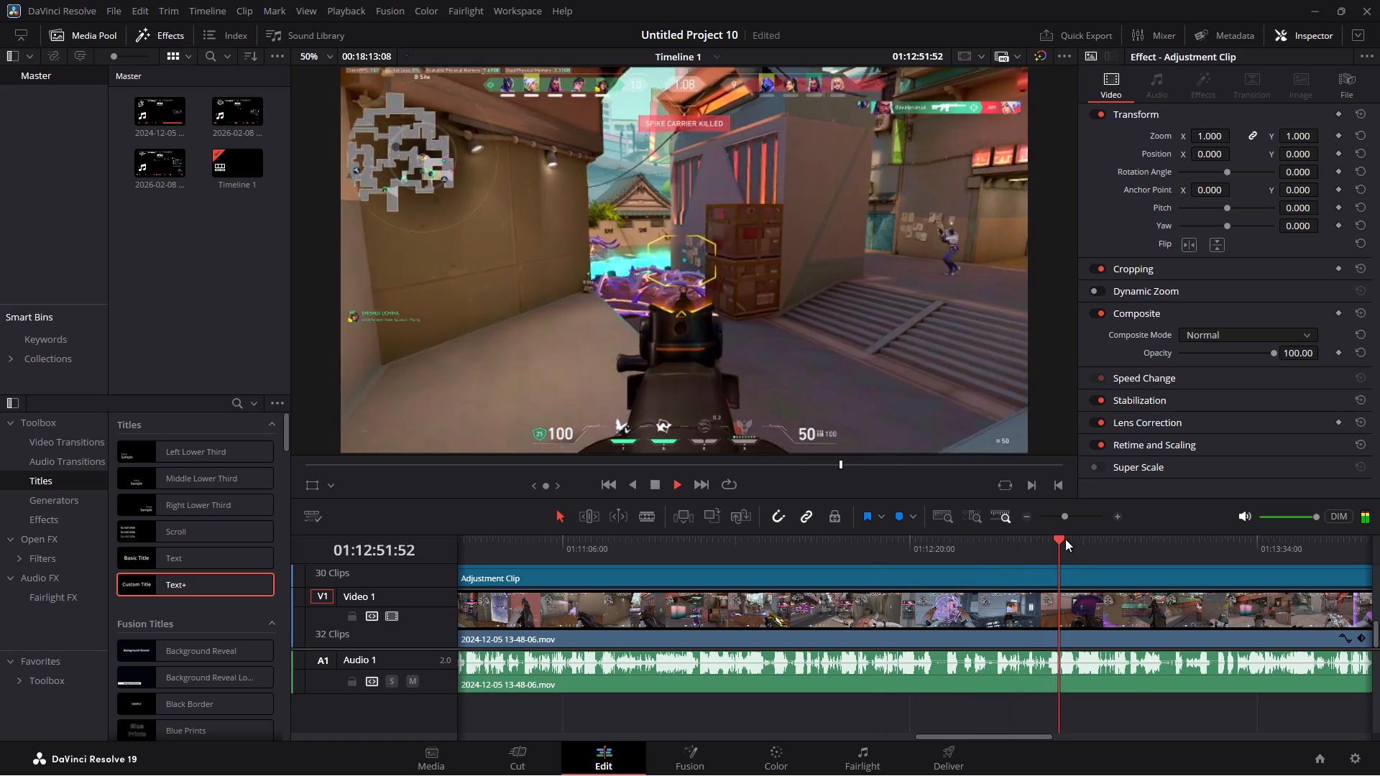
key("space")
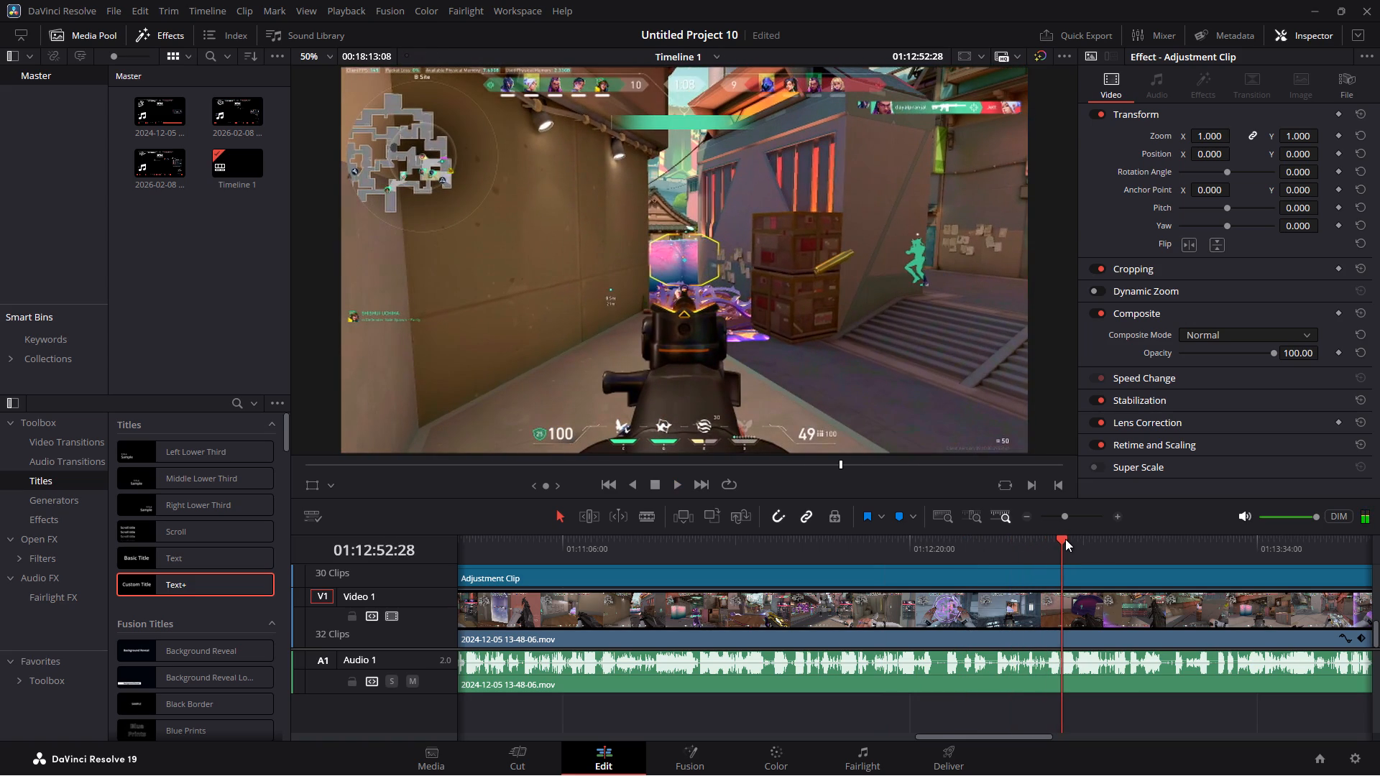
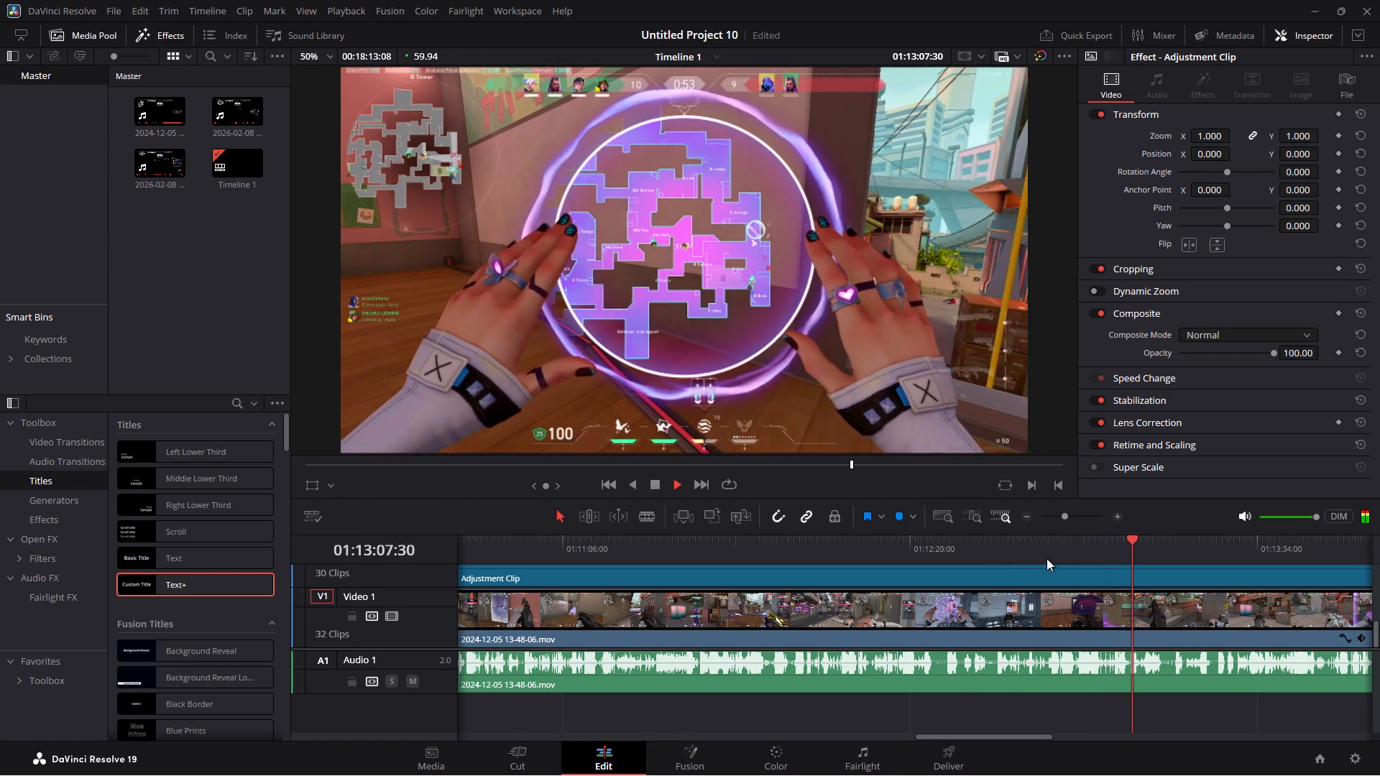
Skim the uncut gameplay from about 01:13:07 for fight material and stop playback at 01:13:48:41.
left_click(1151, 542)
left_click(1163, 542)
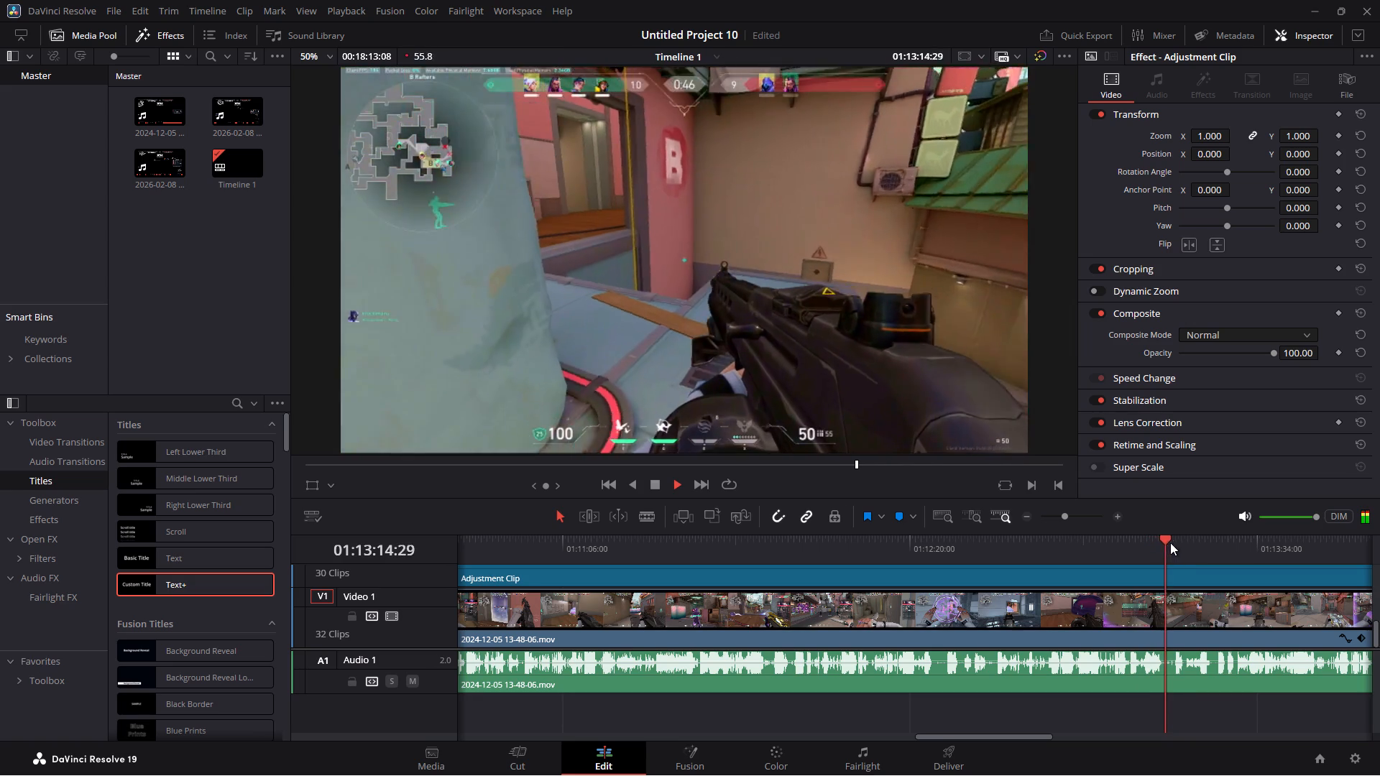
left_click(1170, 542)
left_click(1182, 543)
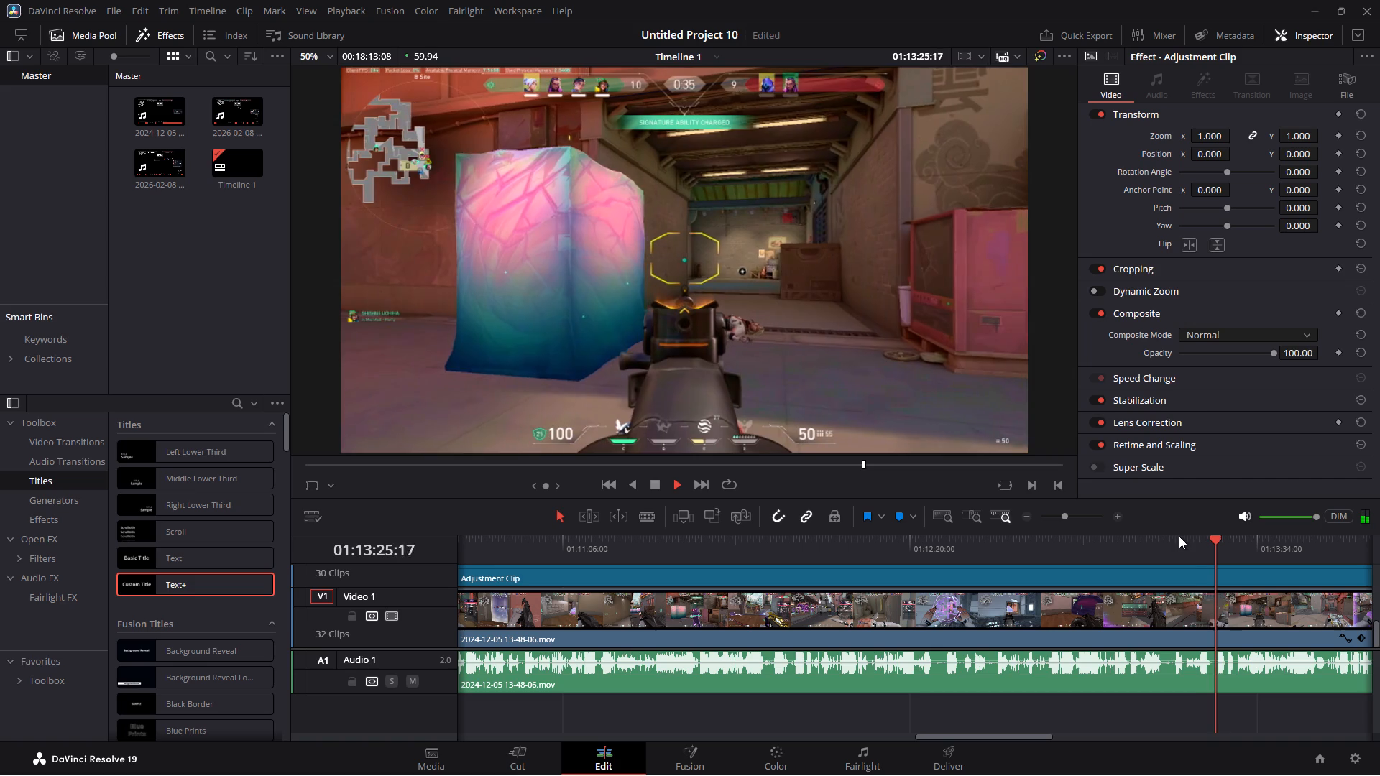
left_click(1251, 538)
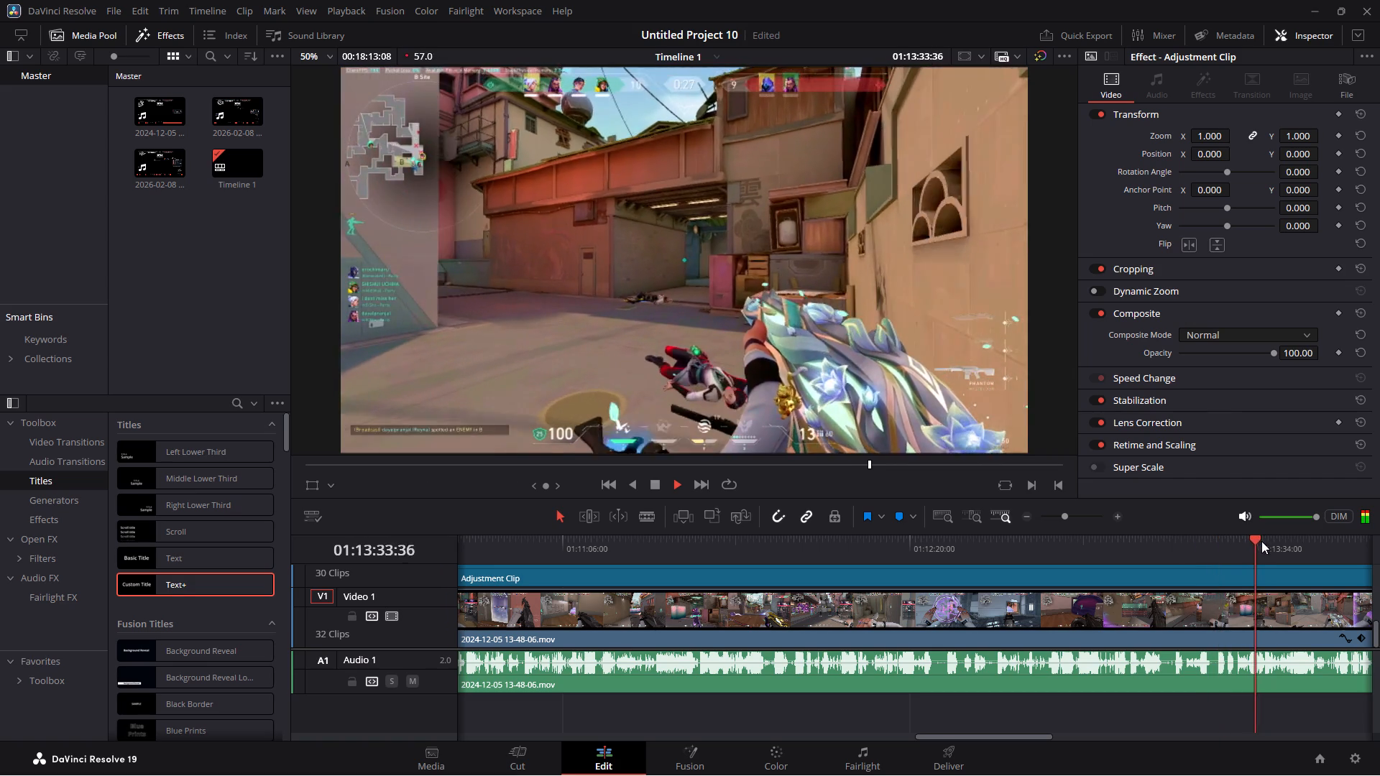
left_click(1261, 541)
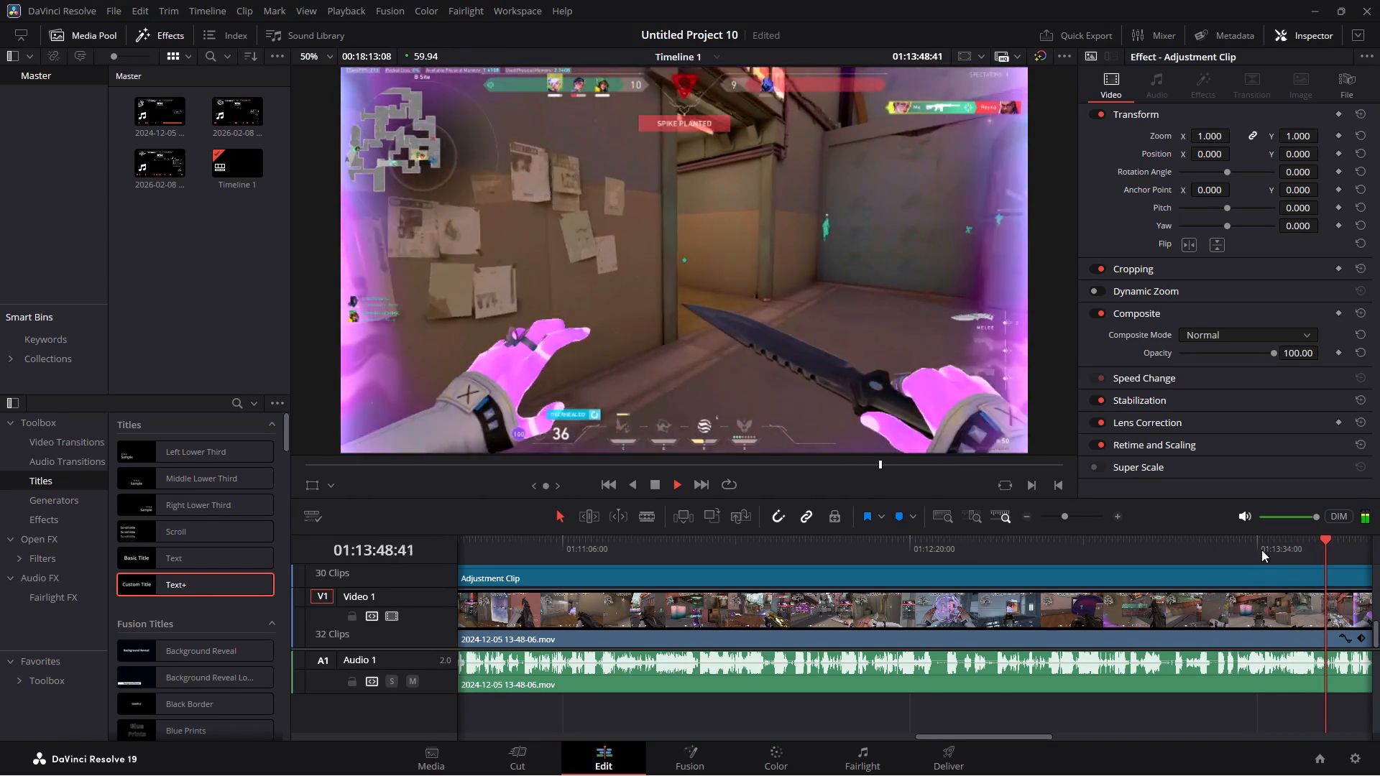
key("space")
Scrub back to the start of the fight and split the gameplay and adjustment clips at 01:12:56:49 on the Cut page.
left_click(1216, 543)
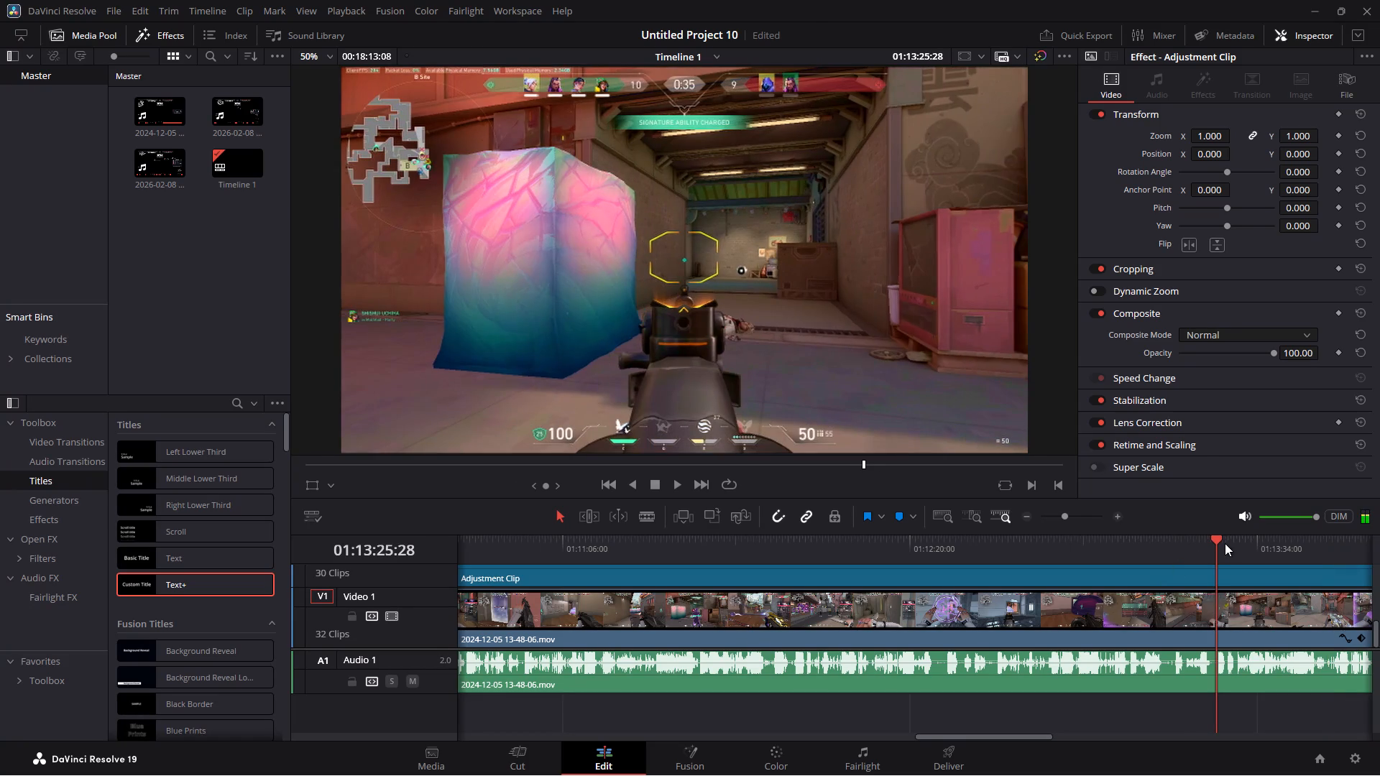
left_click(1205, 543)
left_click(1184, 544)
left_click(1169, 548)
left_click(1165, 550)
left_click(1154, 551)
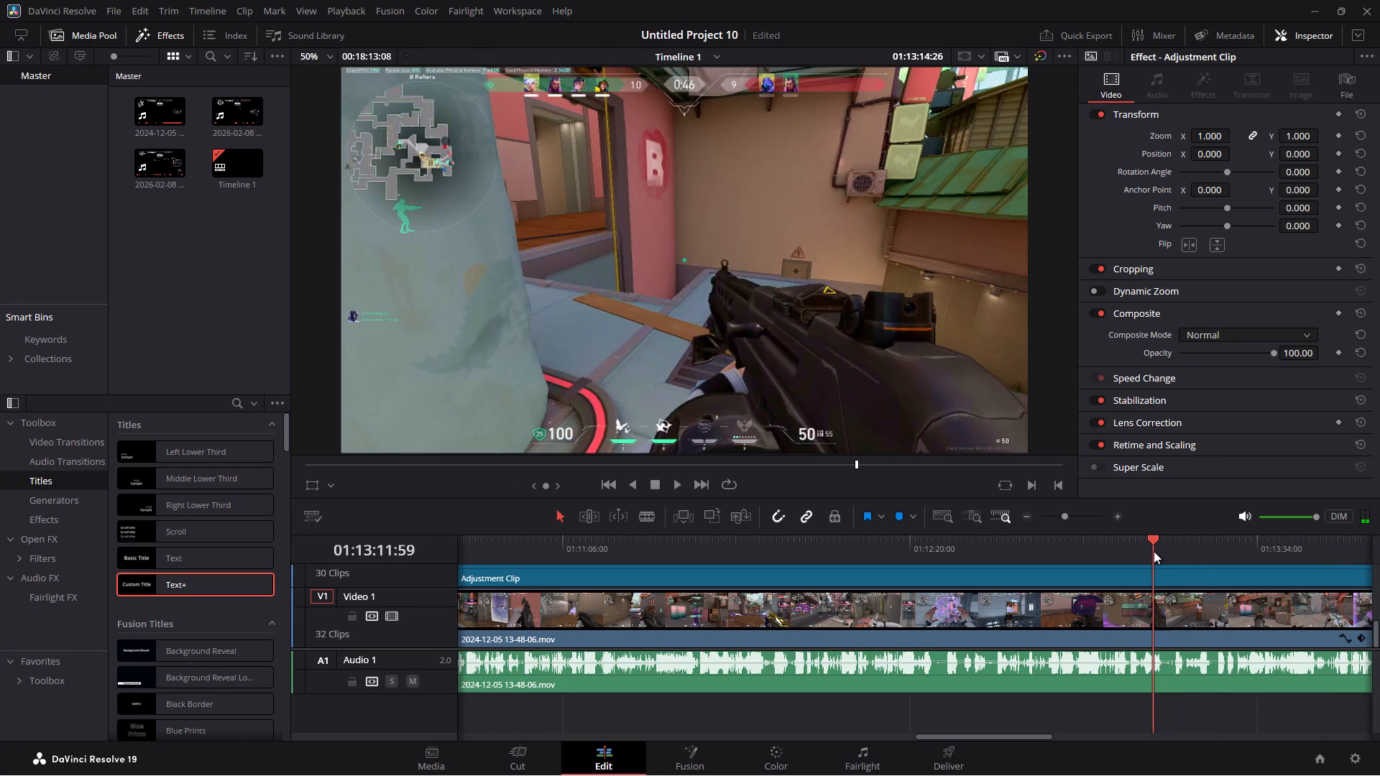
left_click(1141, 551)
left_click(1124, 553)
left_click(1094, 552)
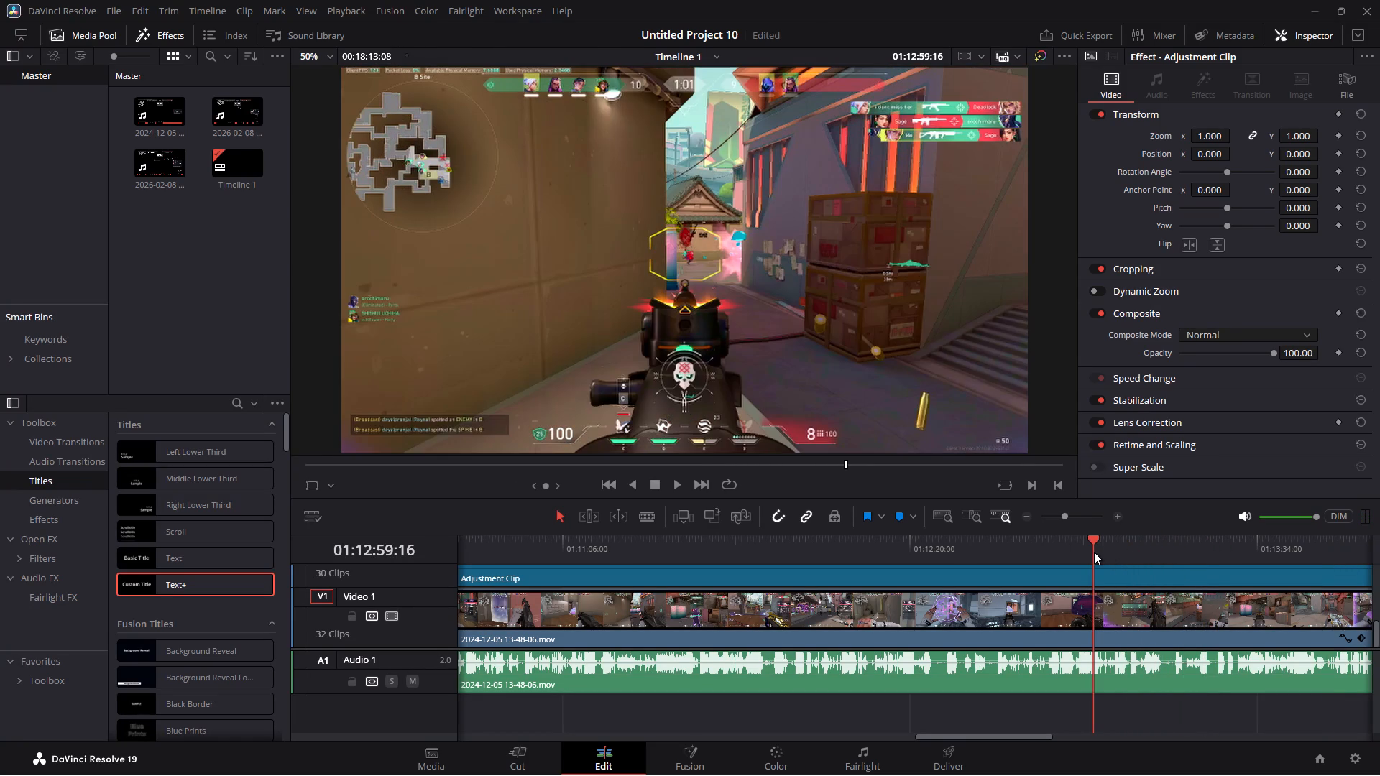
left_click_drag(1091, 541, 1087, 542)
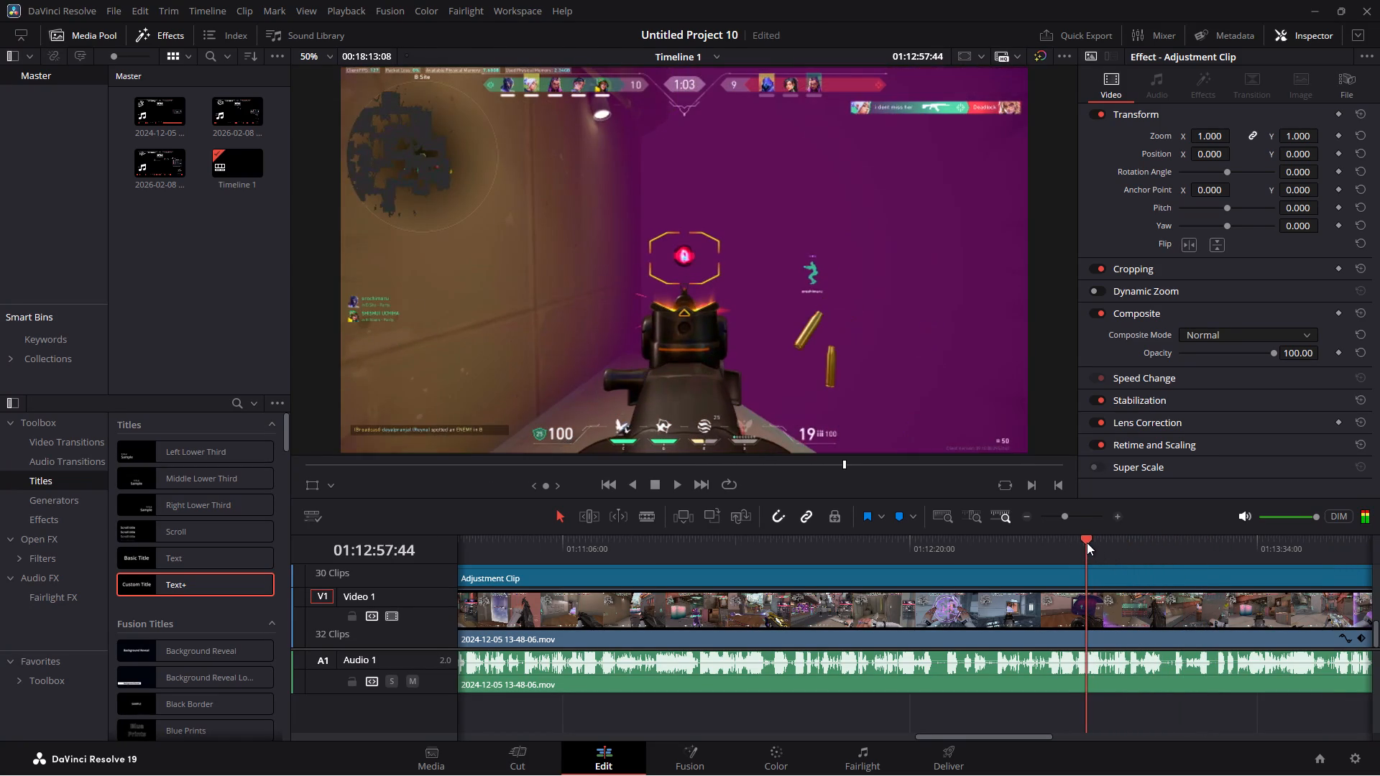
left_click_drag(1087, 542, 1082, 543)
left_click(524, 760)
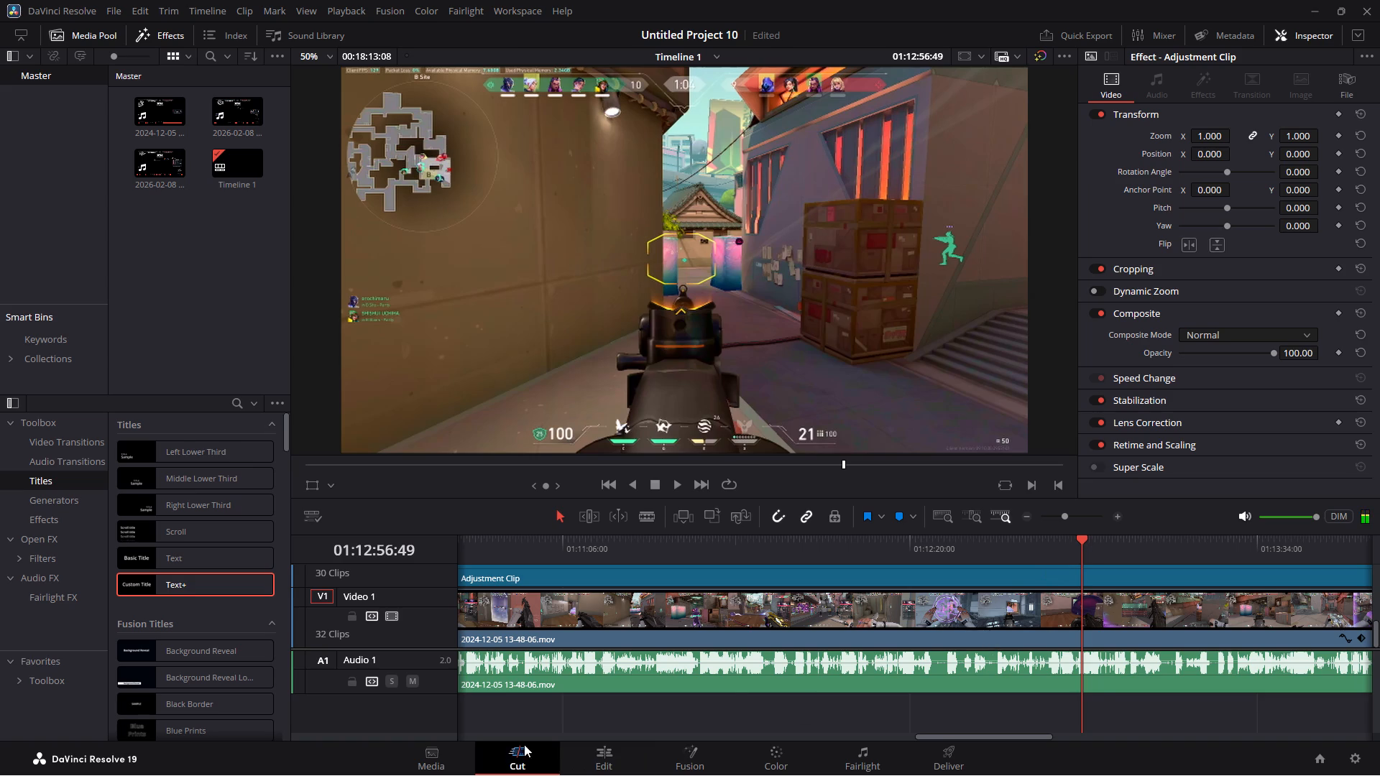
left_click(37, 457)
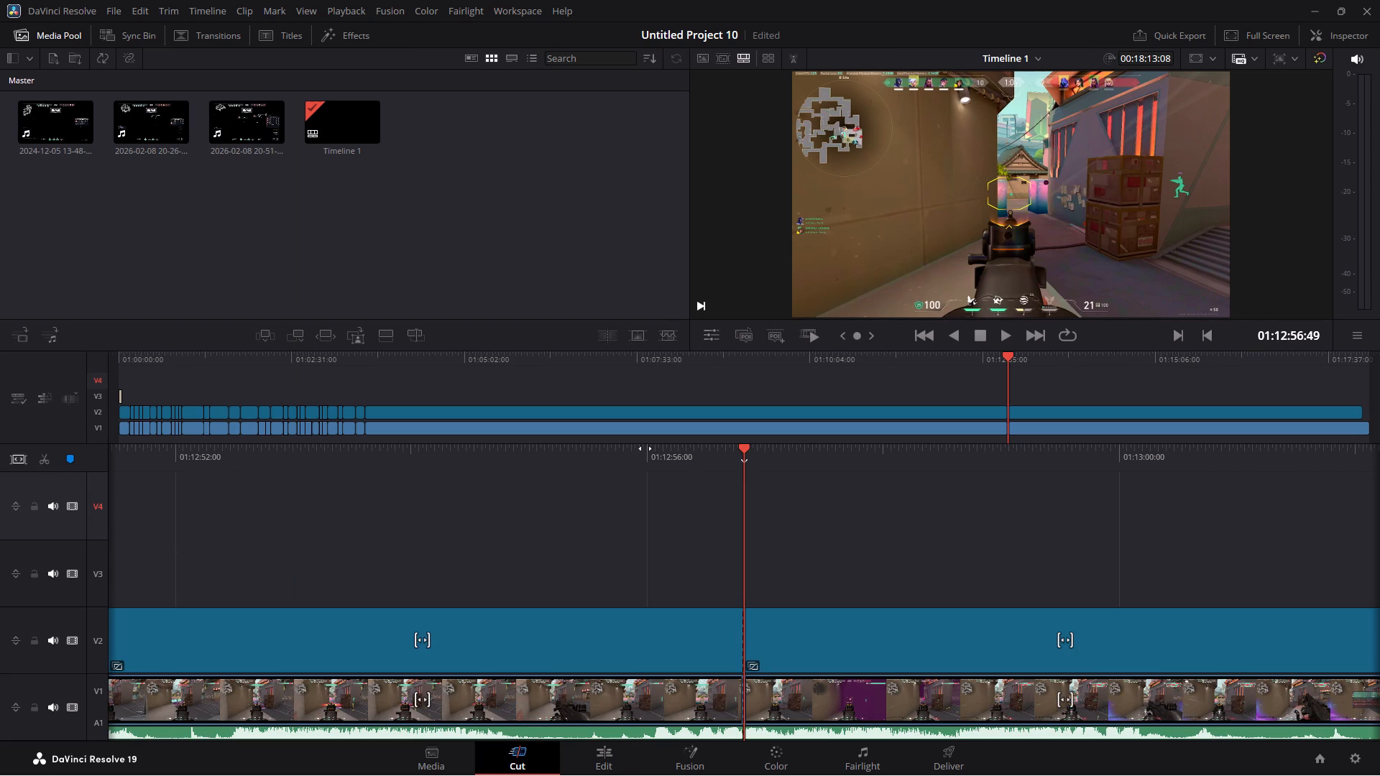
Ripple-delete the long uncut gameplay and adjustment clip segment that precedes the 01:12:56:49 split.
left_click_drag(891, 438, 884, 392)
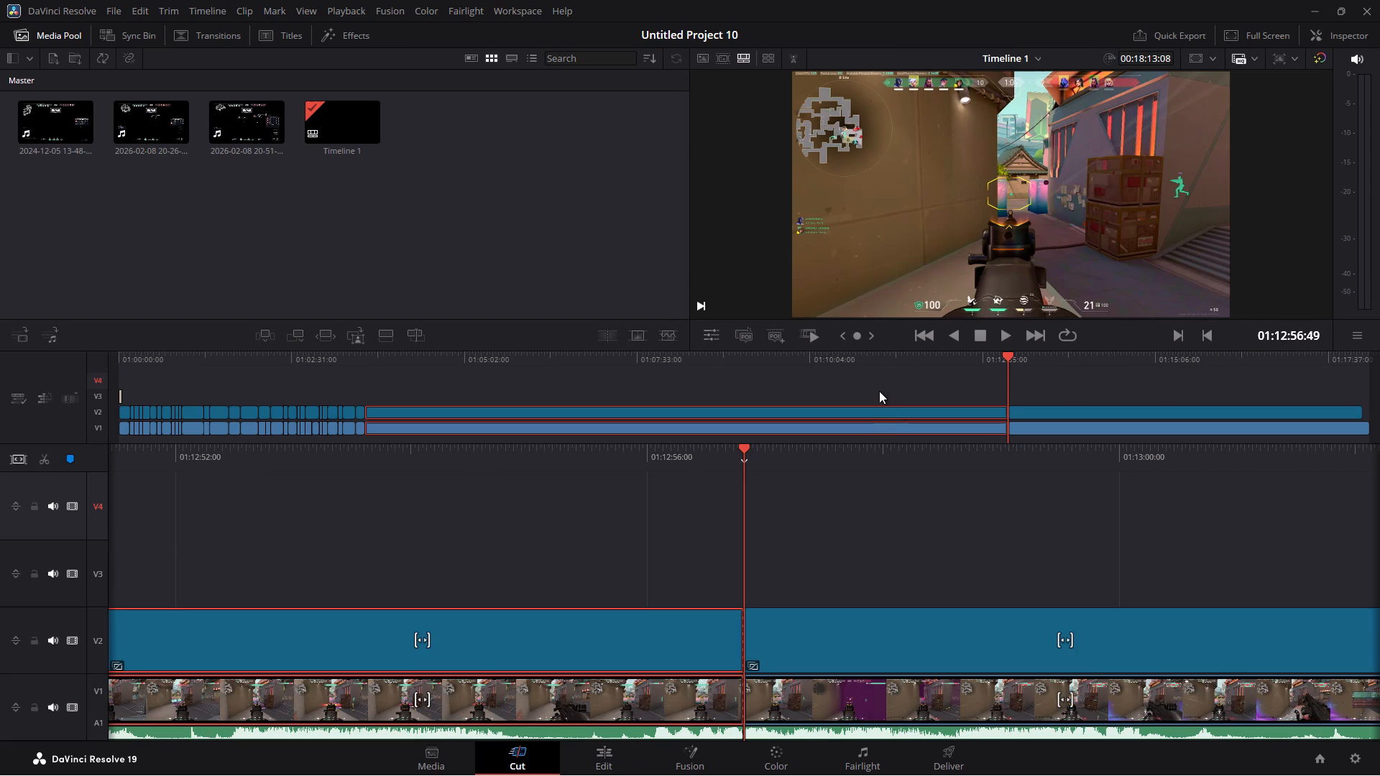
key("BackSpace")
left_click(793, 428)
key("BackSpace")
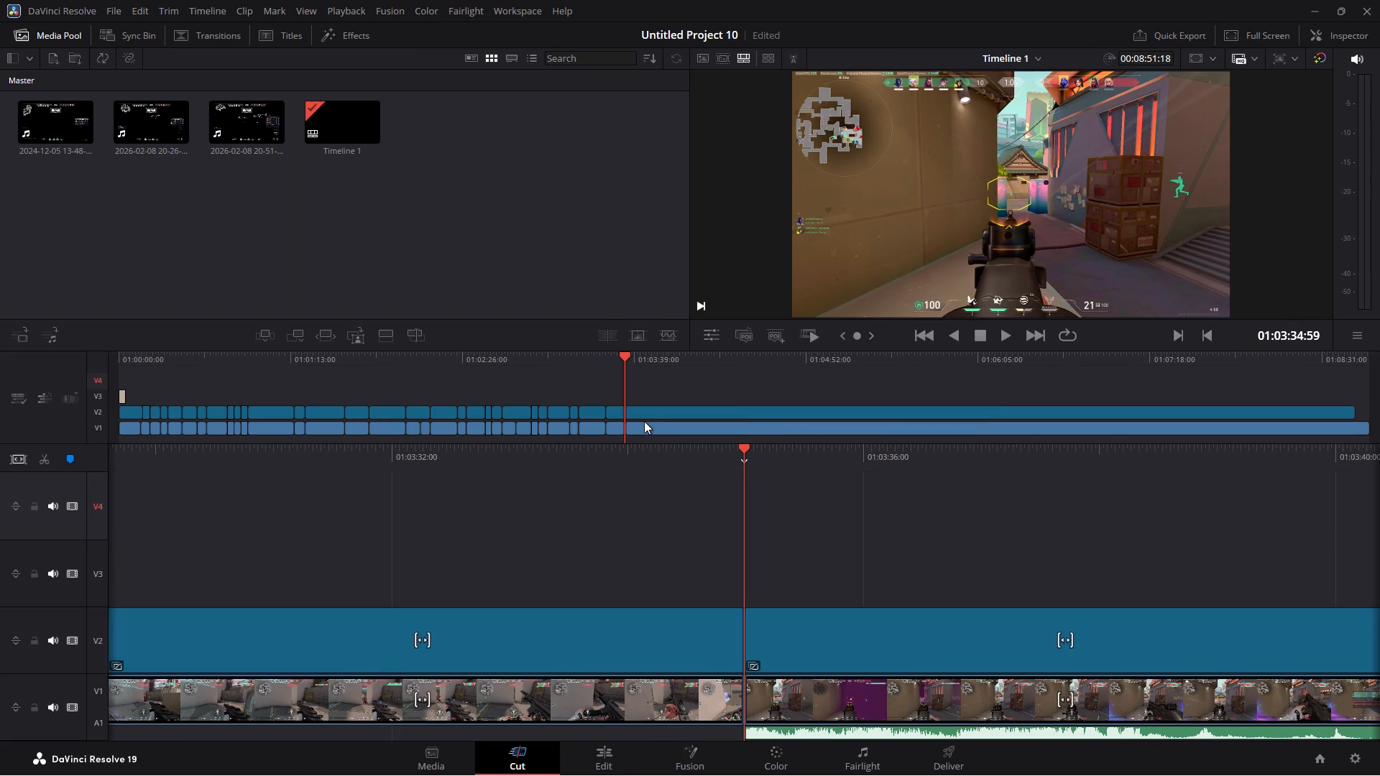
Play the fight from the new join and split the gameplay and adjustment clips after the kills at 01:03:38:33.
key("space")
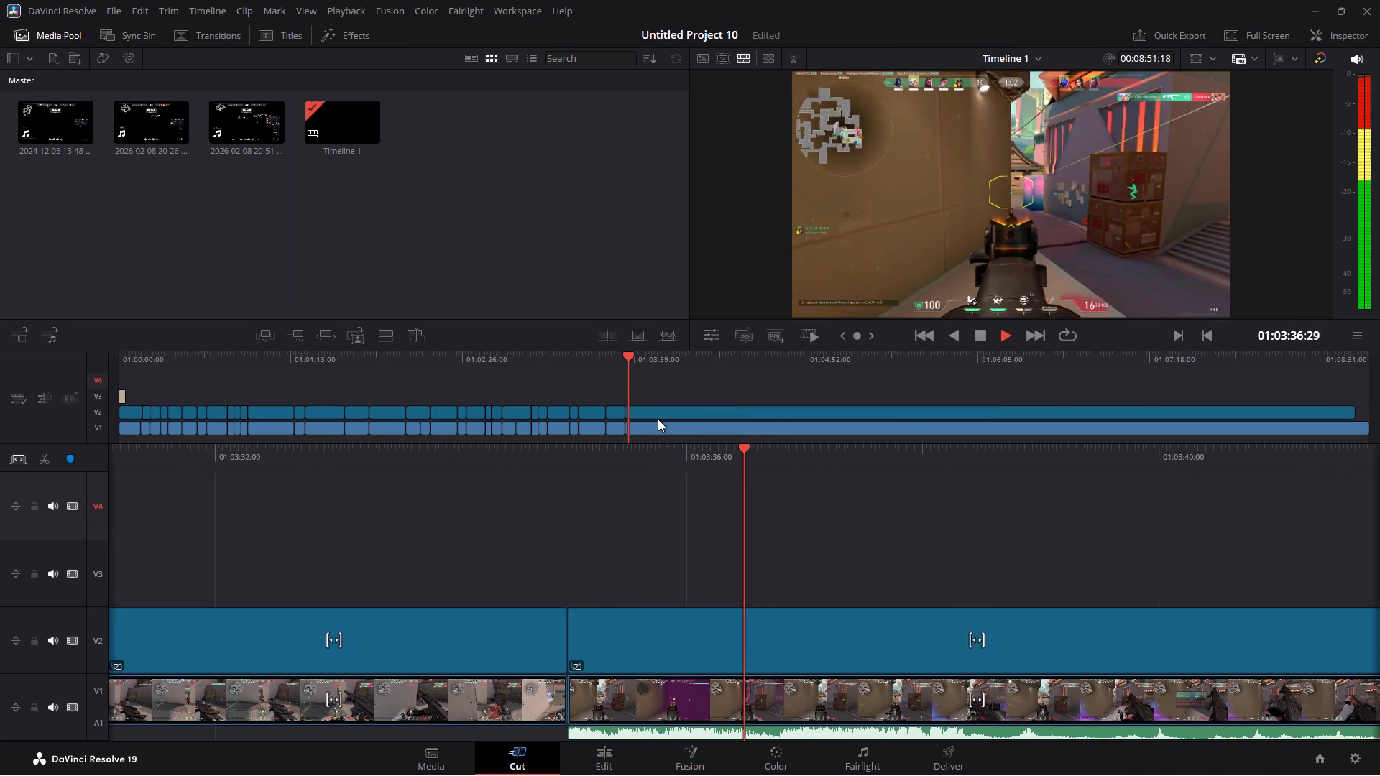
key("space")
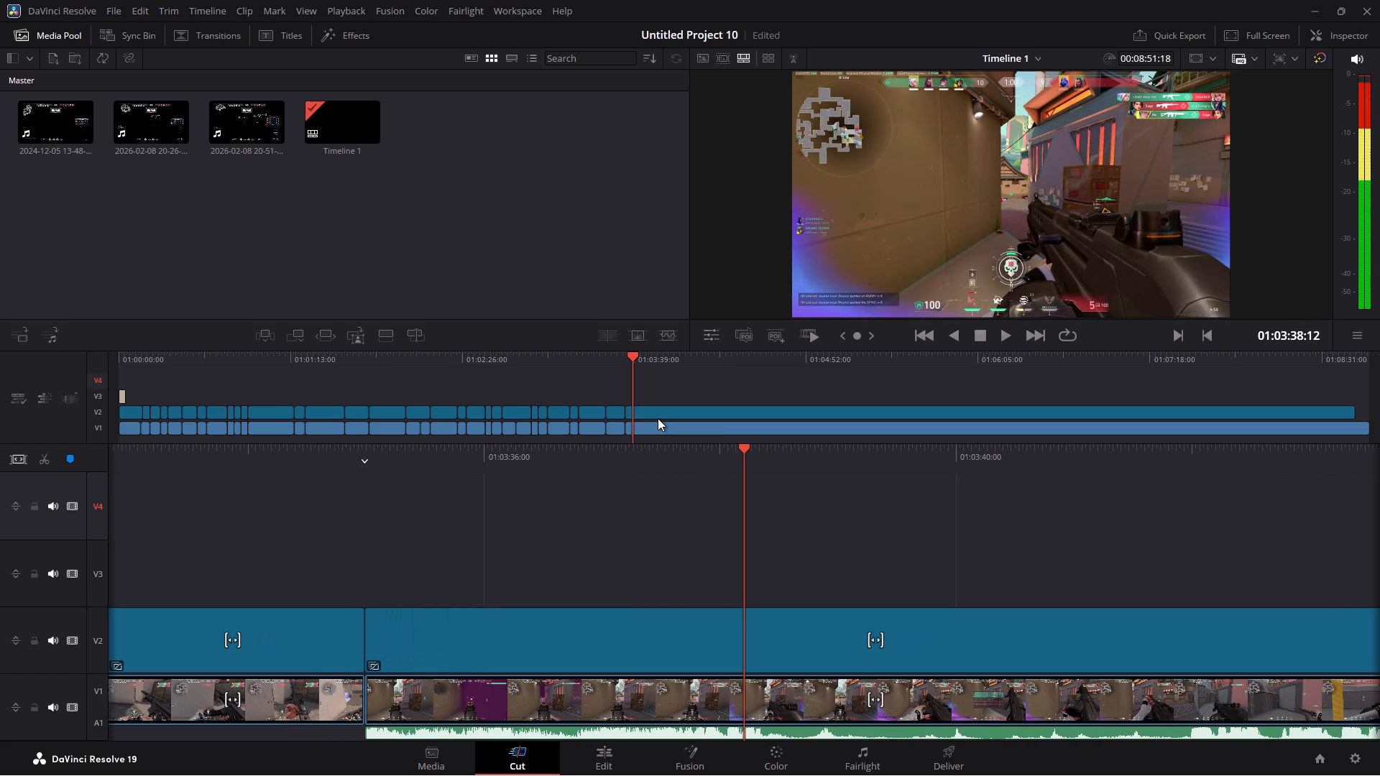
key("space")
key("space")
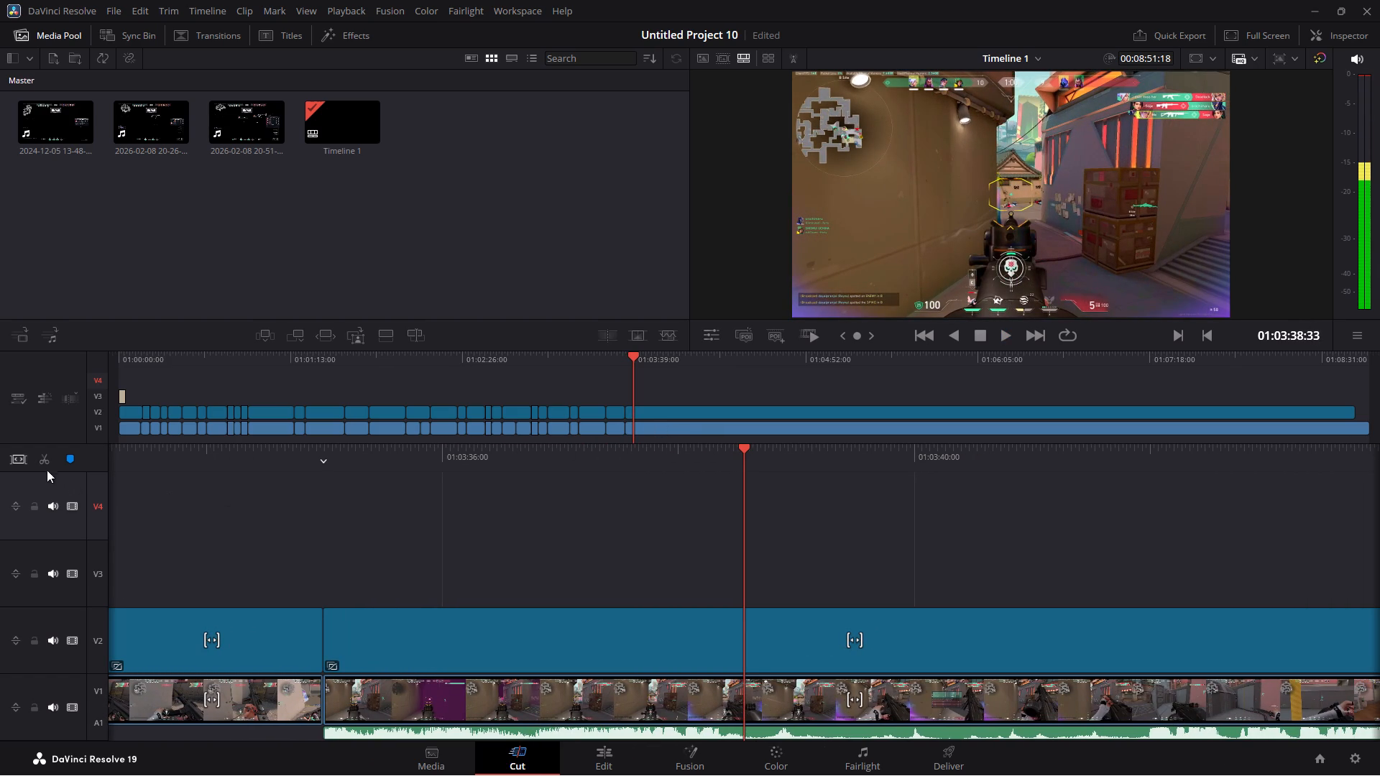
left_click(47, 462)
Skim ahead to the next fight and split the gameplay and adjustment clips at 01:04:20:09.
left_click(653, 361)
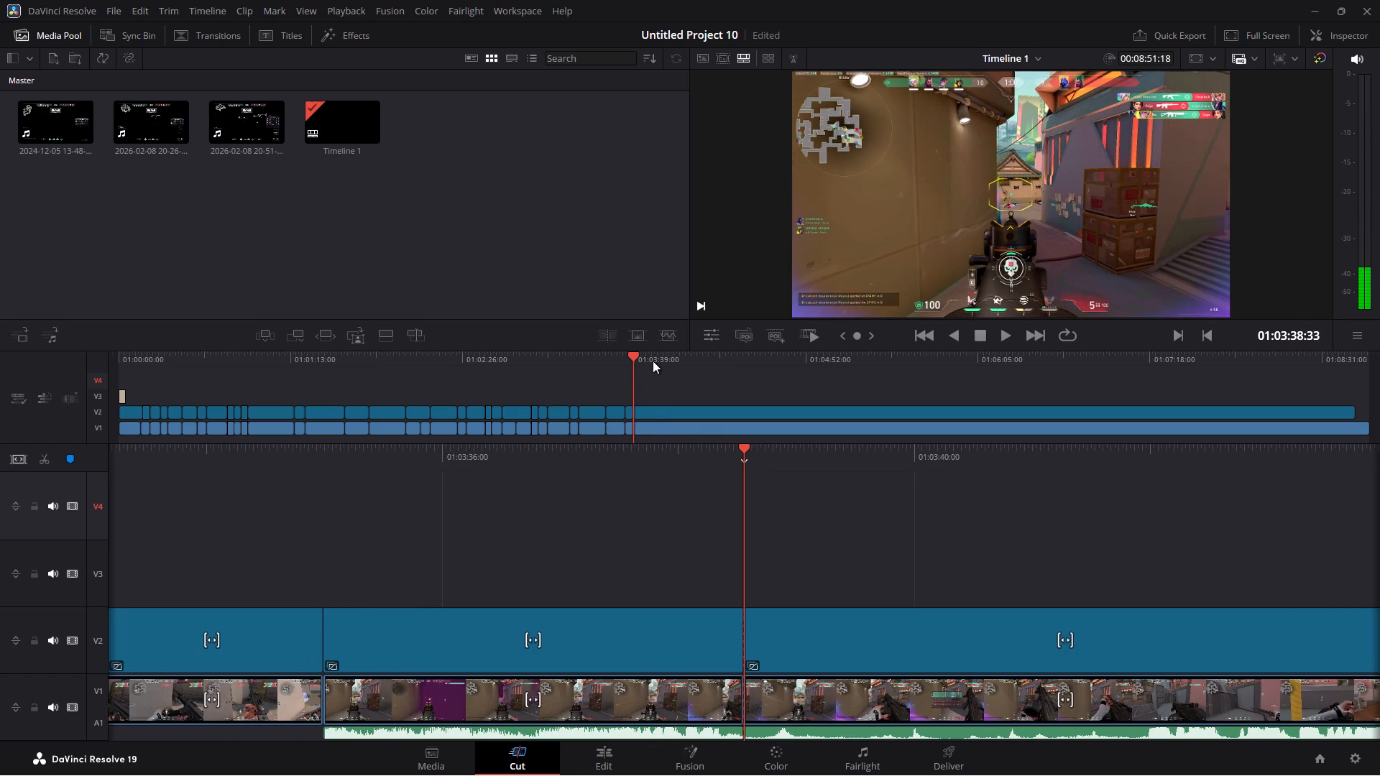
left_click(694, 362)
left_click(713, 360)
left_click(725, 358)
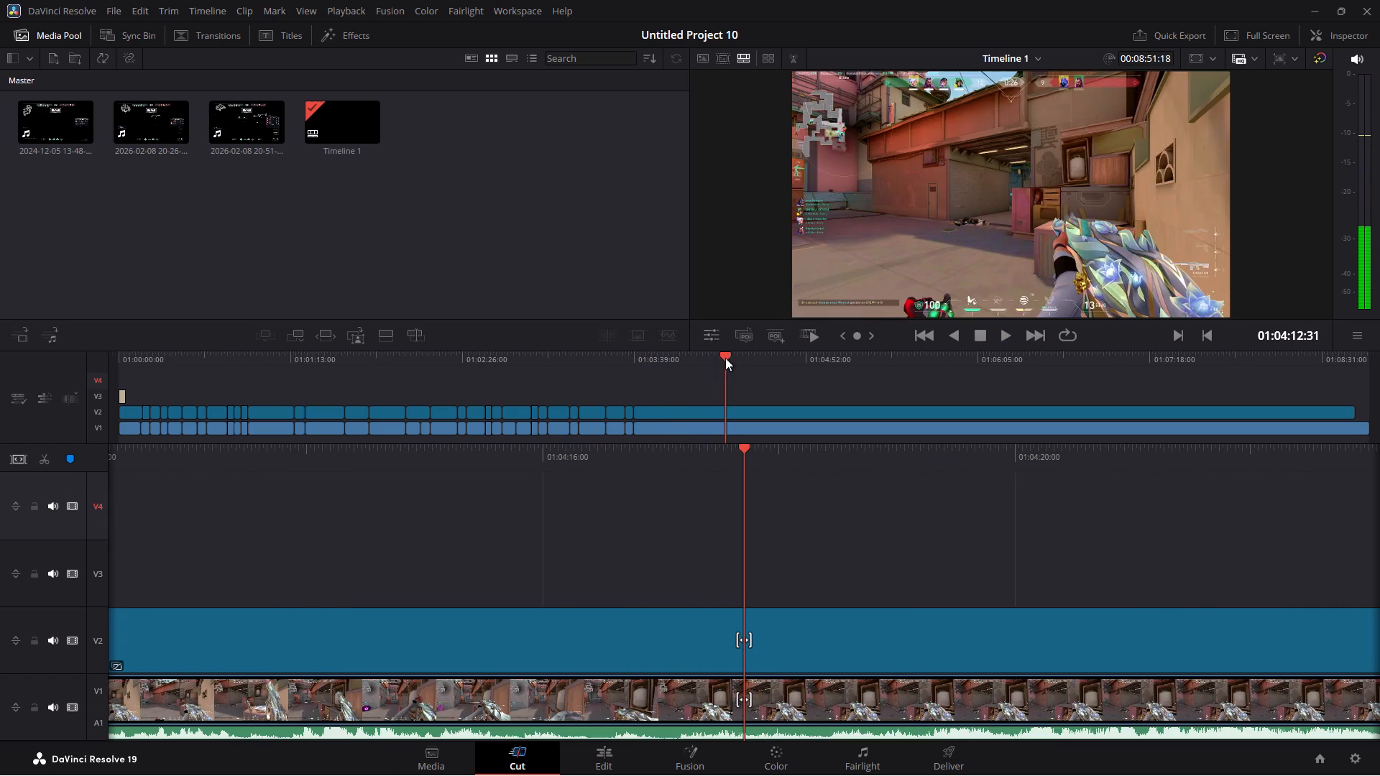
left_click(731, 356)
double_click(732, 354)
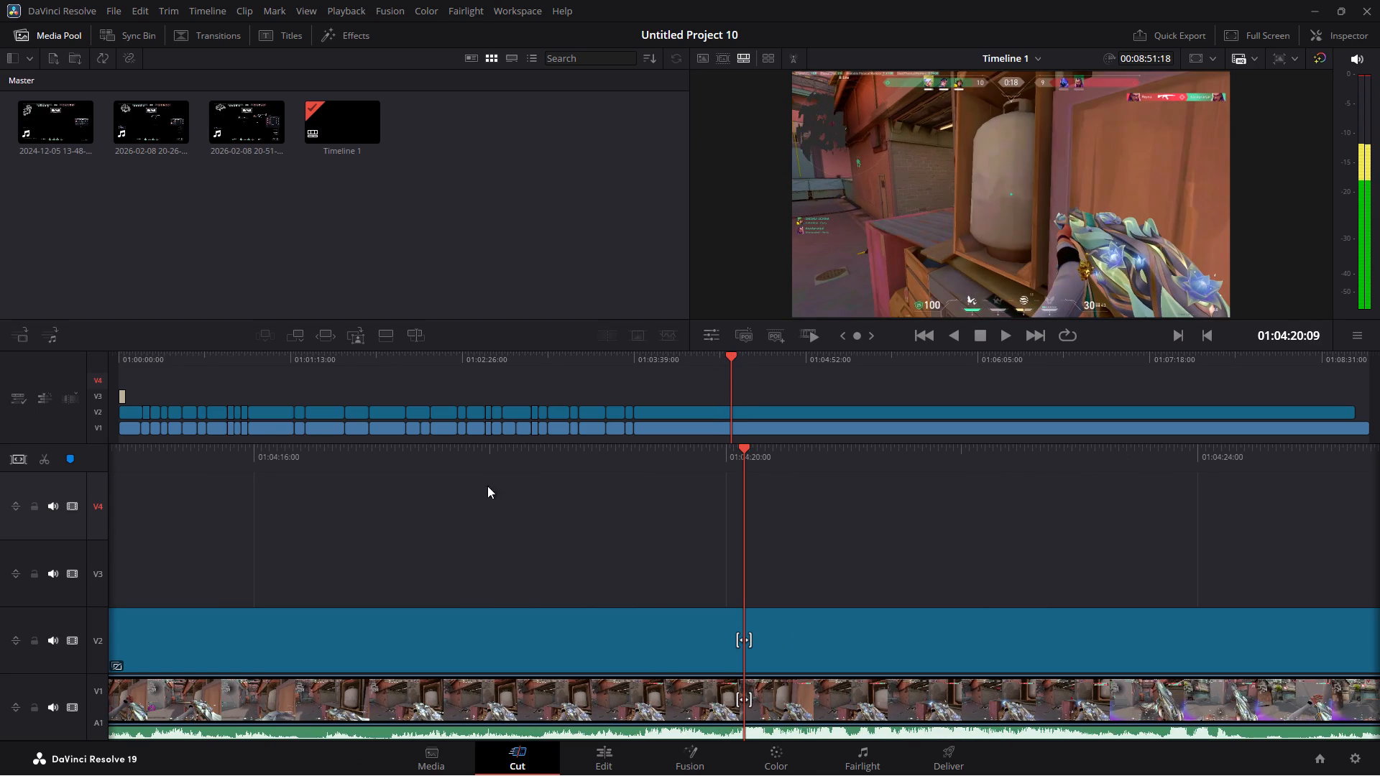
left_click(49, 455)
Ripple-delete the gameplay and adjustment clip segment between 01:03:38:33 and 01:04:20:09.
left_click_drag(692, 438, 694, 438)
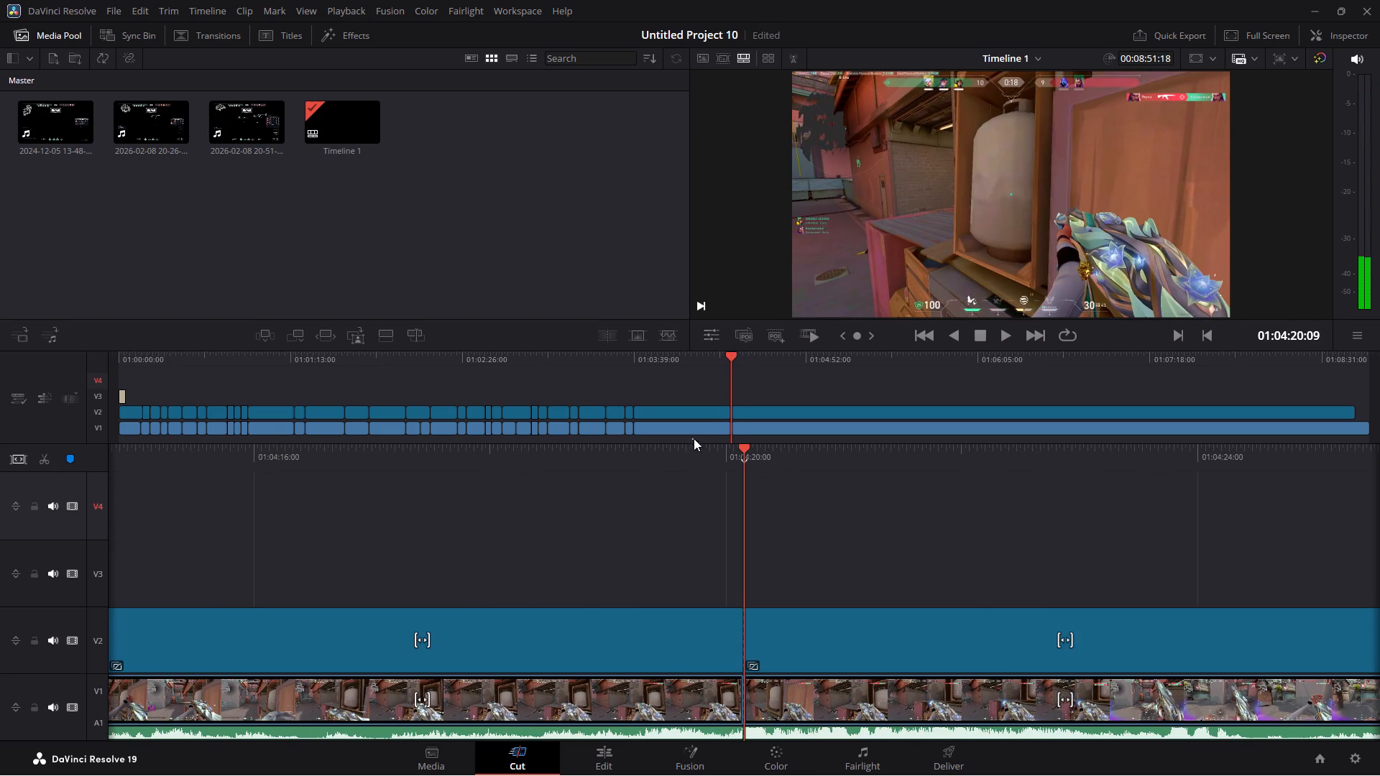
left_click_drag(694, 438, 688, 399)
key("BackSpace")
left_click(677, 427)
key("BackSpace")
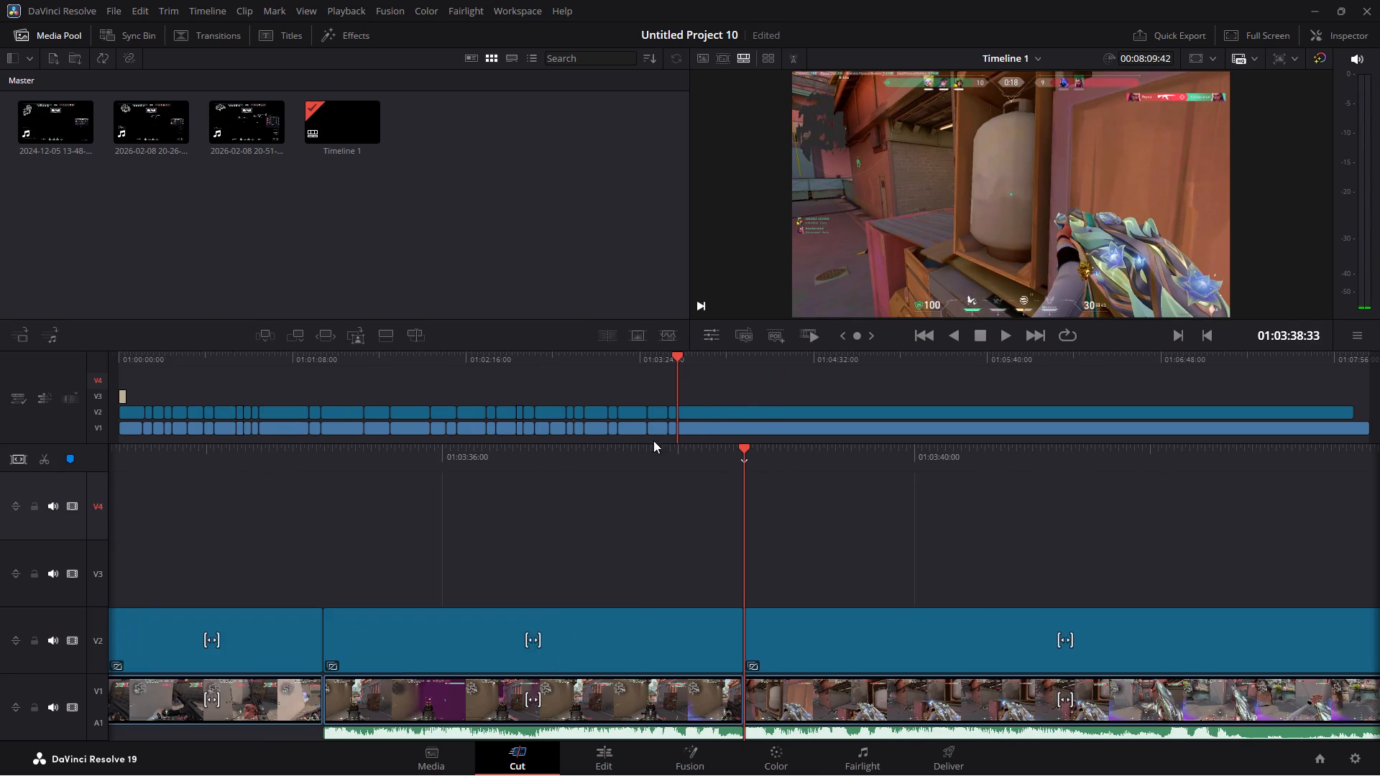
Play across the new join up to 01:03:44:35, and scrub back to the clip's start at 01:03:38:33 on the Edit page.
left_click(668, 355)
key("space")
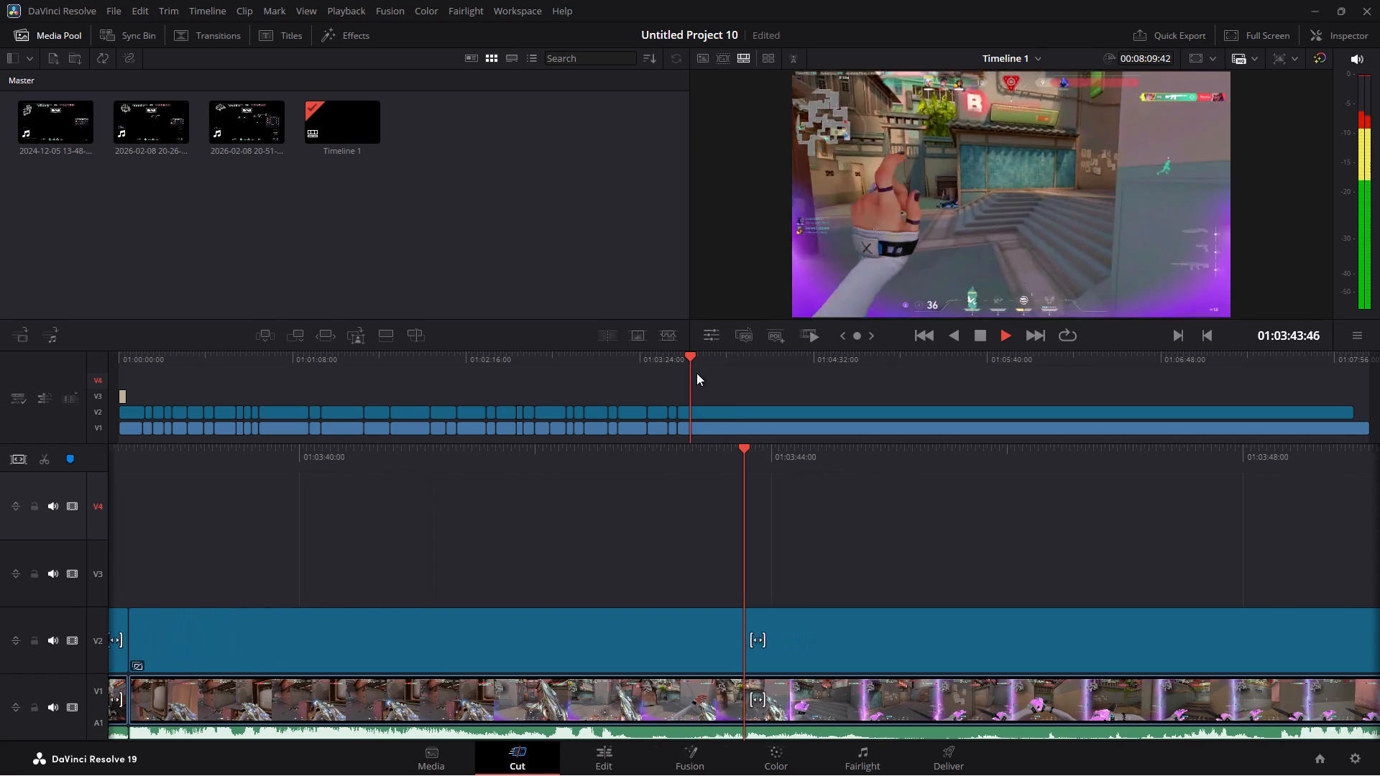
key("space")
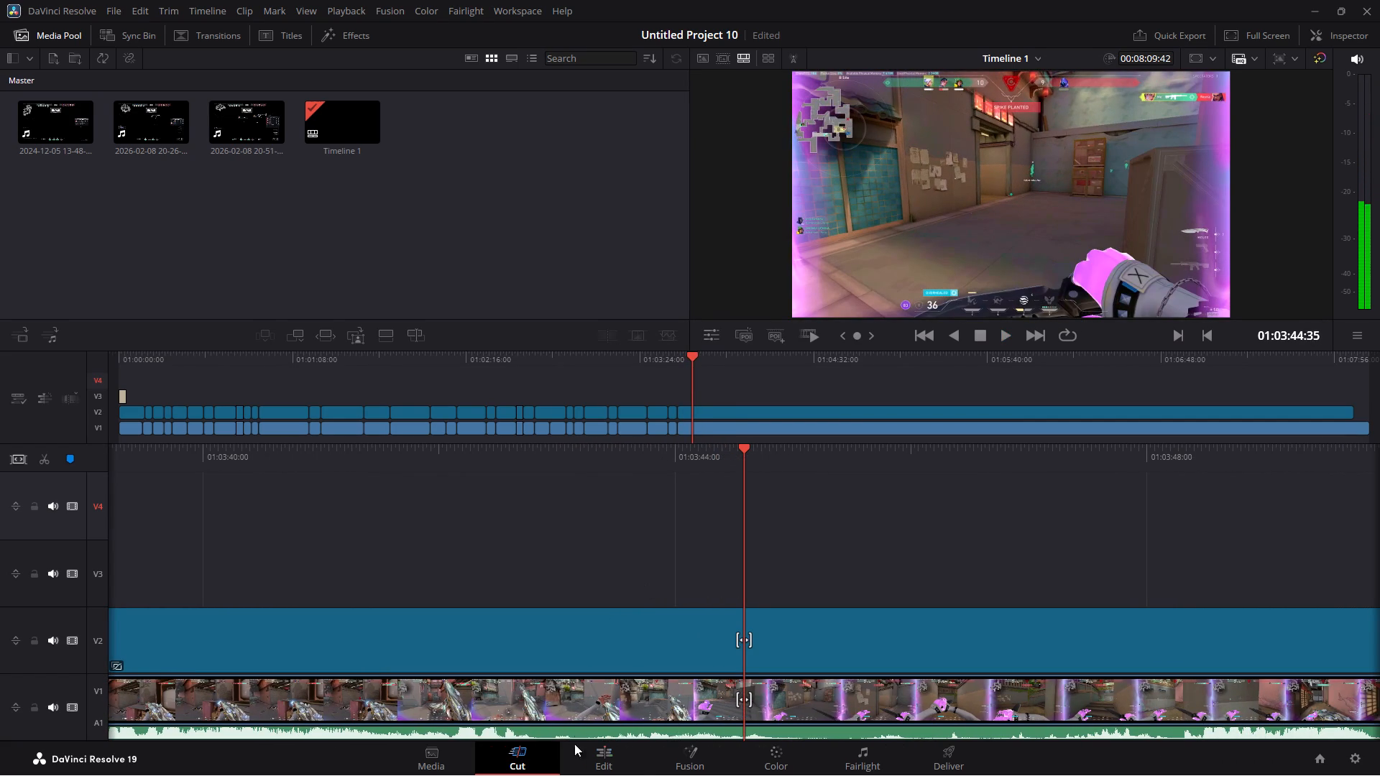
left_click(597, 756)
left_click(906, 535)
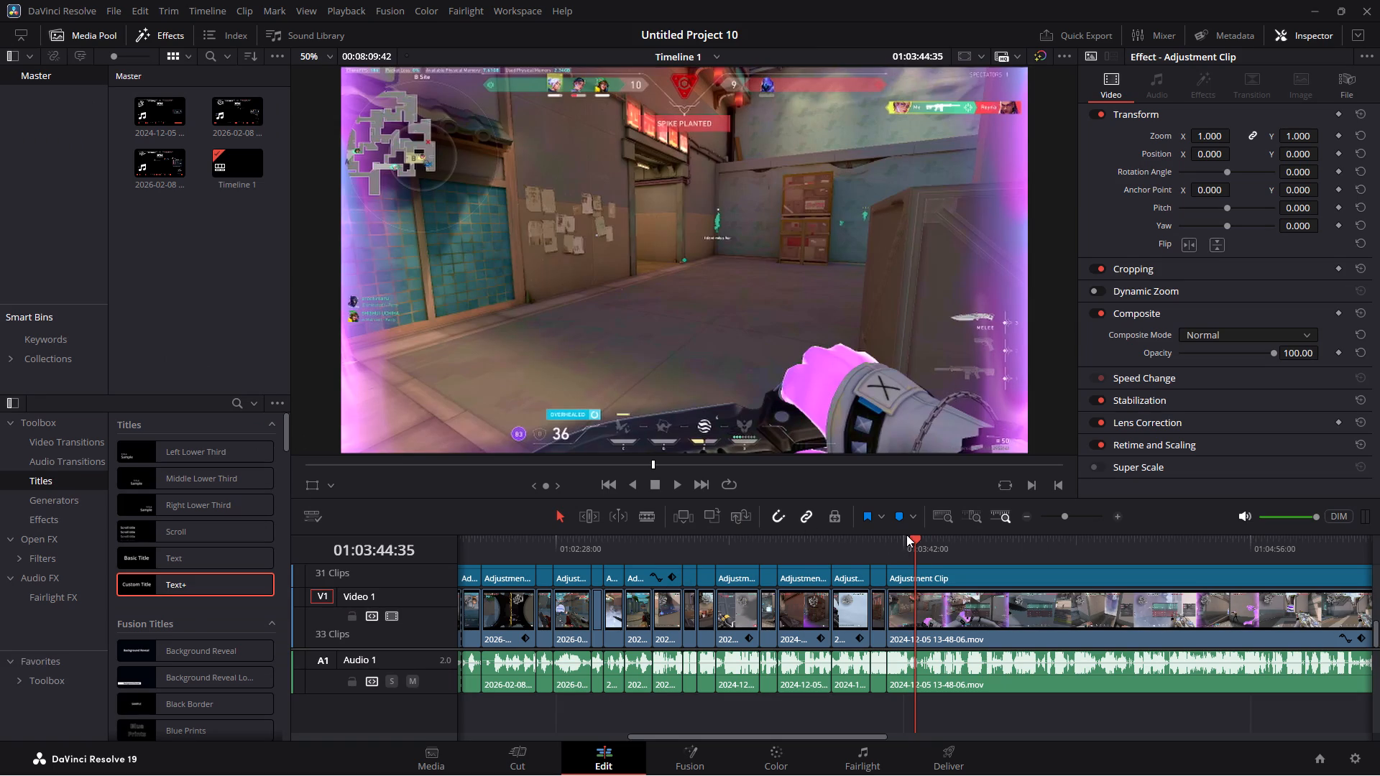
left_click_drag(903, 536, 901, 536)
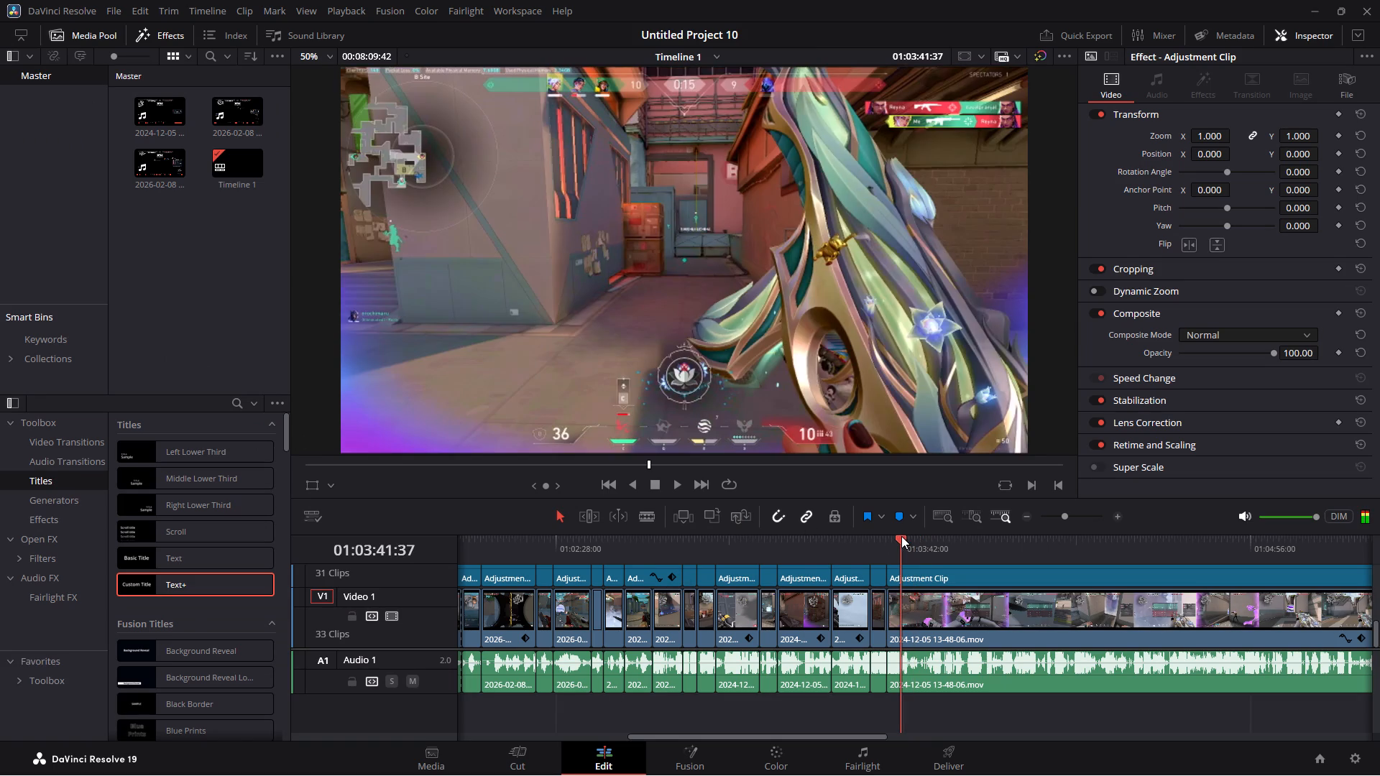
left_click_drag(901, 536, 894, 538)
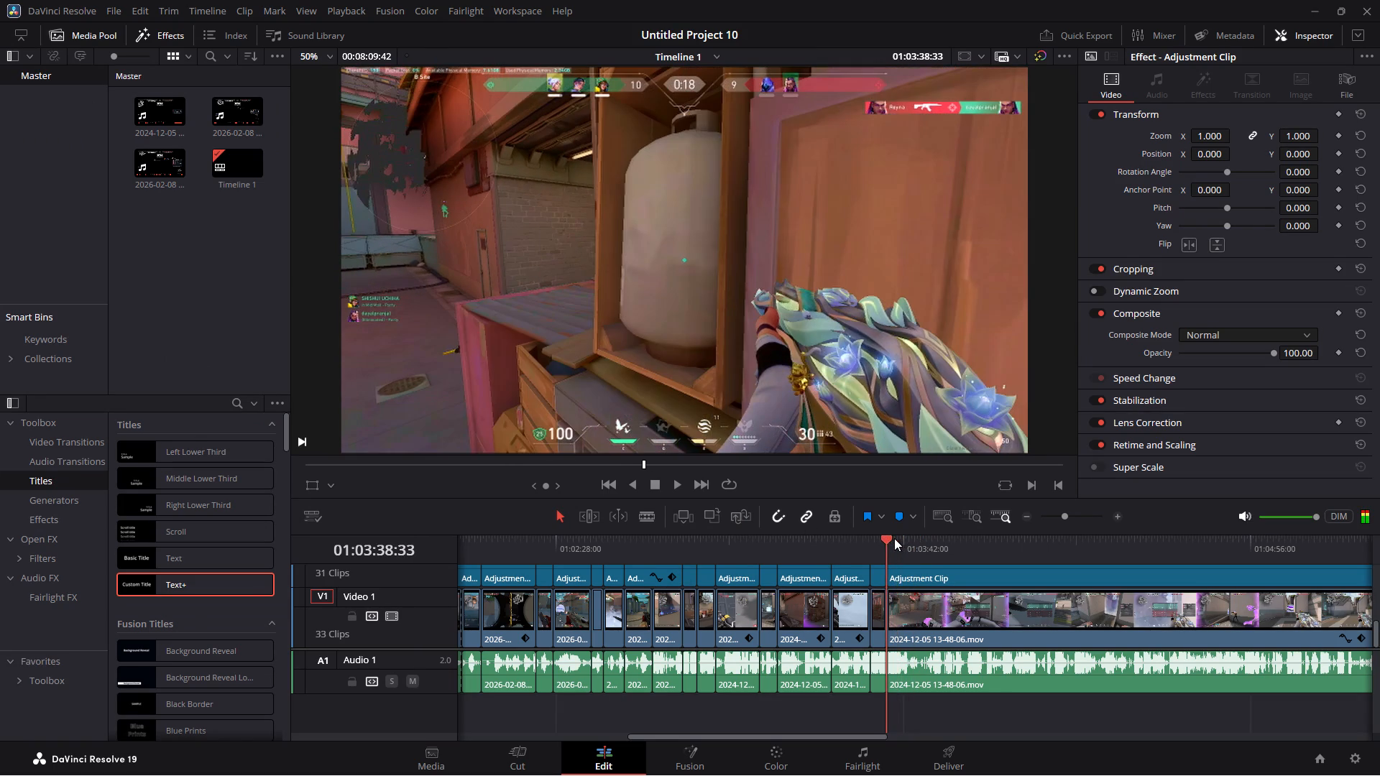
left_click_drag(894, 538, 893, 538)
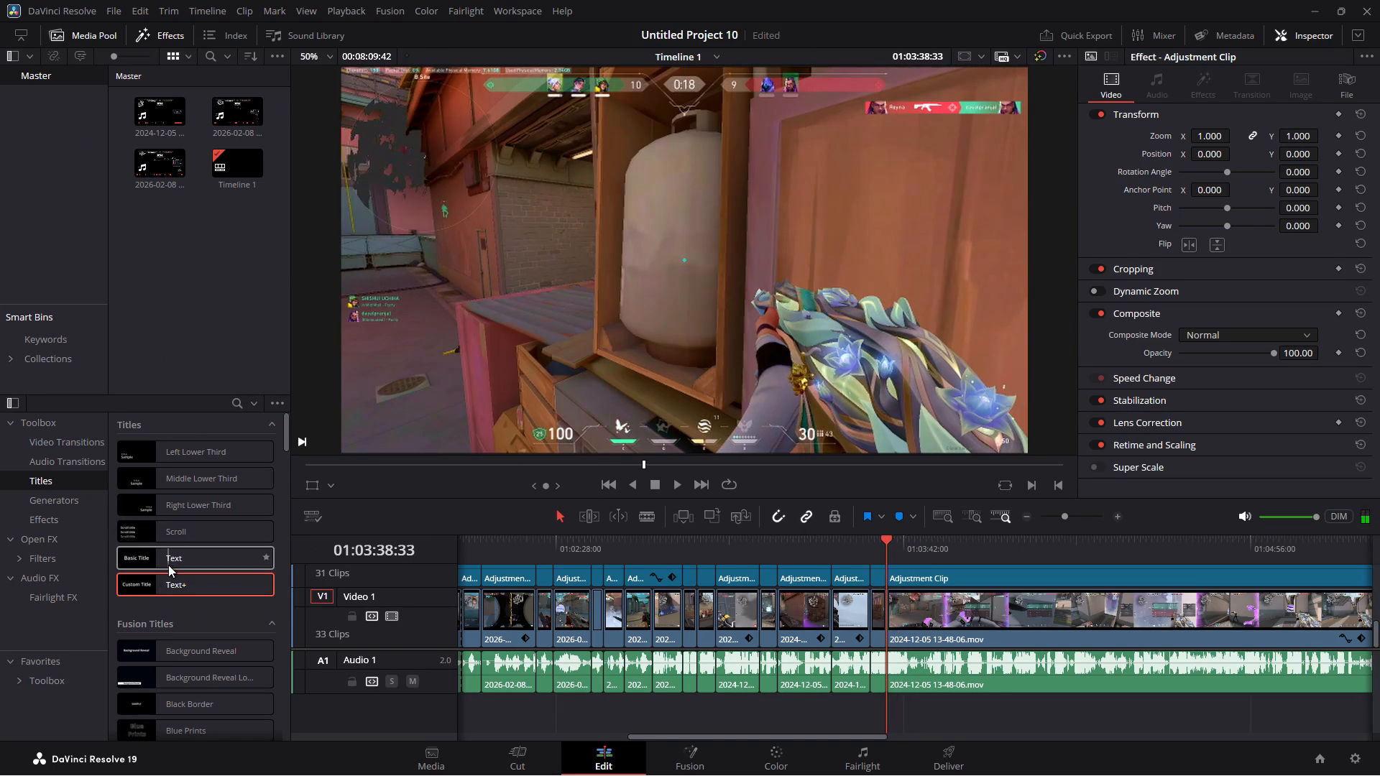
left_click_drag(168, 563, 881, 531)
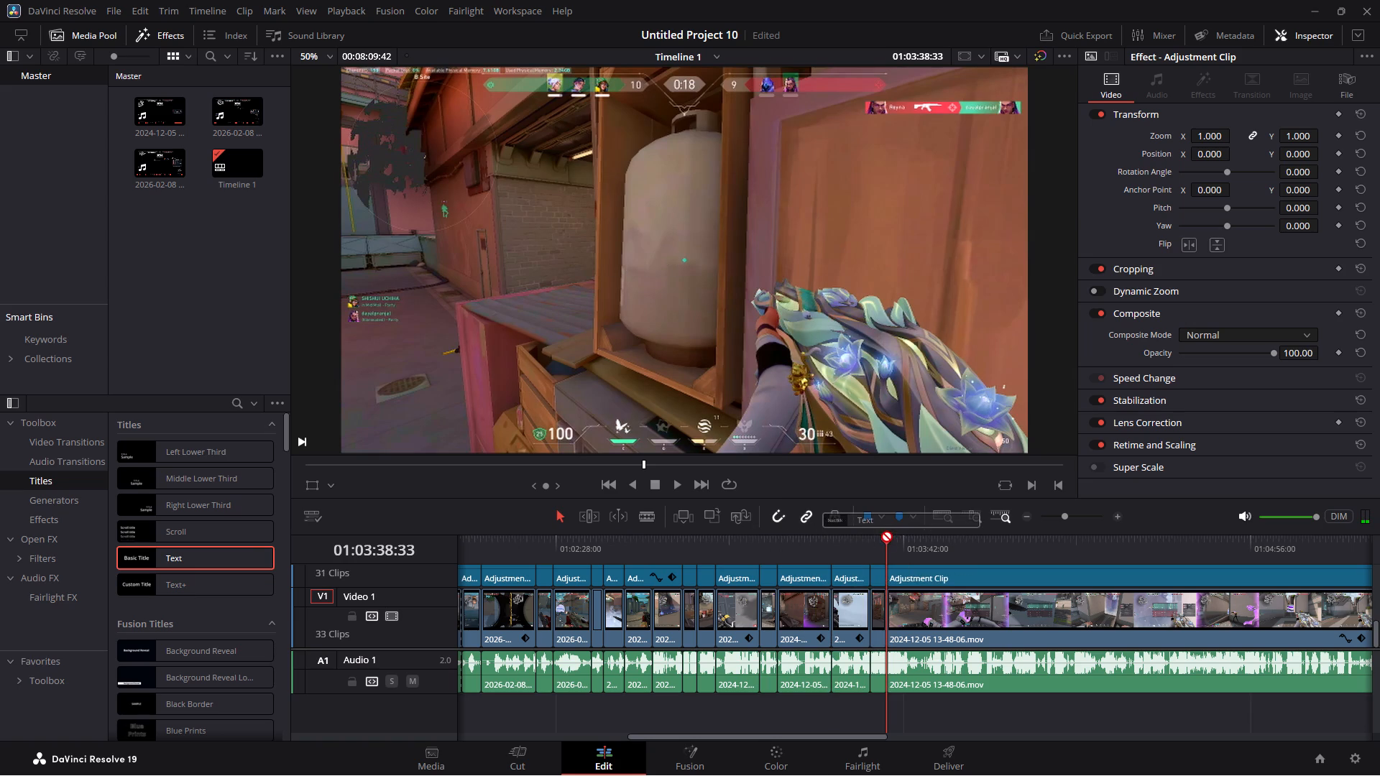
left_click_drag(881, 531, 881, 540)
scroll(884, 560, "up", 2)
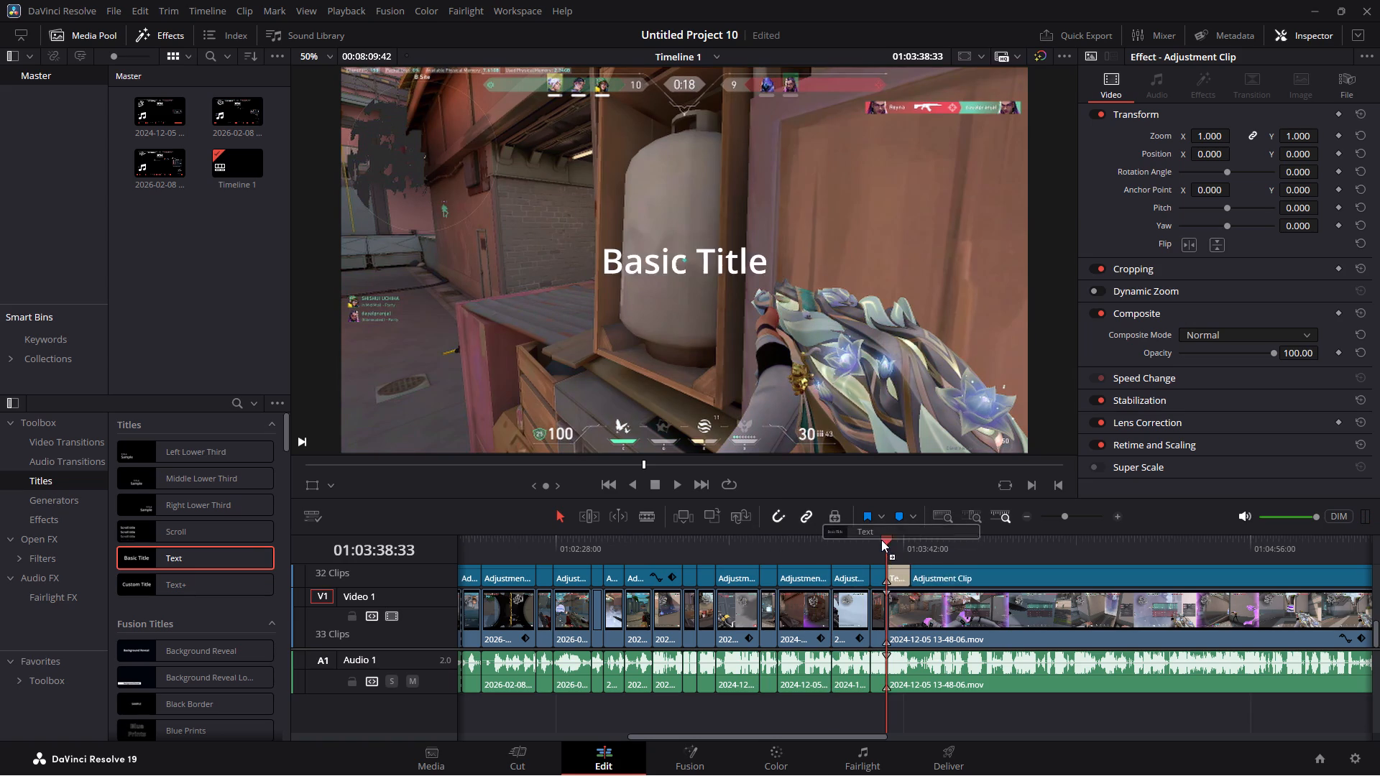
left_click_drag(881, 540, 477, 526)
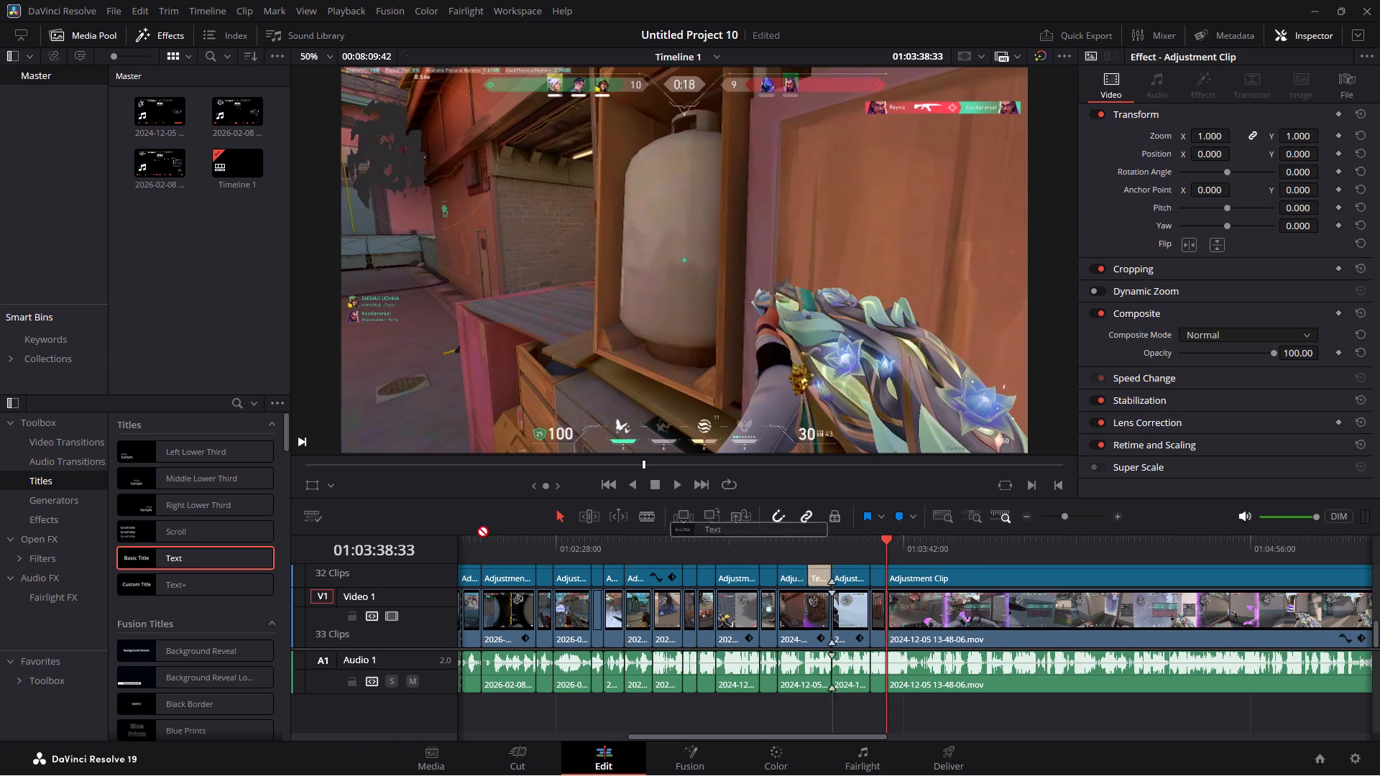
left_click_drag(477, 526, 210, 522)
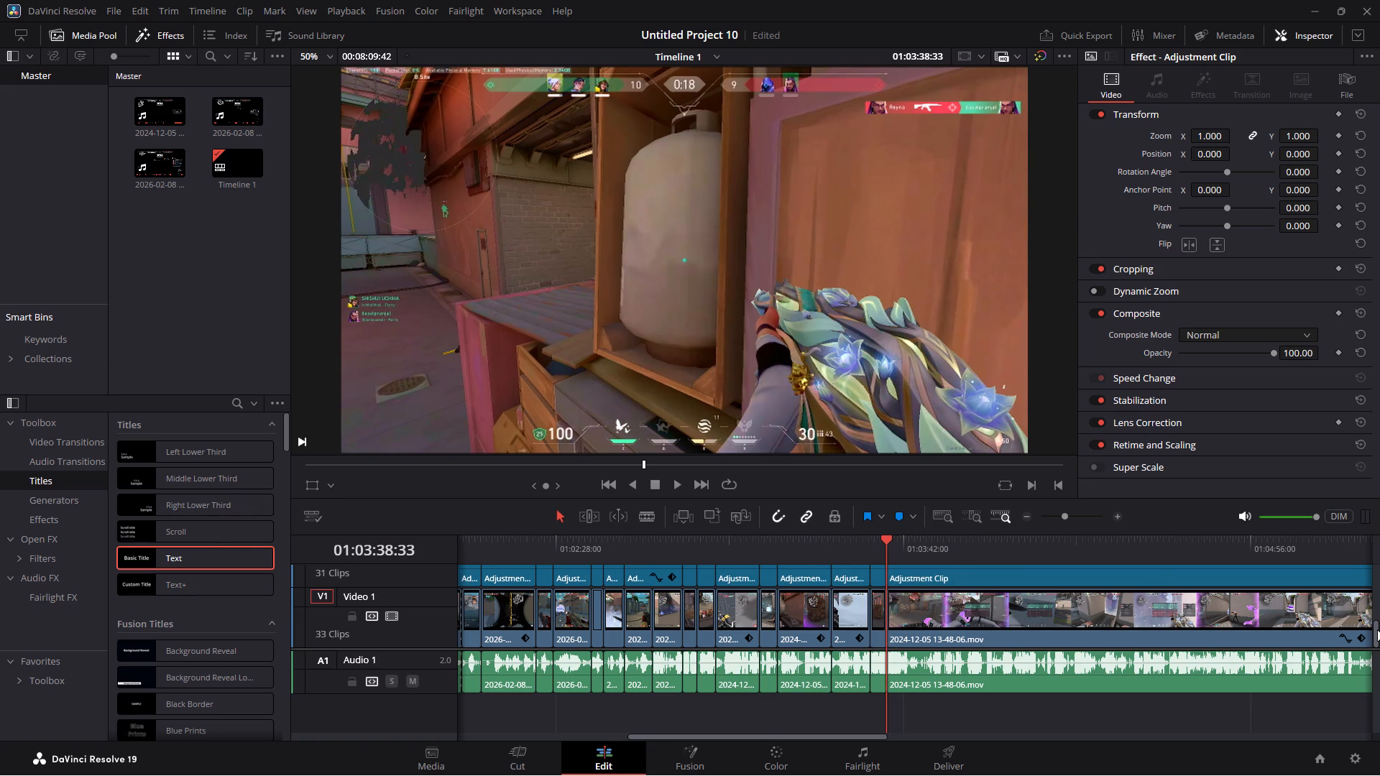
Add a basic Text title above the adjustment clips, starting at the join at 01:03:38:33.
left_click_drag(1377, 629, 1371, 606)
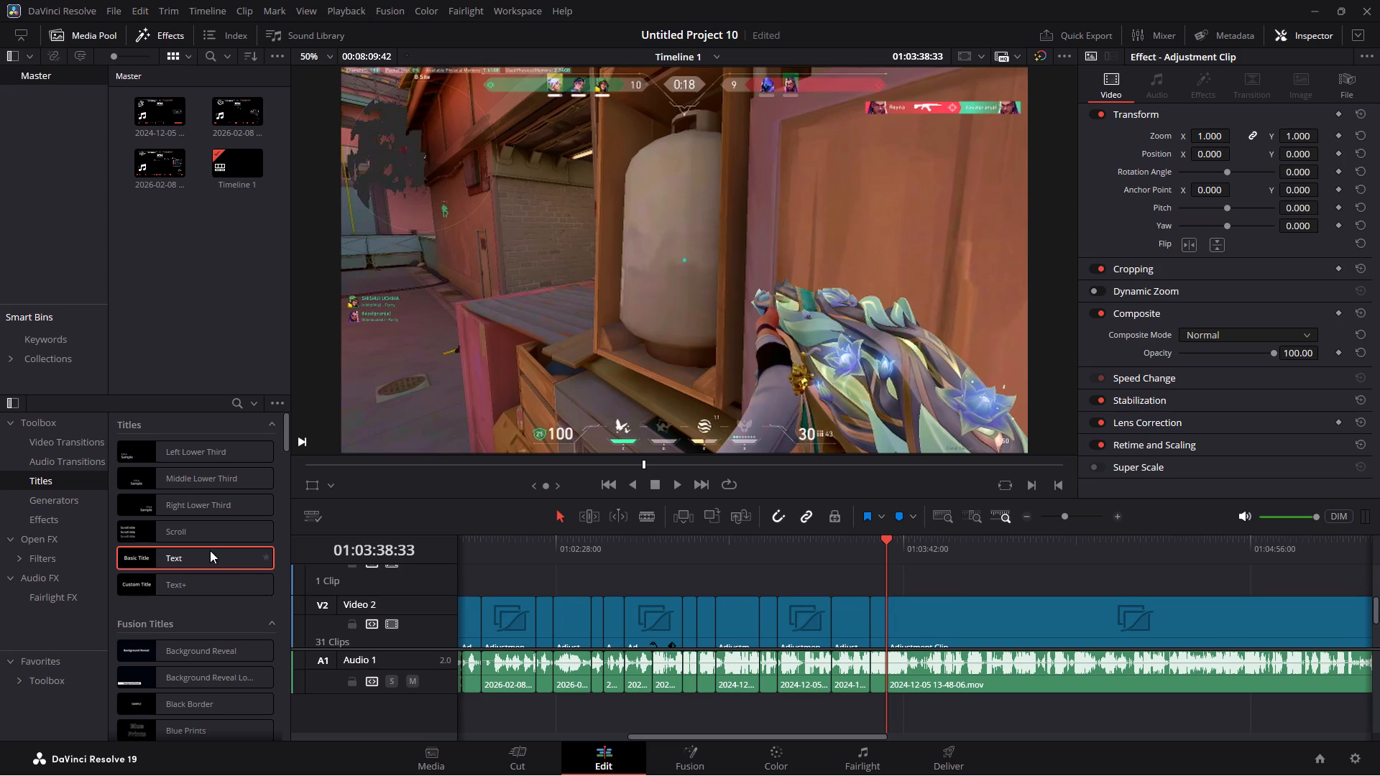
left_click_drag(215, 552, 889, 545)
left_click_drag(207, 553, 543, 550)
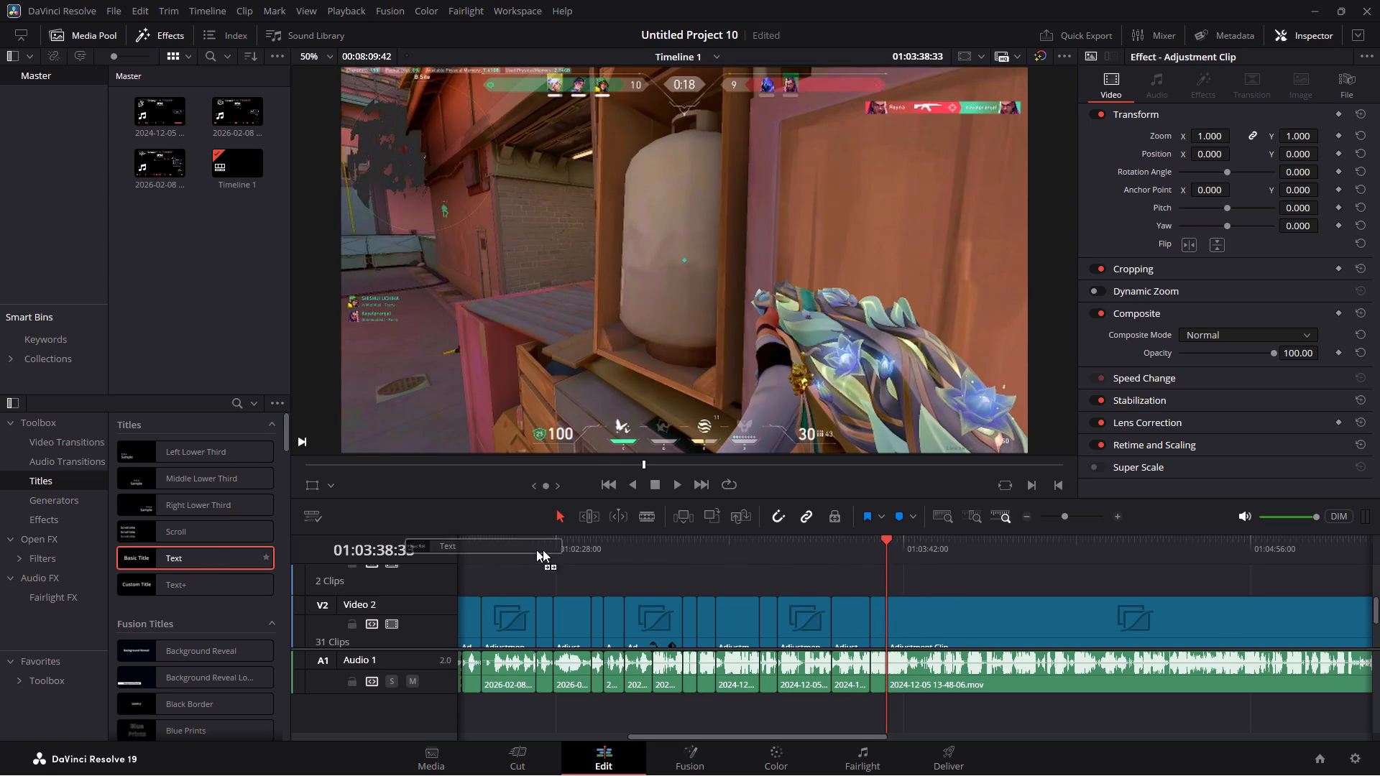
left_click_drag(543, 550, 882, 551)
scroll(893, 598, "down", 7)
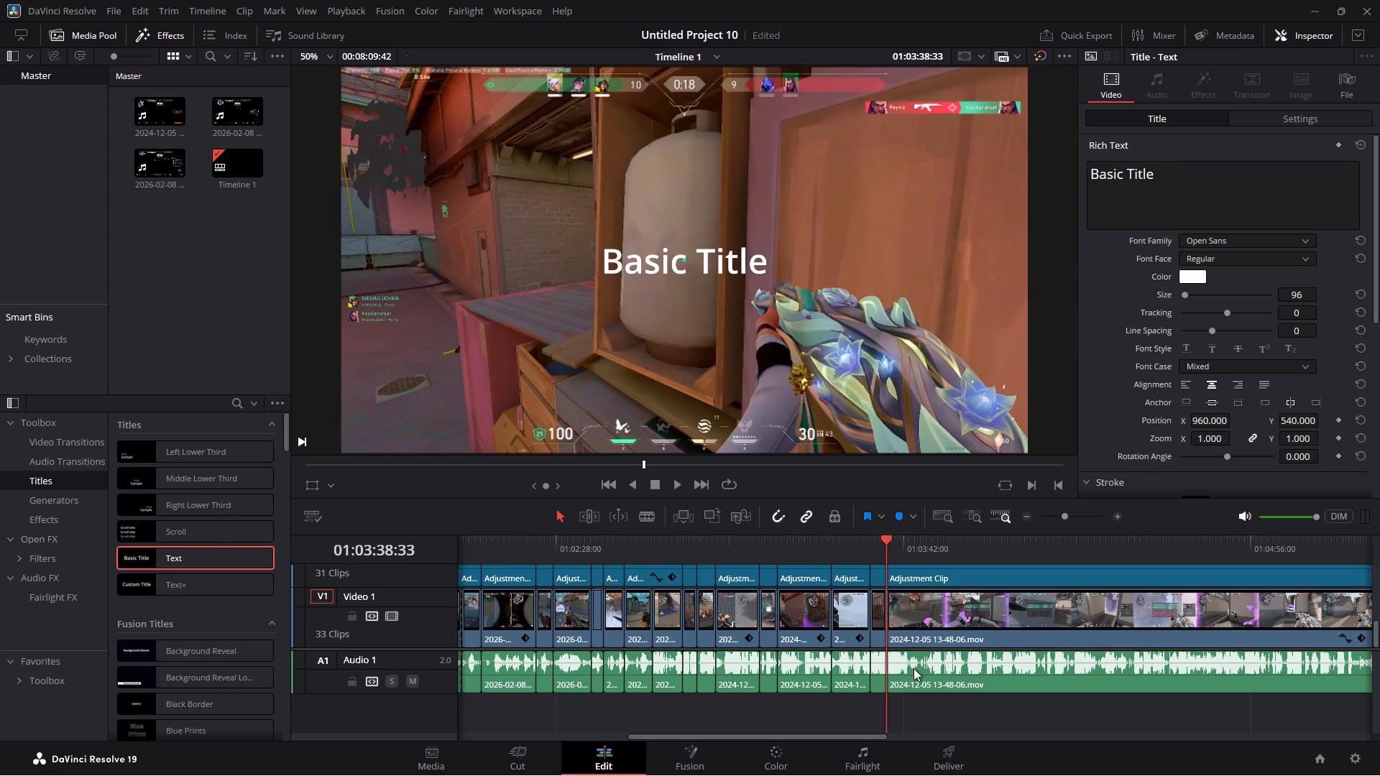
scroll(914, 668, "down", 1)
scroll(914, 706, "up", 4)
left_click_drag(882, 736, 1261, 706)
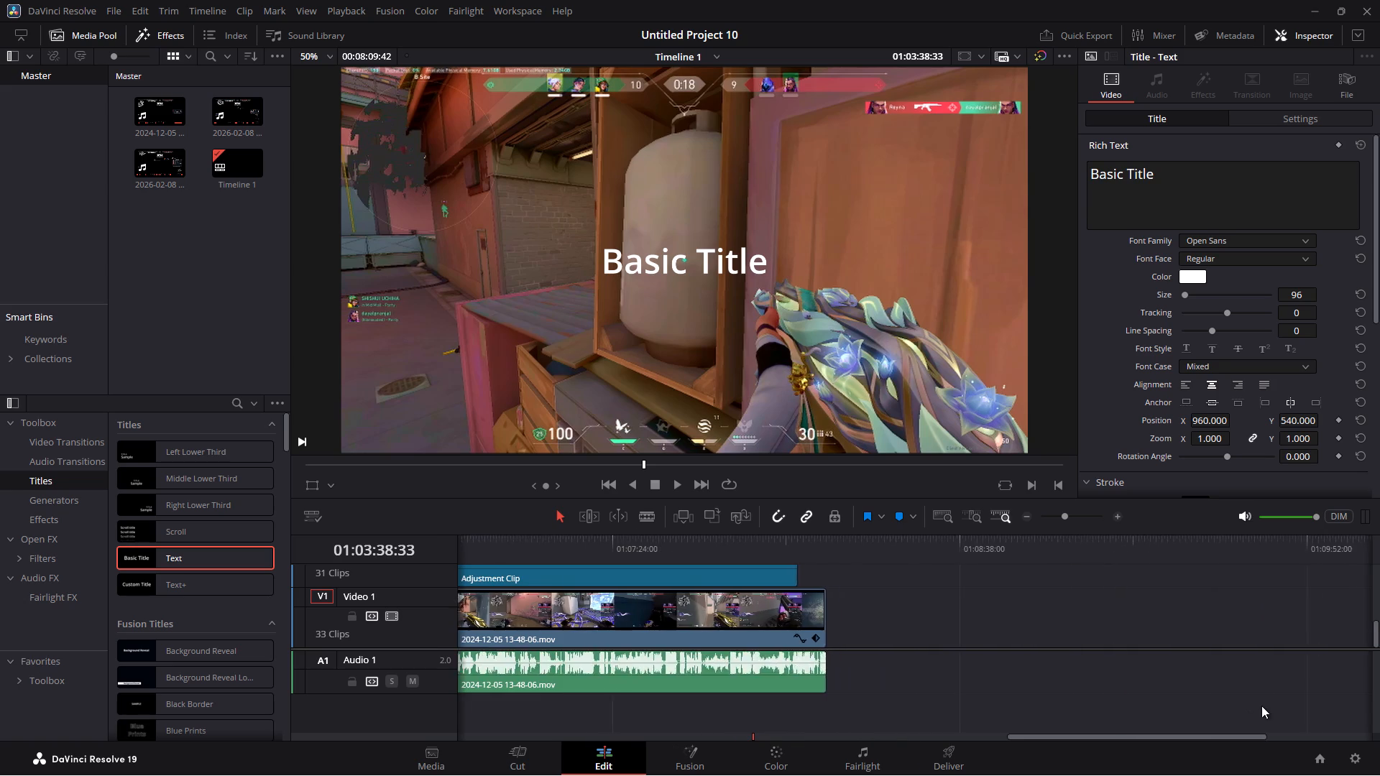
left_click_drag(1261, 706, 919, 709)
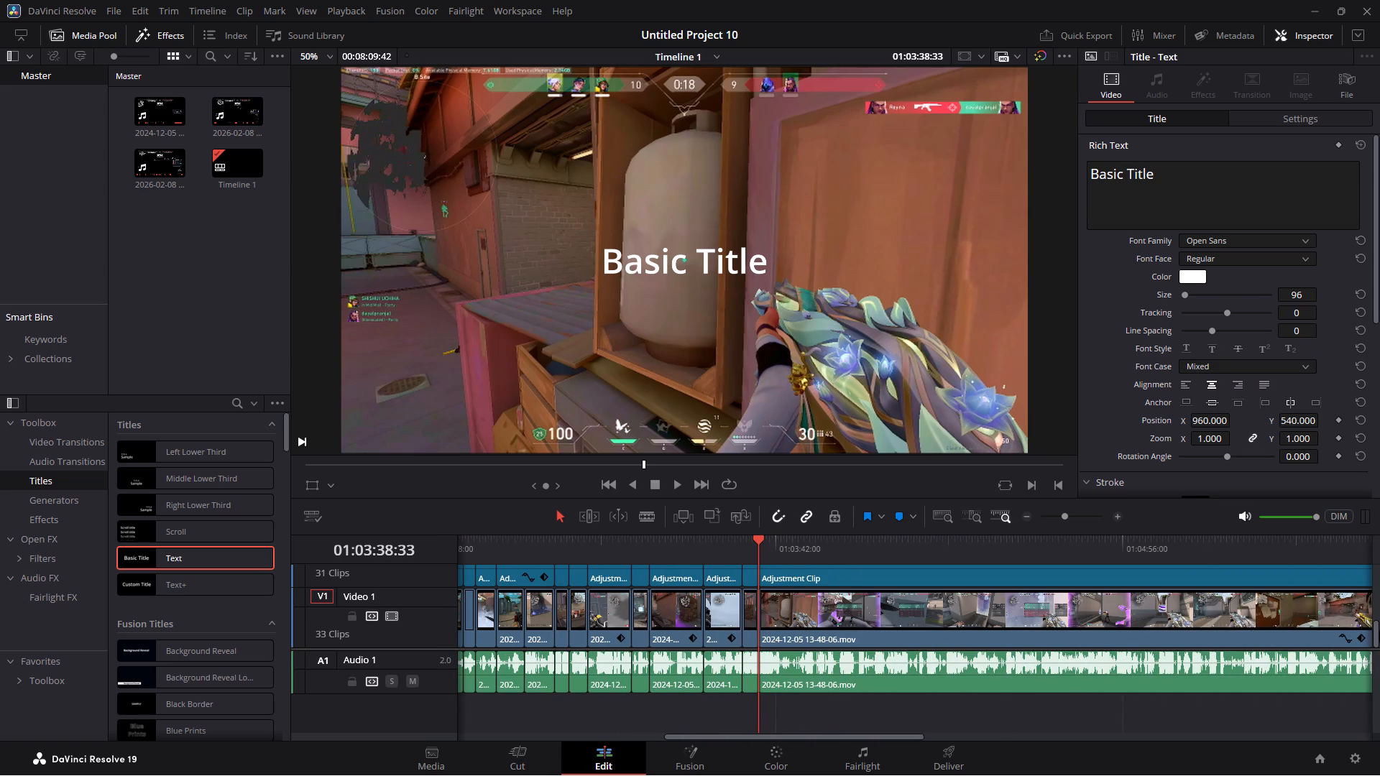
Move the new Basic Title on Video 3 straight down to the lower part of the frame, around Y position 308.
left_click_drag(1376, 629, 1368, 586)
key("space")
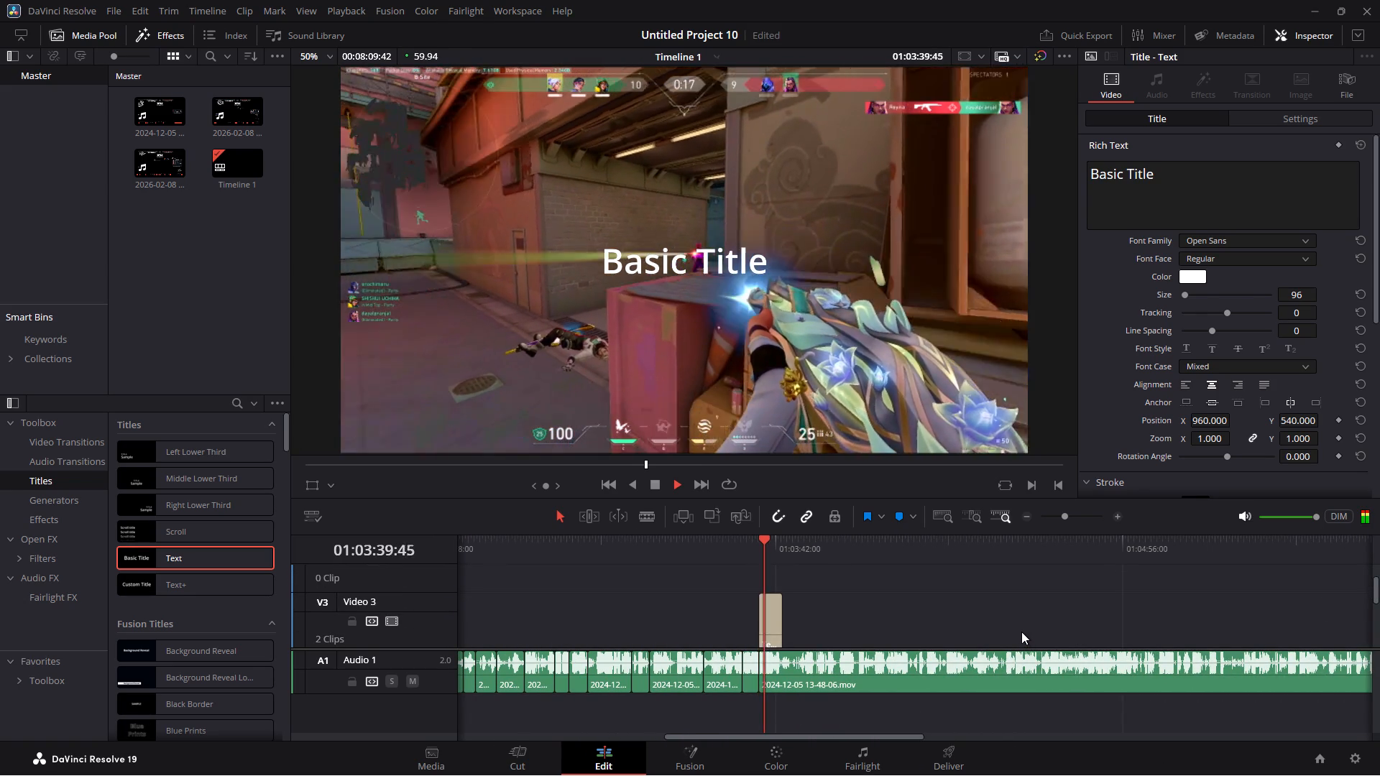
key("space")
left_click(768, 624)
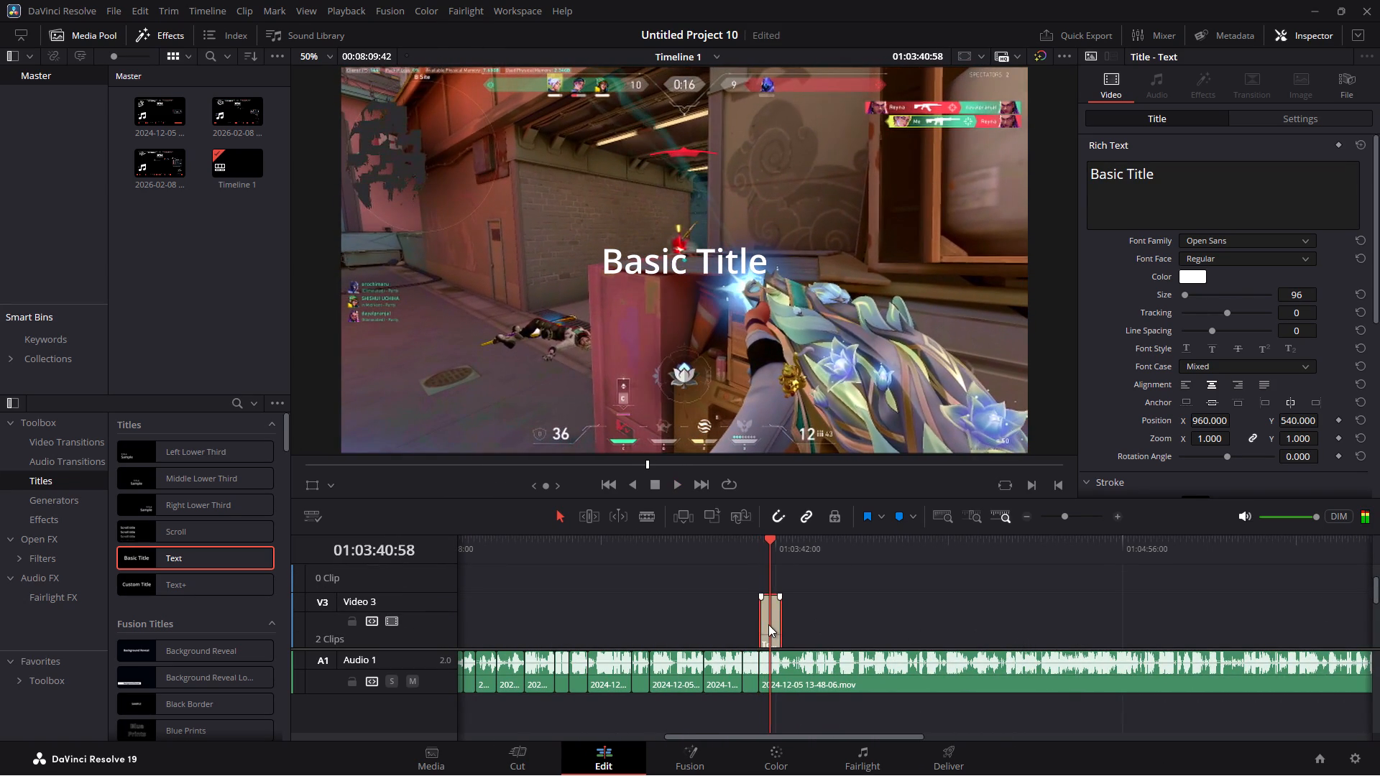
left_click_drag(715, 265, 724, 297)
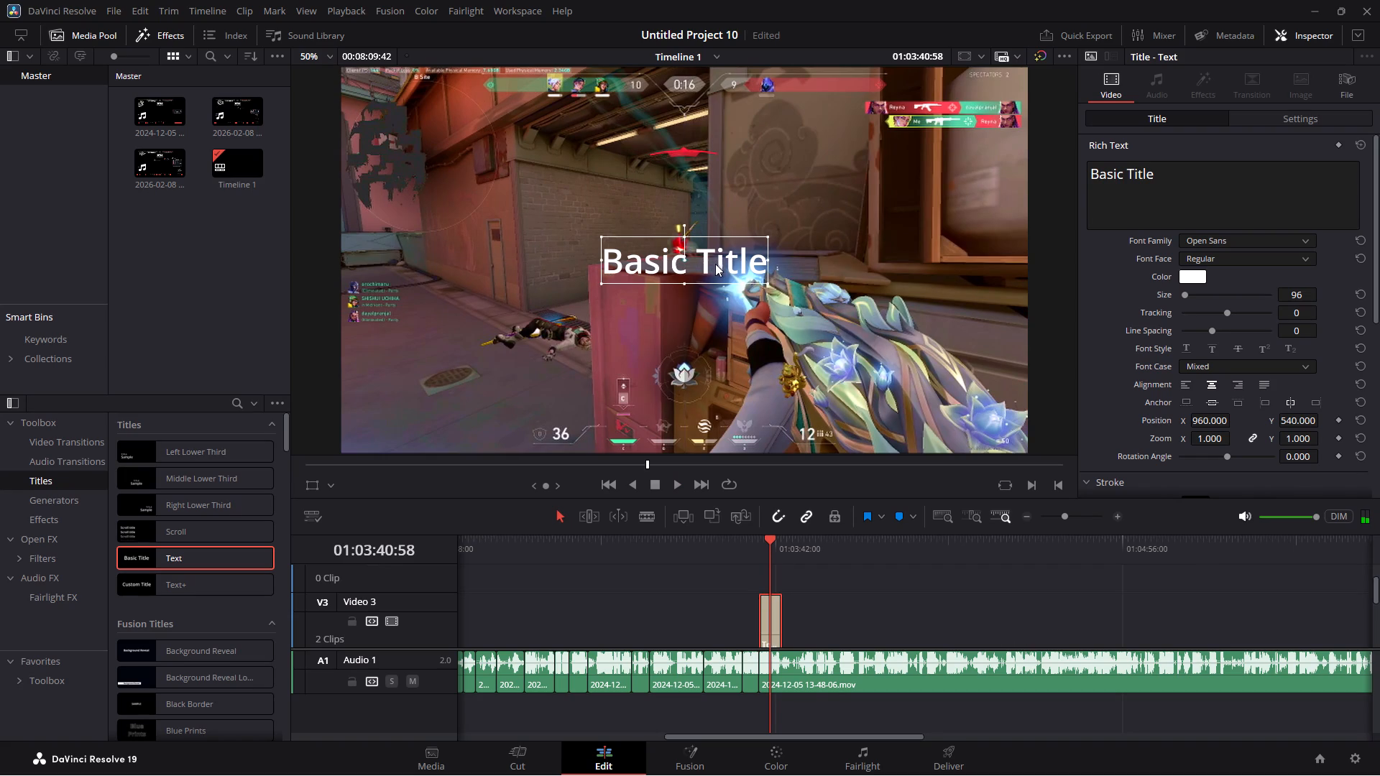
left_click_drag(715, 264, 731, 347)
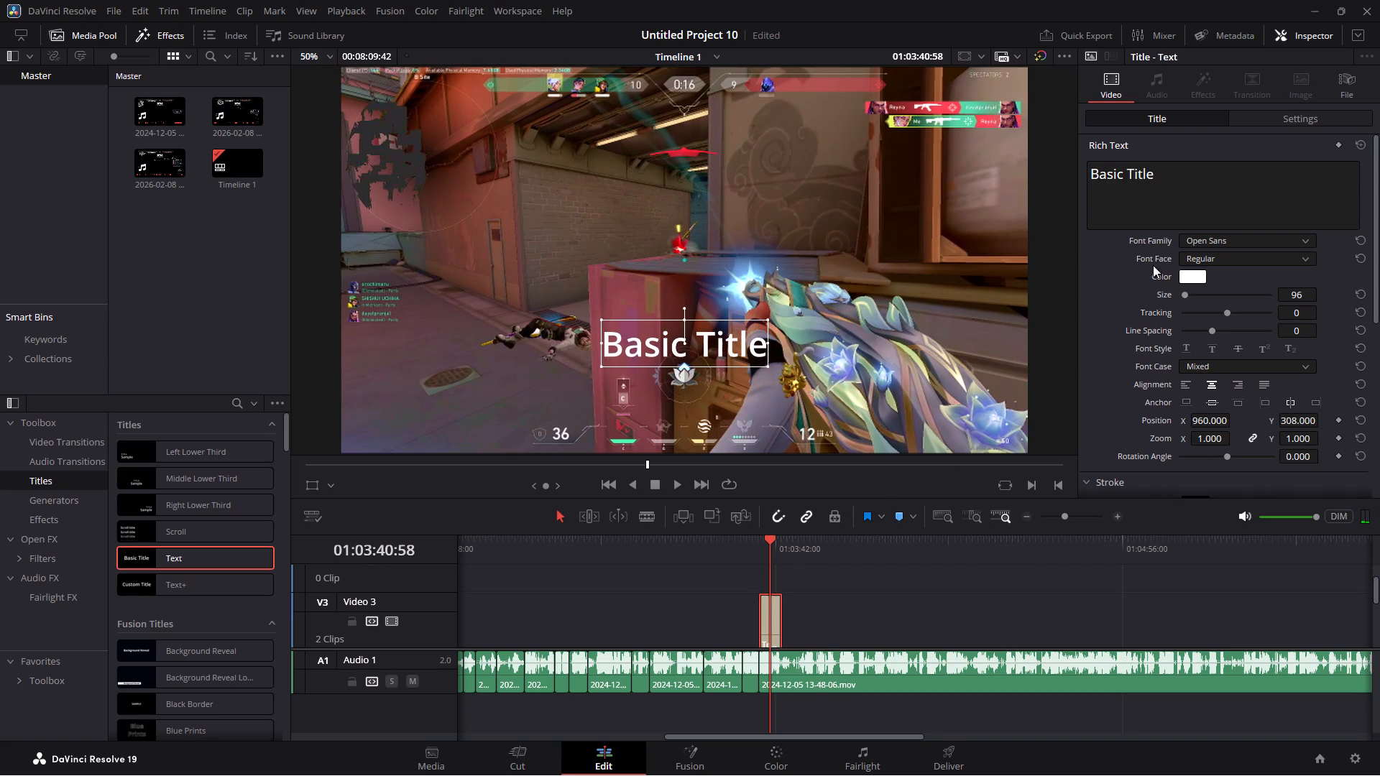
Replace the title's text with "RIP MY AIM LOL".
left_click_drag(1177, 181, 1093, 176)
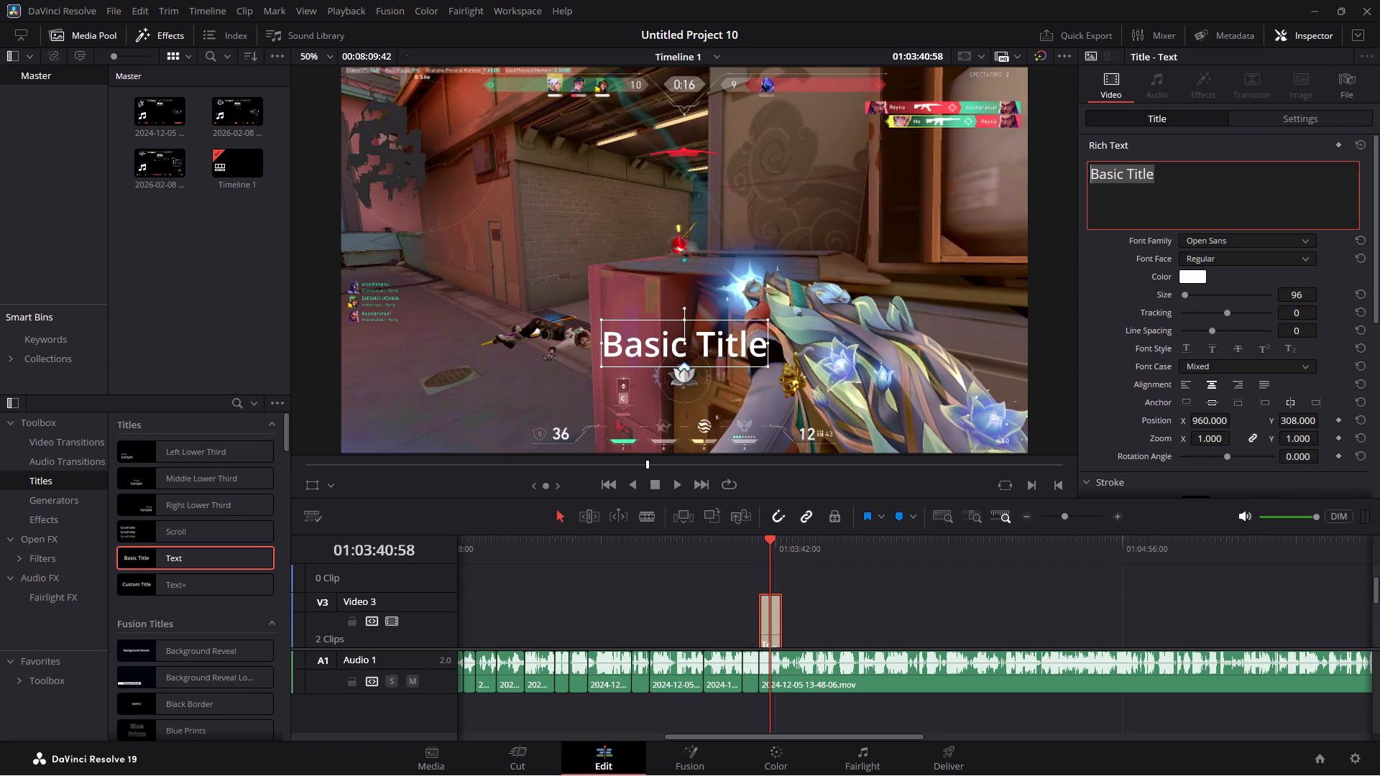
left_click_drag(1093, 176, 1092, 176)
key("BackSpace")
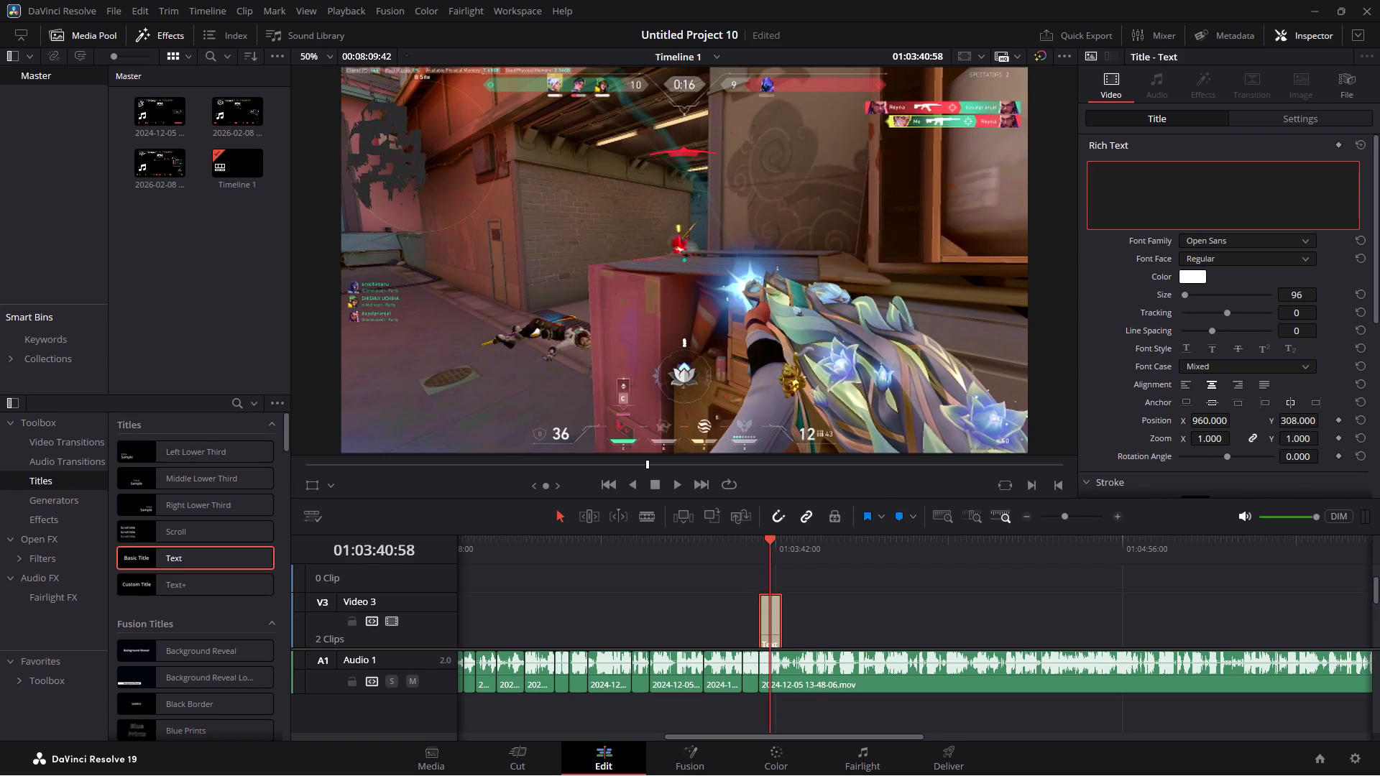
type("RIP MY AIM")
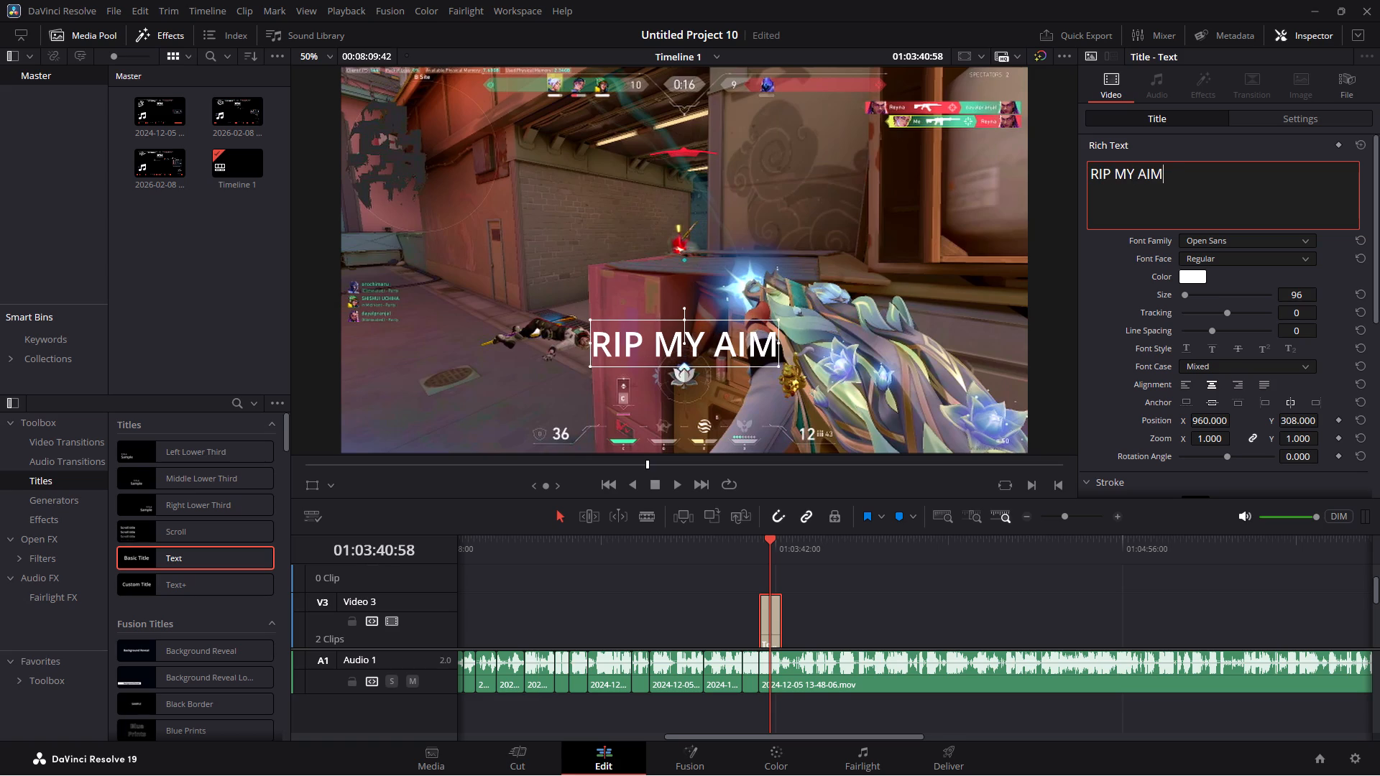
key("space")
type("LO.")
key("BackSpace")
key("l")
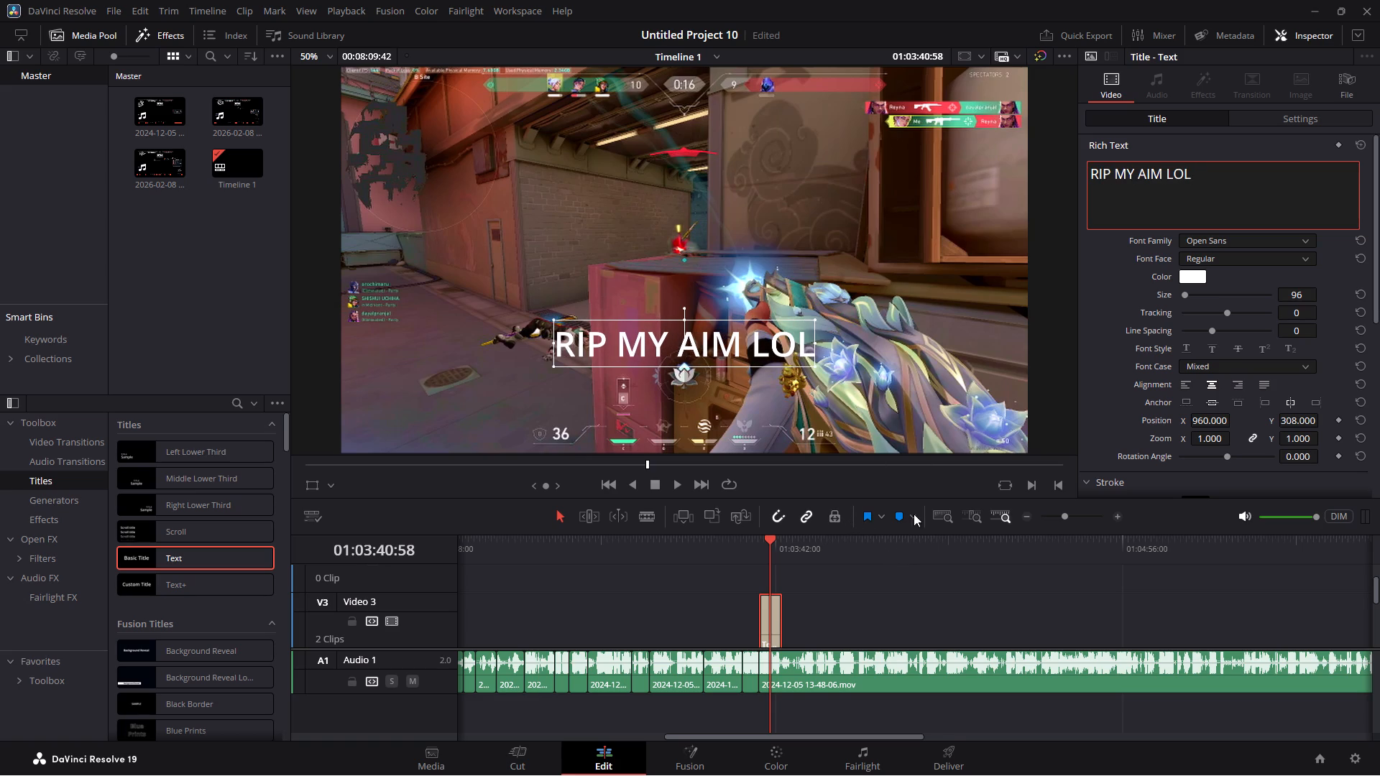
Play the footage from 01:03:34:59 through the title and beyond to check its timing and find where the fight ends.
left_click_drag(911, 354, 922, 358)
key("space")
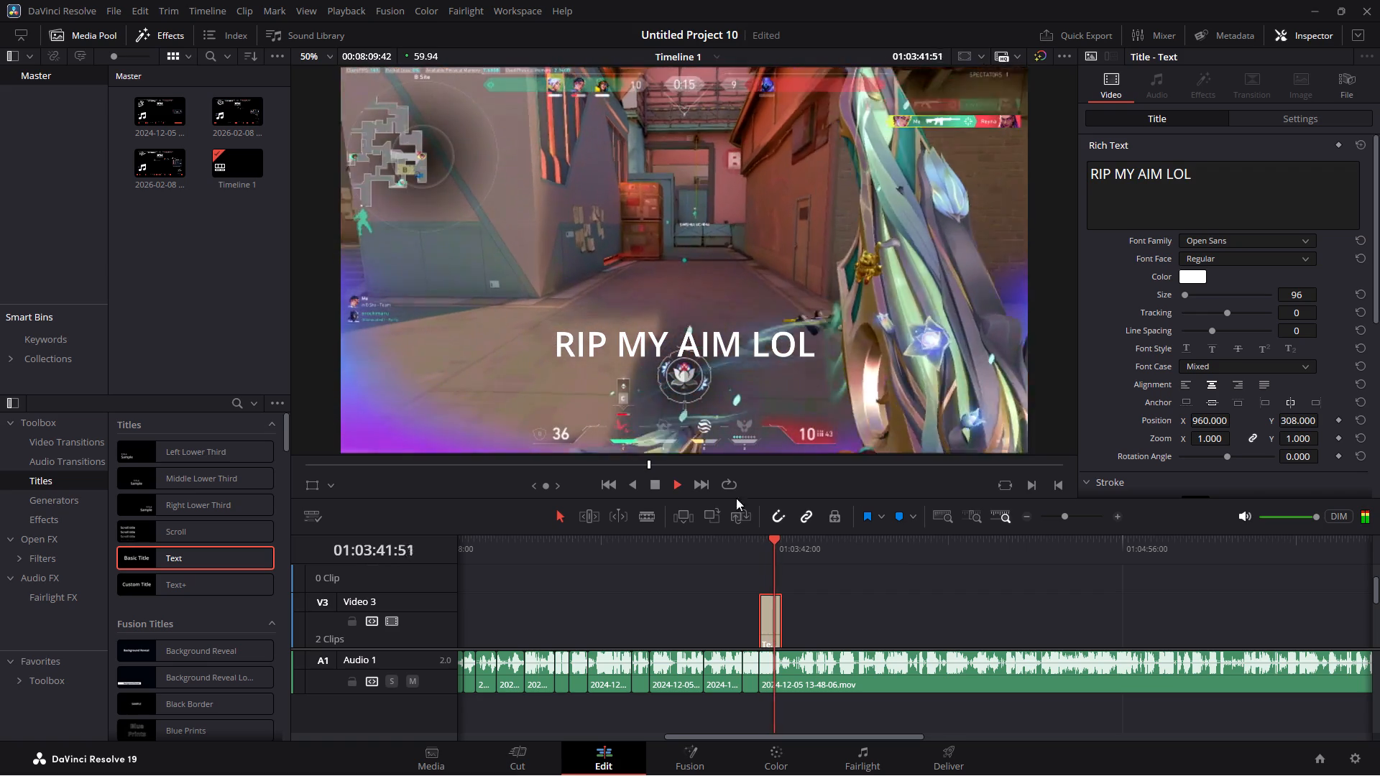
key("space")
left_click_drag(760, 538, 750, 540)
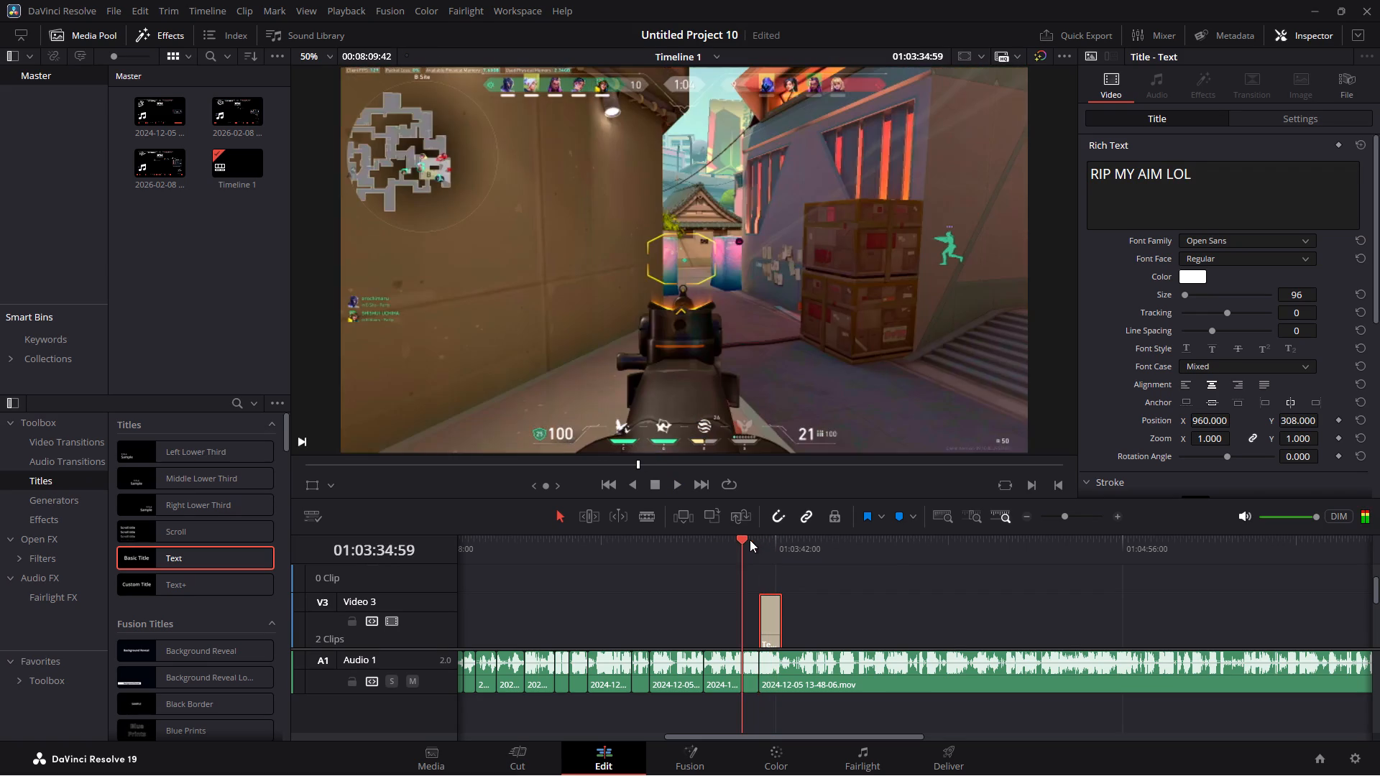
key("space")
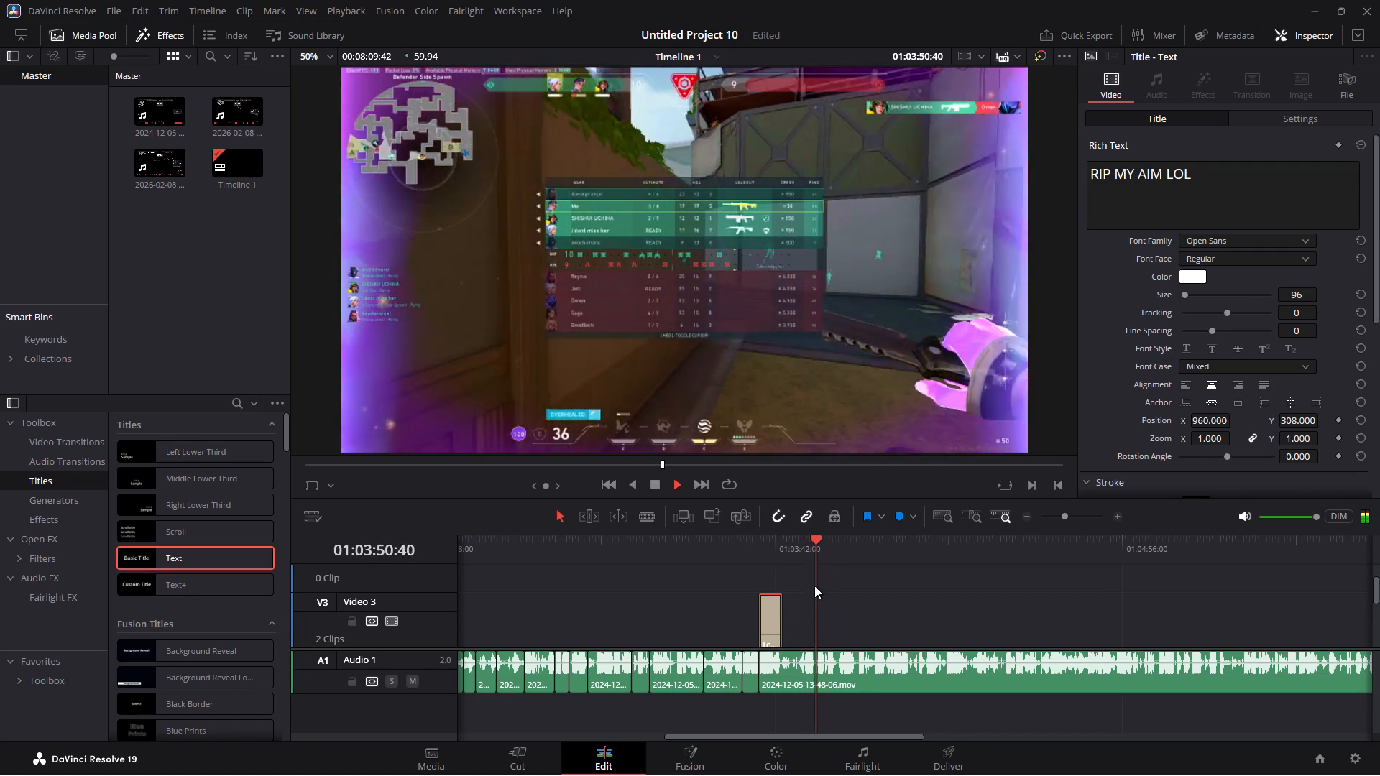
left_click_drag(1379, 586, 1379, 618)
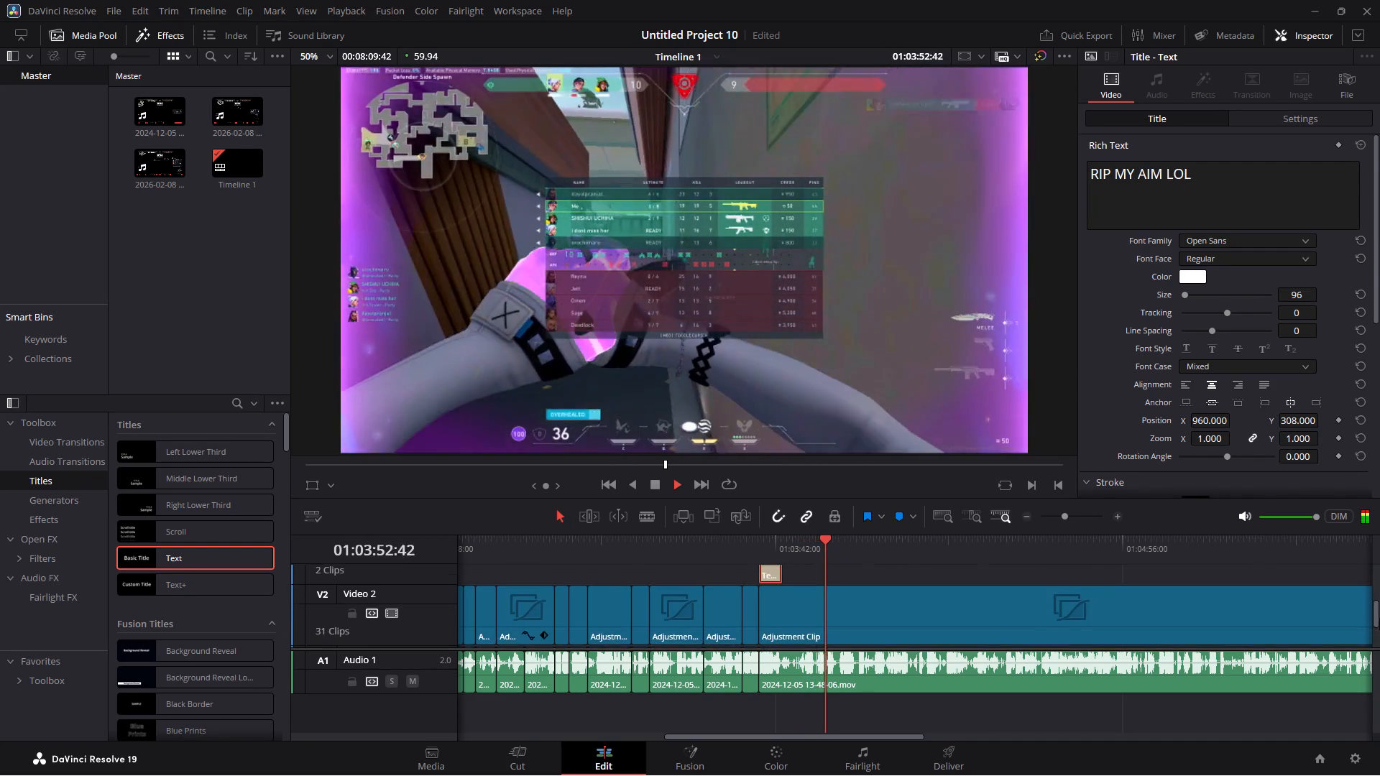
left_click_drag(1379, 618, 1379, 638)
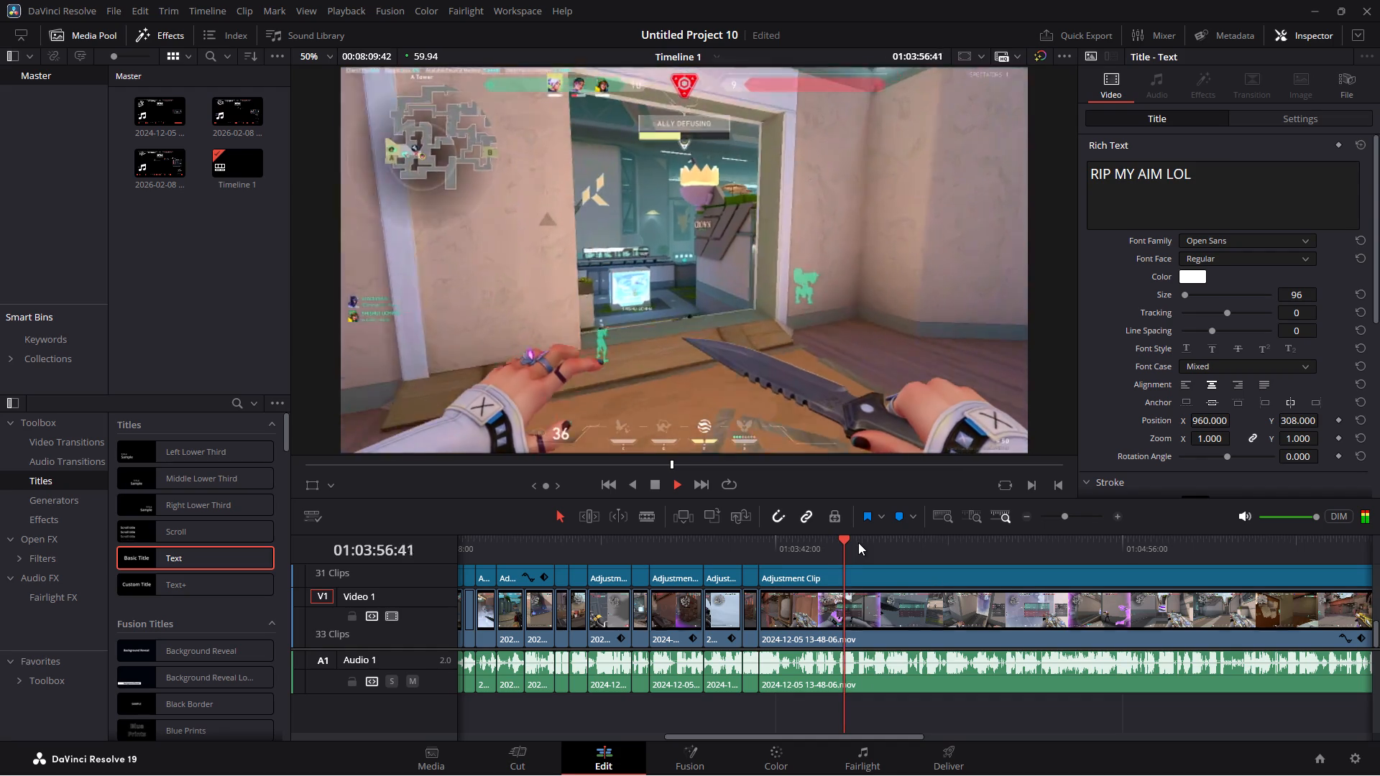
Split the gameplay and adjustment clips at 01:03:43:36, just after the end of the title.
left_click(775, 537)
left_click(763, 539)
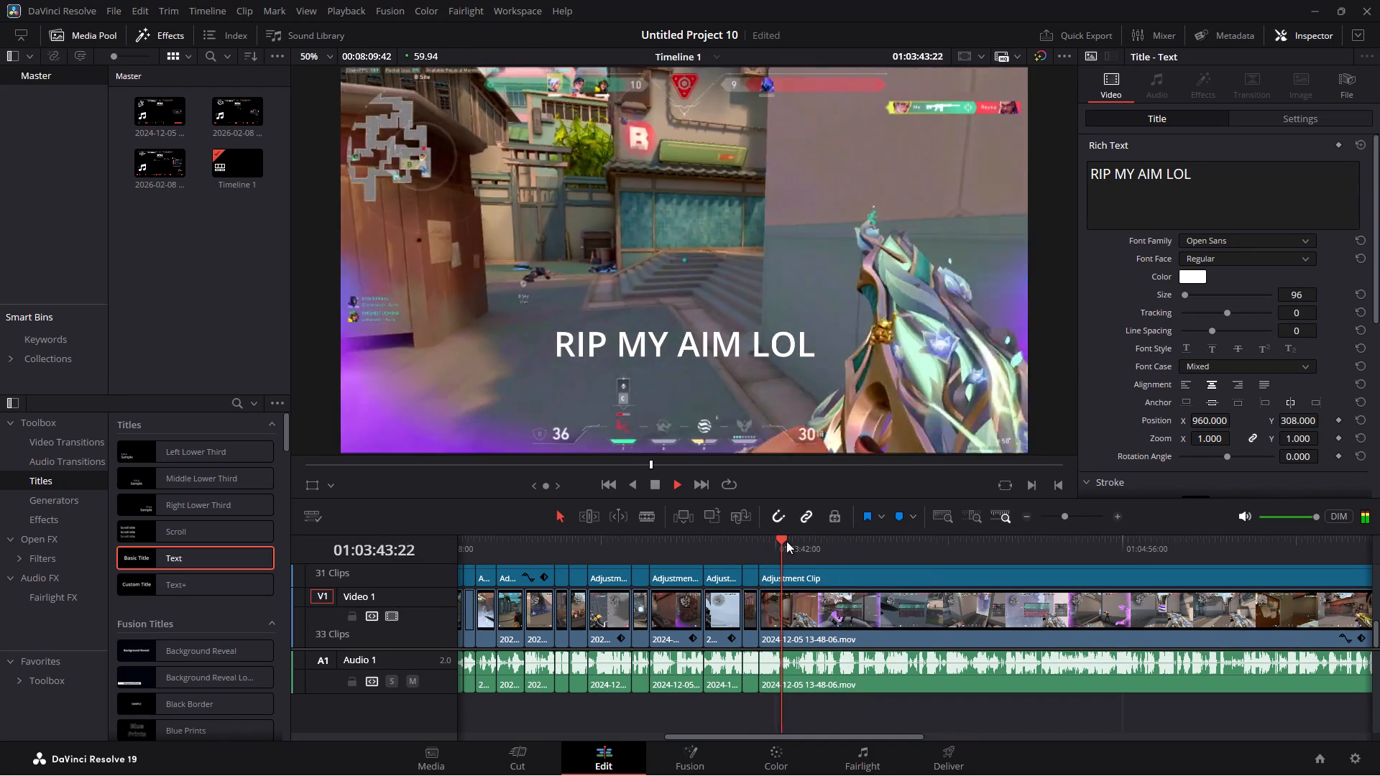
key("space")
left_click(525, 757)
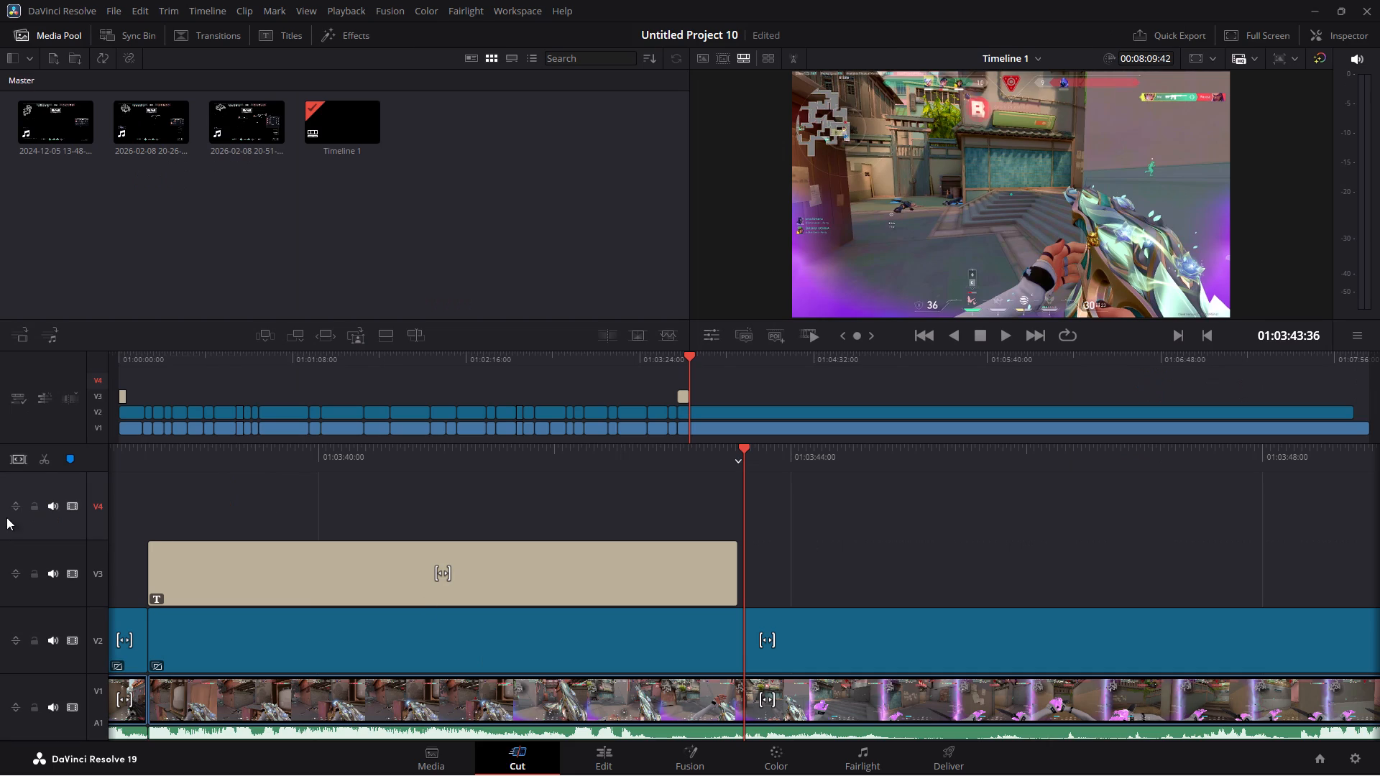
left_click(40, 460)
Skim the uncut footage after the new split on the Edit page to look for the next fight.
left_click(603, 749)
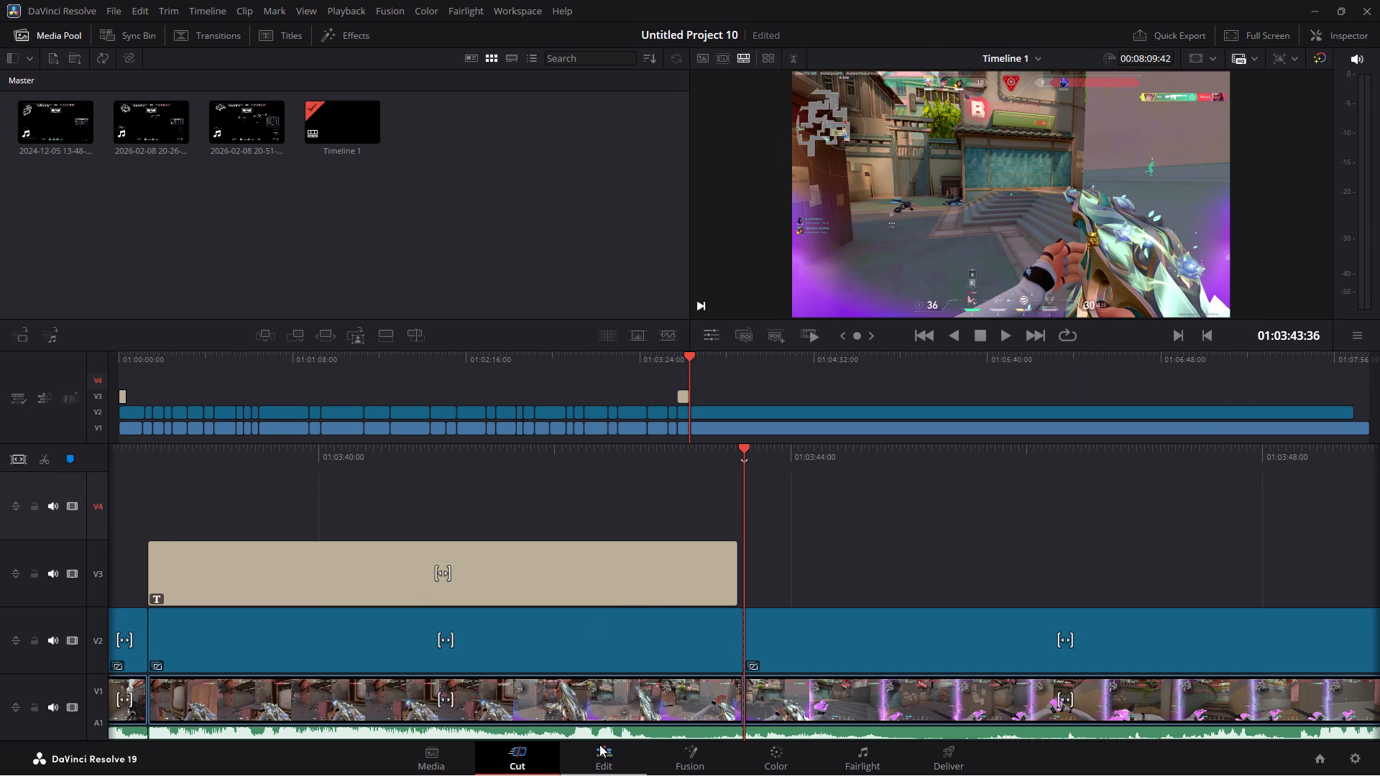
key("space")
left_click(839, 542)
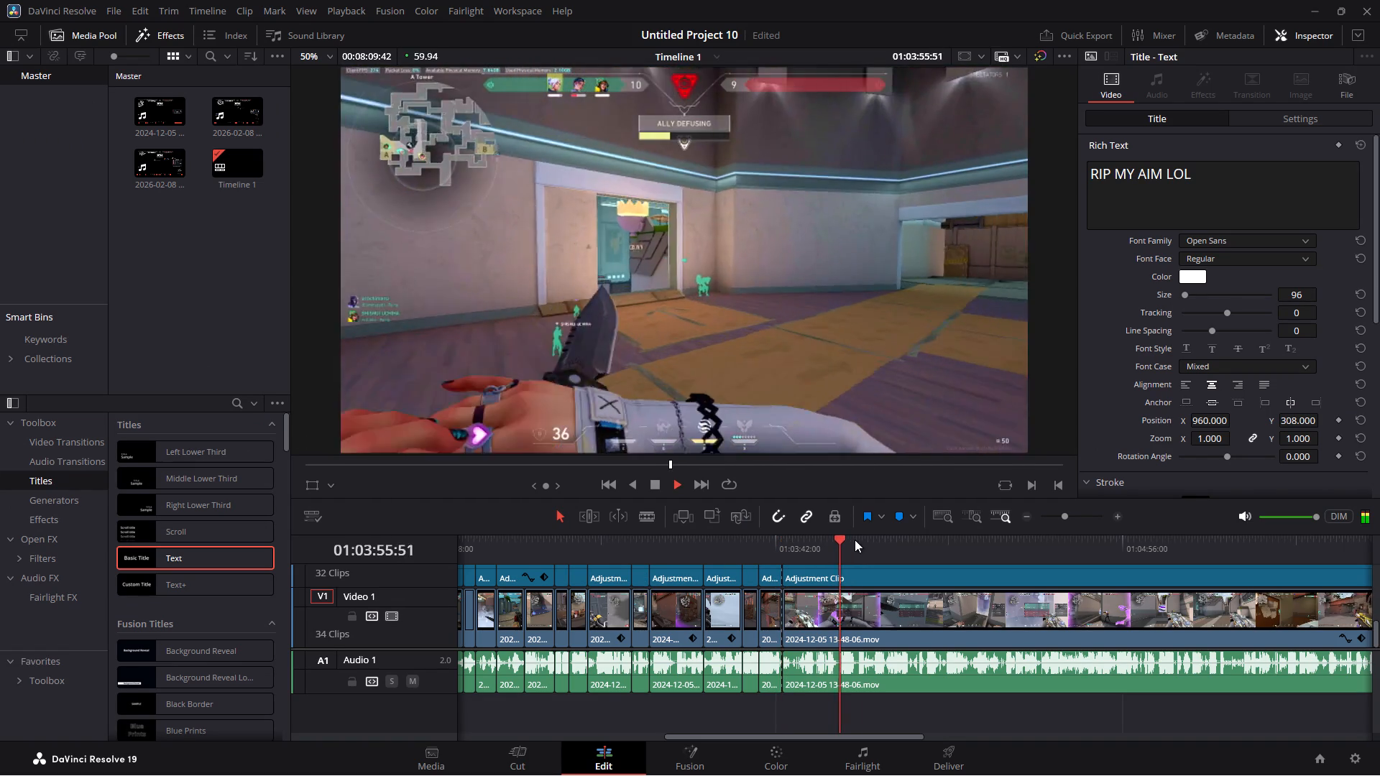
left_click(855, 540)
left_click(887, 543)
left_click(907, 543)
left_click(924, 540)
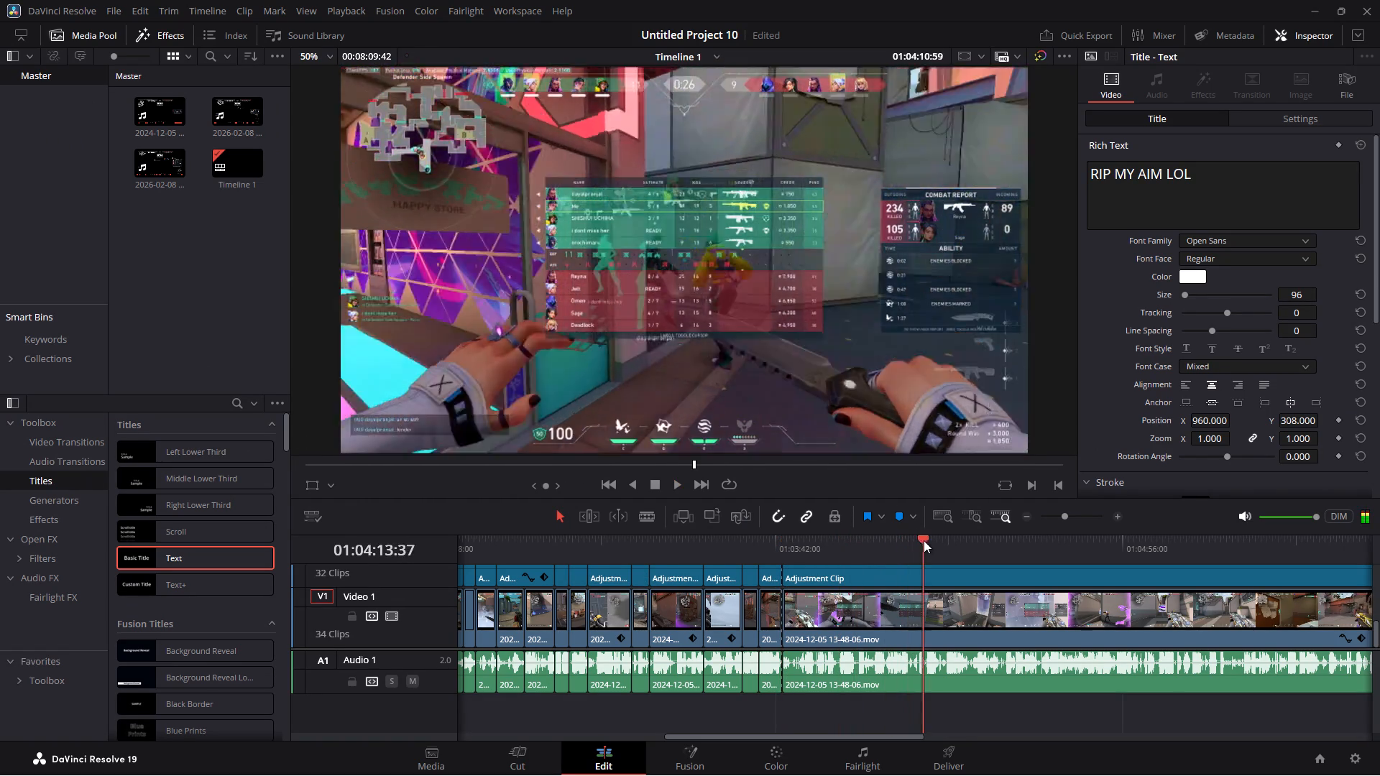
left_click(939, 540)
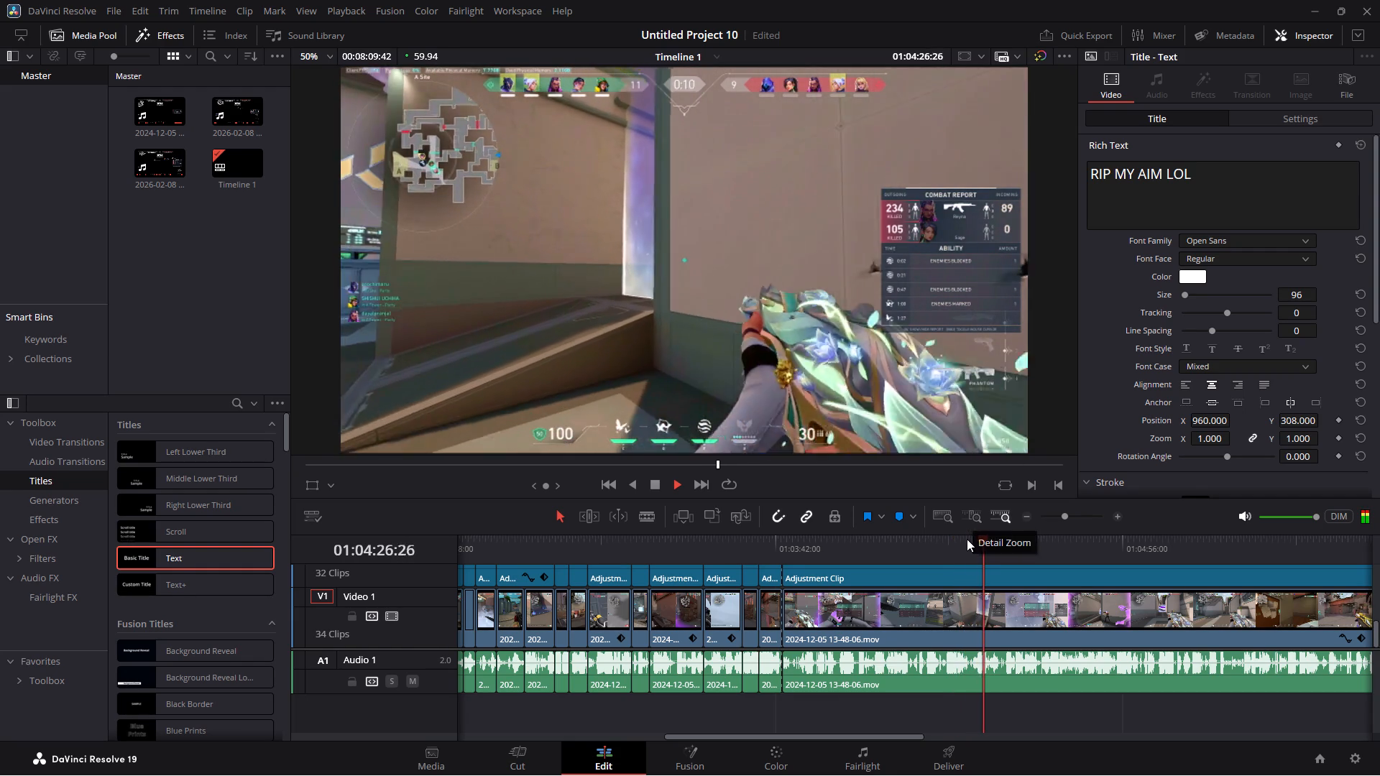
left_click(1005, 537)
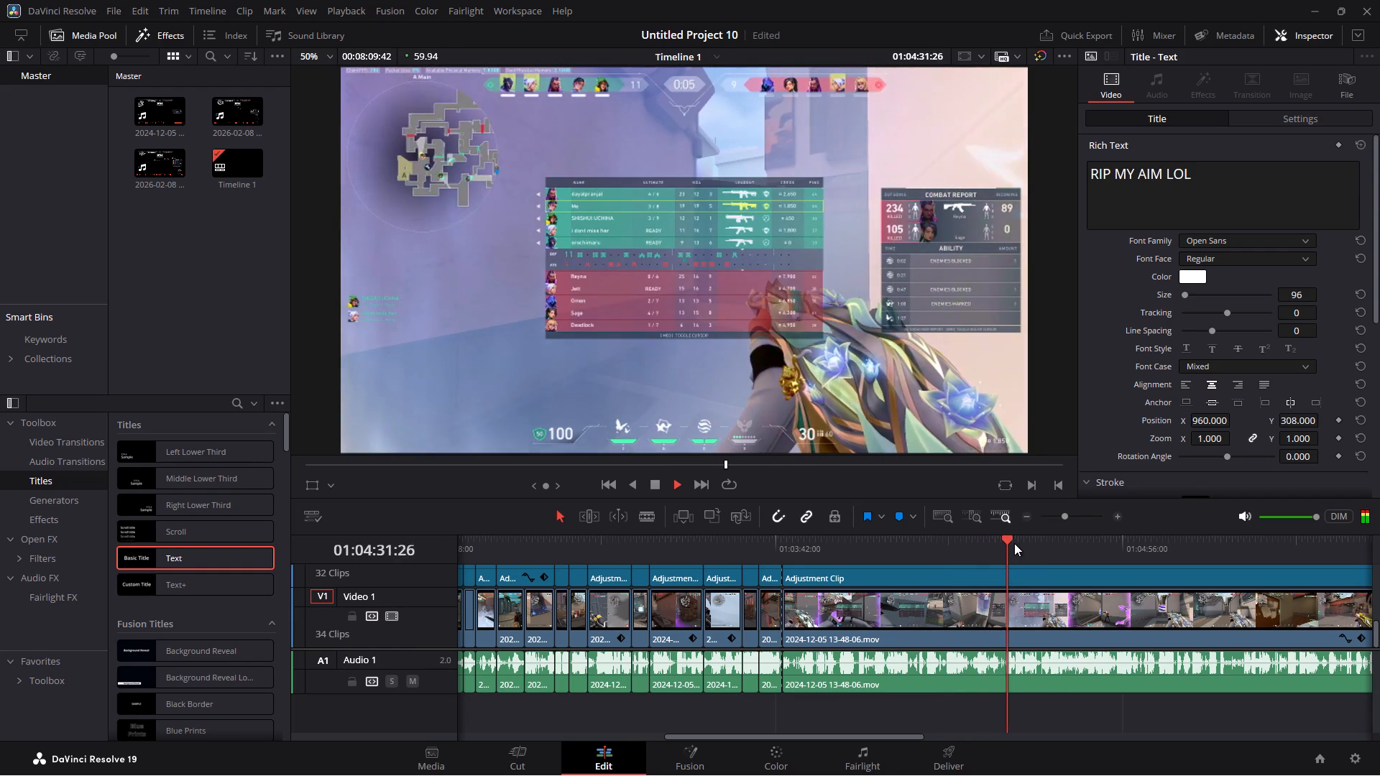
left_click(1029, 540)
left_click(1035, 539)
left_click(1044, 542)
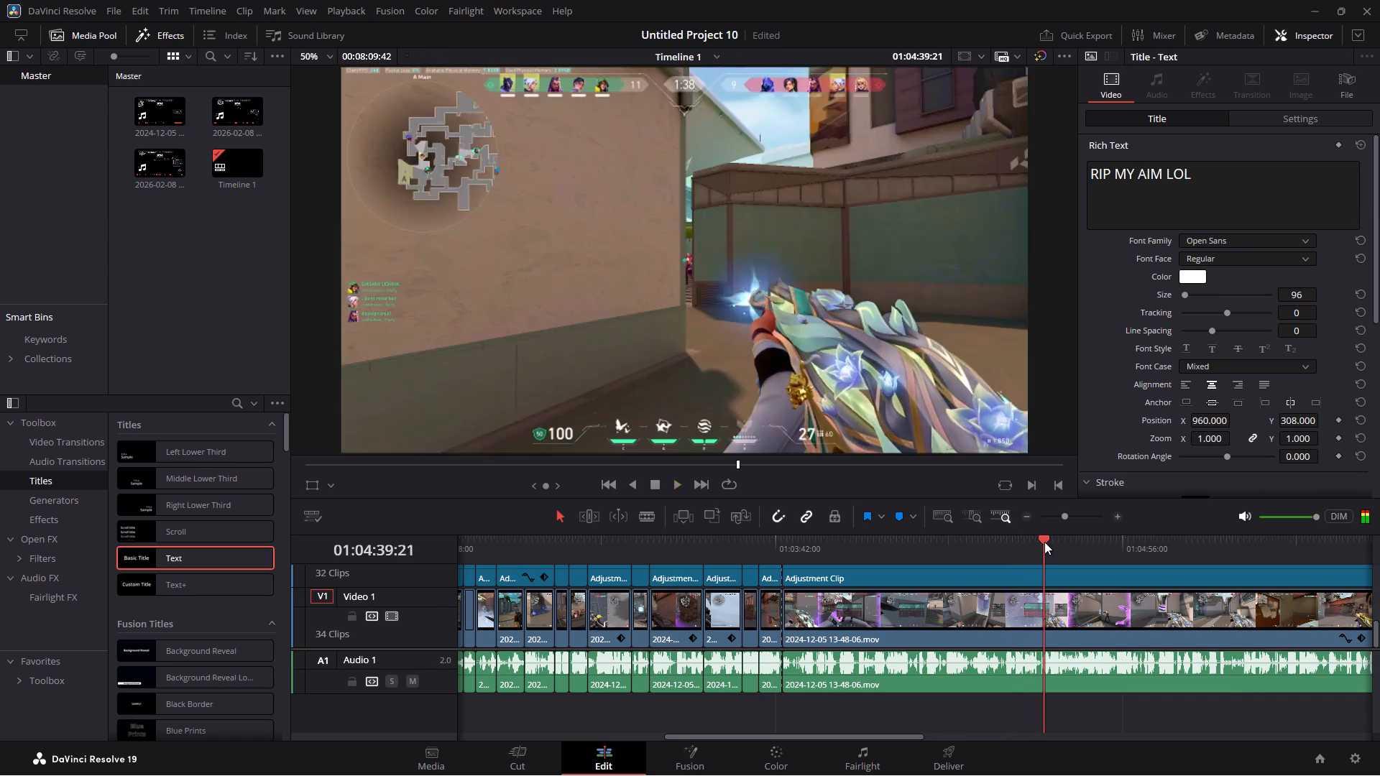
left_click(1039, 537)
left_click(1031, 537)
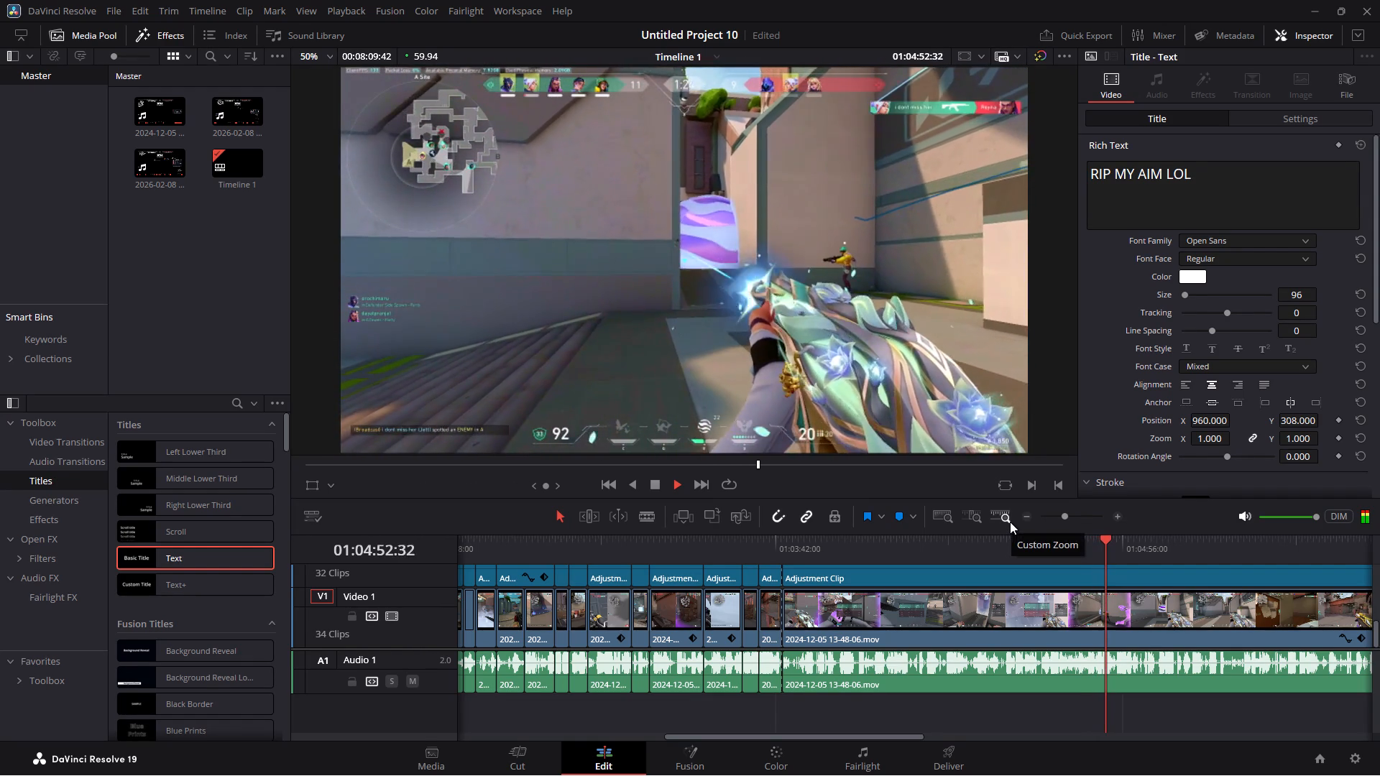
key("space")
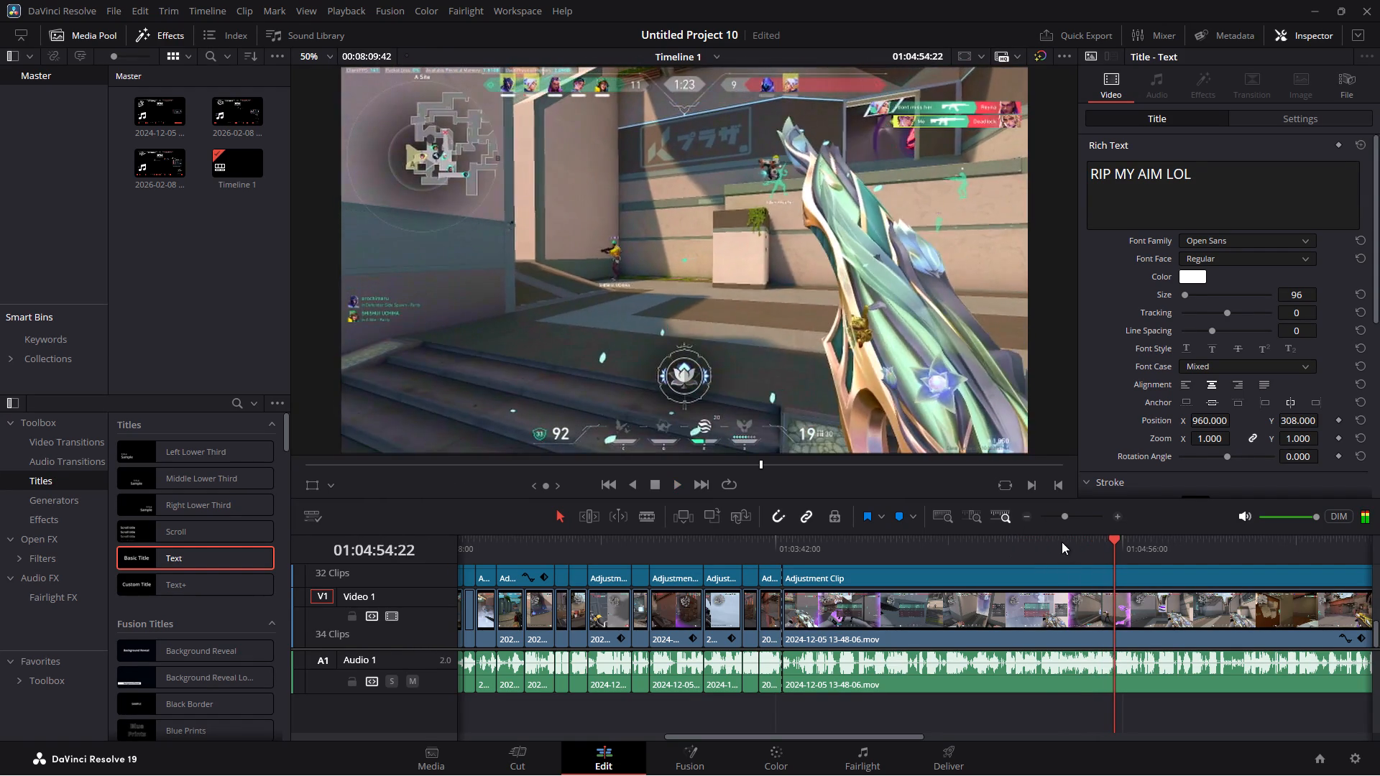
Go back to just before the next fight and split the gameplay and adjustment clips at 01:04:36:27.
left_click(1047, 542)
left_click(1034, 539)
key("space")
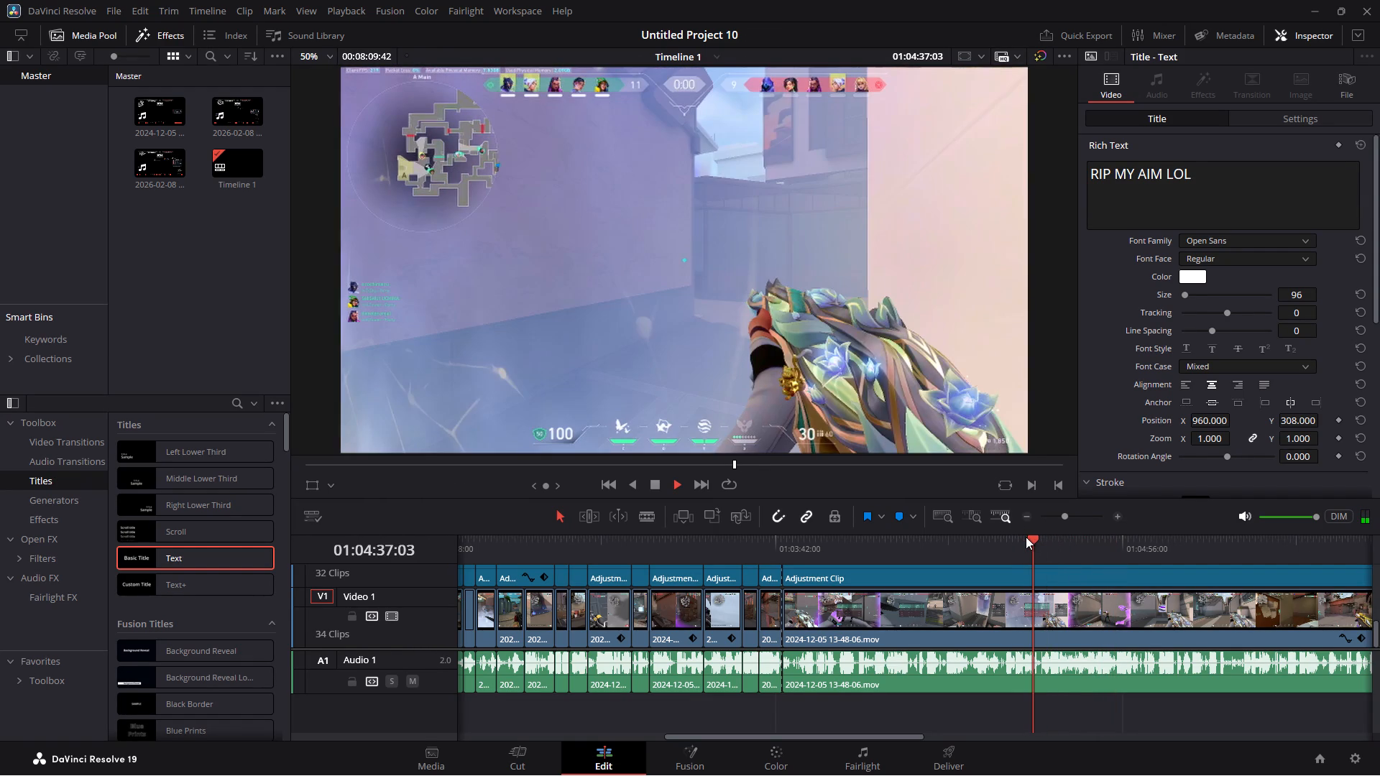
key("space")
left_click(1031, 536)
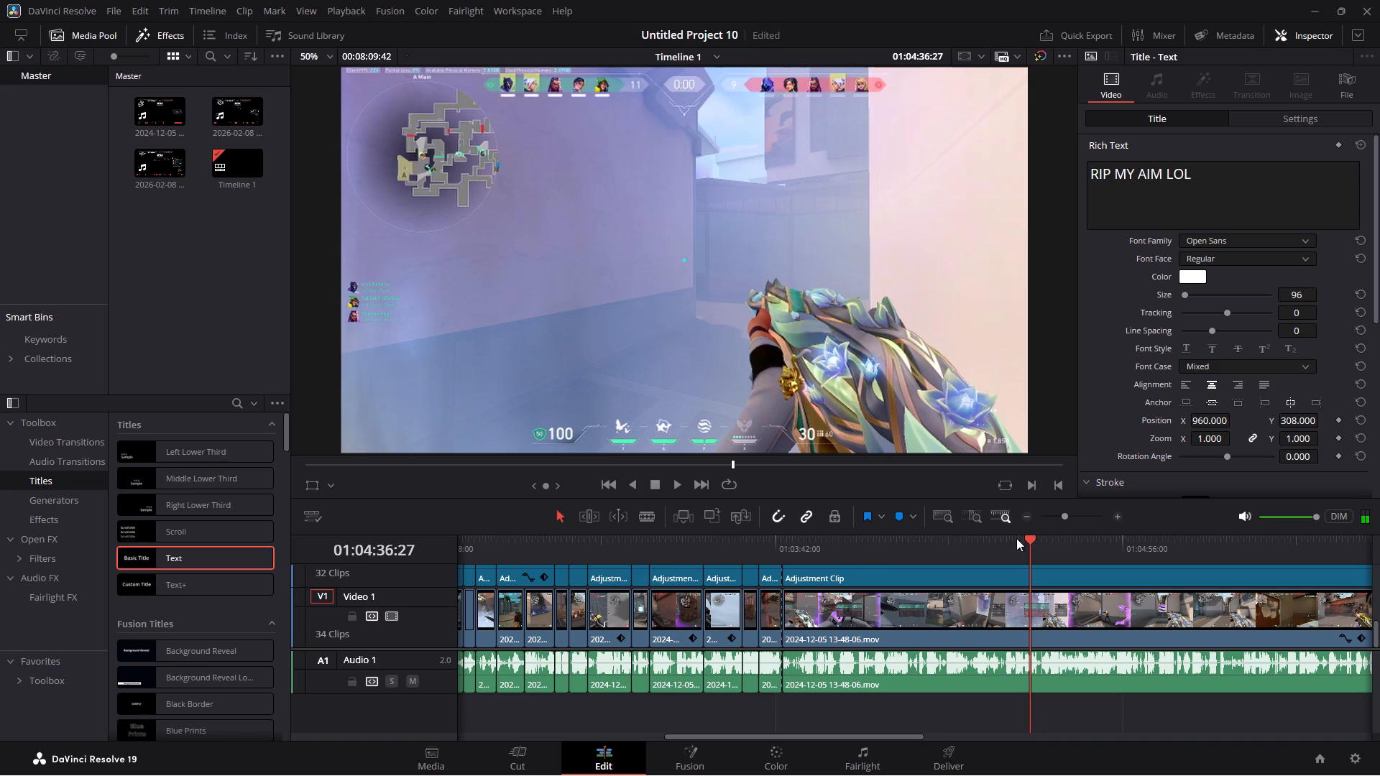
left_click(520, 763)
left_click(46, 460)
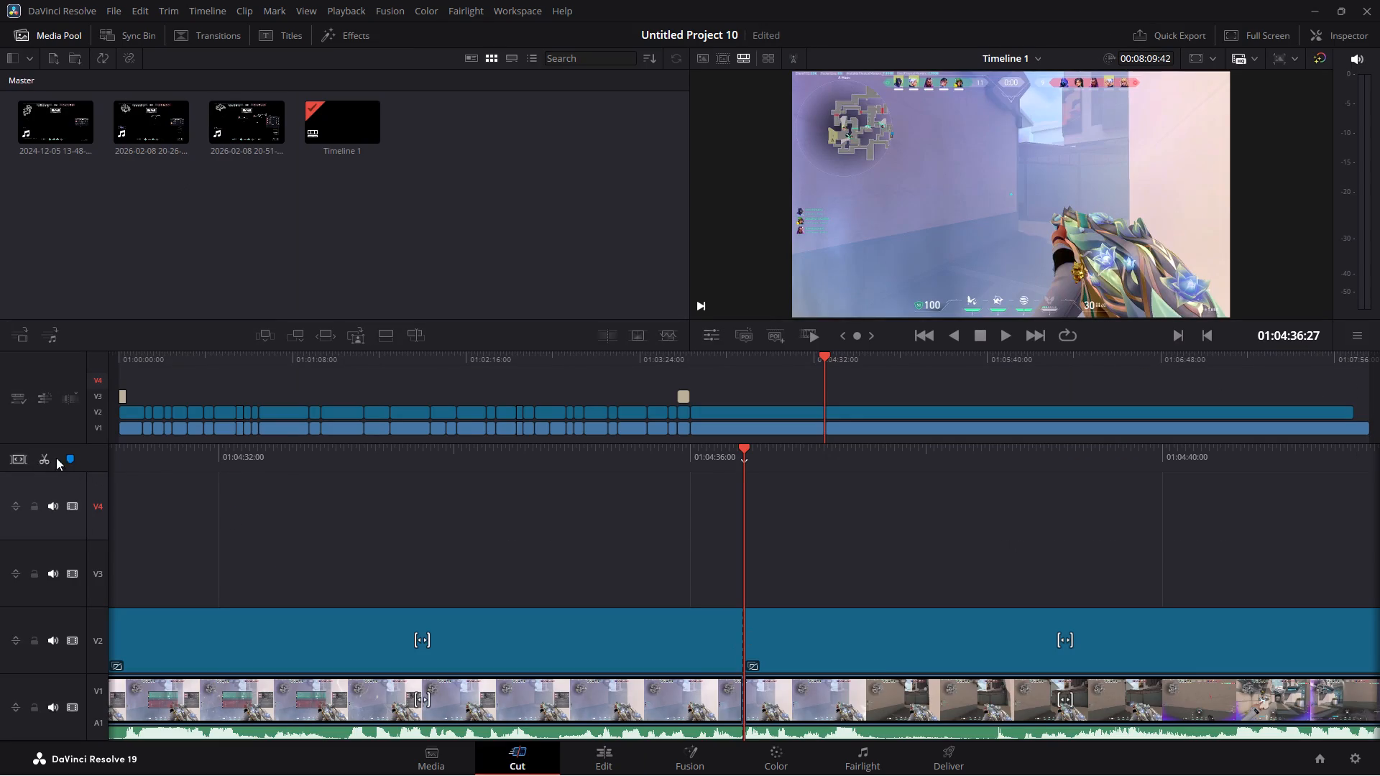
Delete the gameplay and adjustment segment between 01:03:43:36 and 01:04:36:27, and close the gap it leaves.
left_click(689, 364)
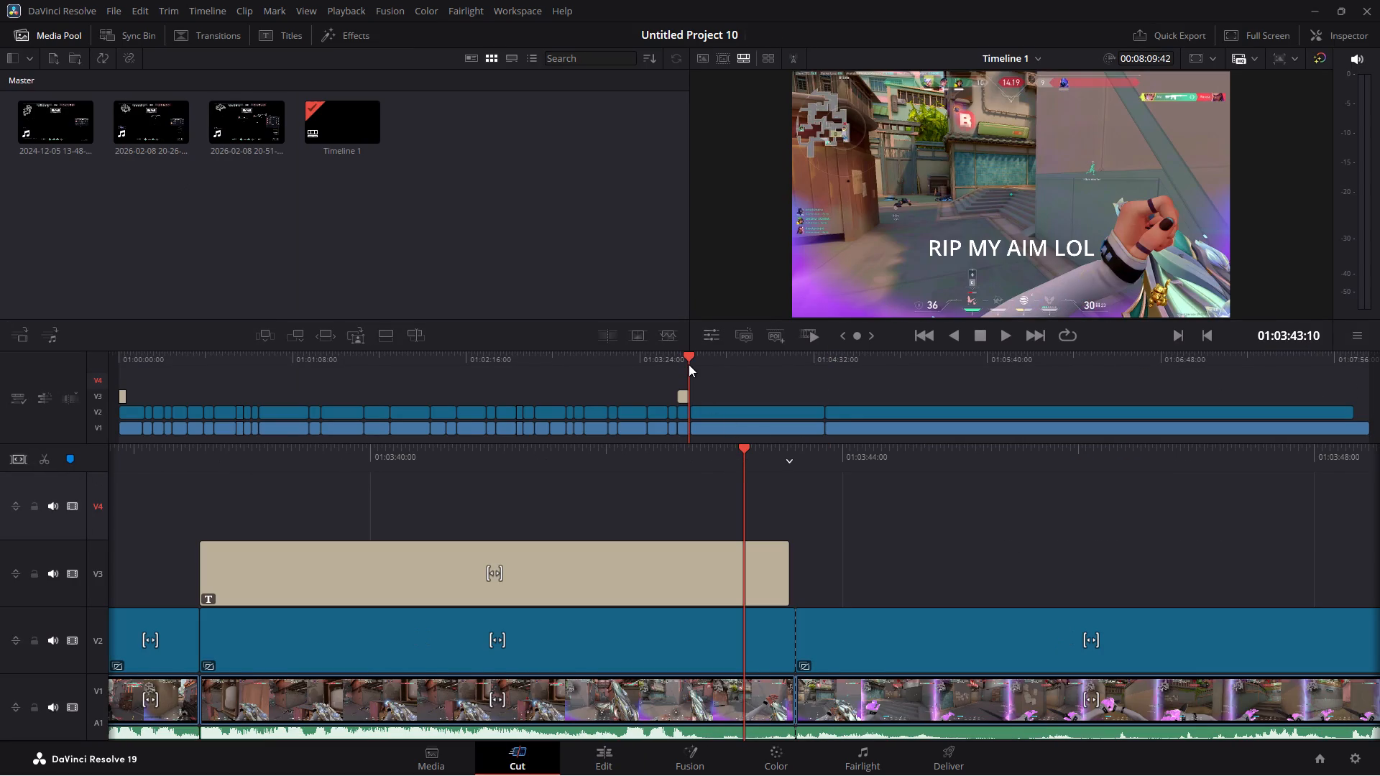
key("space")
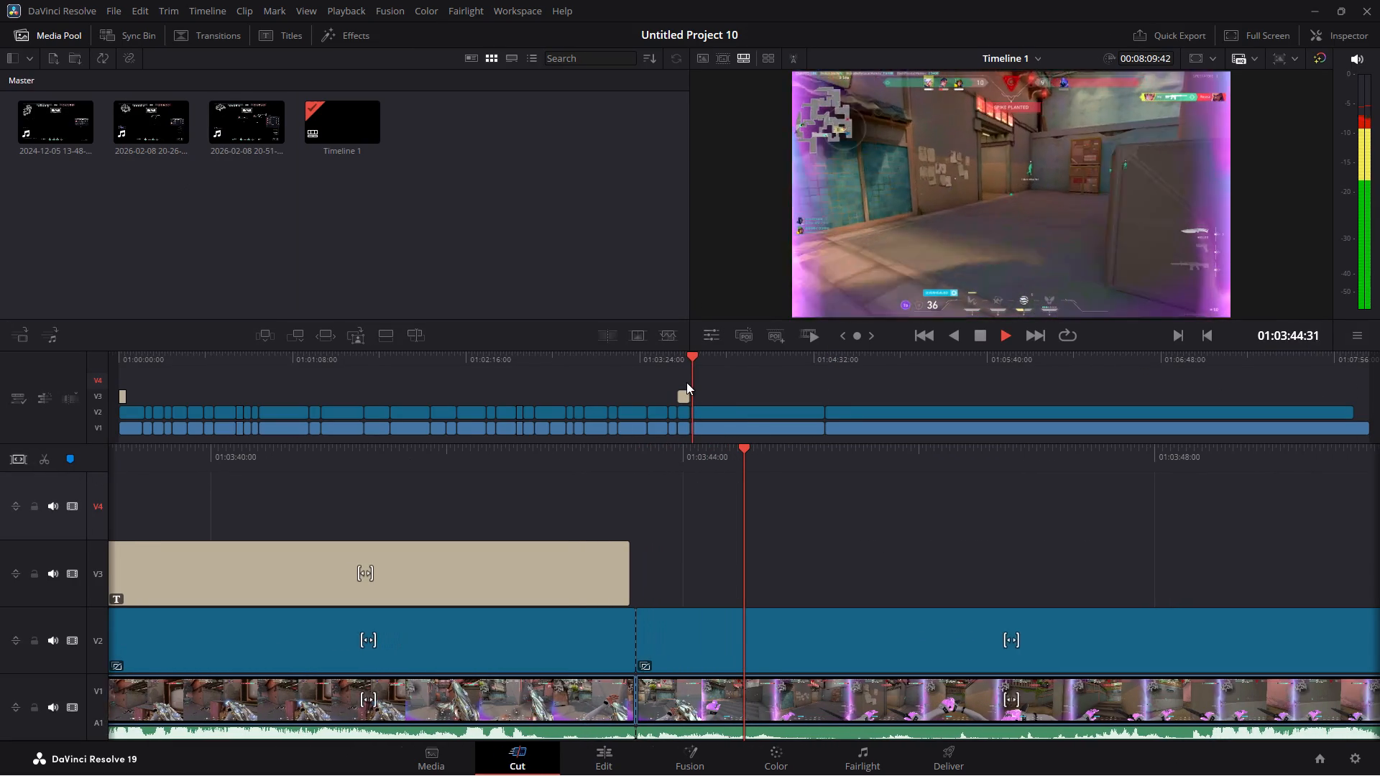
key("space")
left_click_drag(766, 435, 766, 399)
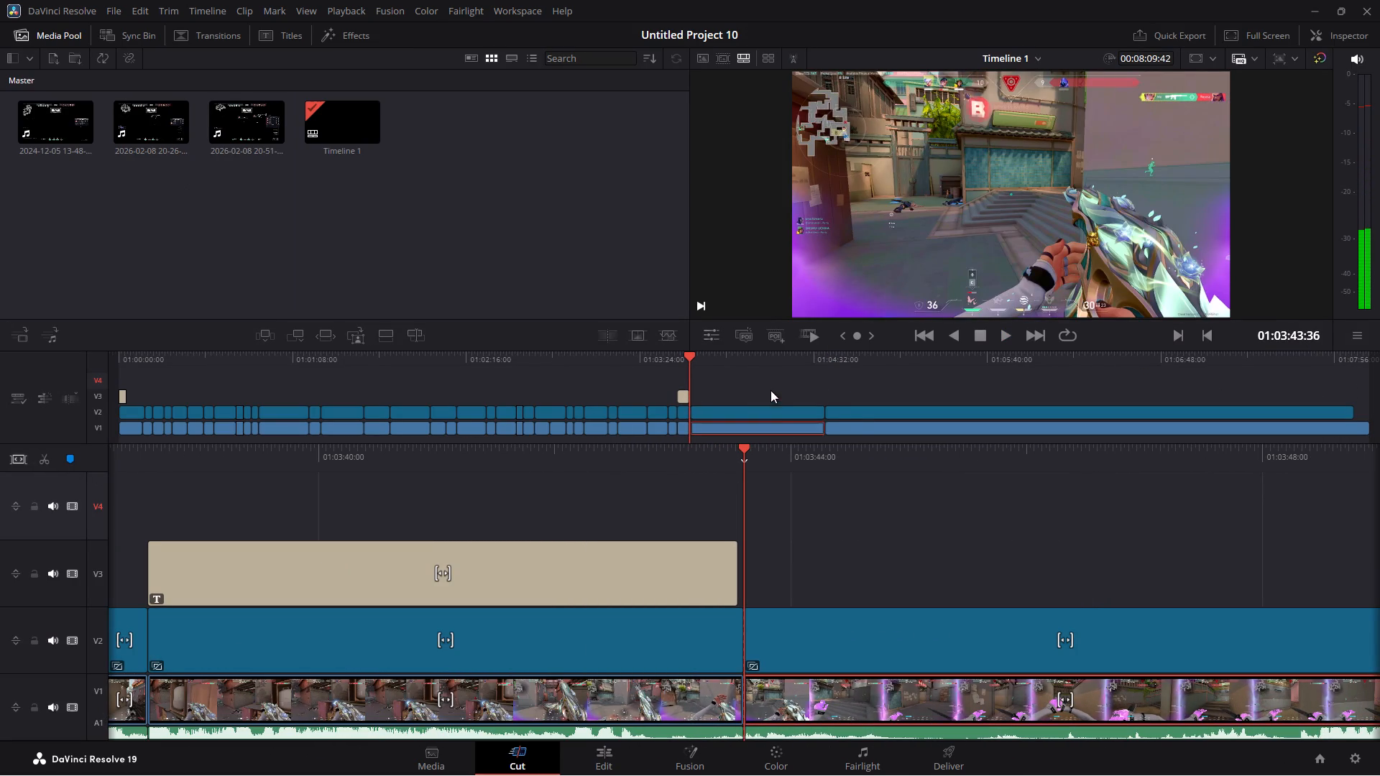
left_click_drag(770, 389, 777, 438)
key("BackSpace")
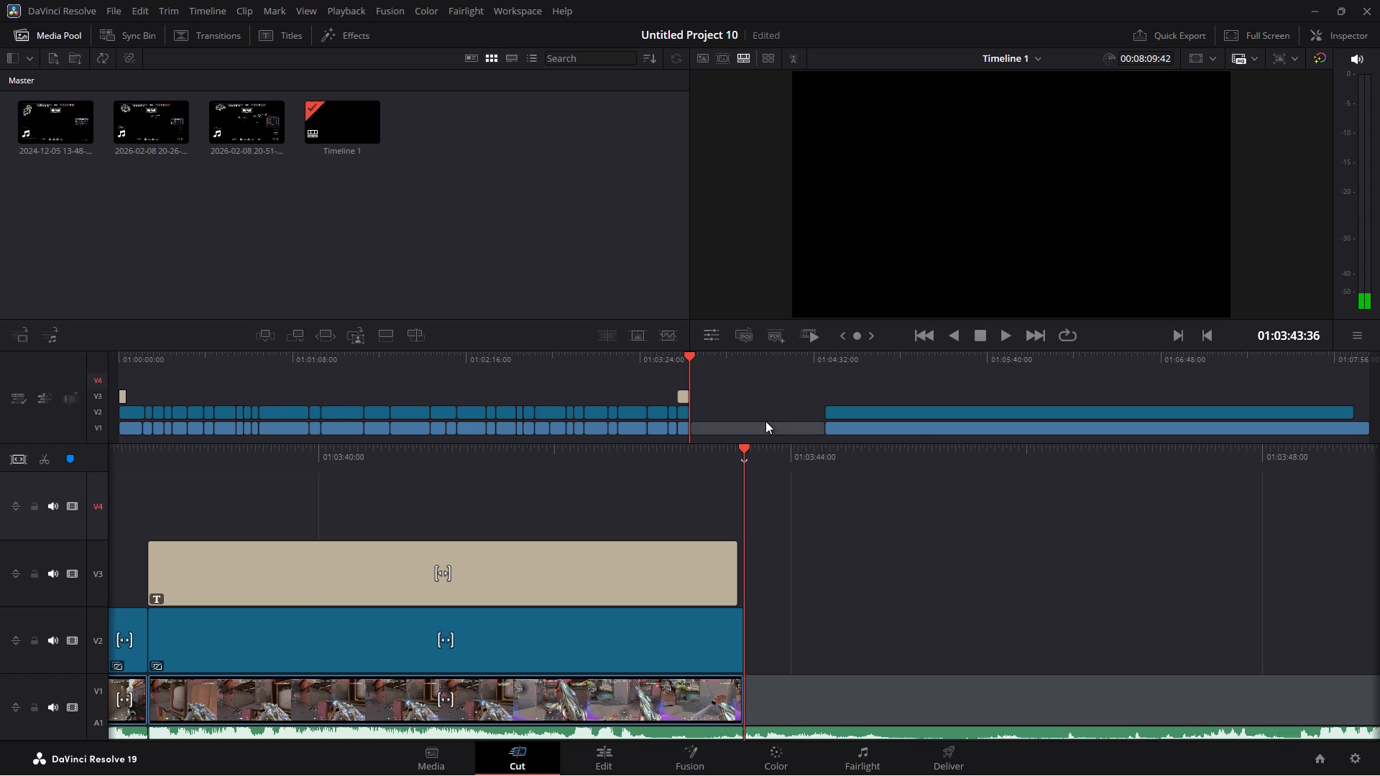
left_click(765, 421)
key("BackSpace")
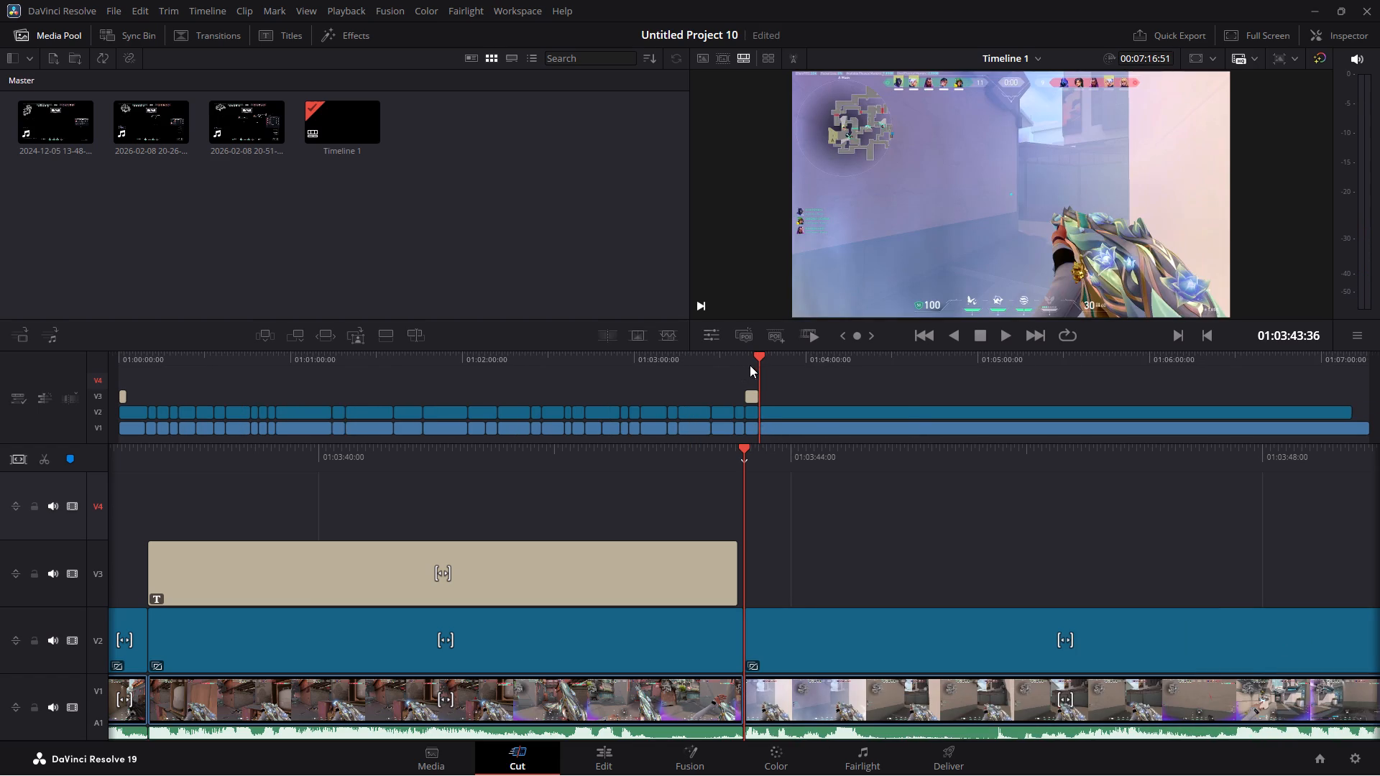
Play across the new join at 01:03:43:36 to check the transition out of the titled segment.
left_click(753, 356)
left_click(751, 351)
left_click(751, 354)
left_click_drag(725, 451, 727, 453)
left_click_drag(727, 453, 804, 448)
key("space")
key("space")
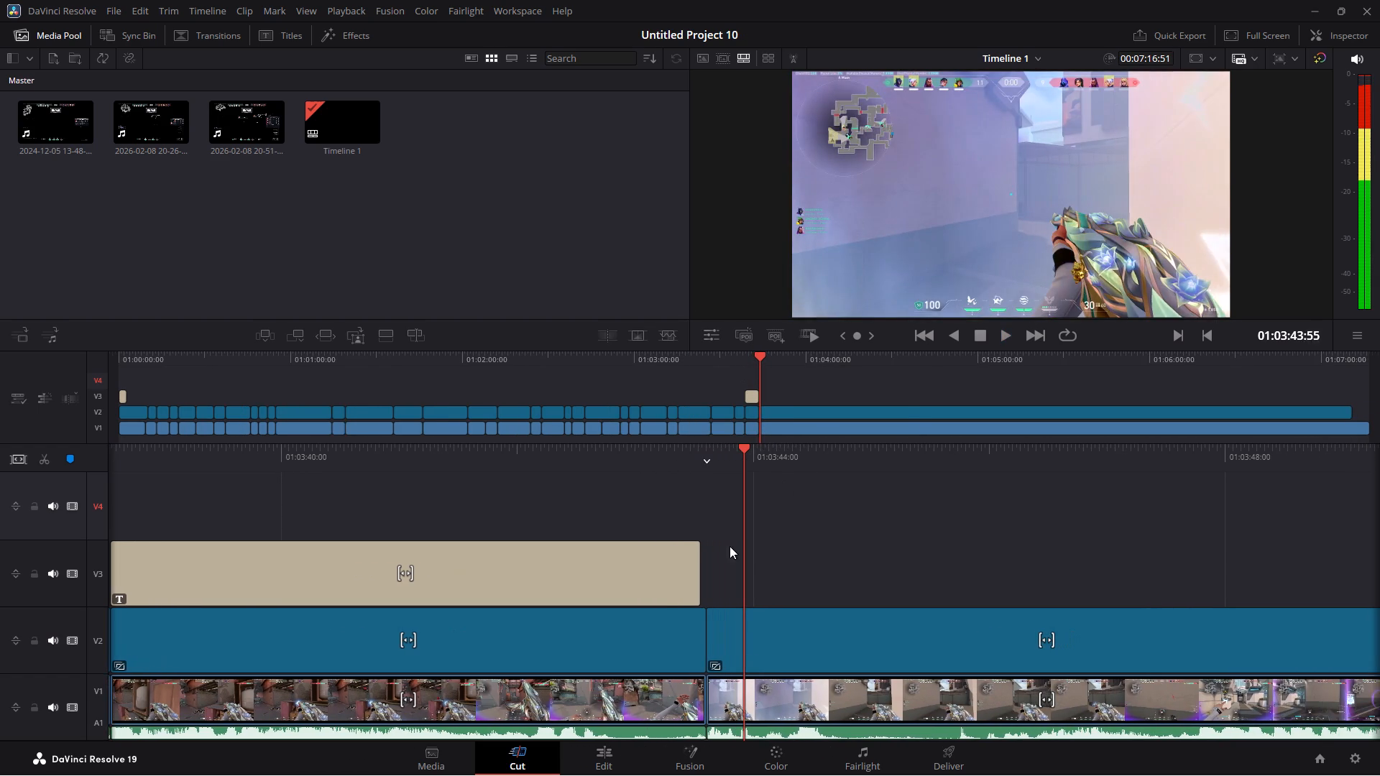
key("space")
Trim the end of the "RIP MY AIM LOL" title back to about 01:03:43:12, ahead of the join.
left_click_drag(645, 463, 862, 481)
key("space")
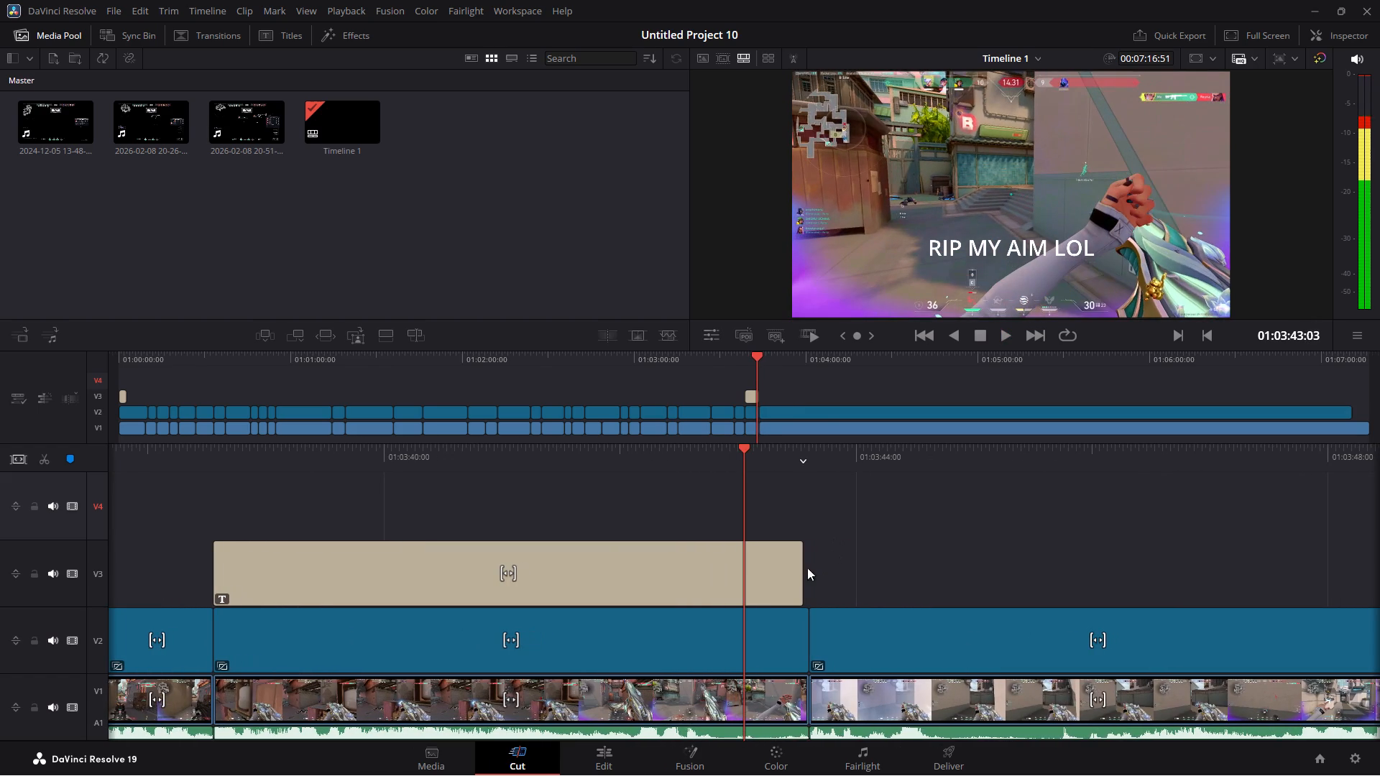
left_click_drag(802, 573, 760, 571)
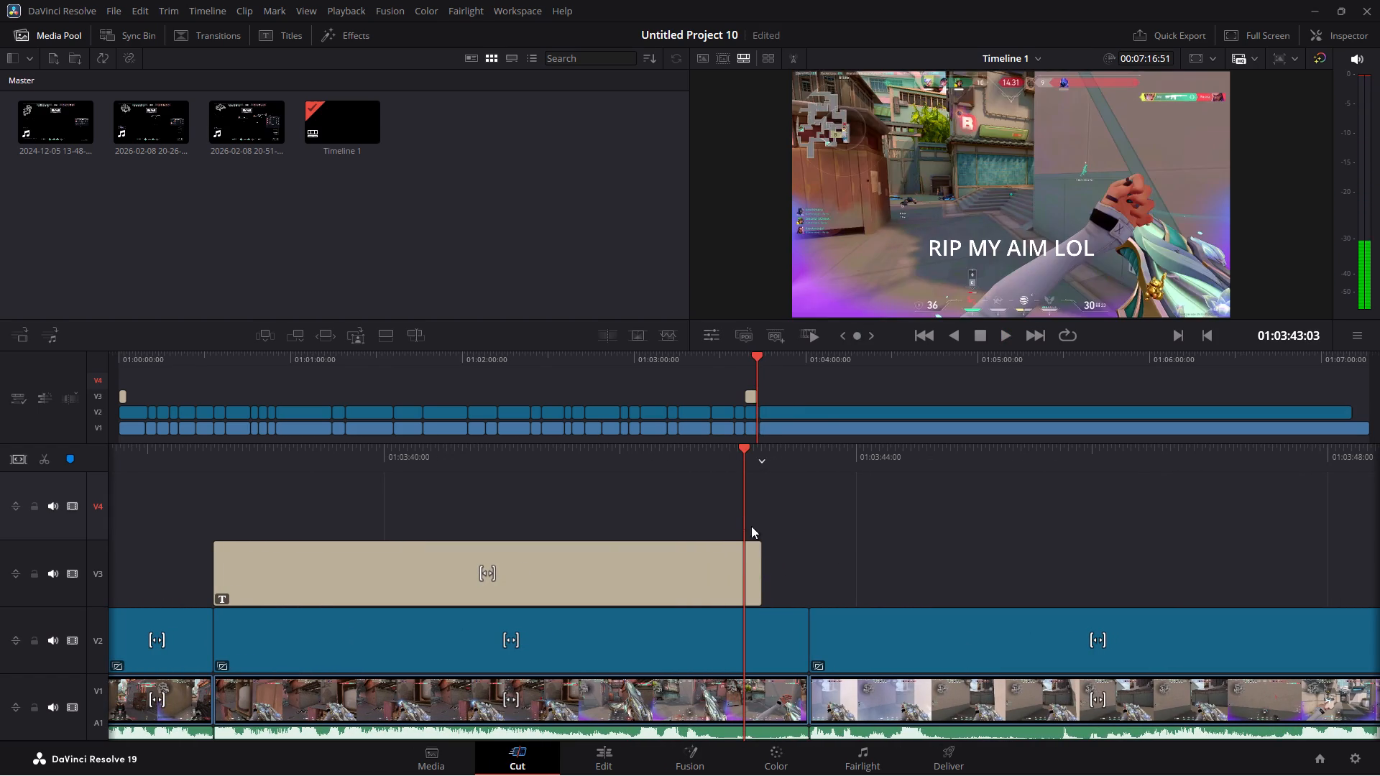
Play on past the title and split the gameplay and adjustment clips at 01:03:49:48, after the first kill.
key("space")
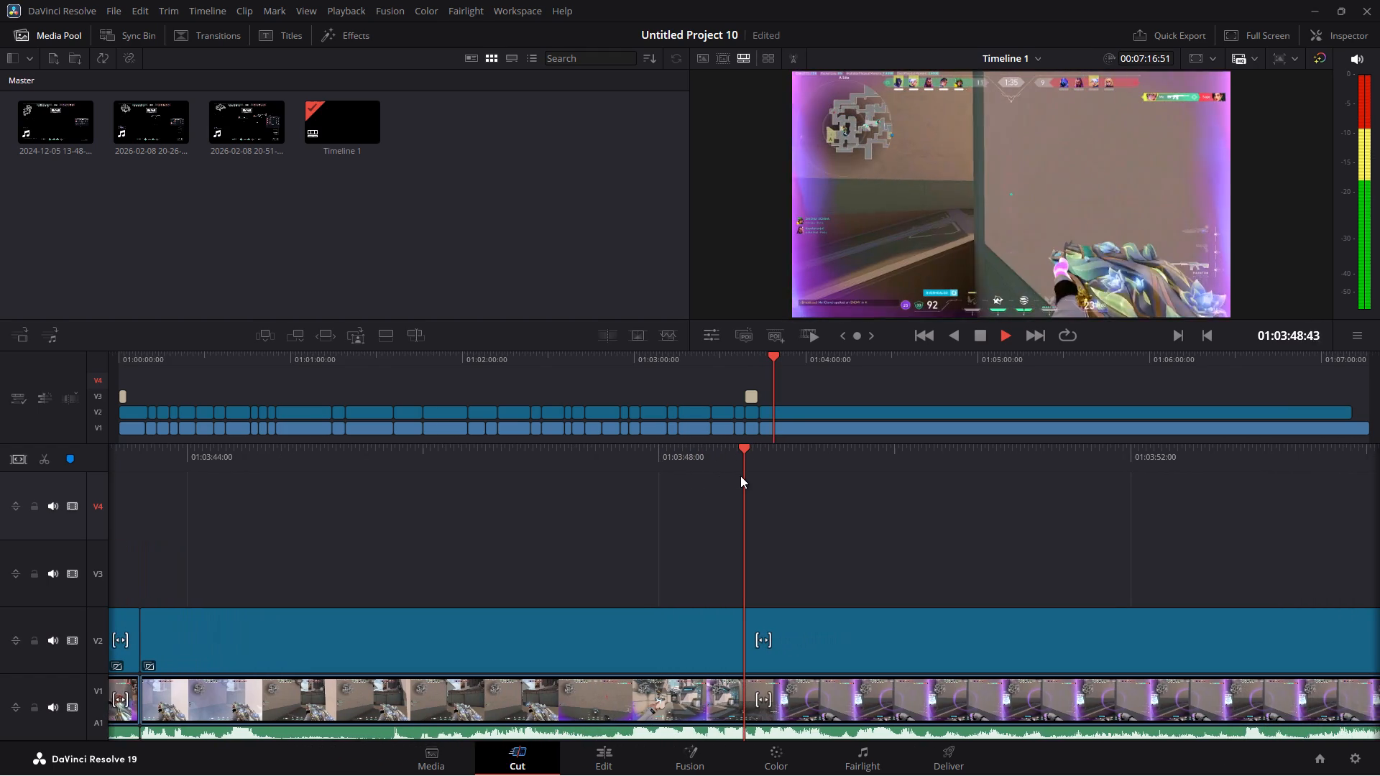
key("space")
key("space")
key("space")
key("space")
key("space")
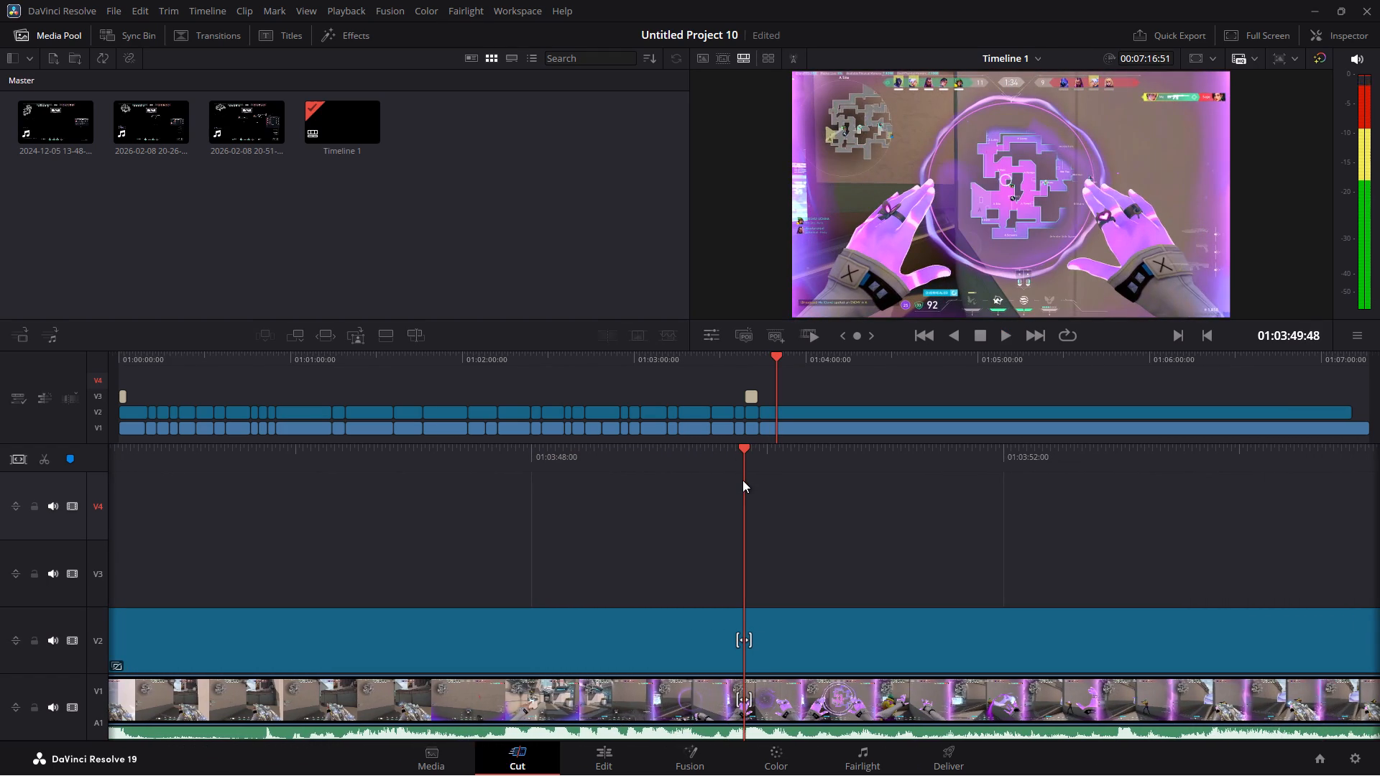
left_click(45, 458)
Skip ahead to shortly before the next shots and split the gameplay and adjustment clips at 01:03:56:45.
key("space")
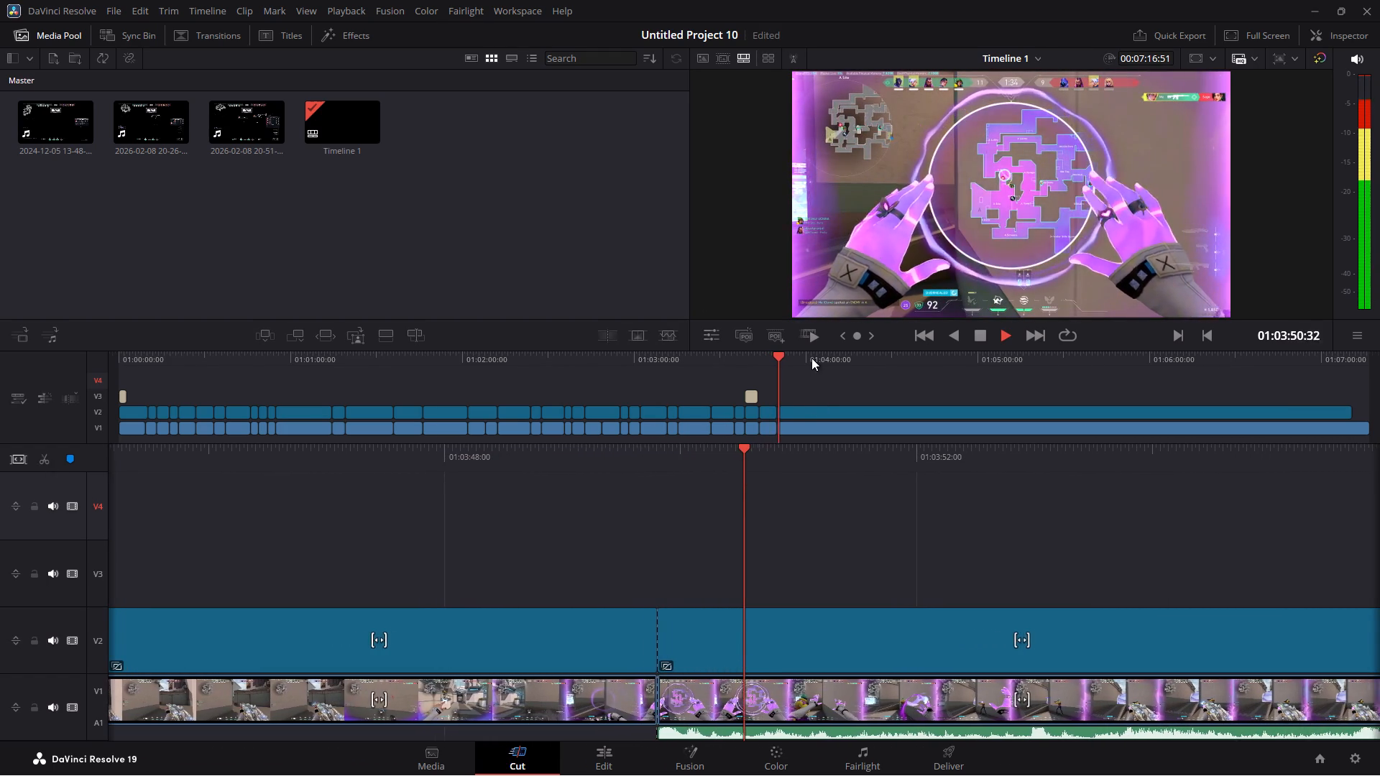
left_click(808, 358)
left_click(800, 356)
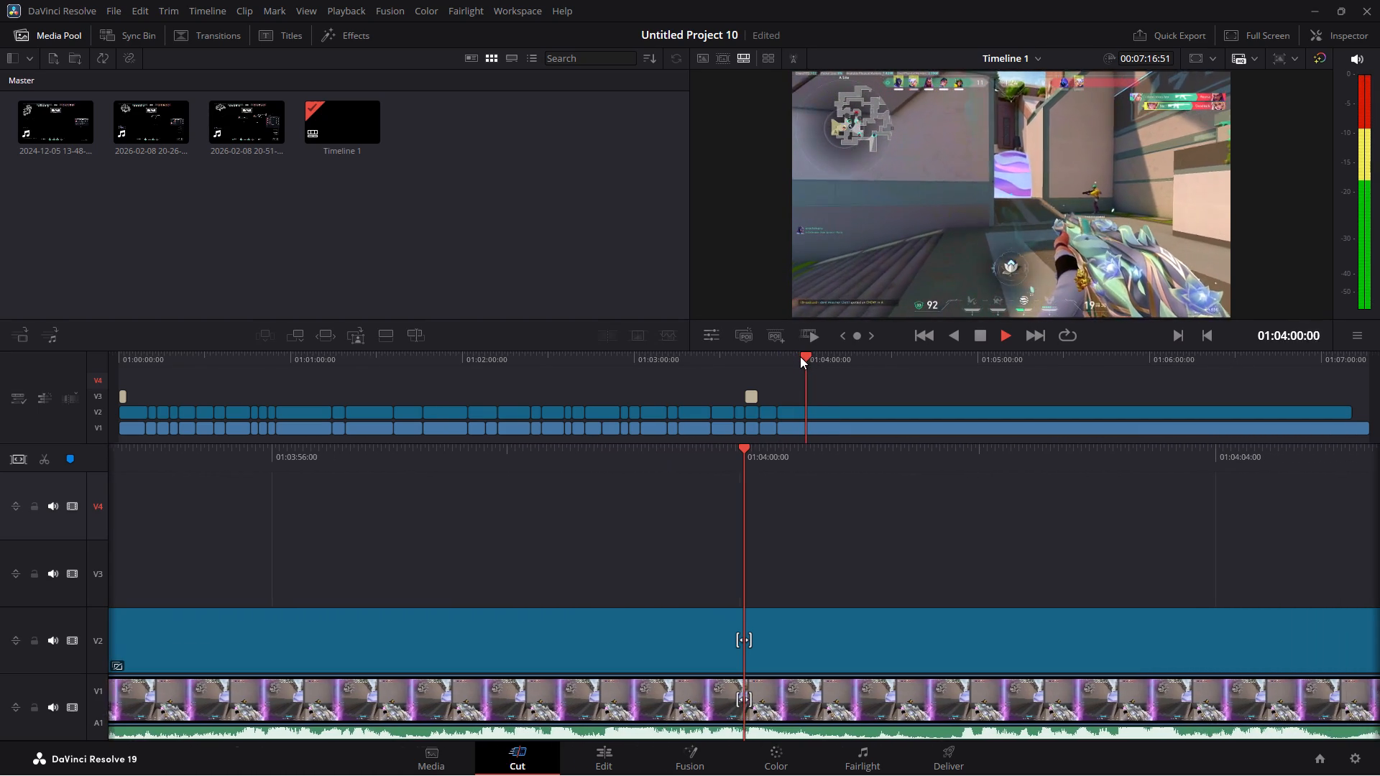
key("space")
left_click(795, 359)
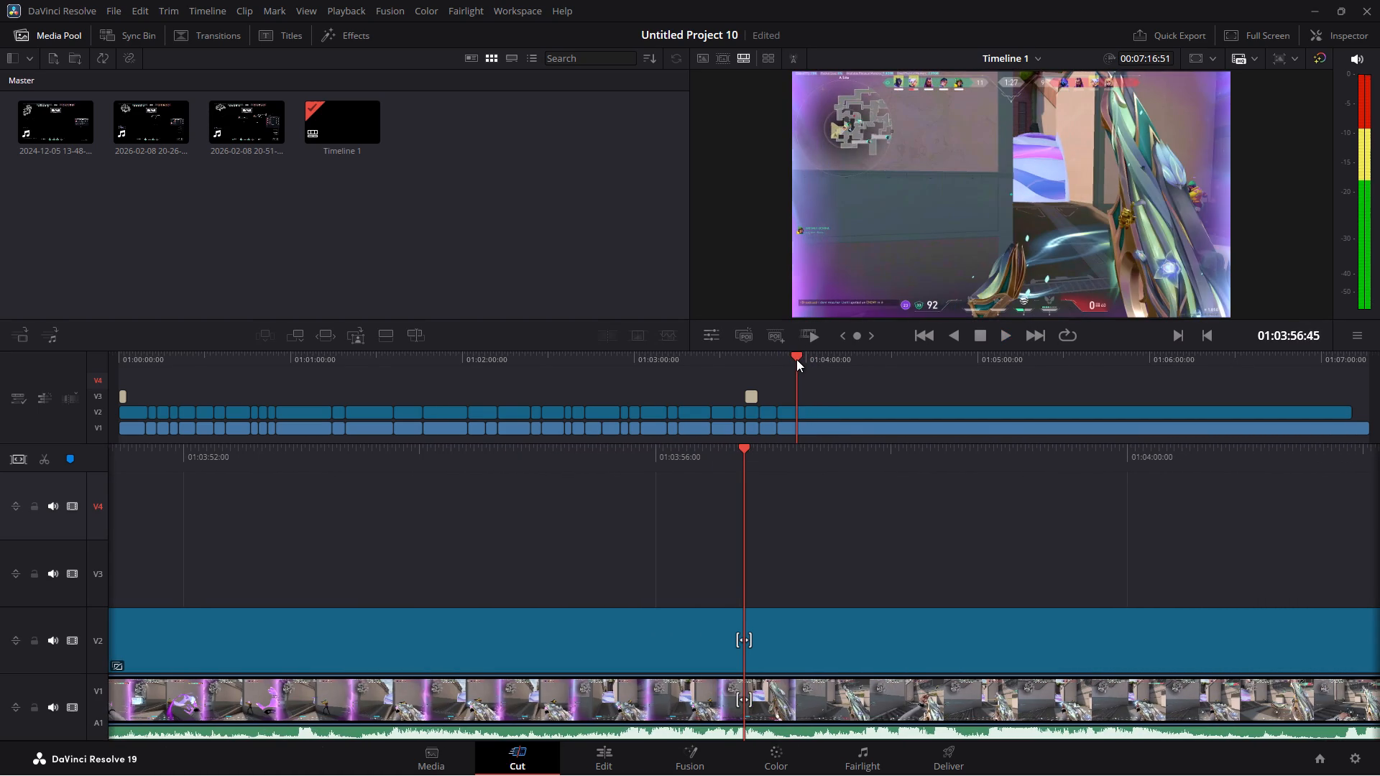
left_click(44, 461)
Delete the gameplay and adjustment segment between 01:03:49:48 and 01:03:56:45, and close the gap it leaves.
left_click_drag(787, 438, 787, 420)
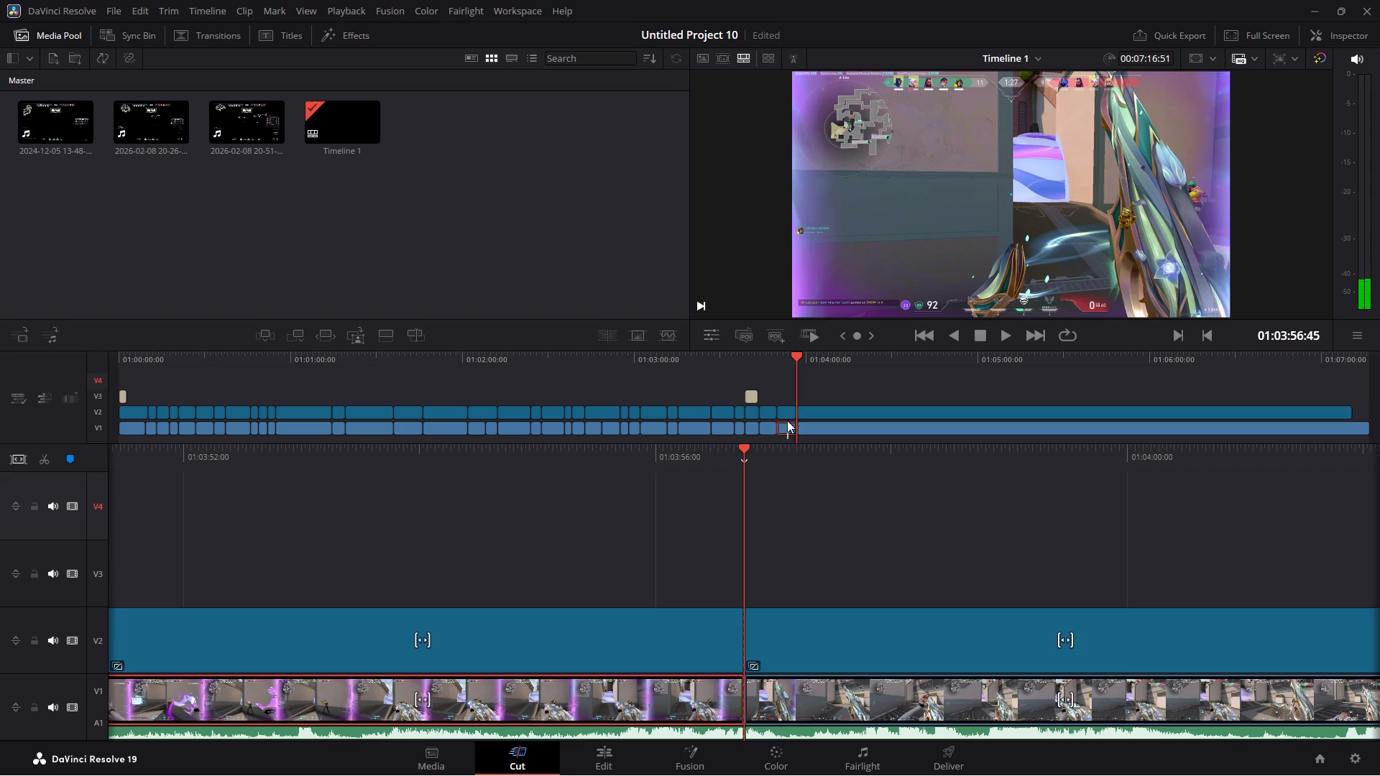
left_click_drag(787, 420, 786, 404)
key("BackSpace")
left_click(783, 432)
key("BackSpace")
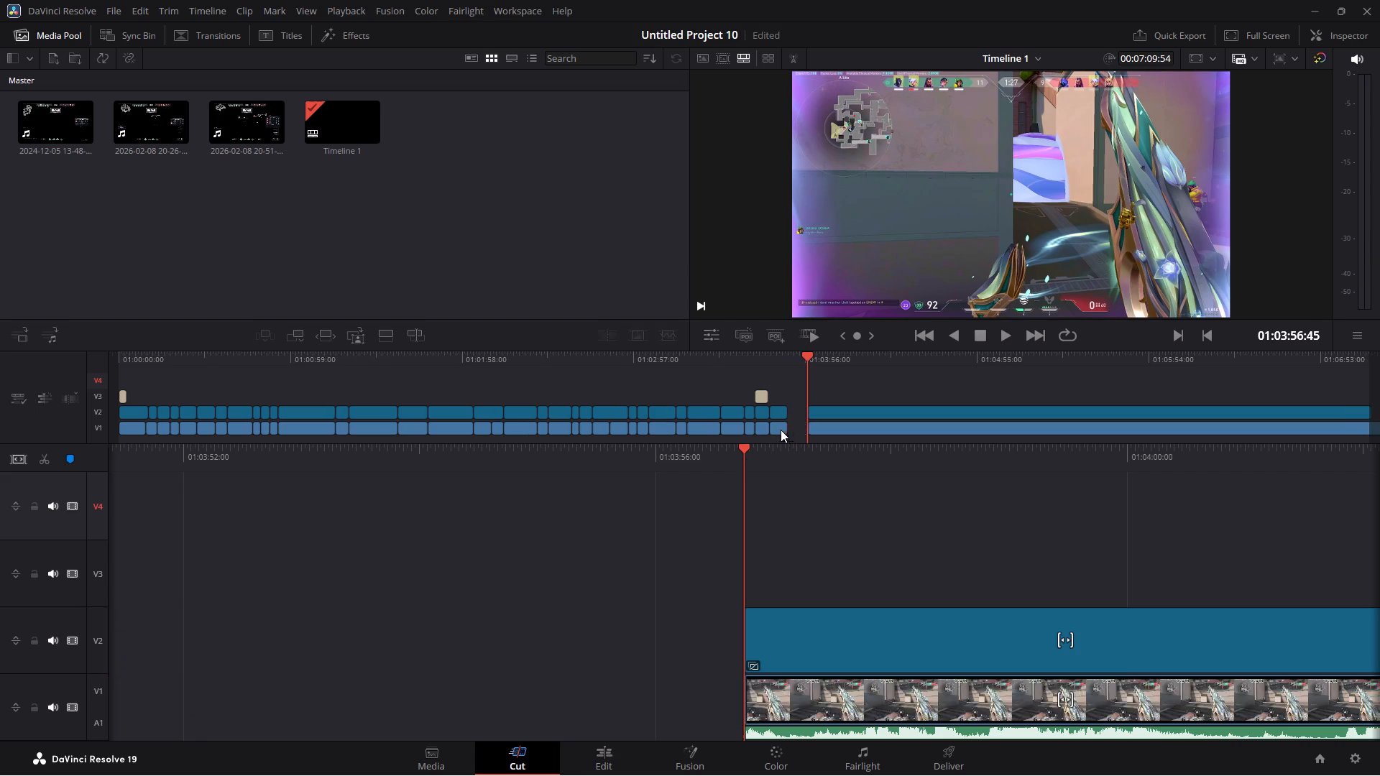
Play across the new join at 01:03:49:48 and skim the uncut footage up to about 01:04:42.
left_click(768, 382)
left_click(768, 355)
key("space")
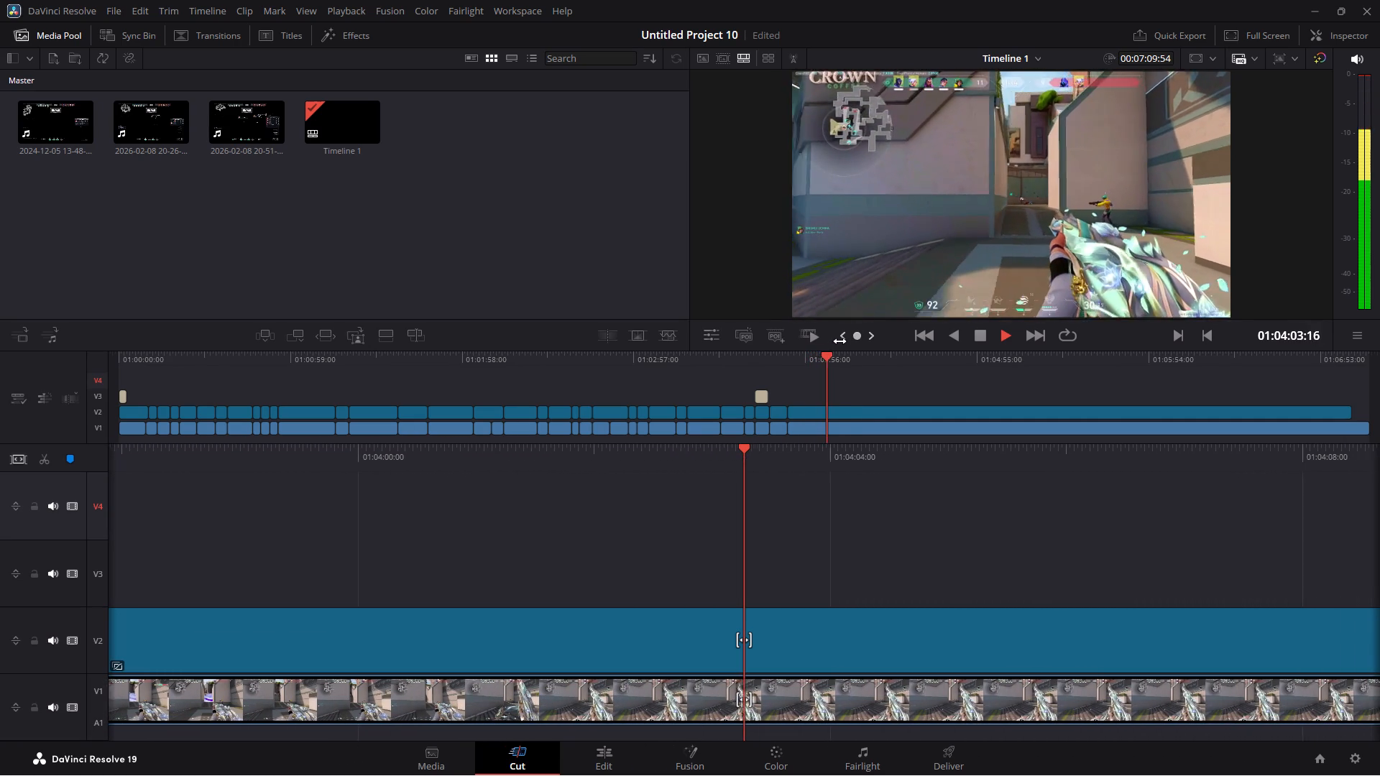
left_click(847, 355)
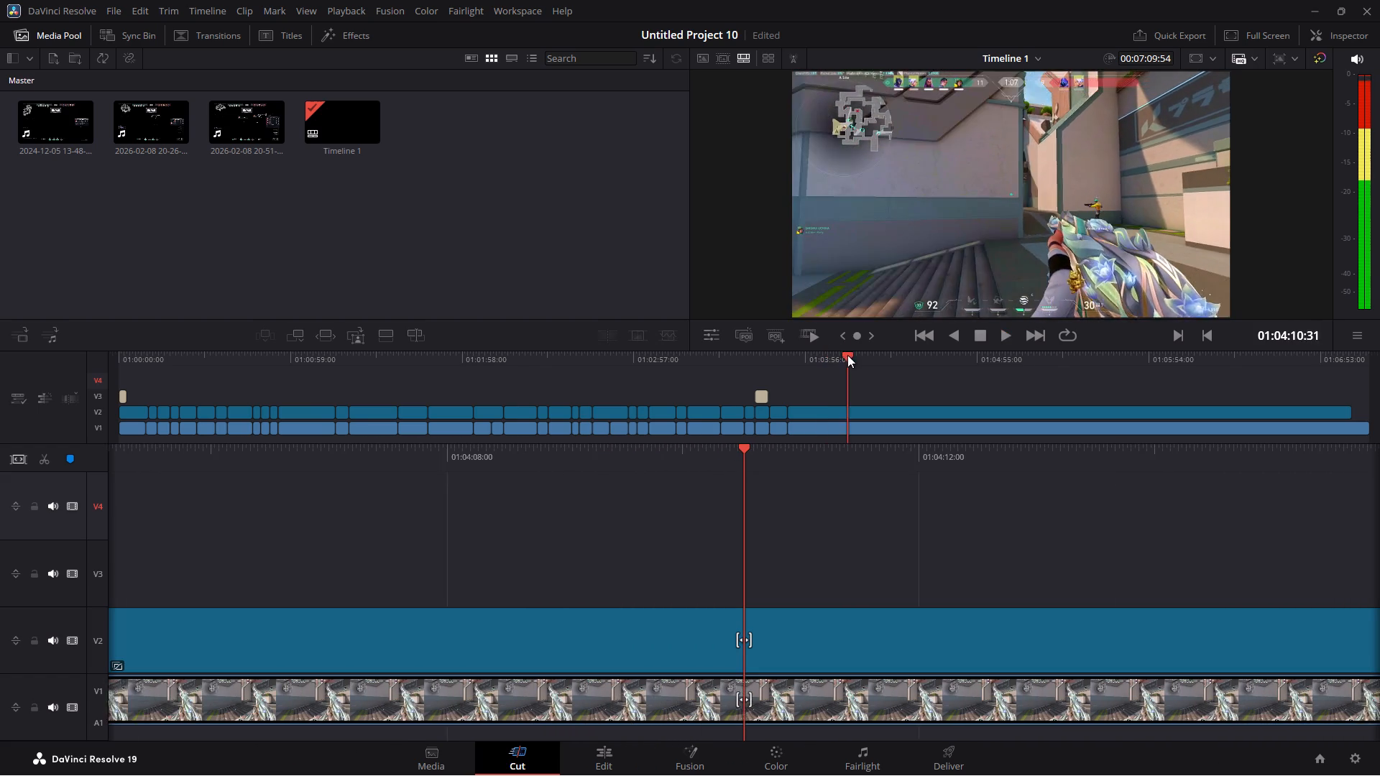
left_click(855, 354)
left_click(866, 354)
left_click(876, 356)
left_click(895, 356)
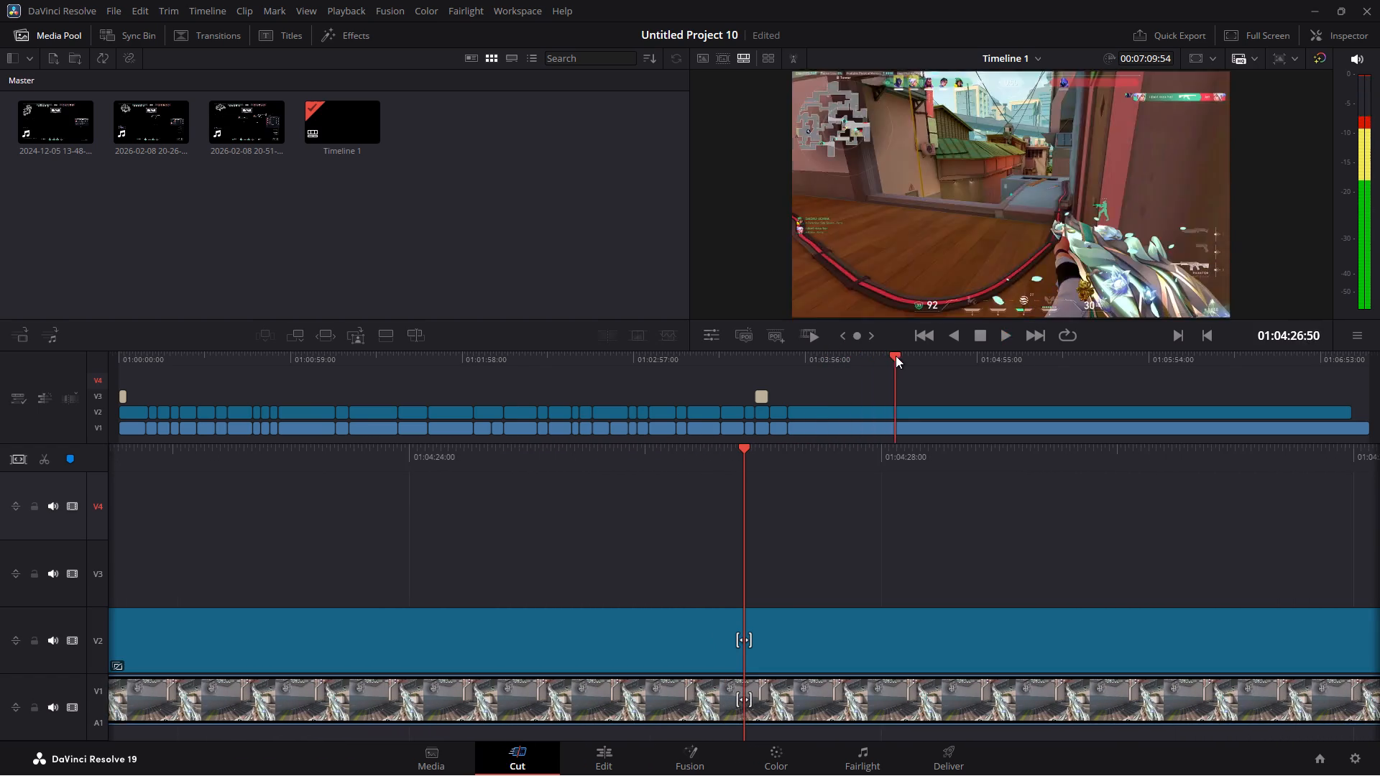
left_click(912, 358)
left_click(921, 356)
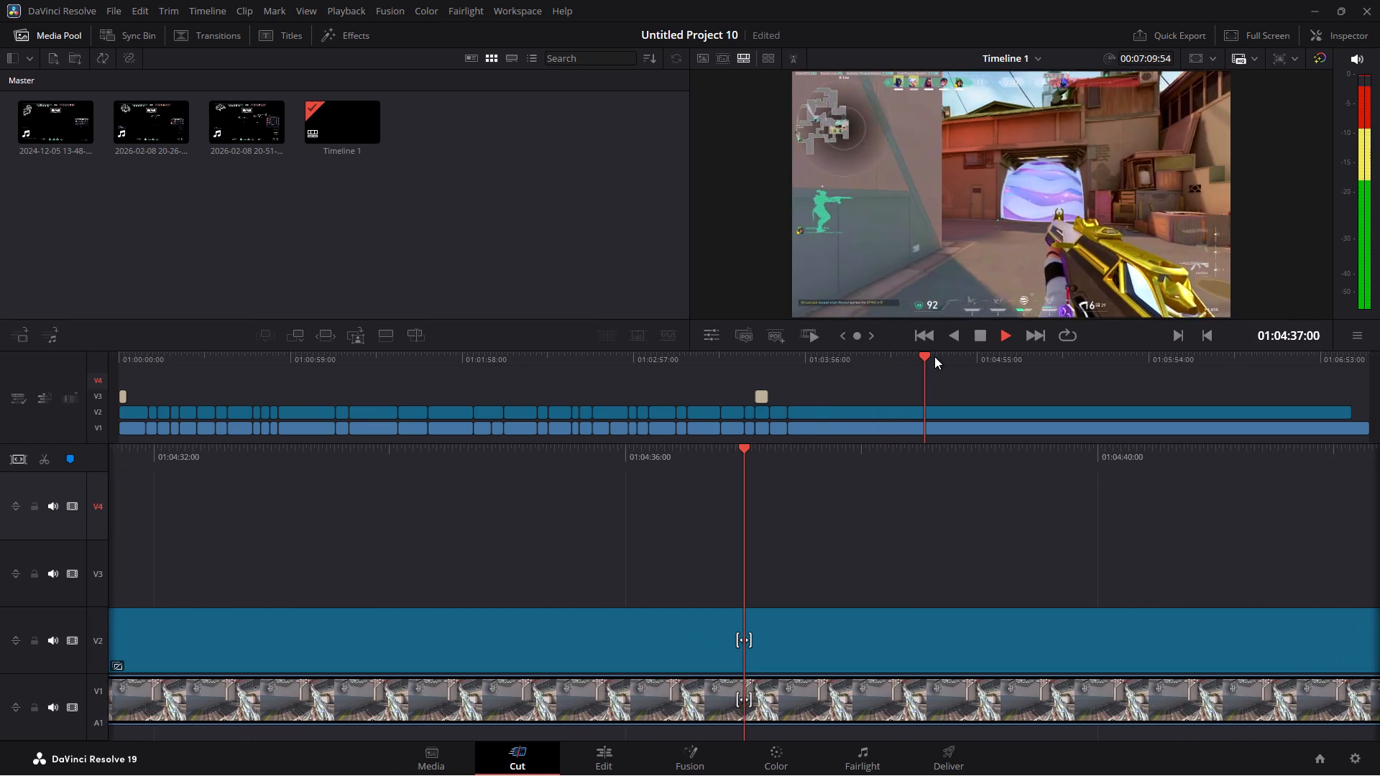
left_click(936, 356)
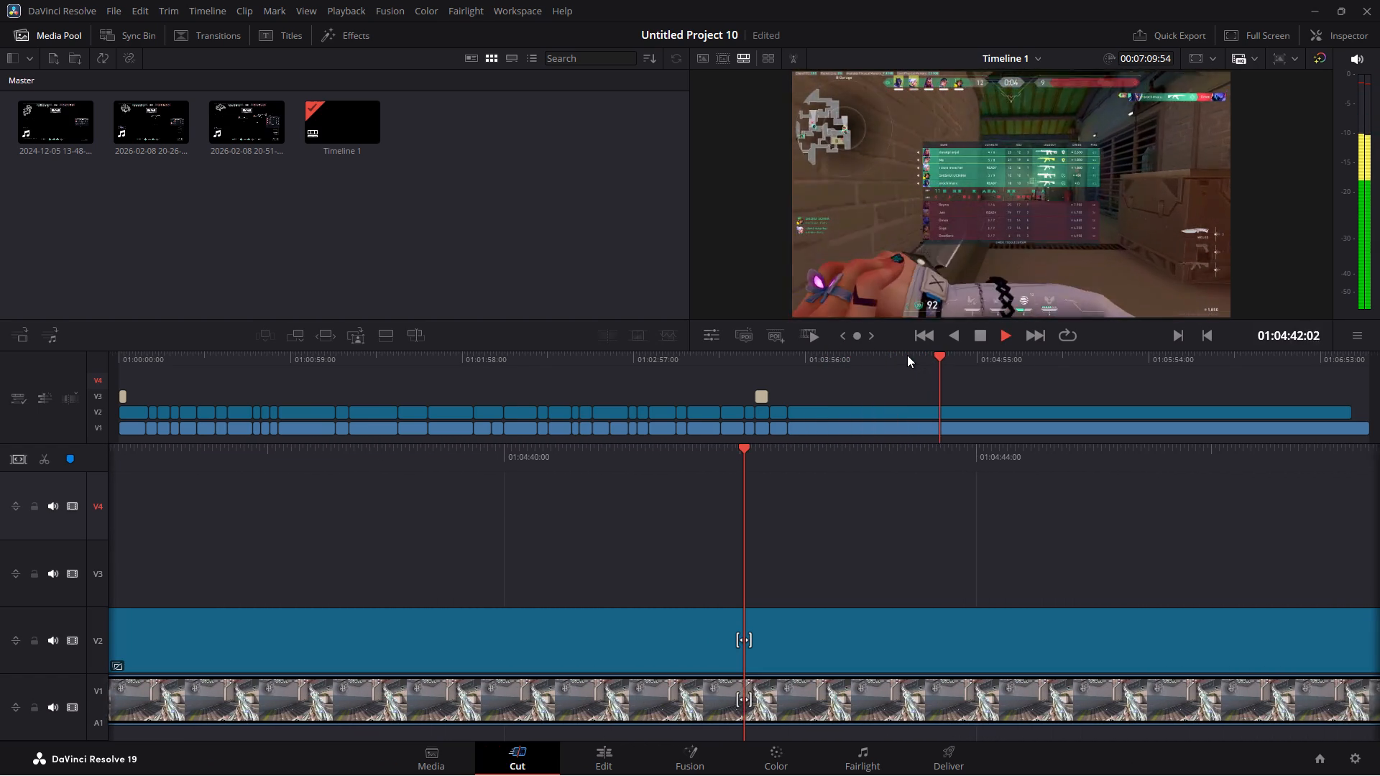
Go back to just before the join, replay the fight and split the gameplay and adjustment clips at 01:03:54:24.
left_click(841, 355)
double_click(799, 358)
left_click(778, 360)
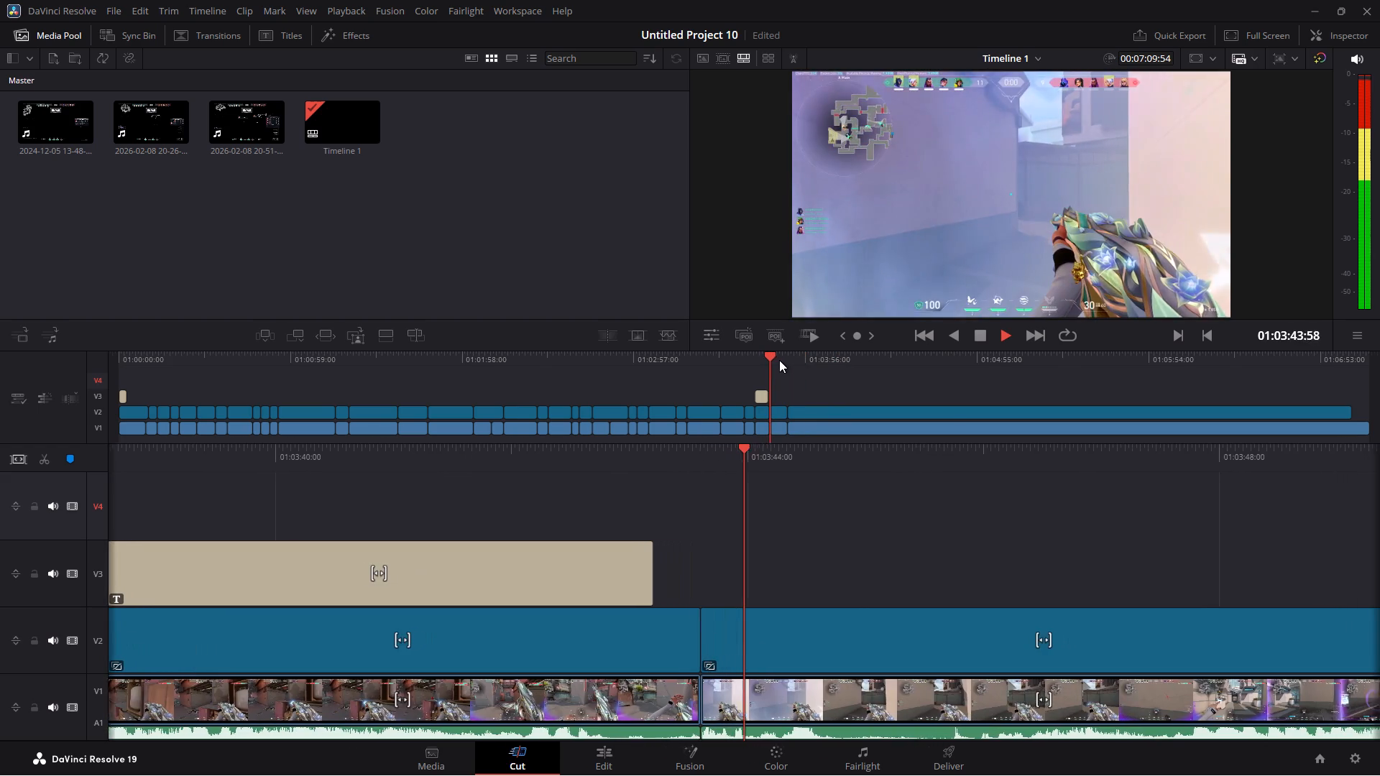
left_click(782, 360)
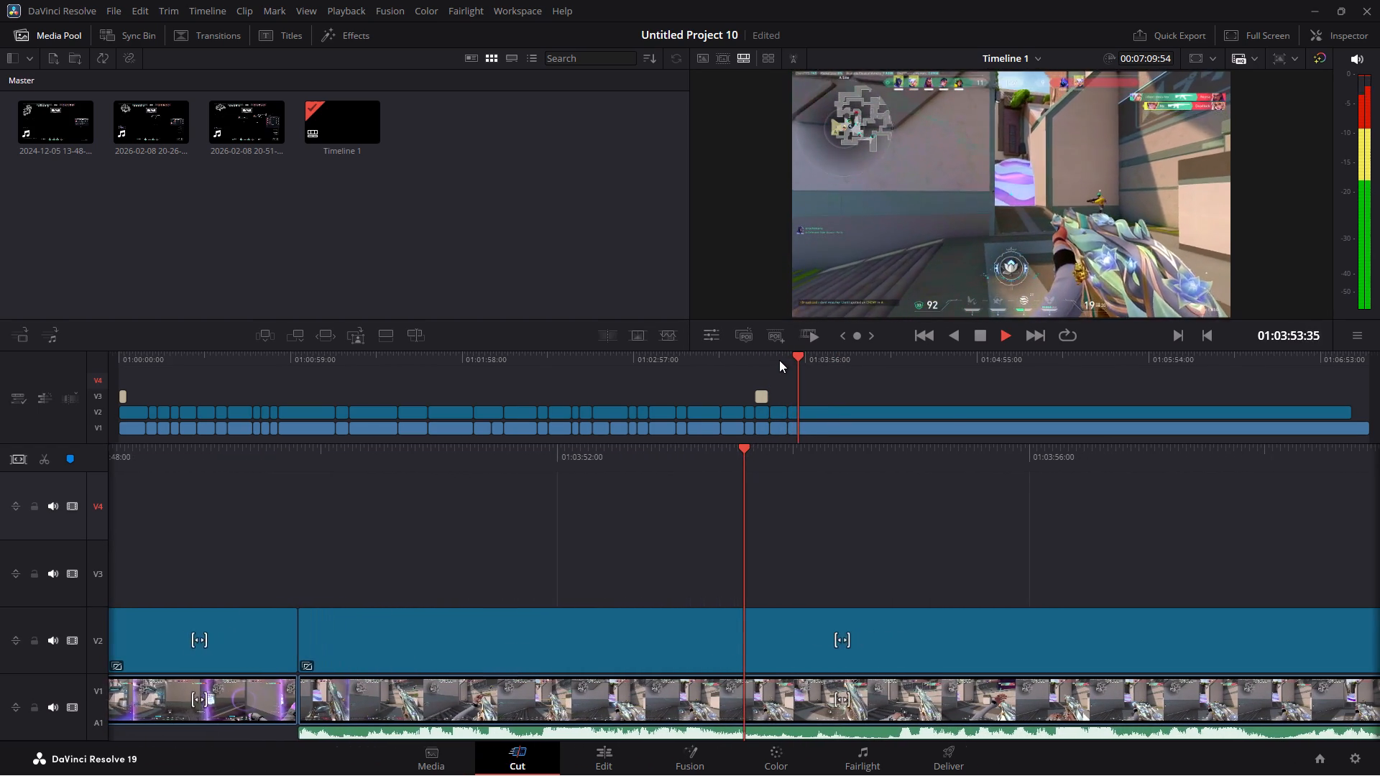
key("space")
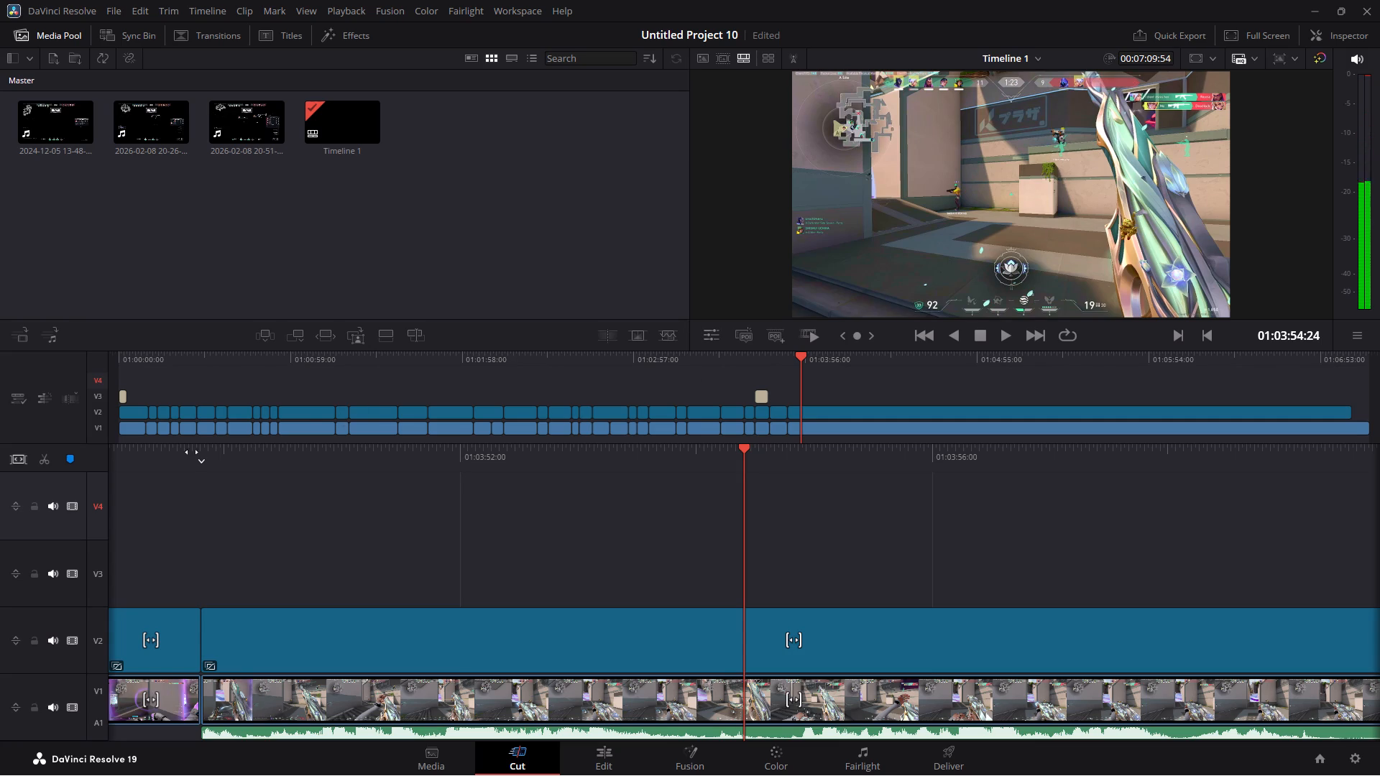
left_click(42, 458)
Skim the uncut footage between about 01:04:08 and 01:05:08 for the next fight worth keeping.
left_click(839, 361)
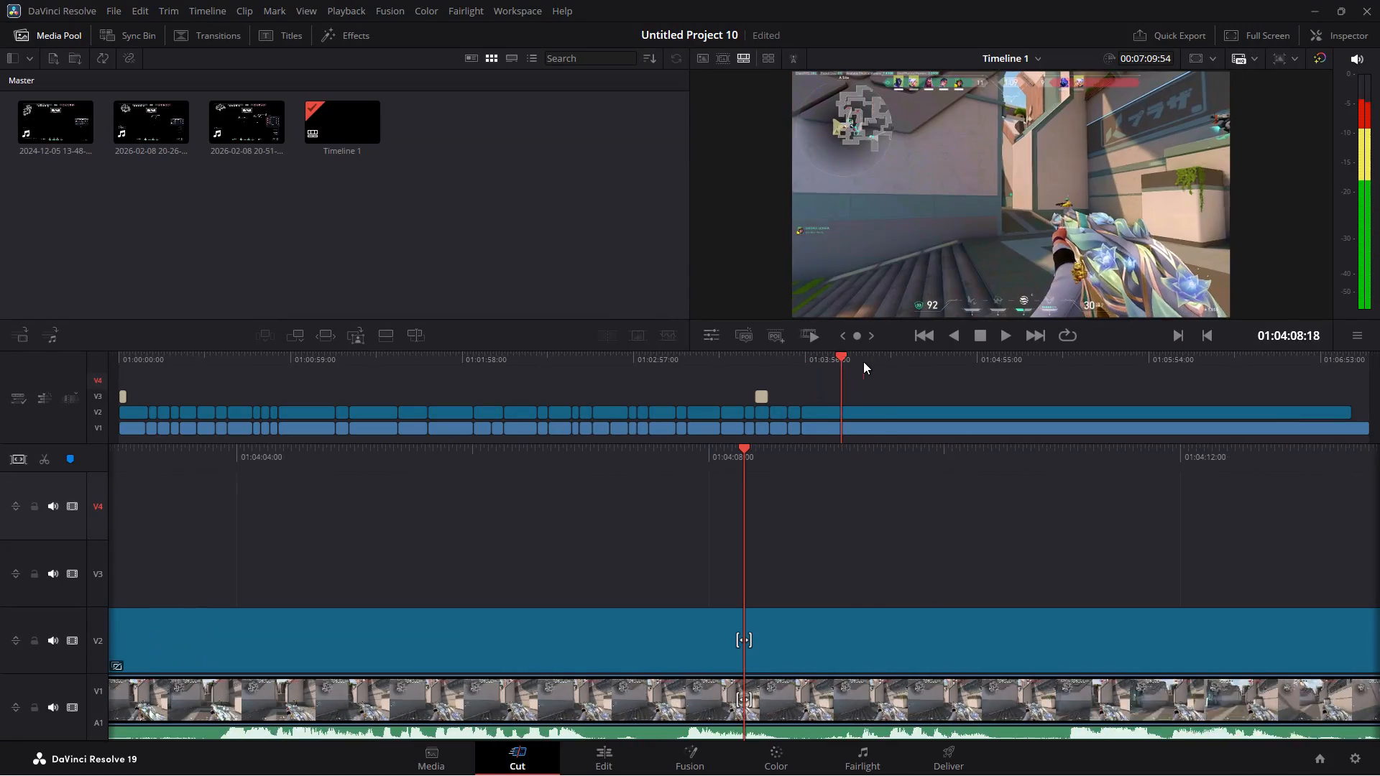
left_click(863, 361)
left_click(879, 358)
left_click(902, 357)
left_click(916, 358)
left_click(930, 359)
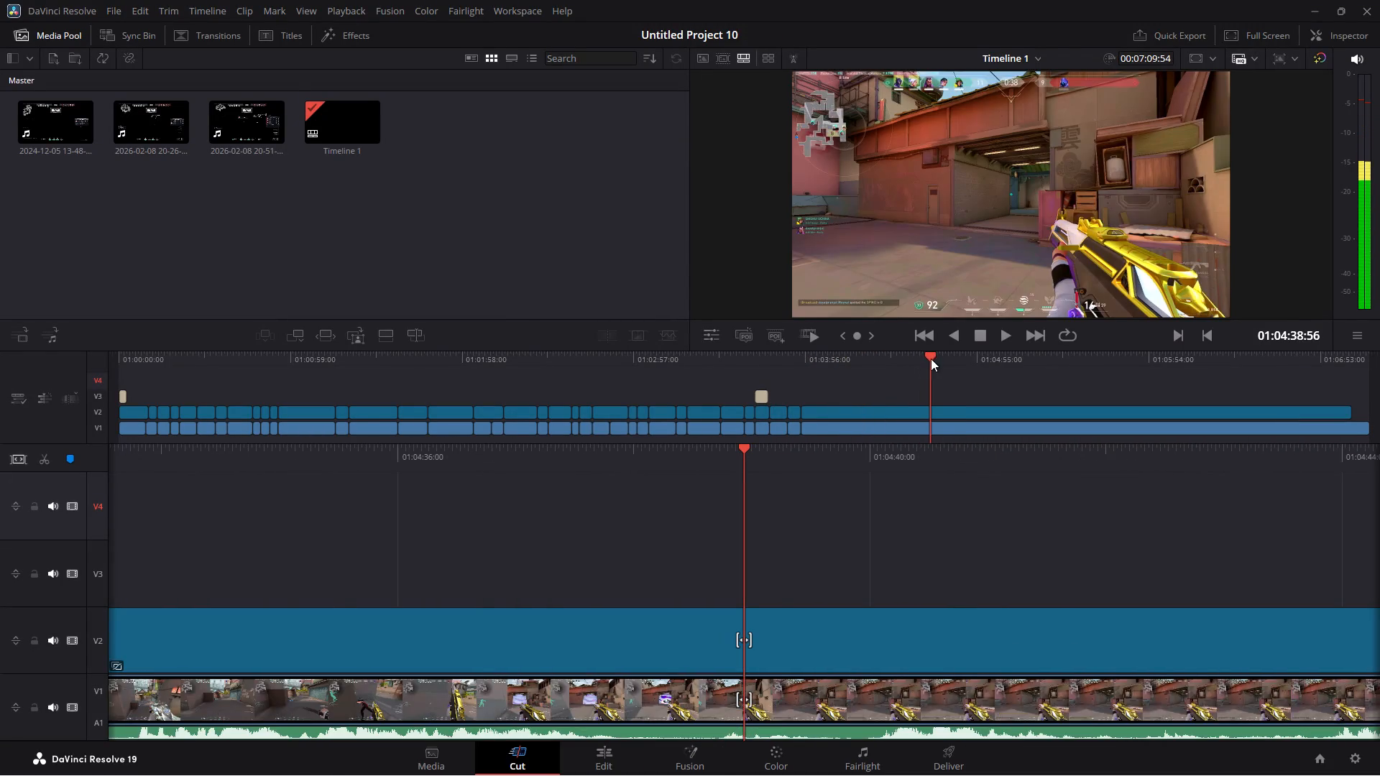
left_click(943, 359)
left_click(968, 361)
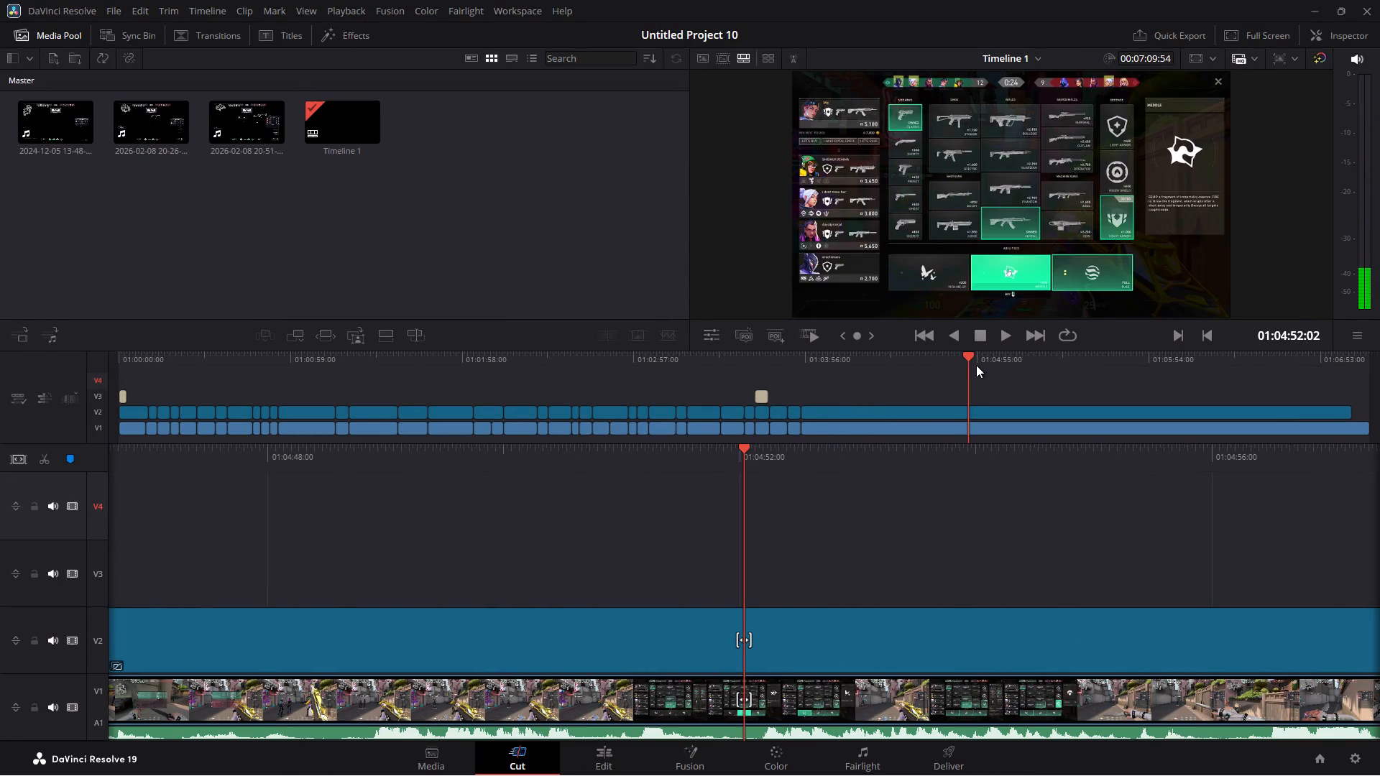
key("space")
left_click(985, 358)
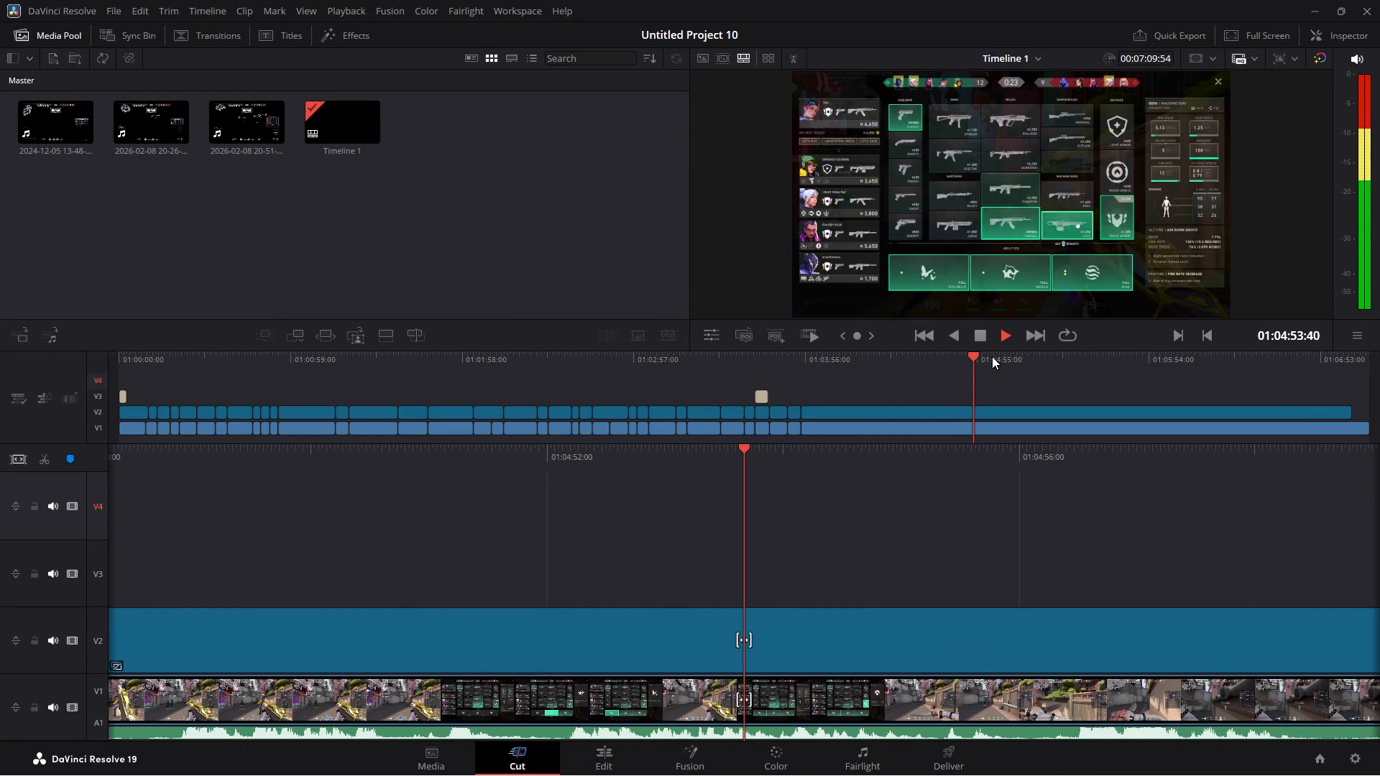
left_click(998, 359)
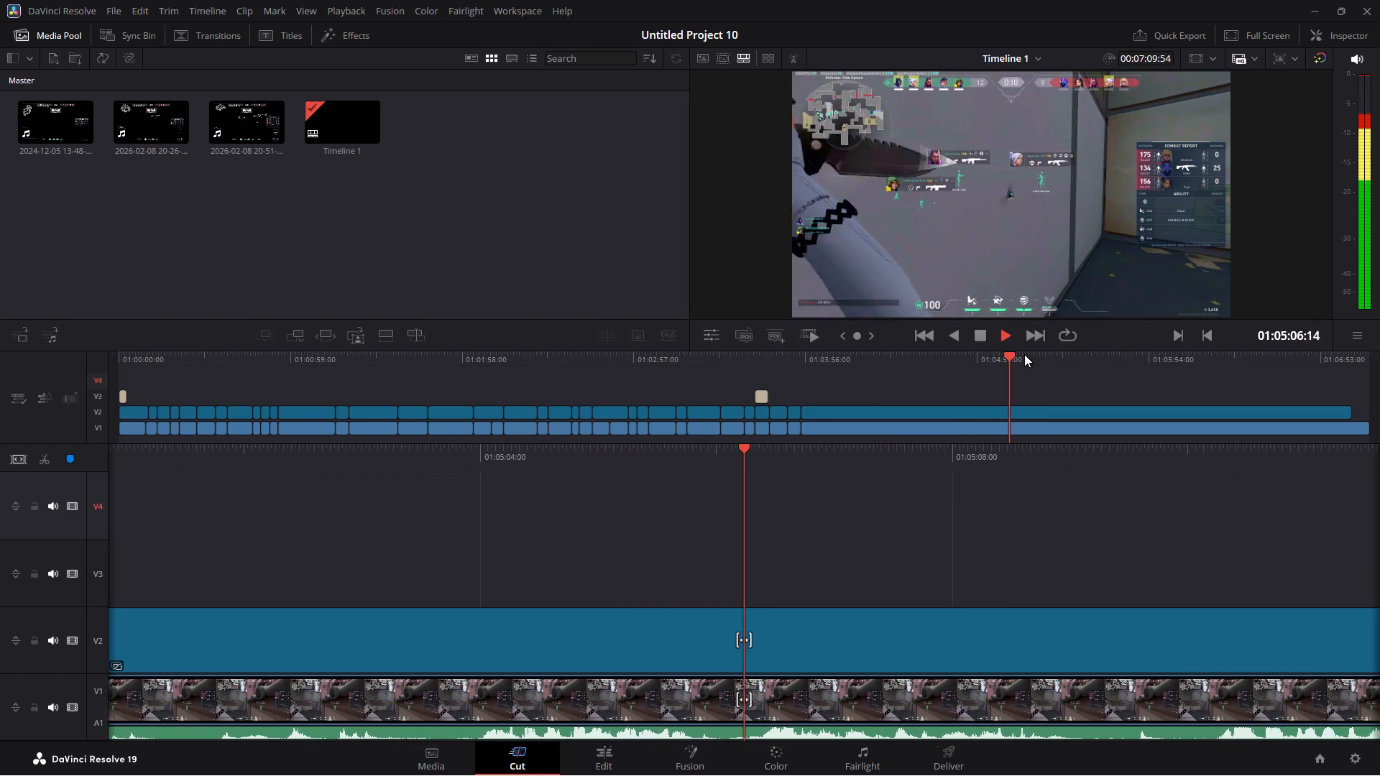
left_click(985, 355)
left_click(962, 354)
left_click(954, 356)
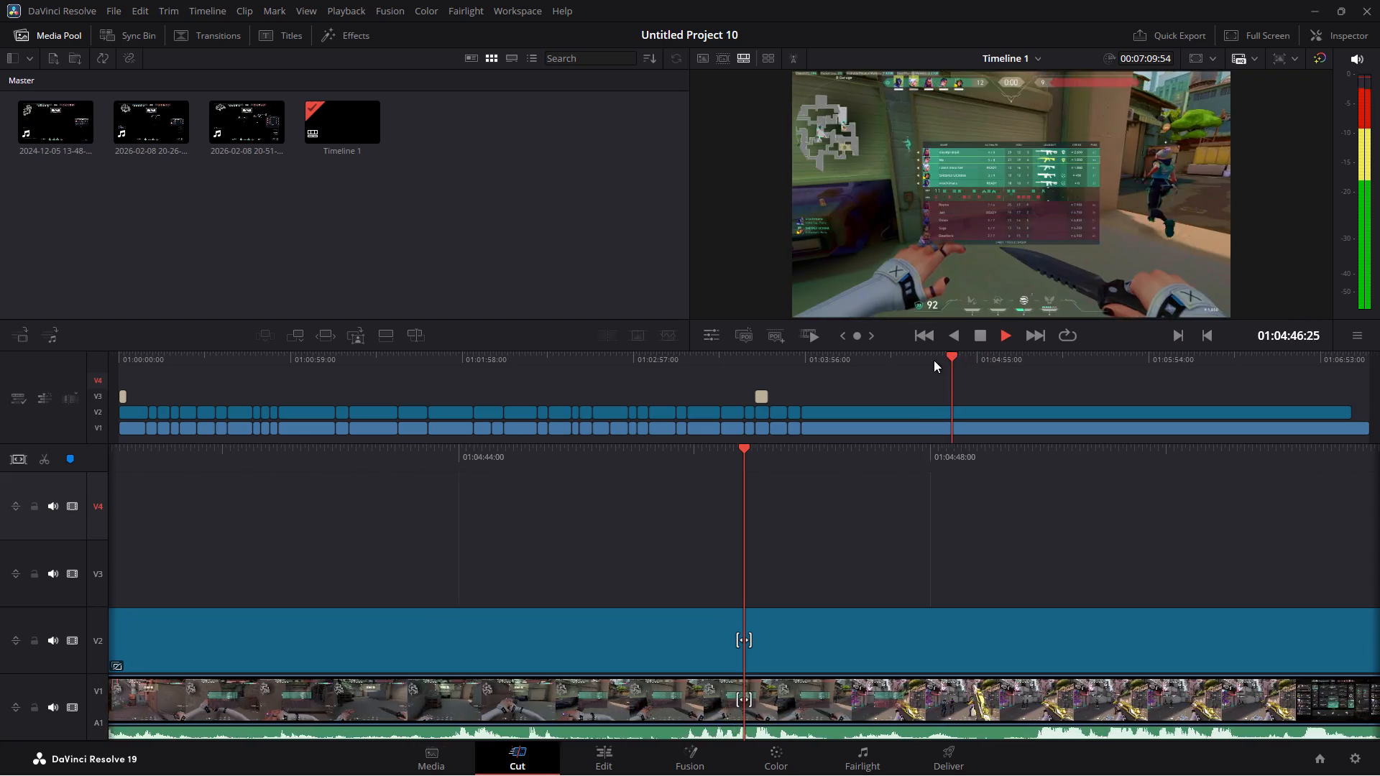
left_click(934, 360)
left_click(915, 361)
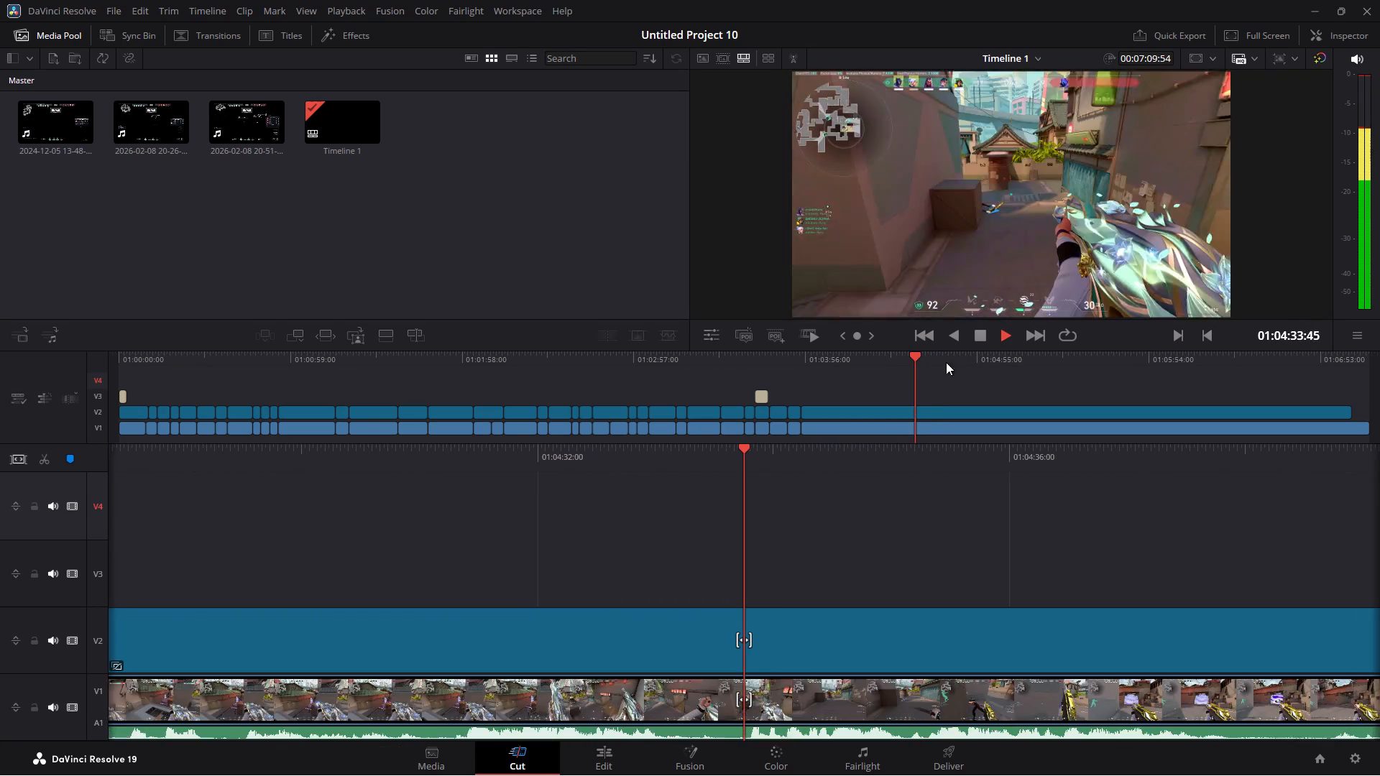
Locate the next round's opening fight and split the gameplay and adjustment clips ahead of it at 01:05:23:39.
left_click(999, 359)
left_click(1031, 355)
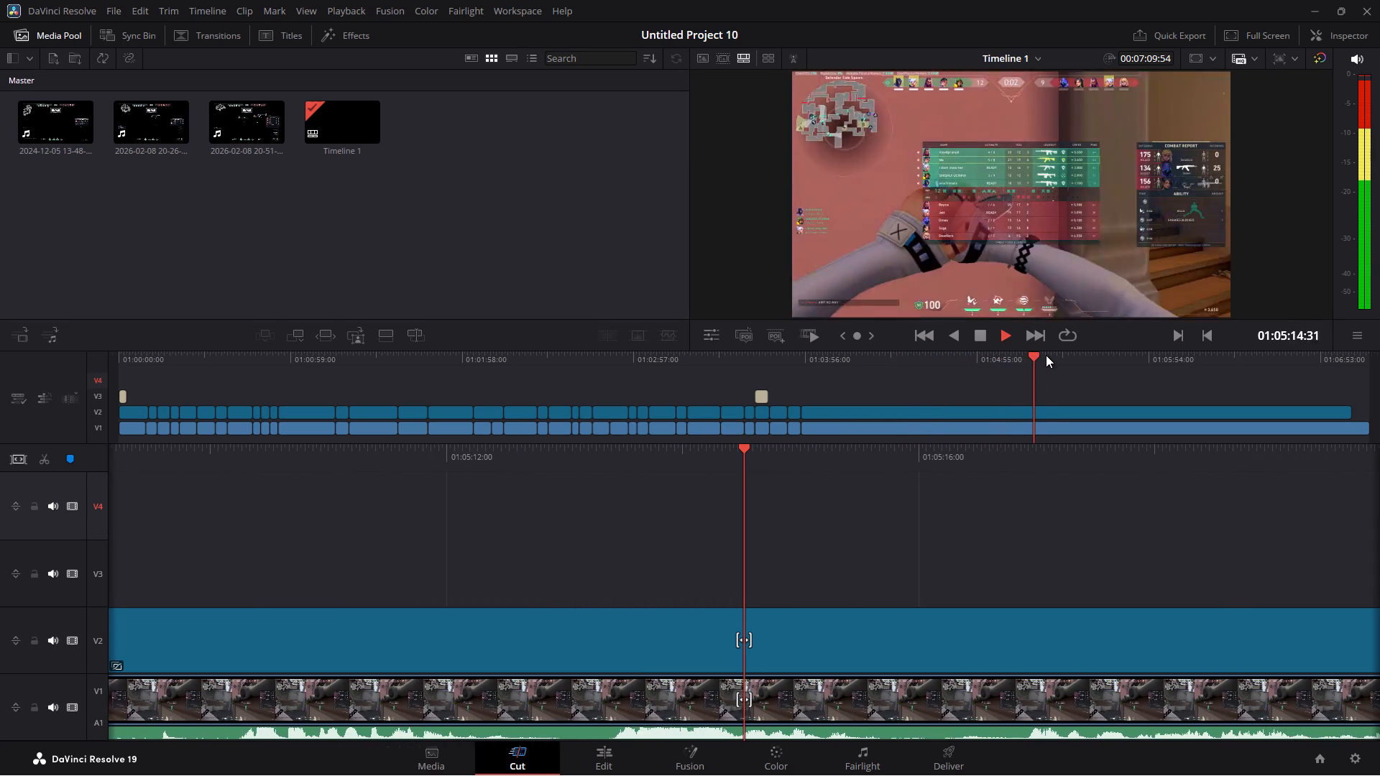
left_click(1046, 355)
left_click(1071, 354)
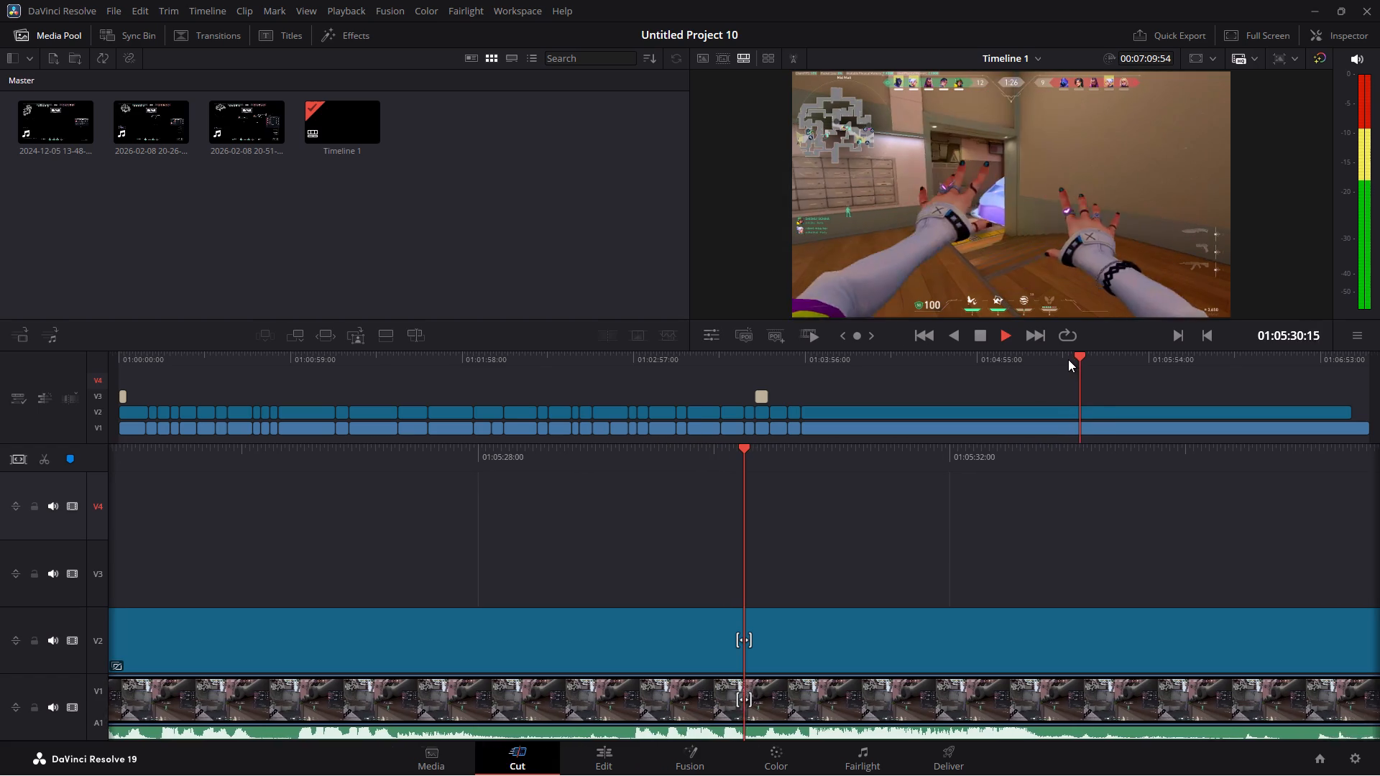
left_click(1090, 357)
left_click(1076, 358)
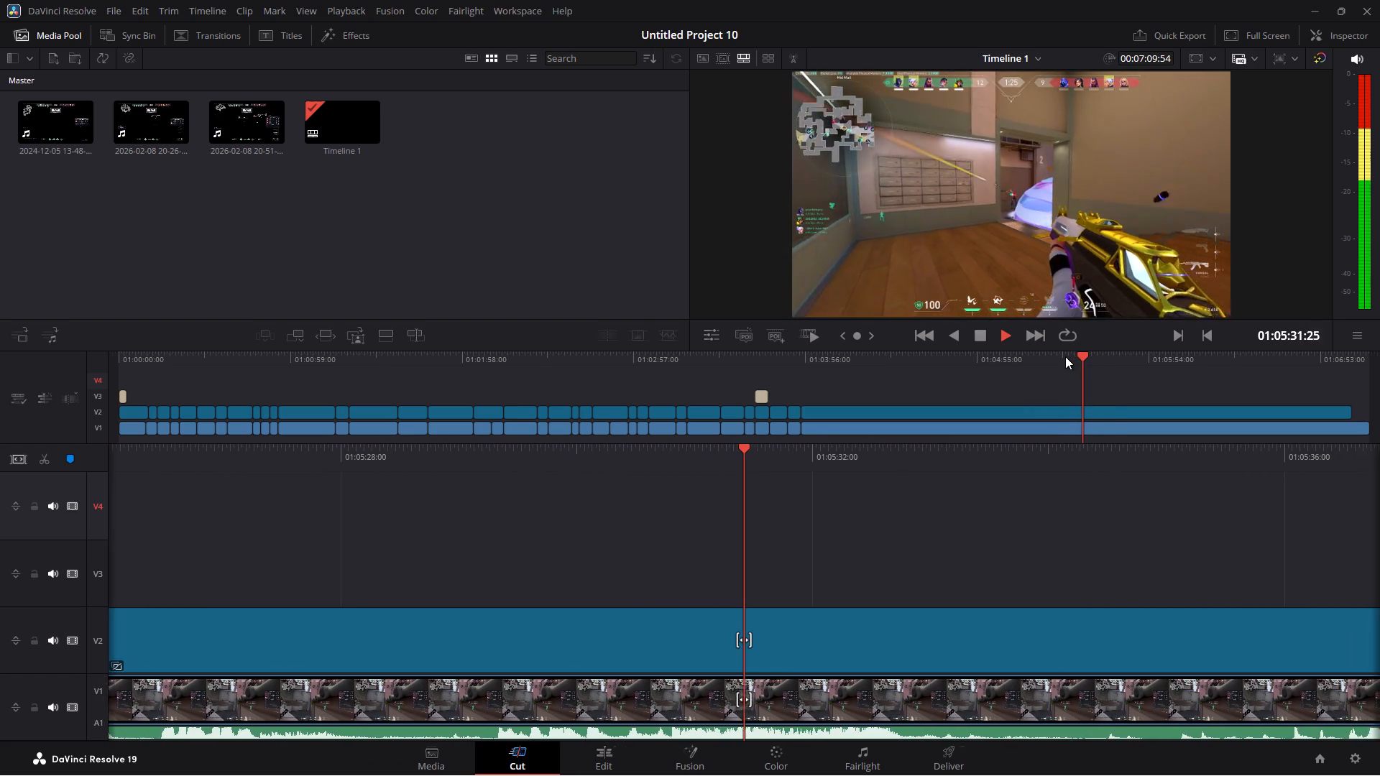
key("space")
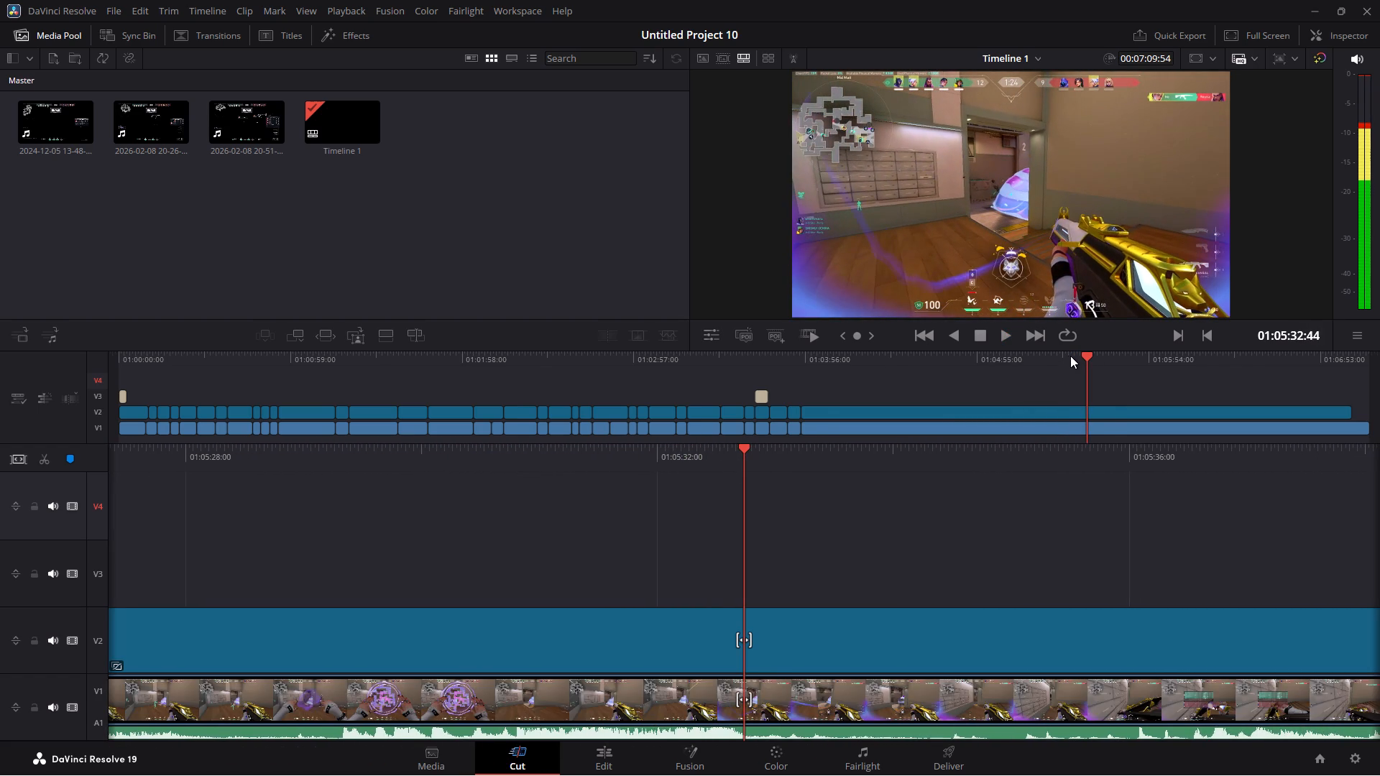
left_click(1070, 356)
left_click(1060, 354)
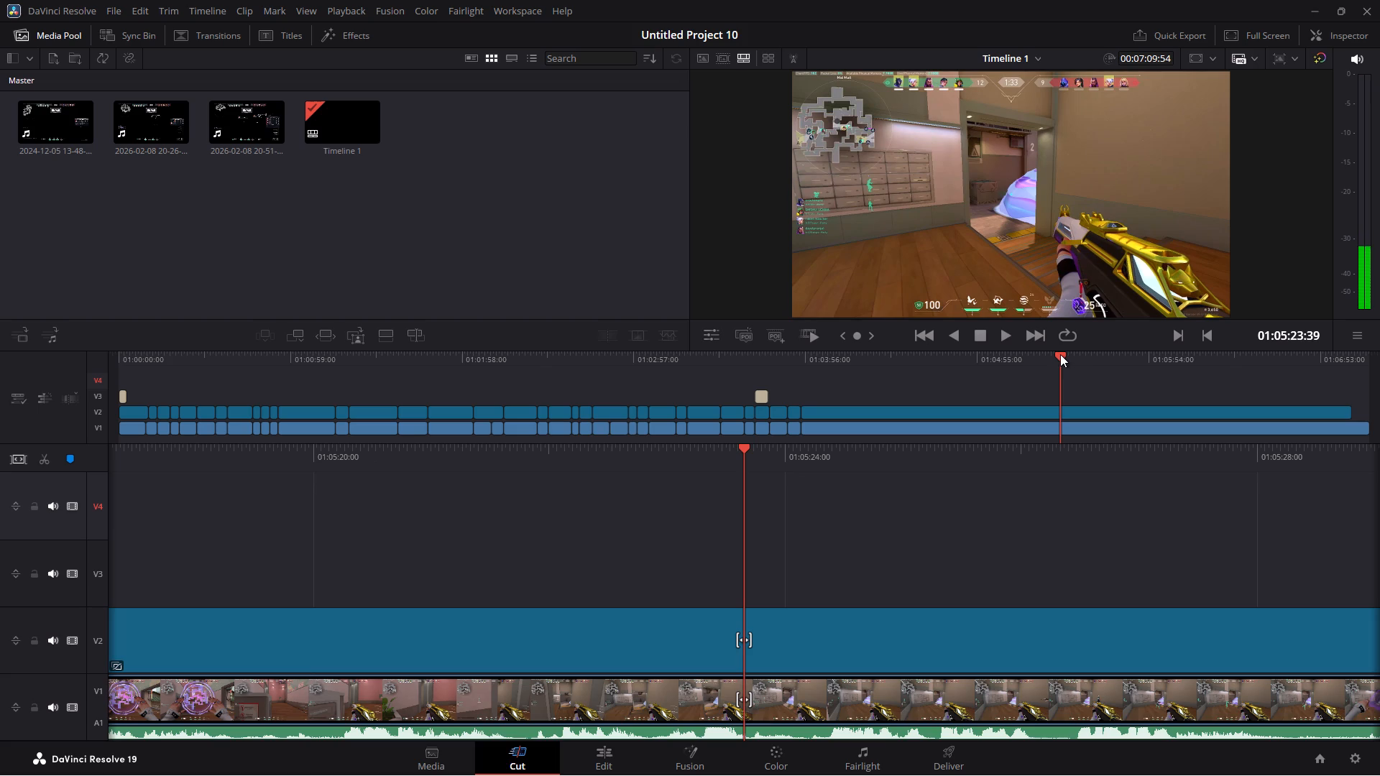
left_click(47, 457)
Delete the gameplay and adjustment segment between 01:03:54:24 and 01:05:23:39, and close the gap it leaves.
left_click_drag(986, 440, 986, 392)
key("BackSpace")
left_click(855, 428)
key("BackSpace")
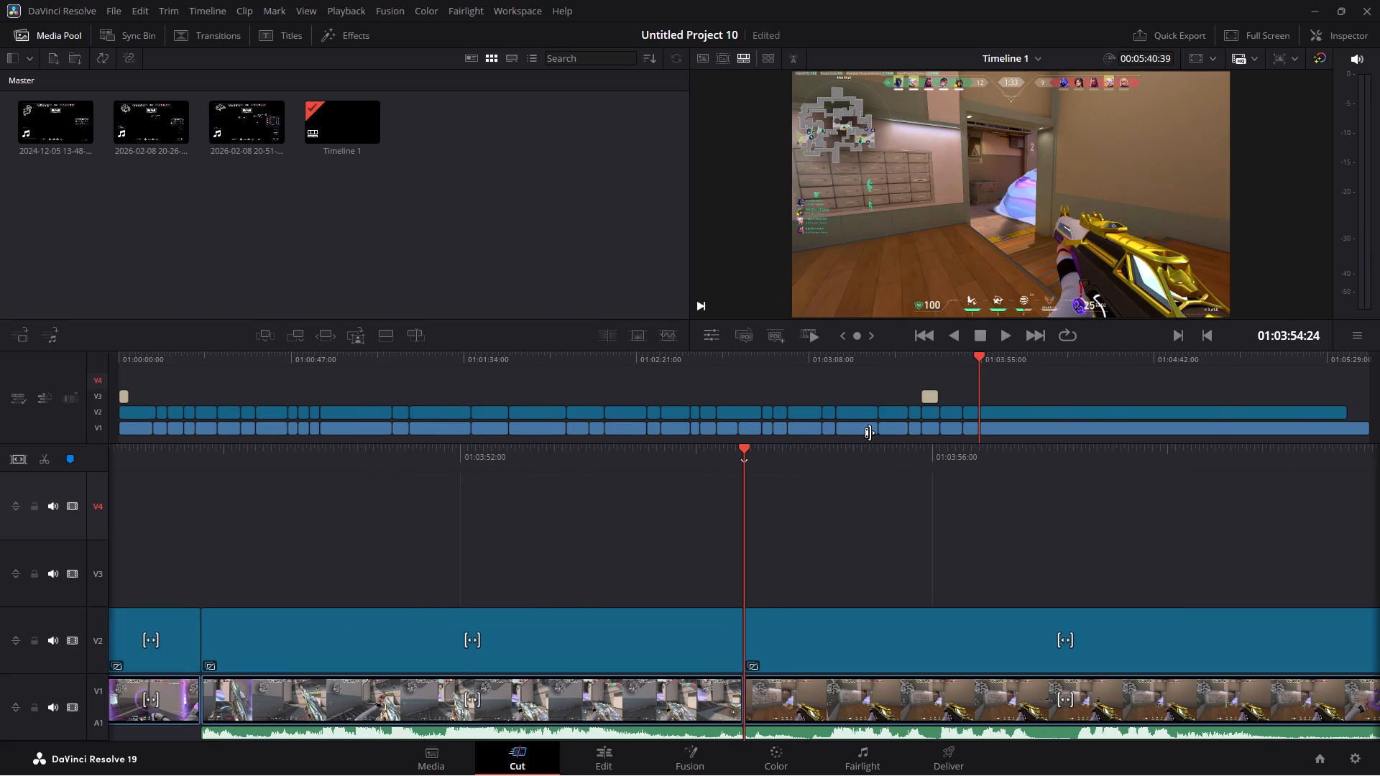
Play the new round's opening and split the gameplay and adjustment clips closer to the action at 01:03:58:03.
key("space")
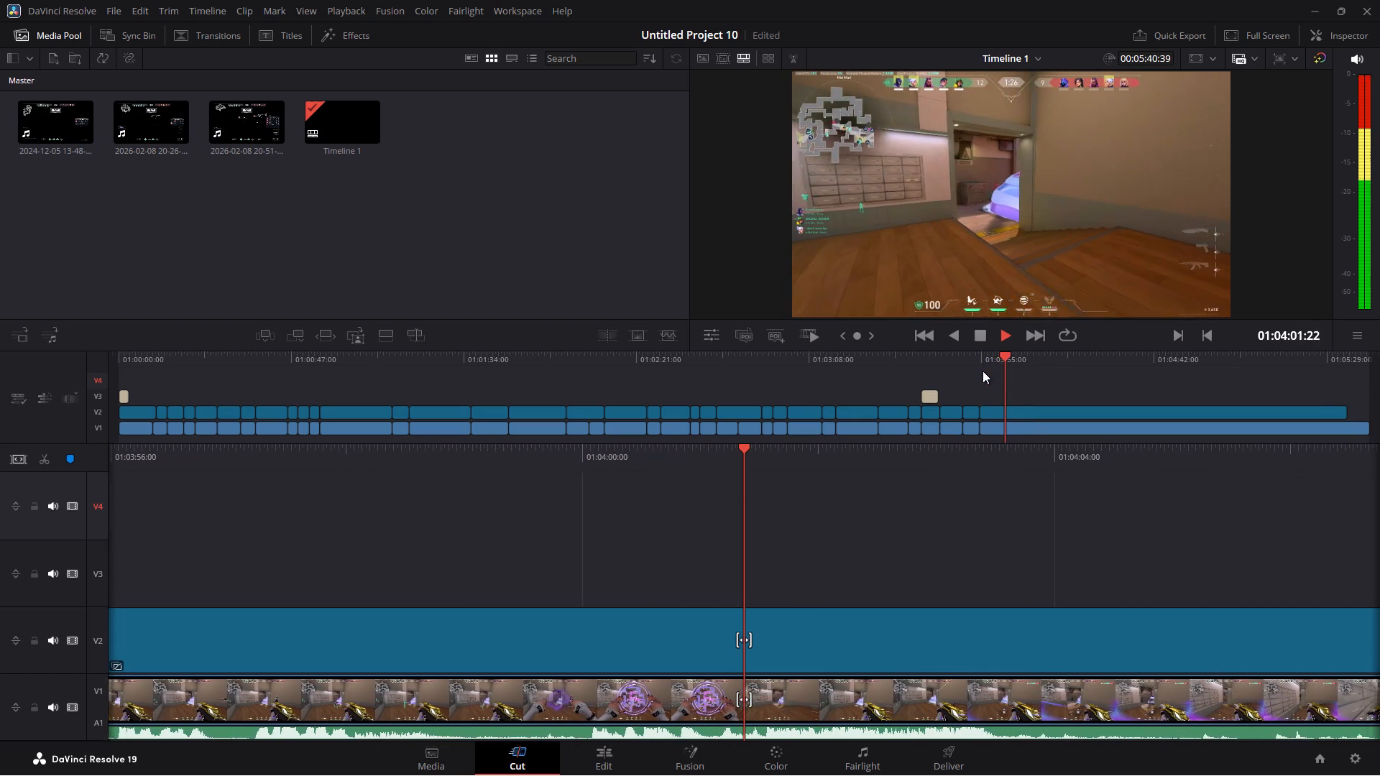
key("space")
left_click(991, 354)
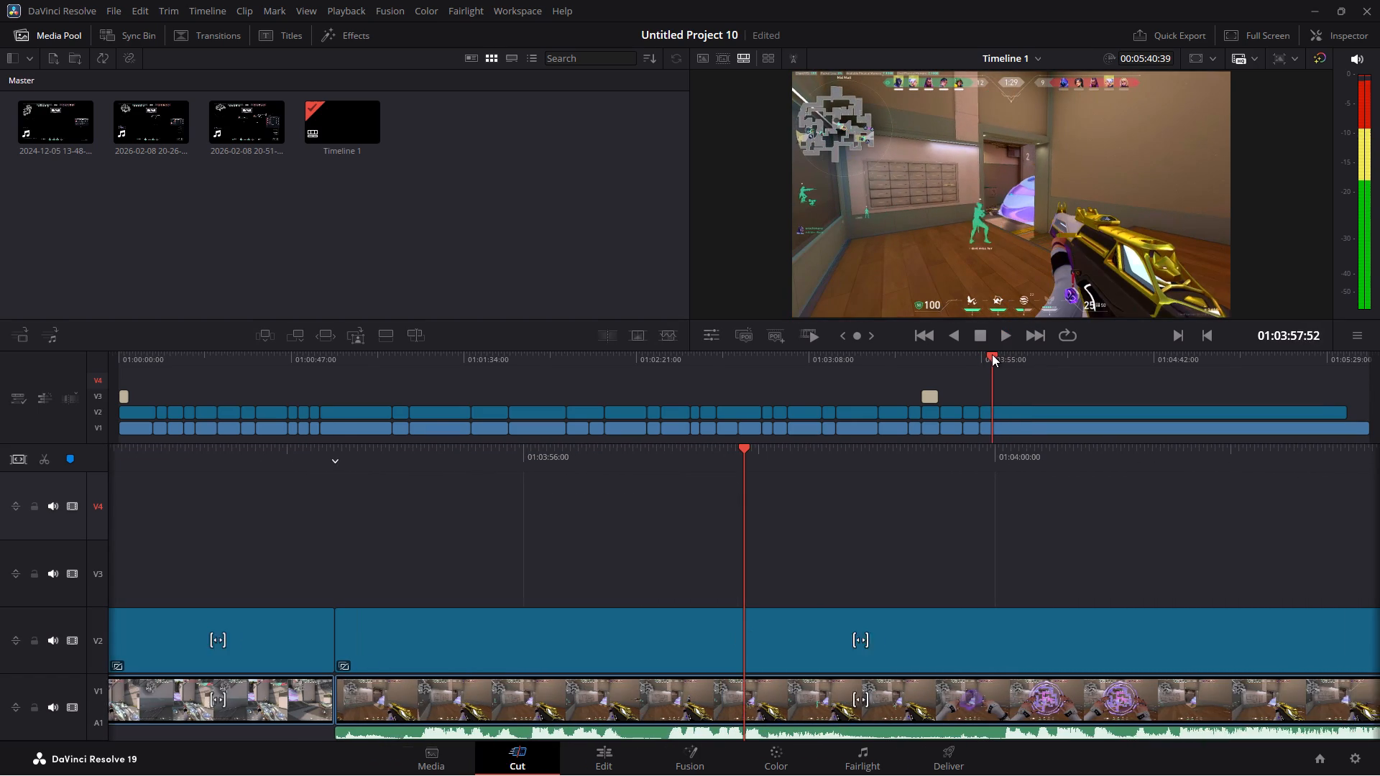
left_click(42, 460)
Delete the gameplay and adjustment segment between 01:03:54:24 and 01:03:58:03, and close the gap it leaves.
left_click(983, 436)
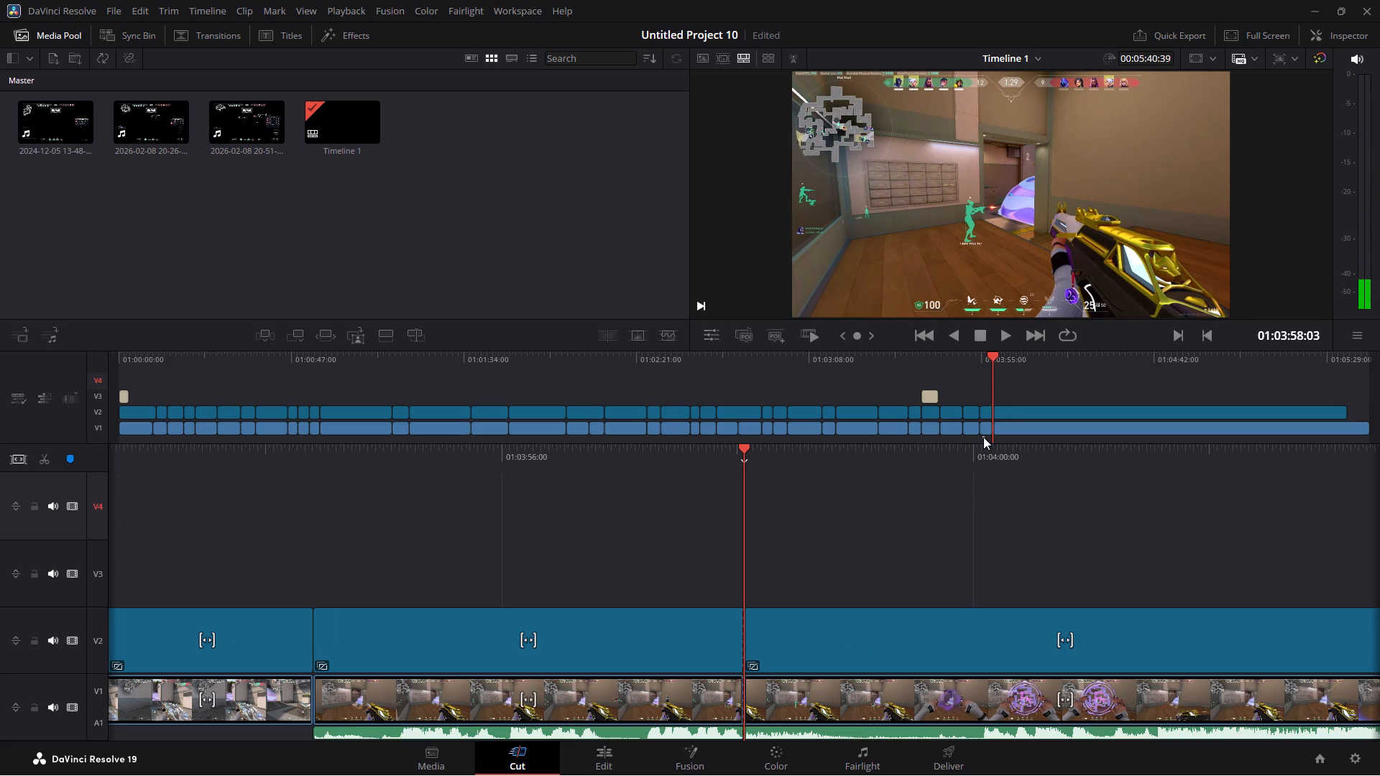
left_click_drag(983, 437, 984, 404)
left_click_drag(984, 401, 990, 438)
key("BackSpace")
left_click(986, 429)
key("BackSpace")
left_click(977, 389)
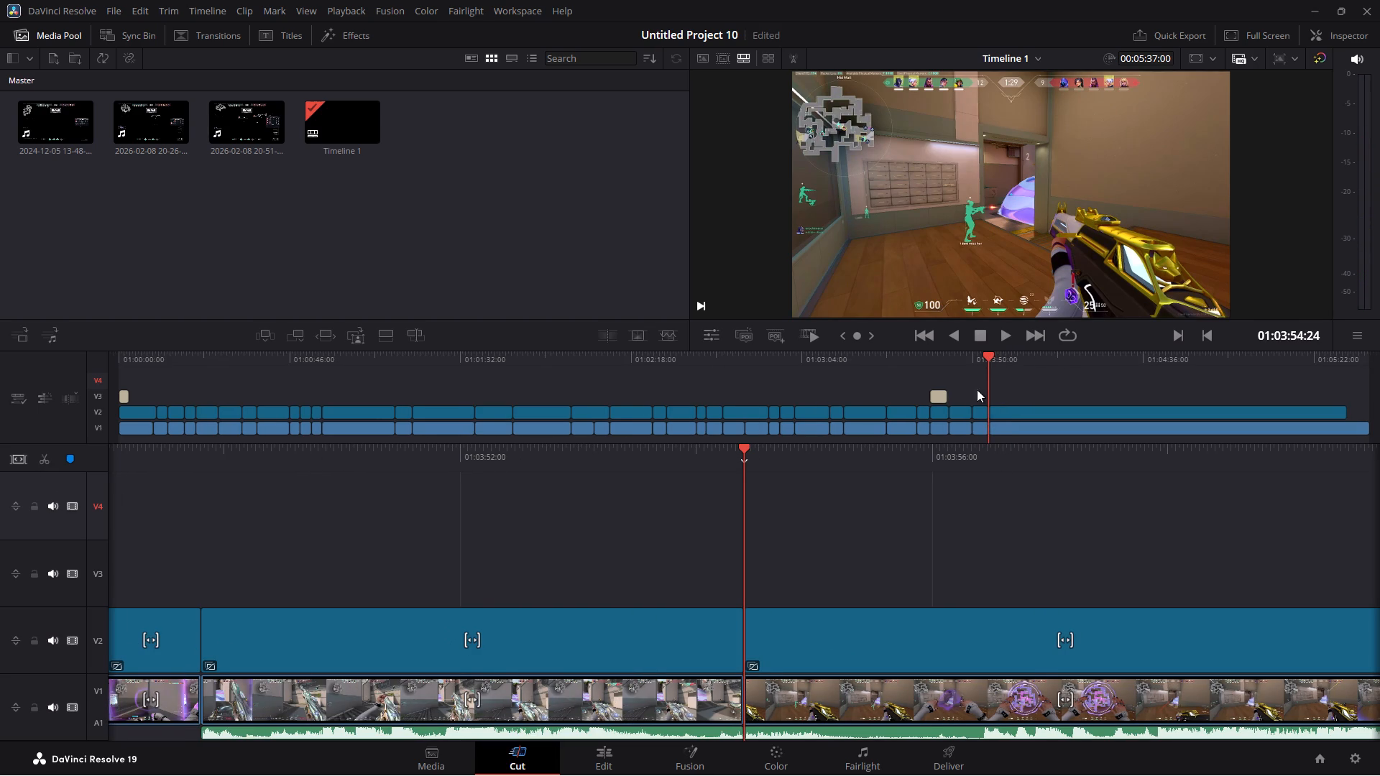
Review the uncut gameplay from 01:03:54 toward the end of the timeline to find the kills worth keeping.
left_click(980, 356)
key("space")
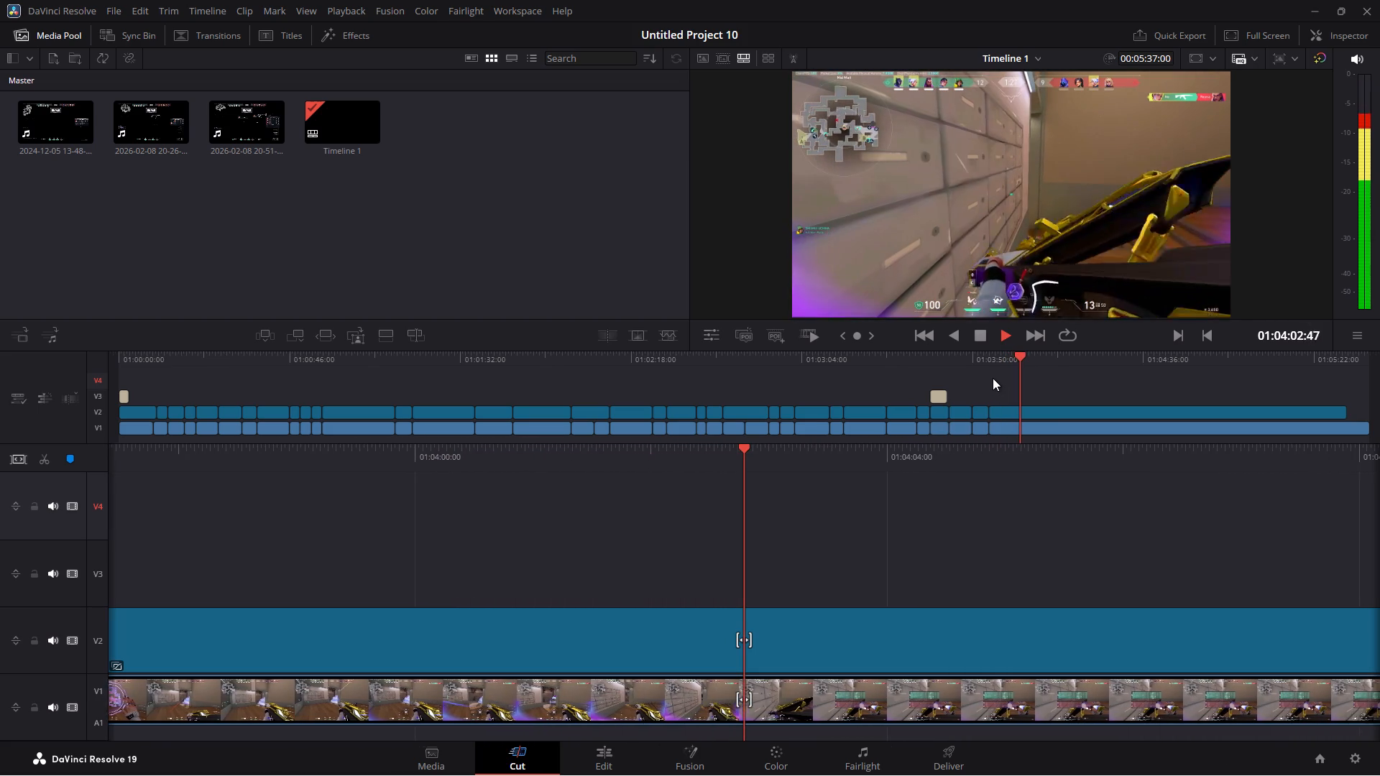
left_click(1042, 350)
left_click(1048, 356)
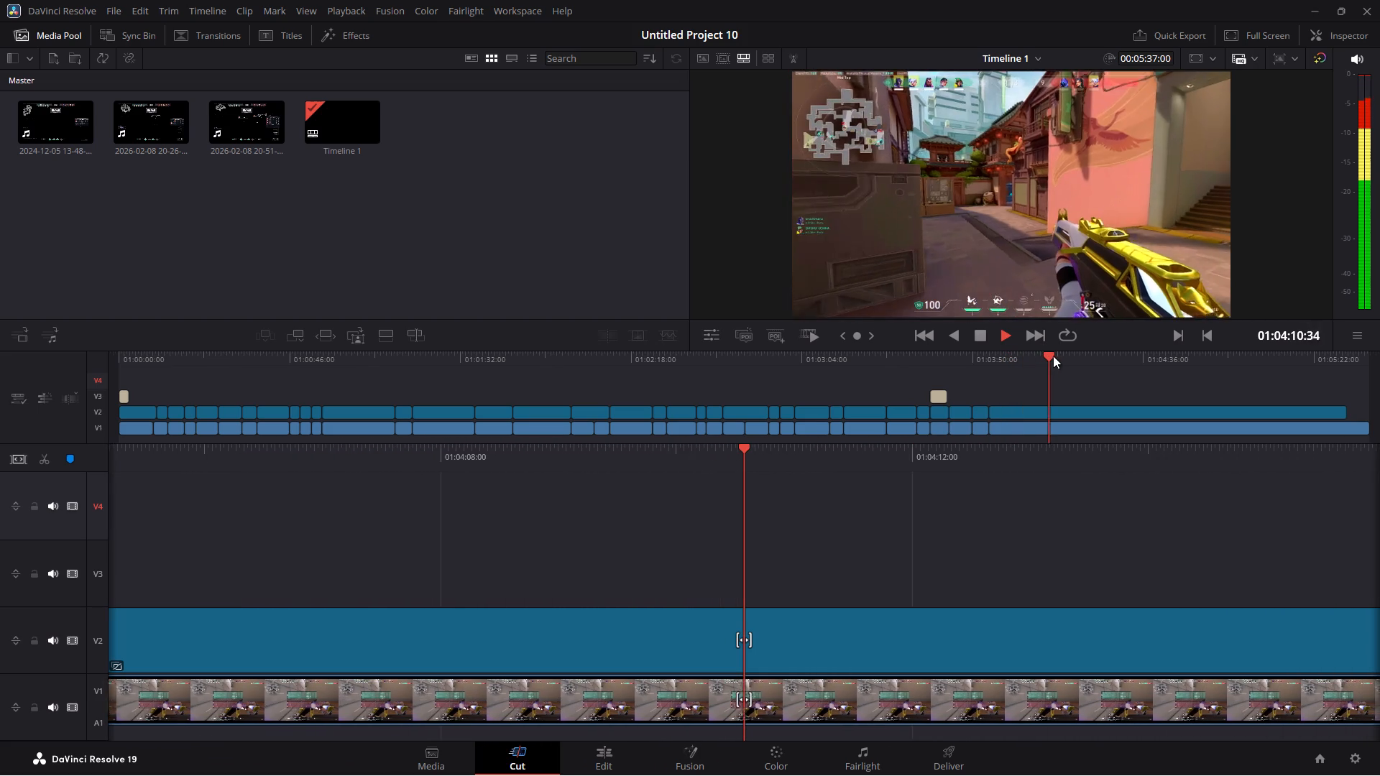
left_click(1059, 356)
left_click(1072, 356)
left_click(1086, 356)
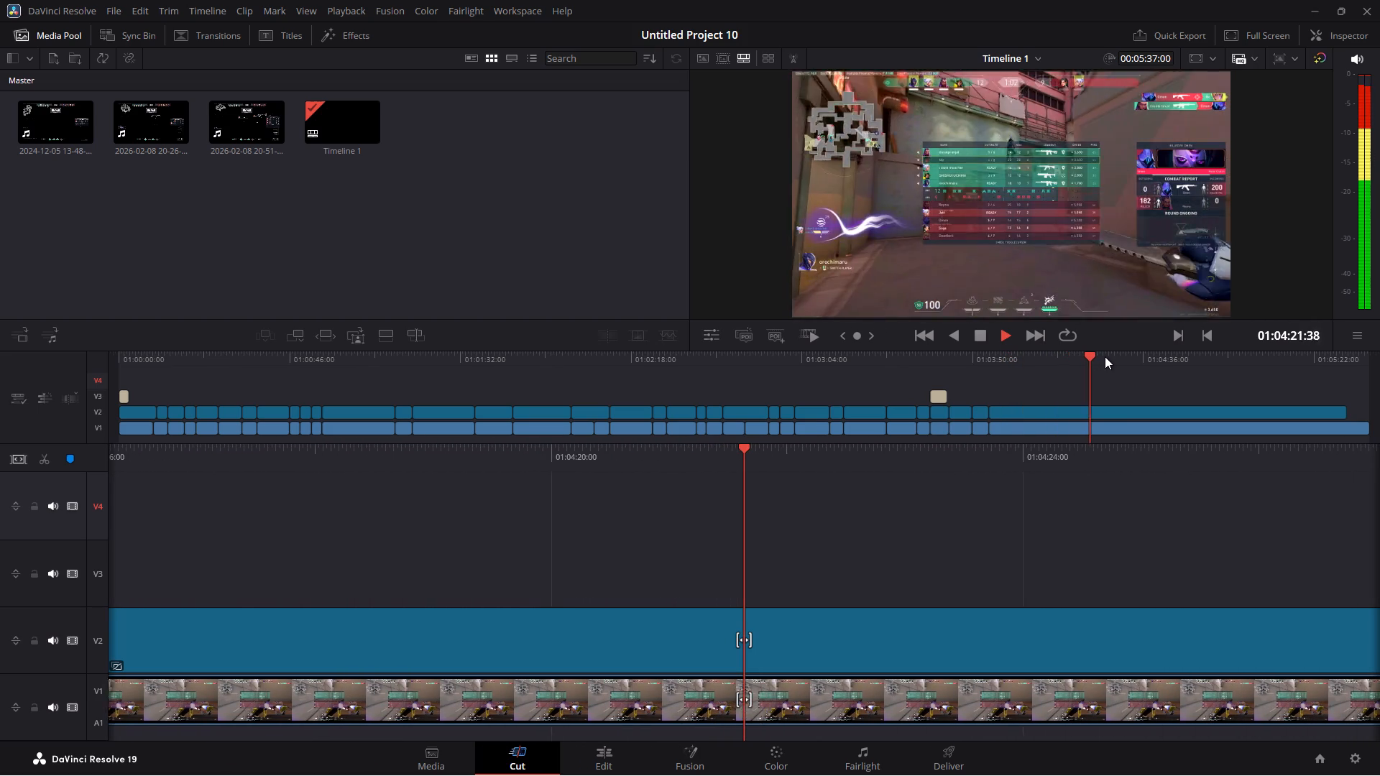
left_click(1072, 354)
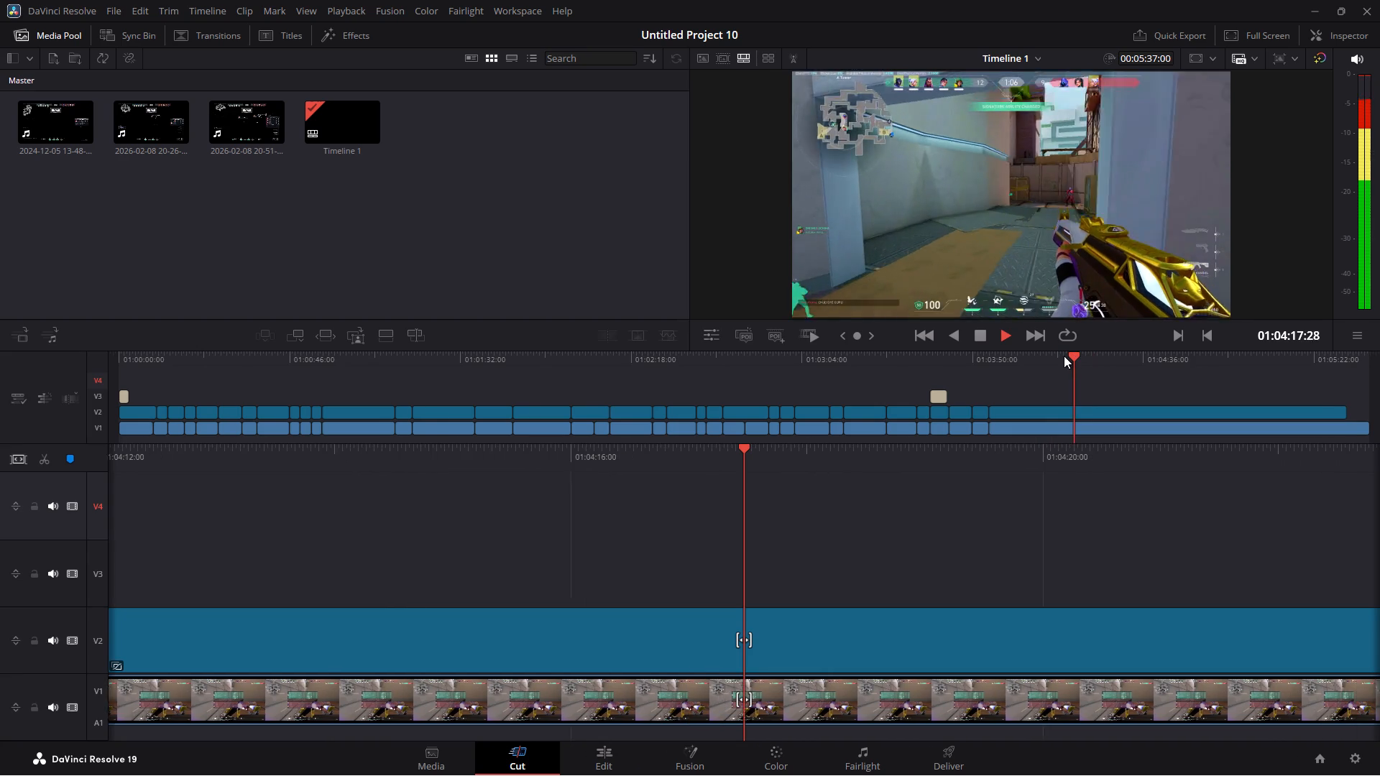
left_click(1058, 356)
left_click(1125, 361)
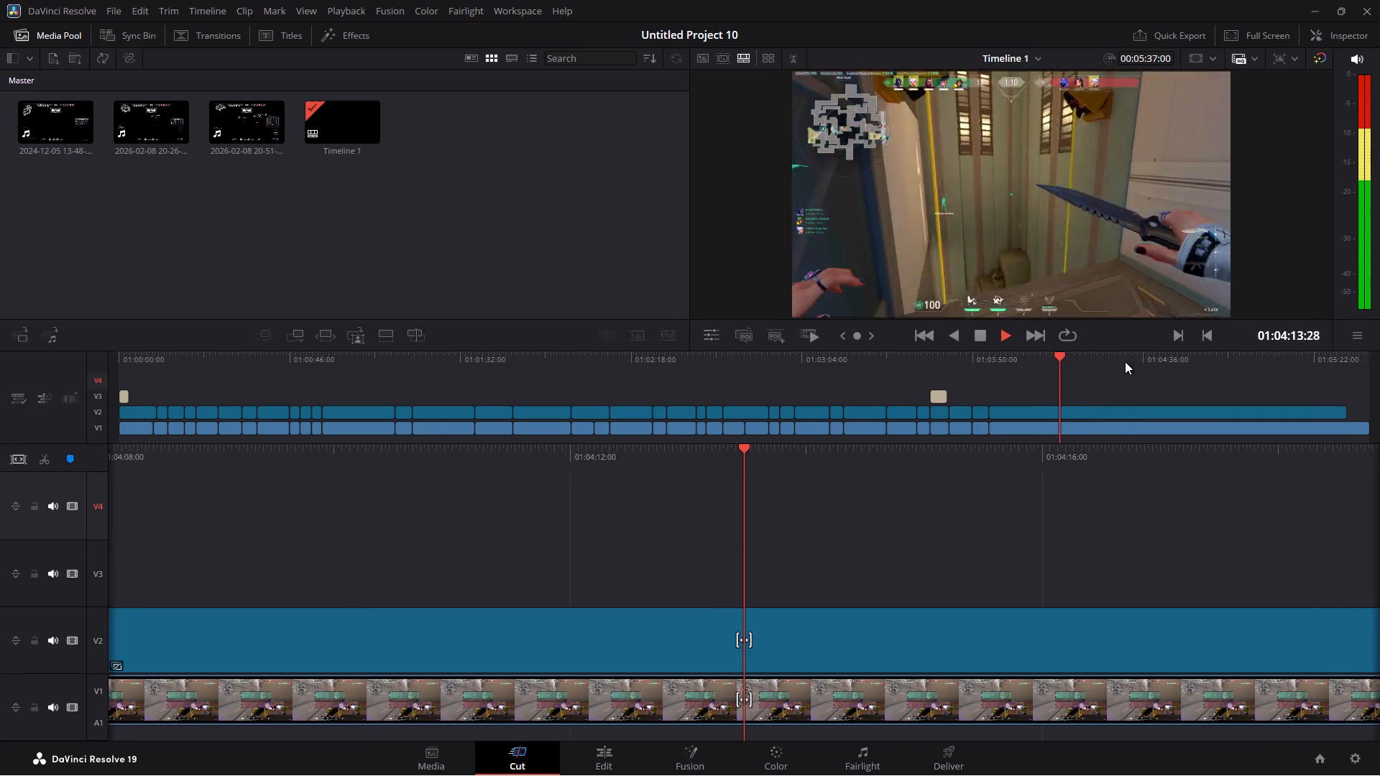
left_click(1167, 364)
left_click(1197, 360)
left_click(1256, 361)
left_click(1288, 357)
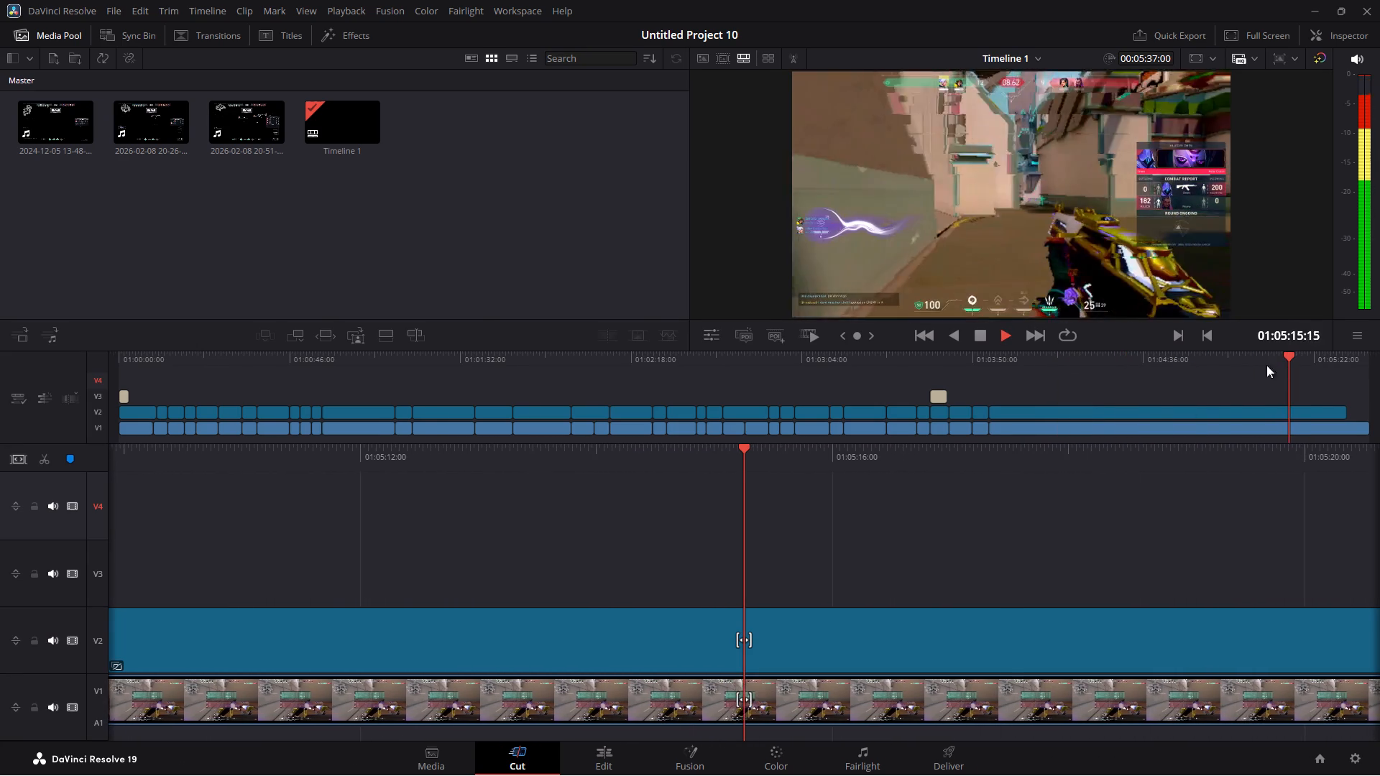
Play past the new round's first kill and split the gameplay and adjustment clips at 01:04:01:44.
left_click(1008, 358)
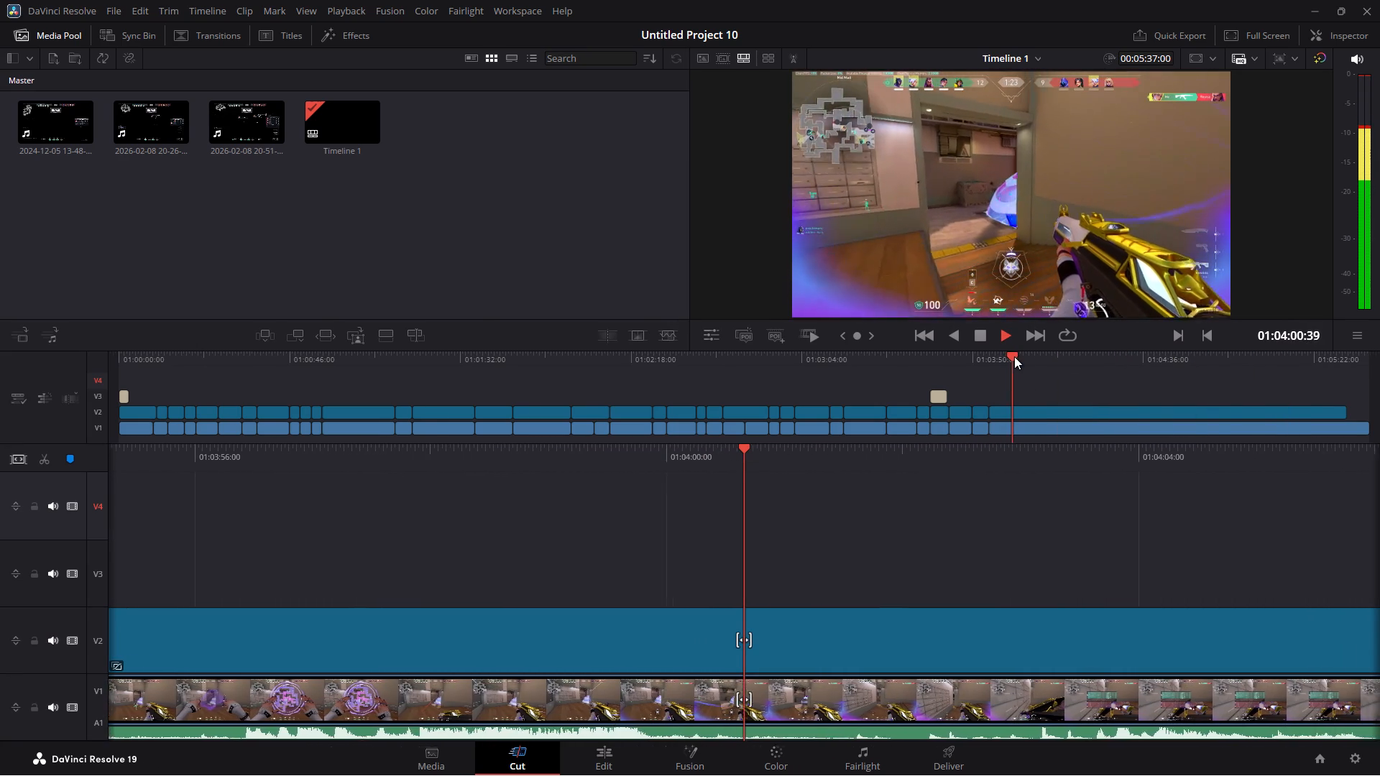
key("space")
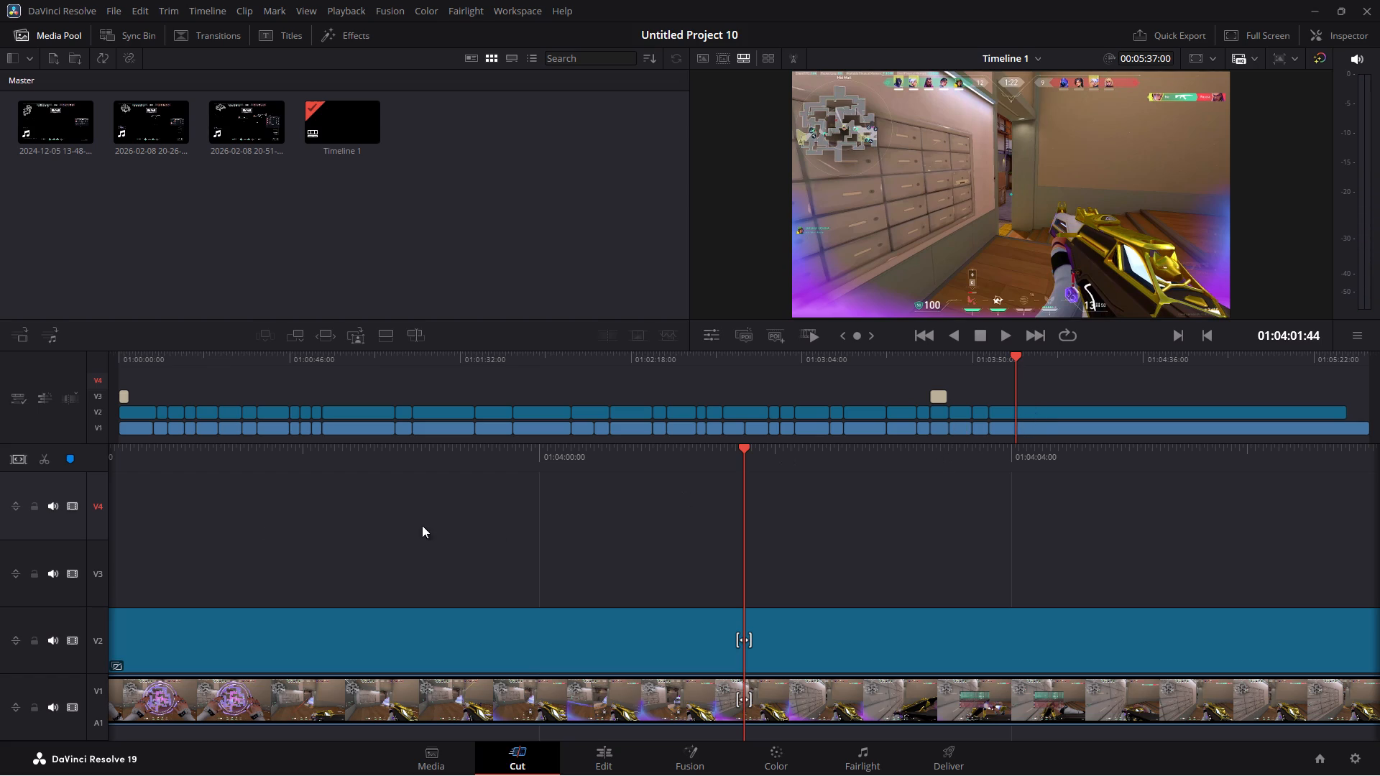
left_click(50, 457)
Review the final round through the victory screen and trim the gameplay clip's end to match the adjustment clip's end.
left_click(1191, 364)
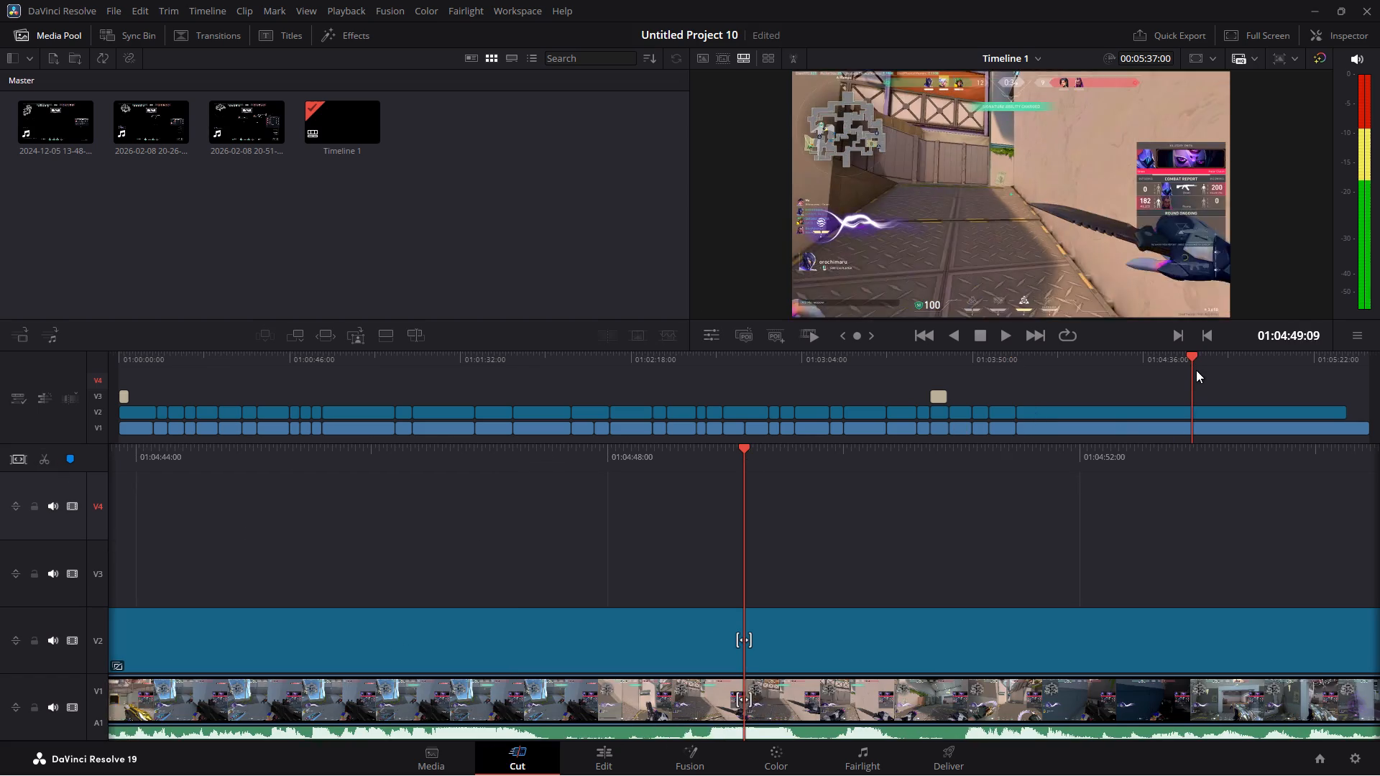
key("space")
left_click(1266, 364)
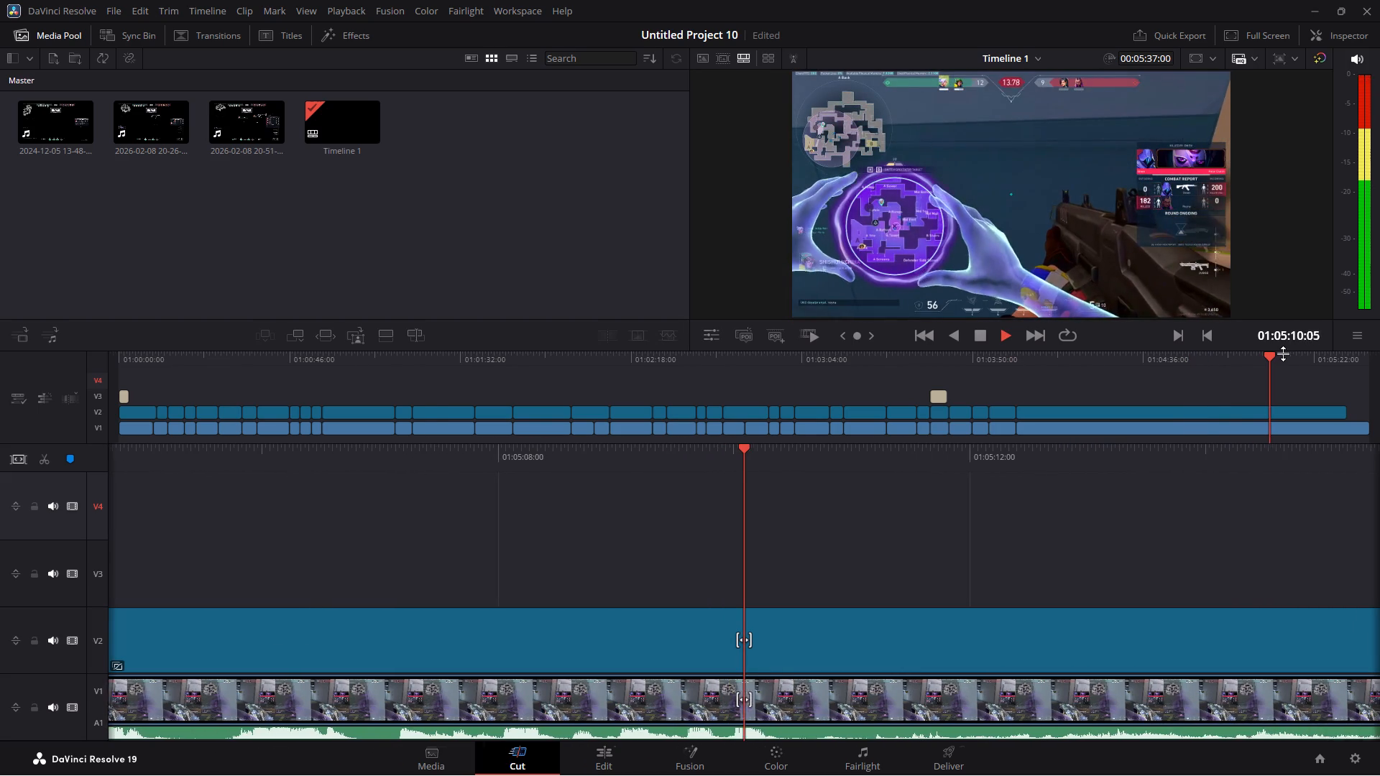
left_click(1305, 359)
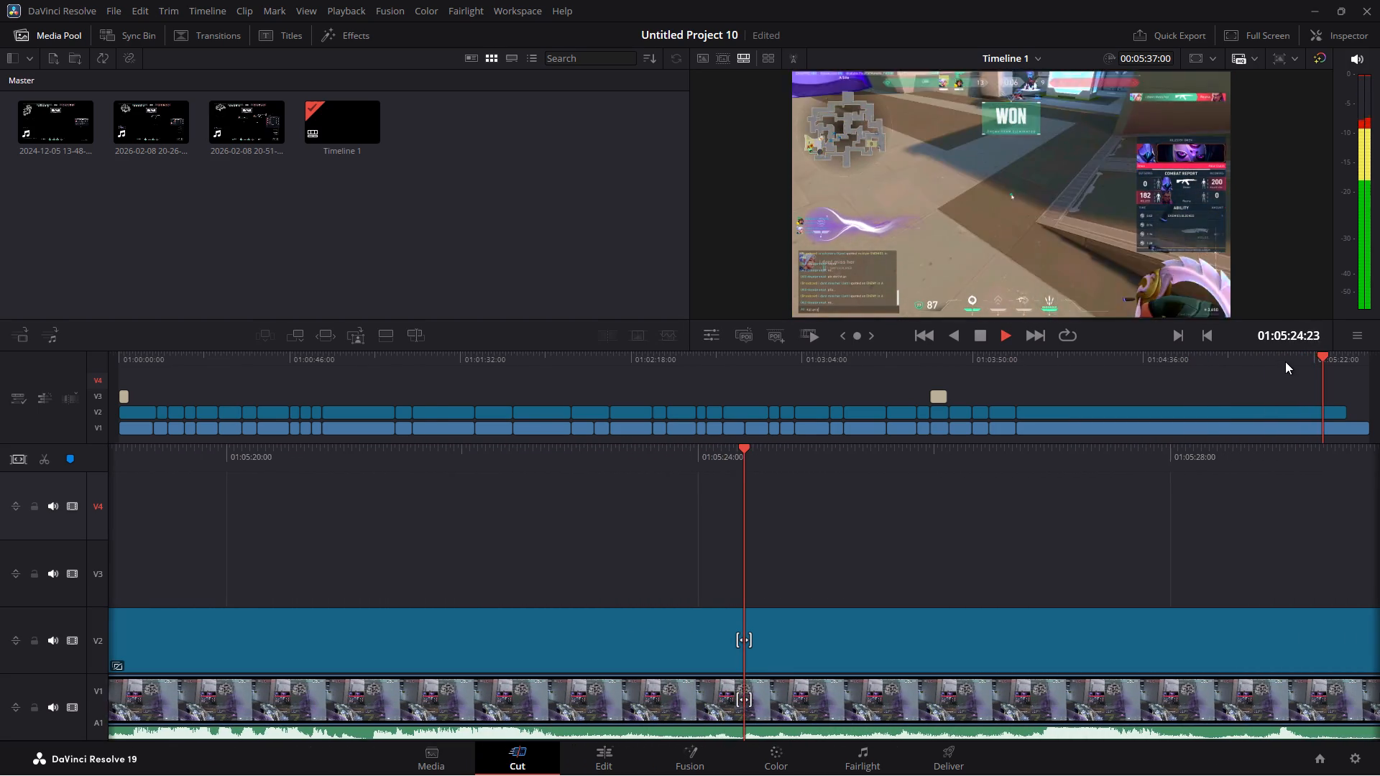
left_click_drag(1368, 427, 1357, 425)
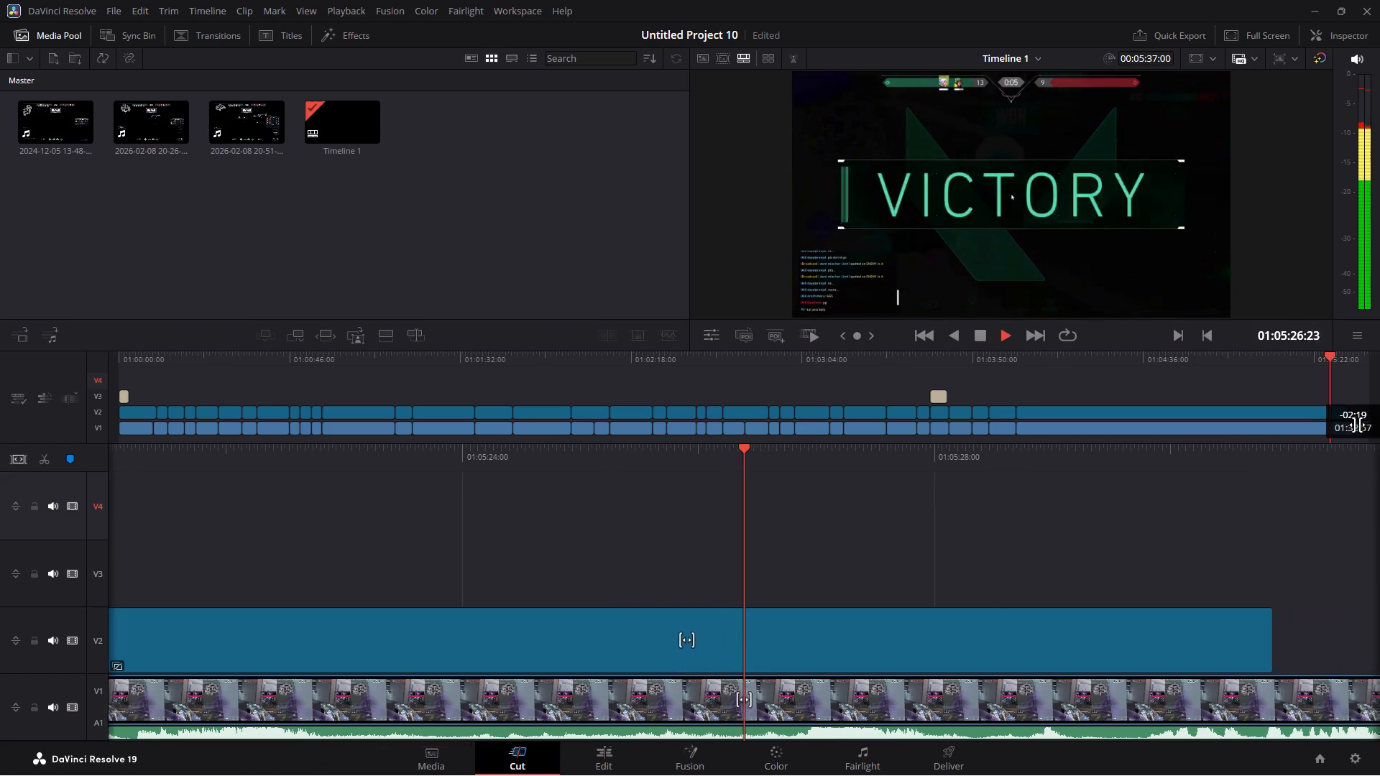
left_click_drag(1357, 425, 1349, 425)
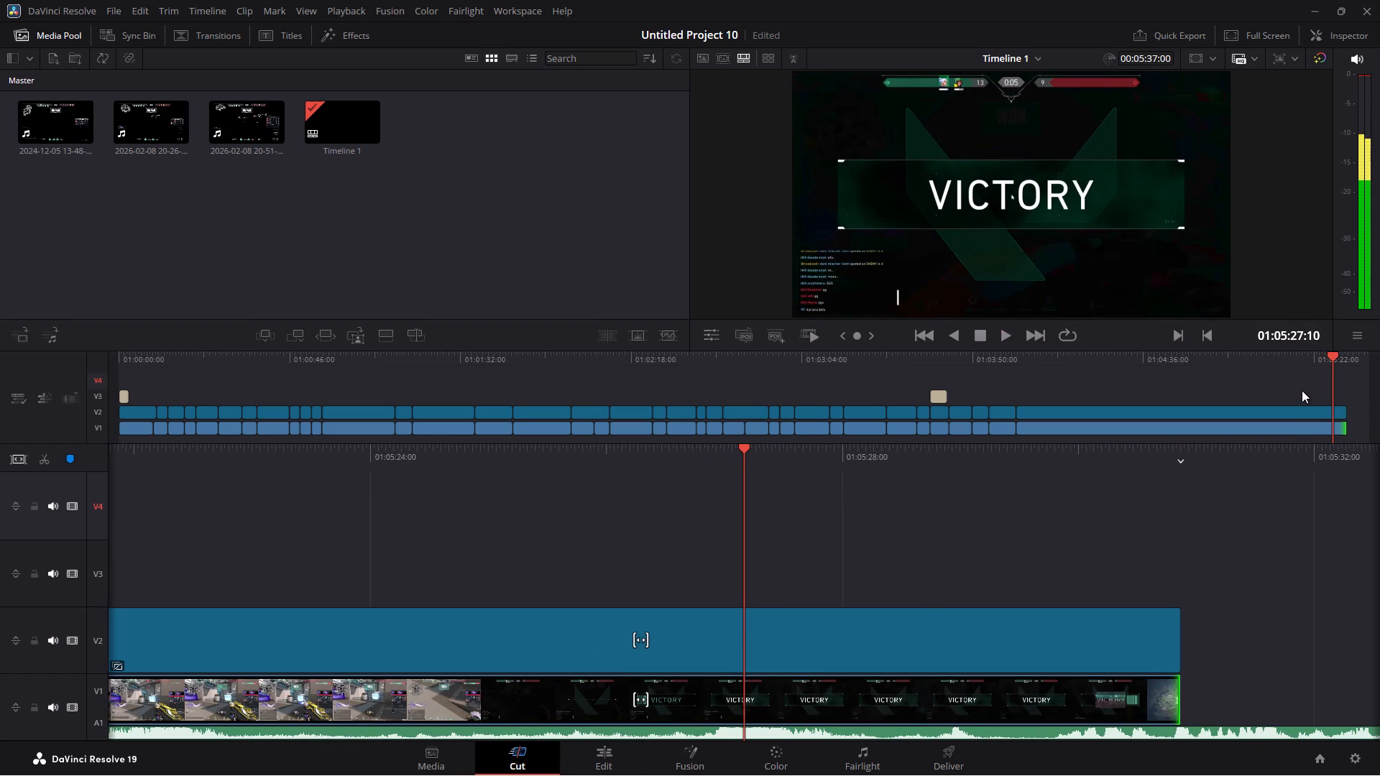
key("space")
key("space")
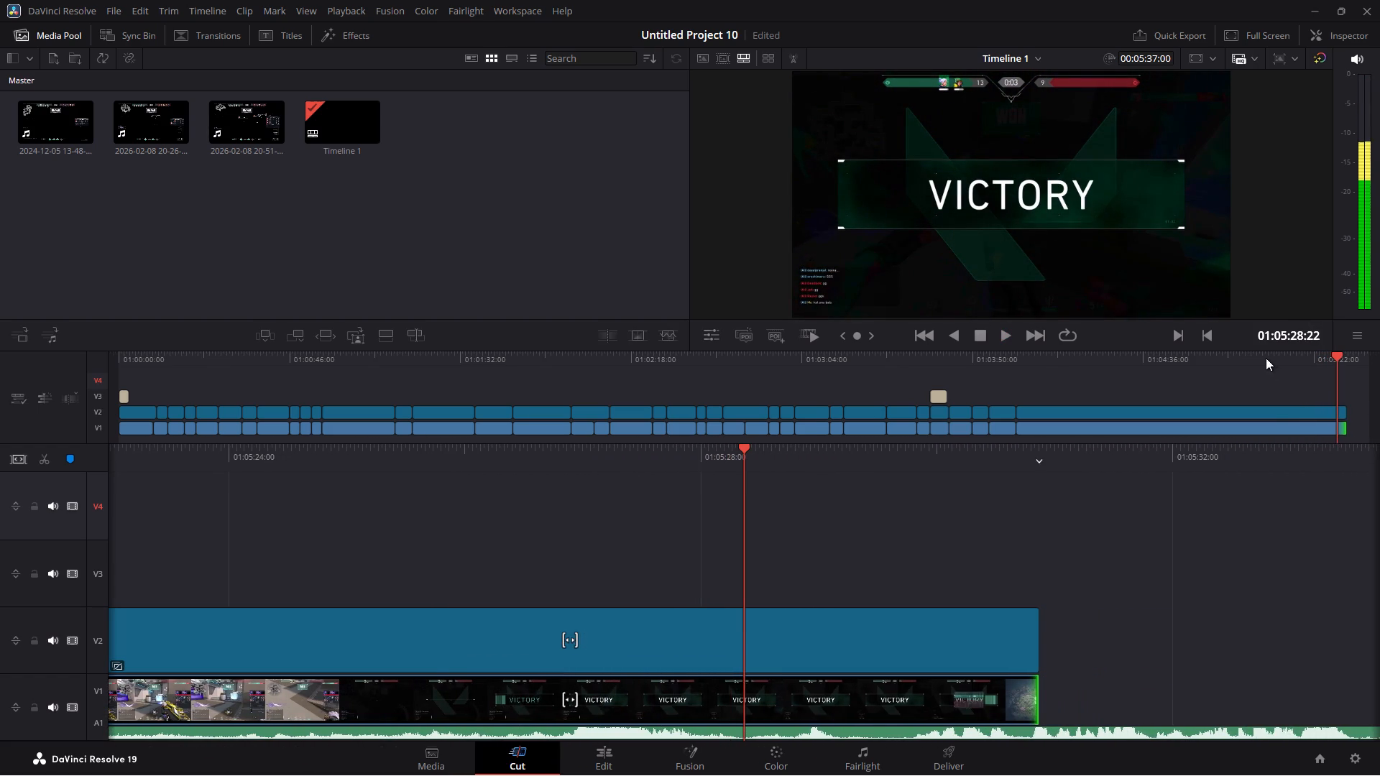
Copy the existing text title near 01:03:40 on V3 and paste it on V3 at 01:05:10:29 in the final round.
left_click(1266, 358)
key("space")
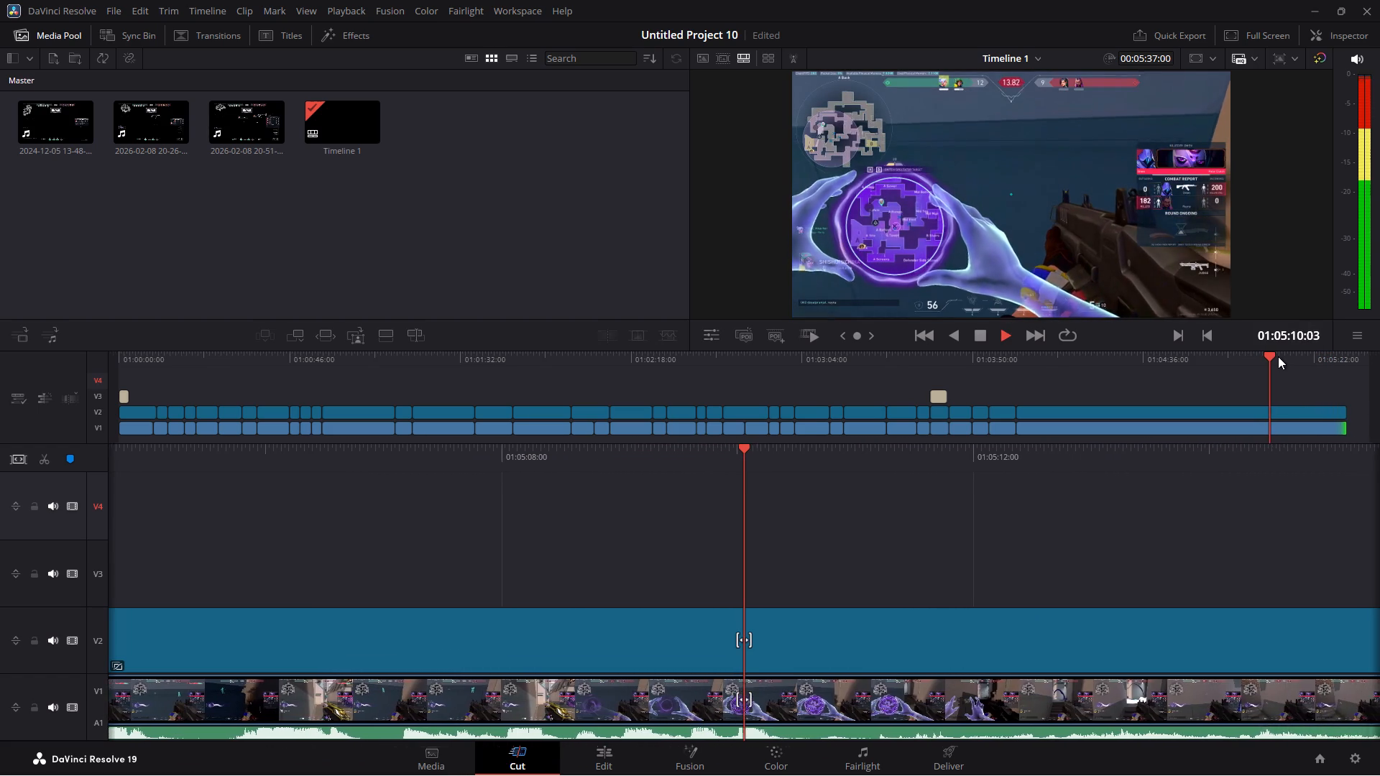
key("space")
left_click(933, 397)
right_click(935, 395)
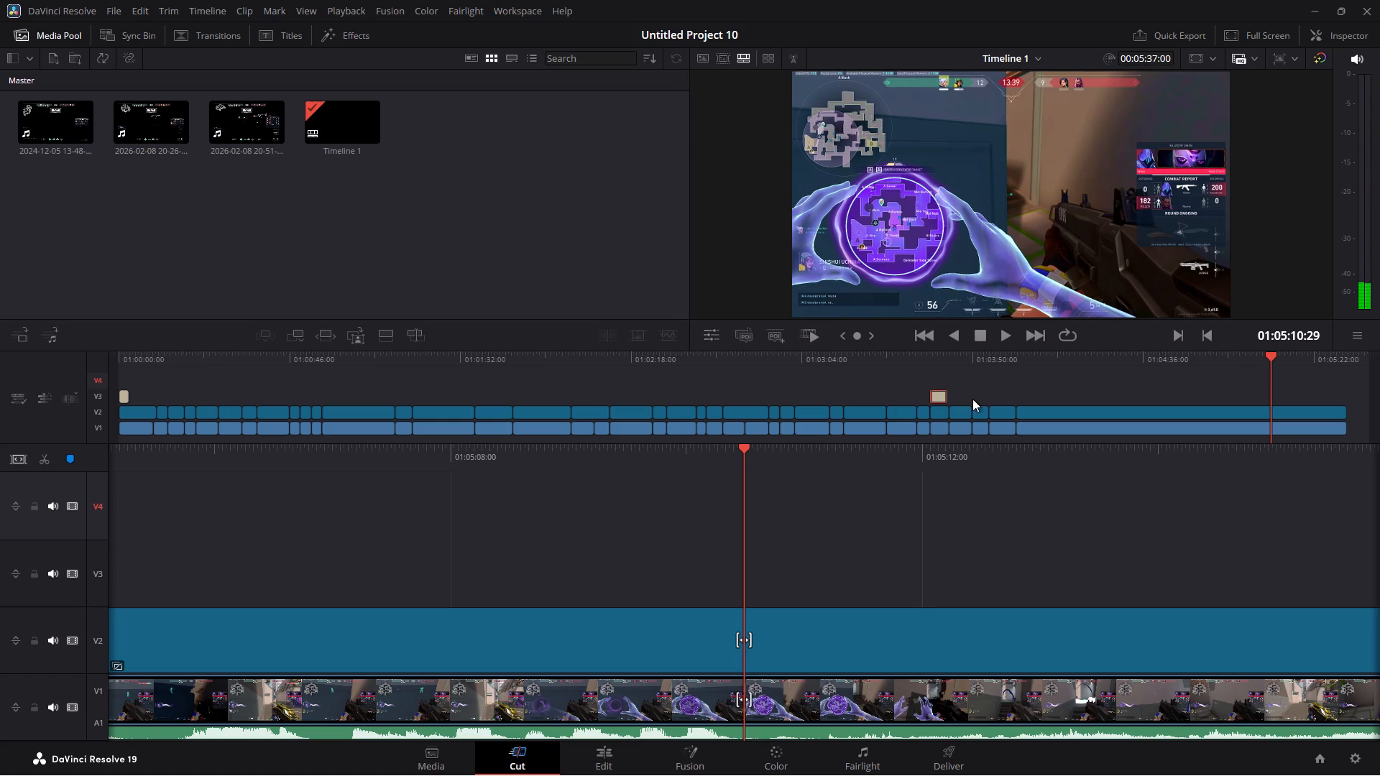
key("ctrl+c")
left_click(1246, 396)
left_click(1248, 394)
key("ctrl+v")
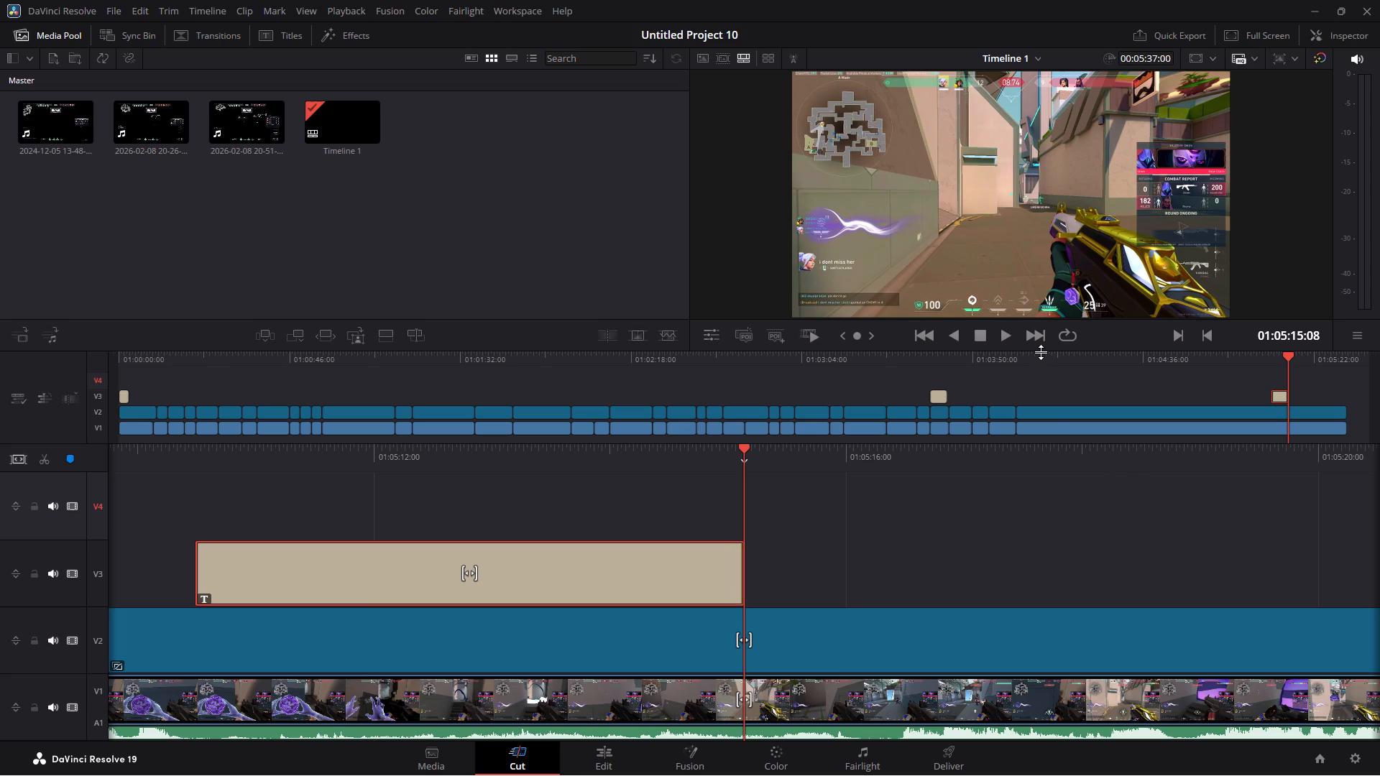
Play the round's first kill and the final fight, and move the pasted title so it starts at 01:05:17:38.
left_click(1015, 362)
key("space")
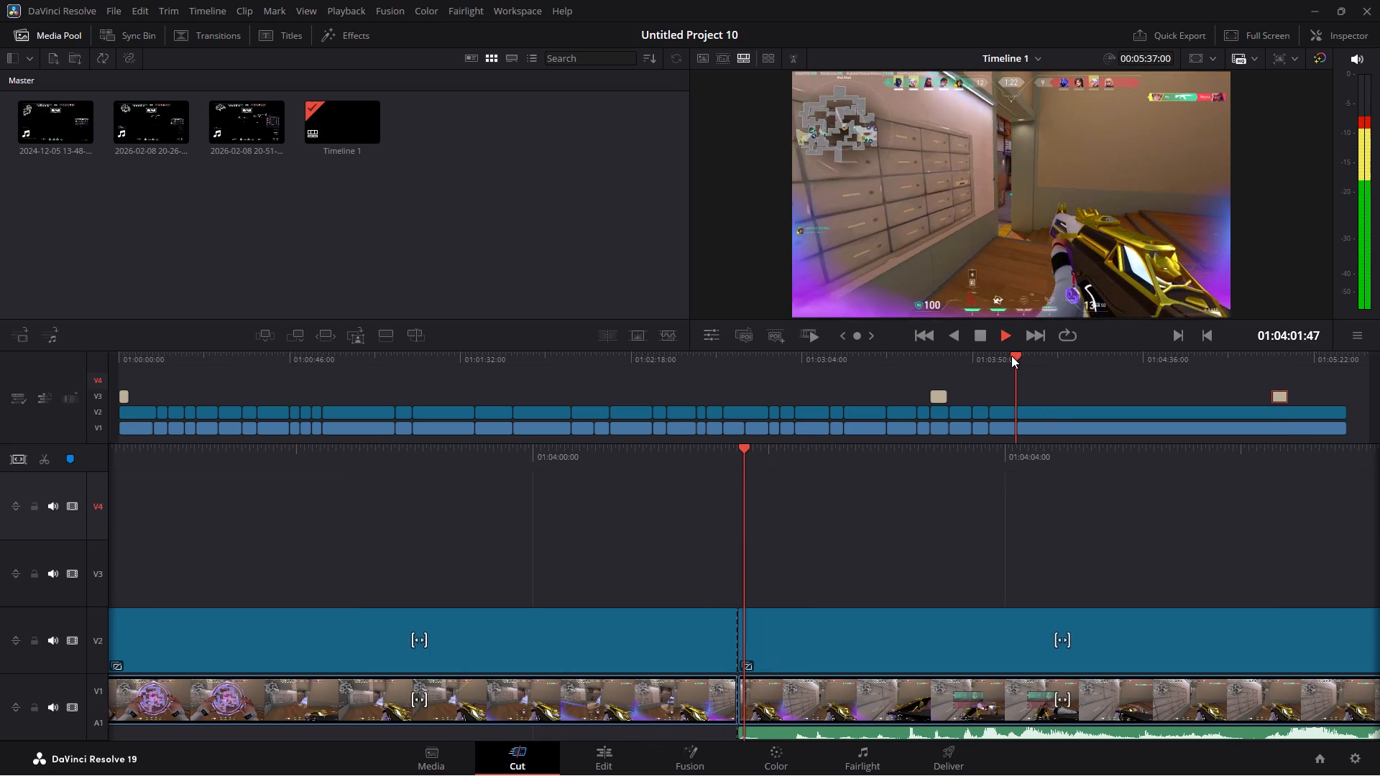
left_click(997, 358)
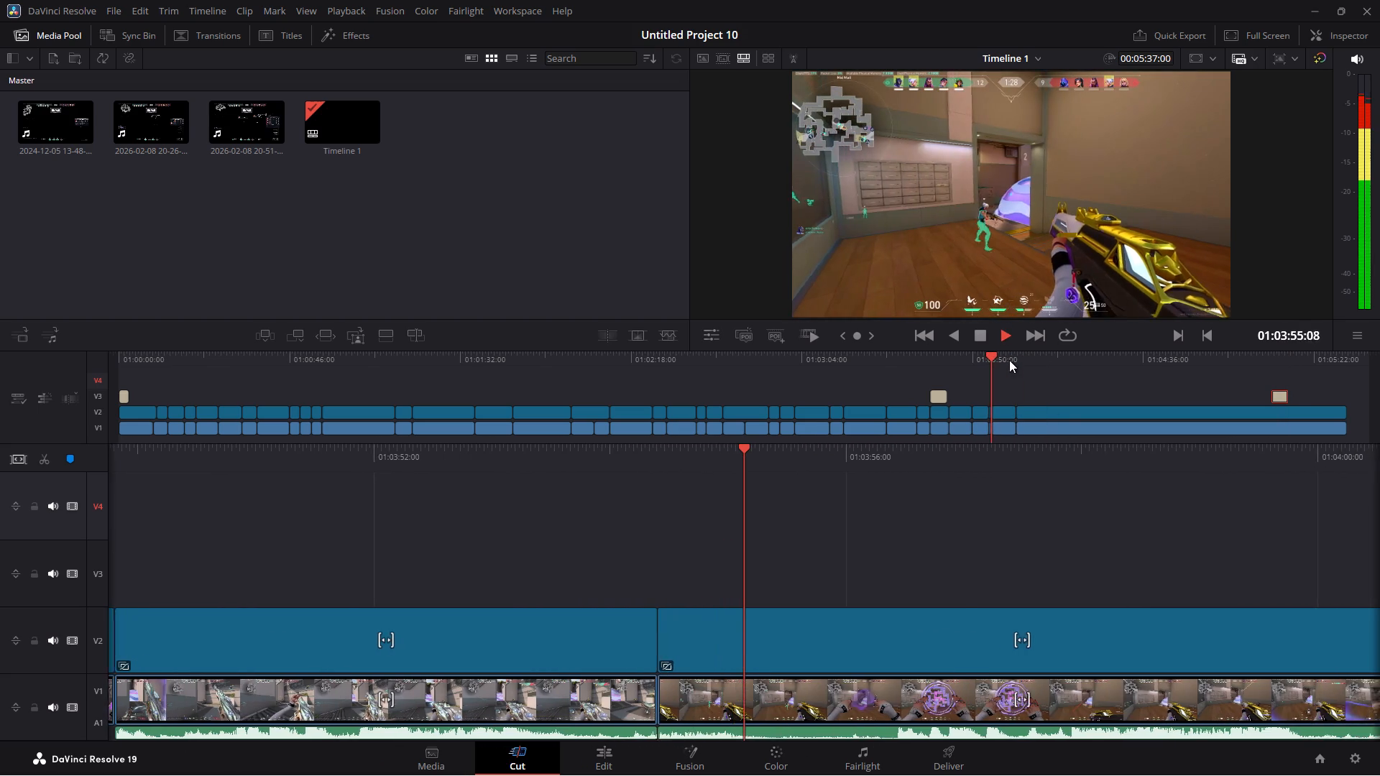
left_click(1009, 360)
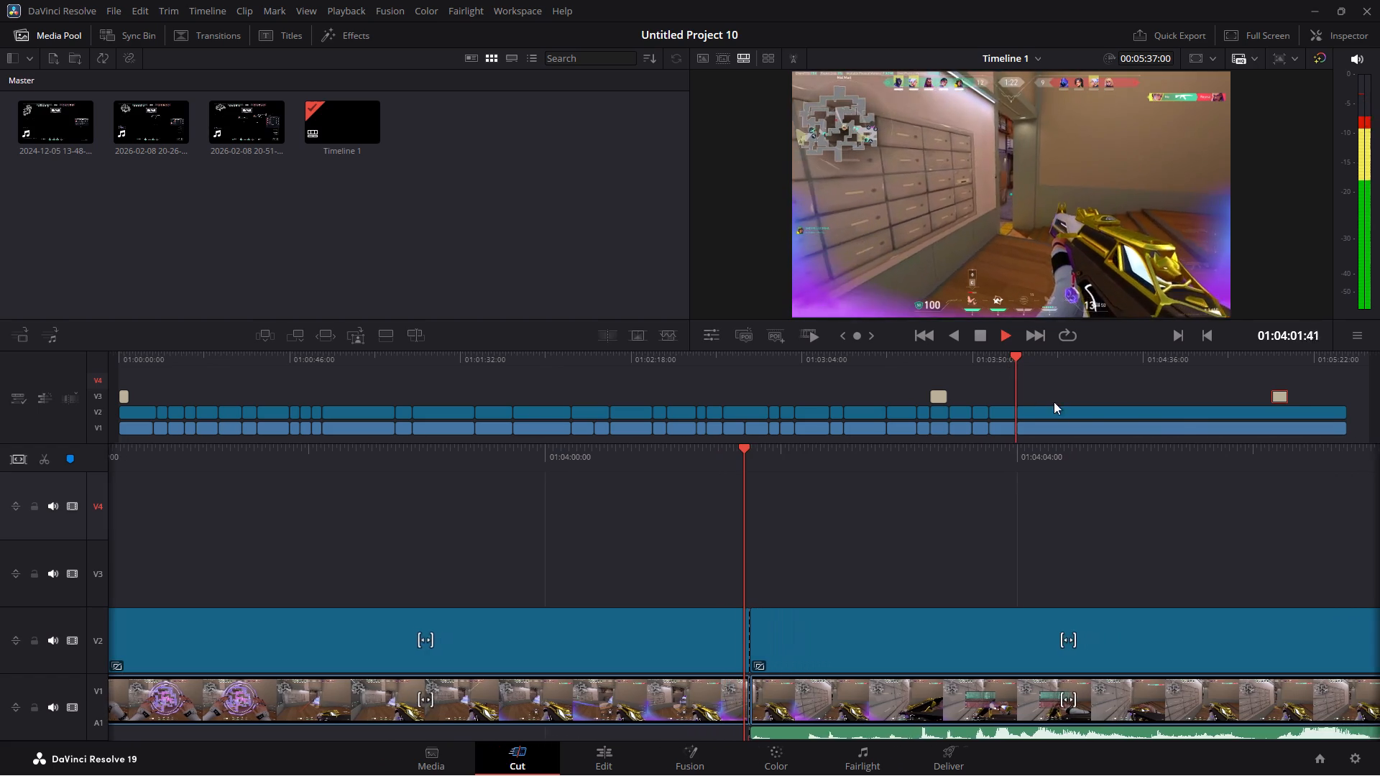
left_click(1259, 383)
left_click(1260, 363)
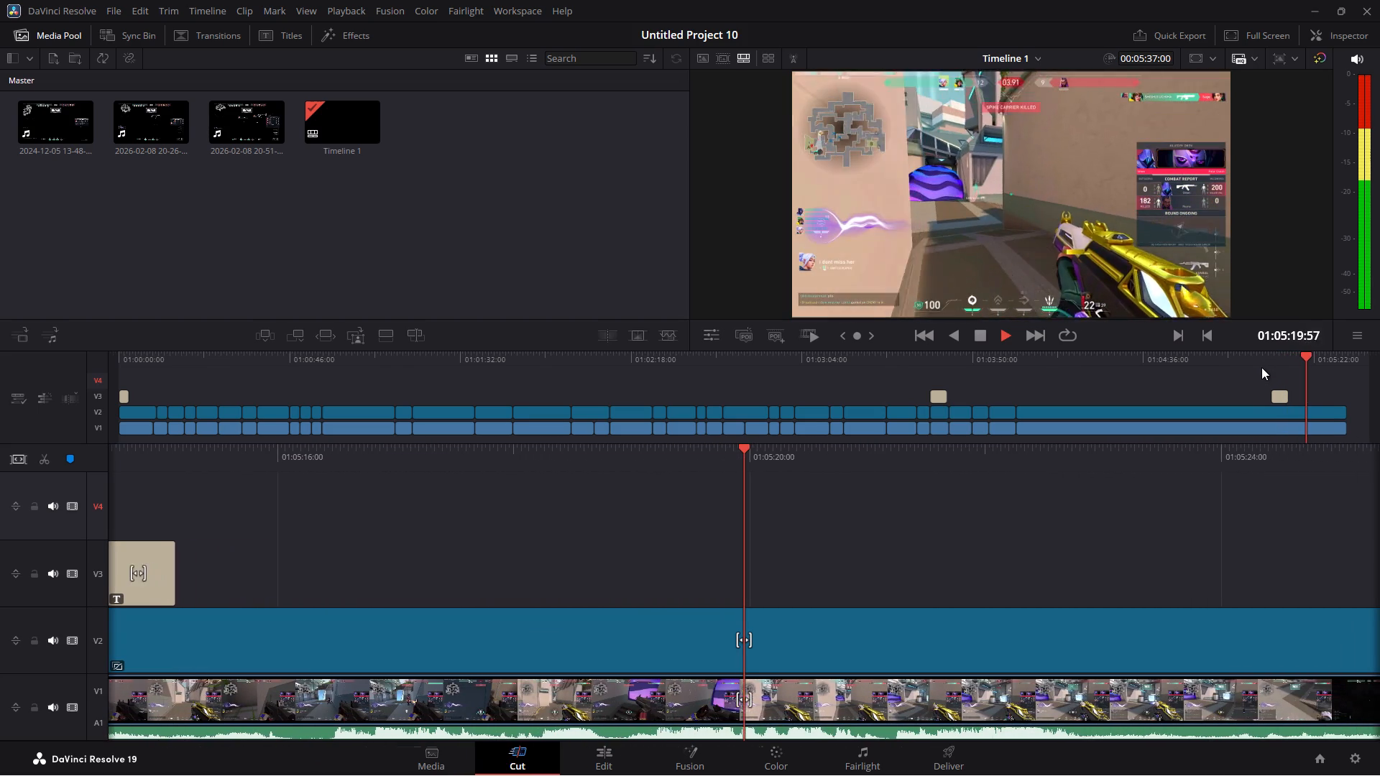
key("space")
left_click_drag(1284, 394, 1304, 394)
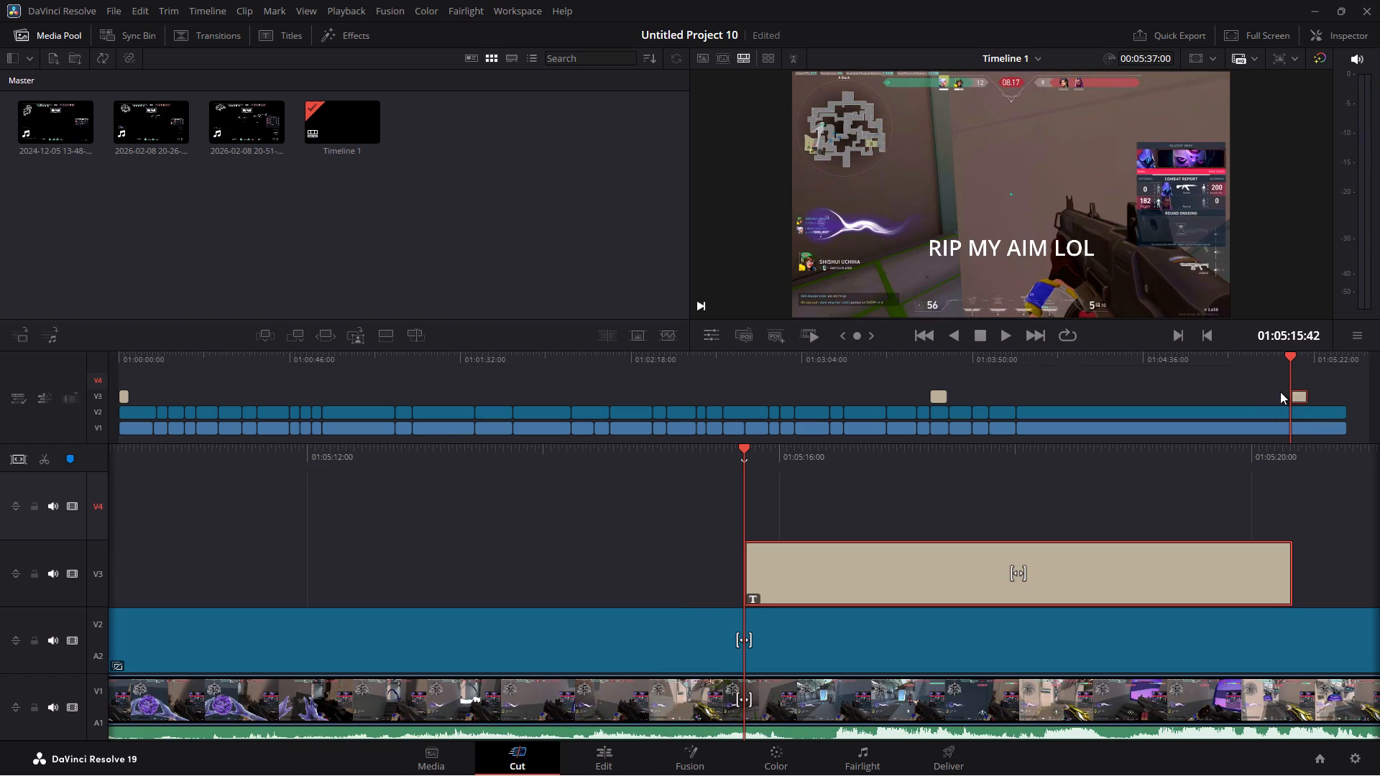
key("space")
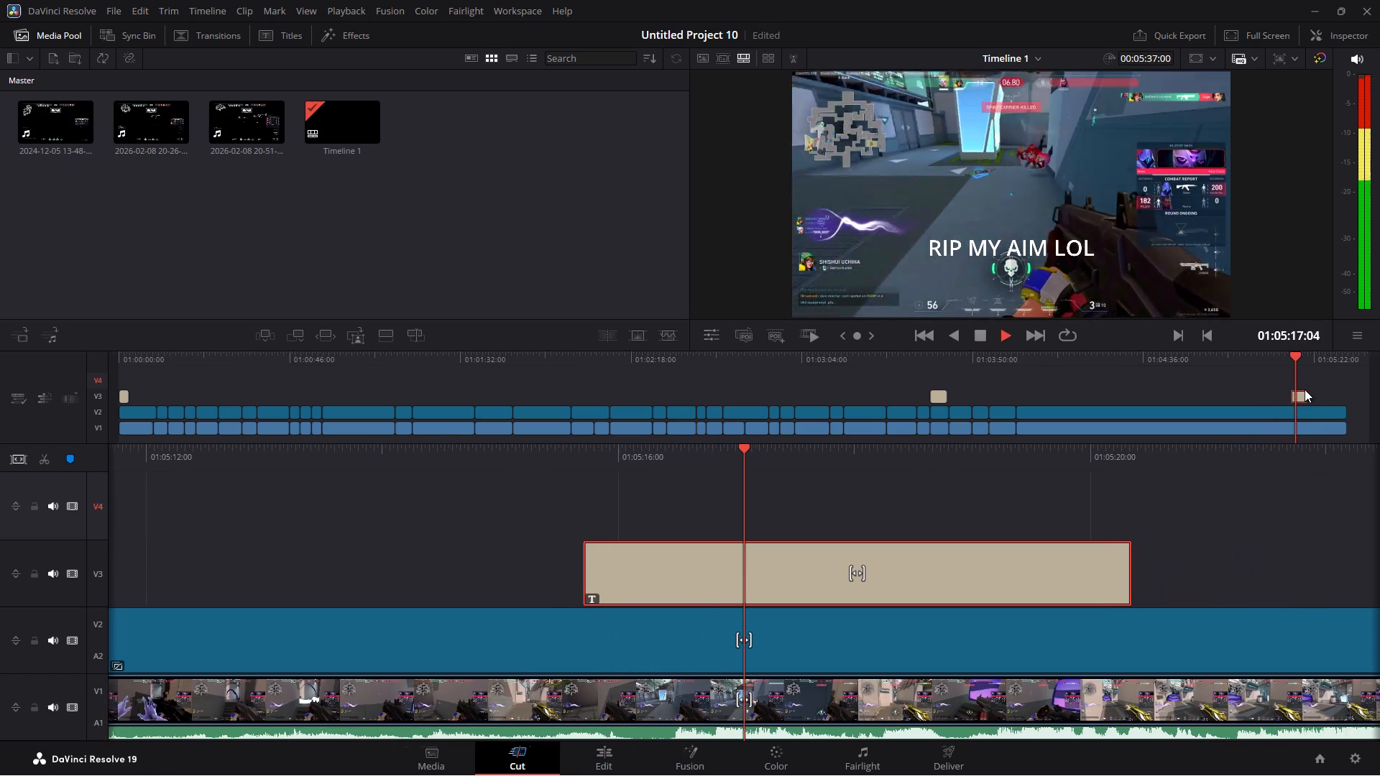
left_click(1310, 357)
key("space")
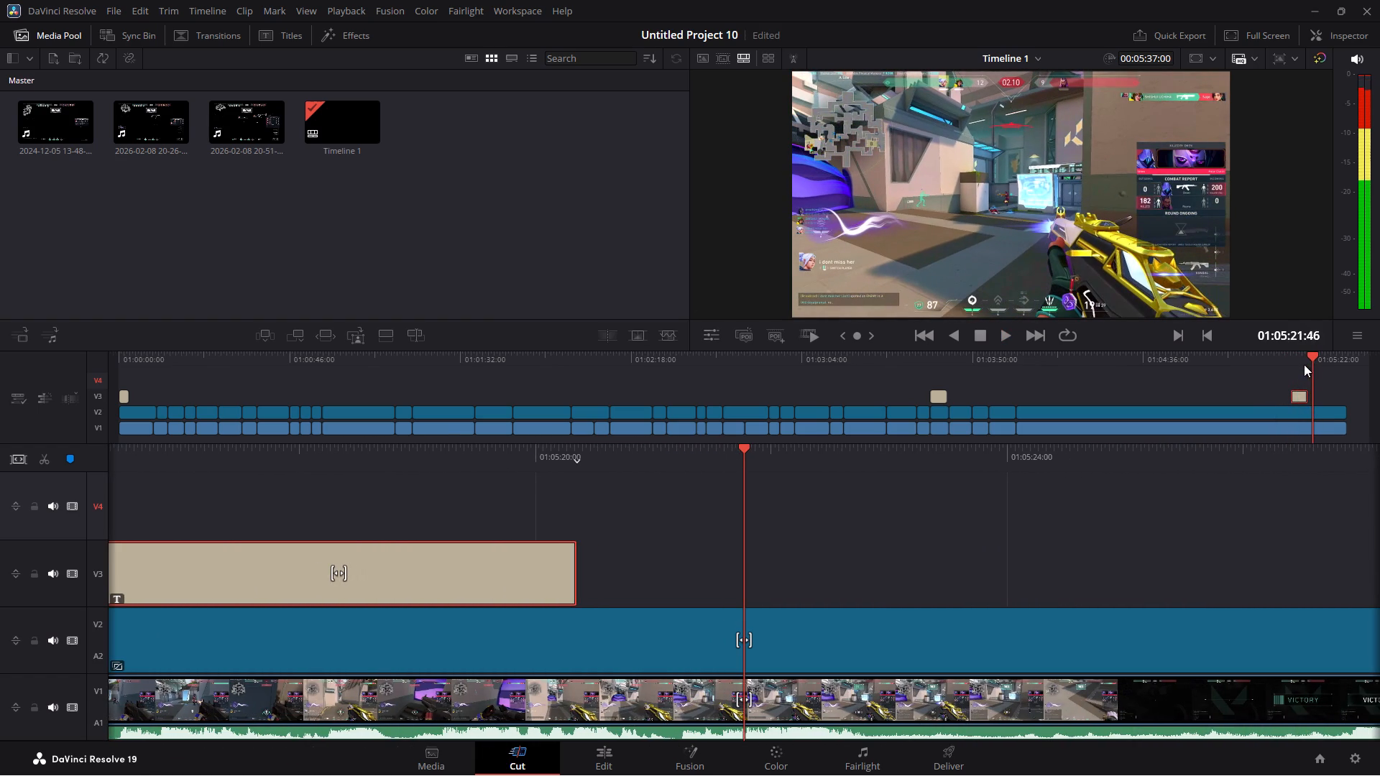
left_click_drag(1299, 396, 1306, 396)
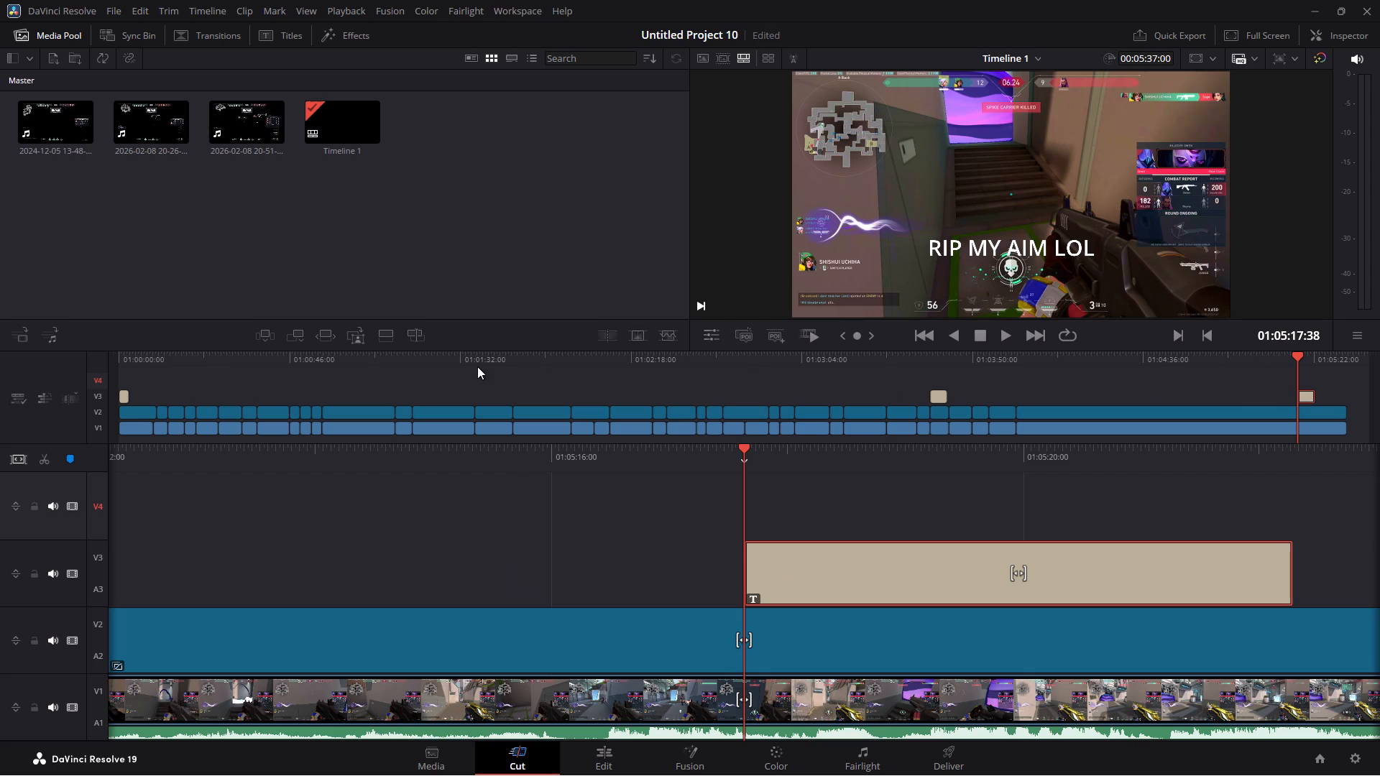
Split the gameplay and adjustment clips at 01:05:17:38, and delete the segment from 01:04:01:44 to that cut, closing the gap.
left_click(49, 457)
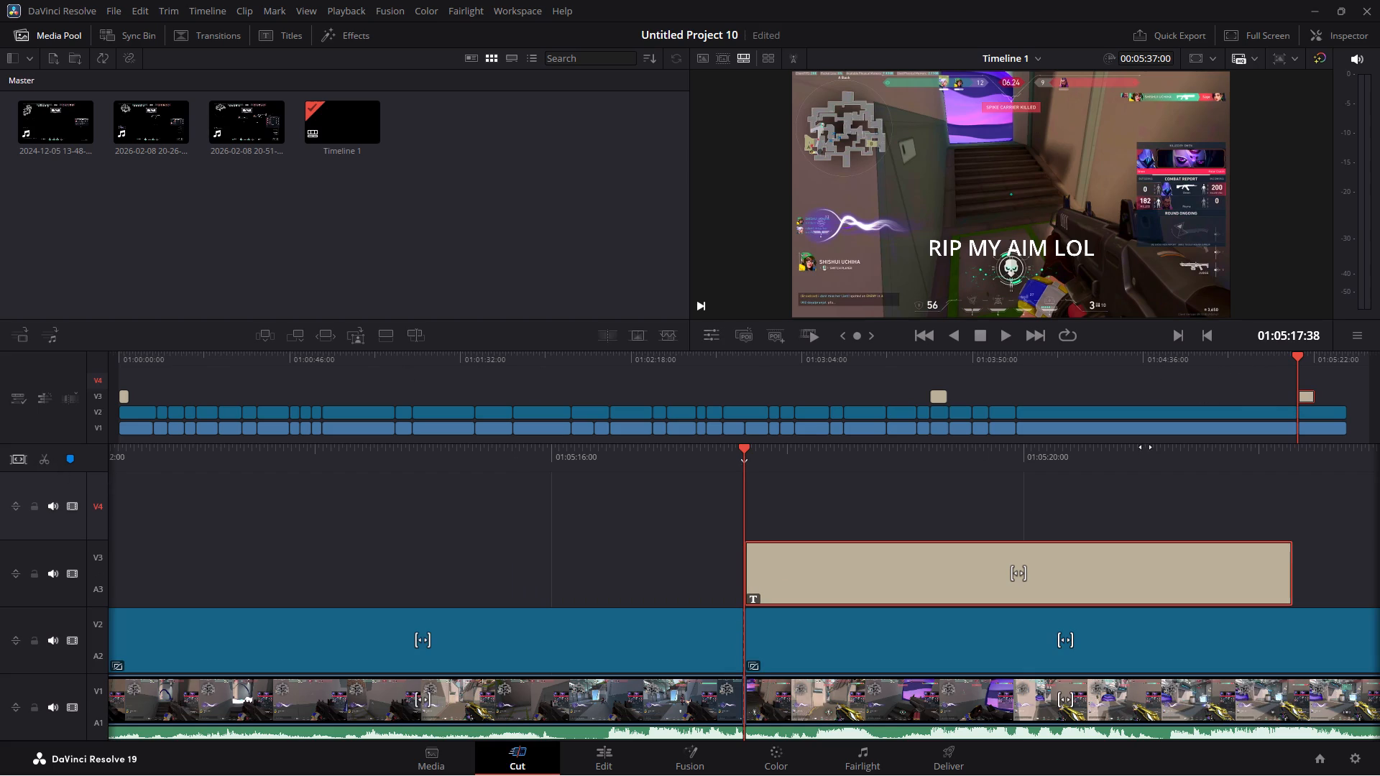
left_click_drag(1145, 441, 1137, 405)
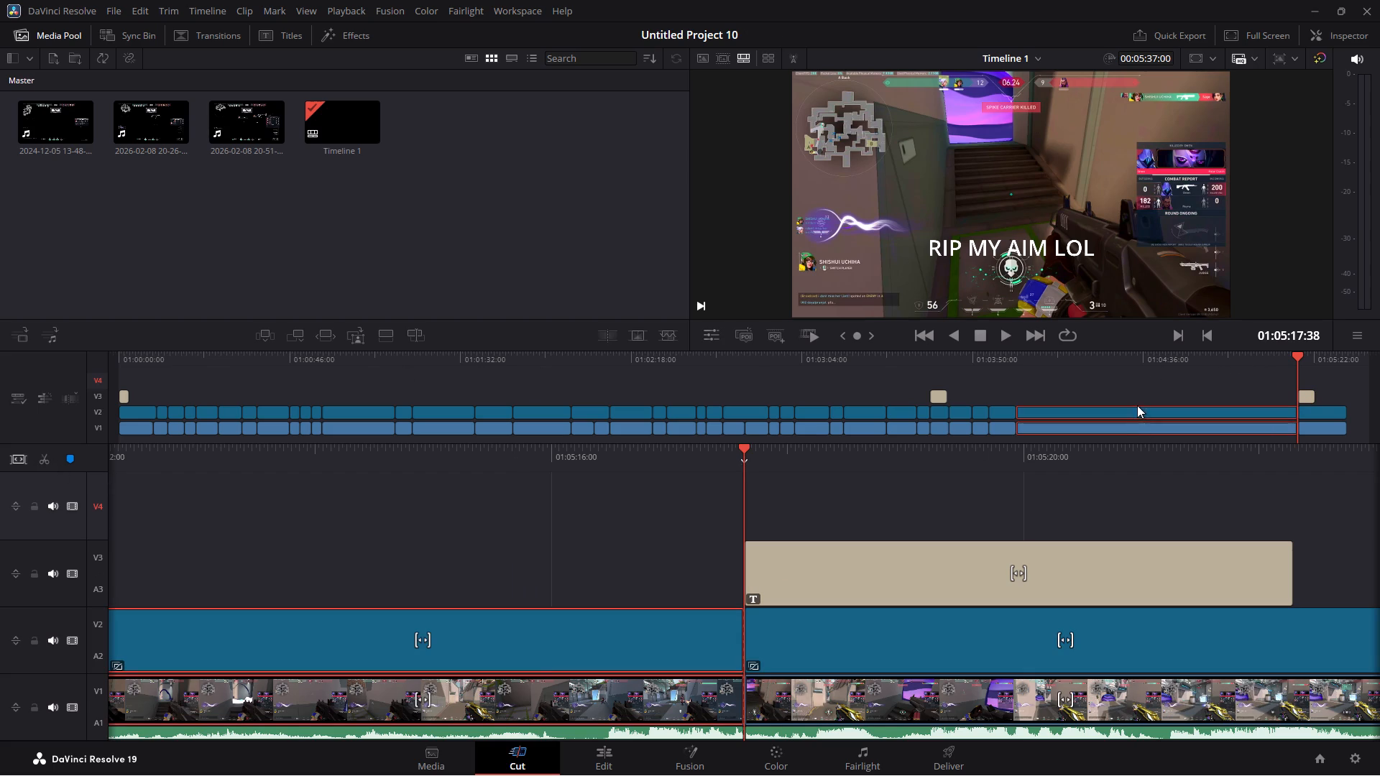
key("BackSpace")
left_click(1131, 430)
key("BackSpace")
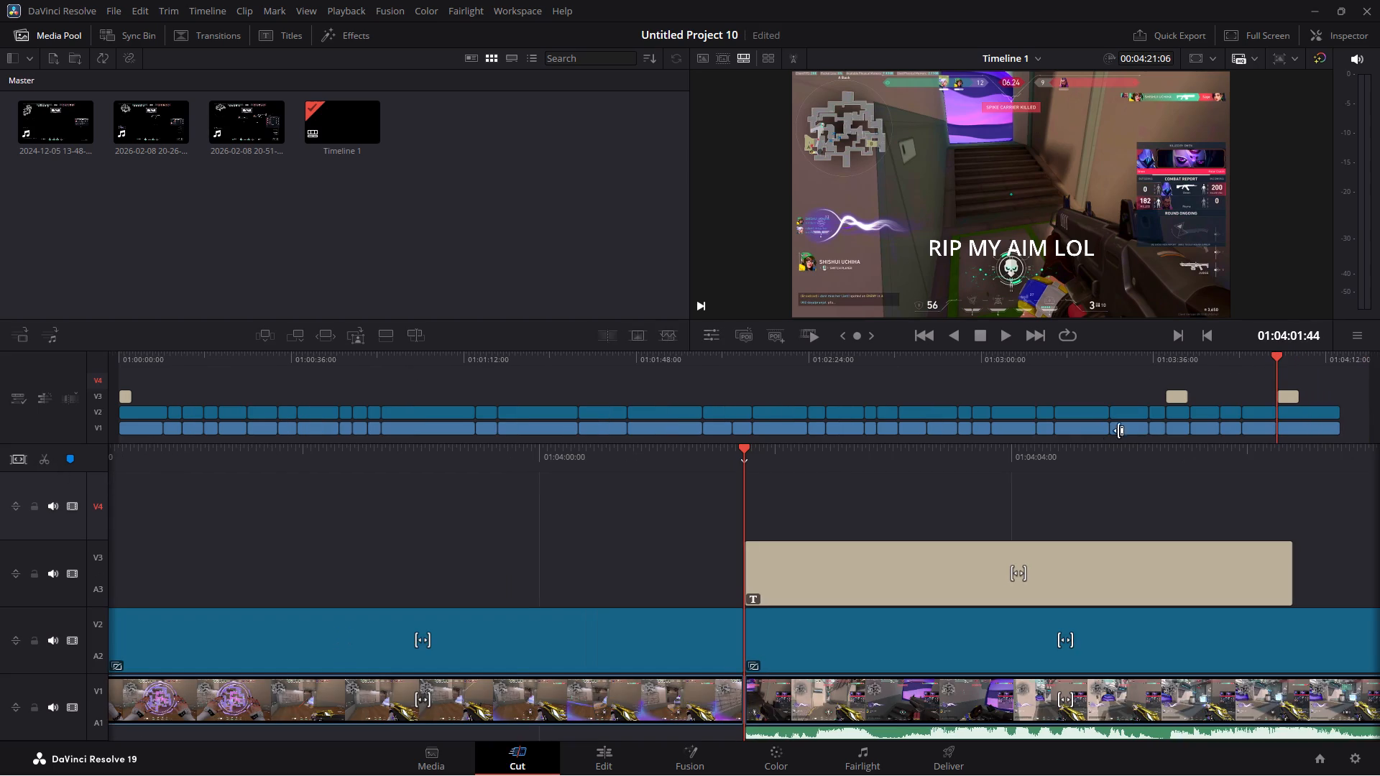
Switch to the Edit page and extend the last "RIP MY AIM LOL" title to the end of the final adjustment clip.
left_click(1282, 394)
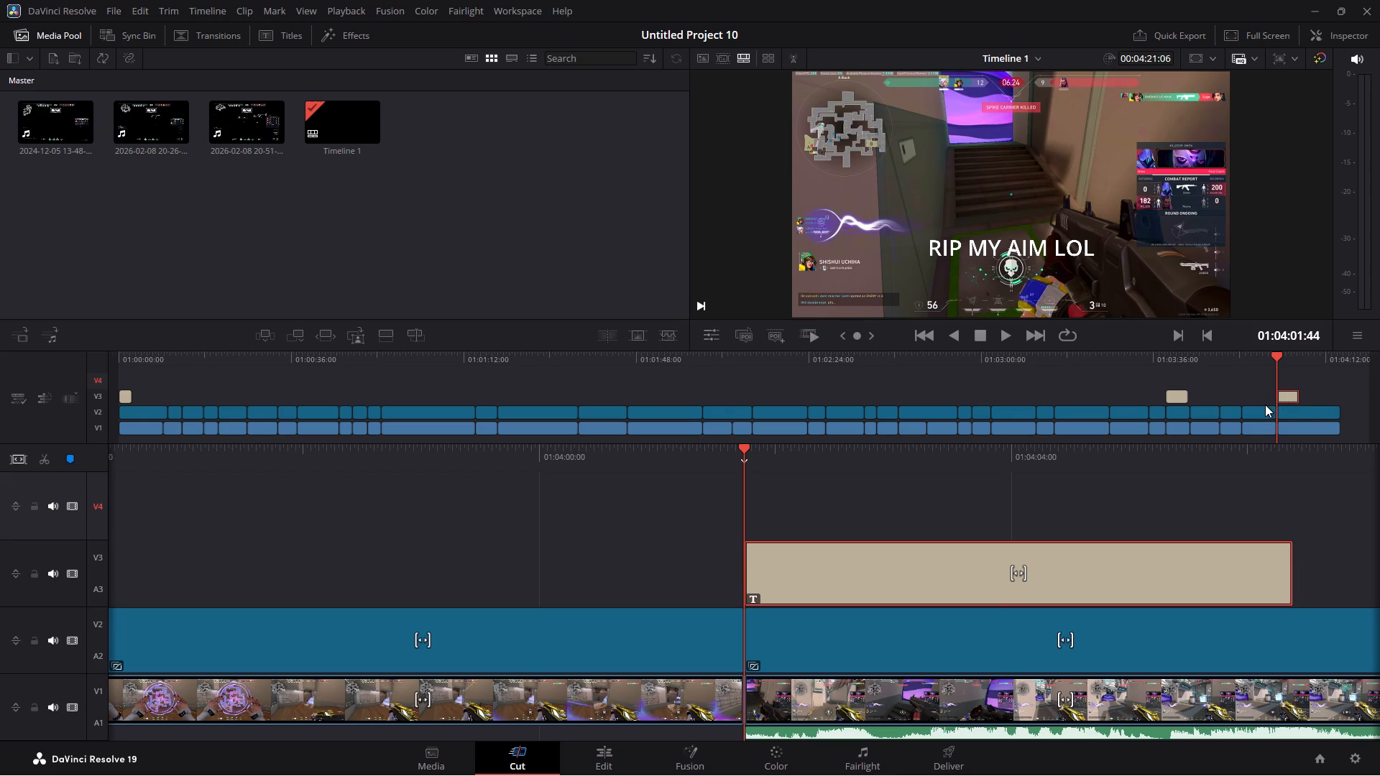
left_click(594, 759)
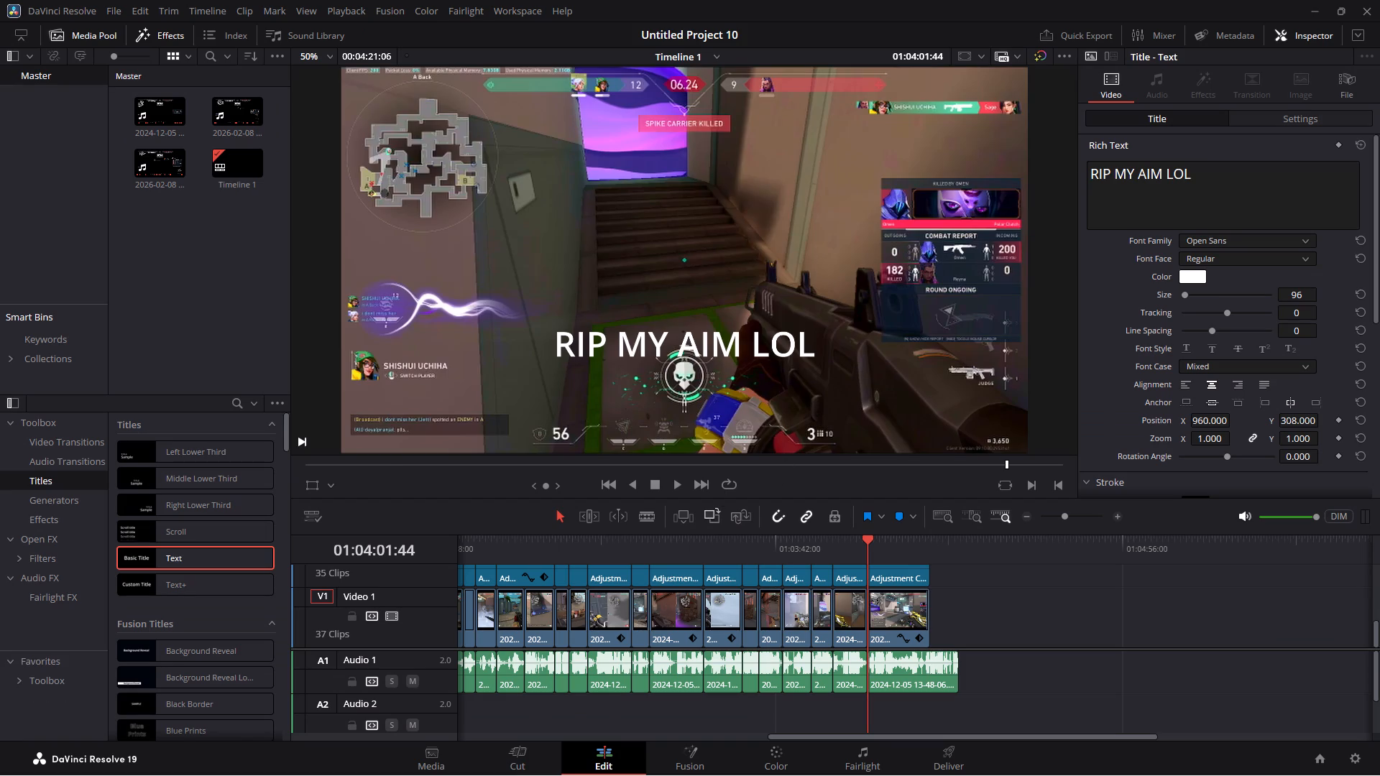
key("space")
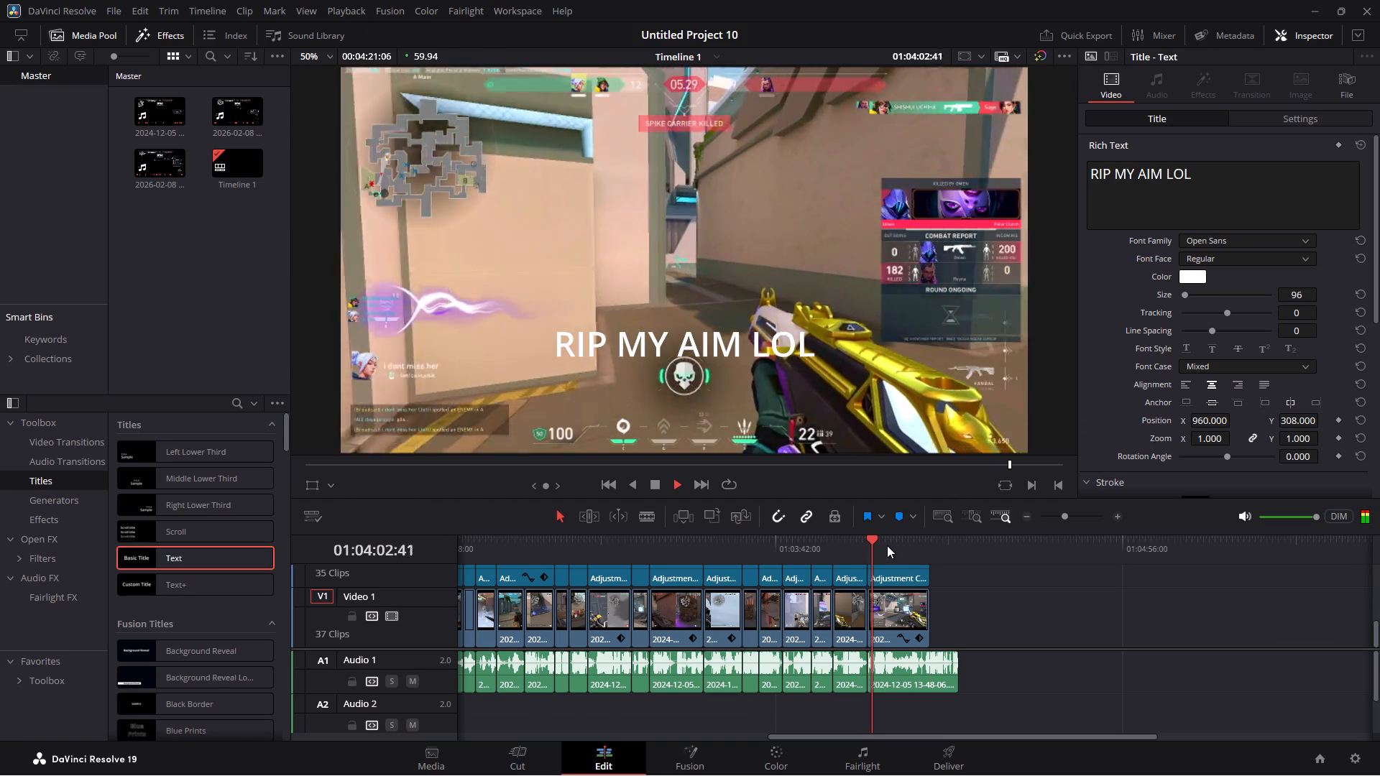
key("space")
scroll(899, 570, "up", 1)
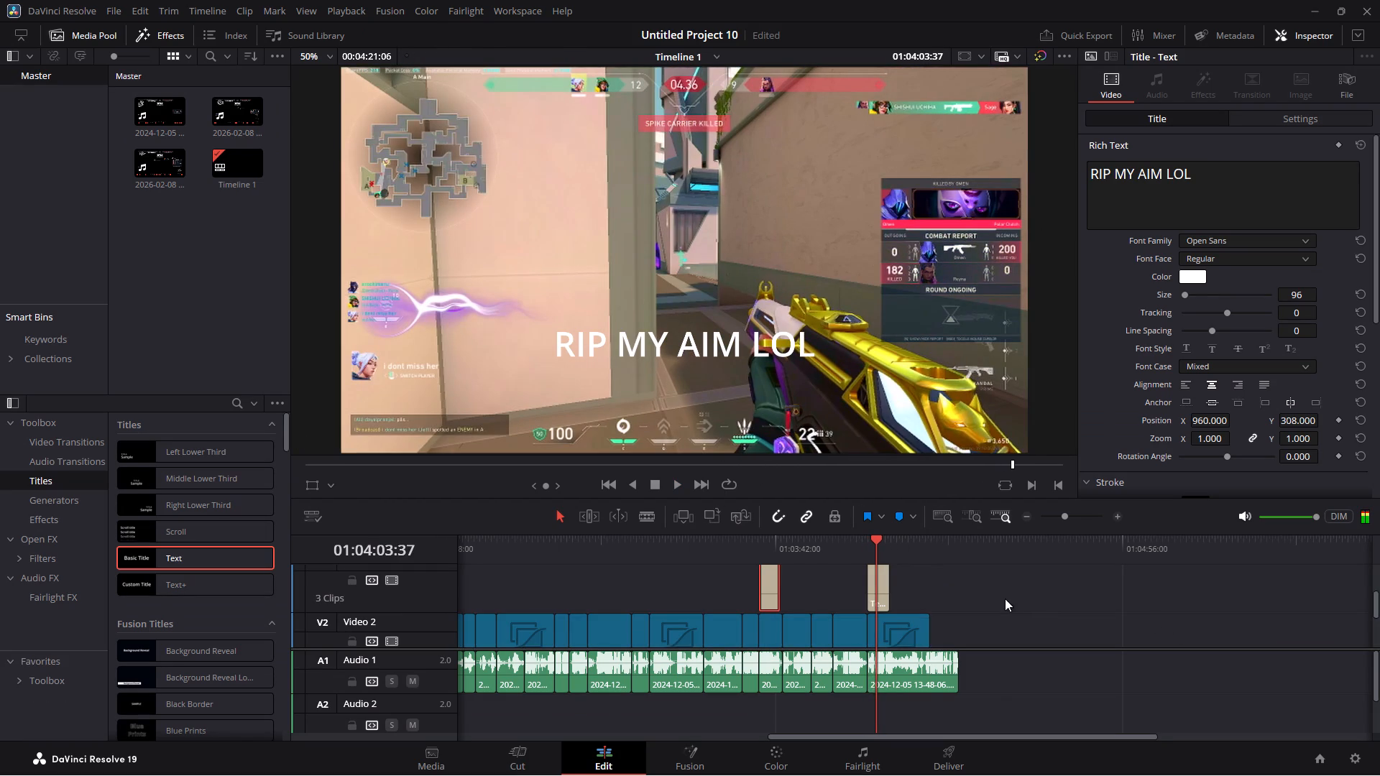
left_click_drag(887, 583, 918, 584)
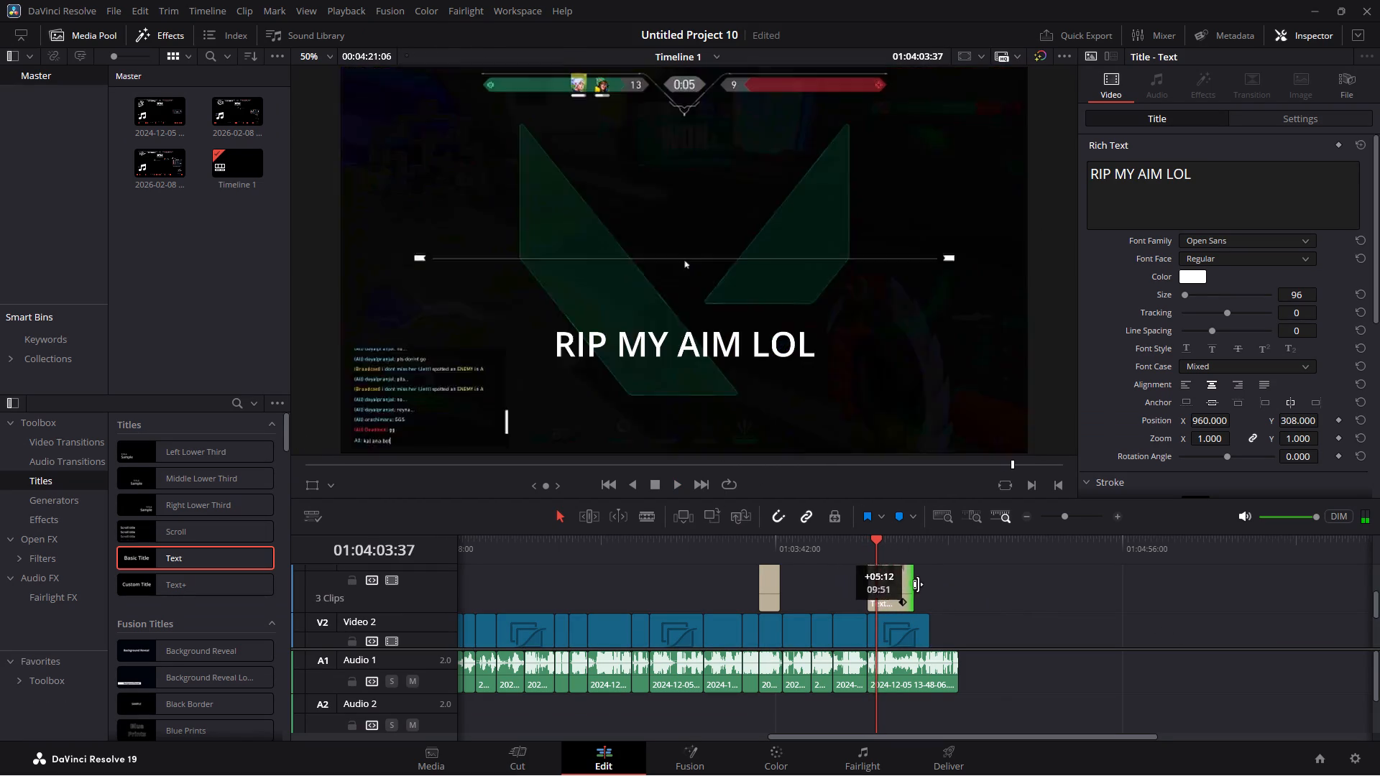
left_click_drag(918, 584, 924, 586)
Trim the end of the last Audio 1 clip to match the end of the final adjustment clip.
left_click_drag(957, 670, 931, 670)
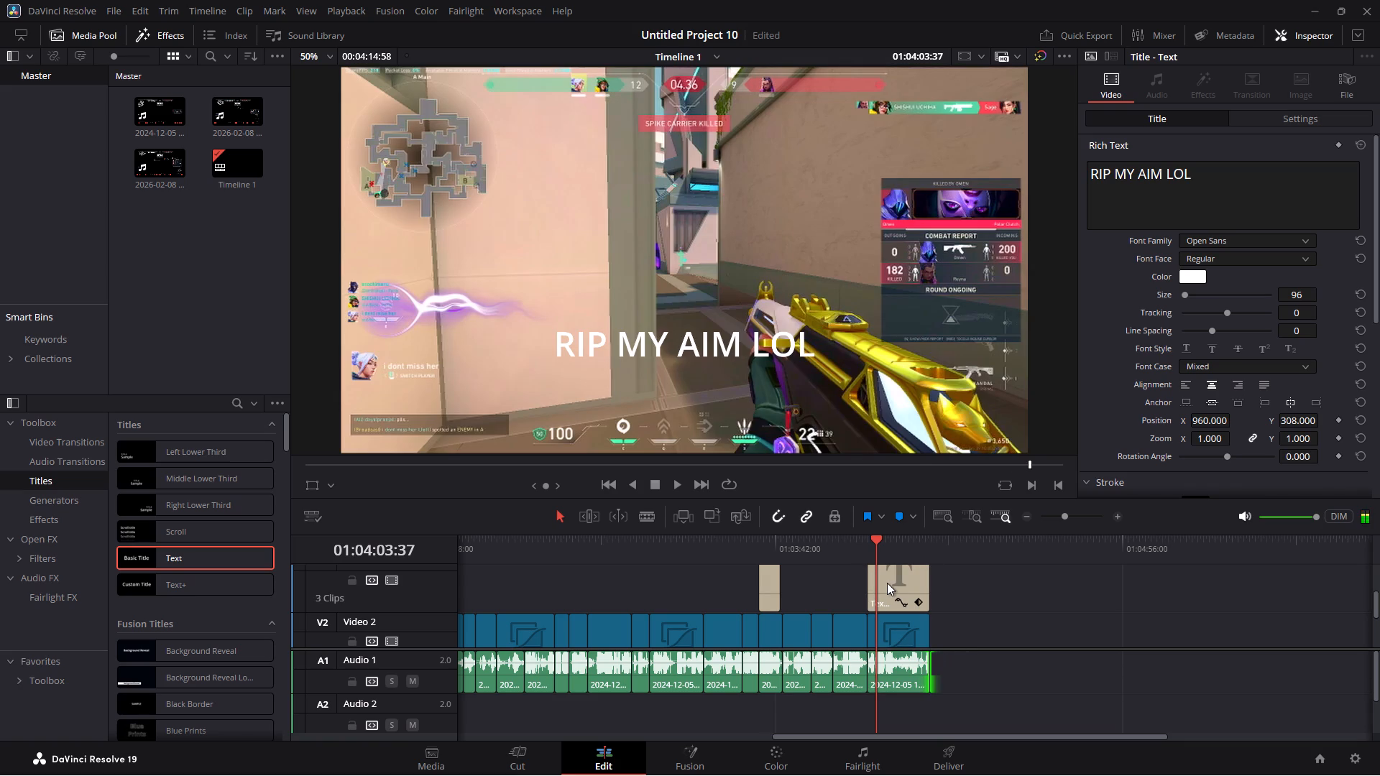
Replace the text of the last "RIP MY AIM LOL" title with "THANKS FOR WATCHING".
left_click(887, 583)
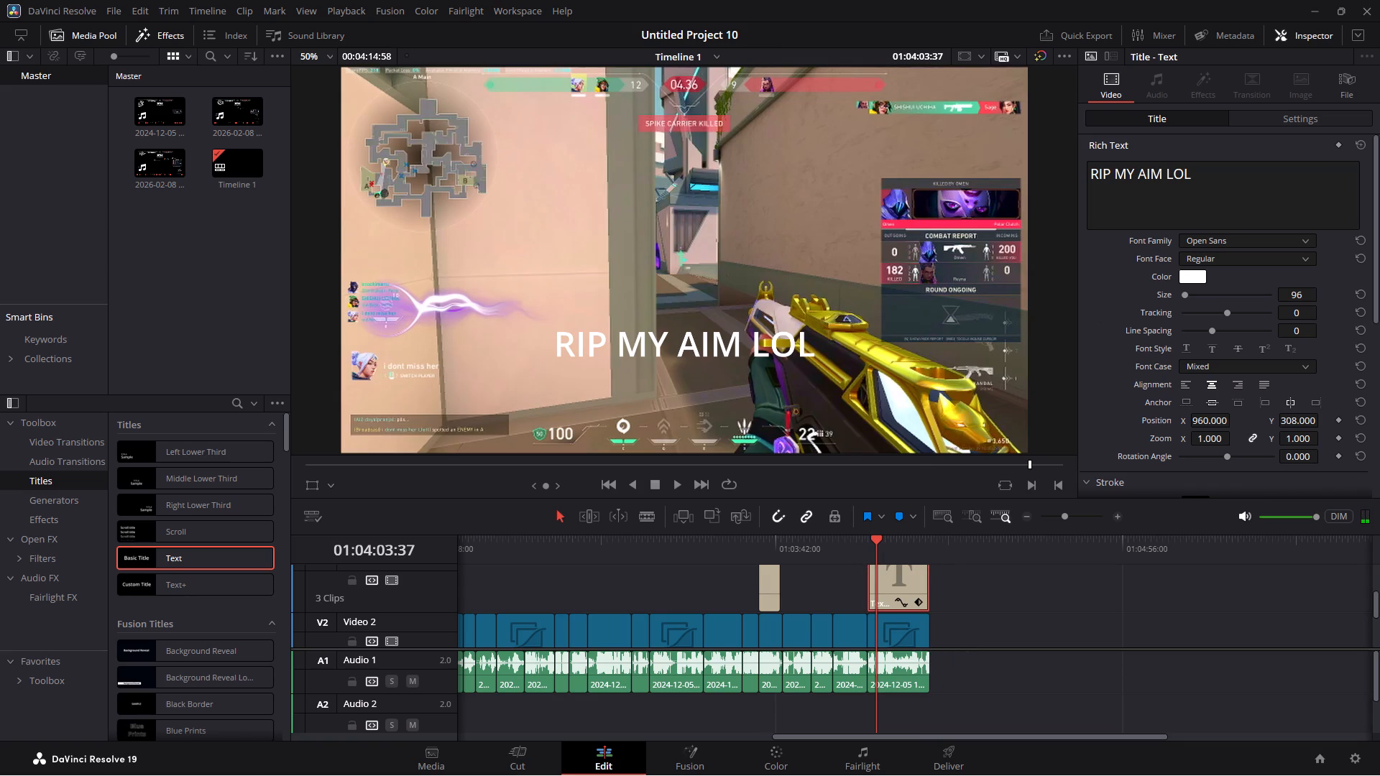
left_click_drag(1194, 177, 1088, 180)
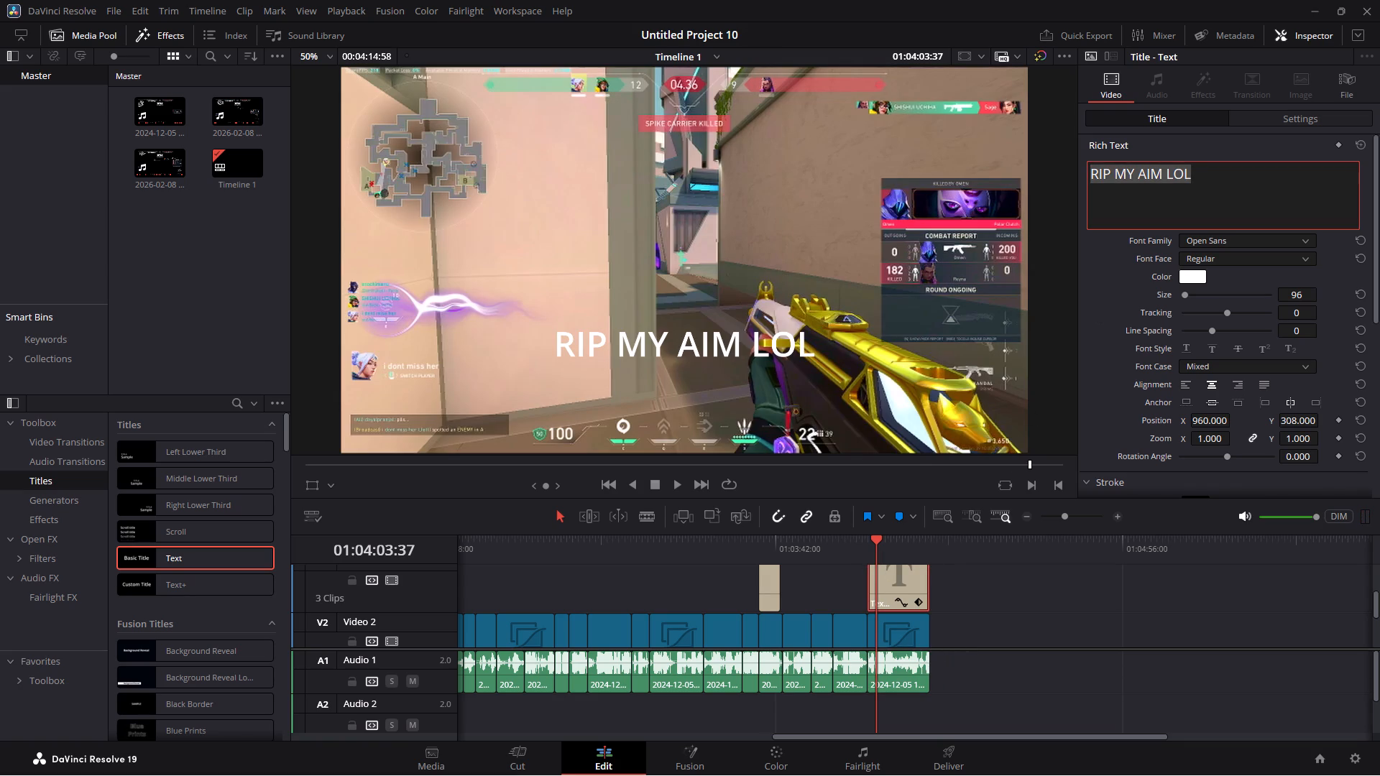
key("BackSpace")
type("TYH")
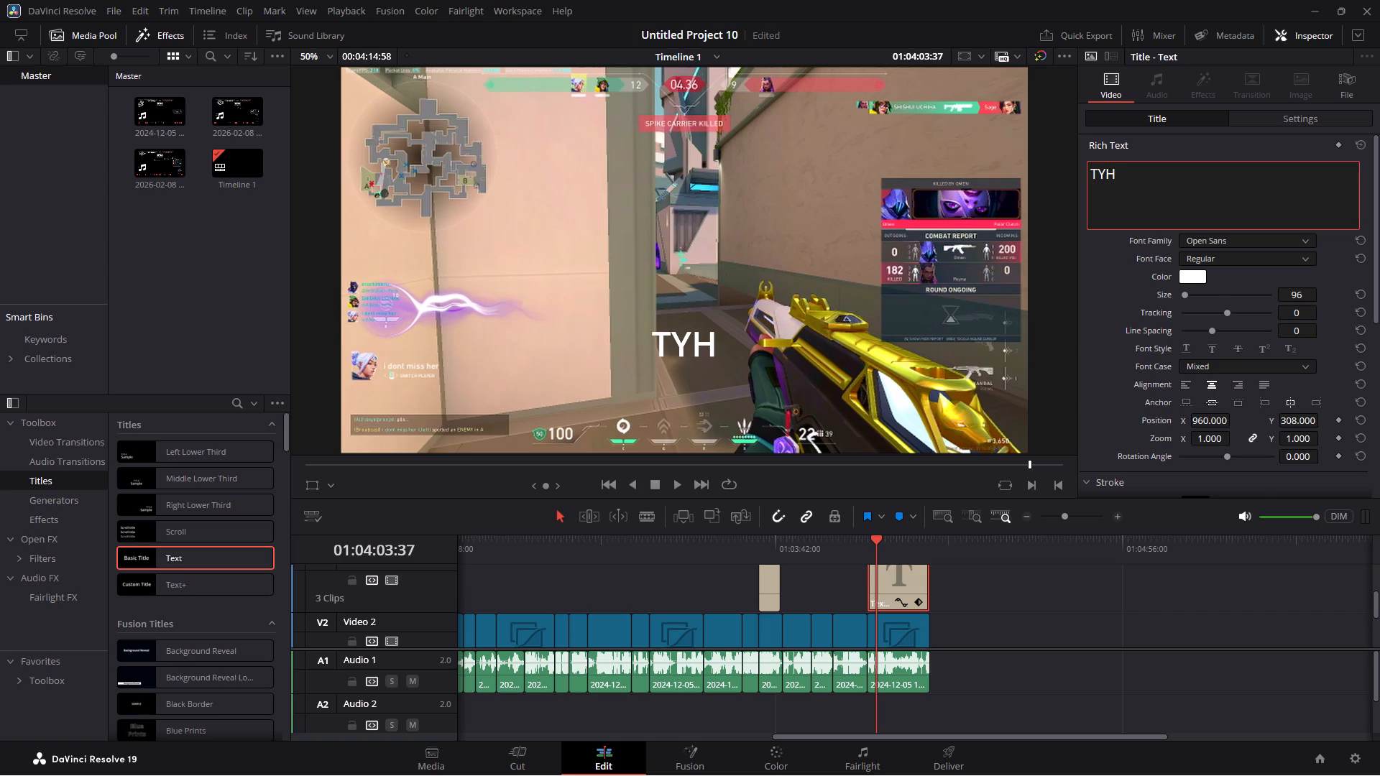
key("BackSpace")
key("BackSpace")
type("HANKS")
key("space")
type("FOR WATCHING")
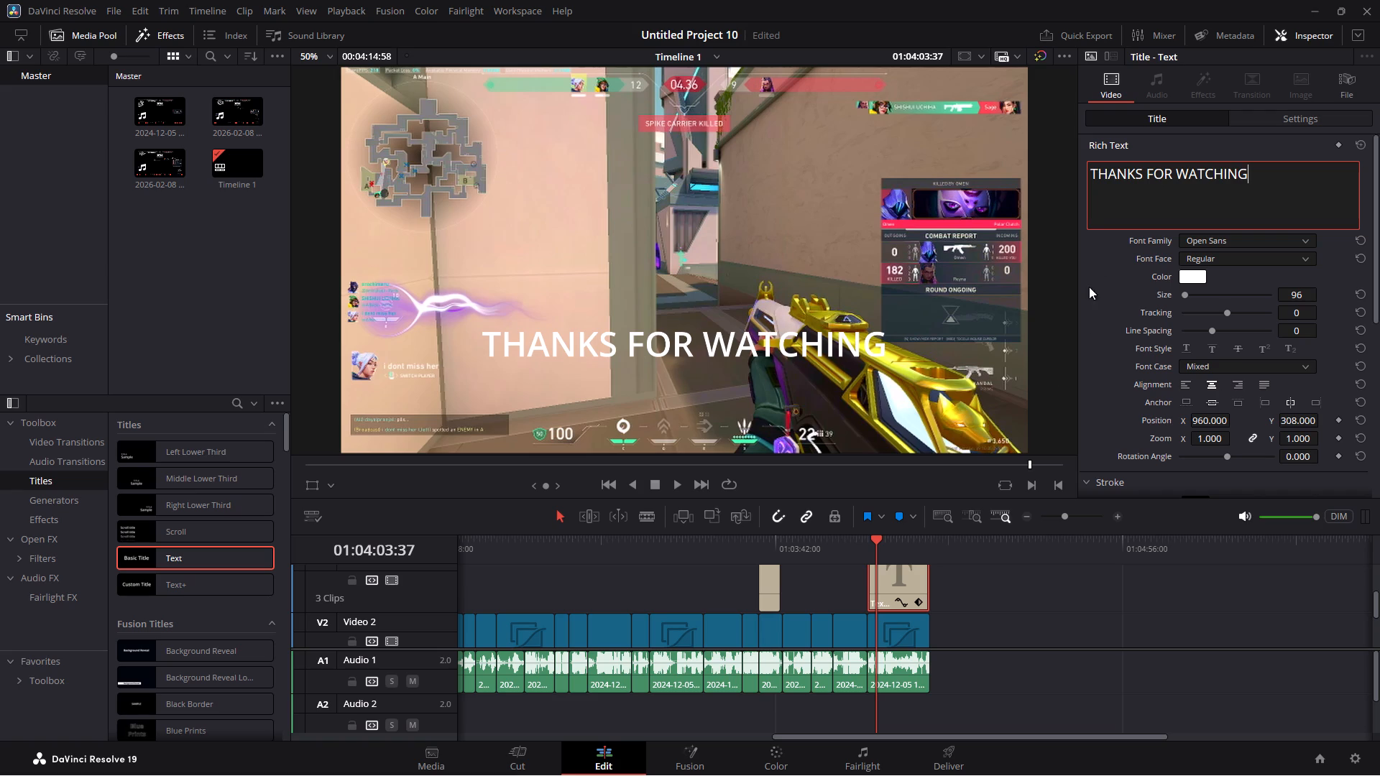
Play the ending and shorten the "THANKS FOR WATCHING" title so it ends at about 01:04:13:08.
left_click(860, 537)
key("space")
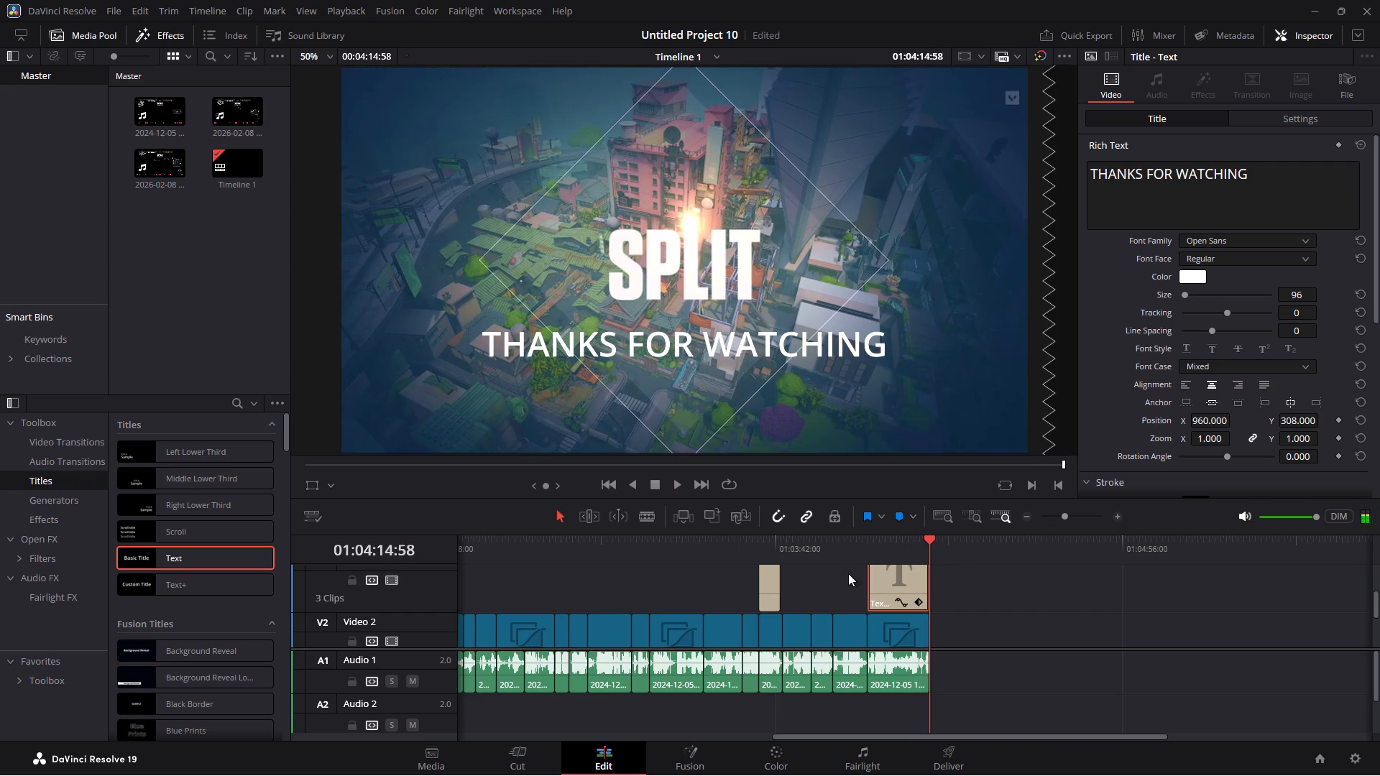
left_click(926, 584)
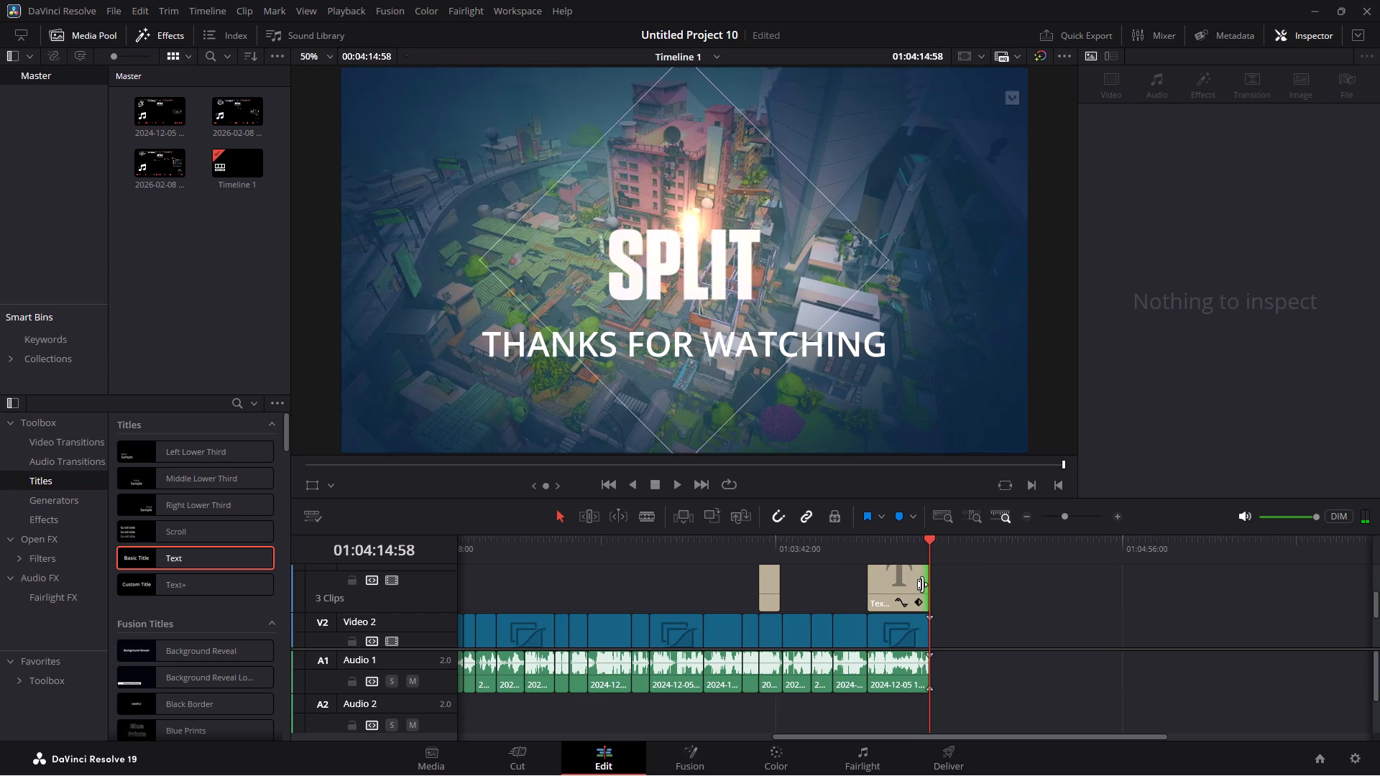
left_click(930, 584)
left_click_drag(929, 584, 920, 584)
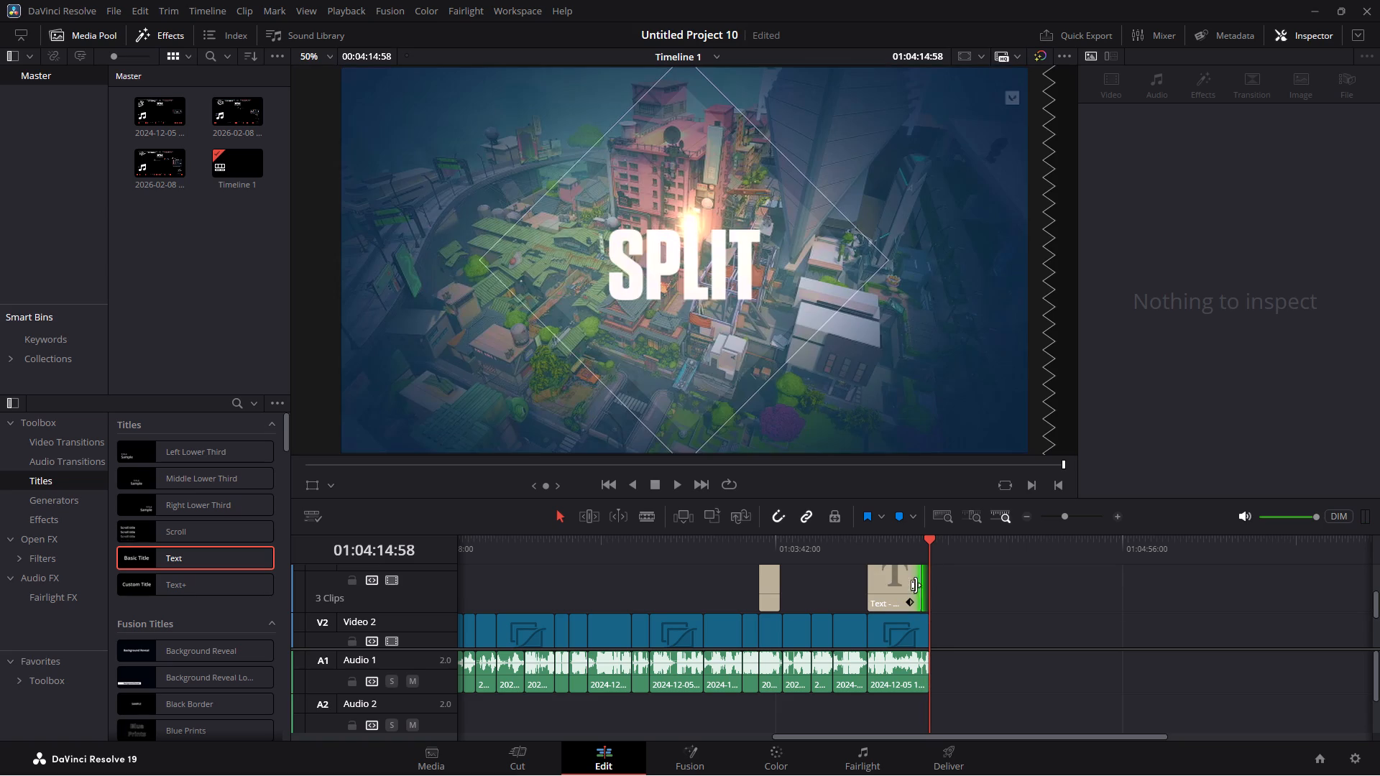
Play into the final title and move "THANKS FOR WATCHING" to the centre of the frame, at X 960, Y 540.
left_click(859, 537)
key("space")
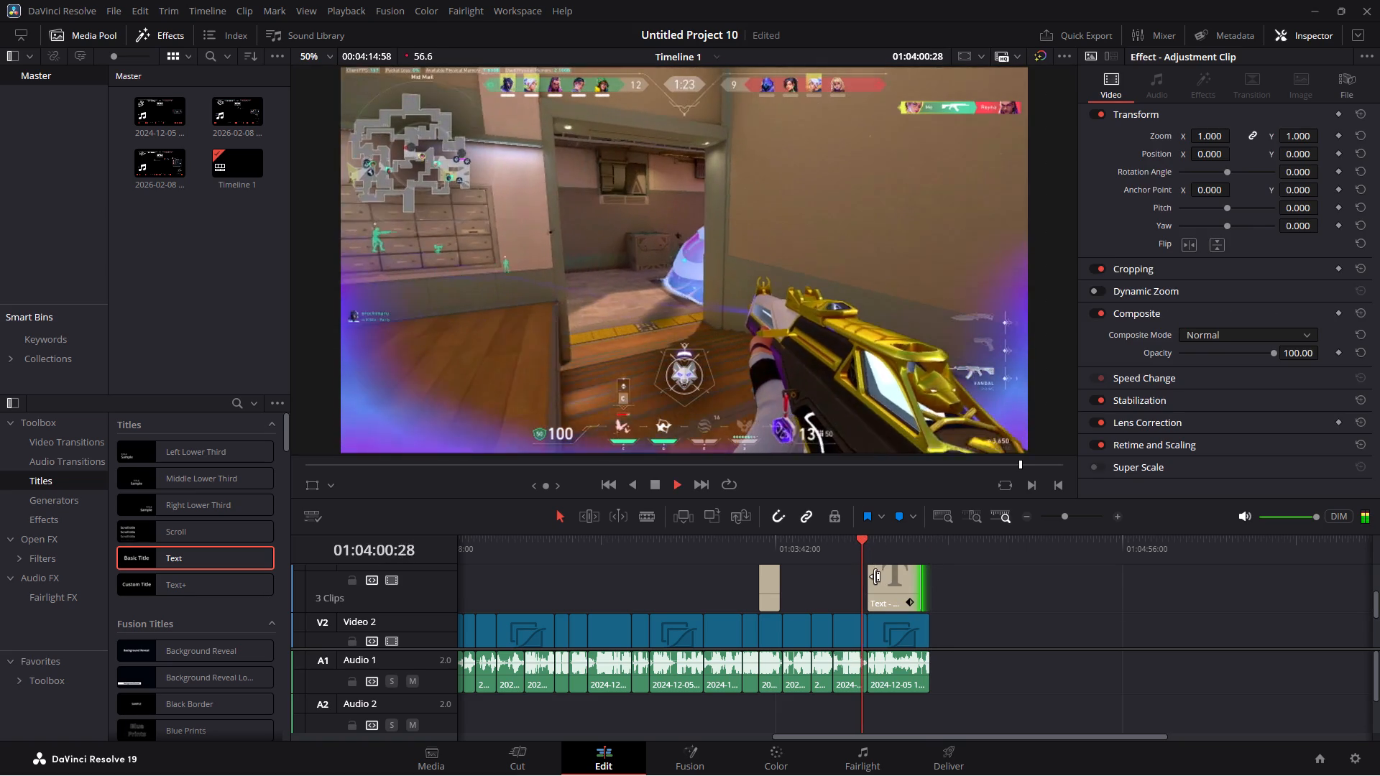
key("space")
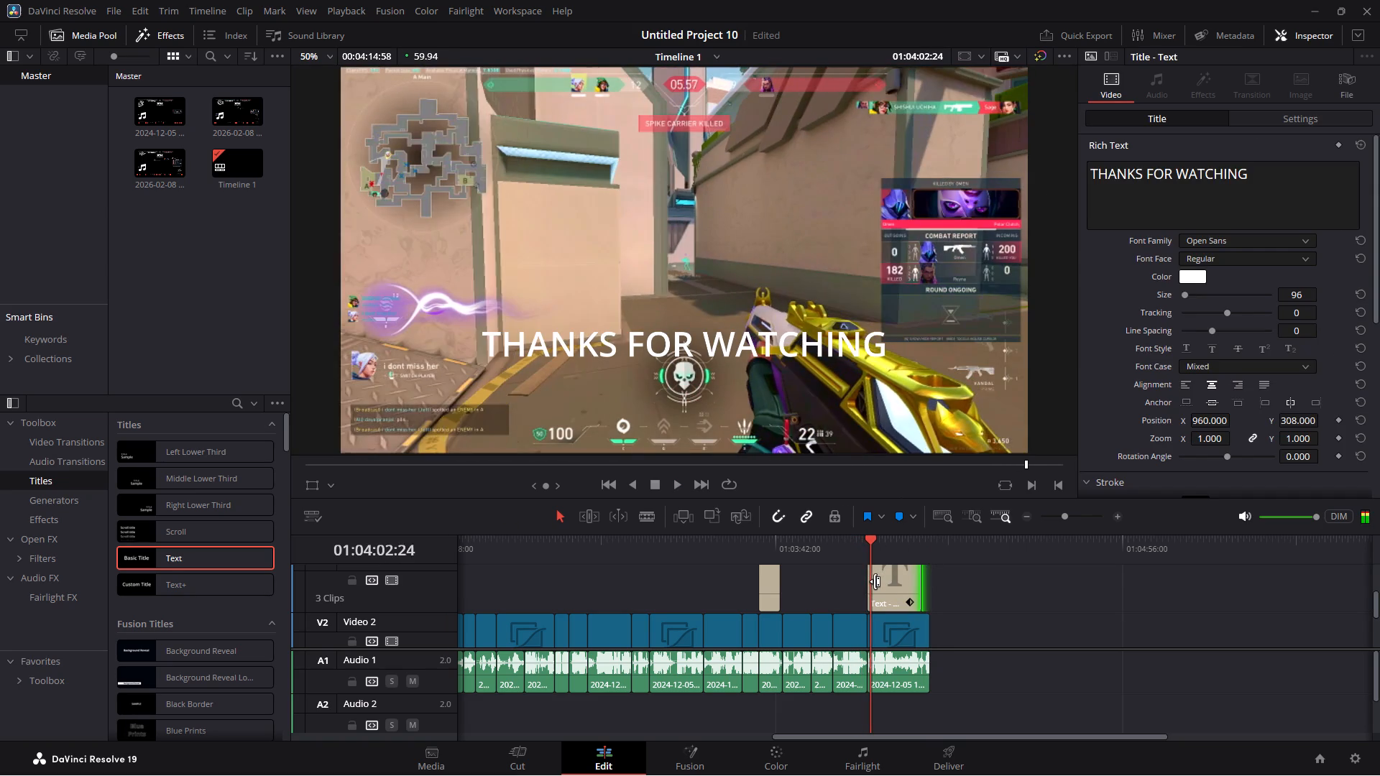
key("space")
key("space")
left_click_drag(786, 349, 784, 358)
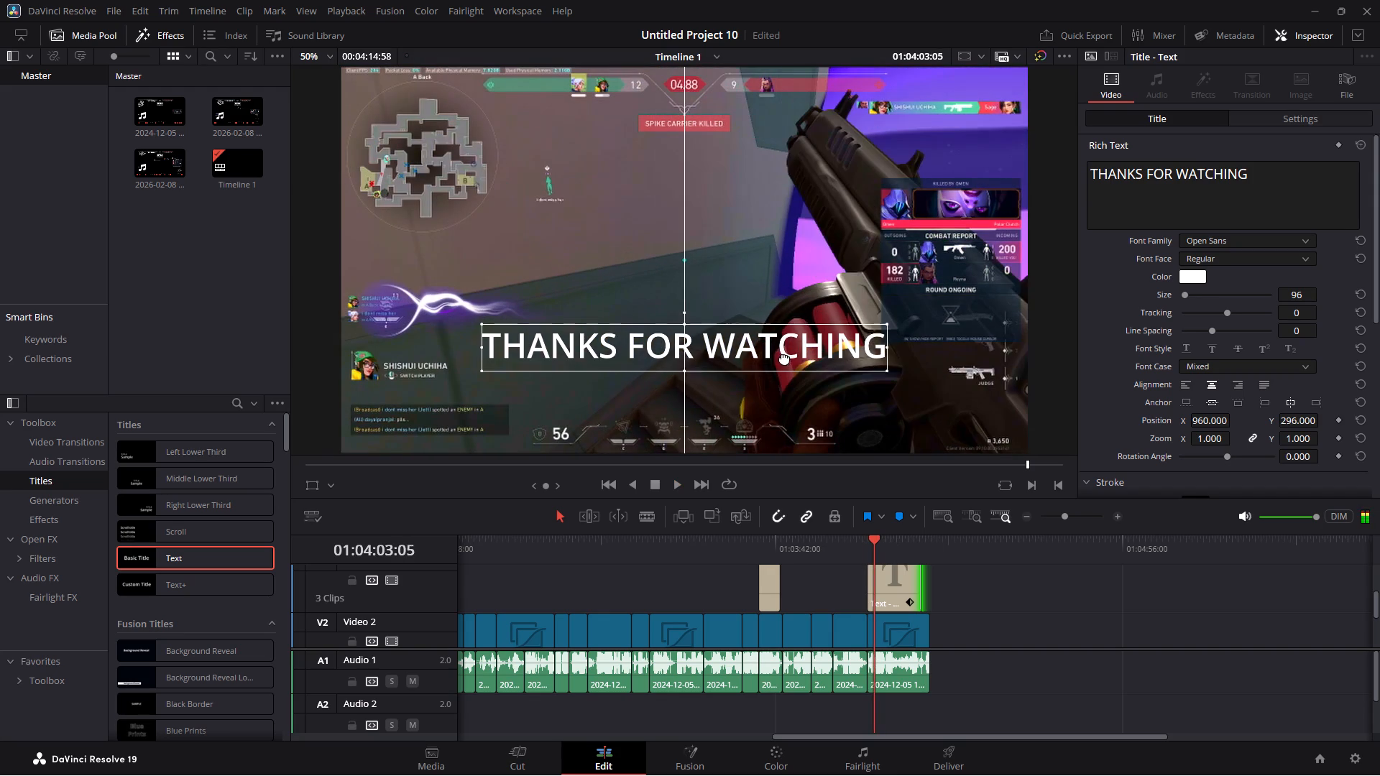
left_click_drag(784, 358, 788, 274)
left_click(982, 610)
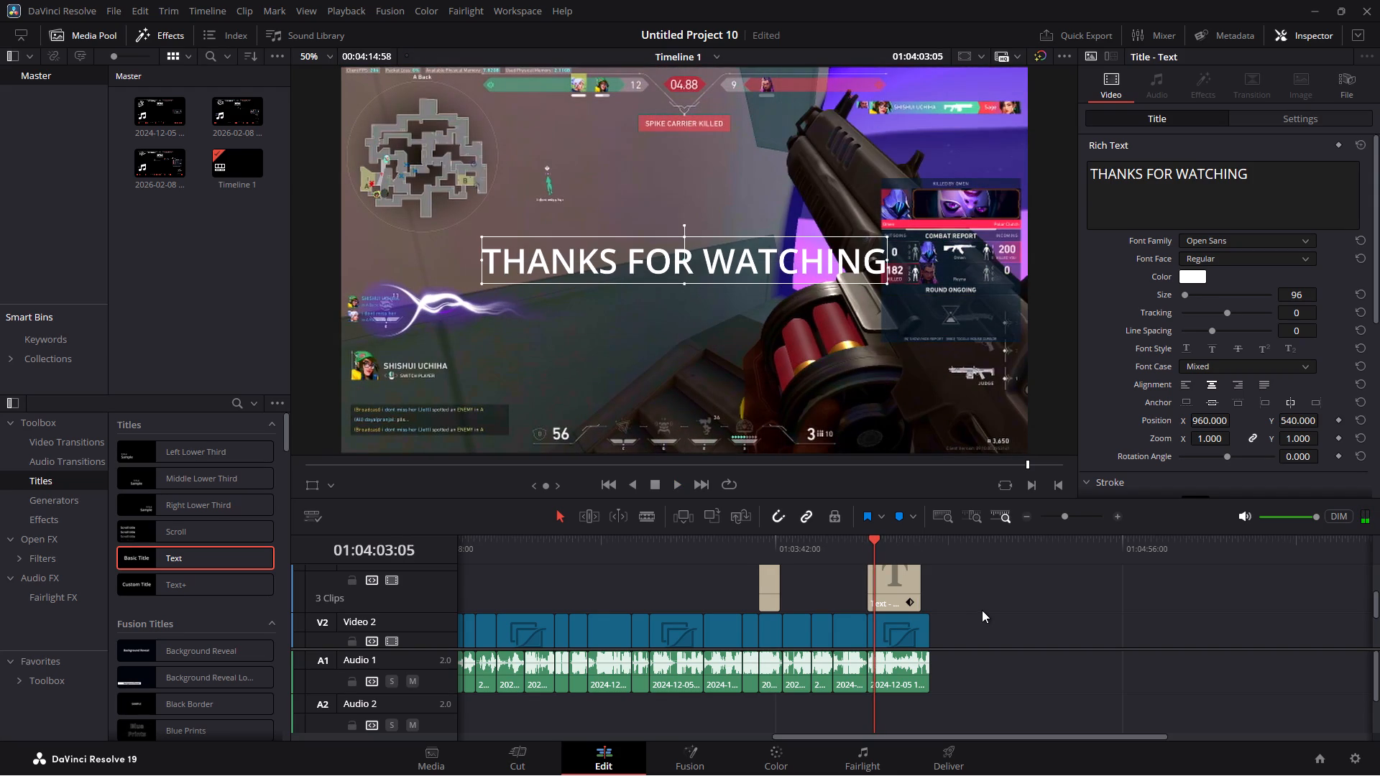
Play the ending through to the victory screen and split the "THANKS FOR WATCHING" title at 01:04:08:34.
key("space")
left_click(852, 542)
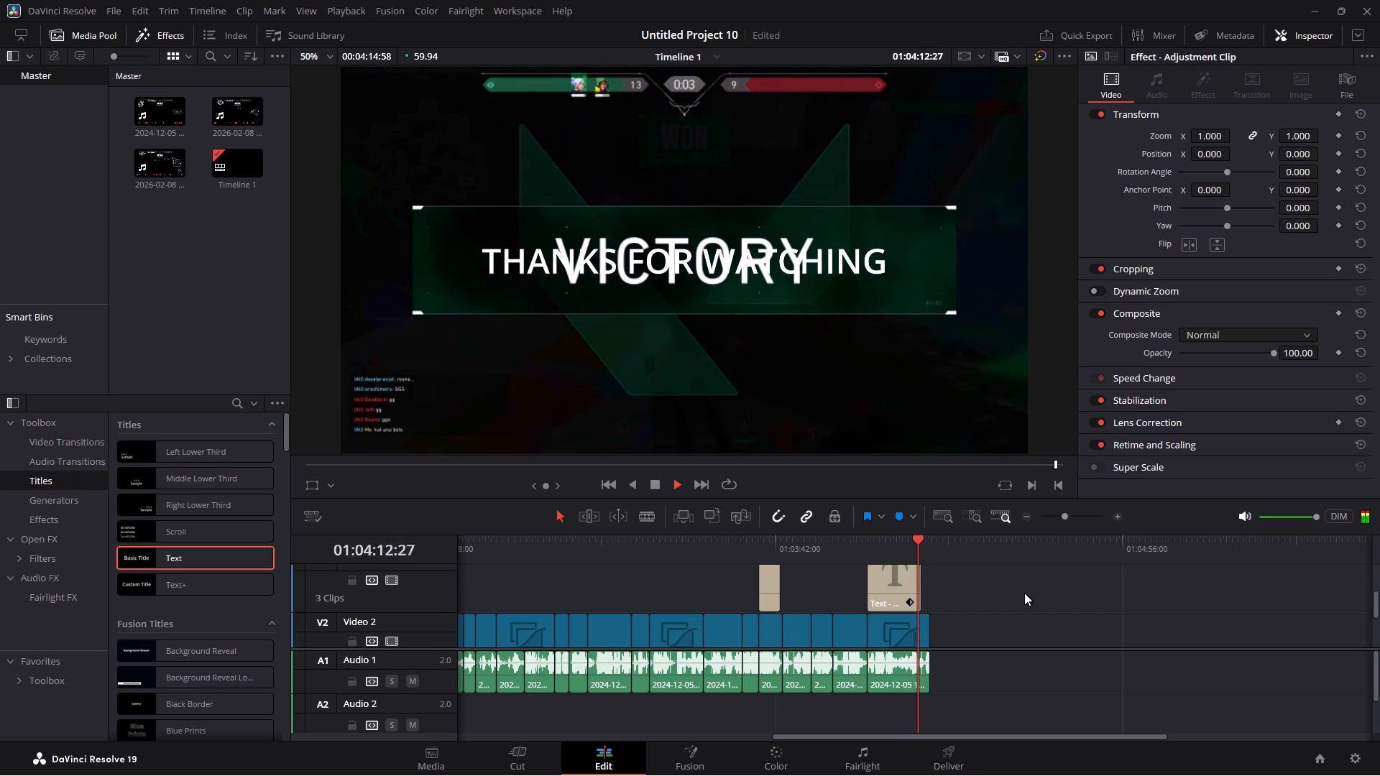
key("space")
left_click_drag(920, 545, 900, 543)
left_click(906, 568)
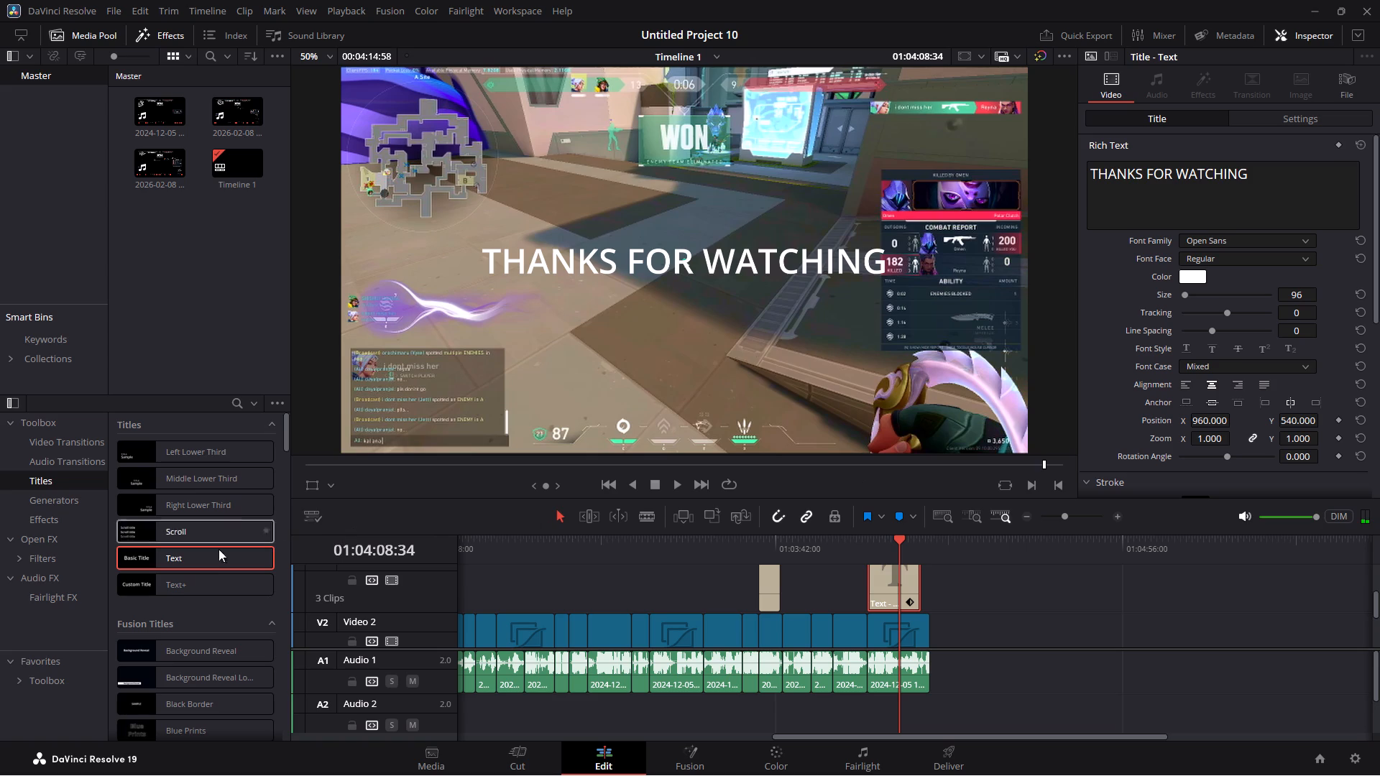
left_click(645, 519)
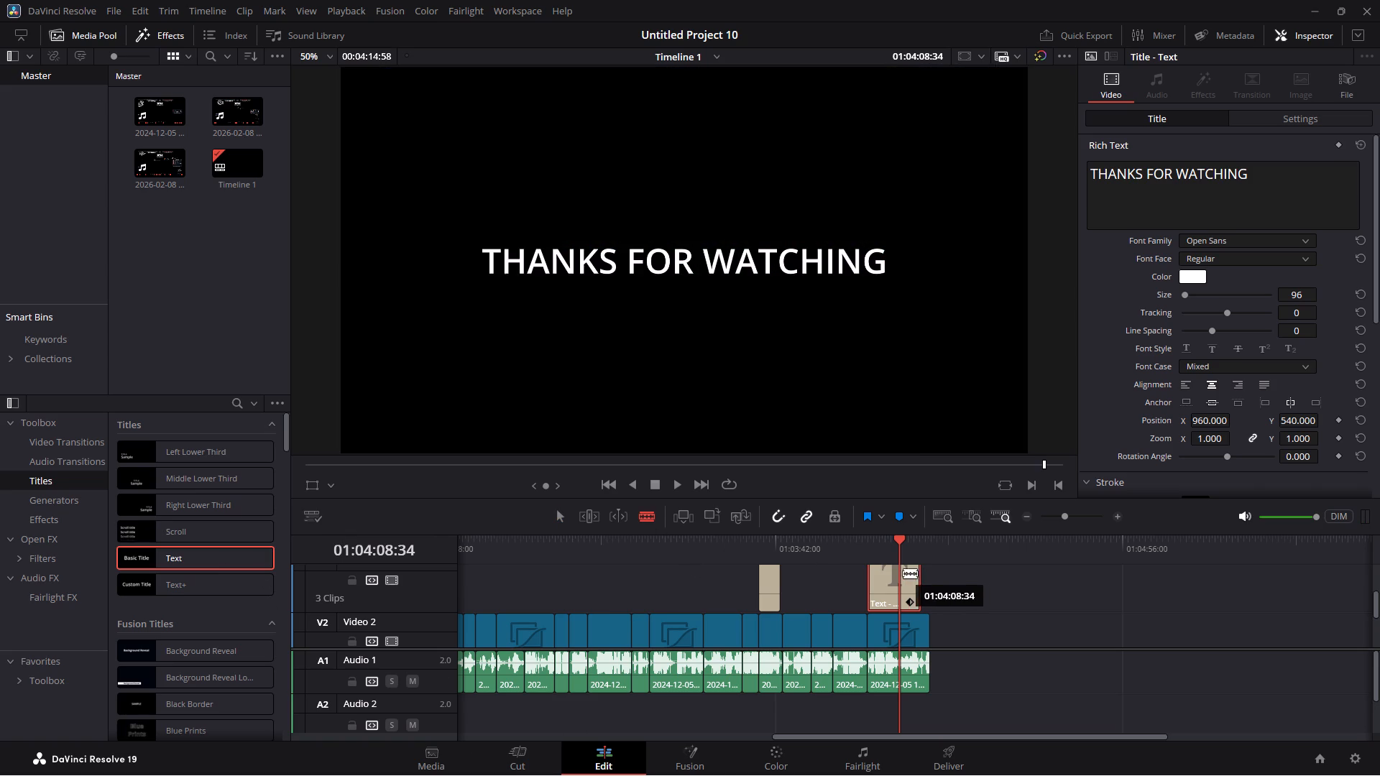
left_click(896, 570)
left_click(562, 517)
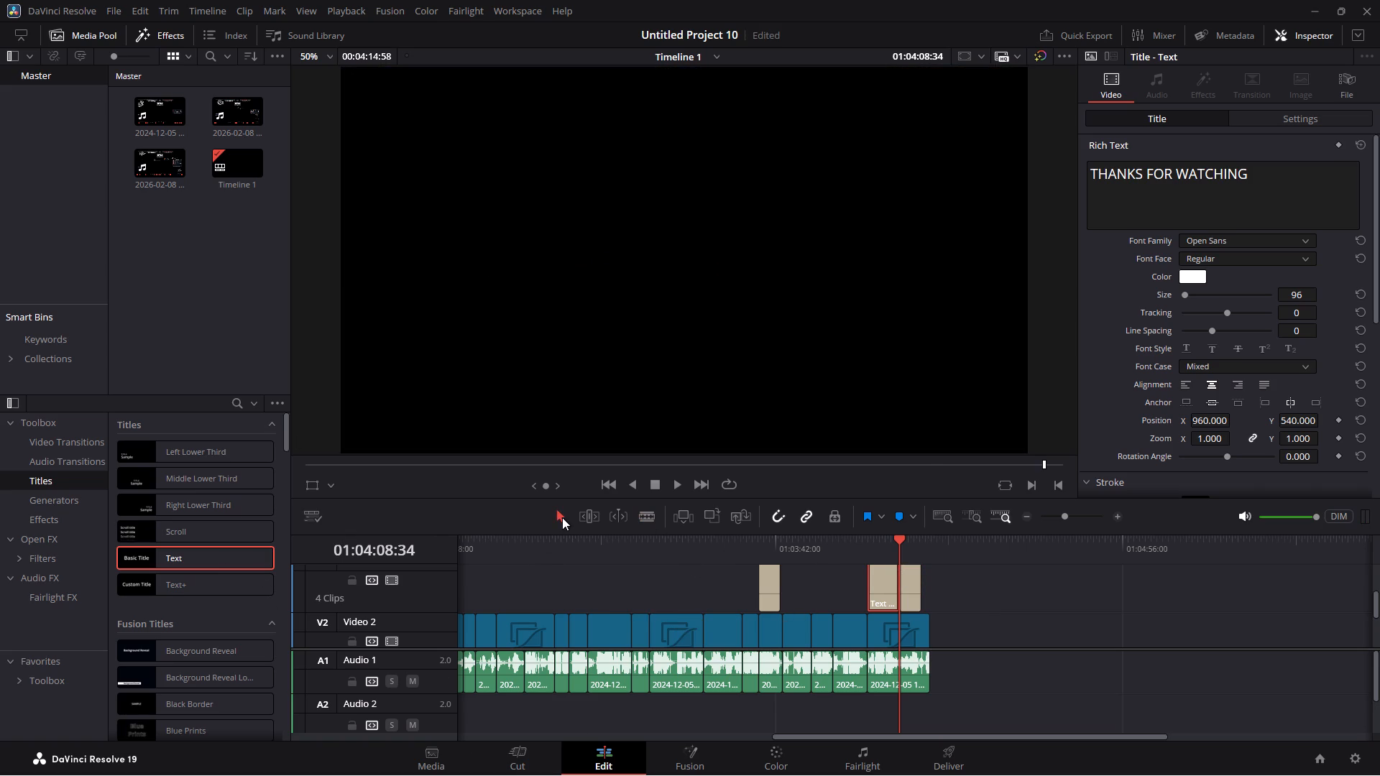
Move the second "THANKS FOR WATCHING" segment below the VICTORY banner, to about X 960, Y 298.
key("space")
key("space")
left_click(907, 579)
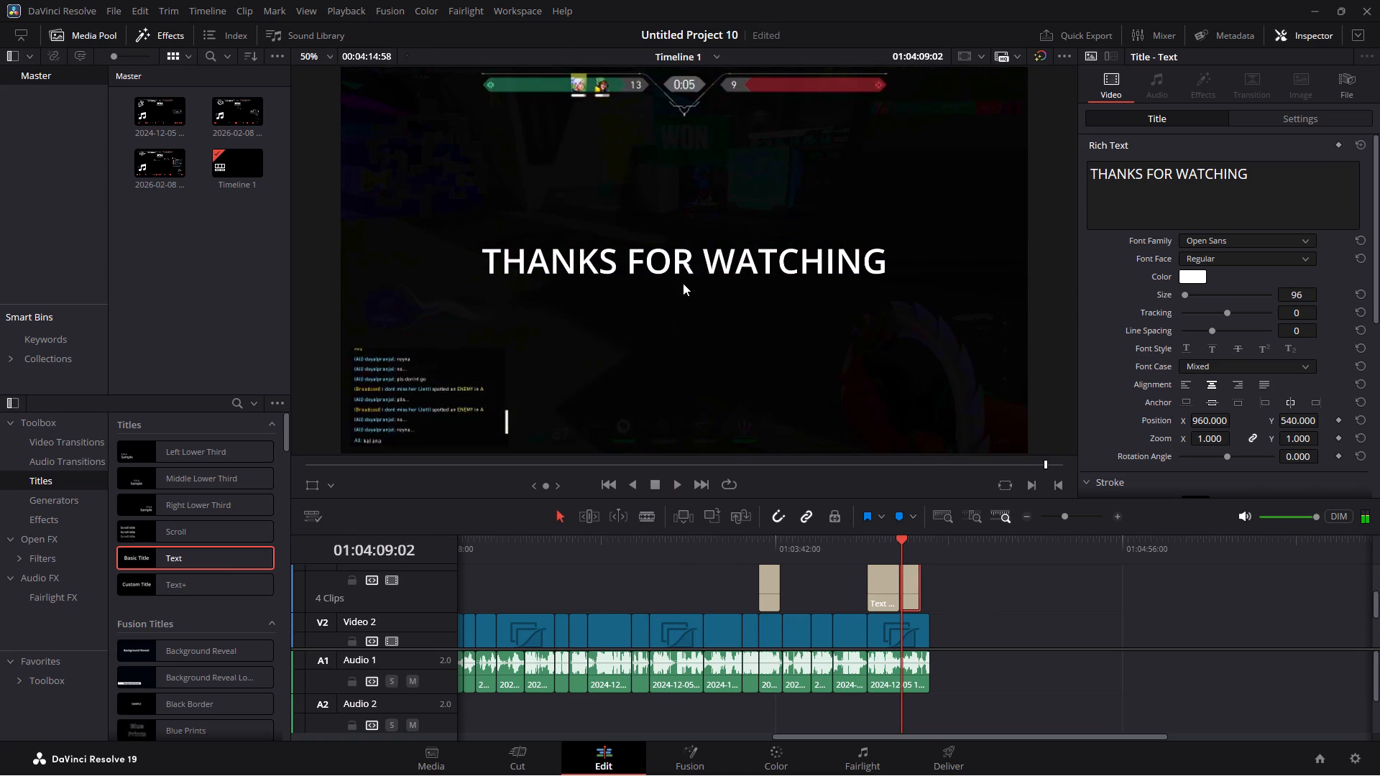
key("space")
key("space")
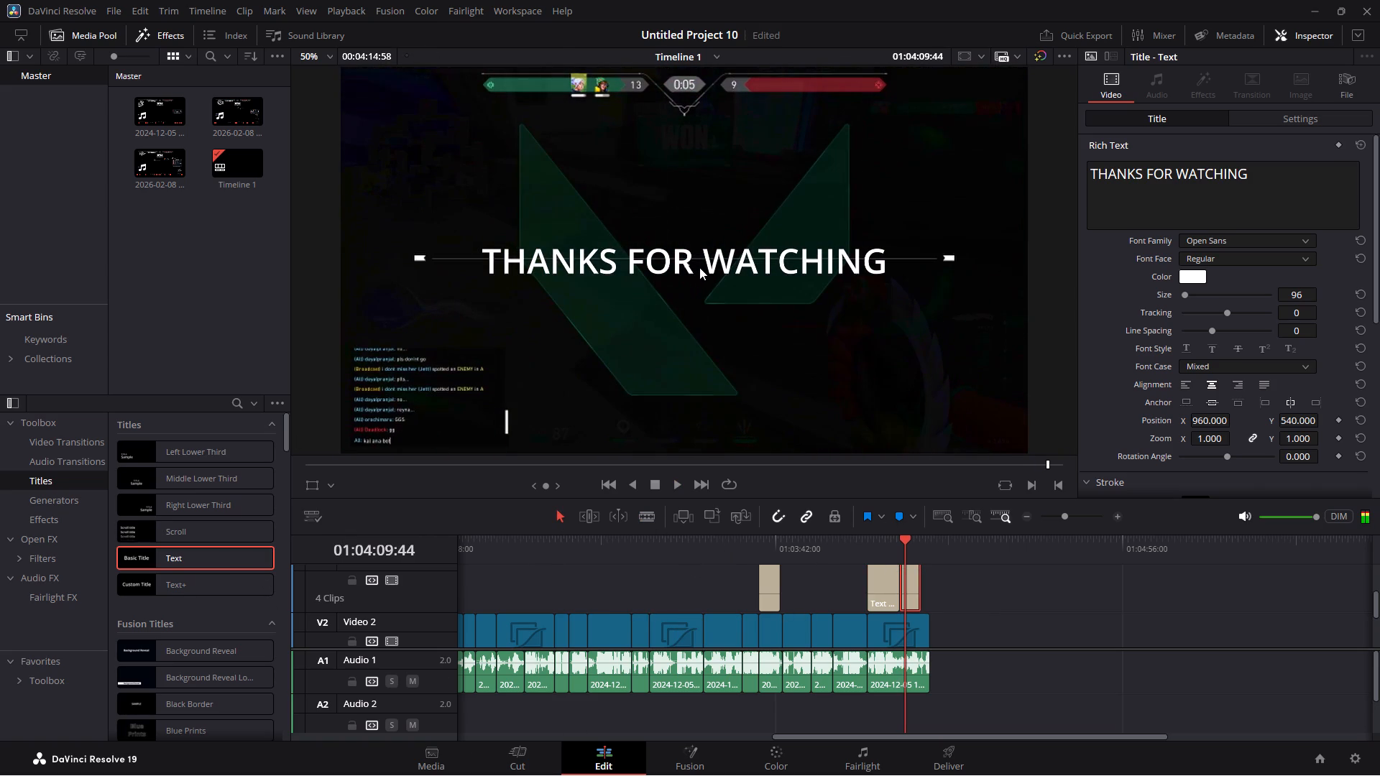
key("space")
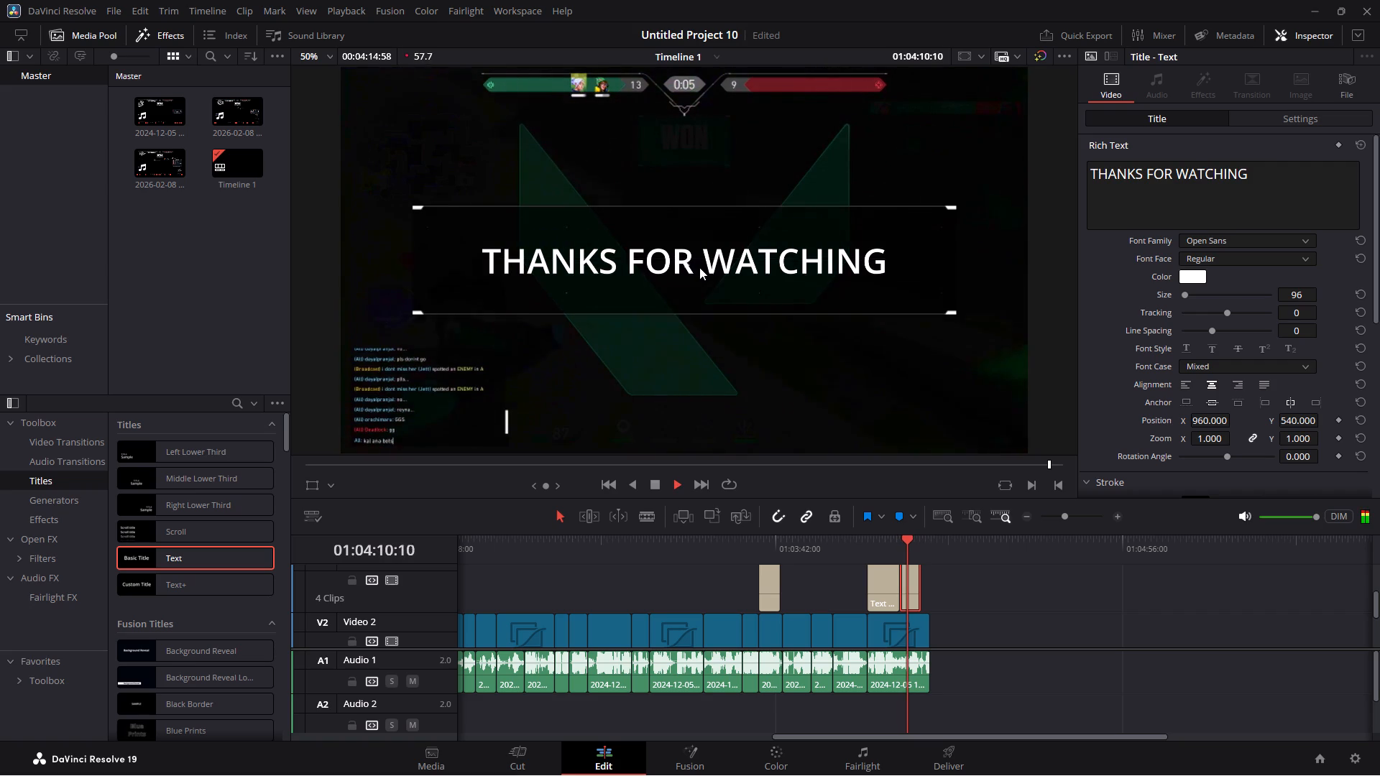
key("space")
left_click_drag(699, 267, 701, 320)
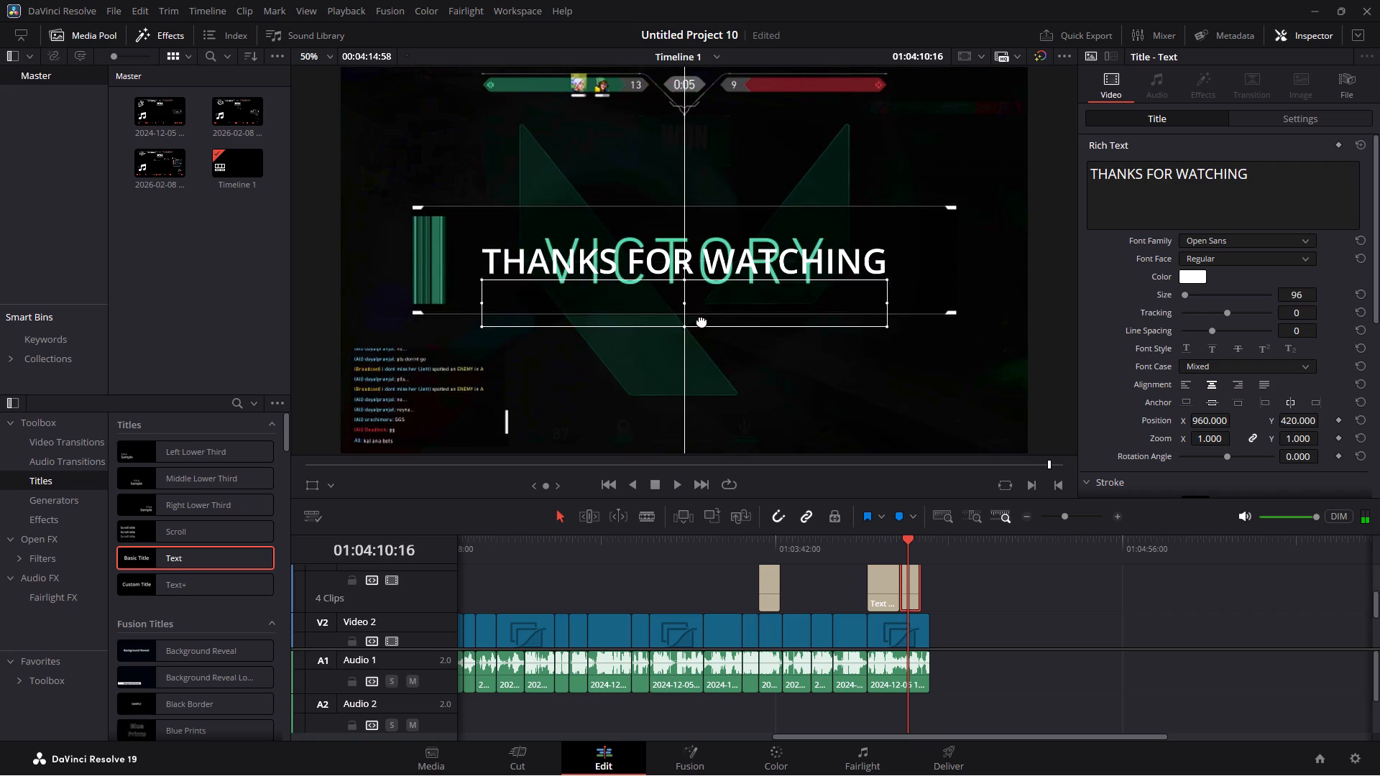
left_click_drag(701, 320, 704, 354)
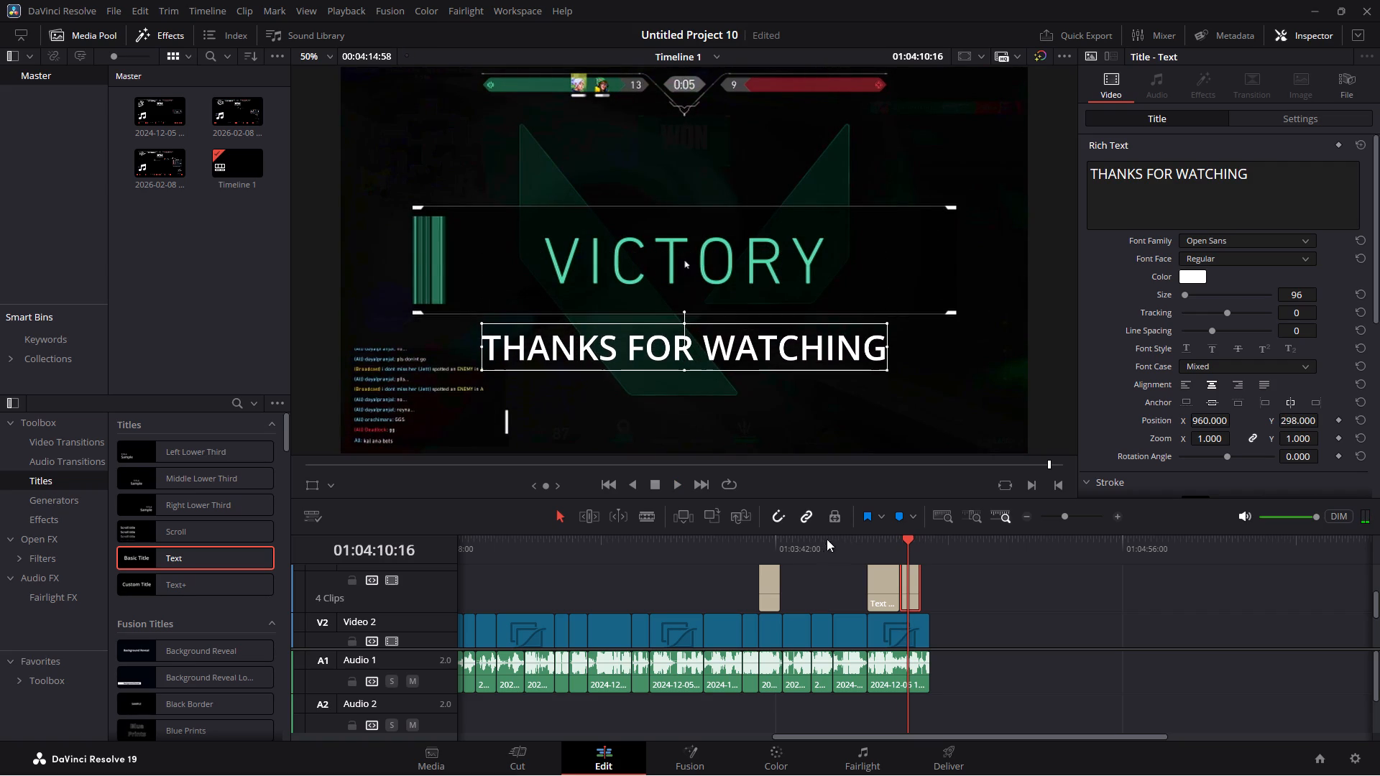
Play the ending to check how the two "THANKS FOR WATCHING" segments sit over the final fight and victory screen.
left_click(848, 541)
left_click(859, 541)
left_click(864, 540)
left_click(875, 540)
key("space")
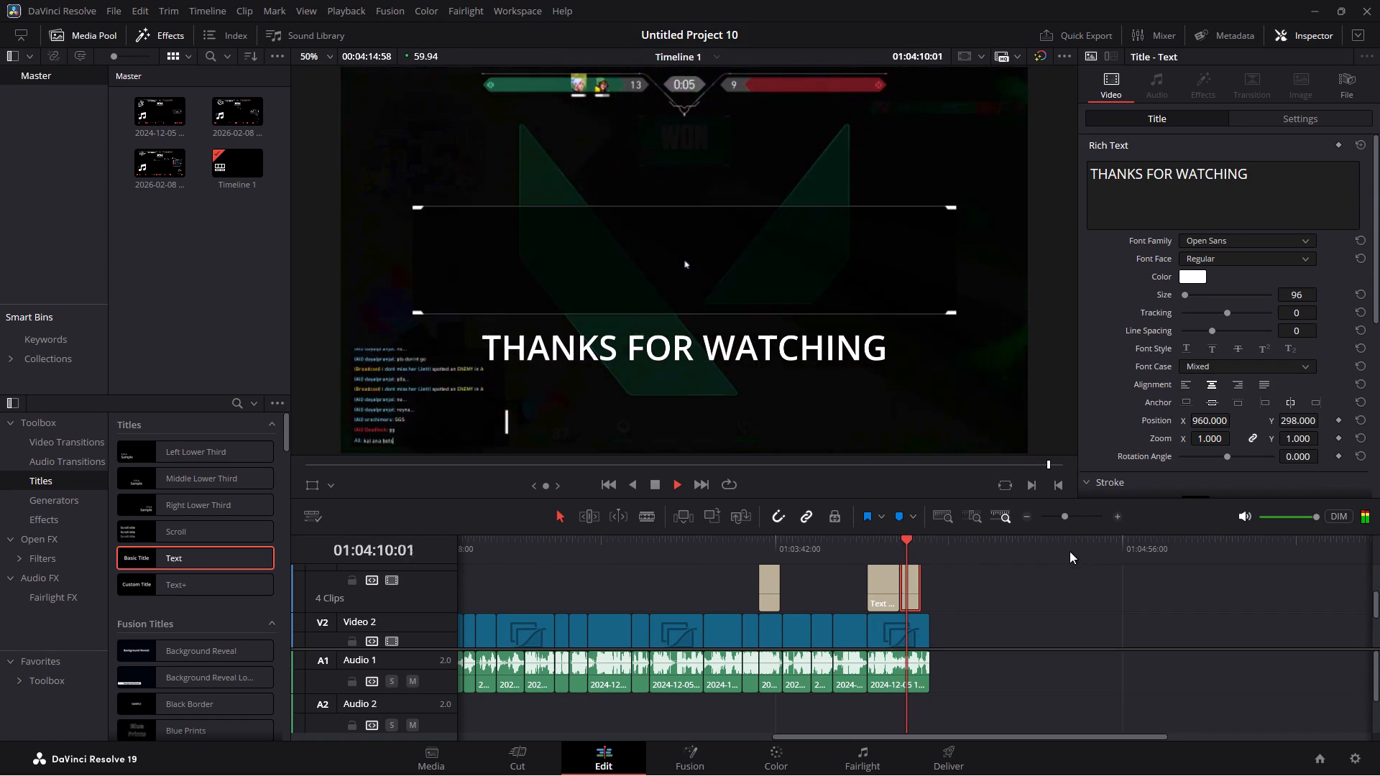
key("space")
left_click(896, 539)
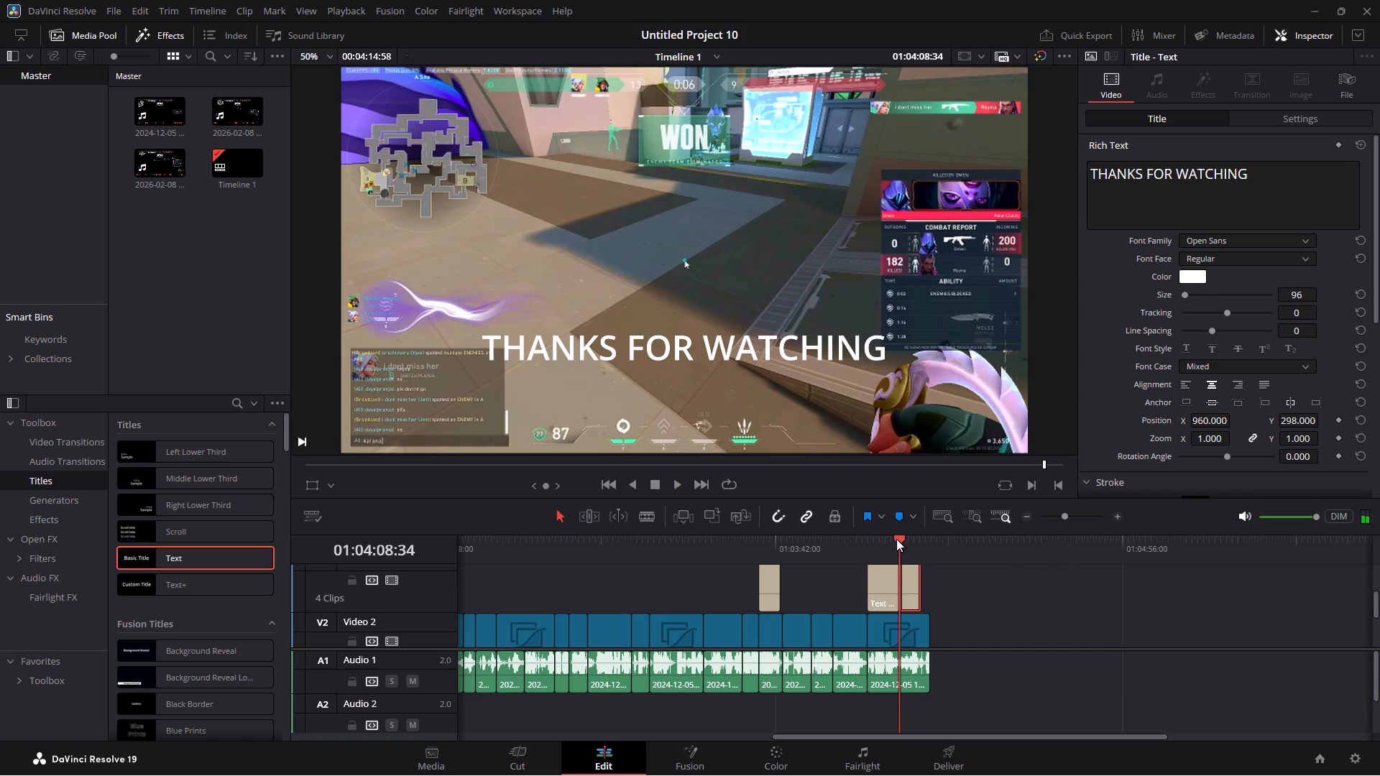
left_click(907, 571)
left_click(914, 576)
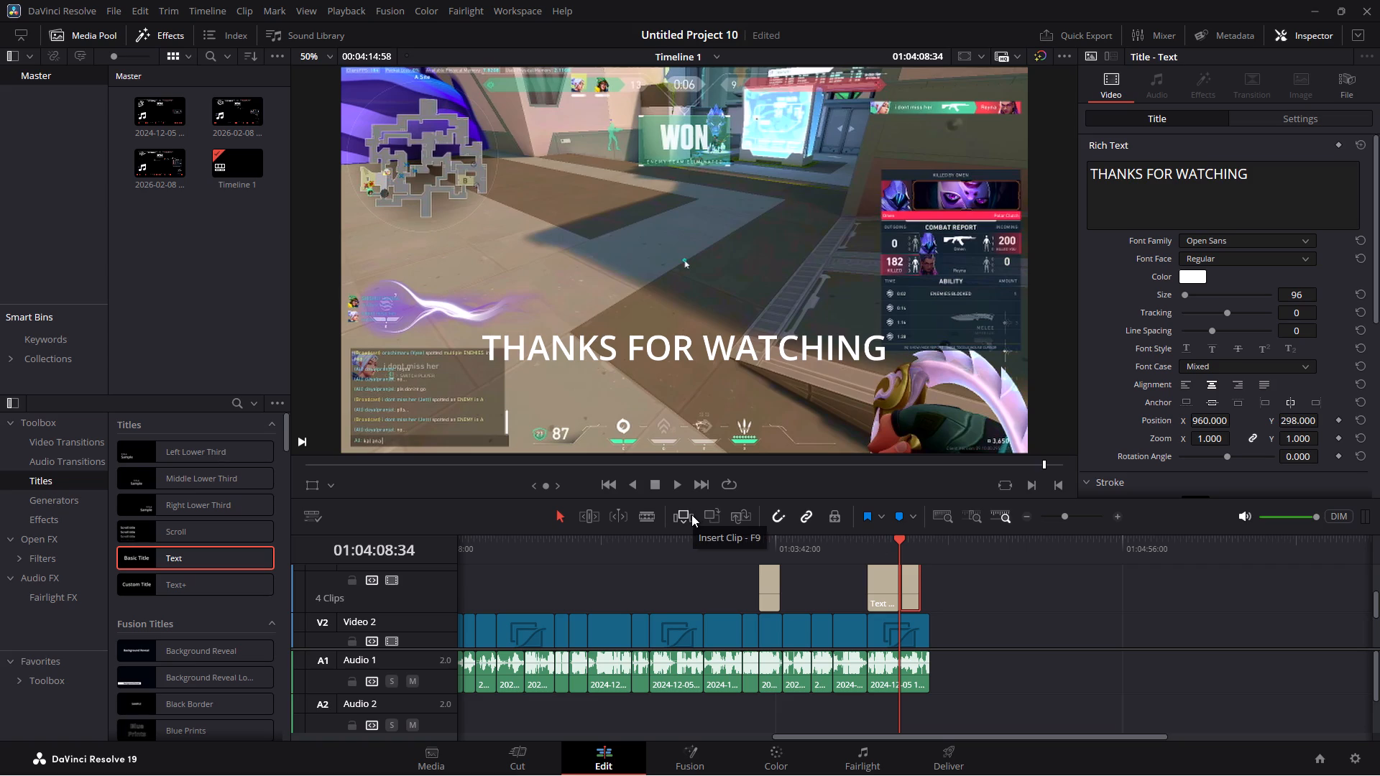
scroll(1136, 481, "down", 2)
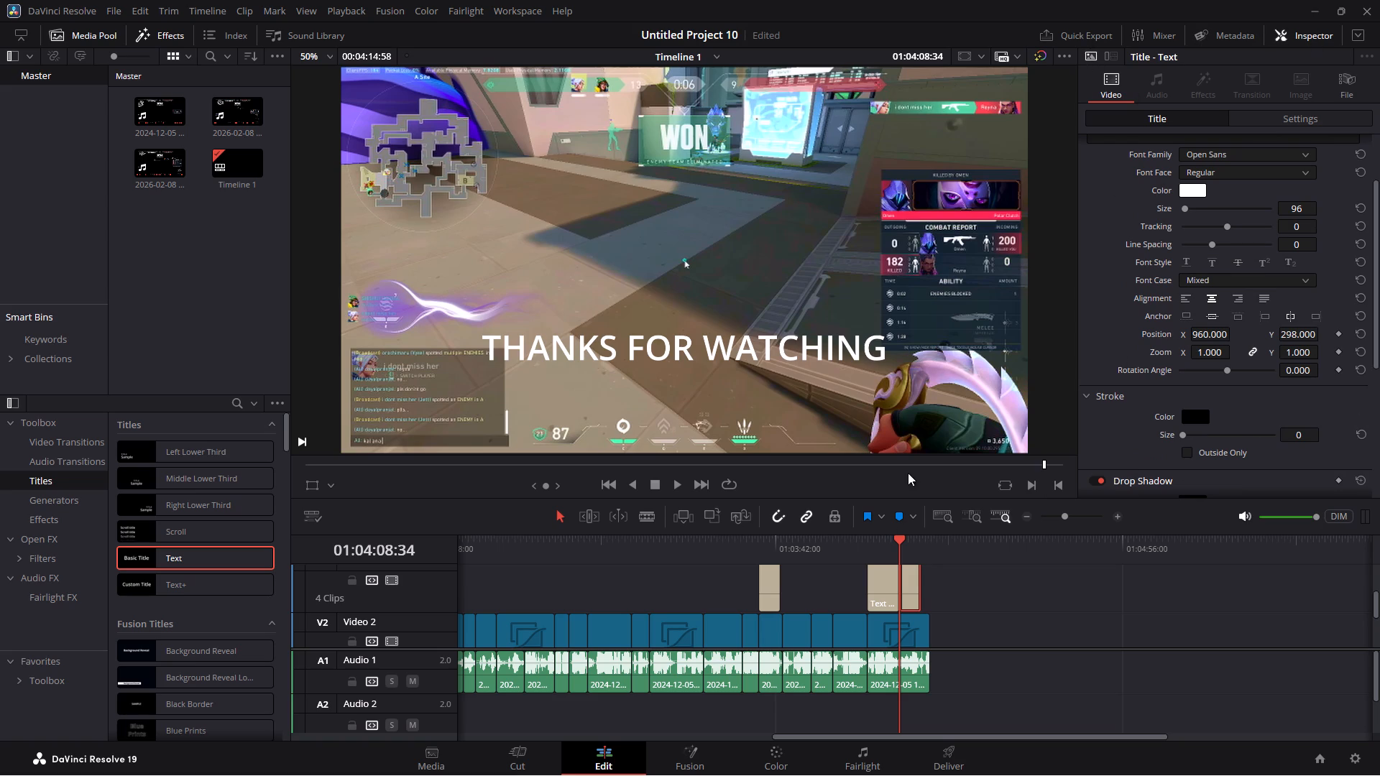
left_click(679, 484)
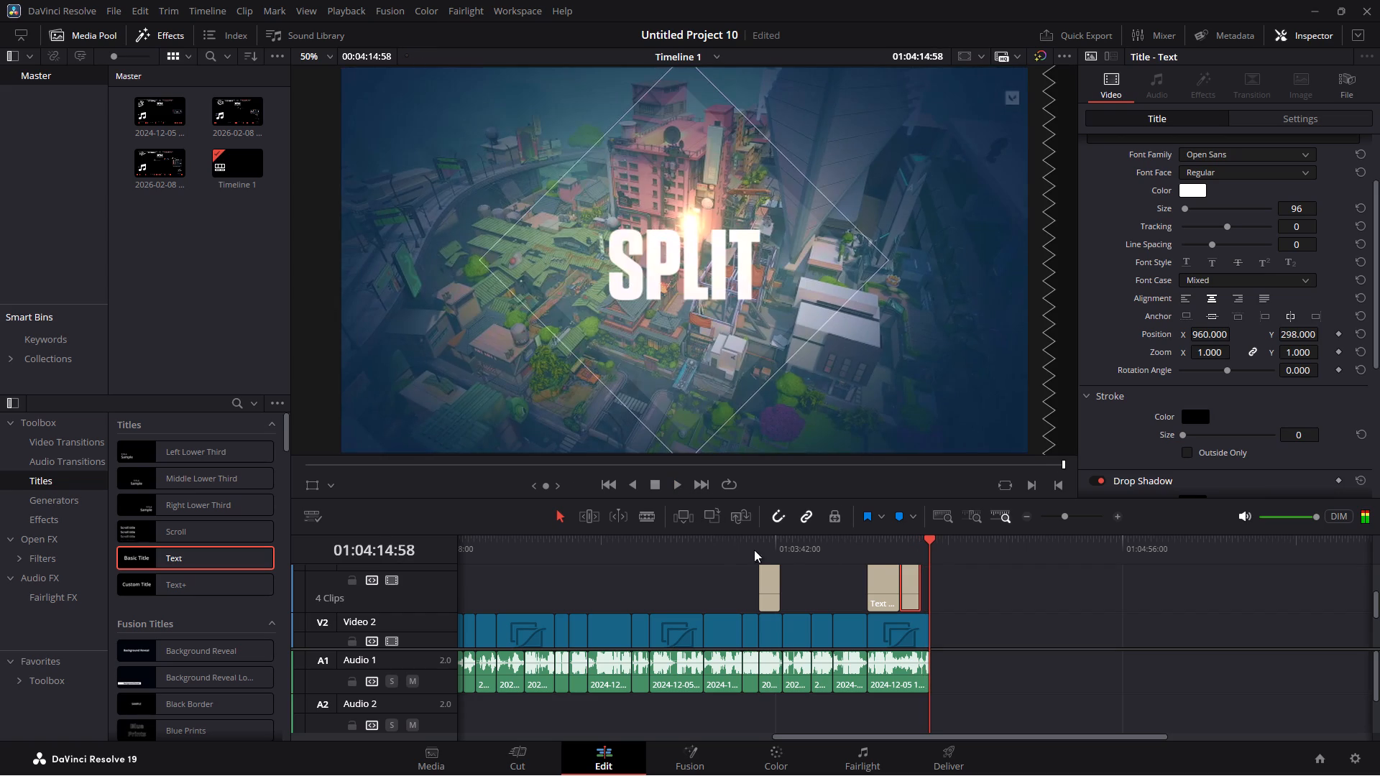
Trim the ends of the last Video 1, adjustment and Audio 1 clips to the final title's end at 01:04:13:08.
left_click(928, 539)
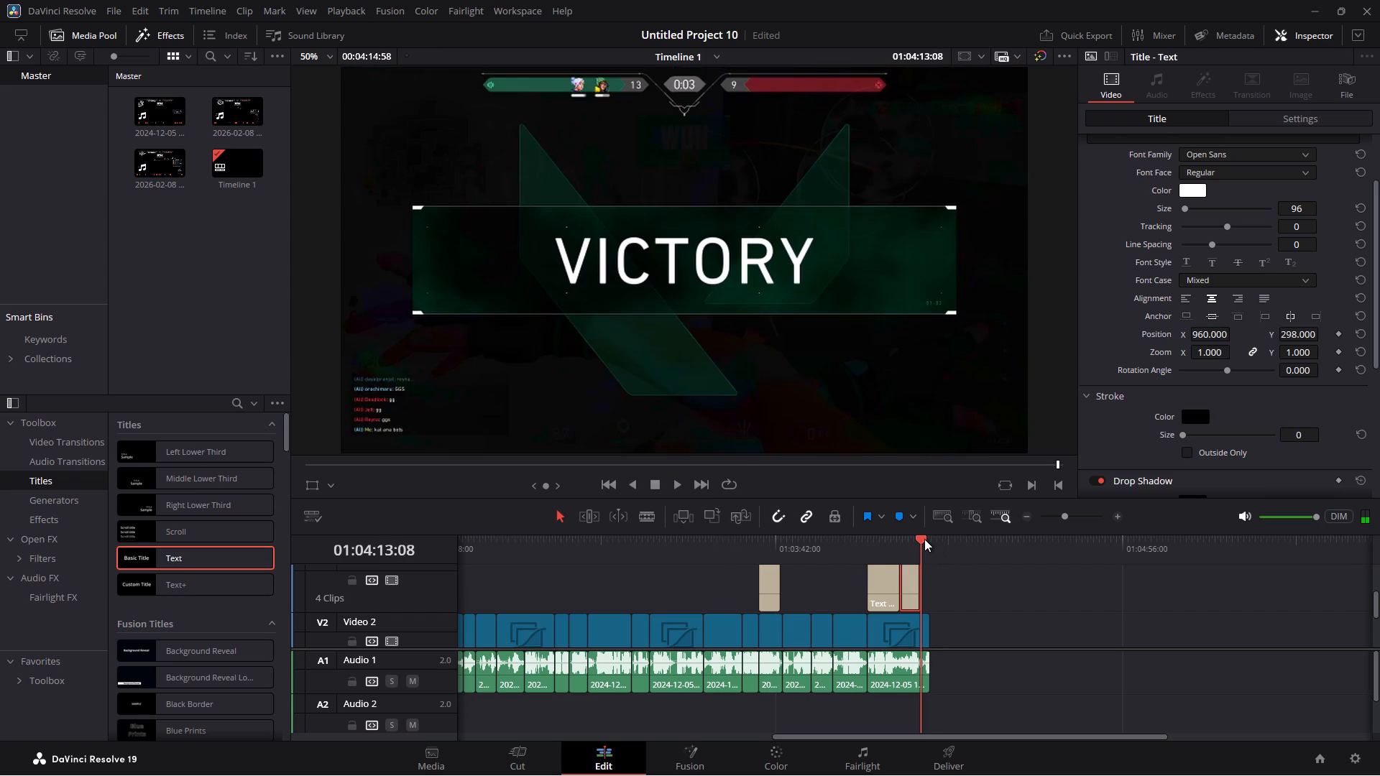
left_click(922, 619)
scroll(928, 647, "down", 2)
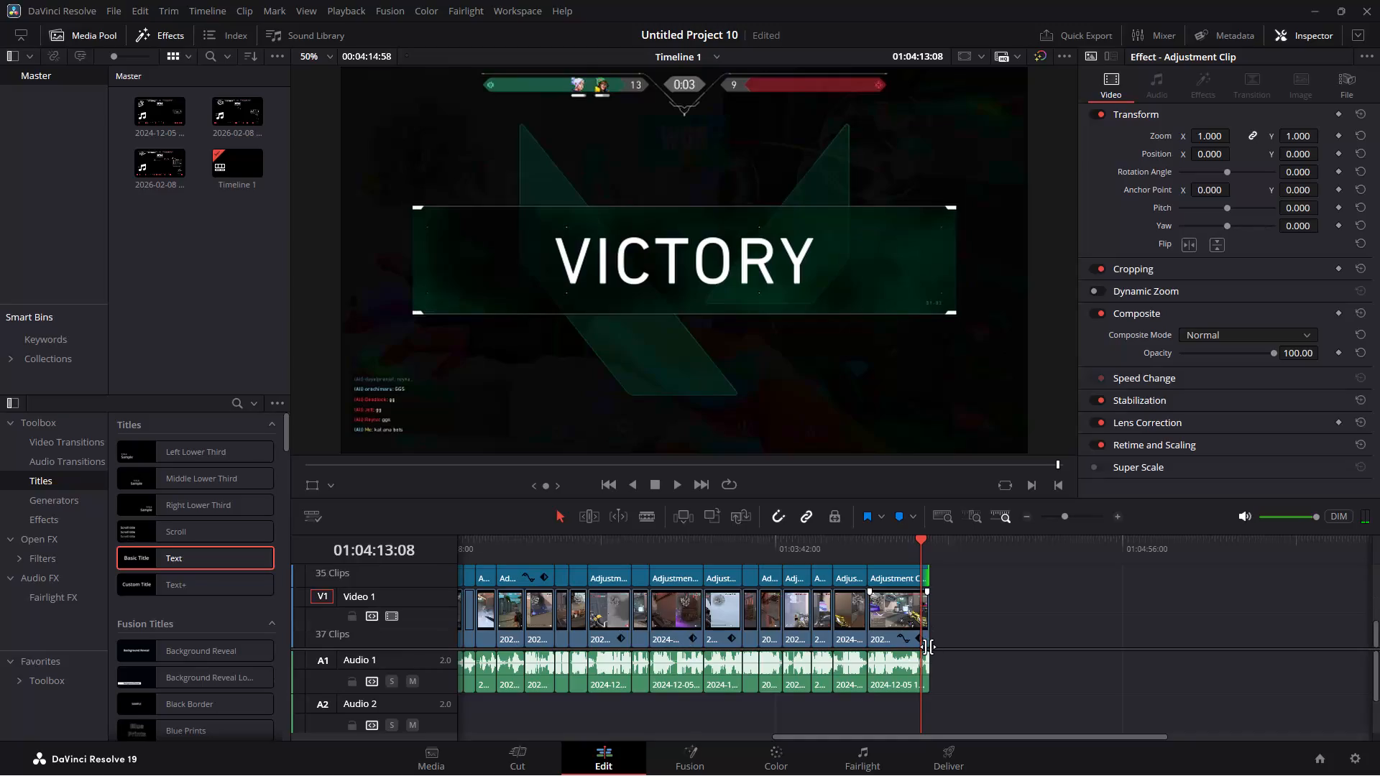
left_click_drag(929, 624, 922, 624)
left_click(926, 577)
left_click(929, 578)
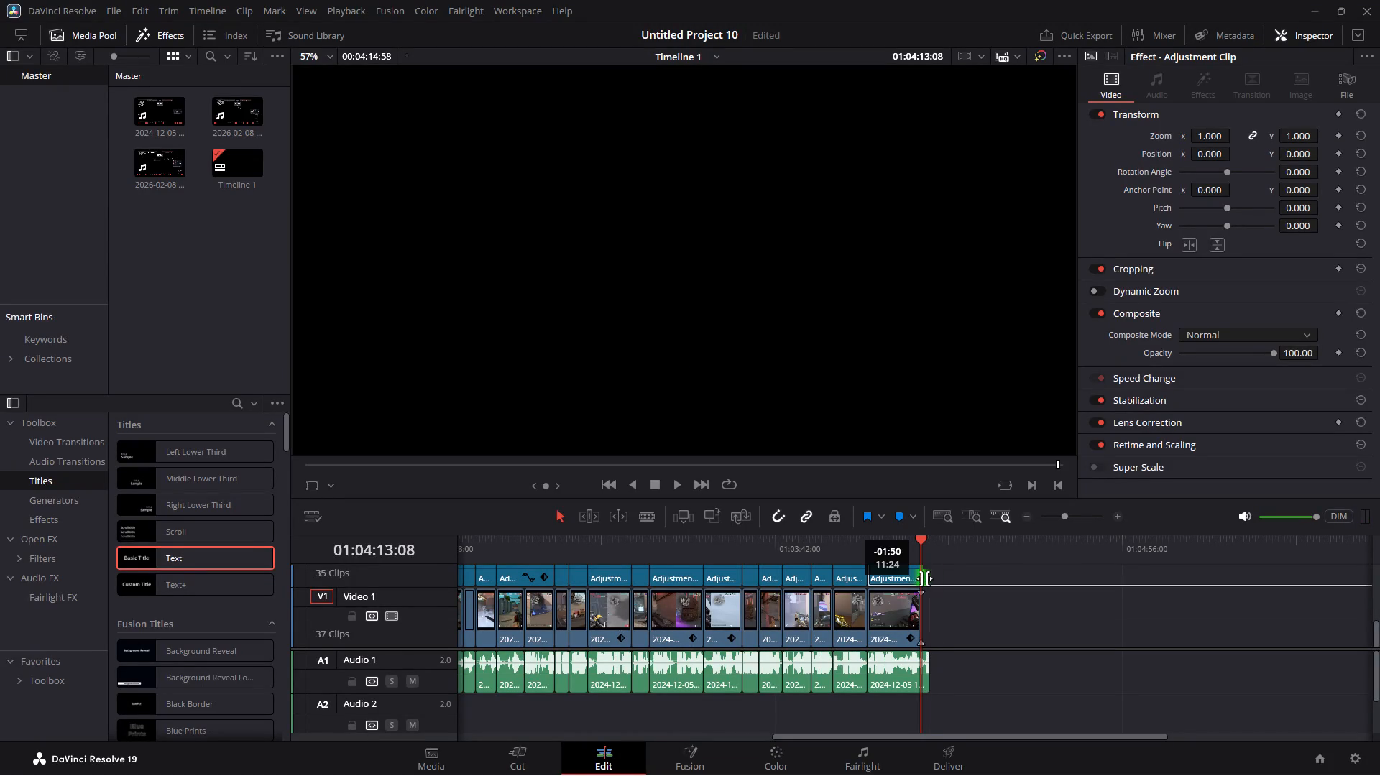
left_click(929, 661)
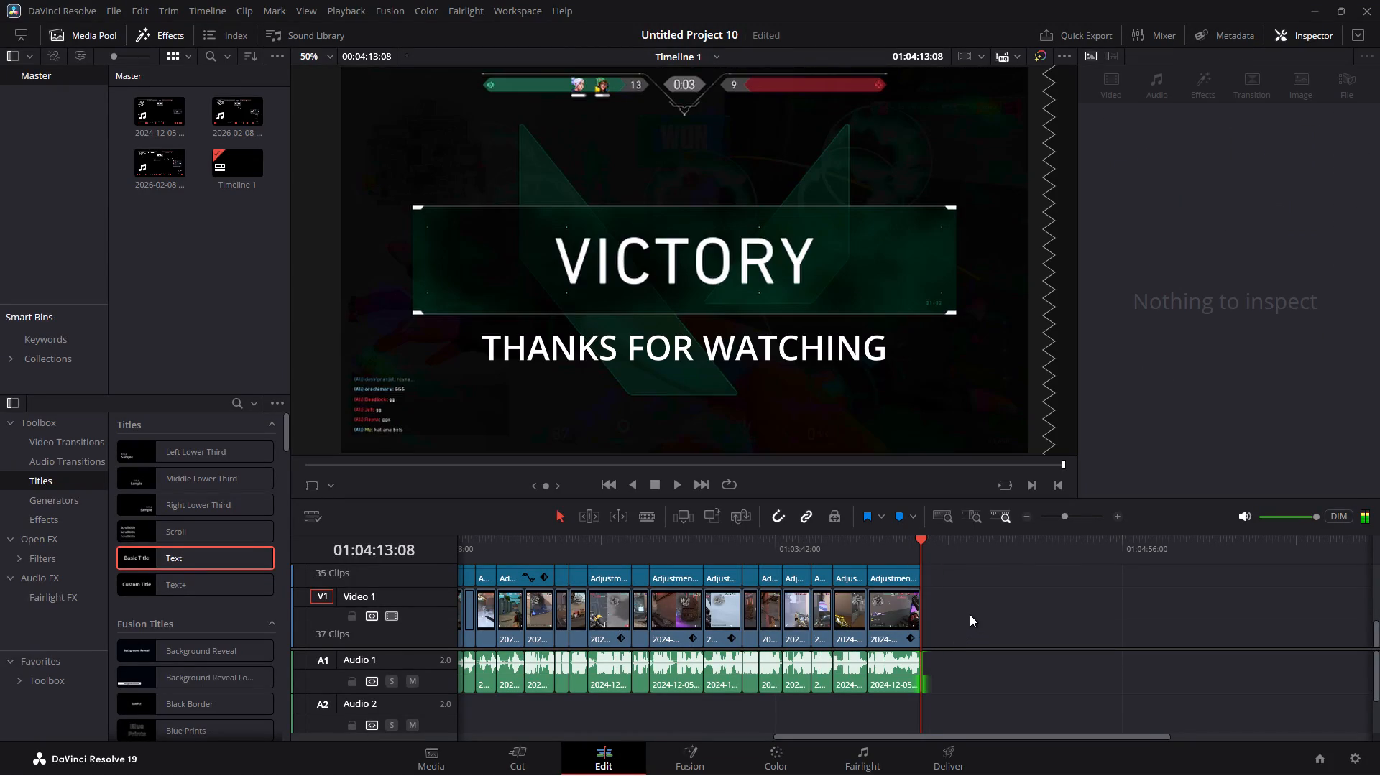
Play the trimmed ending from 01:04:08:34 and return the playhead to the timeline's start at 01:00:00:00.
scroll(968, 614, "up", 3)
left_click(908, 546)
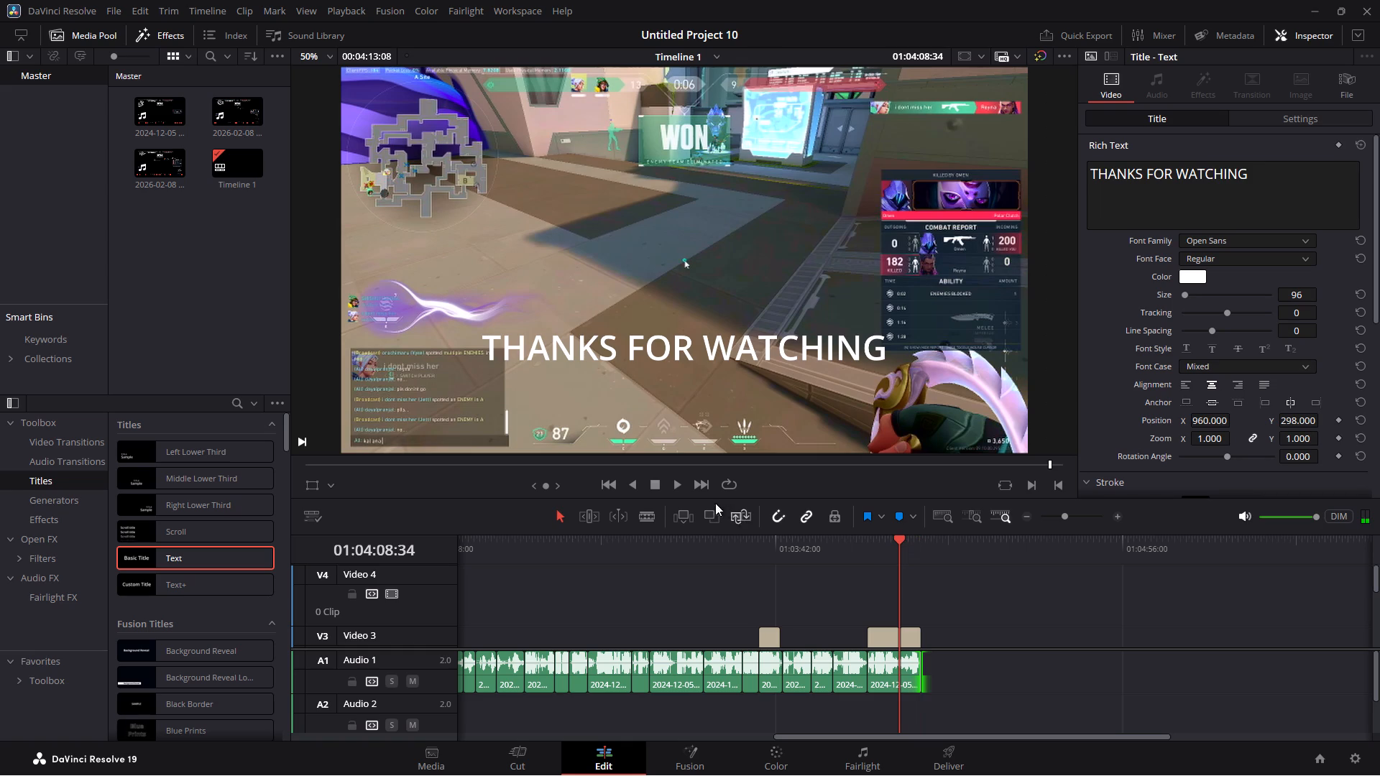
left_click(684, 484)
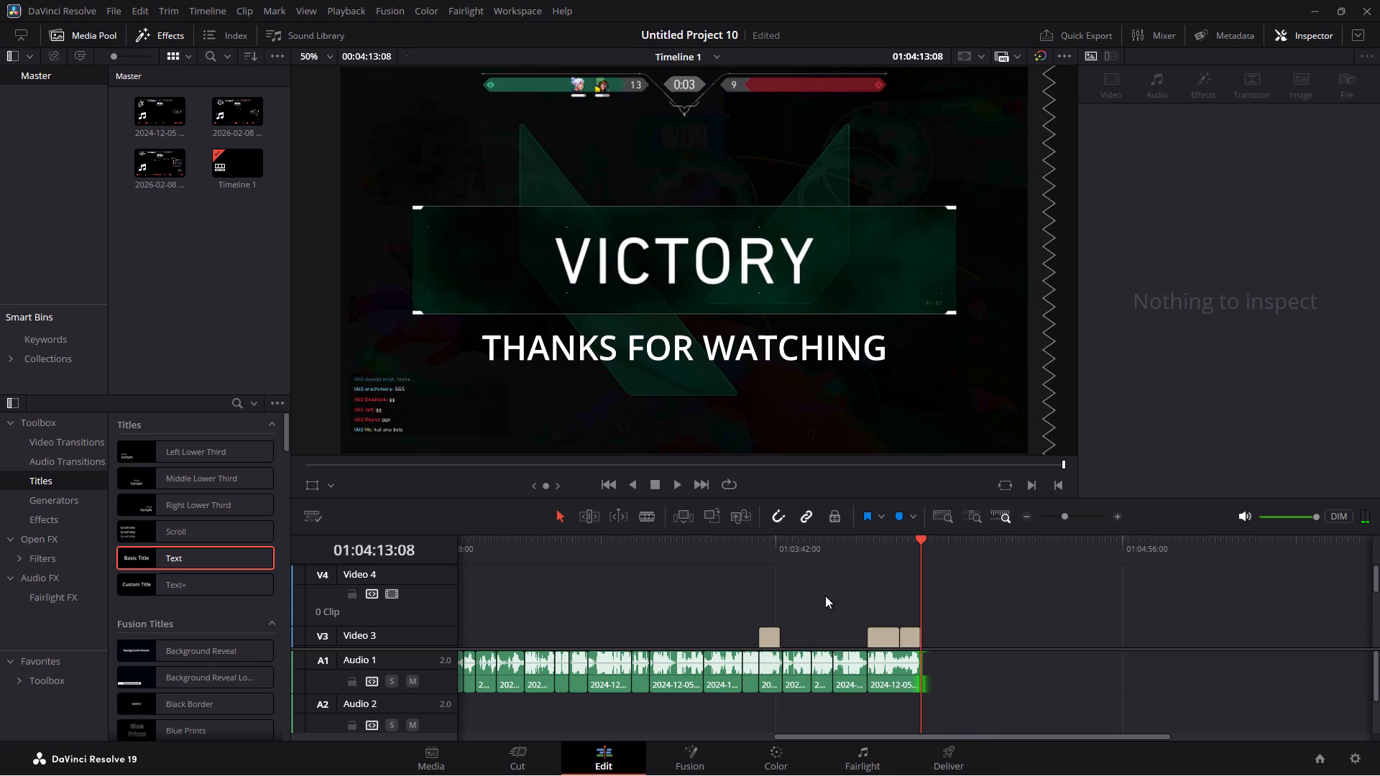
left_click_drag(911, 541, 476, 545)
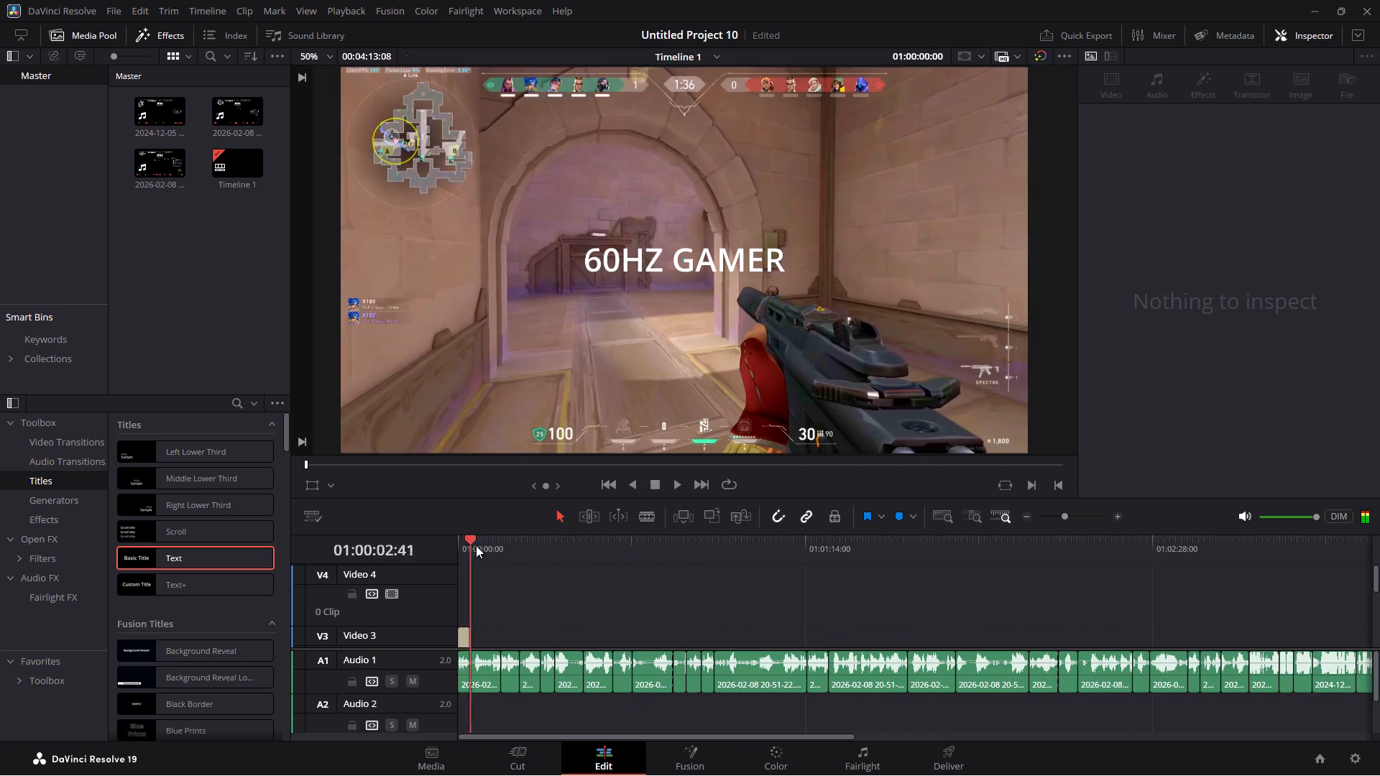
left_click_drag(476, 545, 305, 528)
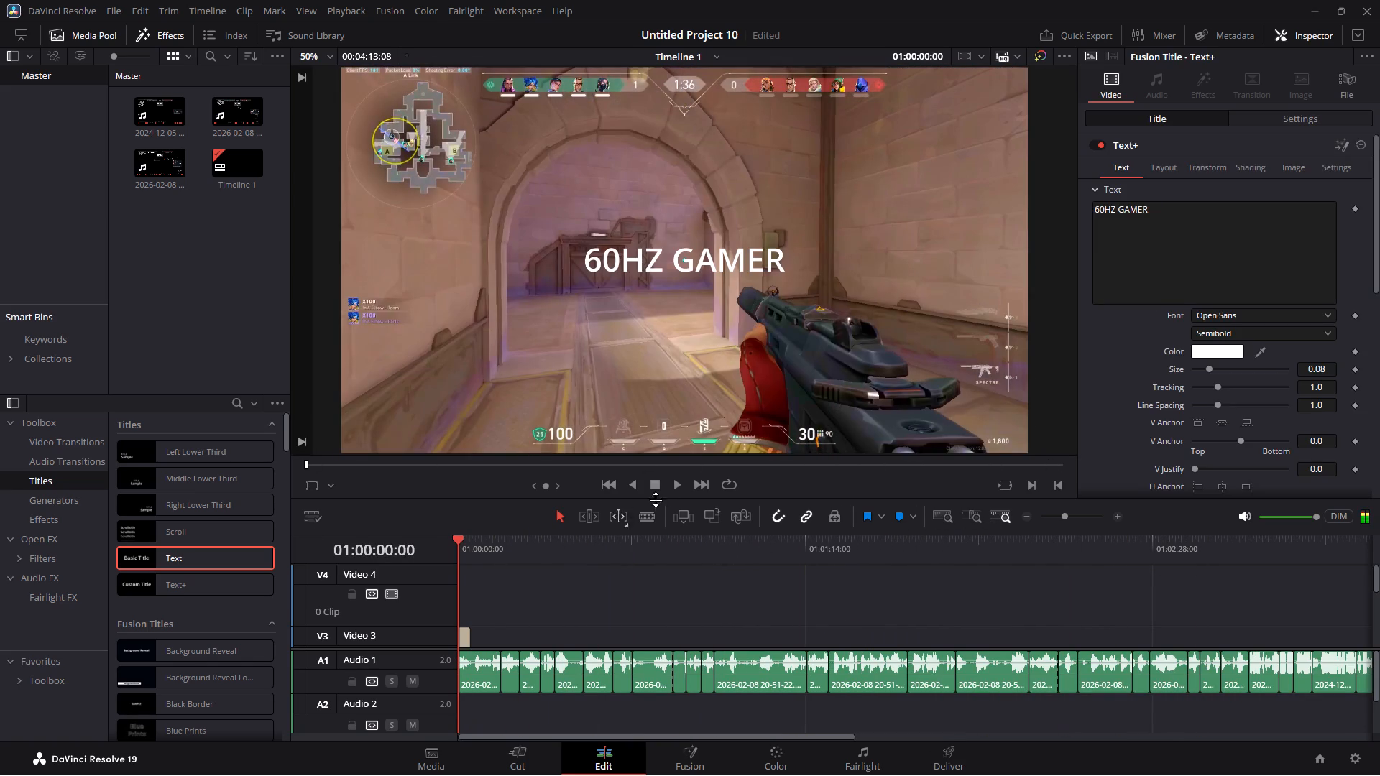
Play the montage's opening from the timeline start for about five seconds to review the "60HZ GAMER" title and first clip.
left_click(676, 494)
left_click(681, 492)
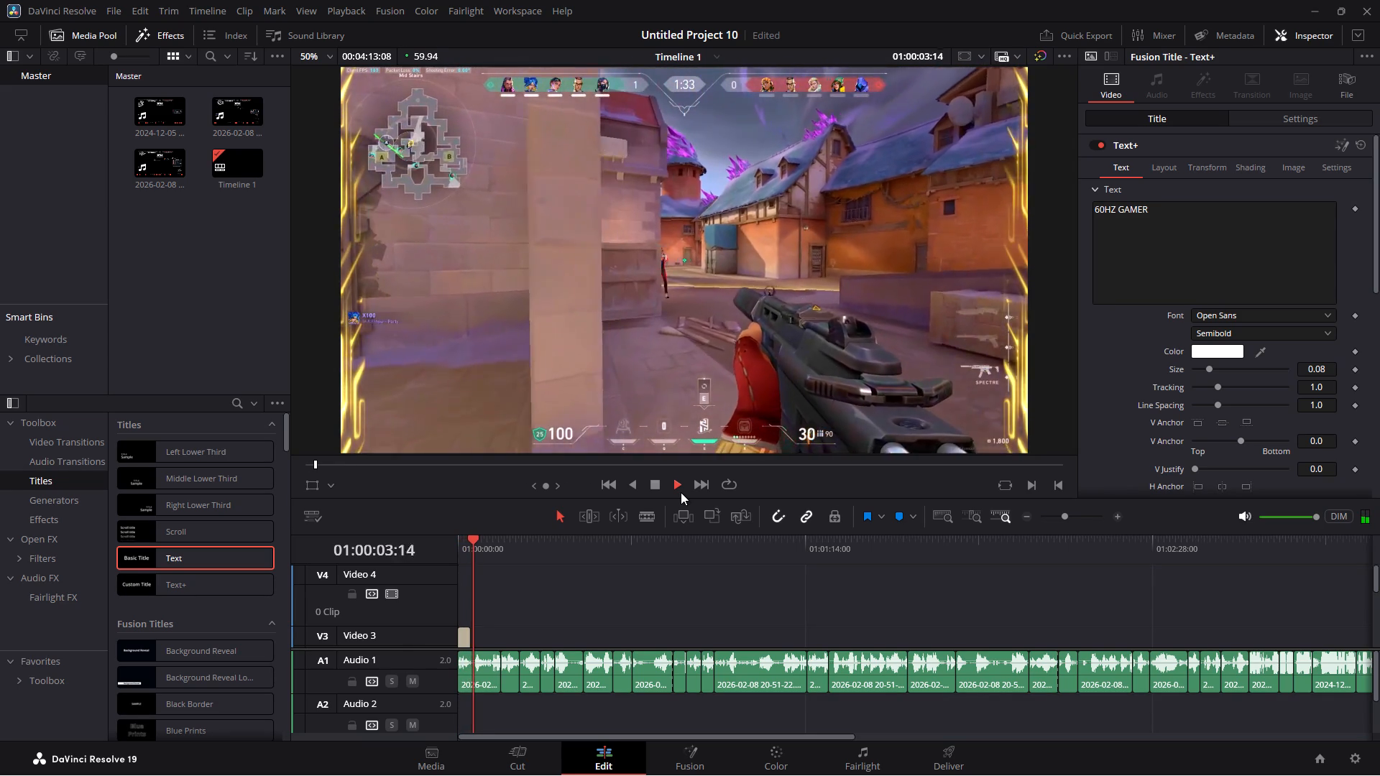
left_click(681, 492)
left_click(655, 485)
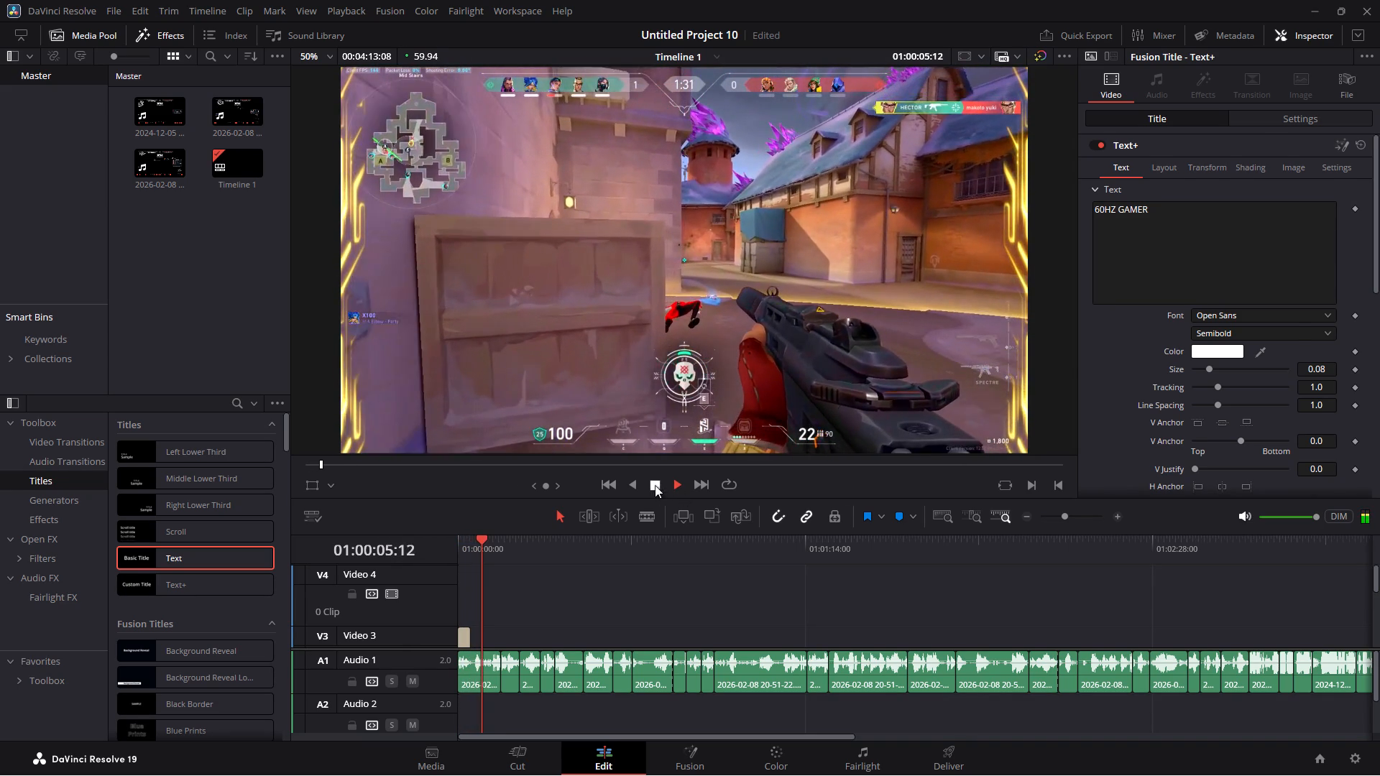
Go to the Deliver page and name the export file "VALORANT NEW KILLS MONTAGES".
left_click(937, 770)
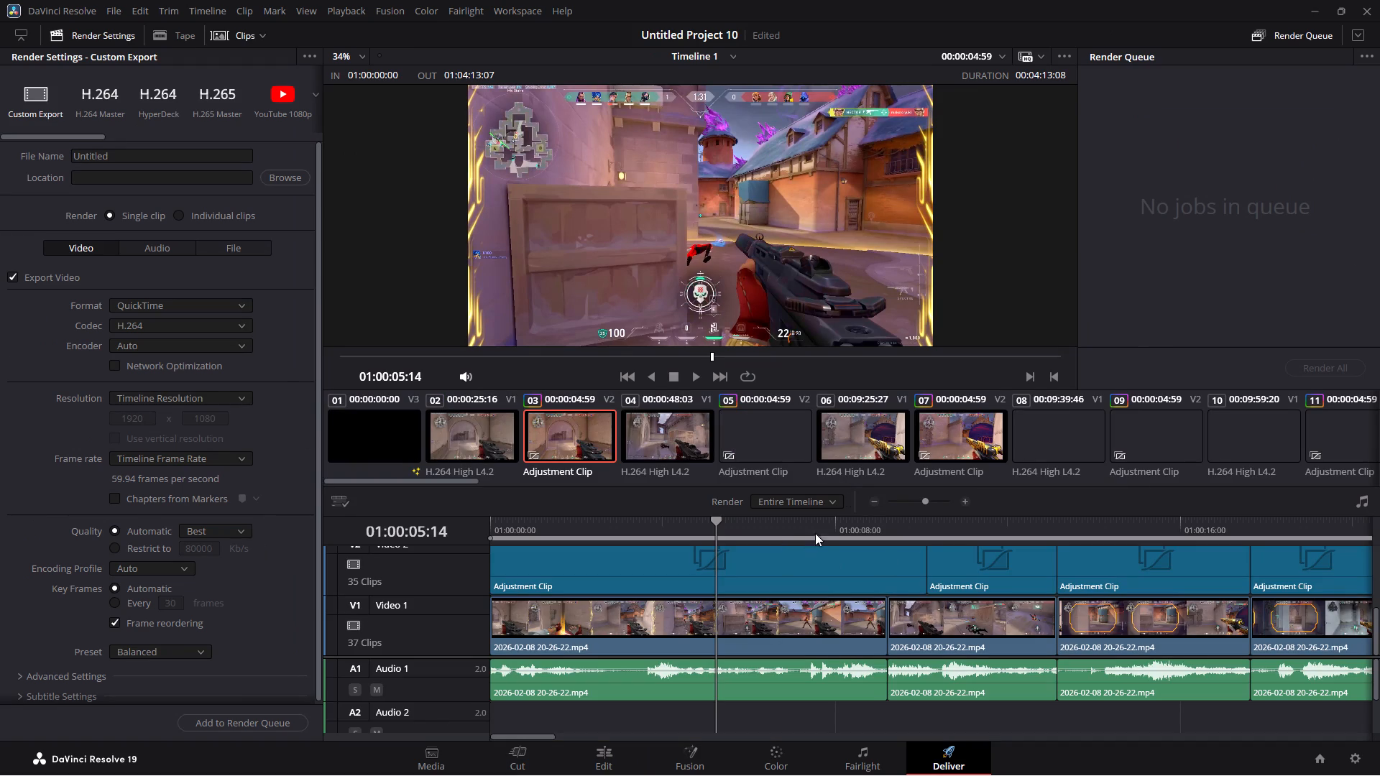
left_click_drag(149, 160, 70, 160)
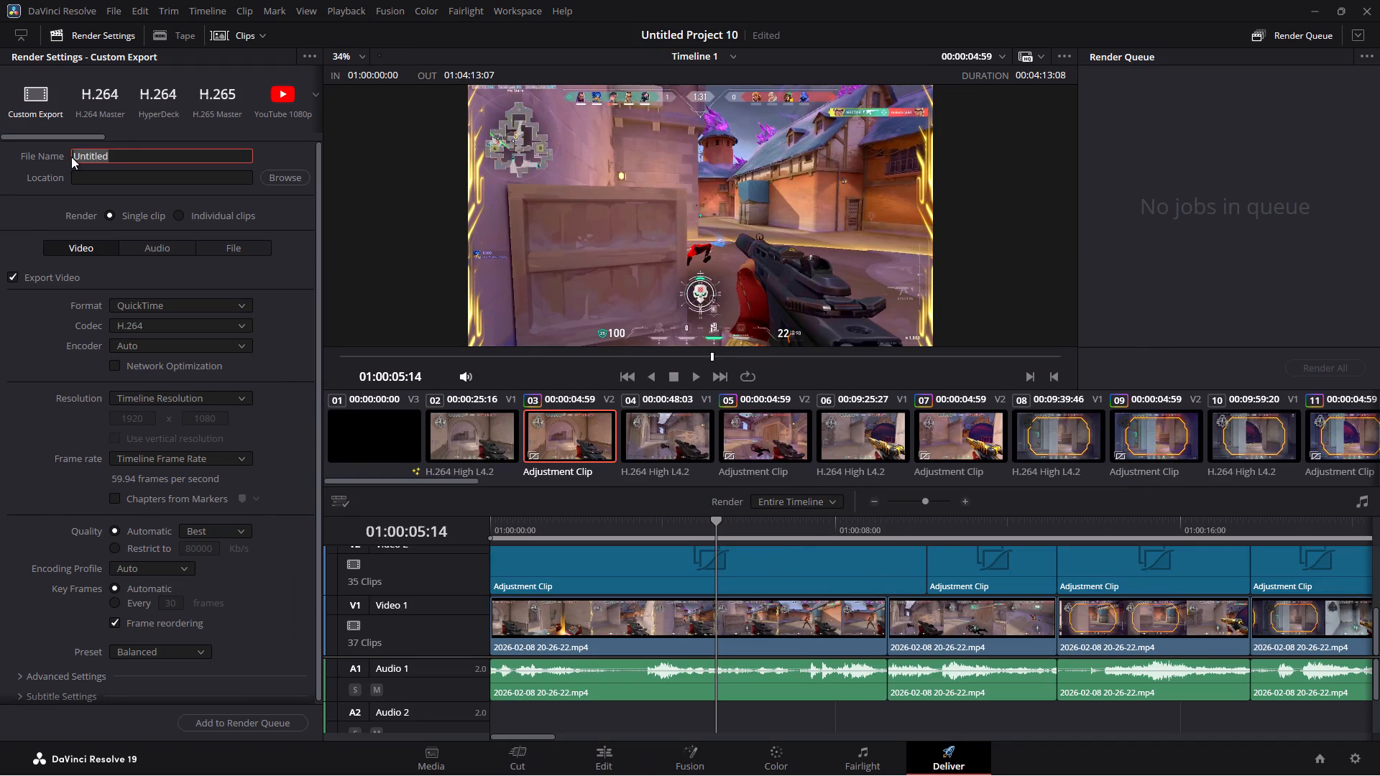
type("VALOR")
type("ANT")
key("space")
type("NEW")
key("space")
type("KILLS MONTAGES")
Set the export's video format to MP4.
left_click(172, 310)
scroll(170, 352, "up", 1)
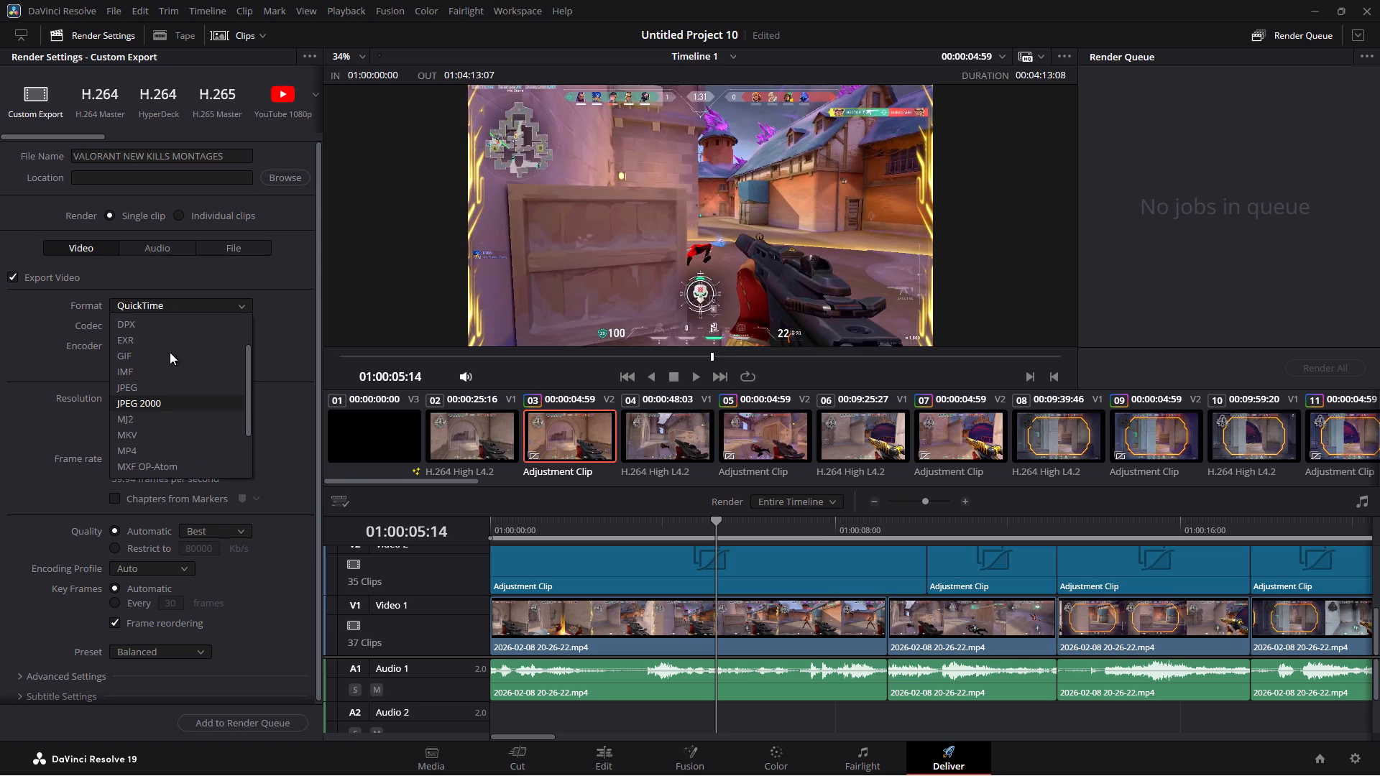
scroll(170, 352, "up", 6)
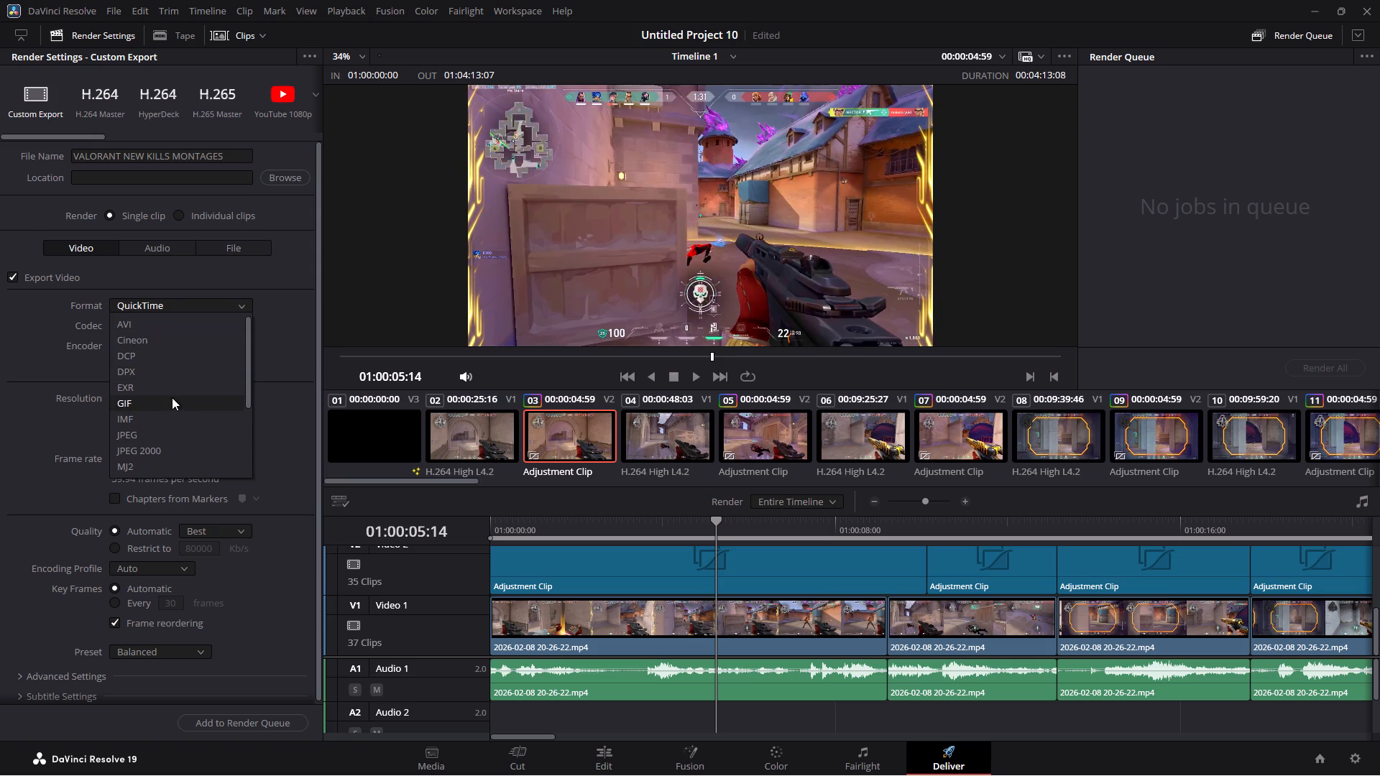
scroll(176, 428, "down", 2)
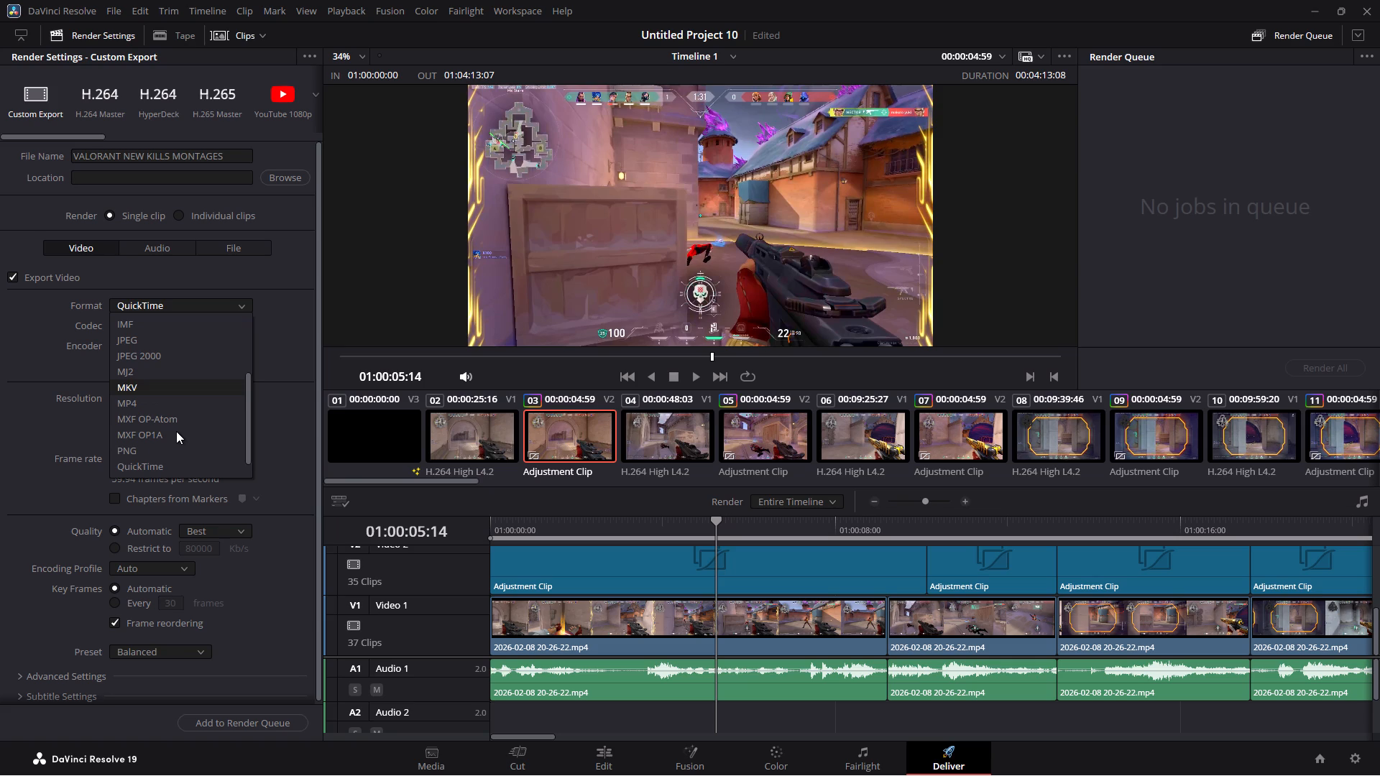
scroll(176, 431, "down", 1)
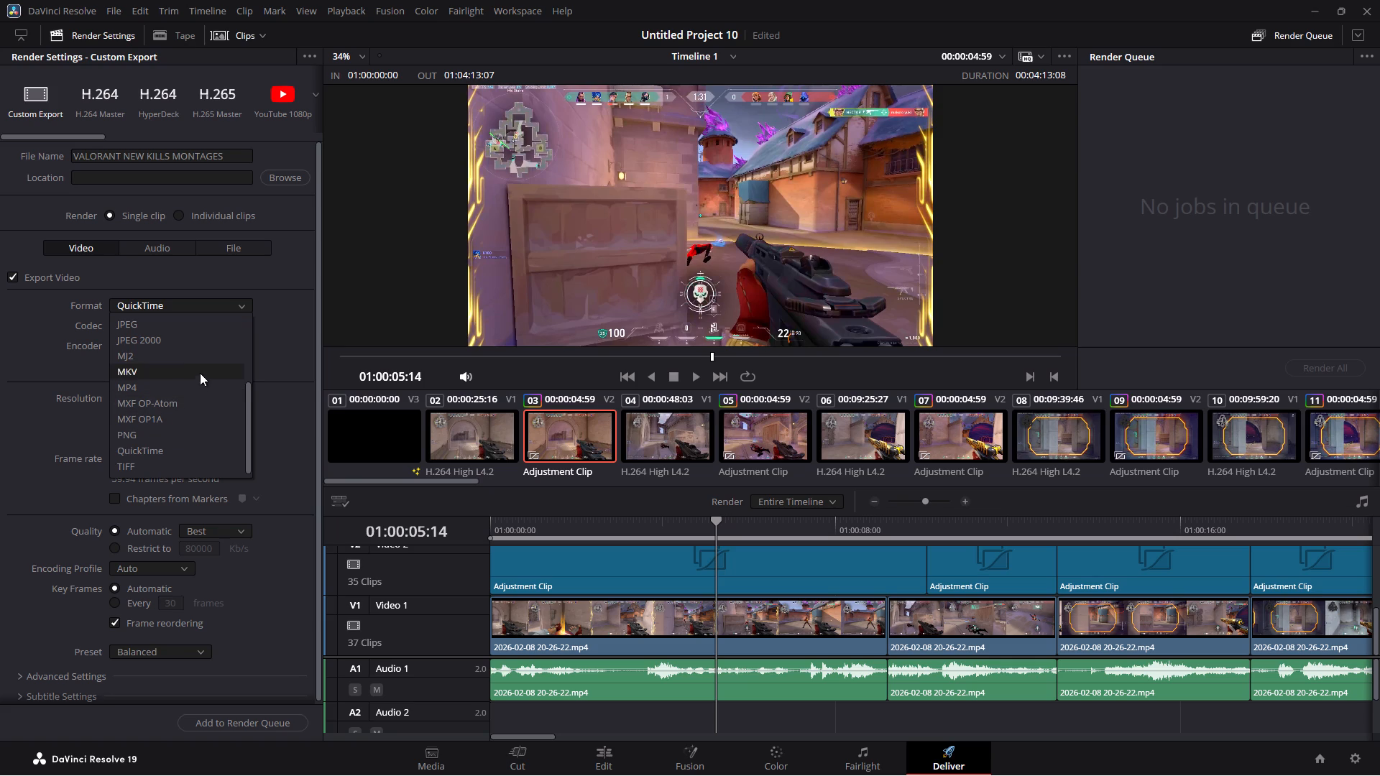
left_click(194, 390)
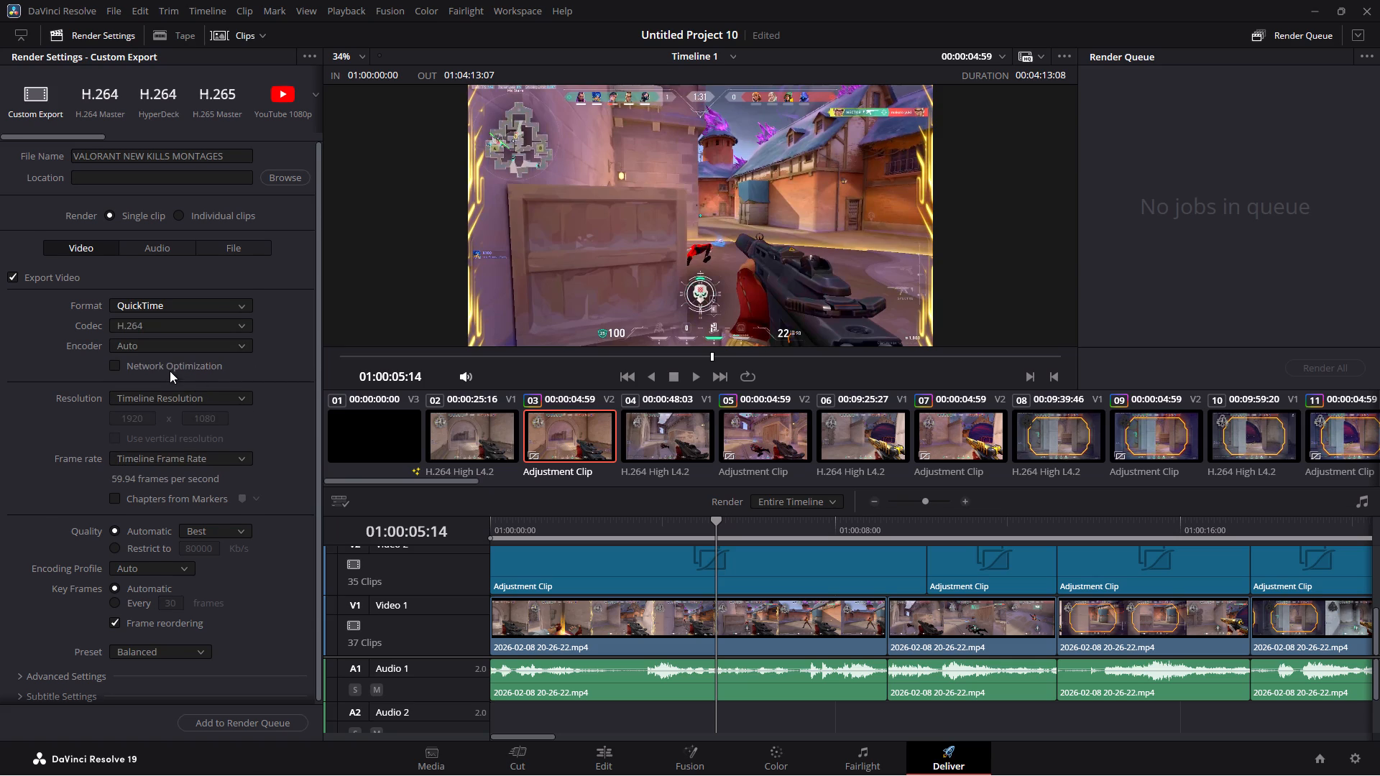
Set the export frame rate to 59.94.
scroll(170, 371, "down", 2)
left_click(167, 455)
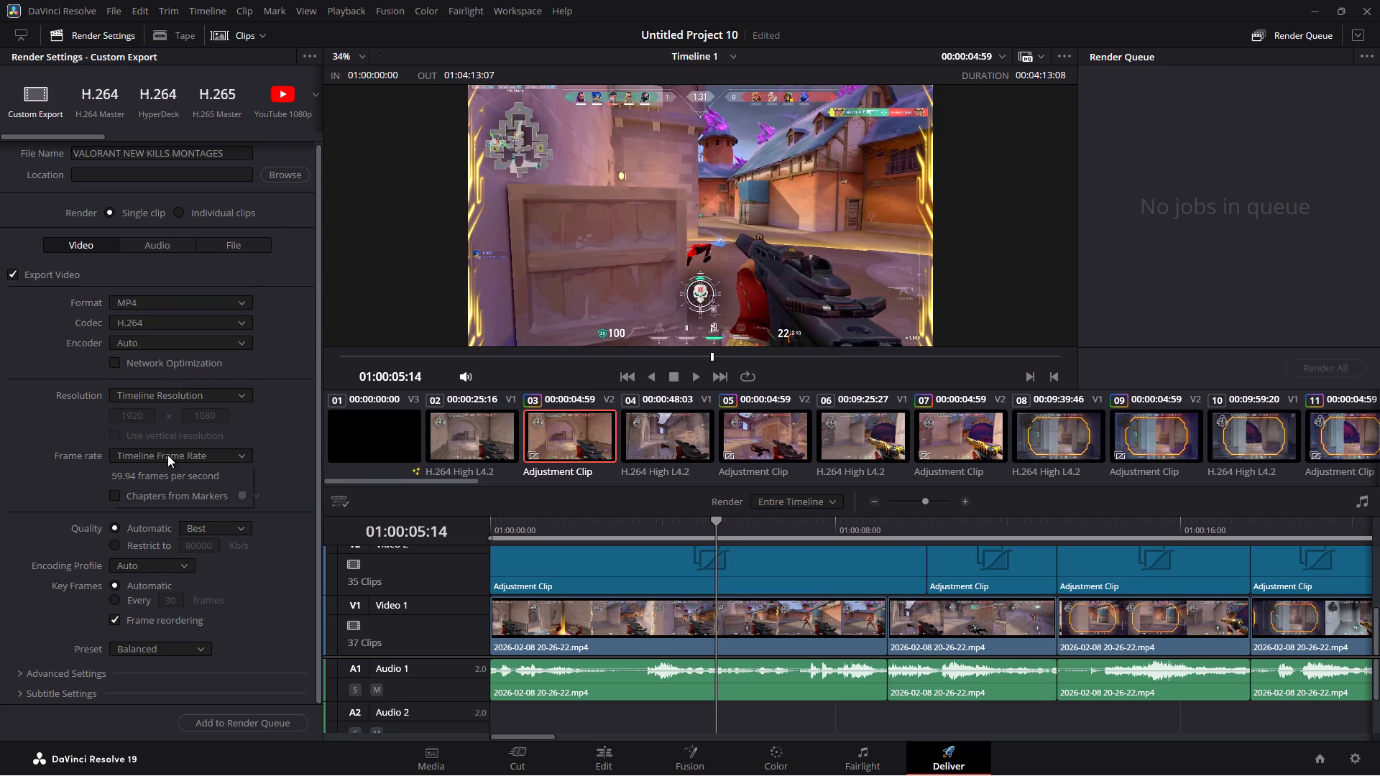
left_click(151, 487)
left_click(25, 483)
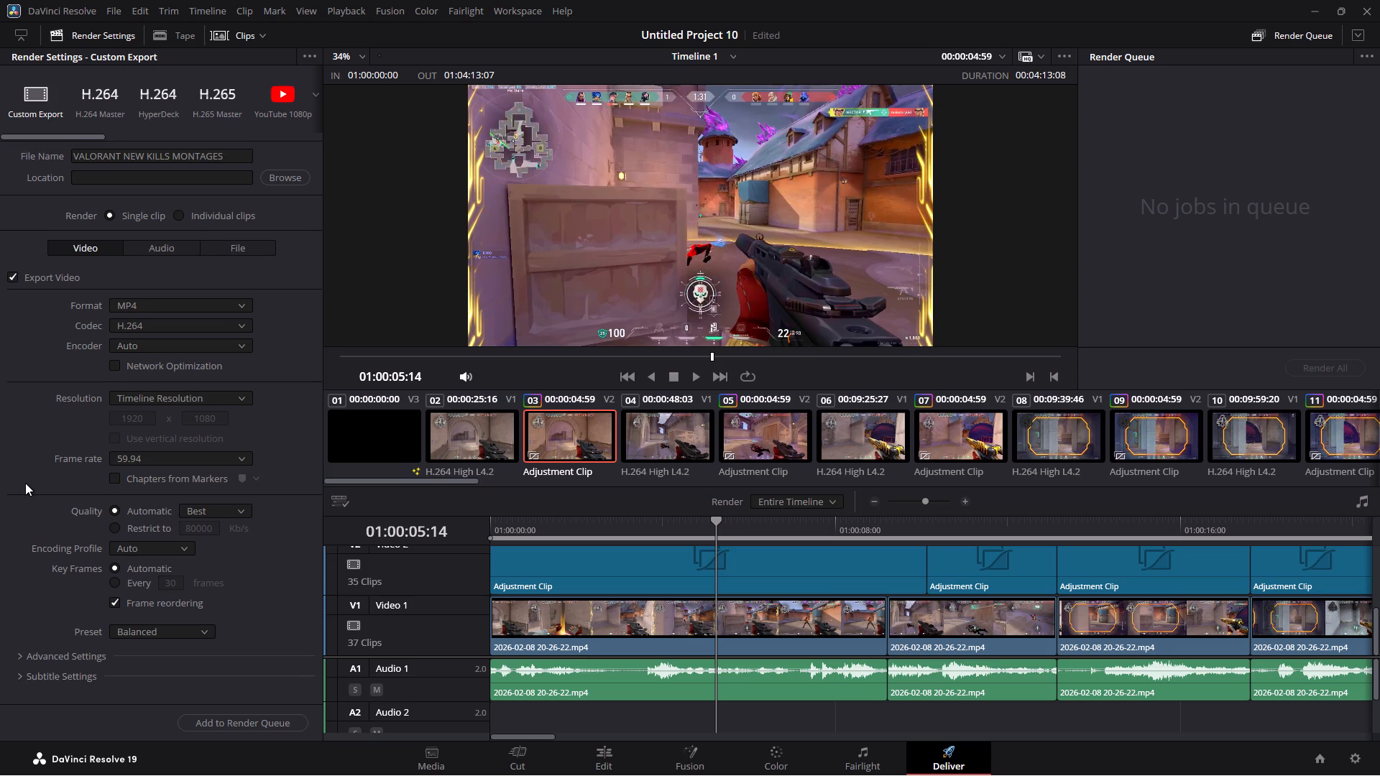
Set the export resolution to 3840 x 2160 Ultra HD.
left_click(126, 398)
scroll(134, 465, "down", 2)
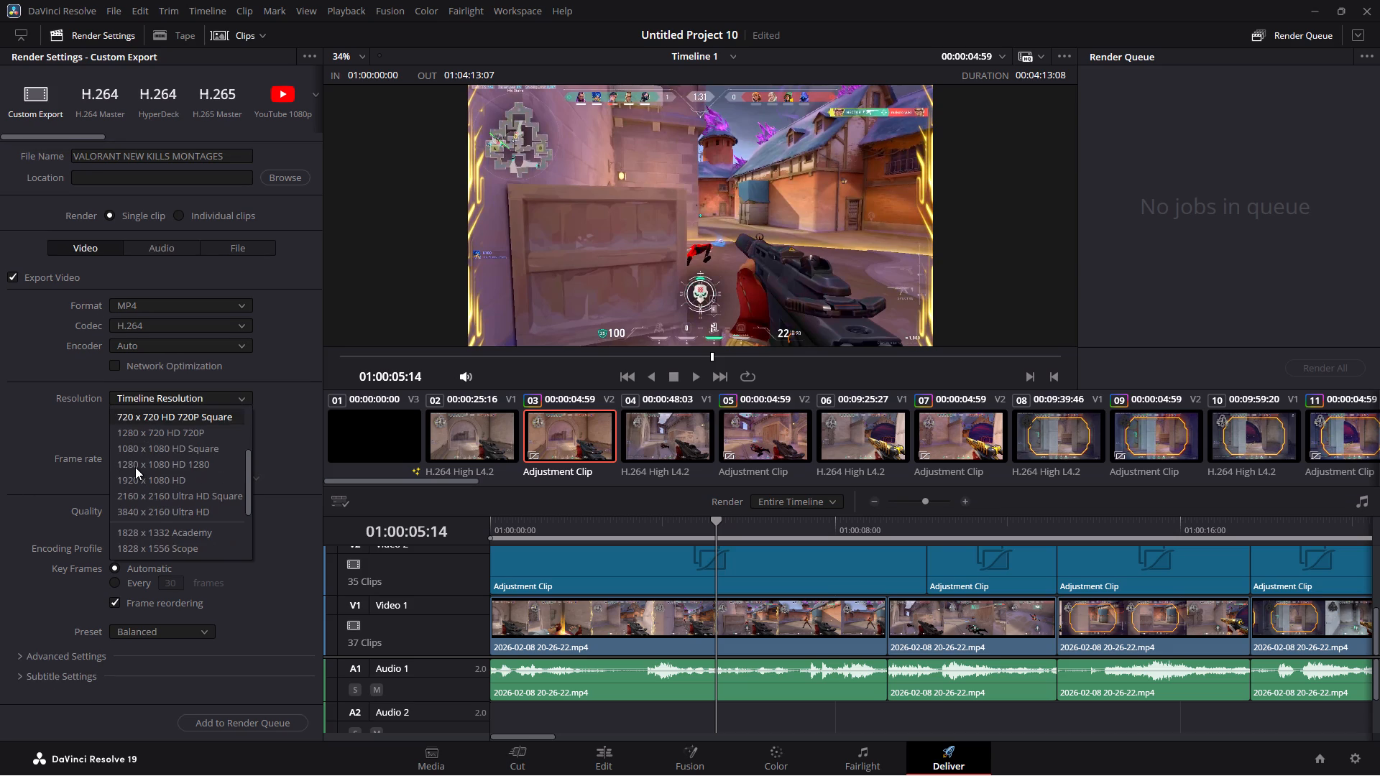
scroll(150, 472, "down", 1)
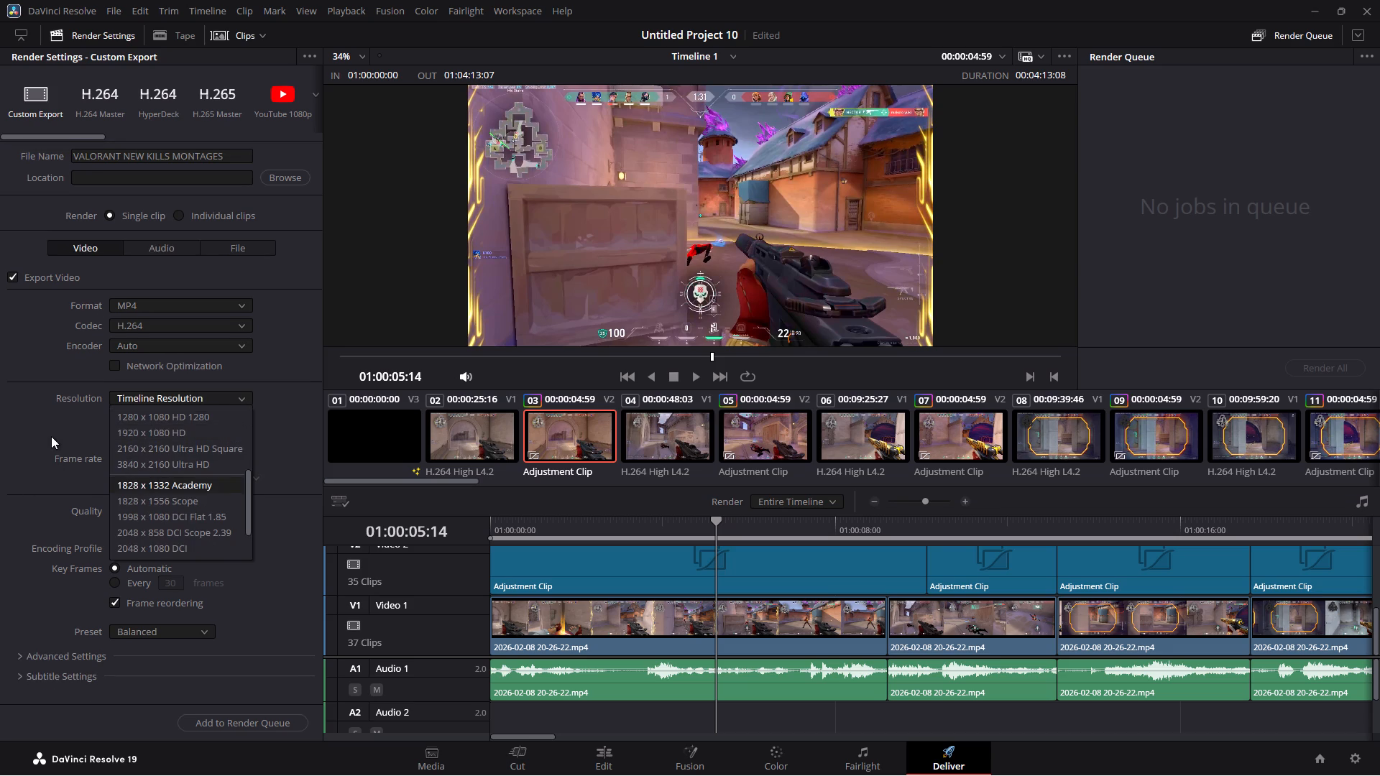
left_click(51, 436)
left_click(155, 394)
scroll(168, 491, "down", 2)
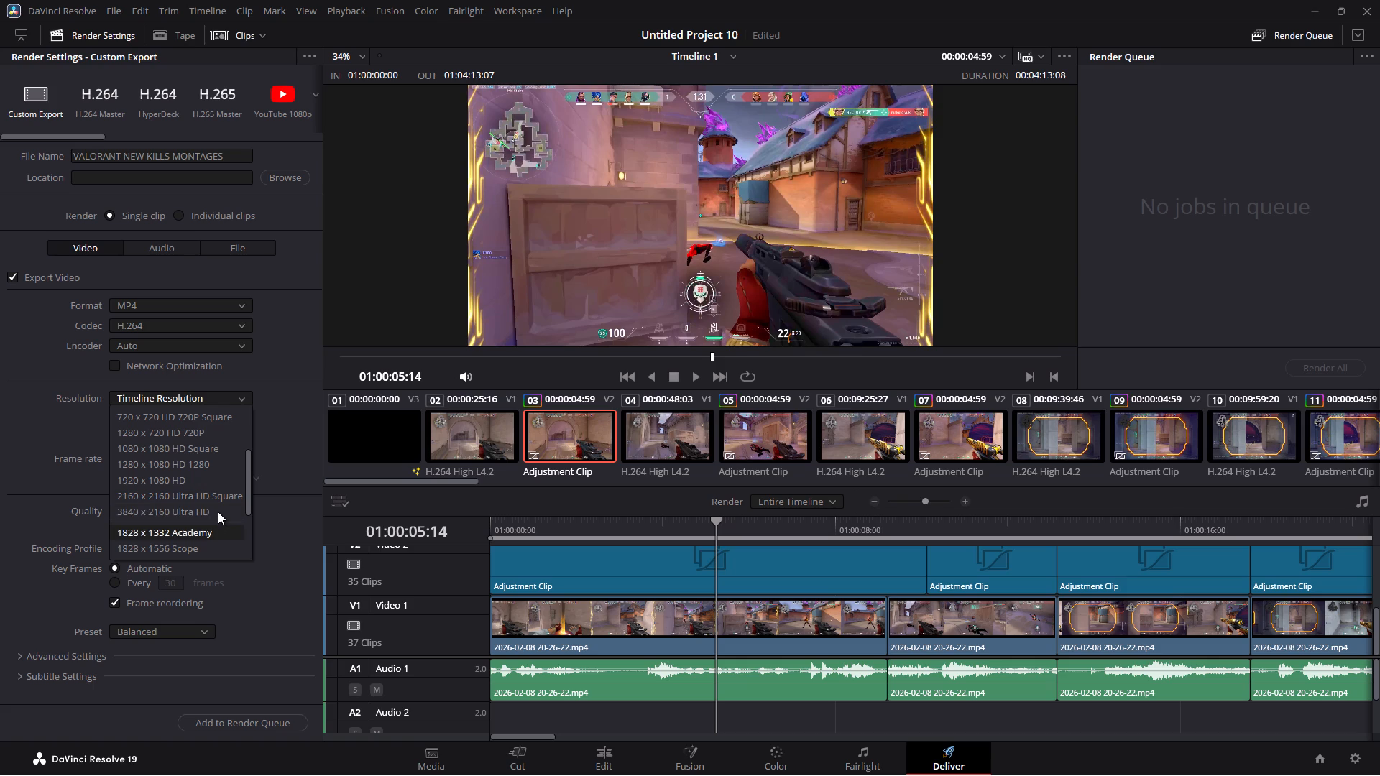
left_click(218, 512)
left_click(207, 397)
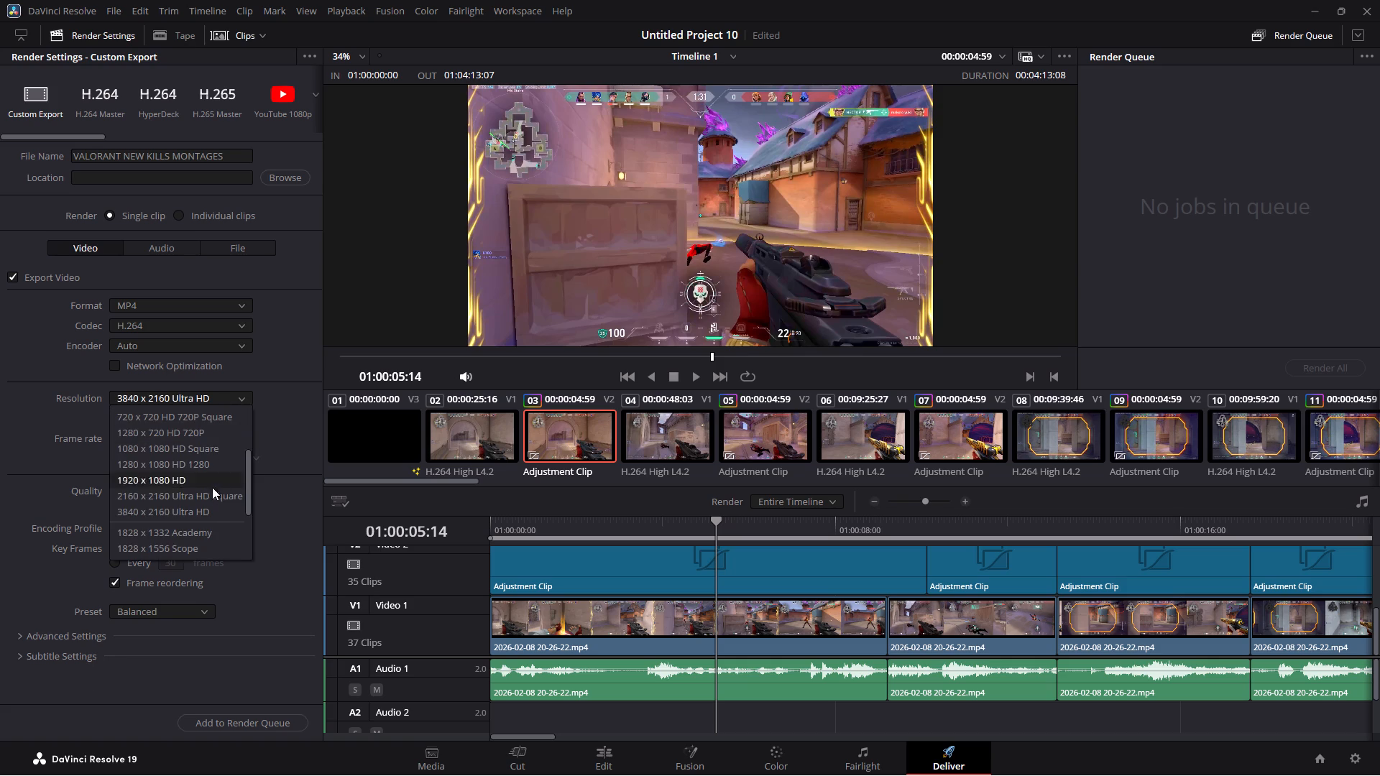
scroll(211, 506, "down", 3)
scroll(211, 506, "up", 1)
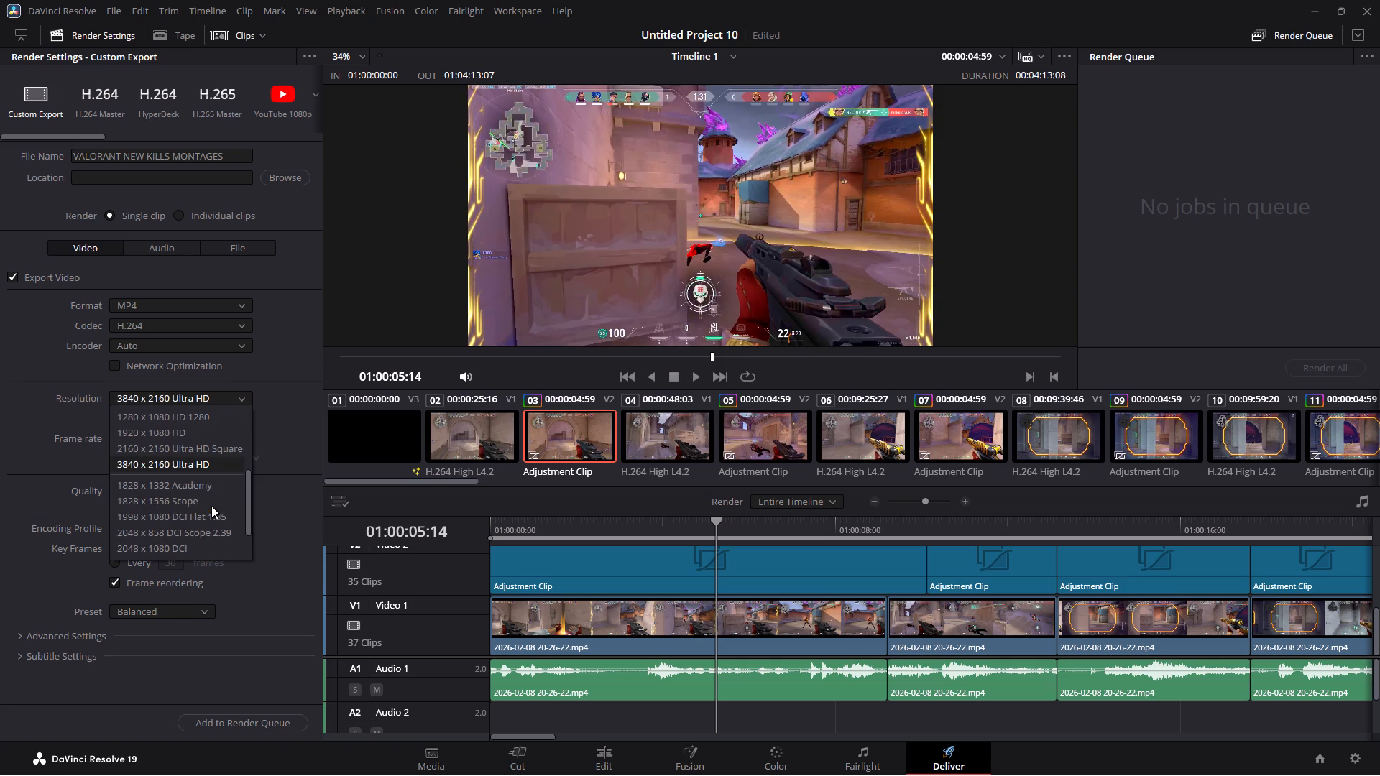
scroll(211, 506, "up", 1)
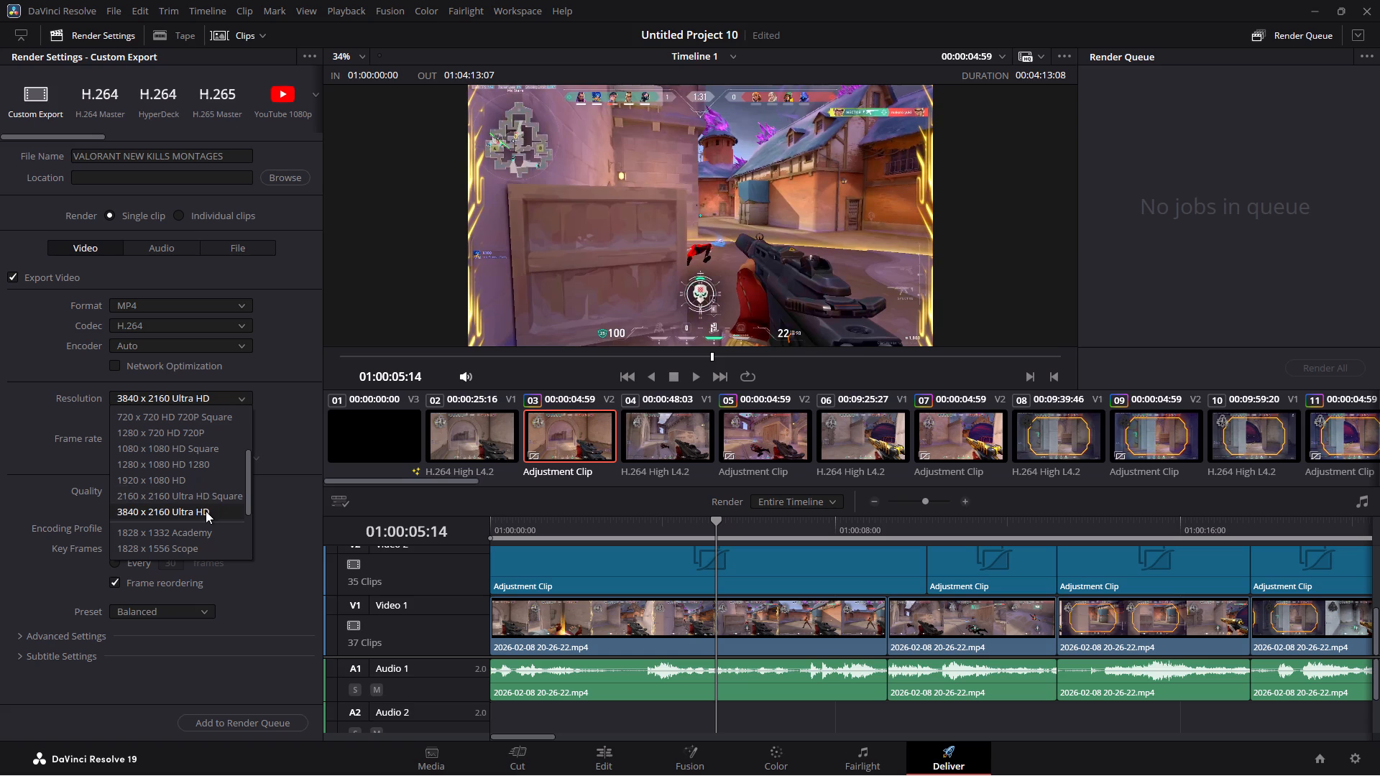
left_click(206, 511)
left_click(55, 431)
Restrict the export's video quality to 90000 Kb/s.
left_click(207, 493)
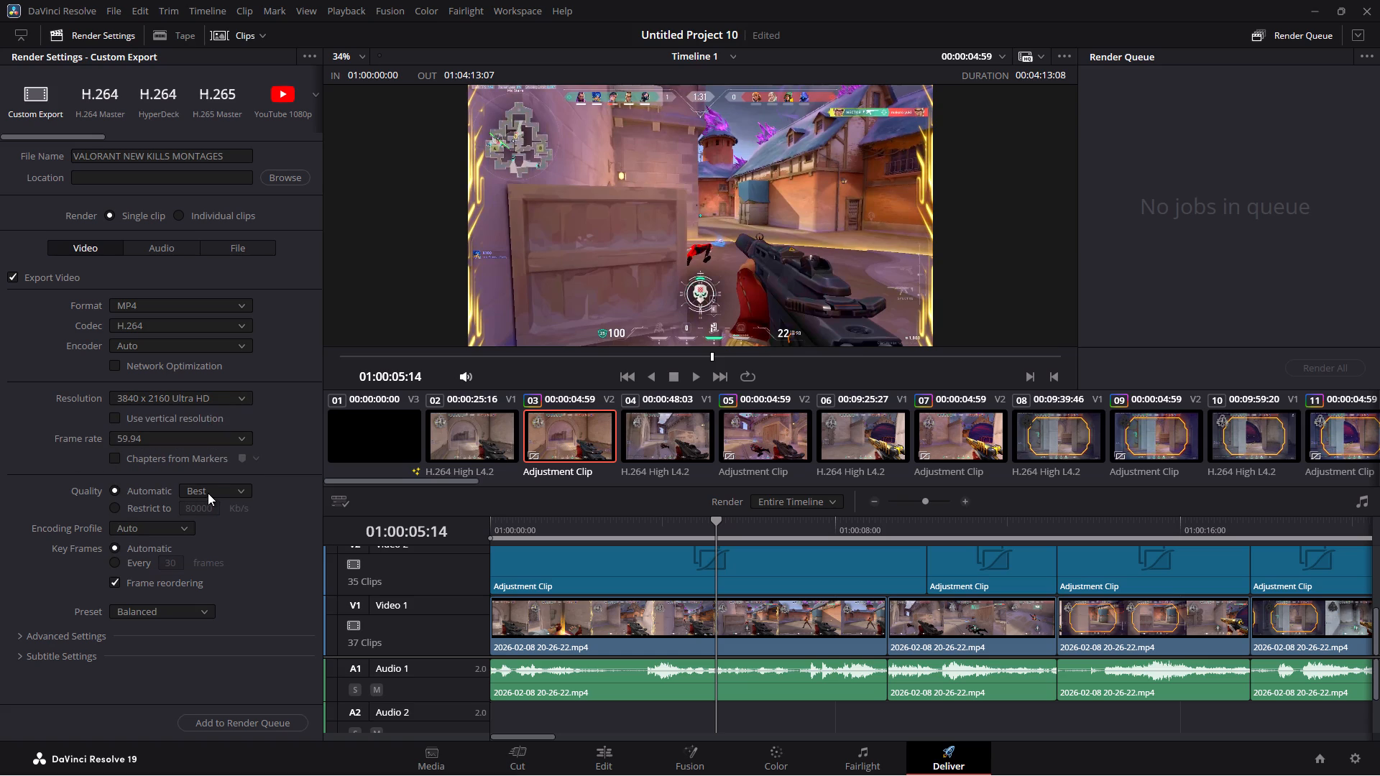
left_click(158, 489)
left_click(154, 509)
left_click(204, 509)
left_click_drag(204, 509, 247, 509)
left_click_drag(247, 509, 676, 535)
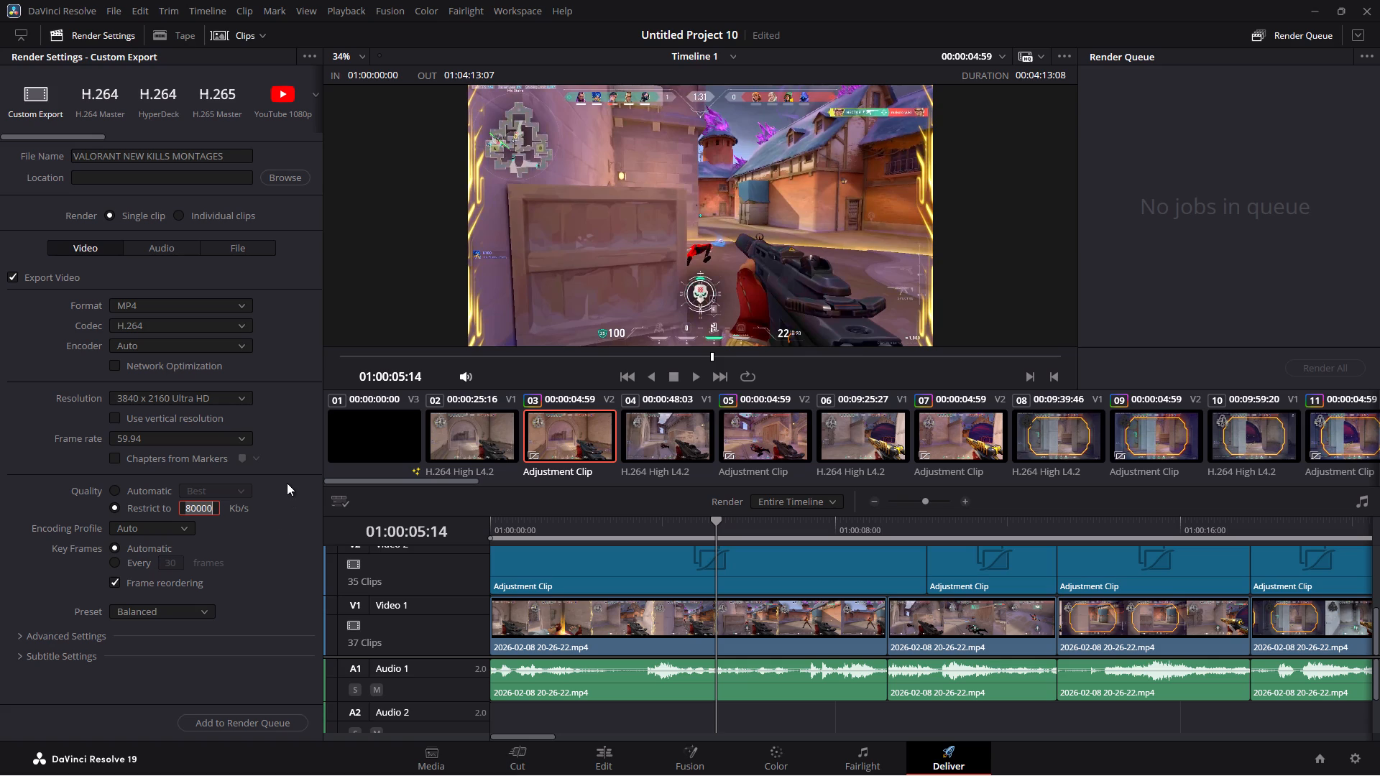
type("90000")
left_click(250, 532)
Add the export to the render queue with Downloads as its destination, accepting the higher-resolution render.
left_click(221, 718)
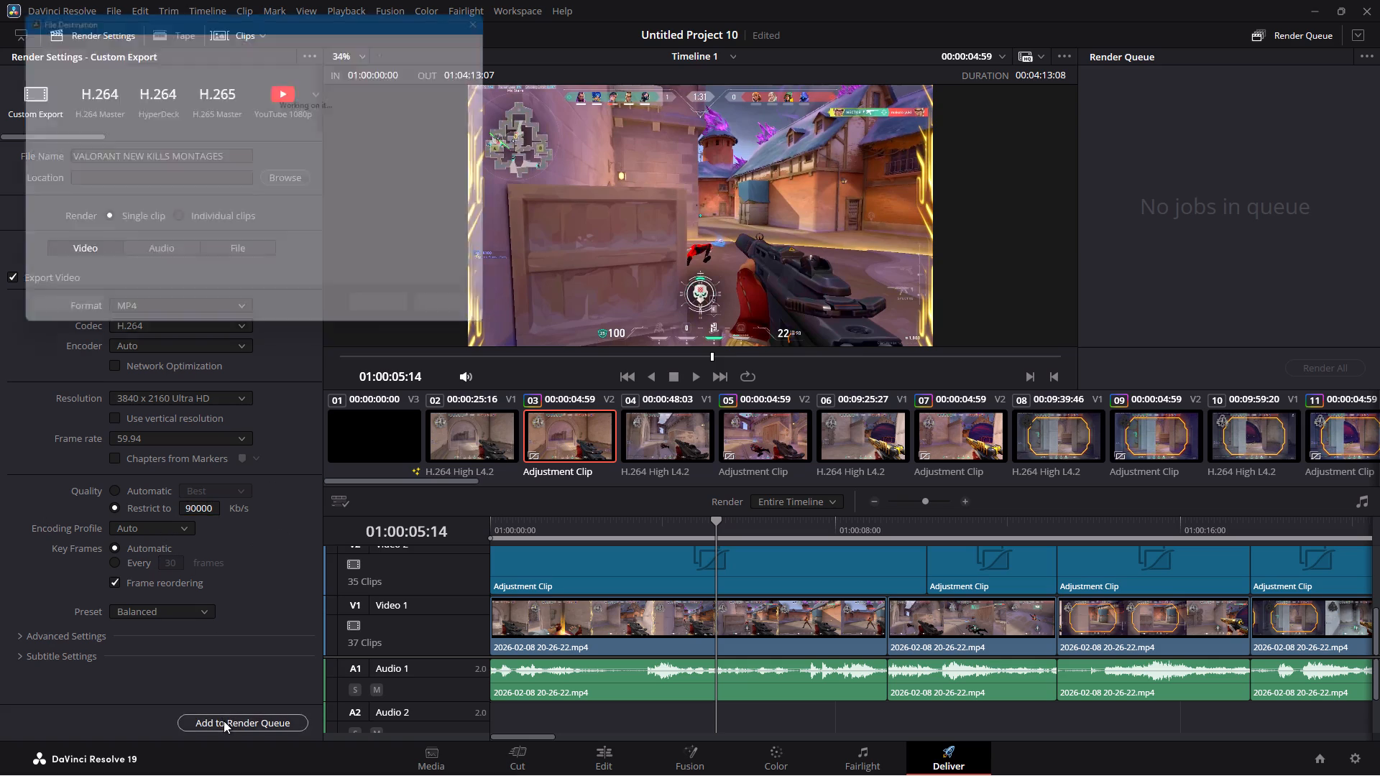
left_click(73, 164)
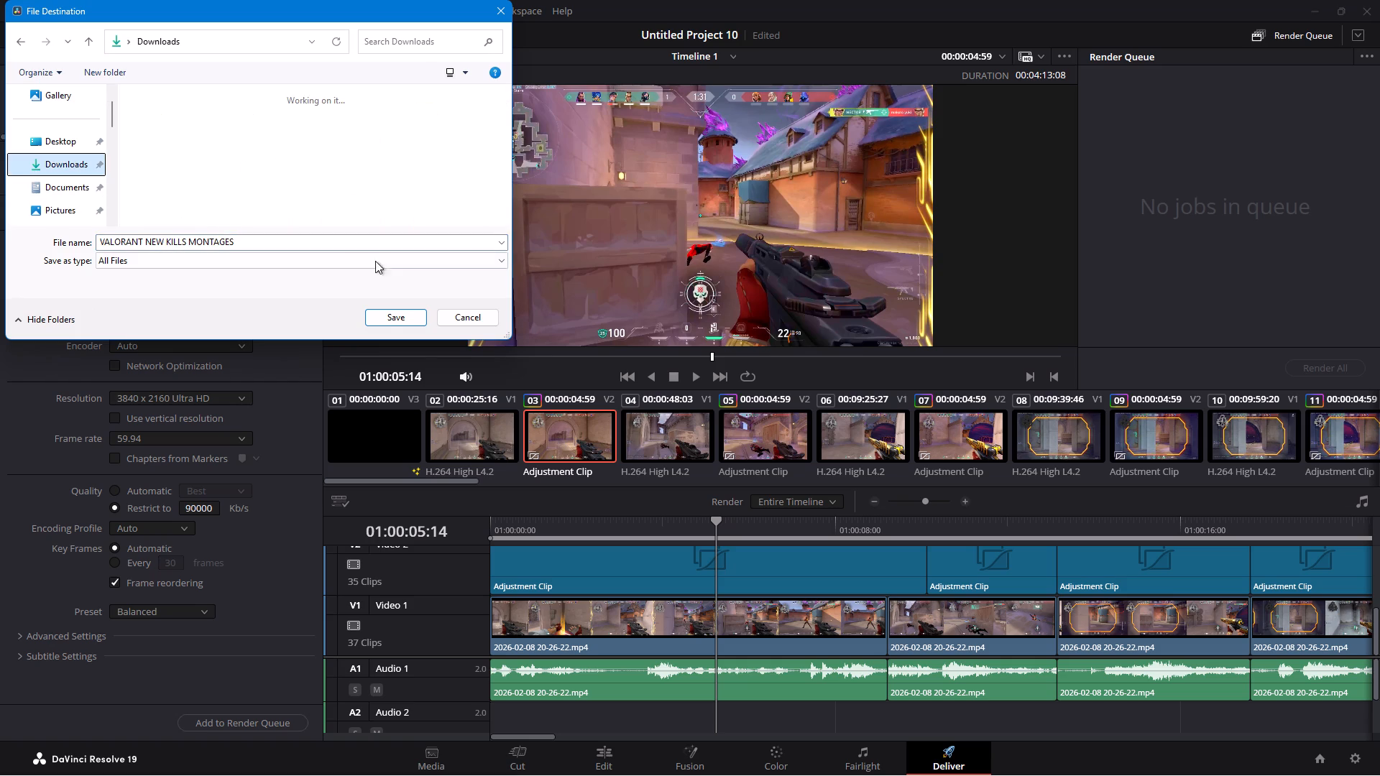
left_click(382, 320)
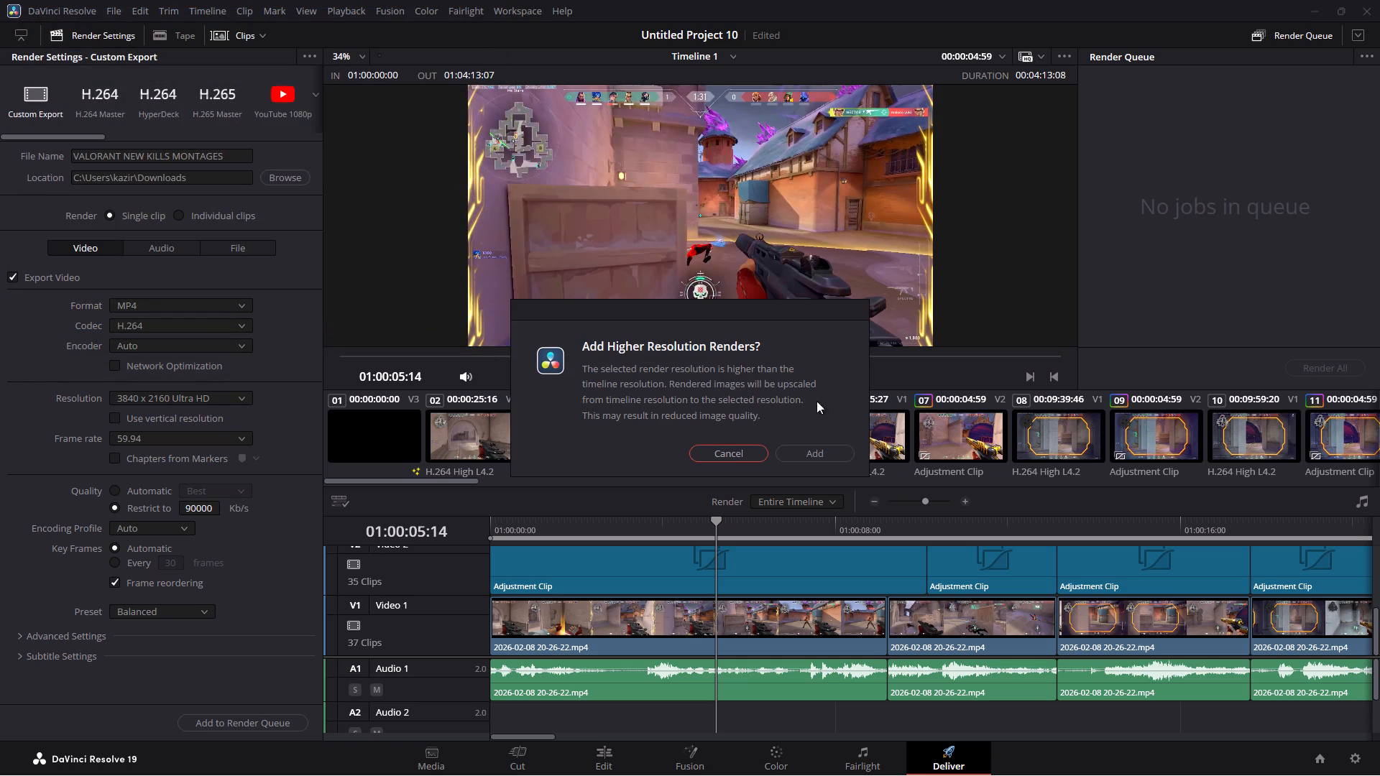
left_click(816, 458)
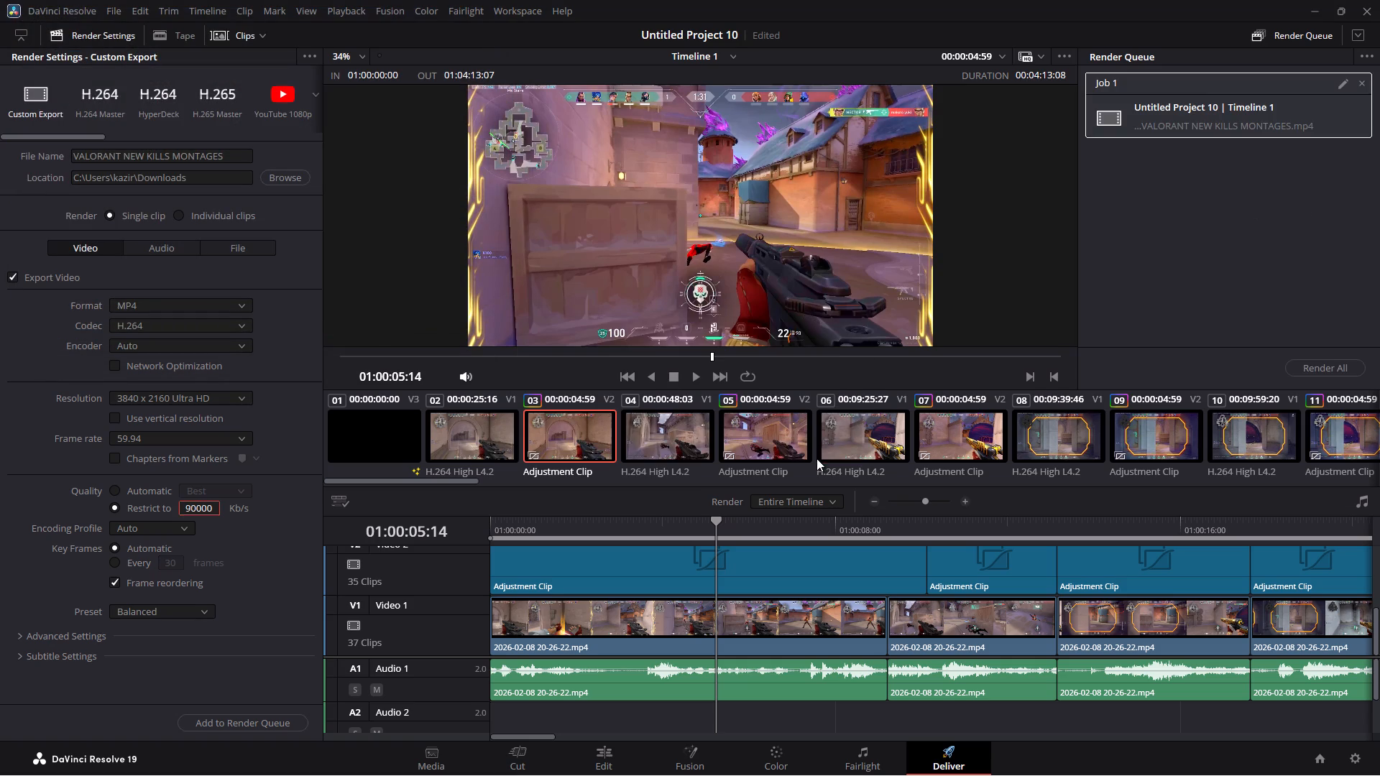
Start rendering the queued montage job.
left_click(1348, 366)
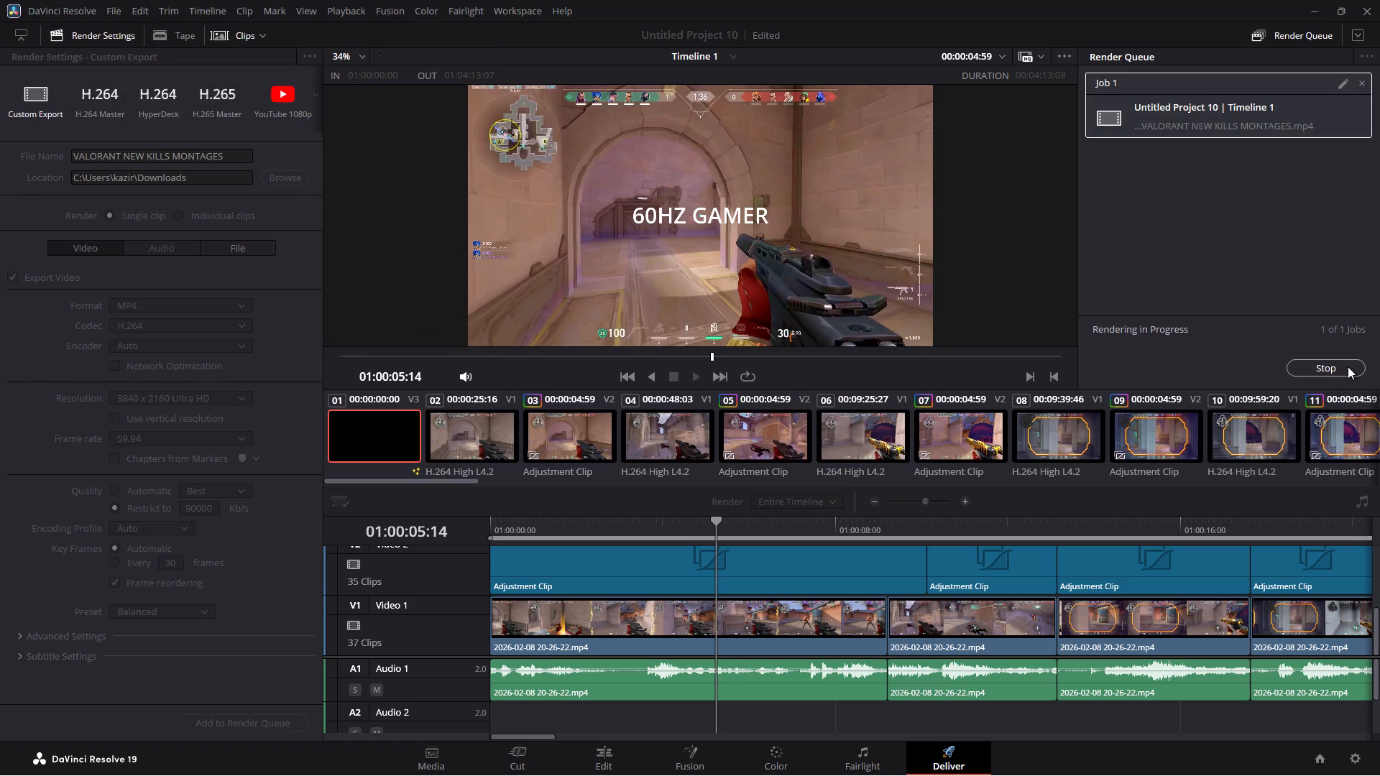
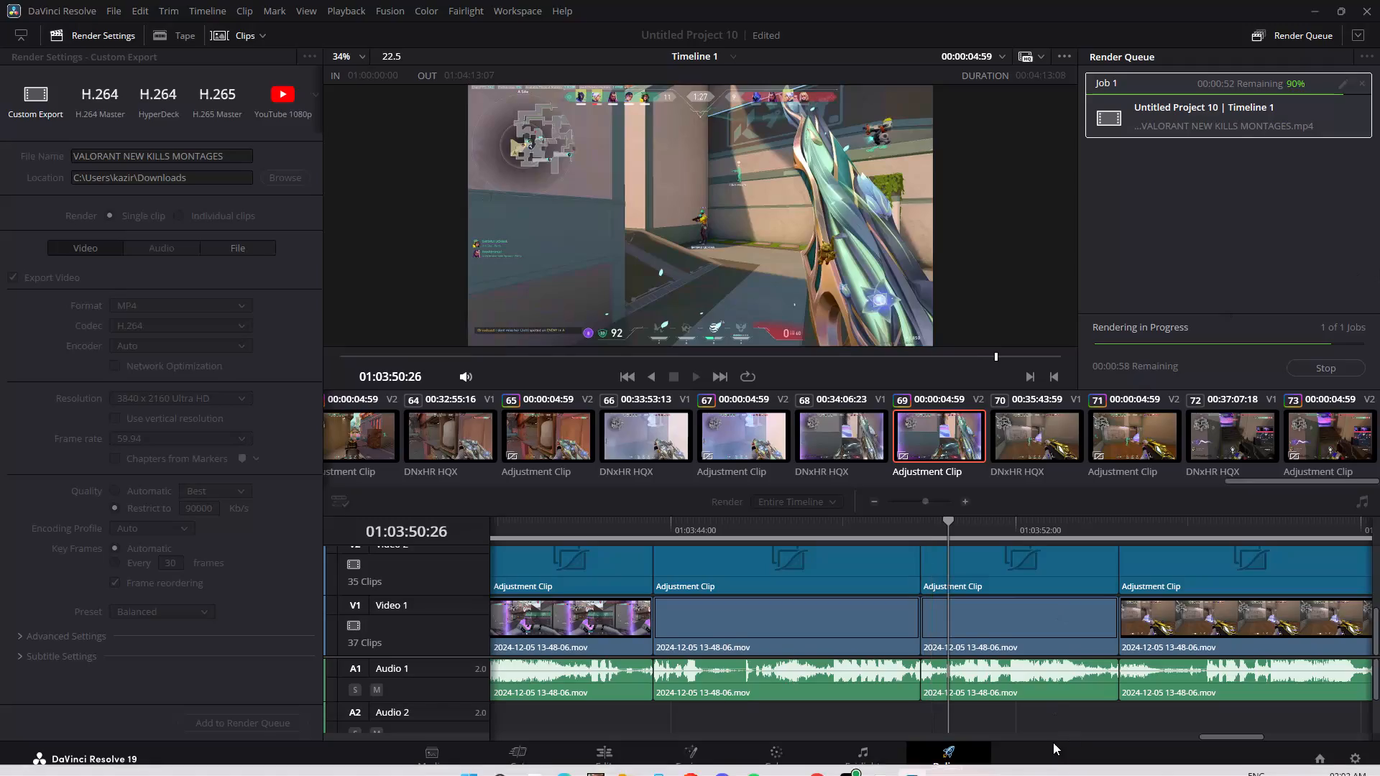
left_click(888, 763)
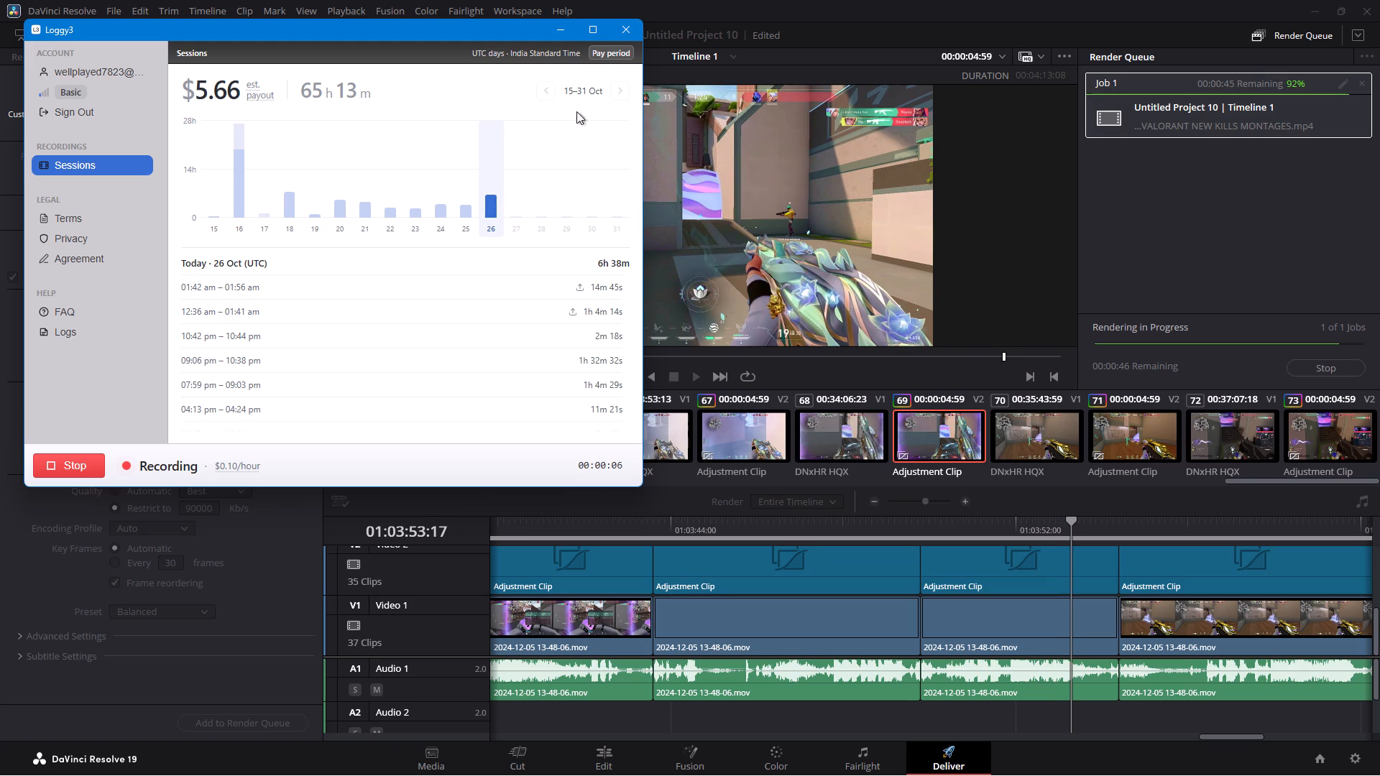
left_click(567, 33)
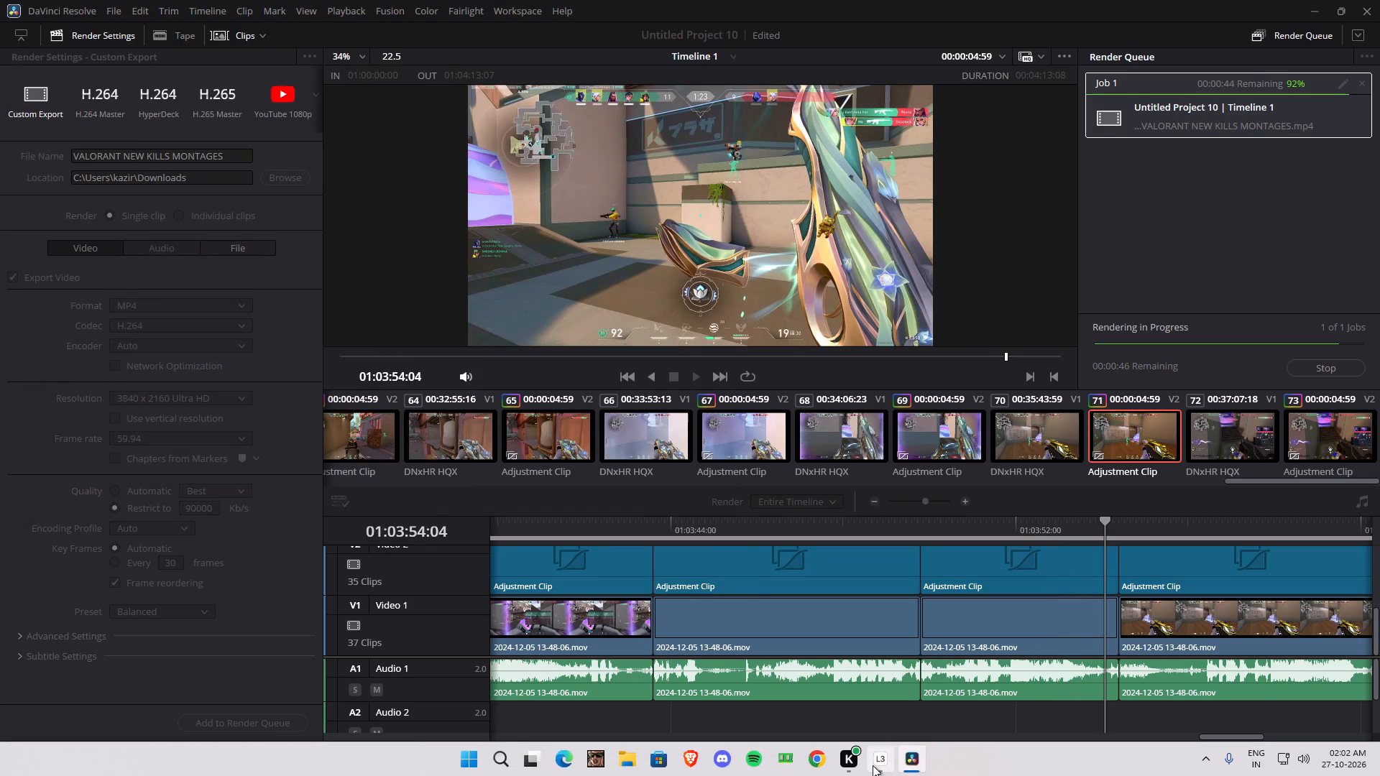
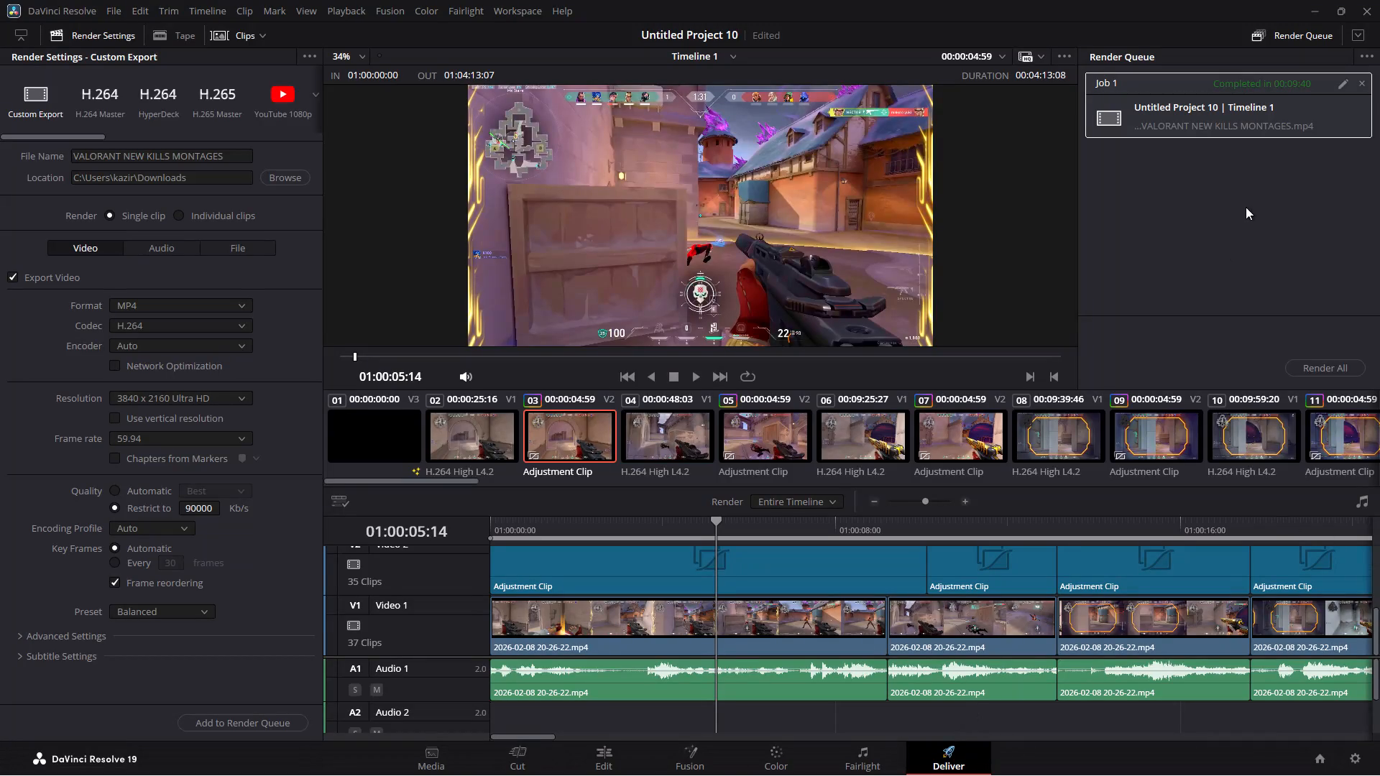
Close DaVinci Resolve to end the Untitled Project 10 session.
left_click(1367, 14)
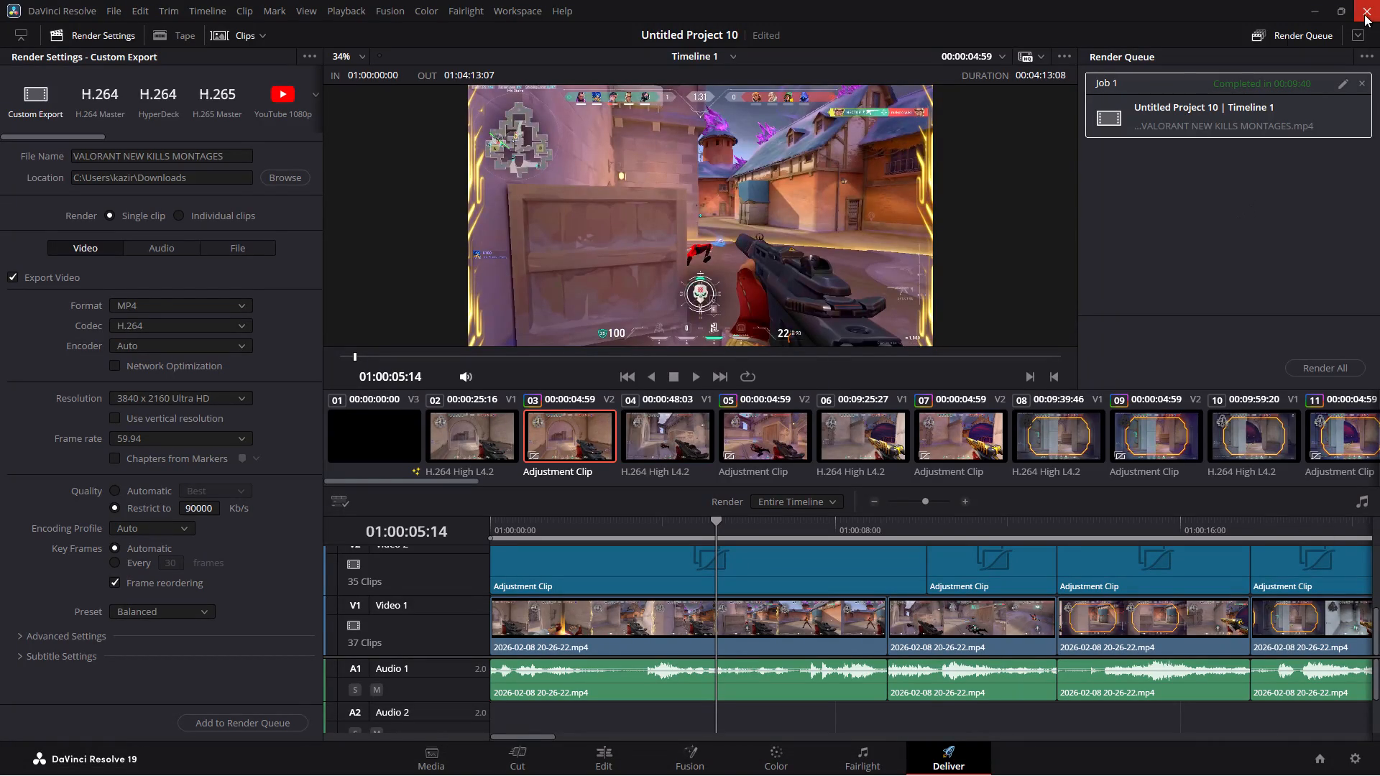